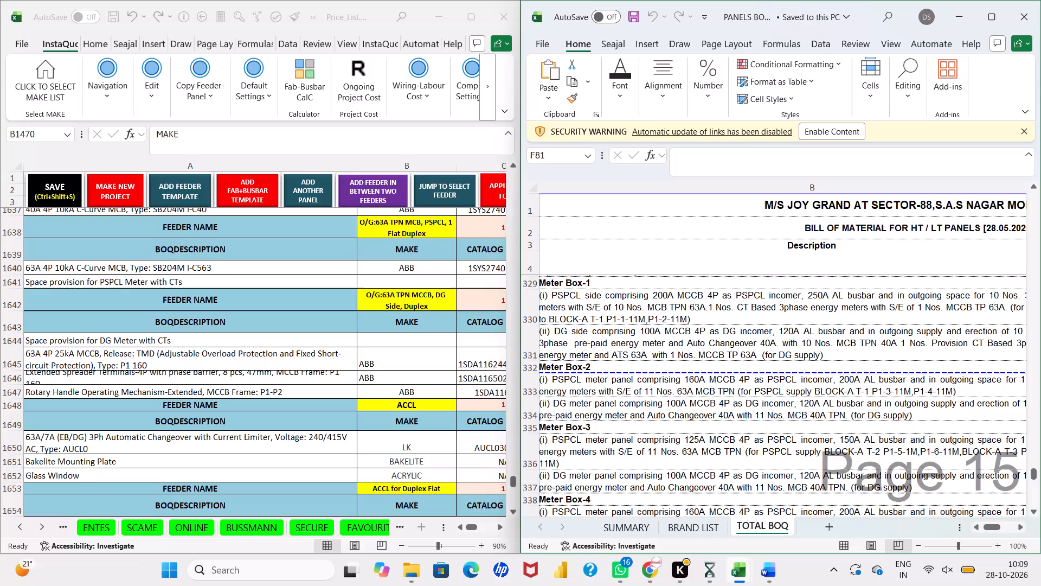
Review the panel feeder sections in the price list workbook through METER BOX-9, and back up past DG SUB LT PANEL-2.
{"action": "scroll", "coordinate": [385, 271], "scroll_direction": "down", "scroll_amount": 1}
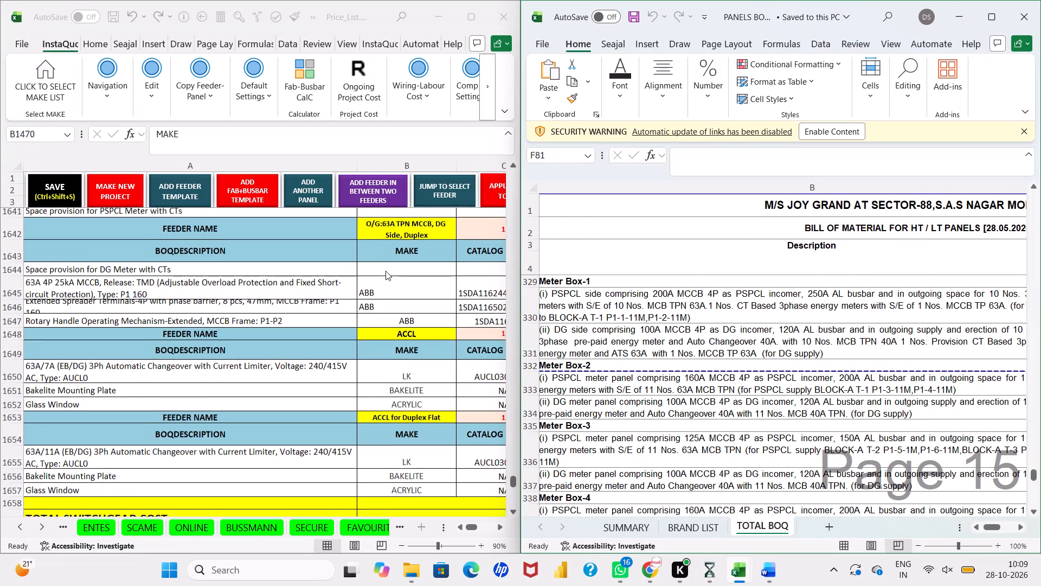
{"action": "scroll", "coordinate": [385, 271], "scroll_direction": "down", "scroll_amount": 1}
{"action": "scroll", "coordinate": [385, 271], "scroll_direction": "up", "scroll_amount": 2}
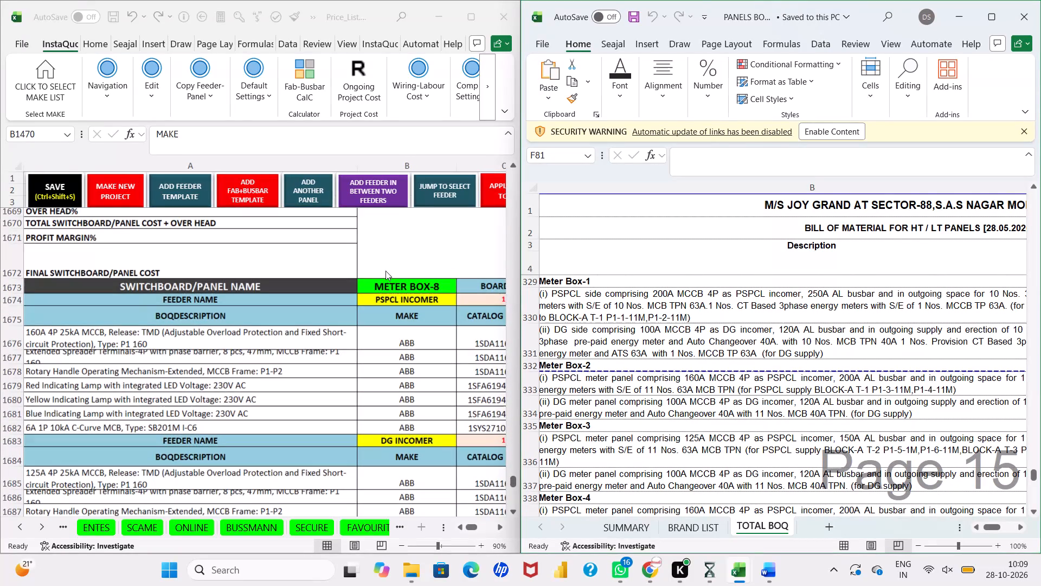
{"action": "scroll", "coordinate": [385, 271], "scroll_direction": "down", "scroll_amount": 1}
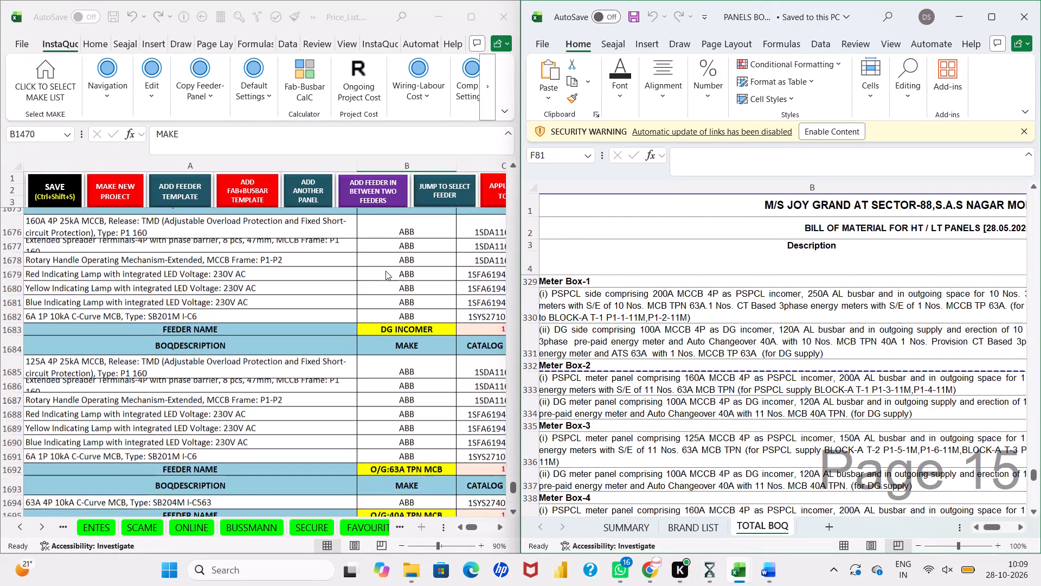
{"action": "scroll", "coordinate": [385, 271], "scroll_direction": "down", "scroll_amount": 4}
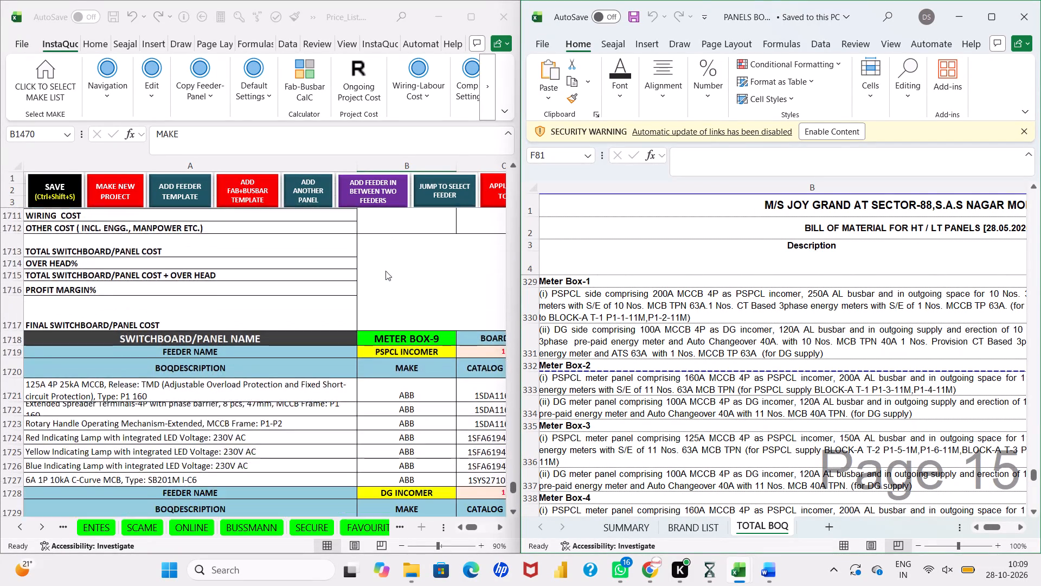
{"action": "scroll", "coordinate": [385, 271], "scroll_direction": "down", "scroll_amount": 2}
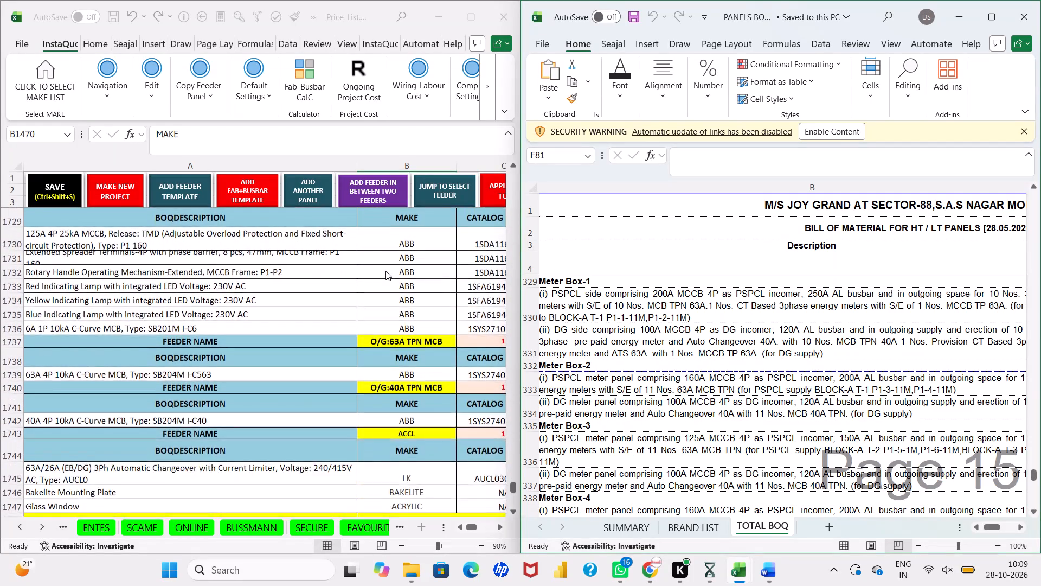
{"action": "scroll", "coordinate": [385, 271], "scroll_direction": "down", "scroll_amount": 3}
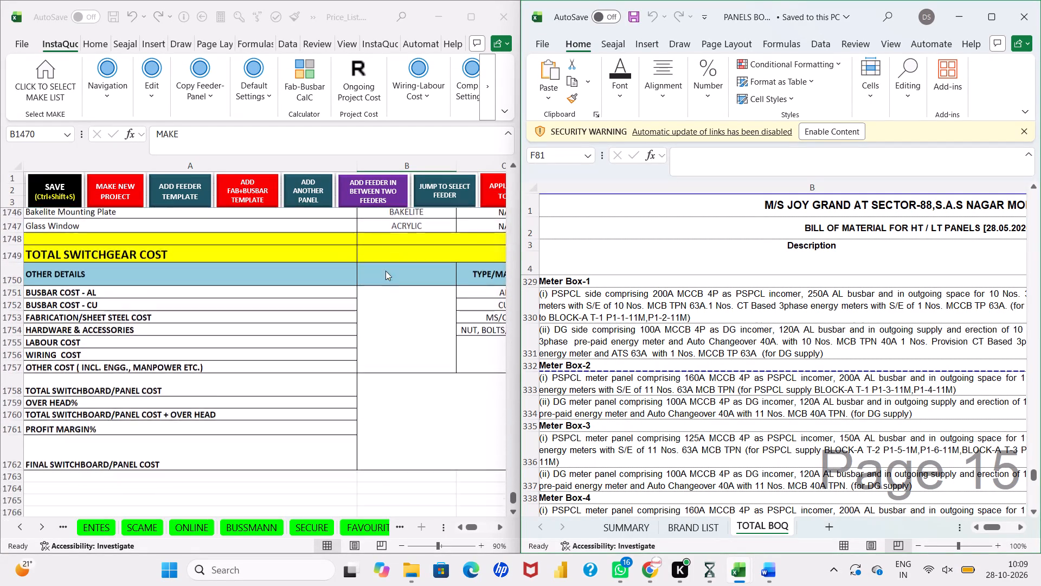
{"action": "scroll", "coordinate": [385, 271], "scroll_direction": "up", "scroll_amount": 3}
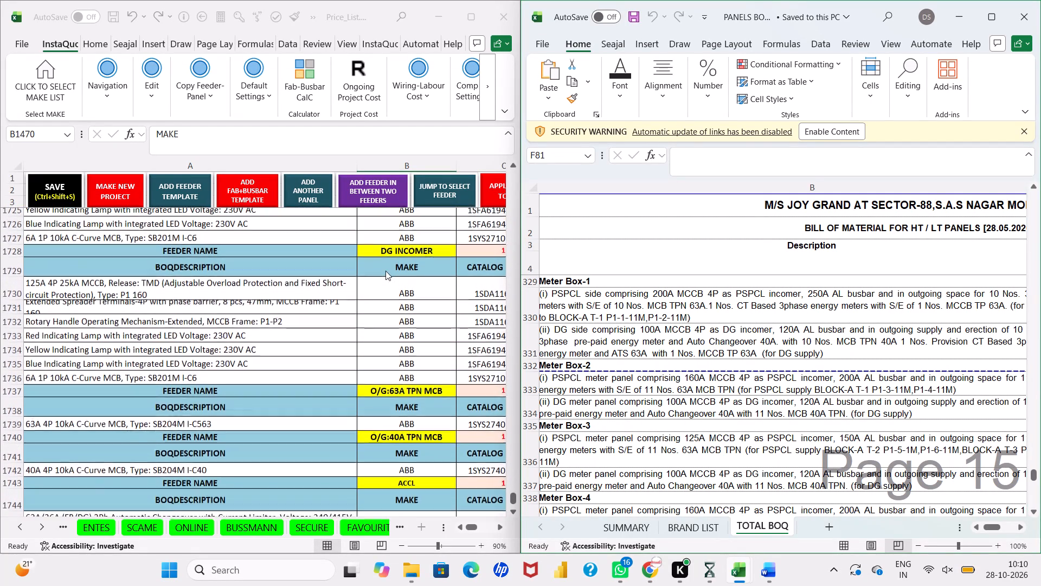
{"action": "scroll", "coordinate": [385, 271], "scroll_direction": "down", "scroll_amount": 1}
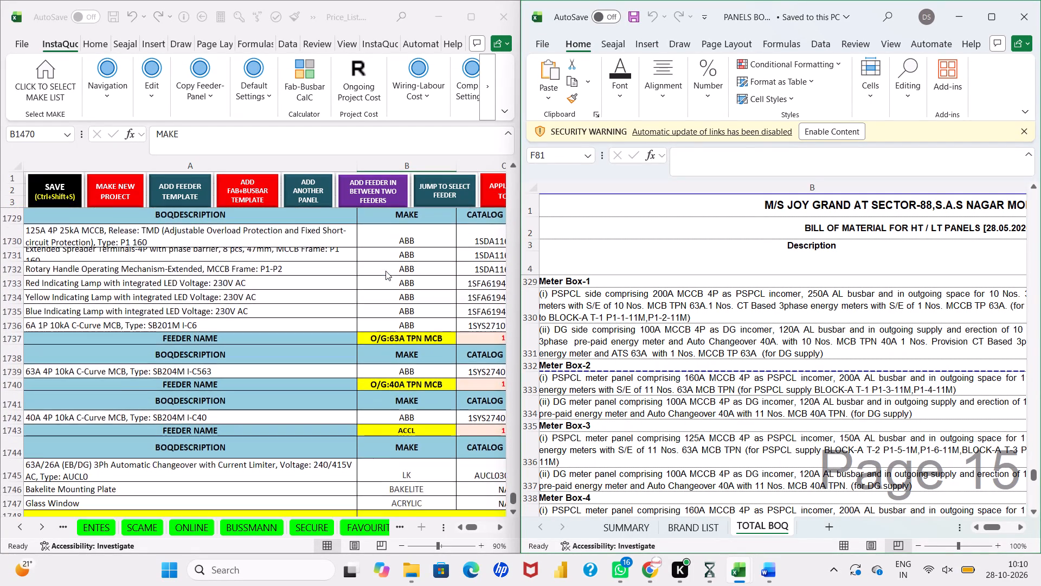
{"action": "scroll", "coordinate": [385, 271], "scroll_direction": "down", "scroll_amount": 3}
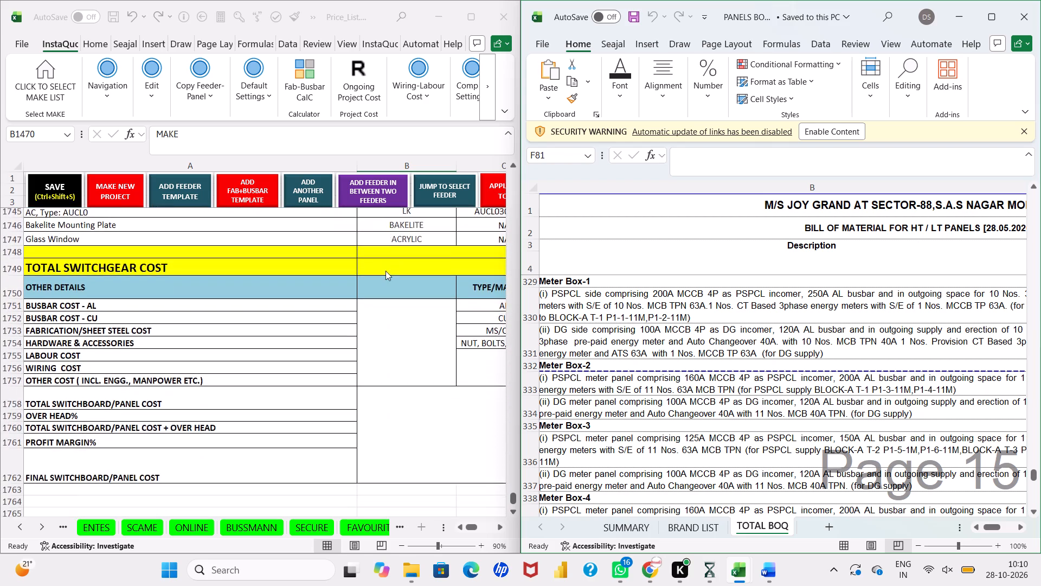
{"action": "scroll", "coordinate": [385, 271], "scroll_direction": "down", "scroll_amount": 1}
{"action": "scroll", "coordinate": [385, 271], "scroll_direction": "up", "scroll_amount": 1}
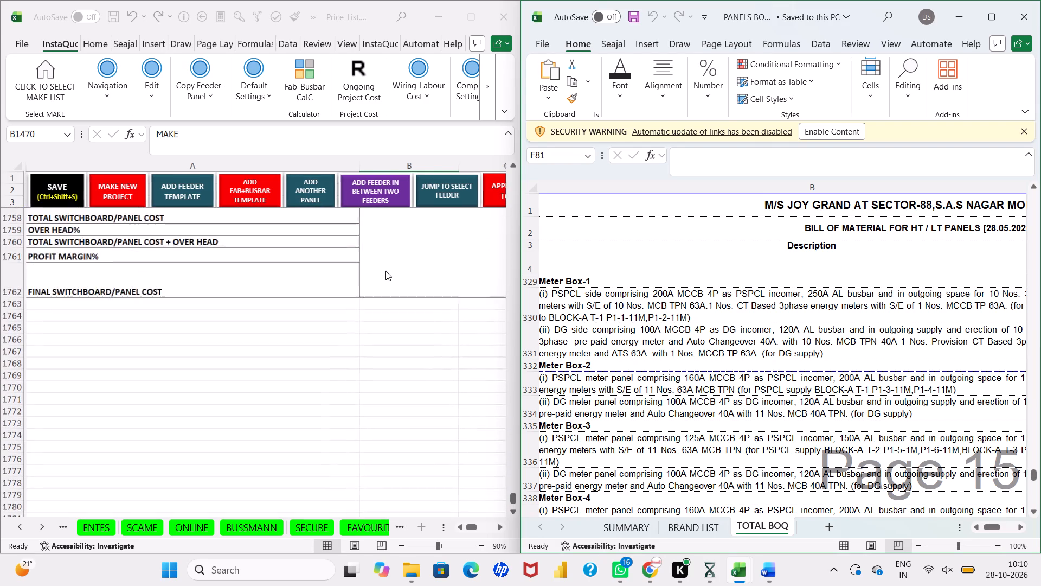
{"action": "scroll", "coordinate": [385, 271], "scroll_direction": "up", "scroll_amount": 8}
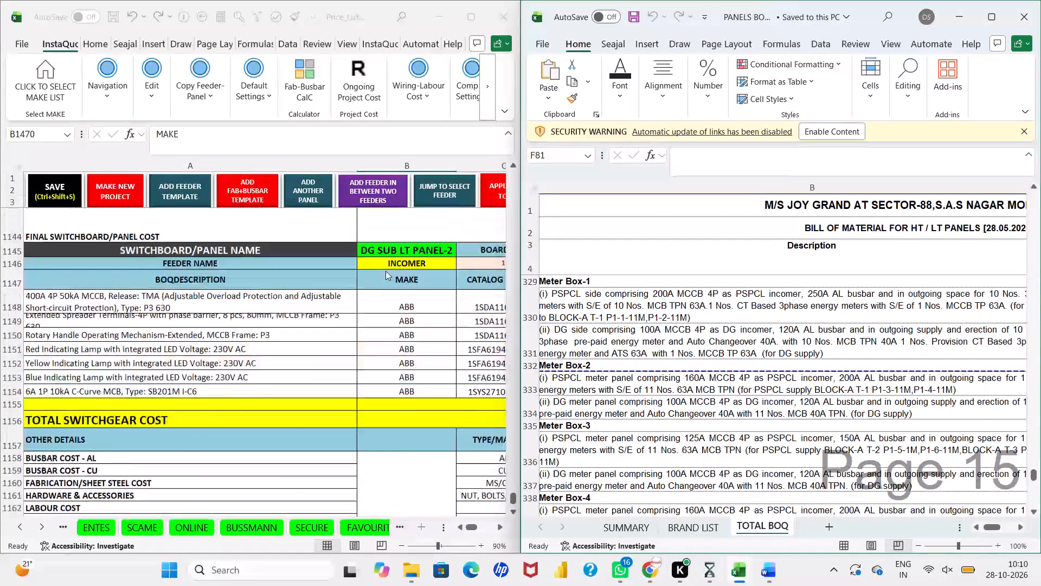
{"action": "scroll", "coordinate": [385, 271], "scroll_direction": "up", "scroll_amount": 6}
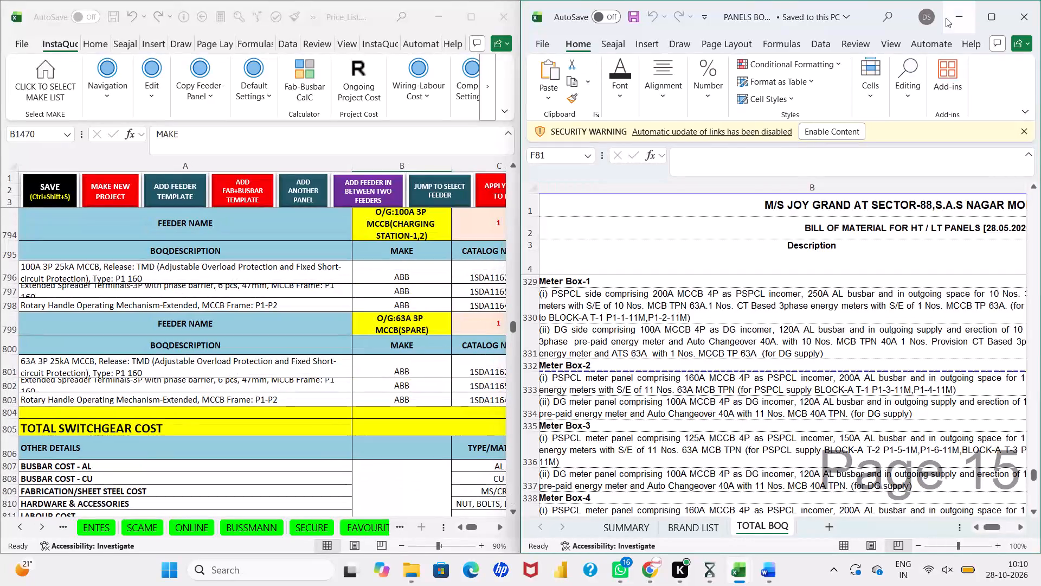
Switch to Chrome and open the QS1738 HT LT Panels spreadsheet from the Drive costings folder in a maximized window.
{"action": "left_click", "coordinate": [955, 13]}
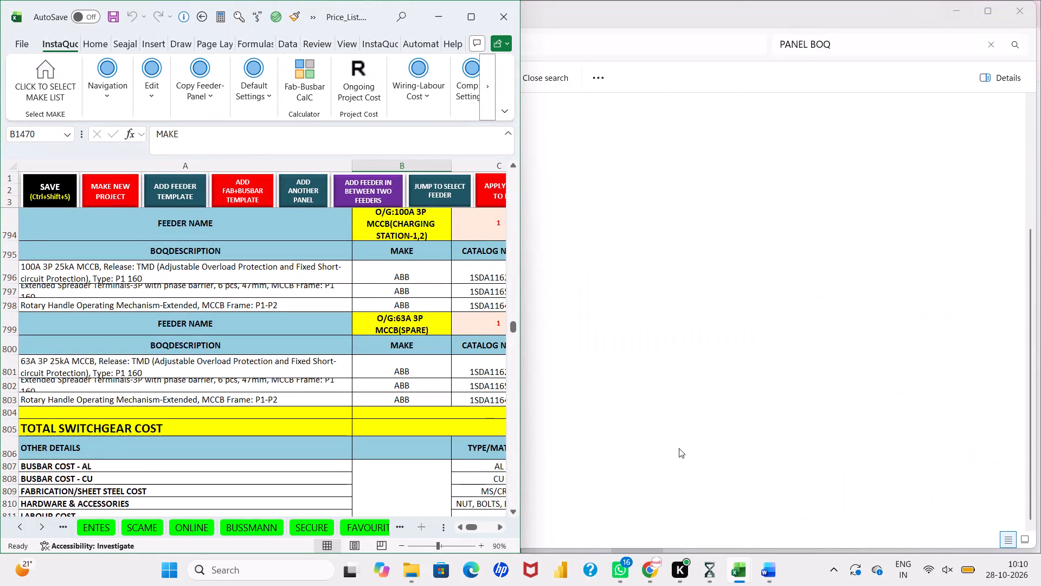
{"action": "left_click", "coordinate": [648, 568]}
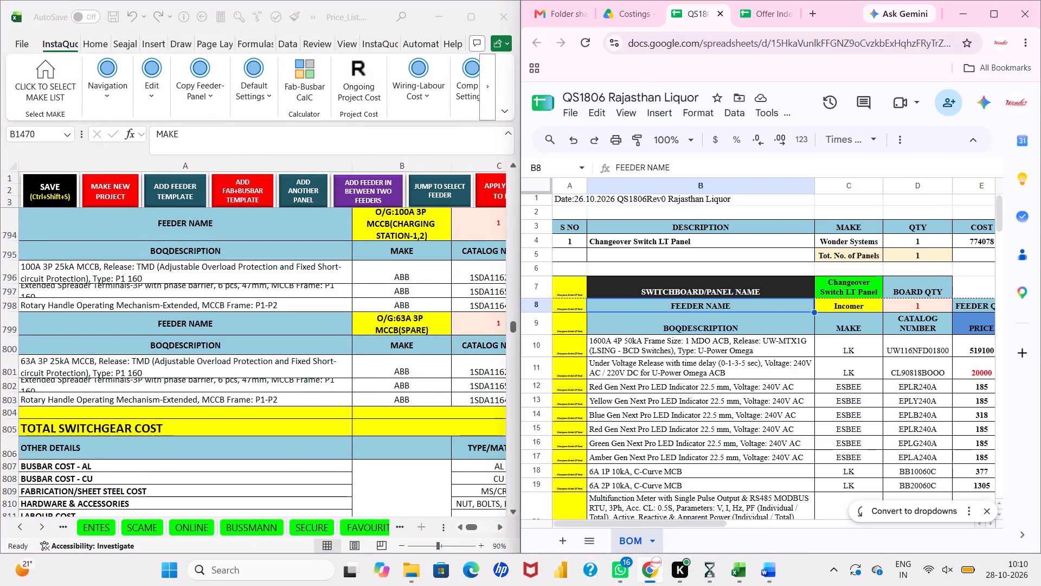
{"action": "left_click", "coordinate": [637, 22]}
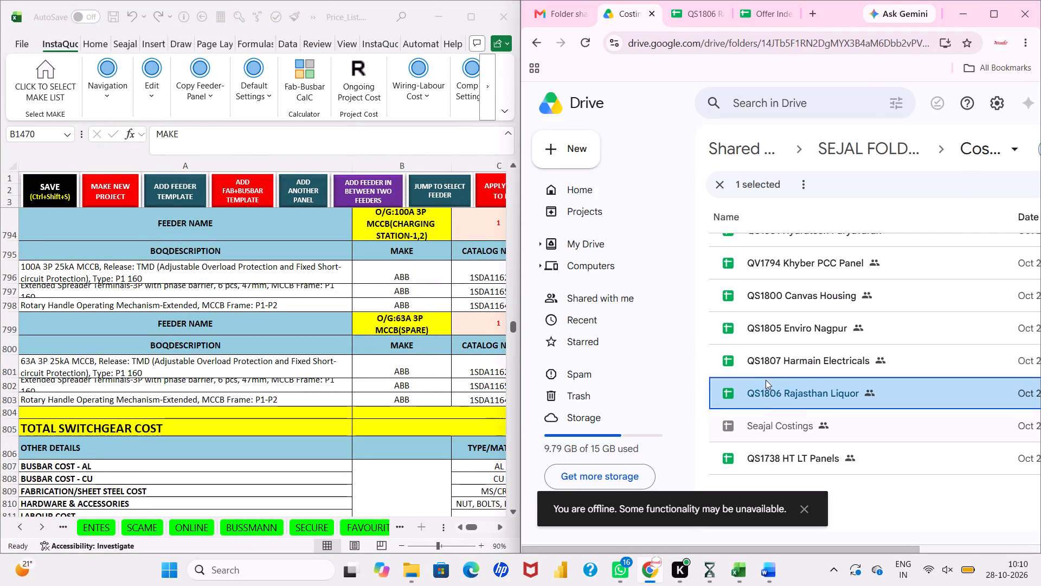
{"action": "double_click", "coordinate": [771, 454]}
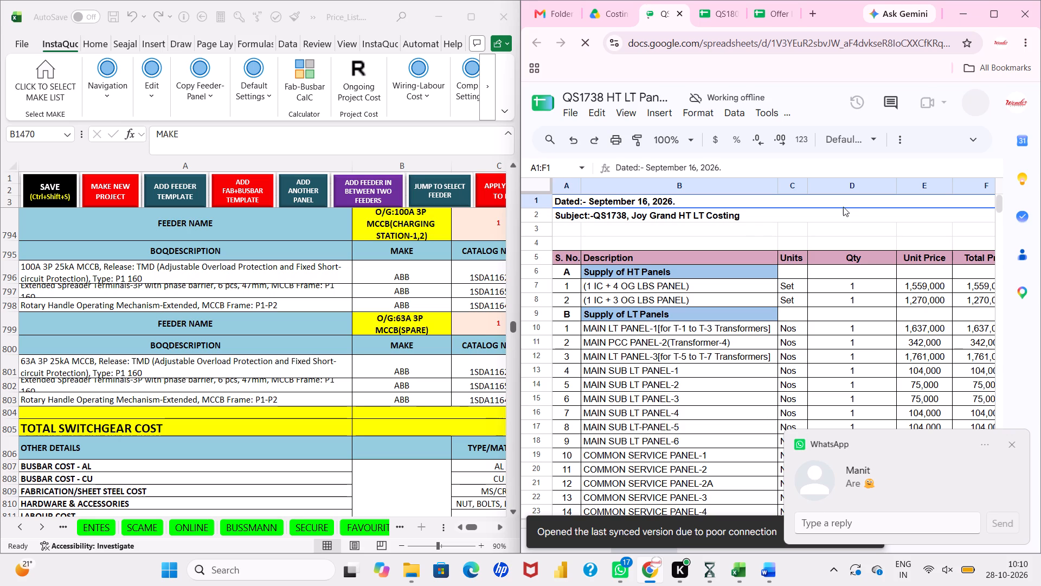
{"action": "left_click", "coordinate": [988, 18]}
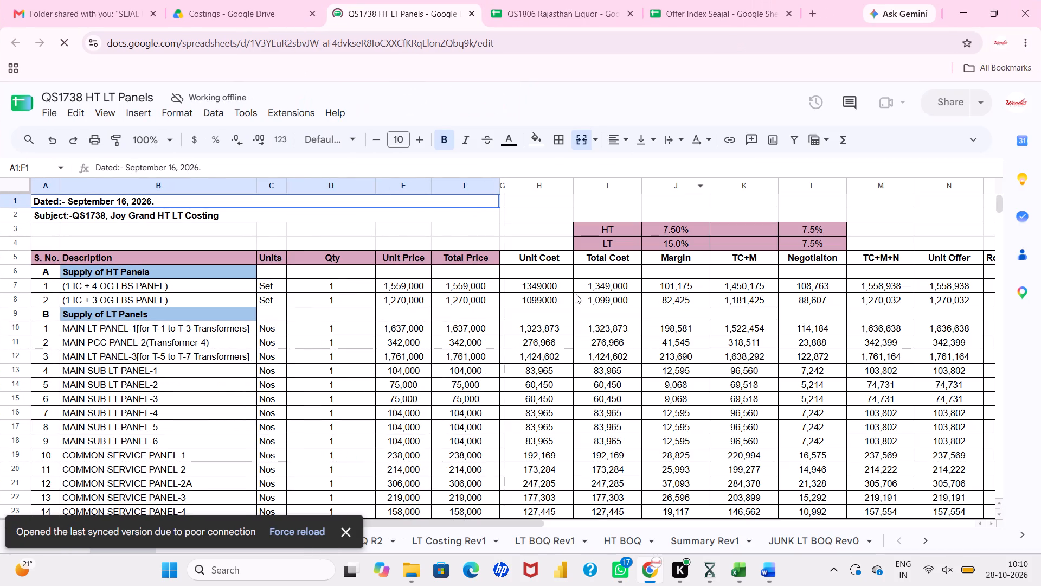
Examine the LT Costing R2 sheet from its first panels, past Common Service Panel-4, to the DG INCOMER 1010KVA feeder.
{"action": "scroll", "coordinate": [533, 370], "scroll_direction": "right", "scroll_amount": 1}
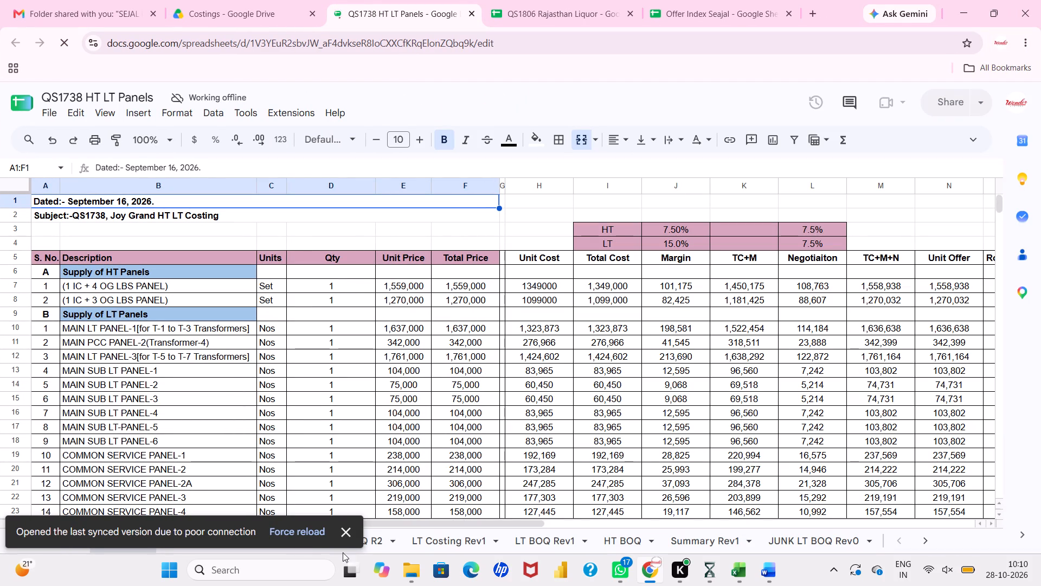
{"action": "left_click", "coordinate": [346, 534]}
{"action": "left_click", "coordinate": [286, 540]}
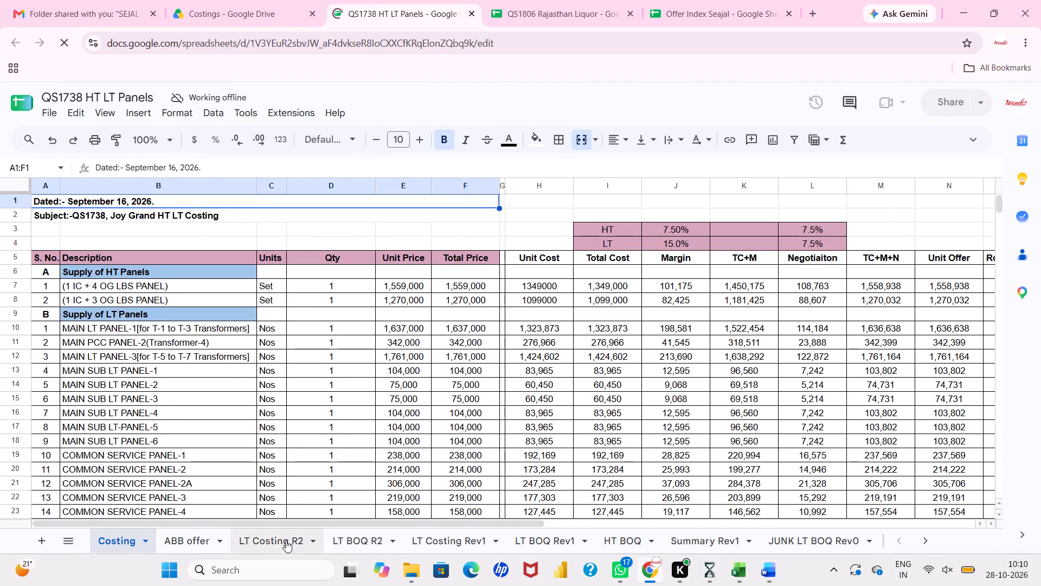
{"action": "scroll", "coordinate": [310, 453], "scroll_direction": "down", "scroll_amount": 4}
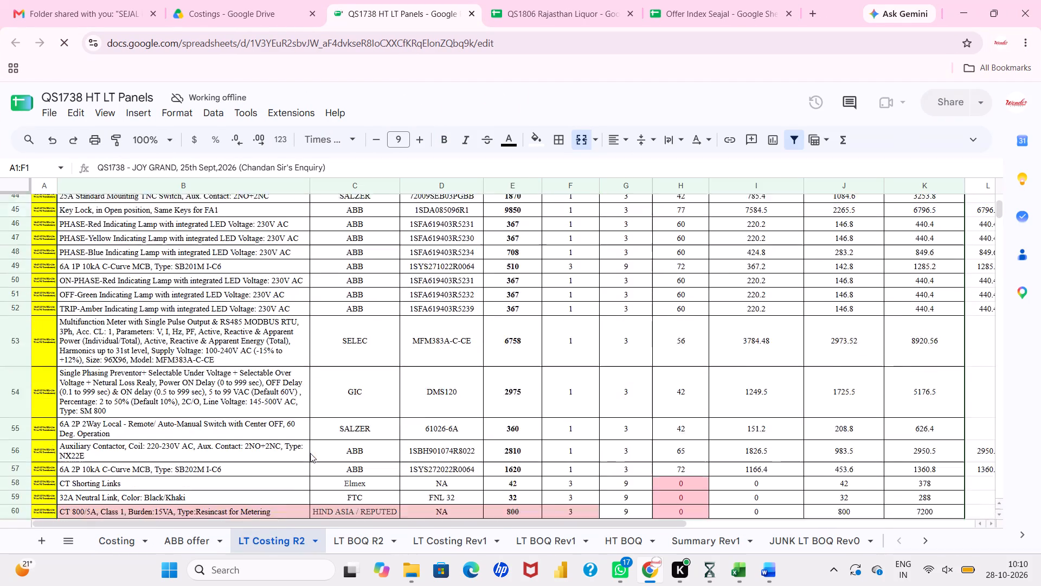
{"action": "scroll", "coordinate": [310, 453], "scroll_direction": "down", "scroll_amount": 10}
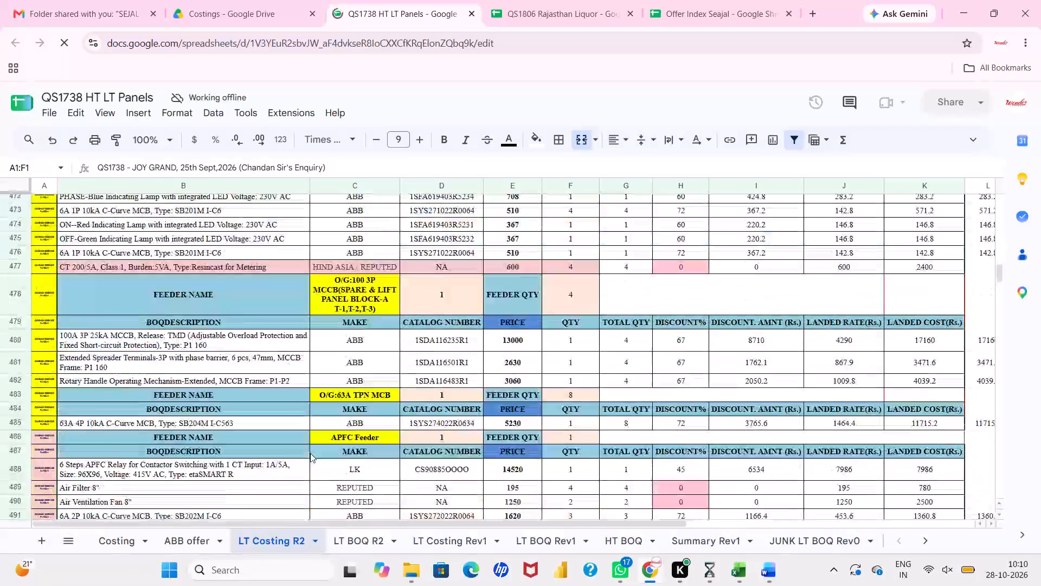
{"action": "scroll", "coordinate": [310, 453], "scroll_direction": "down", "scroll_amount": 8}
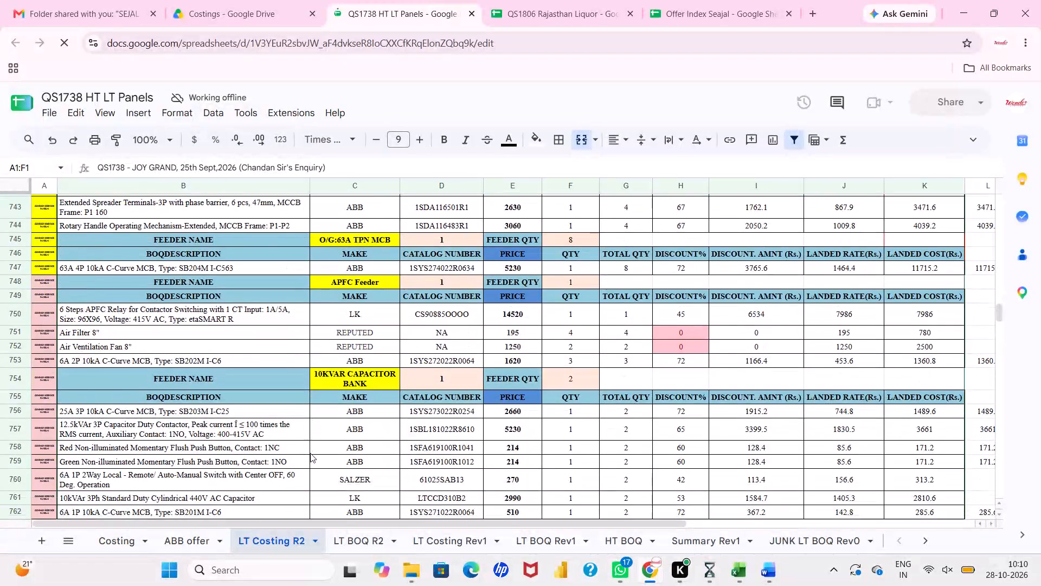
{"action": "scroll", "coordinate": [310, 453], "scroll_direction": "down", "scroll_amount": 7}
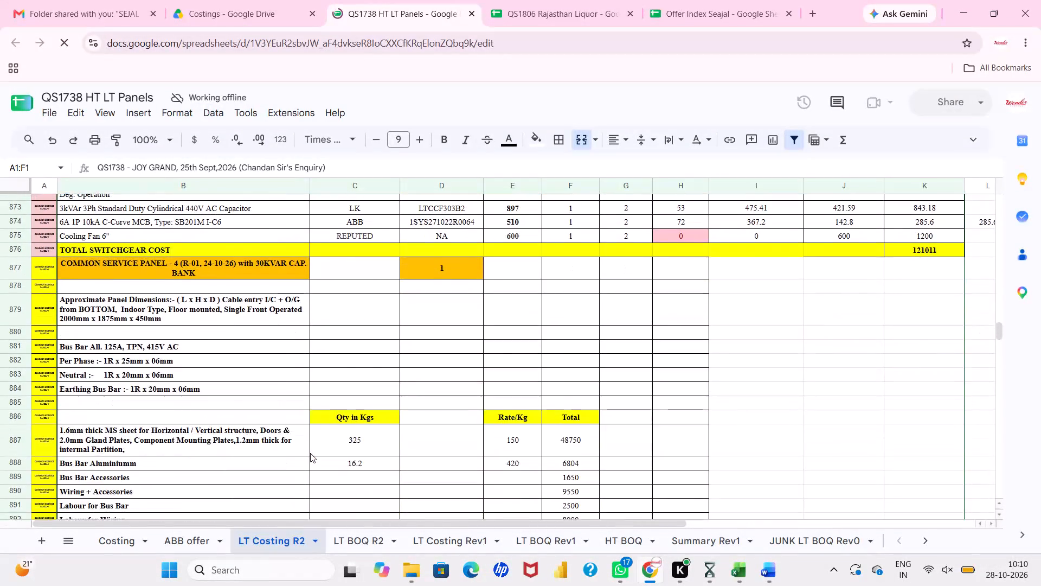
{"action": "scroll", "coordinate": [310, 453], "scroll_direction": "down", "scroll_amount": 7}
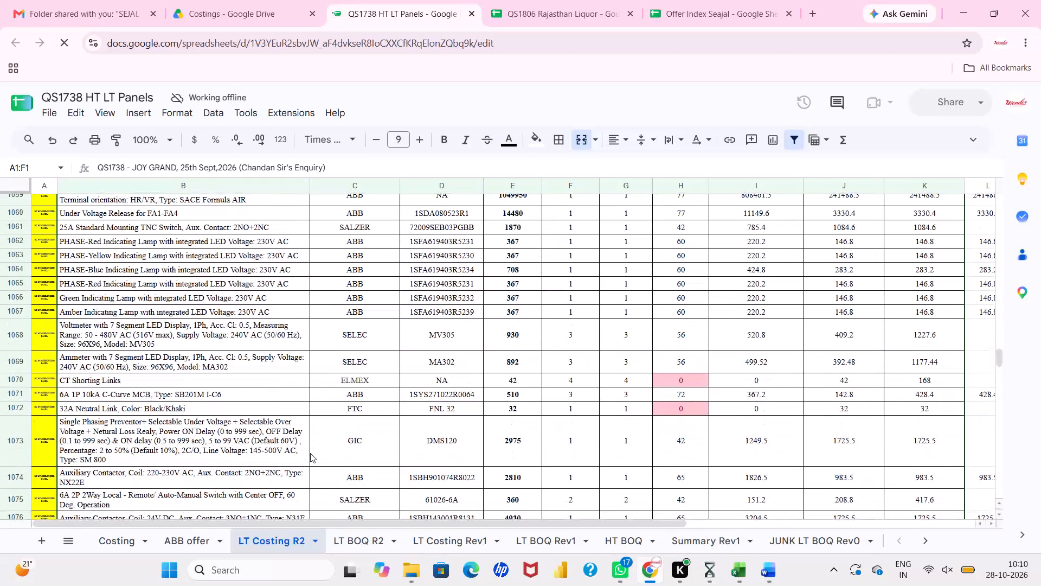
{"action": "scroll", "coordinate": [310, 453], "scroll_direction": "down", "scroll_amount": 5}
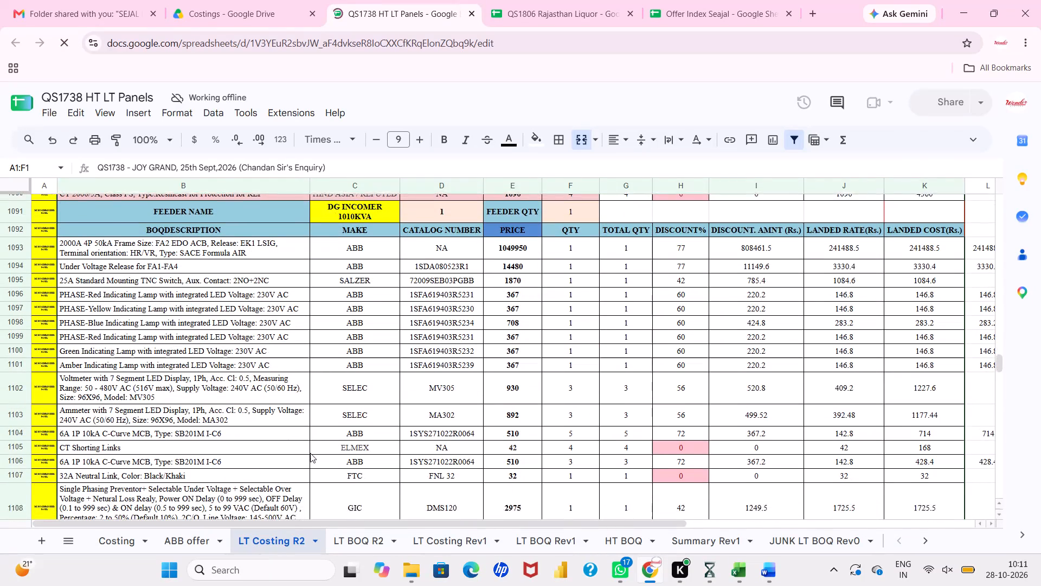
Examine the bus coupler and outgoing feeders below the DG incomer, through to the PLC DG synchronisation and UPS items.
{"action": "scroll", "coordinate": [310, 453], "scroll_direction": "down", "scroll_amount": 7}
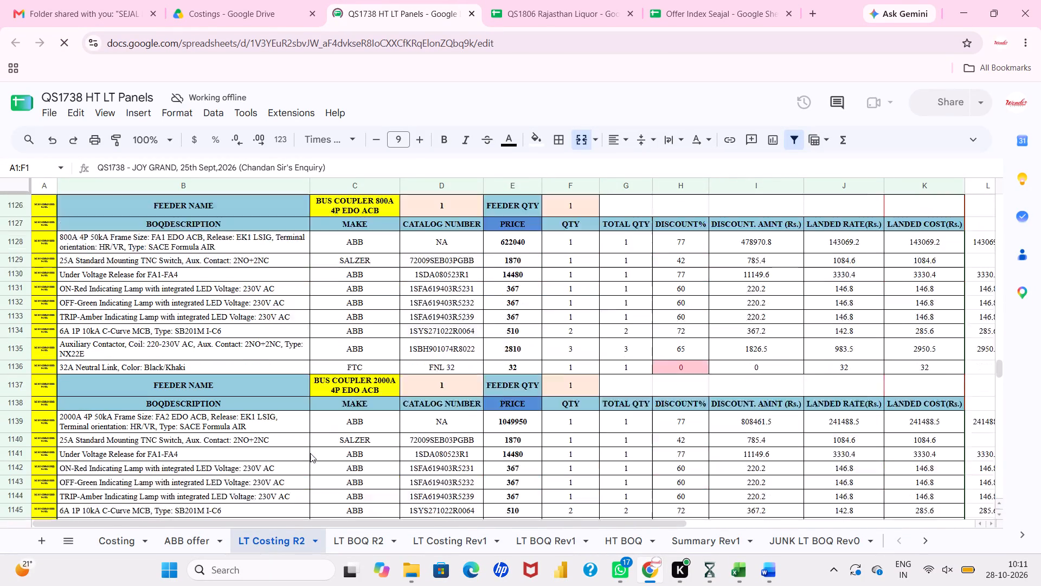
{"action": "scroll", "coordinate": [310, 453], "scroll_direction": "down", "scroll_amount": 4}
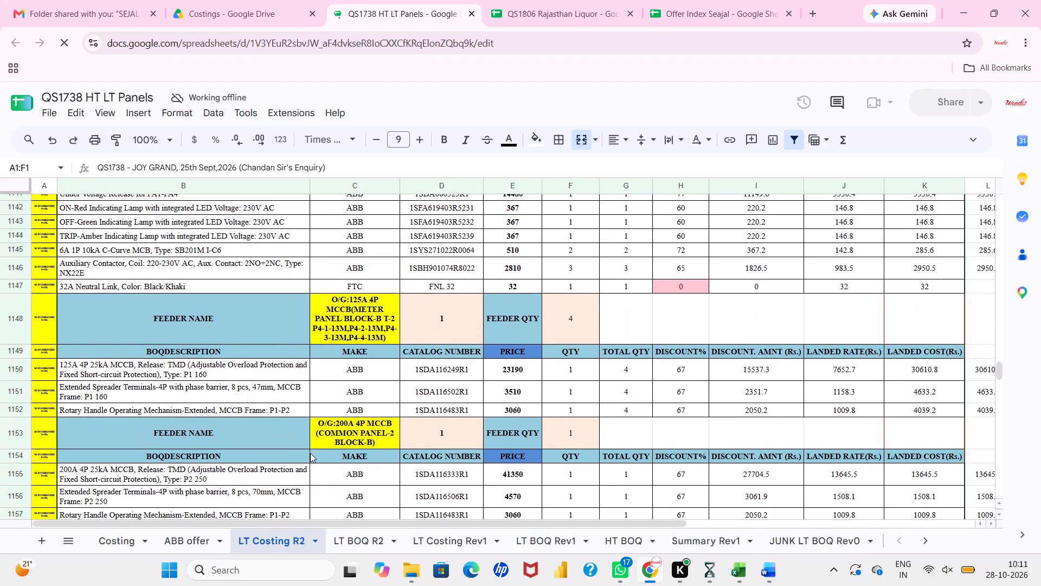
{"action": "scroll", "coordinate": [310, 453], "scroll_direction": "down", "scroll_amount": 4}
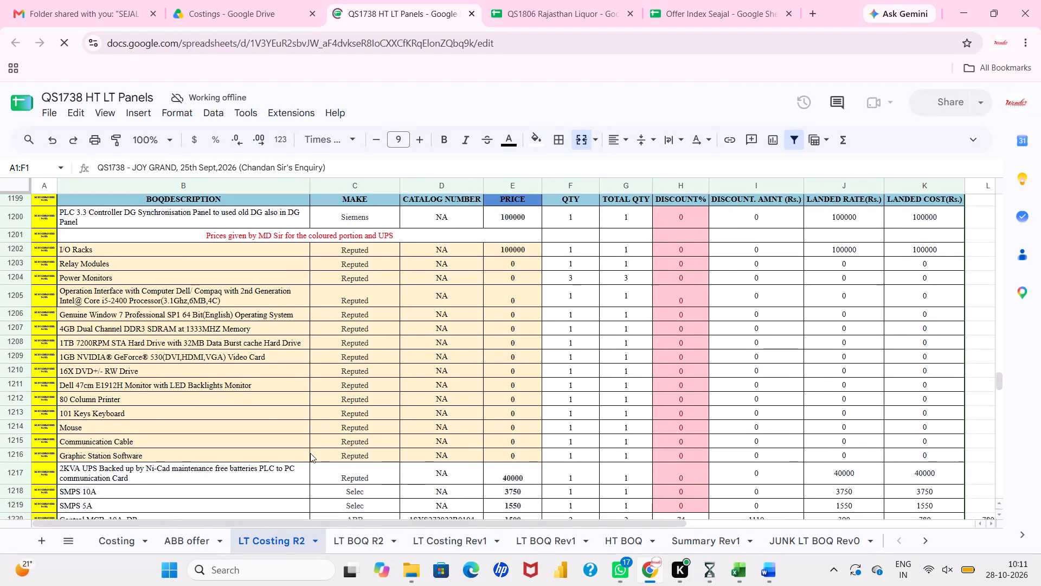
{"action": "scroll", "coordinate": [310, 453], "scroll_direction": "down", "scroll_amount": 2}
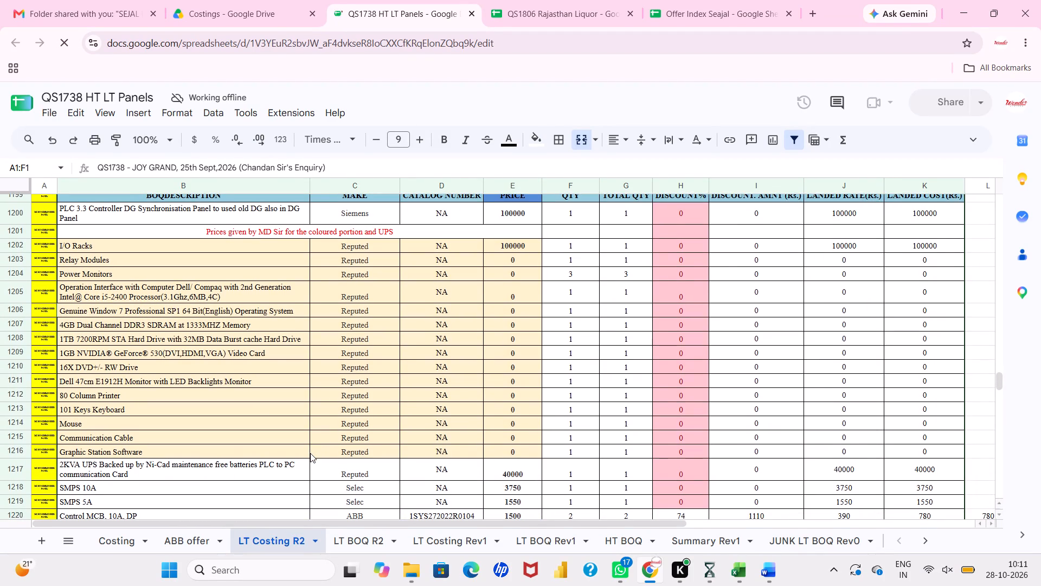
{"action": "scroll", "coordinate": [310, 453], "scroll_direction": "down", "scroll_amount": 2}
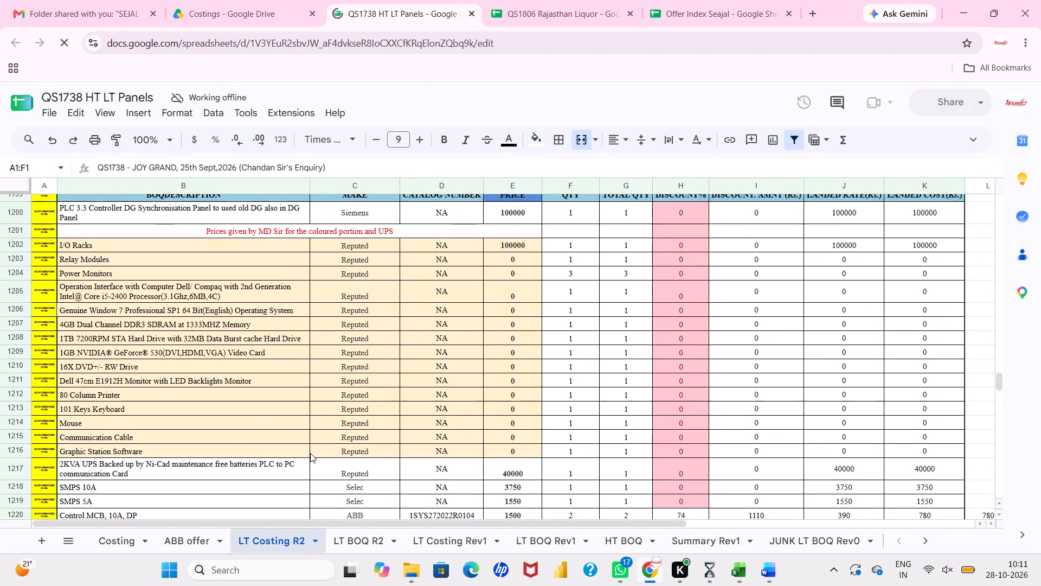
{"action": "scroll", "coordinate": [310, 453], "scroll_direction": "down", "scroll_amount": 2}
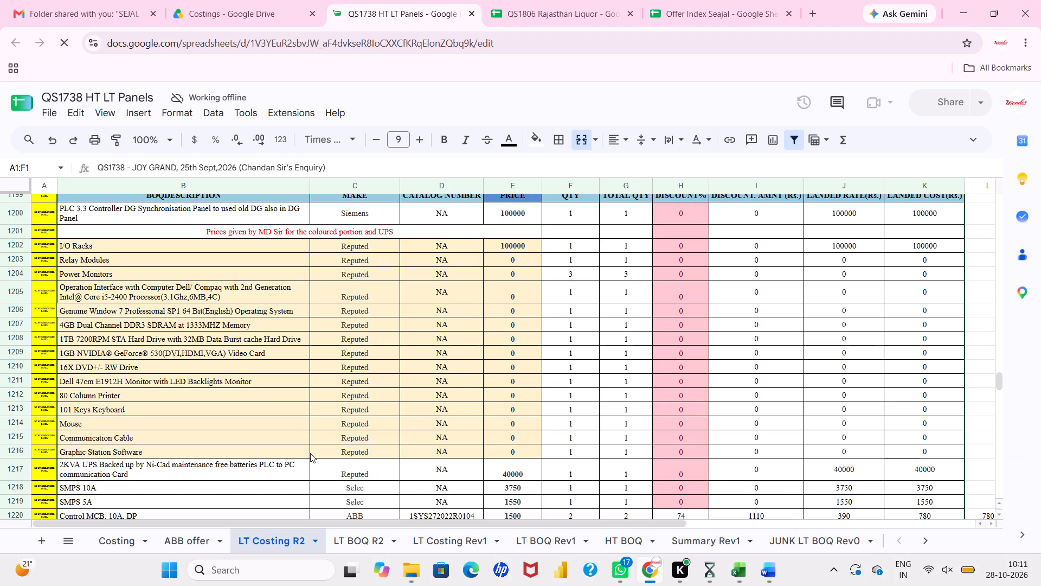
{"action": "left_click", "coordinate": [318, 456]}
{"action": "left_click", "coordinate": [327, 477]}
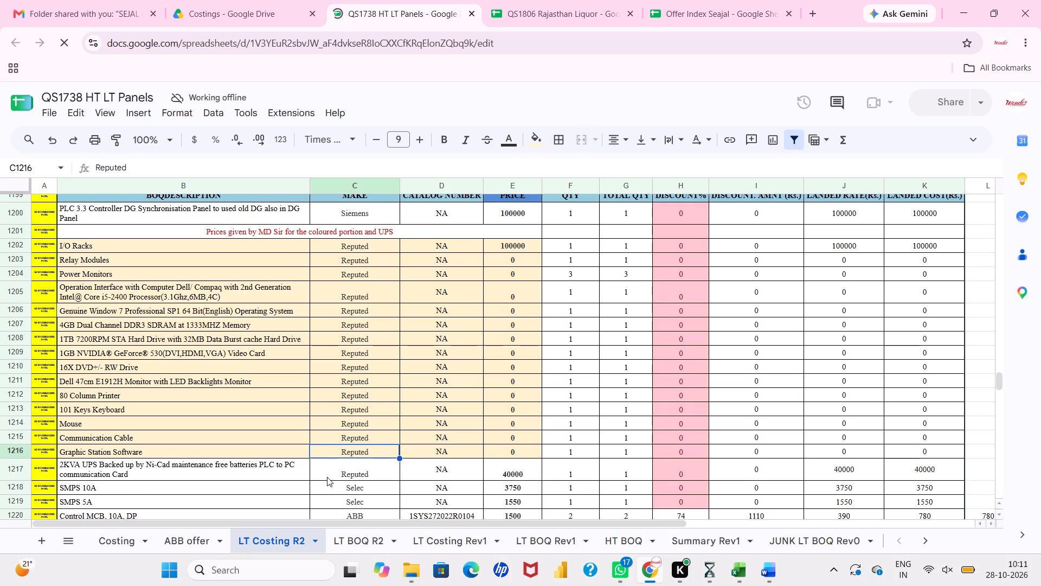
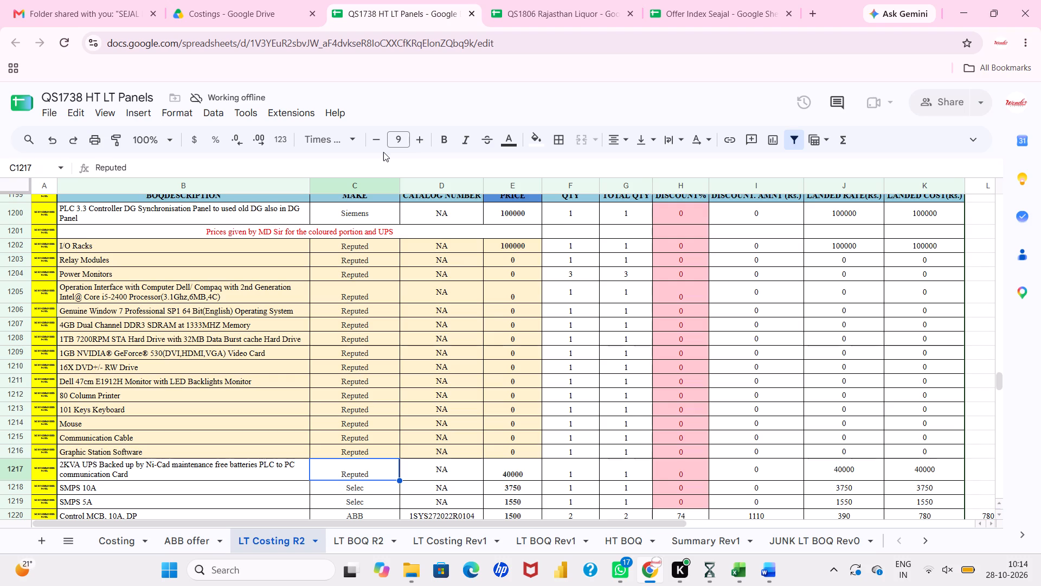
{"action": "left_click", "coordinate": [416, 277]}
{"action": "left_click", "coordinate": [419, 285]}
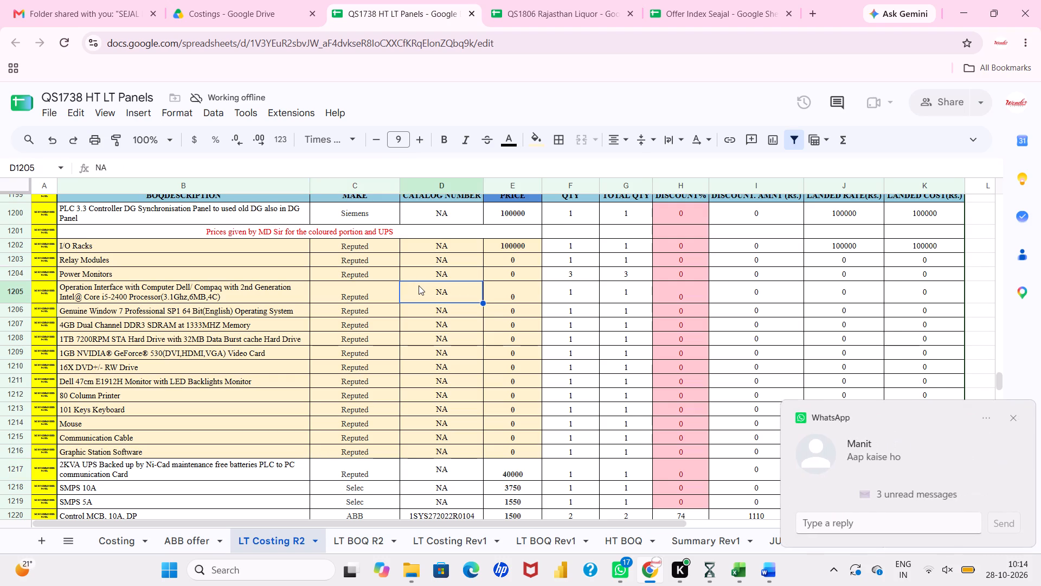
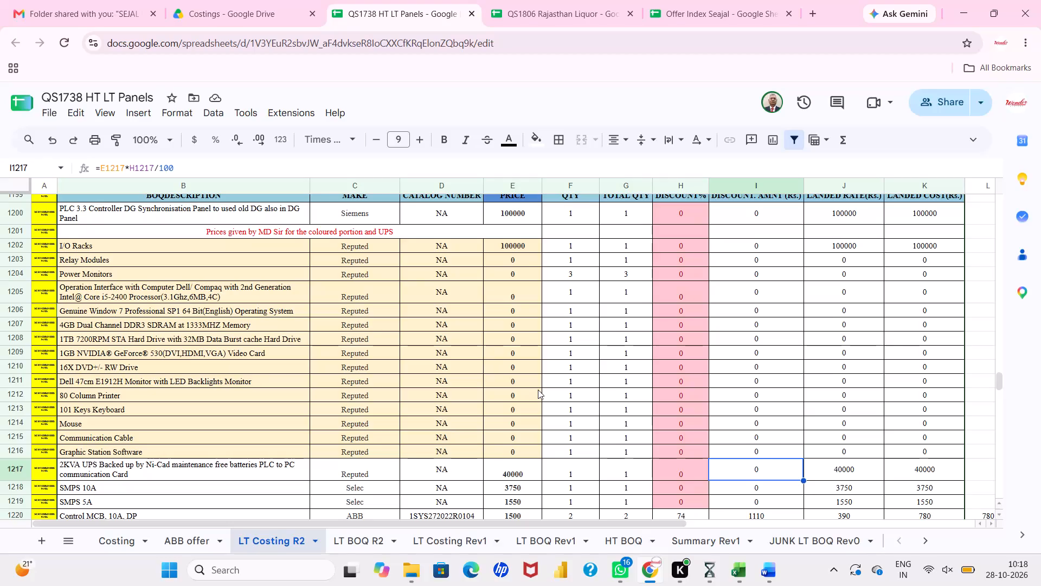
Examine the DG SYNCHRONIZED PANEL costing in LT Costing R2, from the PLC items back to the DG INCOMER 500KVA feeder's components.
{"action": "left_click", "coordinate": [538, 390]}
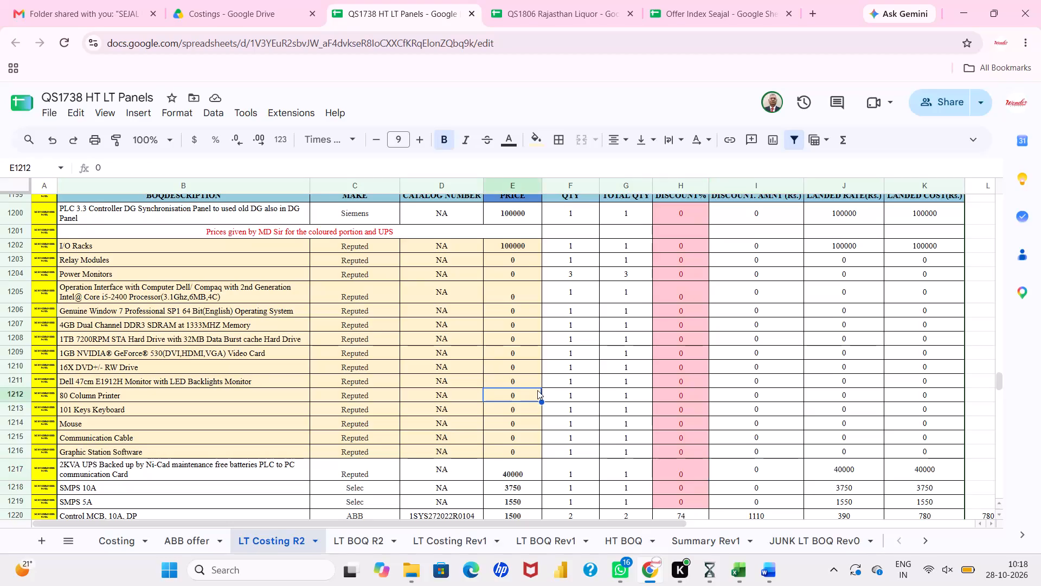
{"action": "left_click", "coordinate": [478, 365]}
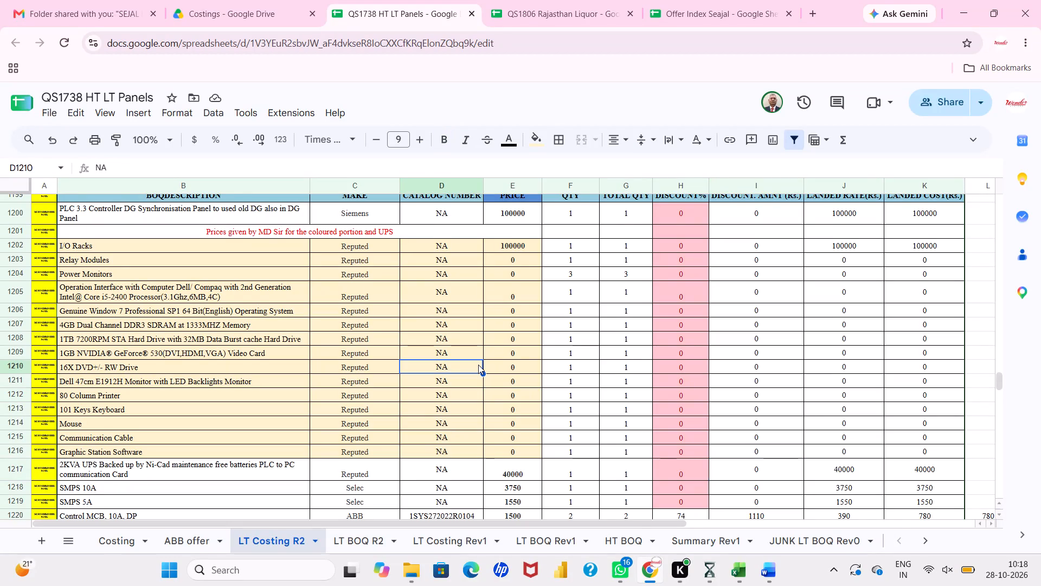
{"action": "scroll", "coordinate": [478, 365], "scroll_direction": "up", "scroll_amount": 9}
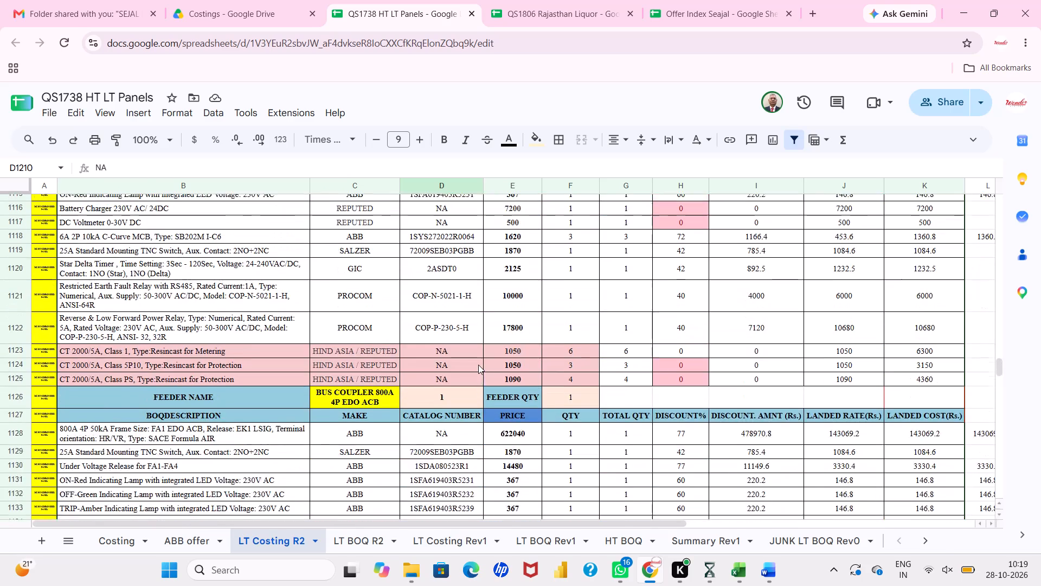
{"action": "scroll", "coordinate": [478, 365], "scroll_direction": "up", "scroll_amount": 2}
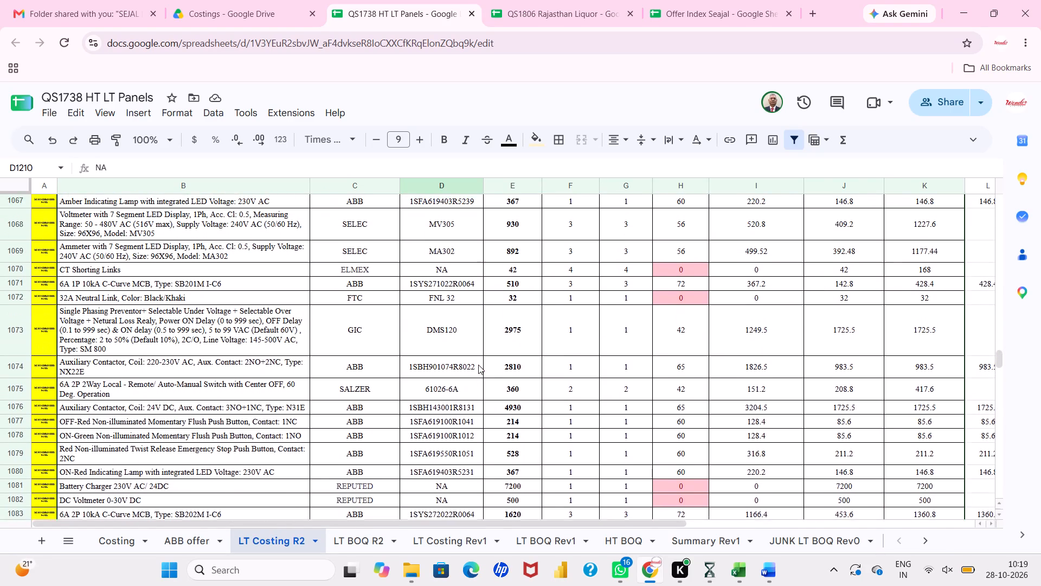
{"action": "scroll", "coordinate": [478, 365], "scroll_direction": "up", "scroll_amount": 4}
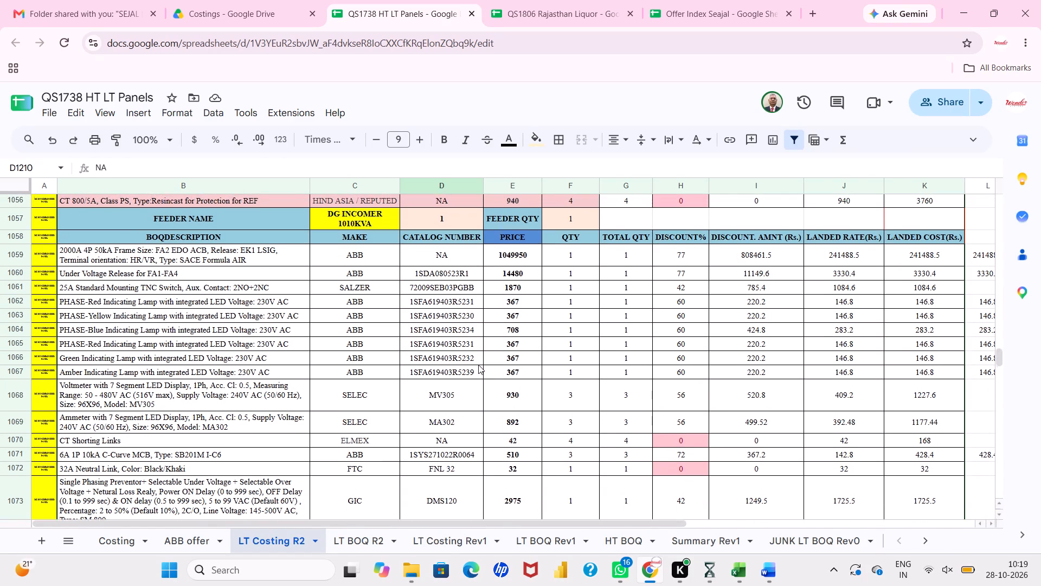
{"action": "scroll", "coordinate": [478, 365], "scroll_direction": "up", "scroll_amount": 3}
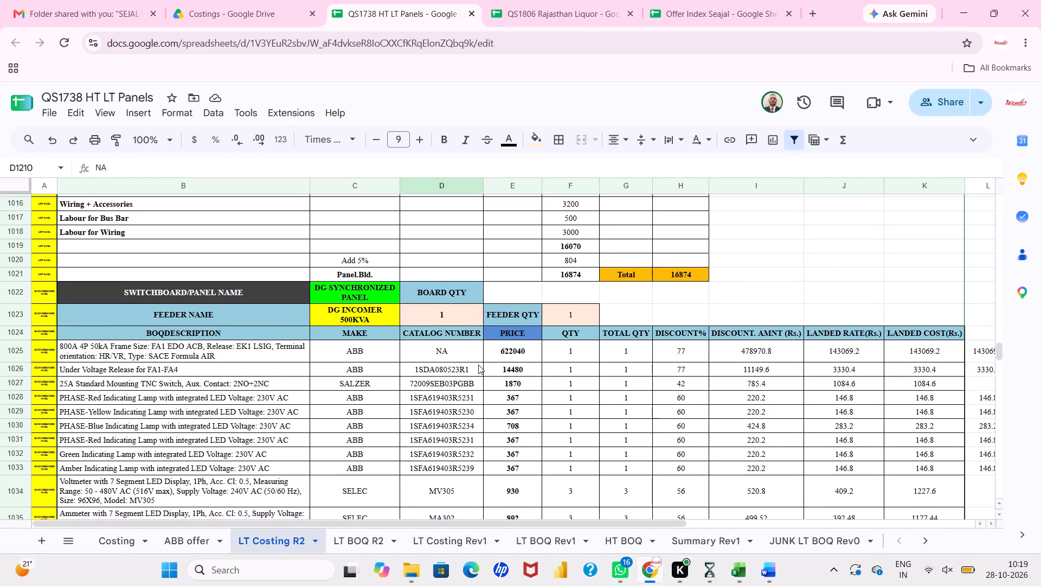
{"action": "scroll", "coordinate": [478, 365], "scroll_direction": "down", "scroll_amount": 2}
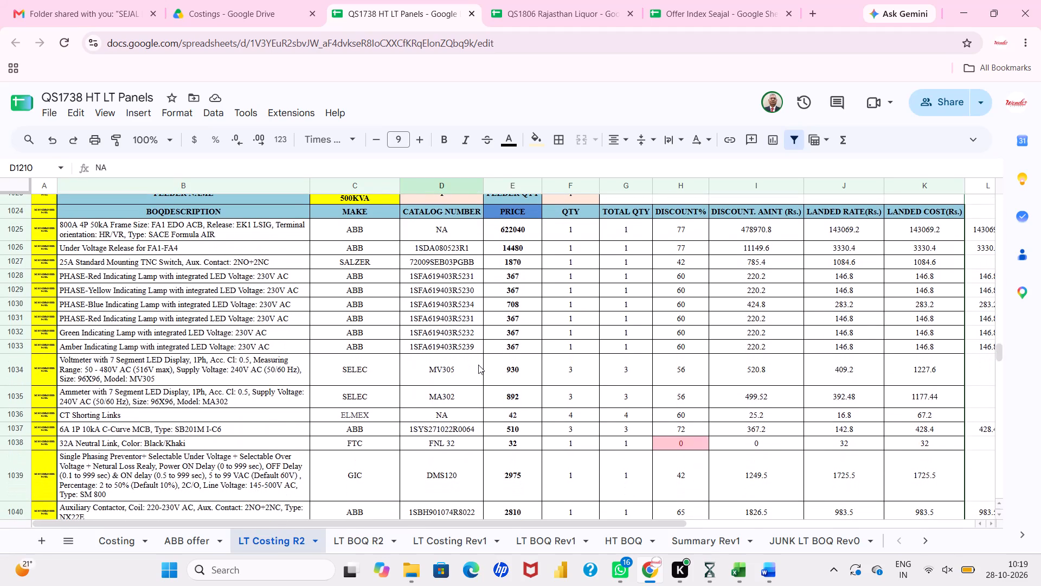
{"action": "scroll", "coordinate": [478, 365], "scroll_direction": "down", "scroll_amount": 1}
Examine the DG INCOMER 500KVA feeder items in the LT Costing R2 sheet, from the 800A ACB down to the CT rows.
{"action": "scroll", "coordinate": [478, 365], "scroll_direction": "down", "scroll_amount": 1}
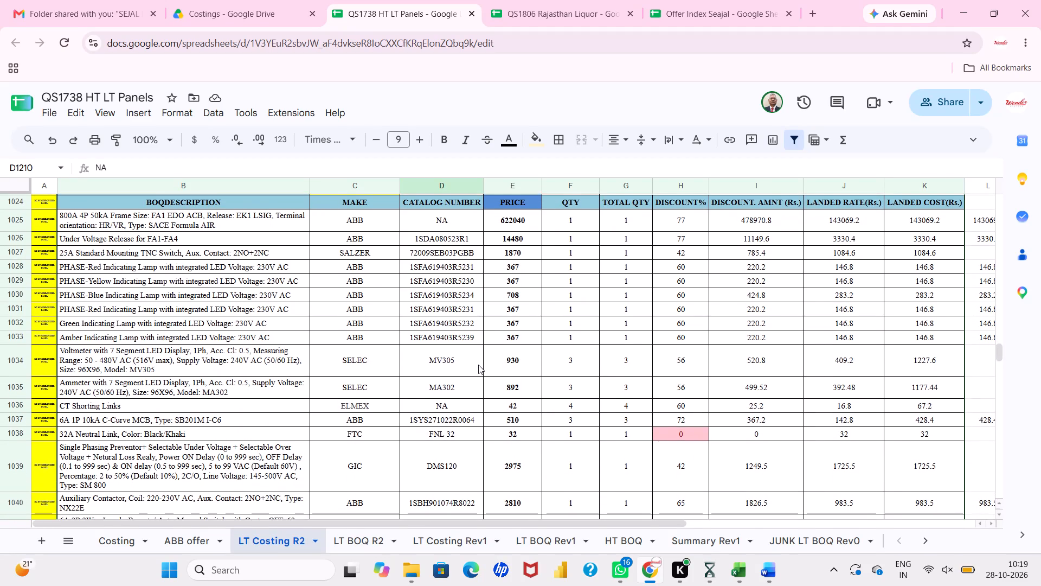
{"action": "scroll", "coordinate": [478, 365], "scroll_direction": "down", "scroll_amount": 1}
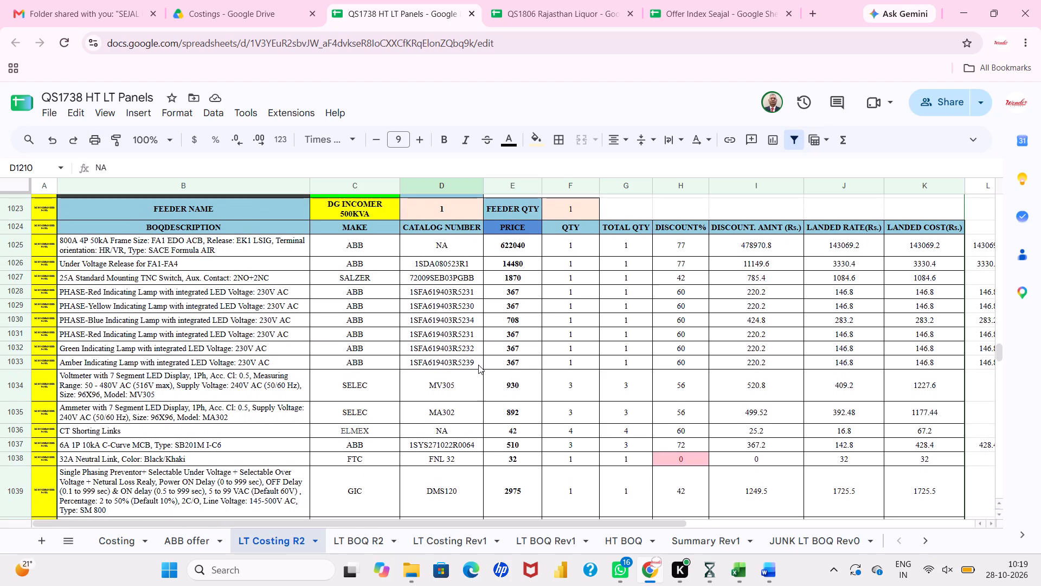
{"action": "scroll", "coordinate": [478, 365], "scroll_direction": "down", "scroll_amount": 1}
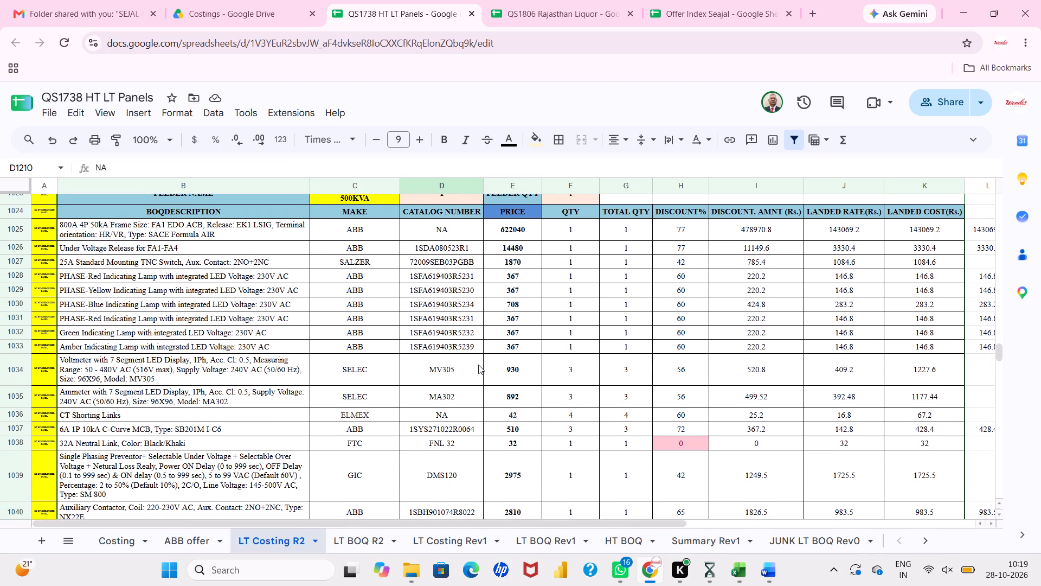
{"action": "scroll", "coordinate": [478, 365], "scroll_direction": "down", "scroll_amount": 1}
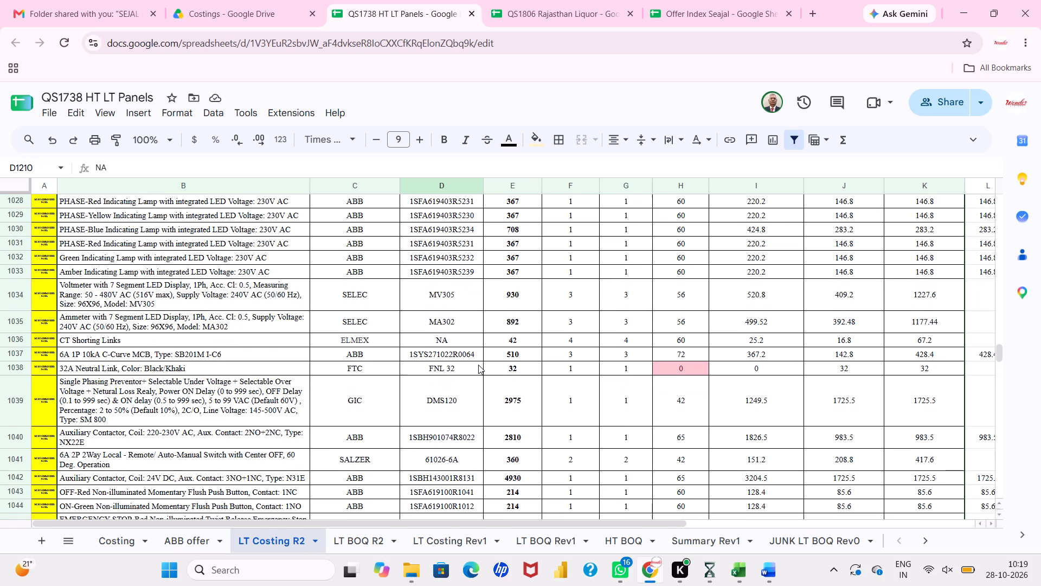
{"action": "scroll", "coordinate": [478, 365], "scroll_direction": "down", "scroll_amount": 1}
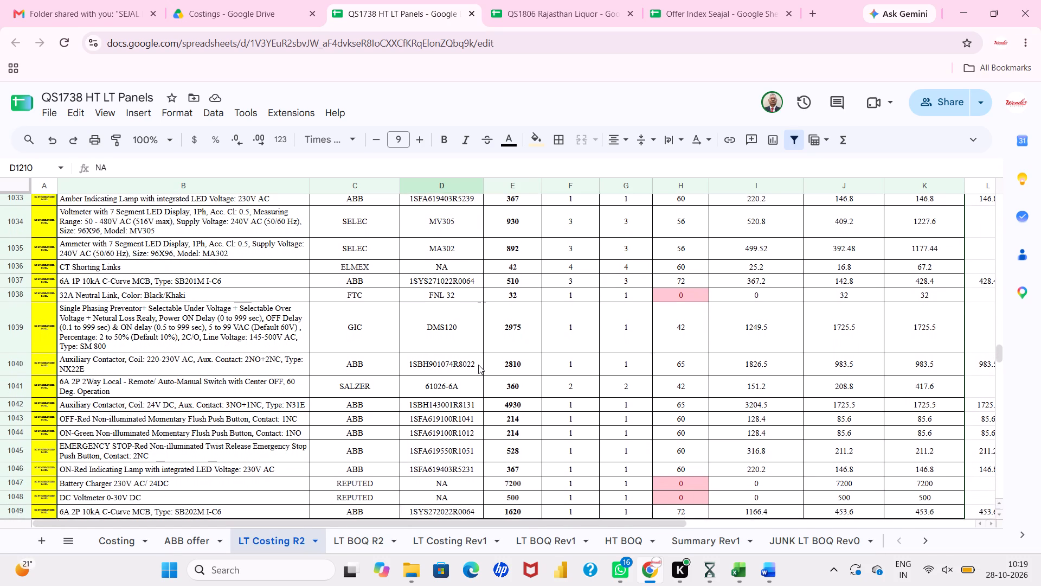
{"action": "scroll", "coordinate": [478, 365], "scroll_direction": "down", "scroll_amount": 1}
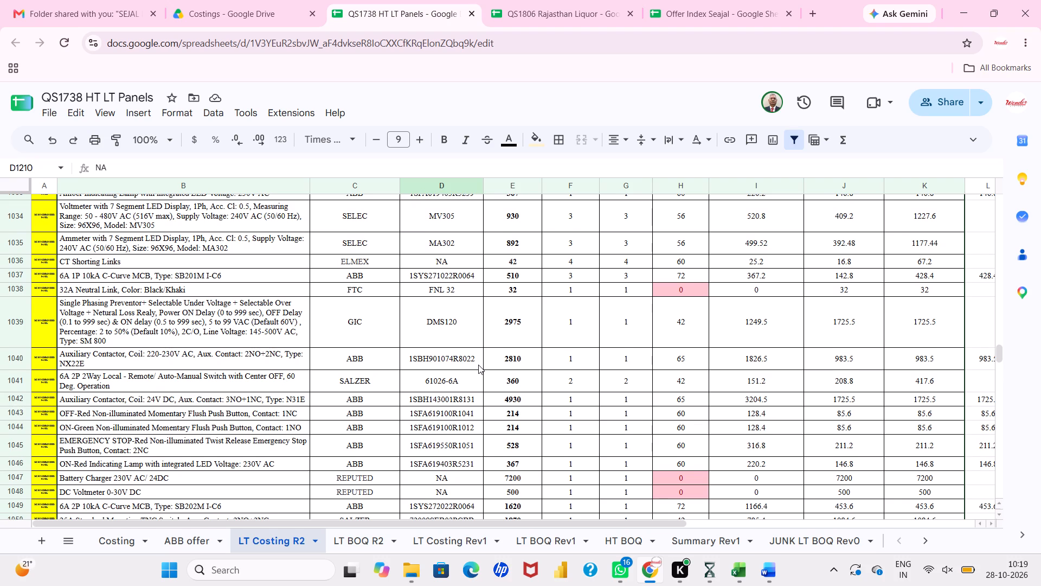
{"action": "scroll", "coordinate": [478, 365], "scroll_direction": "down", "scroll_amount": 1}
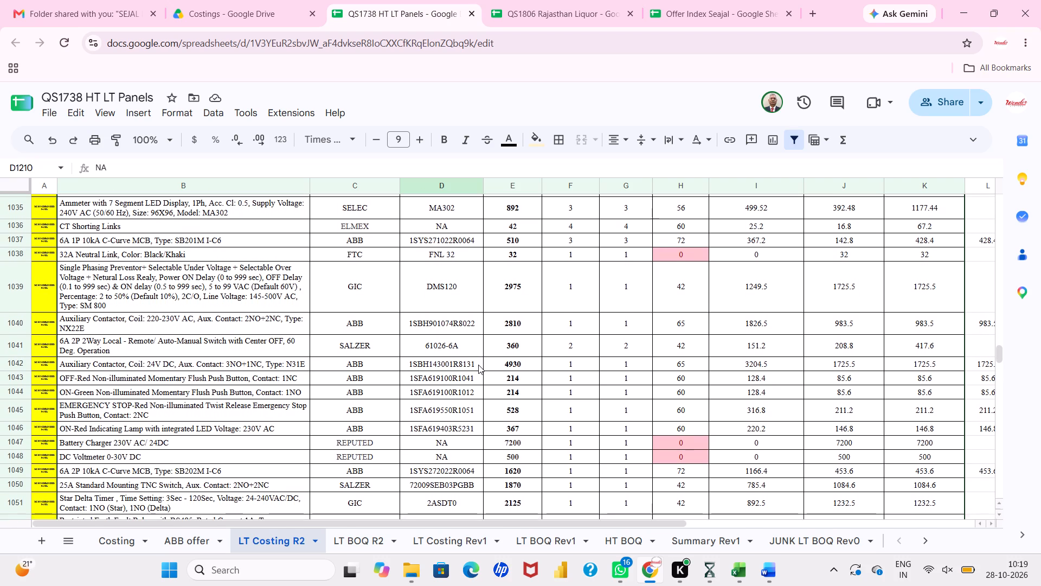
{"action": "scroll", "coordinate": [478, 365], "scroll_direction": "down", "scroll_amount": 2}
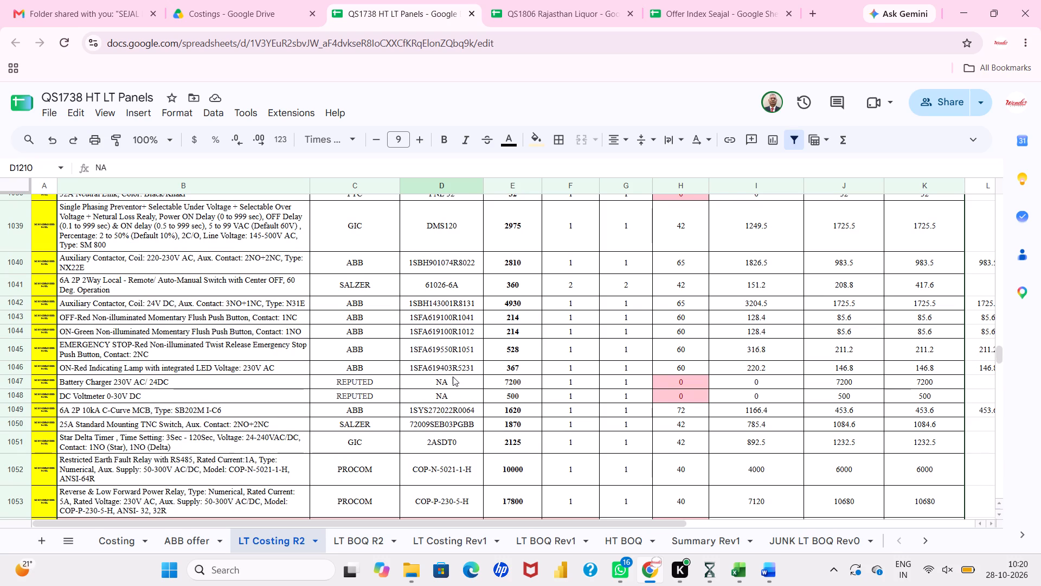
{"action": "scroll", "coordinate": [453, 377], "scroll_direction": "down", "scroll_amount": 2}
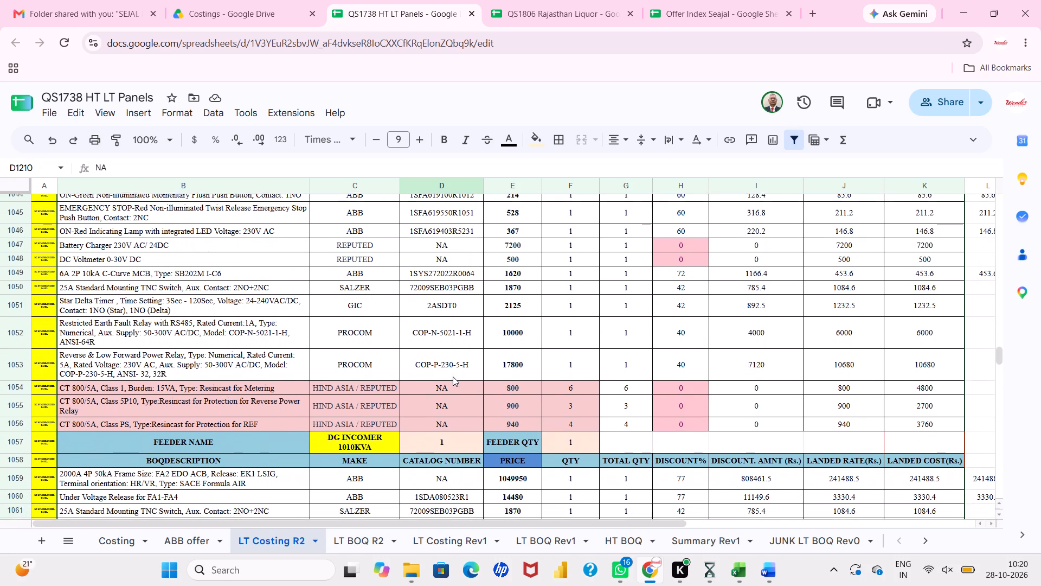
Recheck the protection relay and CT 800/5A rows against the rest of the DG INCOMER 500KVA feeder.
{"action": "scroll", "coordinate": [453, 377], "scroll_direction": "down", "scroll_amount": 4}
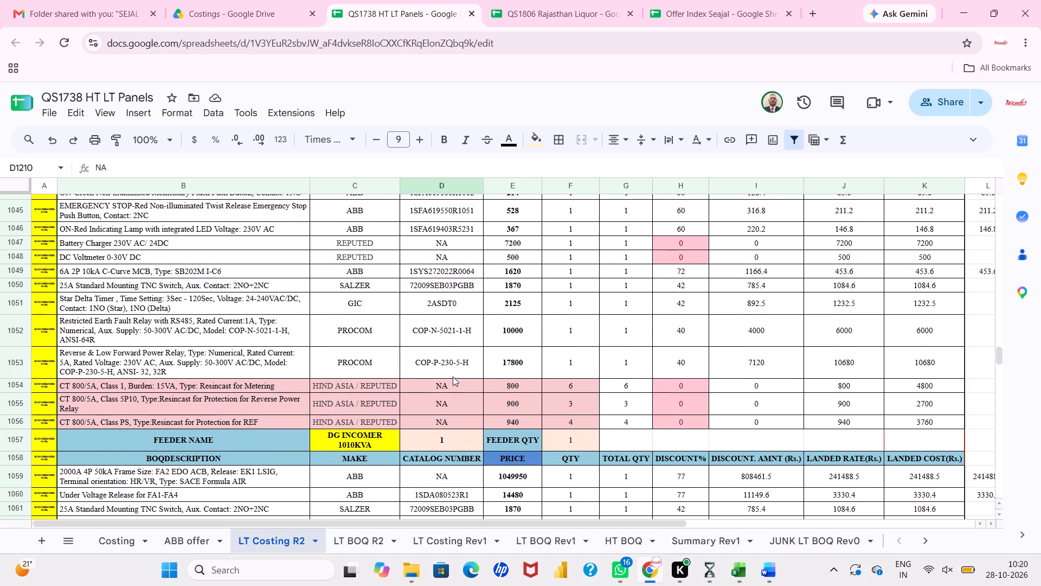
{"action": "scroll", "coordinate": [453, 377], "scroll_direction": "down", "scroll_amount": 1}
{"action": "scroll", "coordinate": [453, 377], "scroll_direction": "up", "scroll_amount": 1}
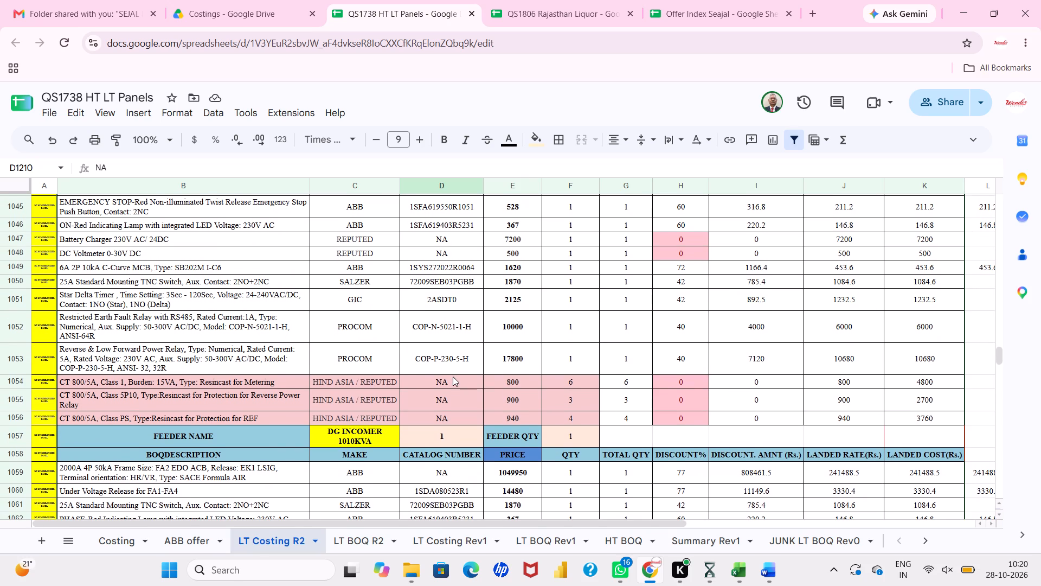
{"action": "scroll", "coordinate": [453, 377], "scroll_direction": "up", "scroll_amount": 1}
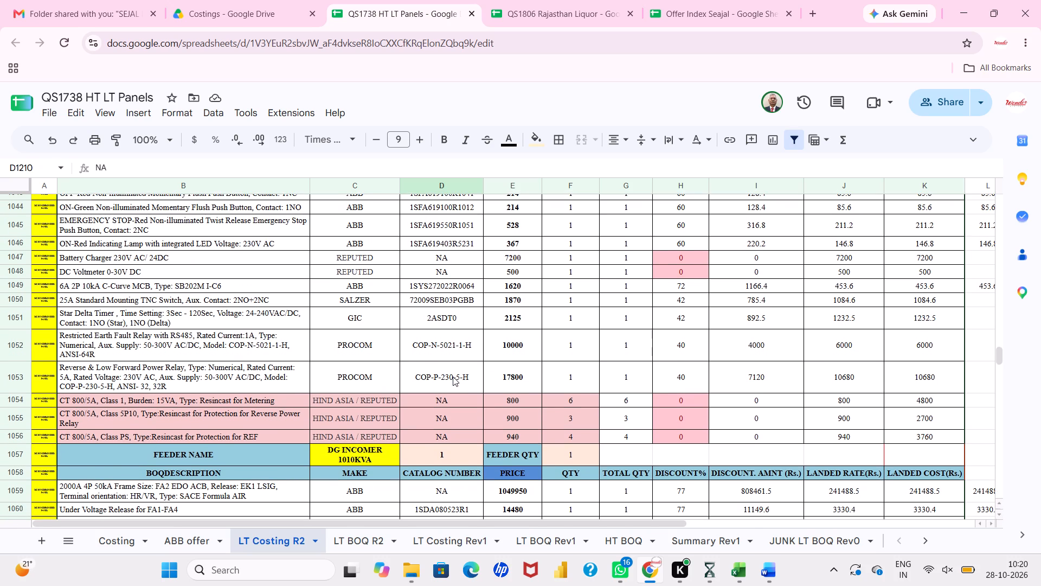
{"action": "scroll", "coordinate": [453, 377], "scroll_direction": "down", "scroll_amount": 1}
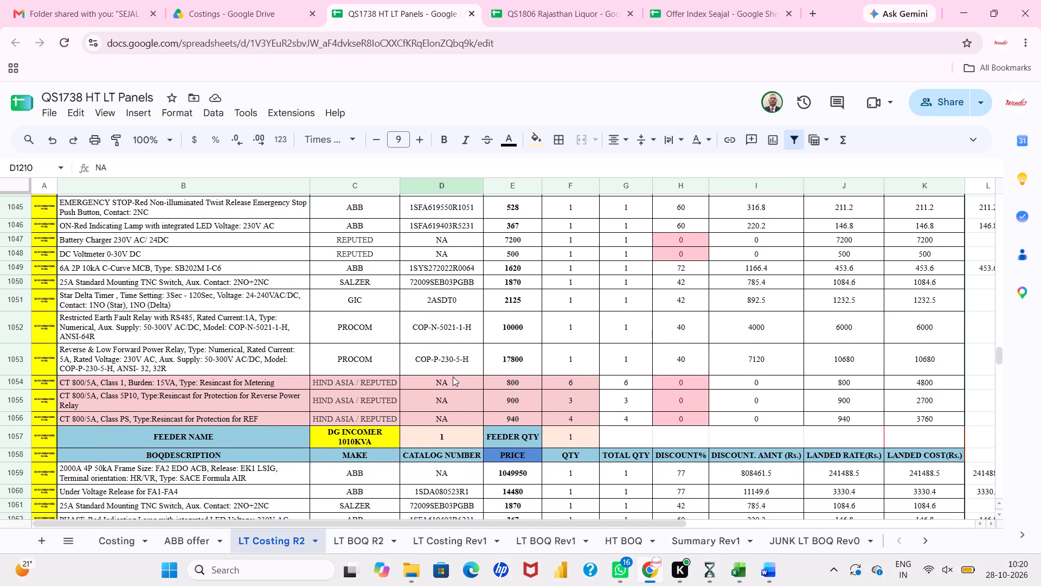
{"action": "scroll", "coordinate": [453, 377], "scroll_direction": "down", "scroll_amount": 1}
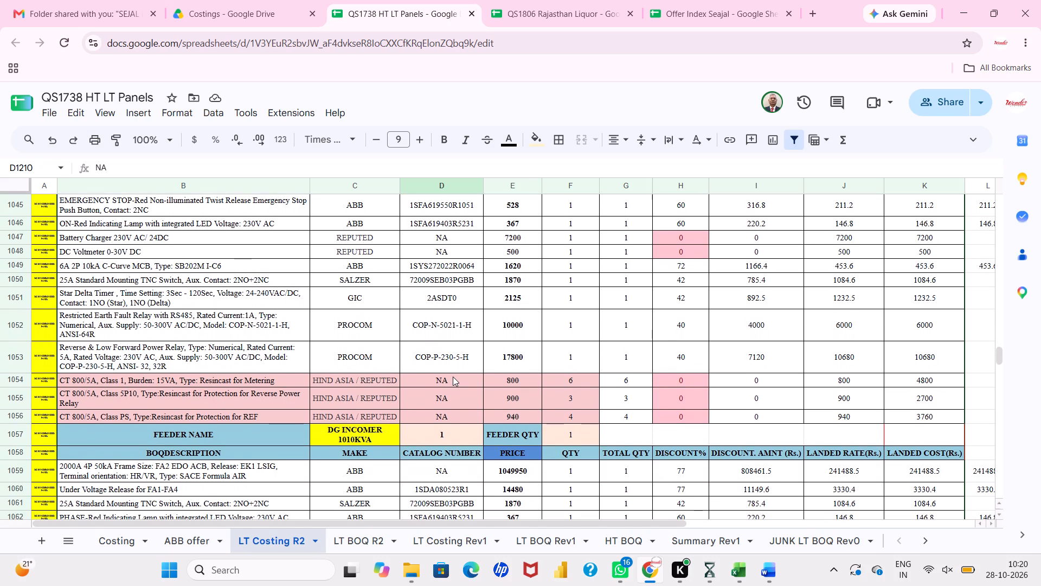
{"action": "scroll", "coordinate": [453, 377], "scroll_direction": "down", "scroll_amount": 1}
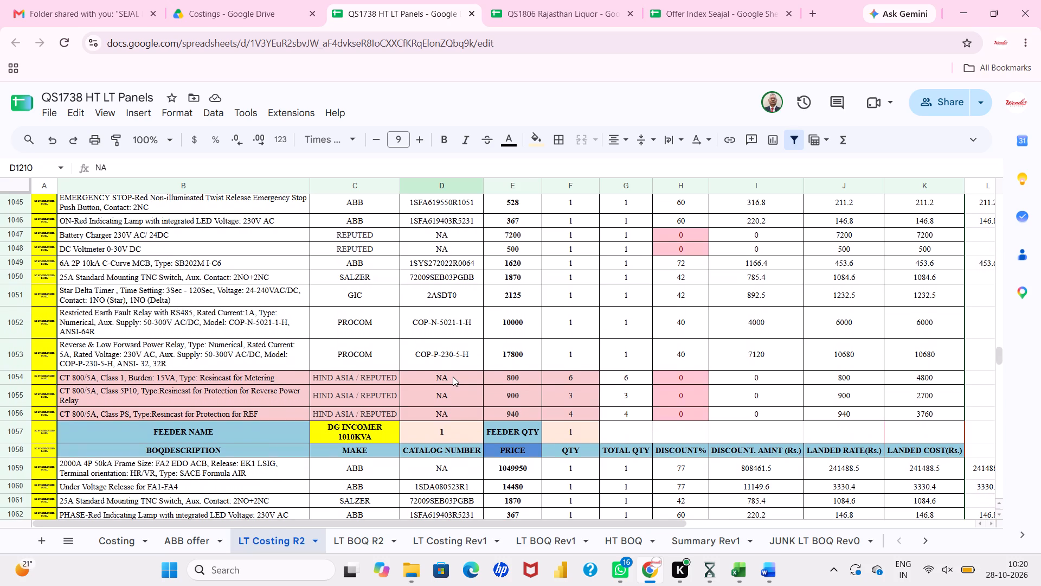
{"action": "scroll", "coordinate": [453, 377], "scroll_direction": "down", "scroll_amount": 2}
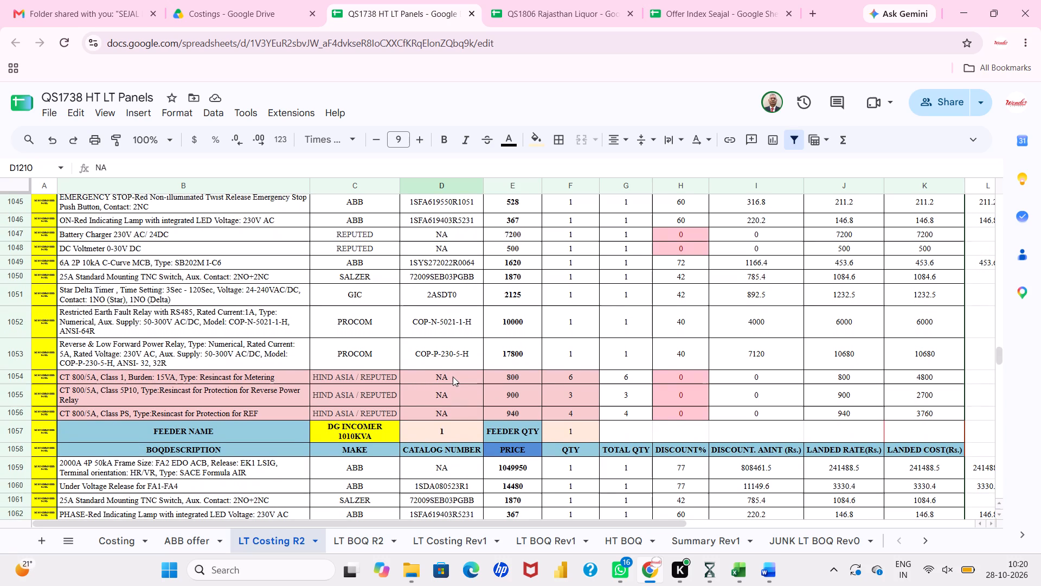
{"action": "scroll", "coordinate": [453, 377], "scroll_direction": "down", "scroll_amount": 1}
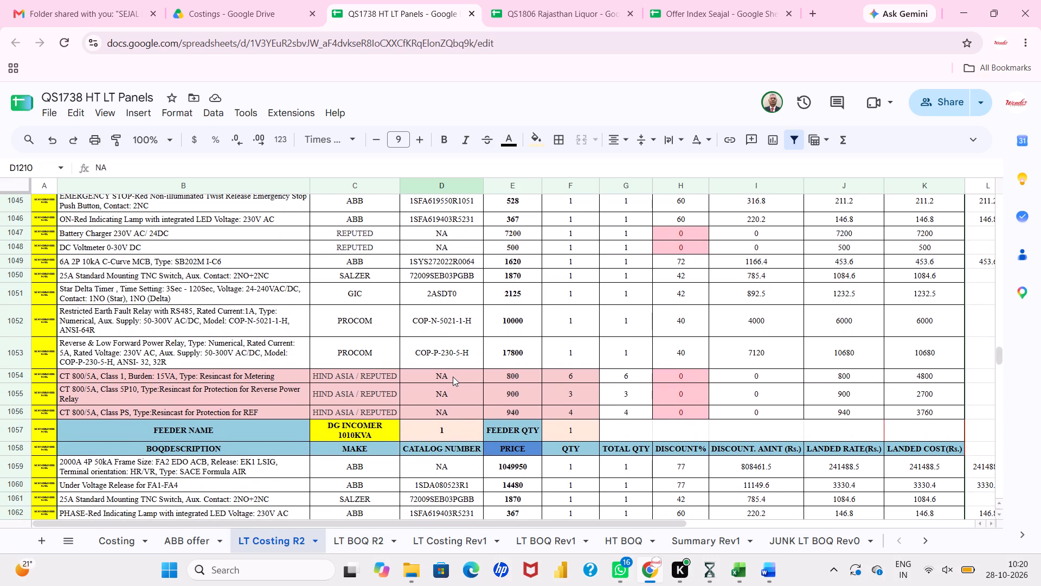
{"action": "scroll", "coordinate": [453, 377], "scroll_direction": "up", "scroll_amount": 4}
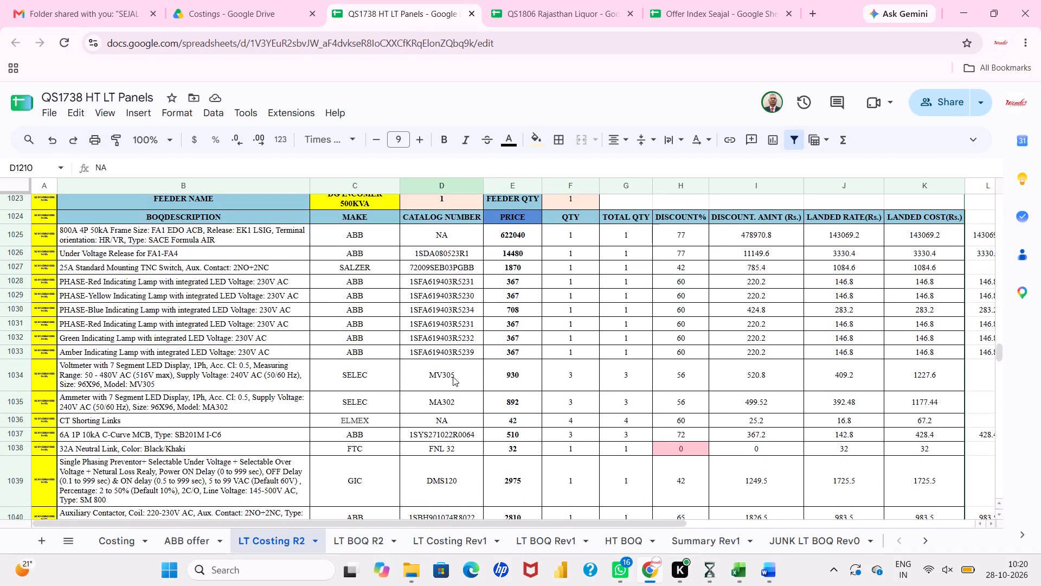
{"action": "scroll", "coordinate": [453, 377], "scroll_direction": "down", "scroll_amount": 4}
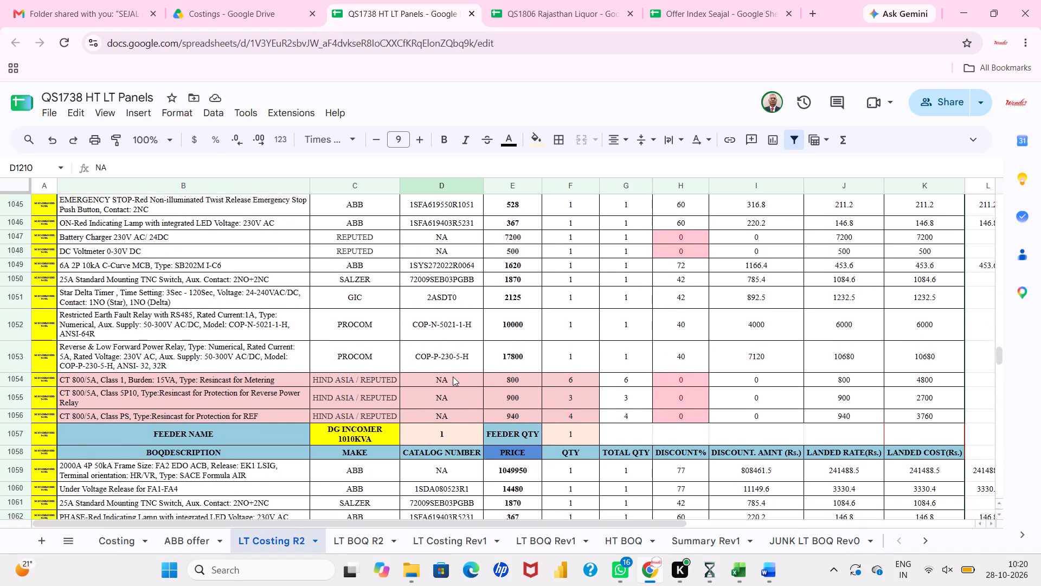
{"action": "scroll", "coordinate": [453, 377], "scroll_direction": "down", "scroll_amount": 1}
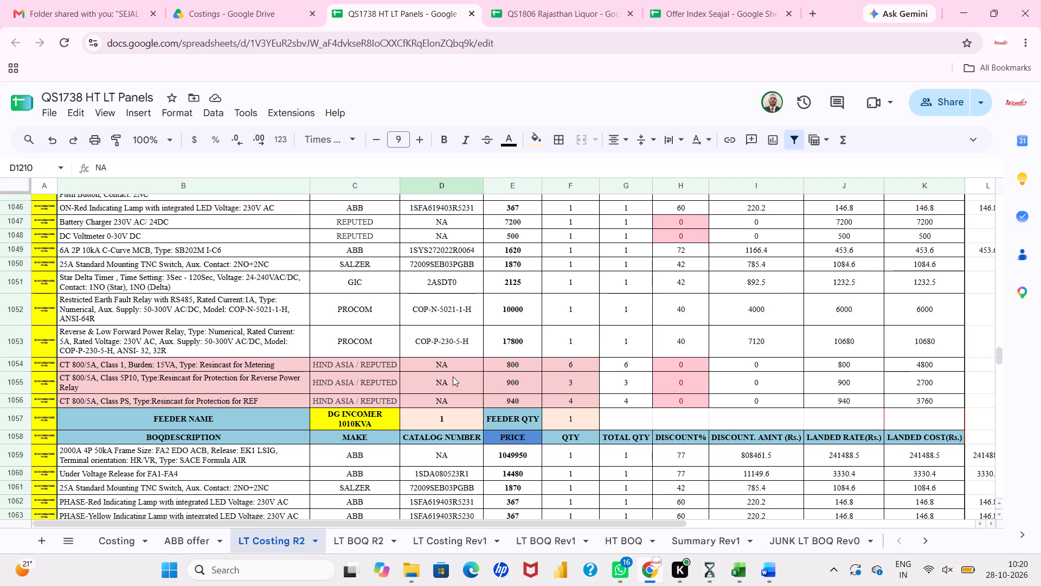
Examine the first DG INCOMER 1010KVA feeder, starting with its 2000A ACB, indicating lamp and meter rows.
{"action": "scroll", "coordinate": [453, 377], "scroll_direction": "down", "scroll_amount": 2}
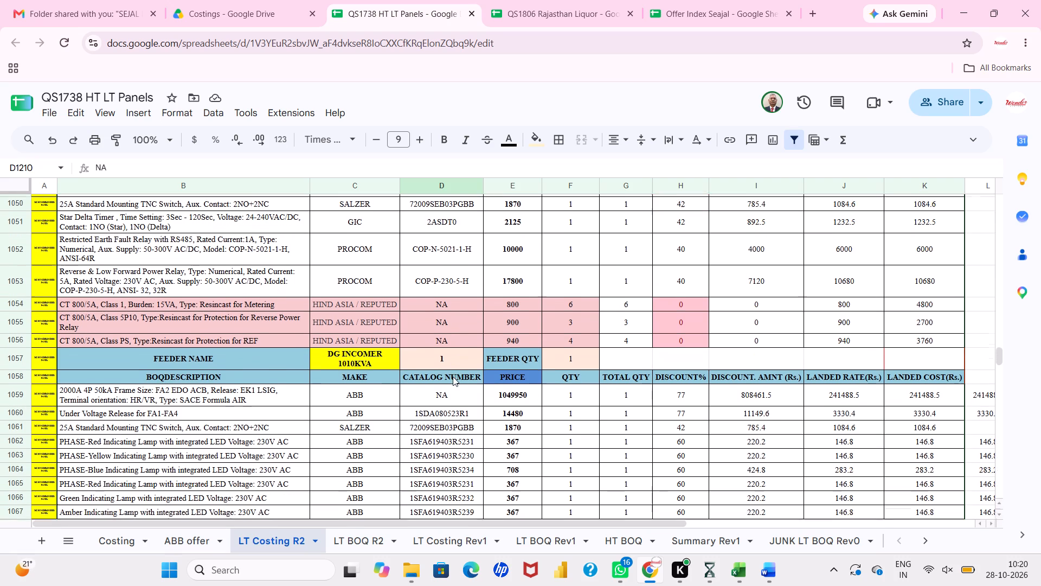
{"action": "scroll", "coordinate": [453, 377], "scroll_direction": "right", "scroll_amount": 1}
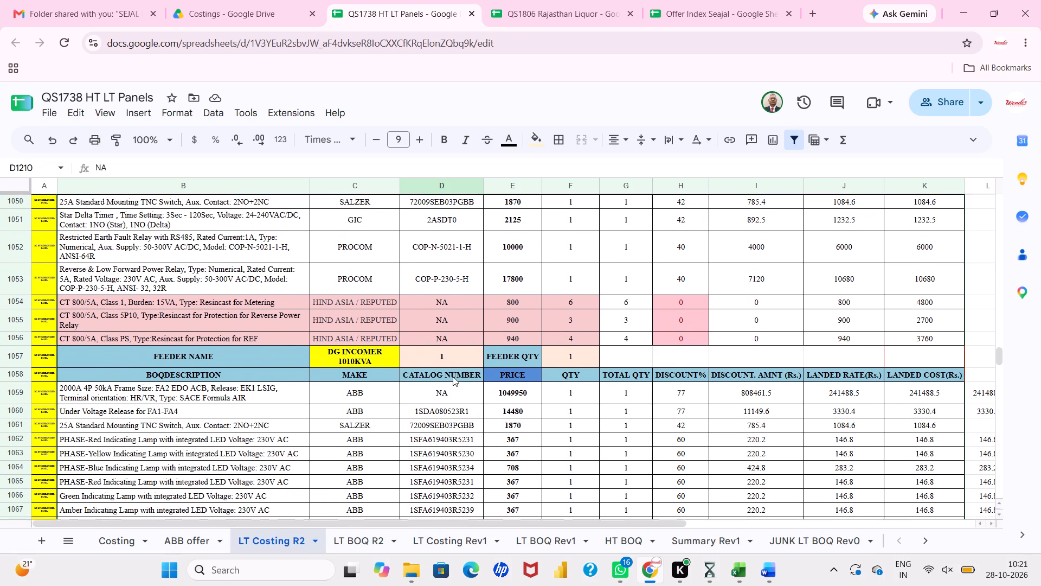
{"action": "scroll", "coordinate": [453, 377], "scroll_direction": "right", "scroll_amount": 2}
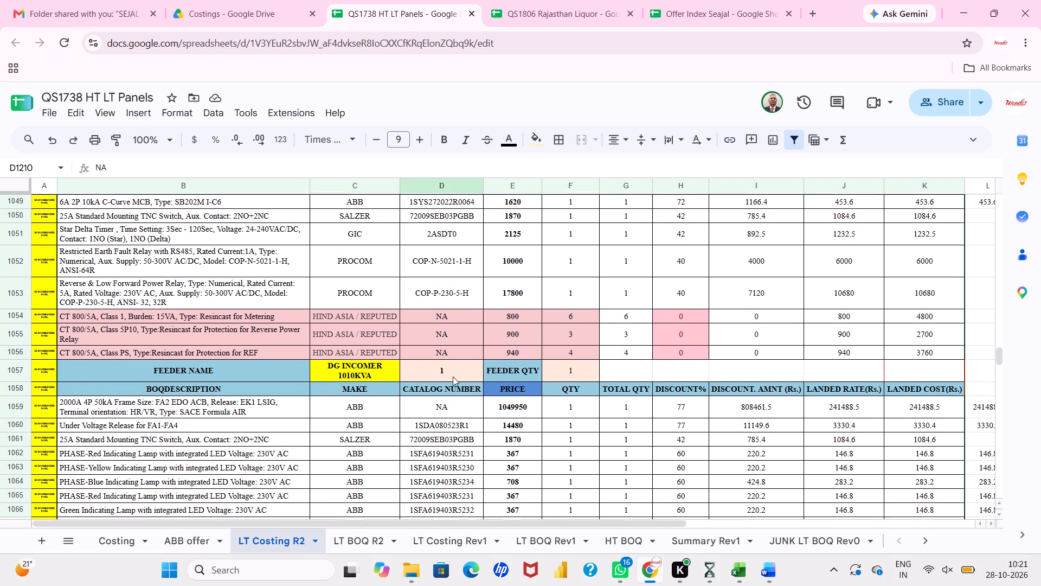
{"action": "scroll", "coordinate": [453, 377], "scroll_direction": "right", "scroll_amount": 1}
{"action": "scroll", "coordinate": [453, 377], "scroll_direction": "down", "scroll_amount": 2}
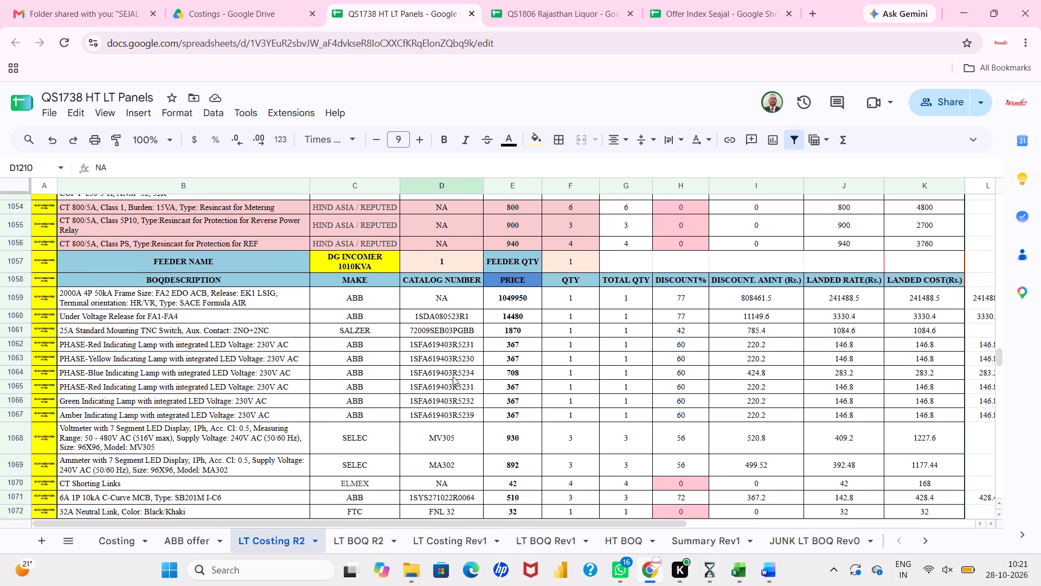
{"action": "scroll", "coordinate": [453, 377], "scroll_direction": "down", "scroll_amount": 1}
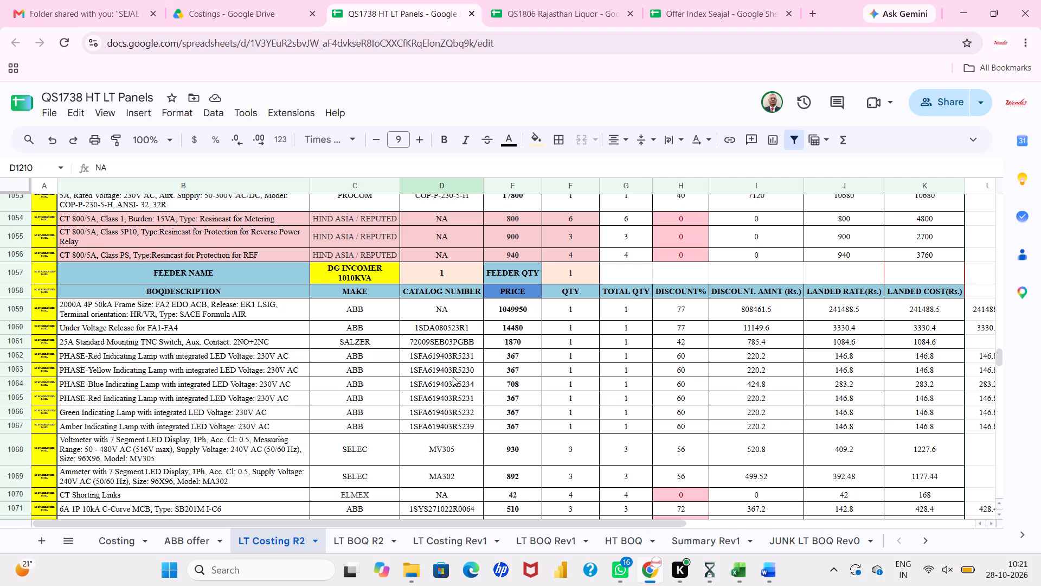
Set QTY and TOTAL QTY of the Class 1 metering CT 800/5A in the DG INCOMER 500KVA feeder to 3.
{"action": "left_click", "coordinate": [580, 216]}
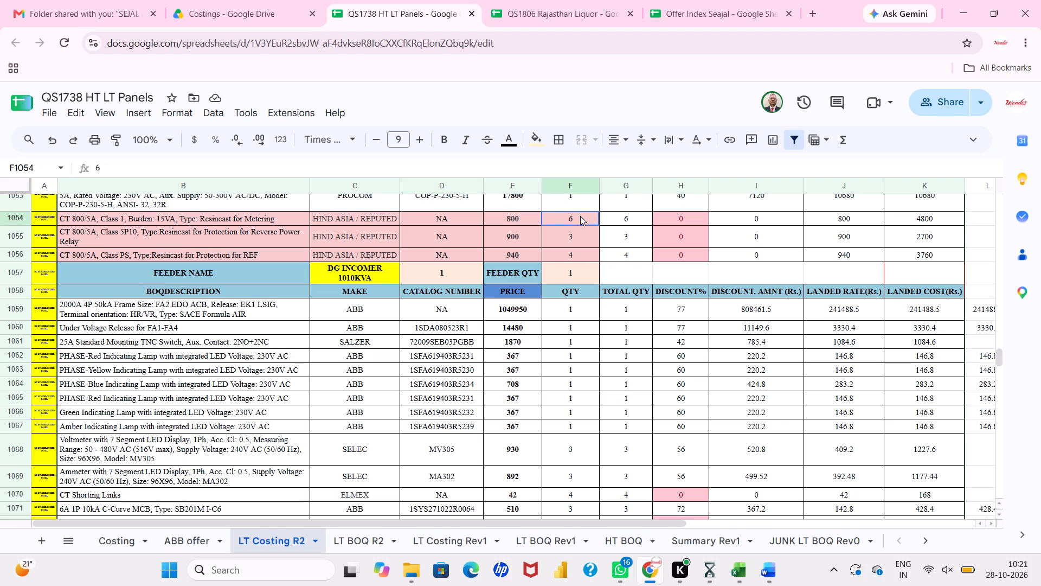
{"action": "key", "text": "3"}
{"action": "key", "text": "Right"}
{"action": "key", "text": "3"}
{"action": "key", "text": "Return"}
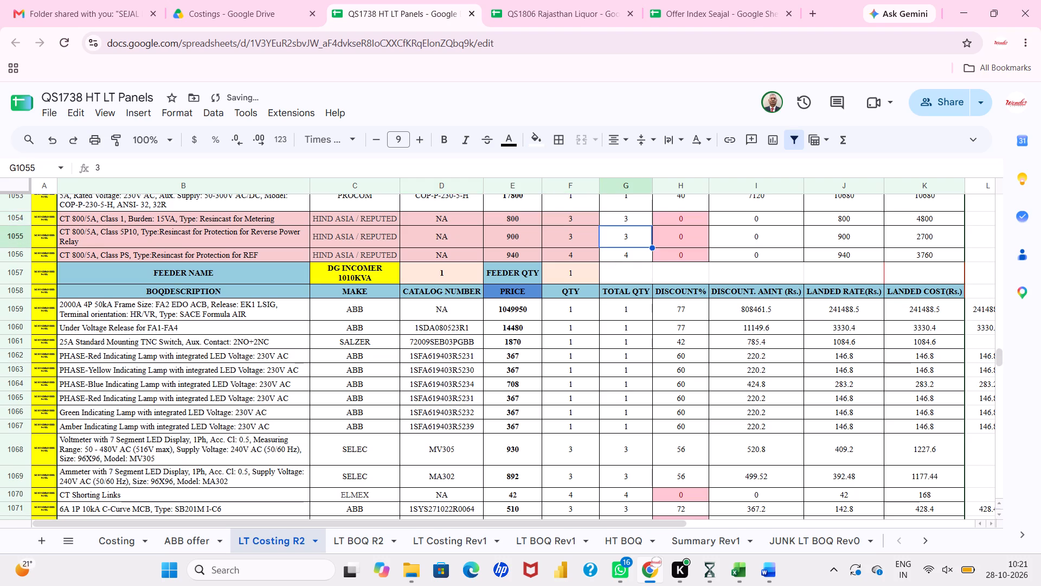
{"action": "left_click", "coordinate": [594, 287]}
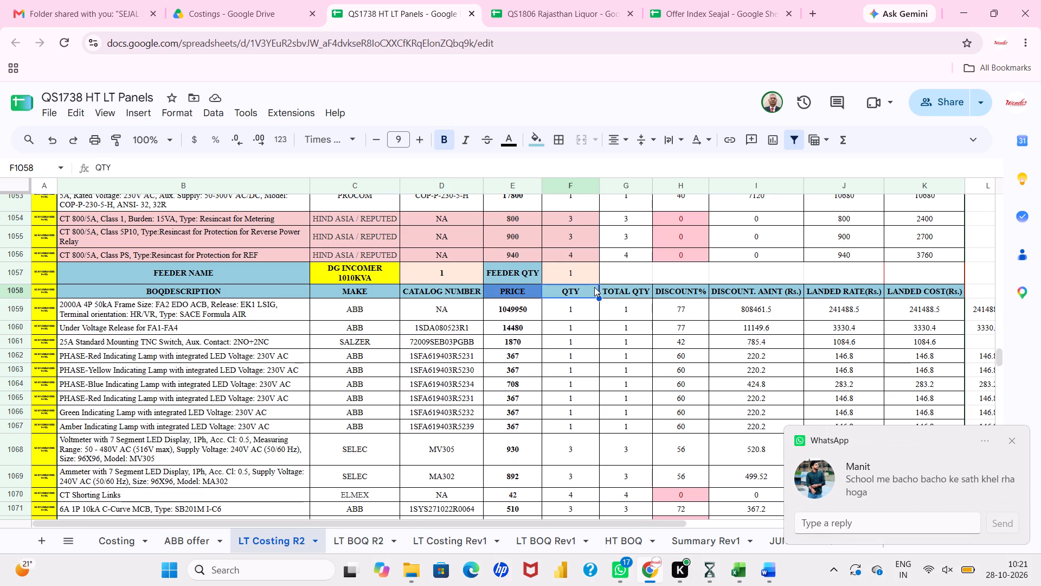
Set QTY and TOTAL QTY of the Class 1 metering CT 2000/5A in the first DG INCOMER 1010KVA feeder to 3.
{"action": "scroll", "coordinate": [594, 287], "scroll_direction": "down", "scroll_amount": 4}
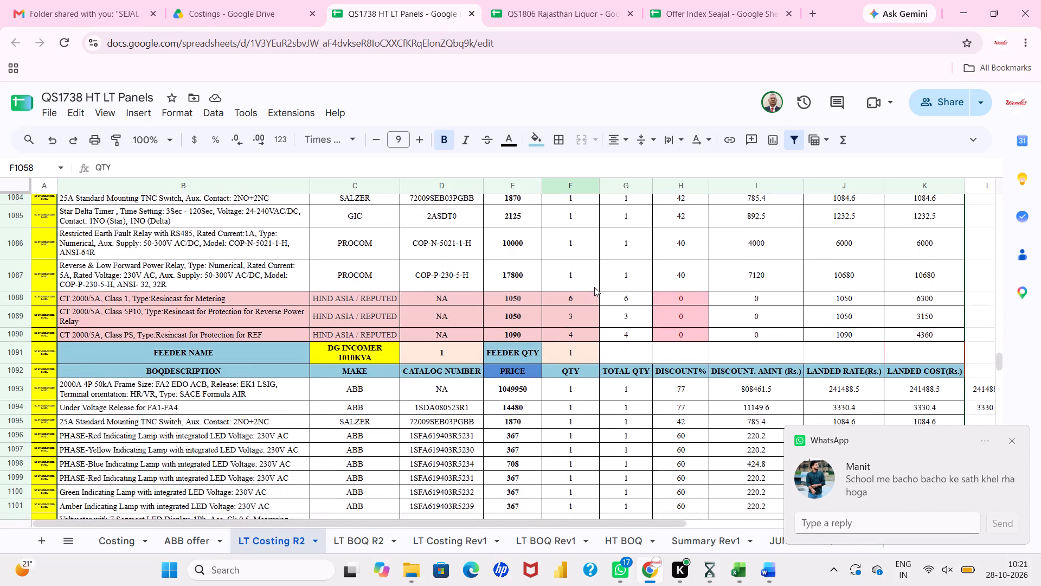
{"action": "left_click", "coordinate": [582, 313]}
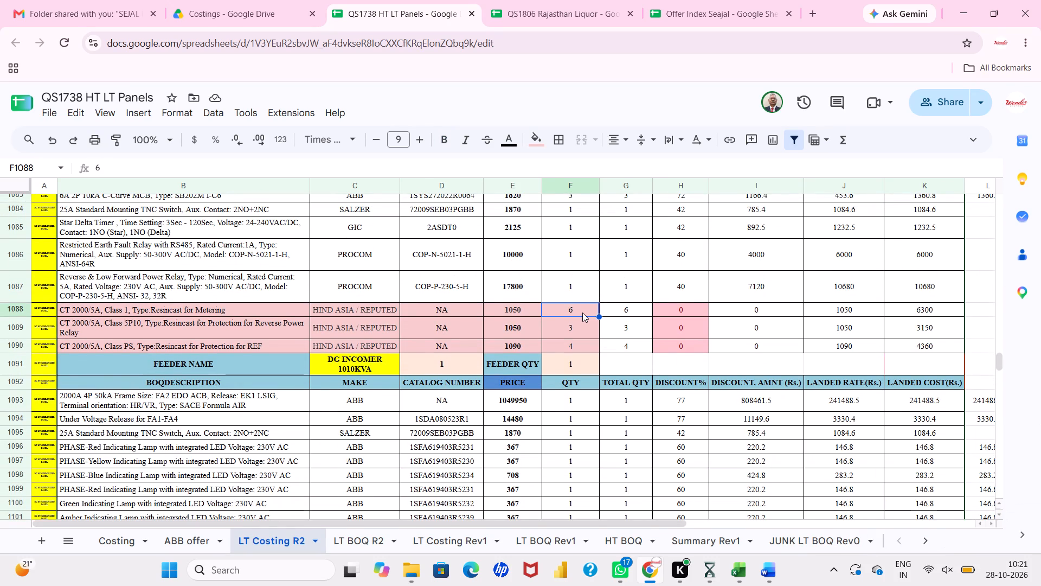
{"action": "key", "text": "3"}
{"action": "key", "text": "Right"}
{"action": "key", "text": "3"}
{"action": "key", "text": "Return"}
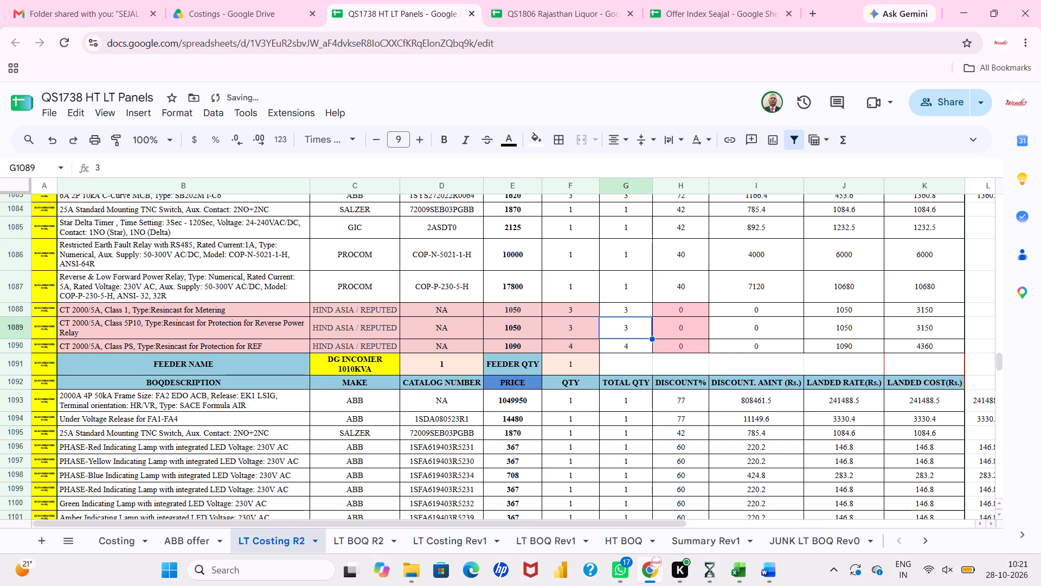
Set QTY and TOTAL QTY of the Class 1 metering CT 2000/5A in the second DG INCOMER 1010KVA feeder to 3.
{"action": "scroll", "coordinate": [552, 374], "scroll_direction": "down", "scroll_amount": 5}
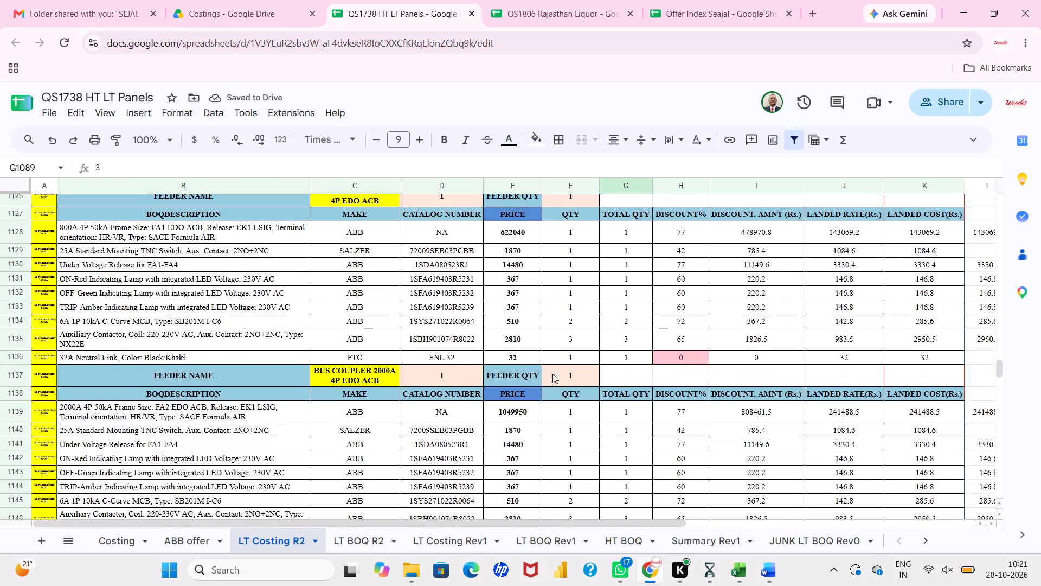
{"action": "left_click", "coordinate": [567, 329]}
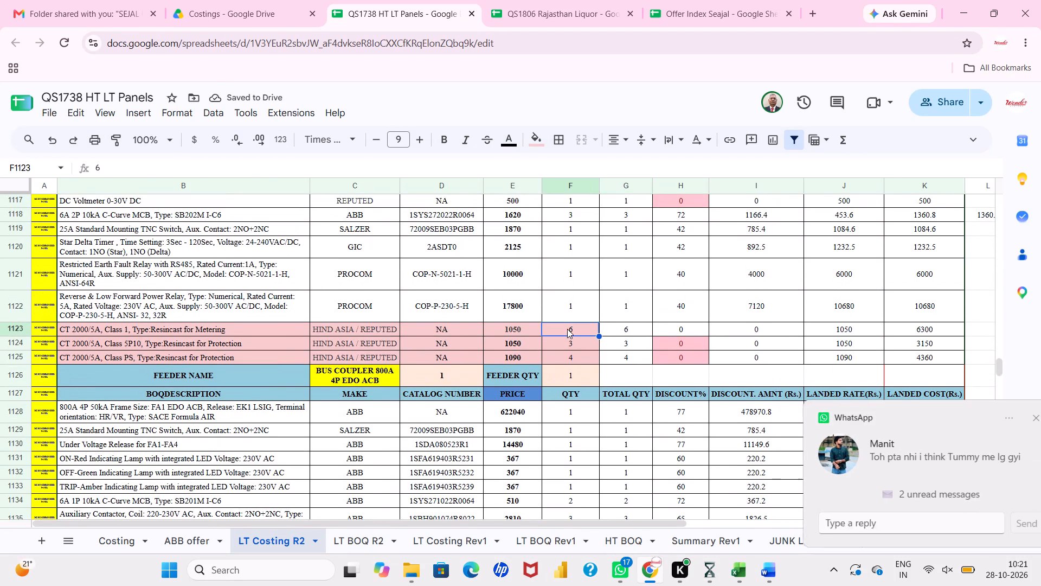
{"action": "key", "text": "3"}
{"action": "key", "text": "Right"}
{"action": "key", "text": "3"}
{"action": "key", "text": "Return"}
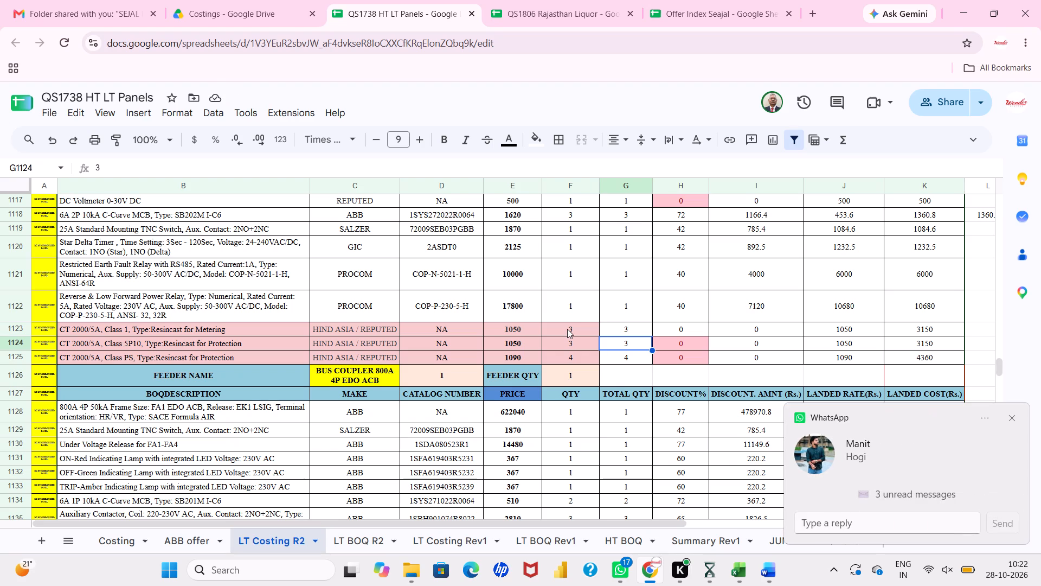
{"action": "left_click", "coordinate": [610, 375]}
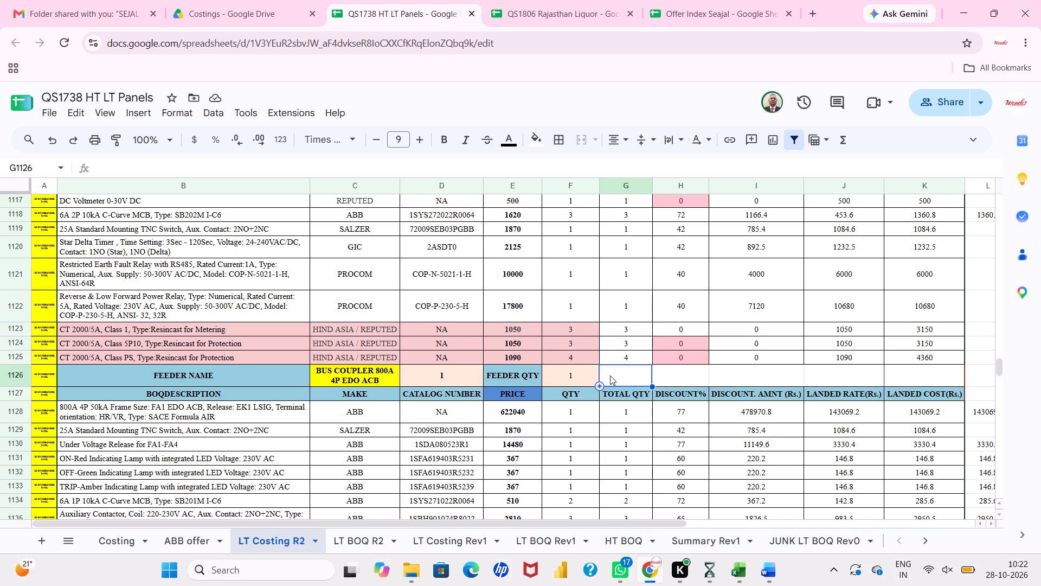
Examine the second DG INCOMER 1010KVA feeder's items, from the single phasing preventor to the earth fault and reverse power relays.
{"action": "scroll", "coordinate": [610, 375], "scroll_direction": "down", "scroll_amount": 2}
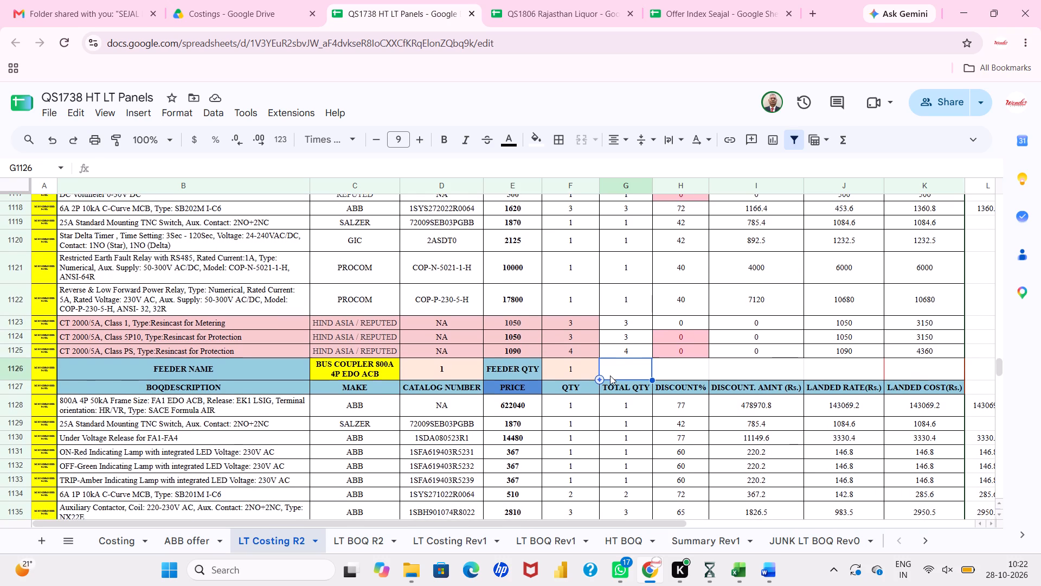
{"action": "scroll", "coordinate": [610, 375], "scroll_direction": "down", "scroll_amount": 1}
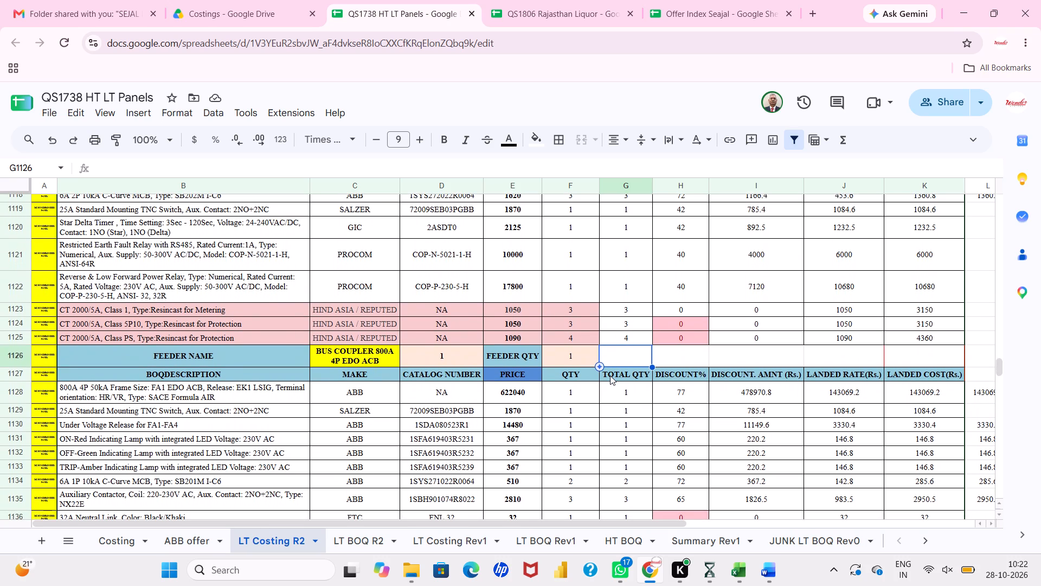
{"action": "scroll", "coordinate": [610, 375], "scroll_direction": "down", "scroll_amount": 1}
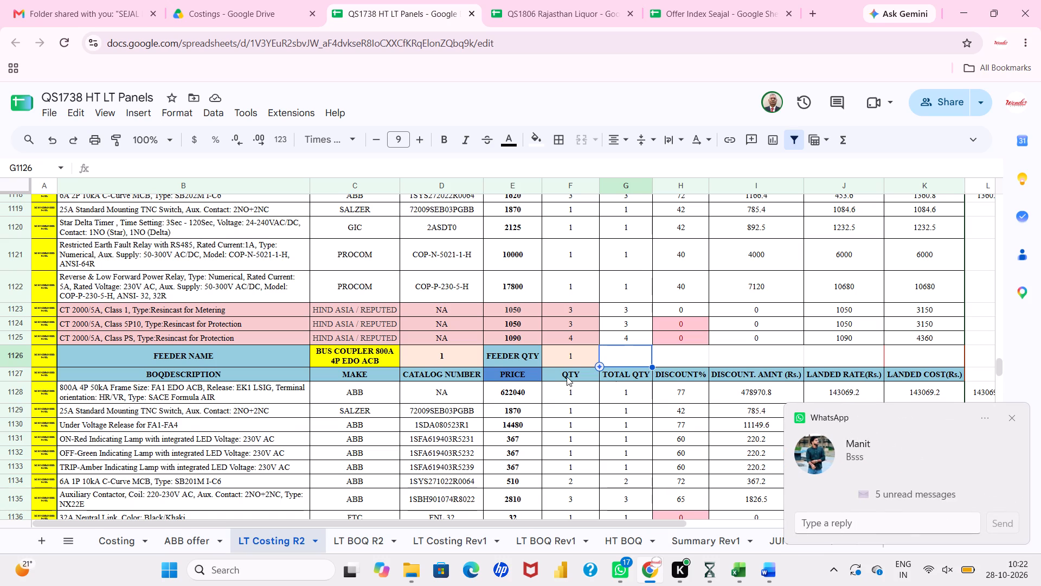
{"action": "scroll", "coordinate": [443, 348], "scroll_direction": "up", "scroll_amount": 1}
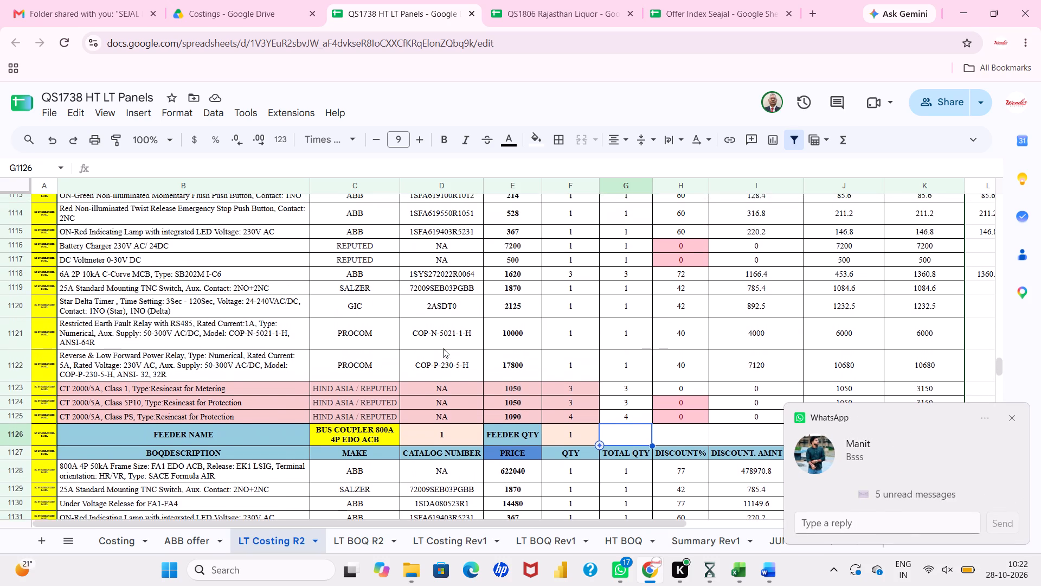
{"action": "scroll", "coordinate": [443, 348], "scroll_direction": "up", "scroll_amount": 1}
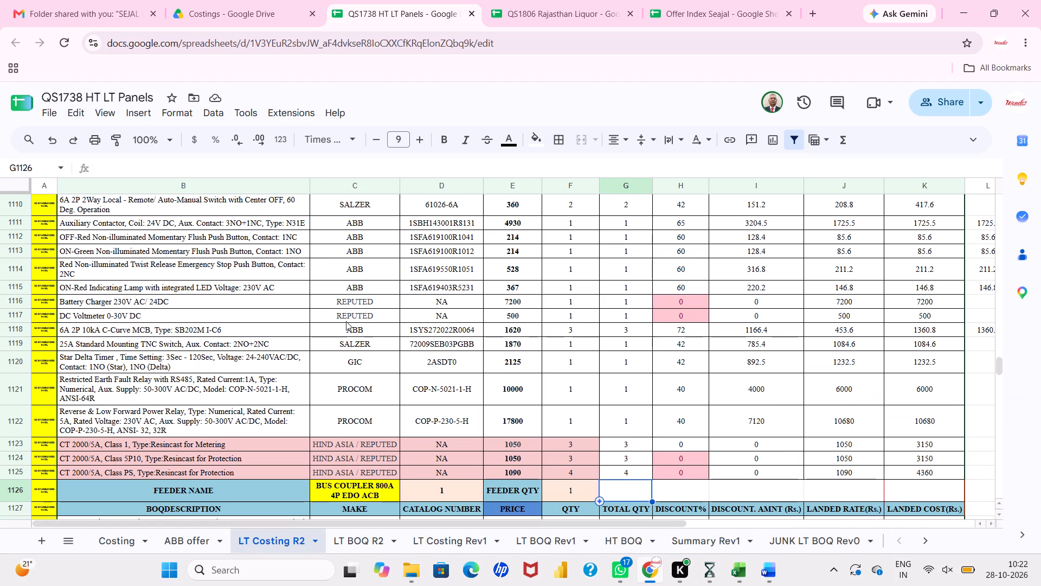
{"action": "scroll", "coordinate": [346, 321], "scroll_direction": "up", "scroll_amount": 2}
{"action": "left_click", "coordinate": [220, 279]}
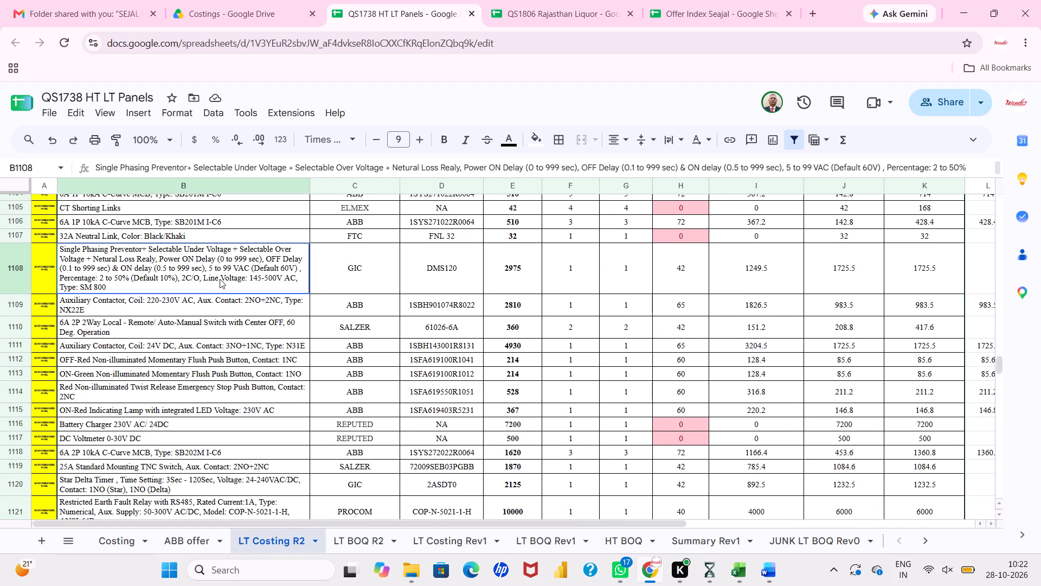
{"action": "scroll", "coordinate": [248, 420], "scroll_direction": "down", "scroll_amount": 2}
{"action": "left_click", "coordinate": [224, 404]}
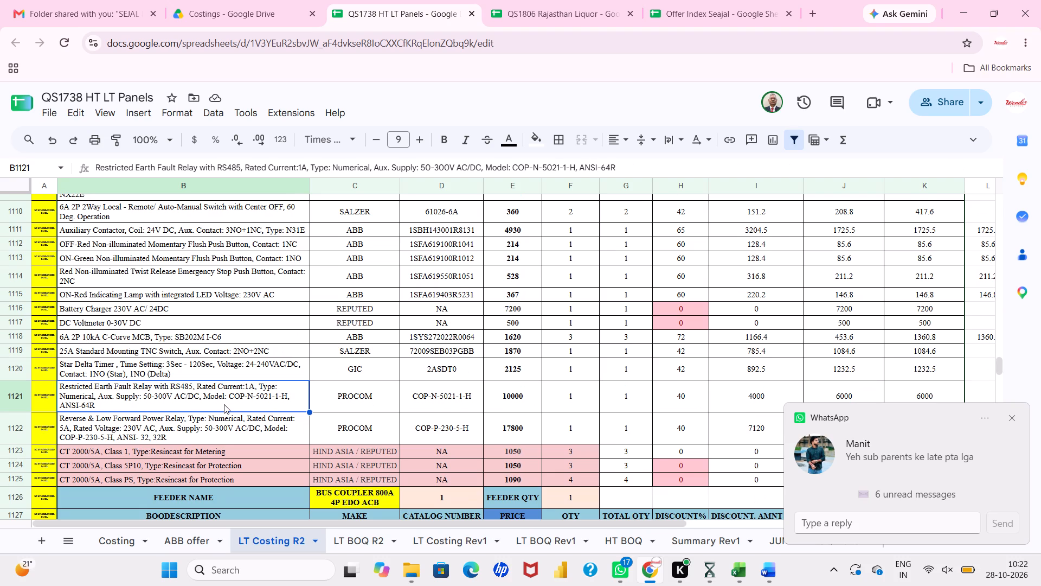
{"action": "left_click", "coordinate": [224, 422]}
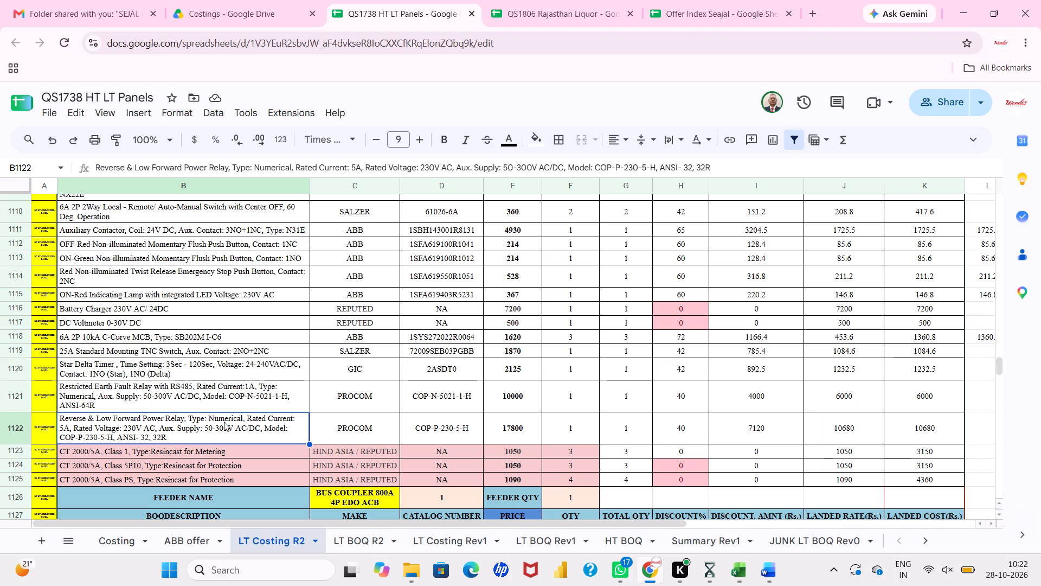
{"action": "scroll", "coordinate": [224, 422], "scroll_direction": "down", "scroll_amount": 1}
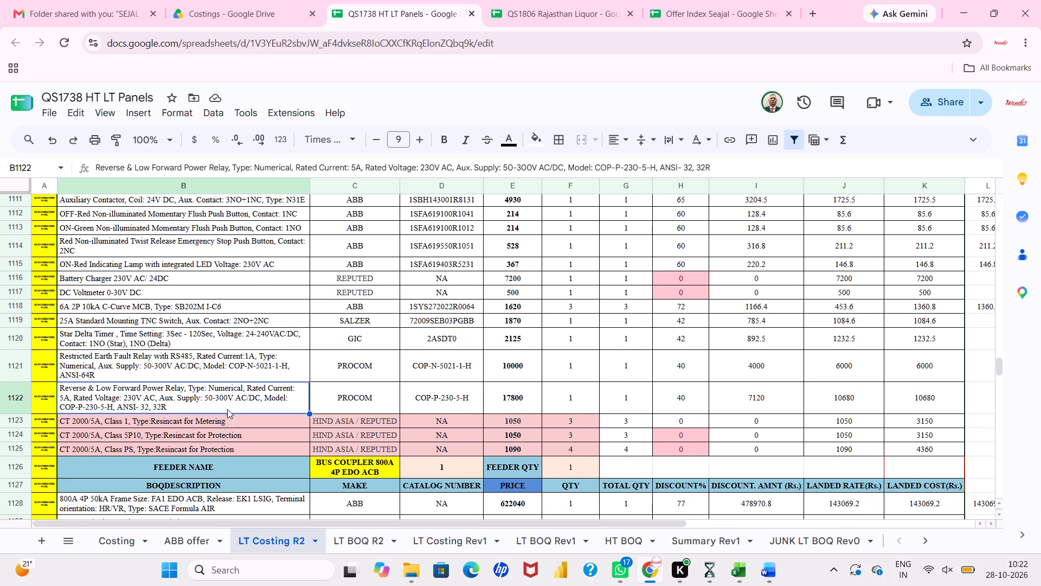
{"action": "left_click", "coordinate": [231, 399]}
Examine the BUS COUPLER 800A and 2000A 4P EDO ACB feeder items below the DG incomers.
{"action": "scroll", "coordinate": [231, 399], "scroll_direction": "down", "scroll_amount": 1}
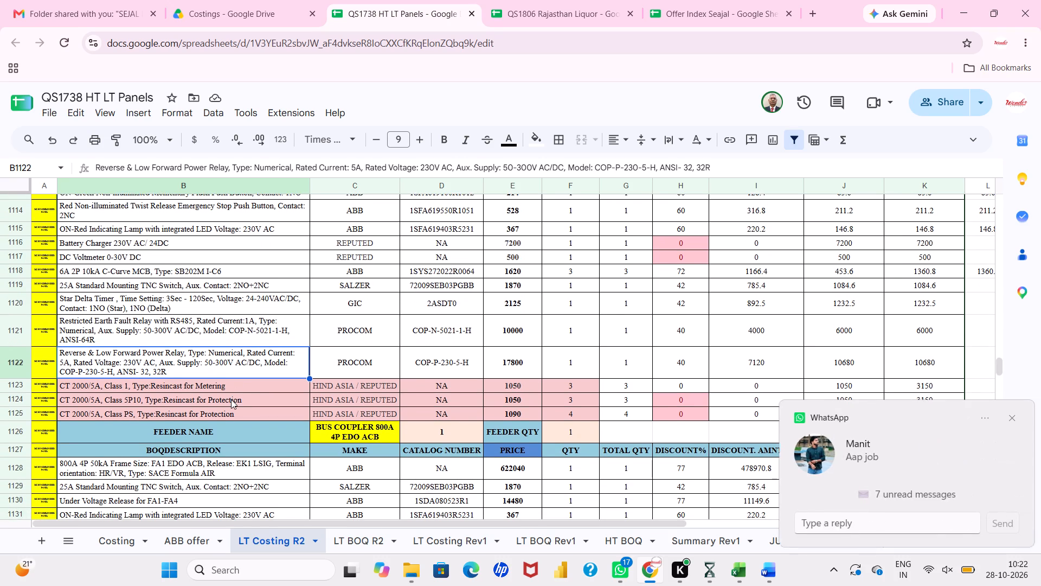
{"action": "scroll", "coordinate": [231, 399], "scroll_direction": "down", "scroll_amount": 3}
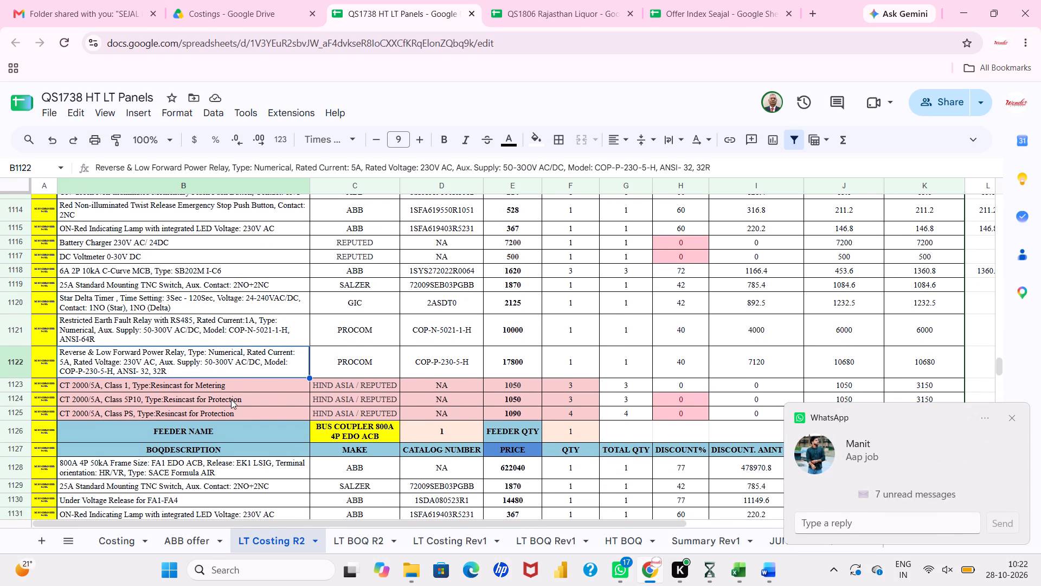
{"action": "scroll", "coordinate": [231, 399], "scroll_direction": "down", "scroll_amount": 3}
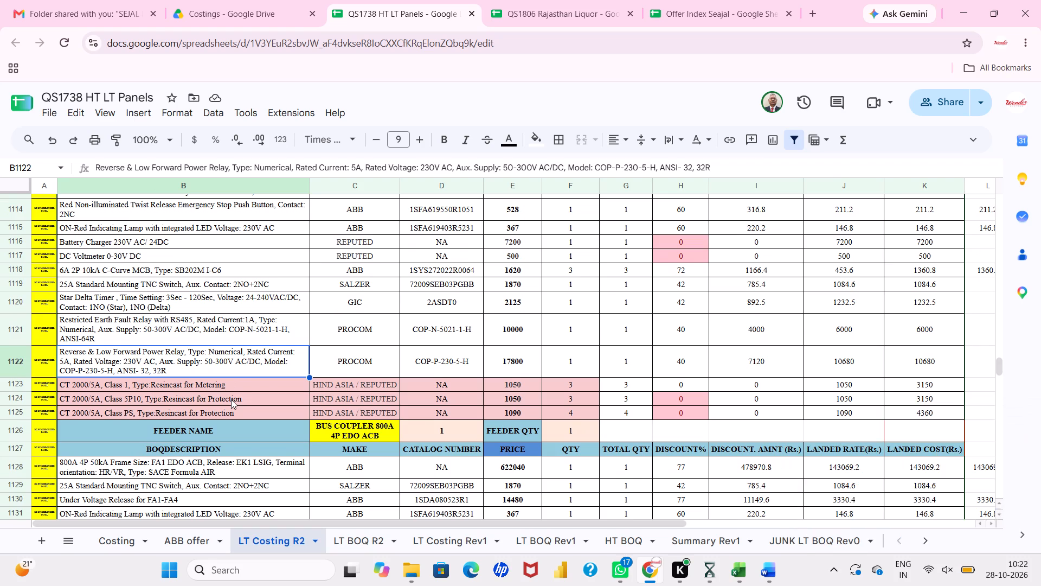
{"action": "scroll", "coordinate": [231, 399], "scroll_direction": "down", "scroll_amount": 3}
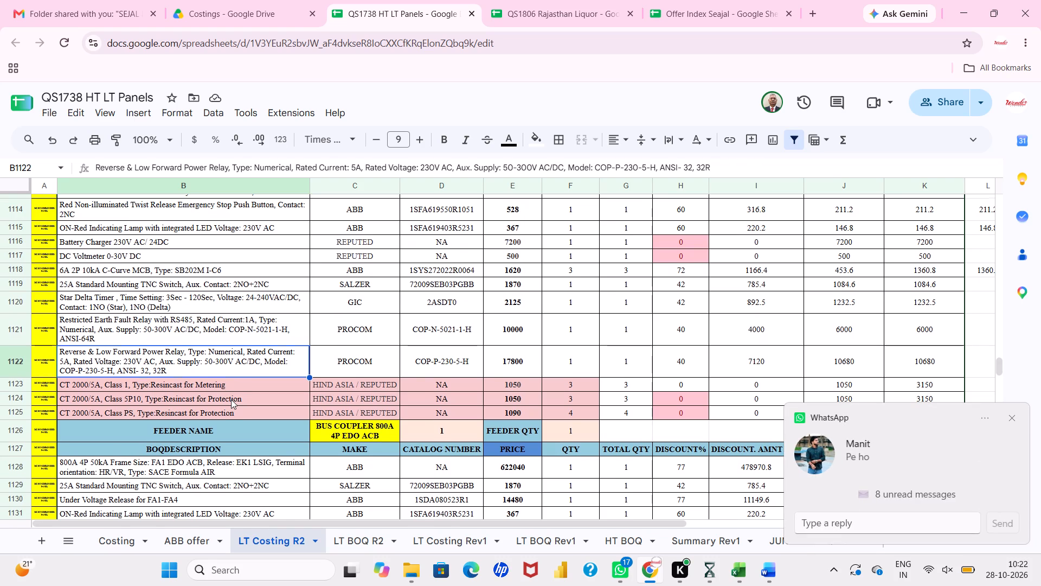
{"action": "scroll", "coordinate": [231, 399], "scroll_direction": "down", "scroll_amount": 3}
{"action": "scroll", "coordinate": [231, 399], "scroll_direction": "up", "scroll_amount": 1}
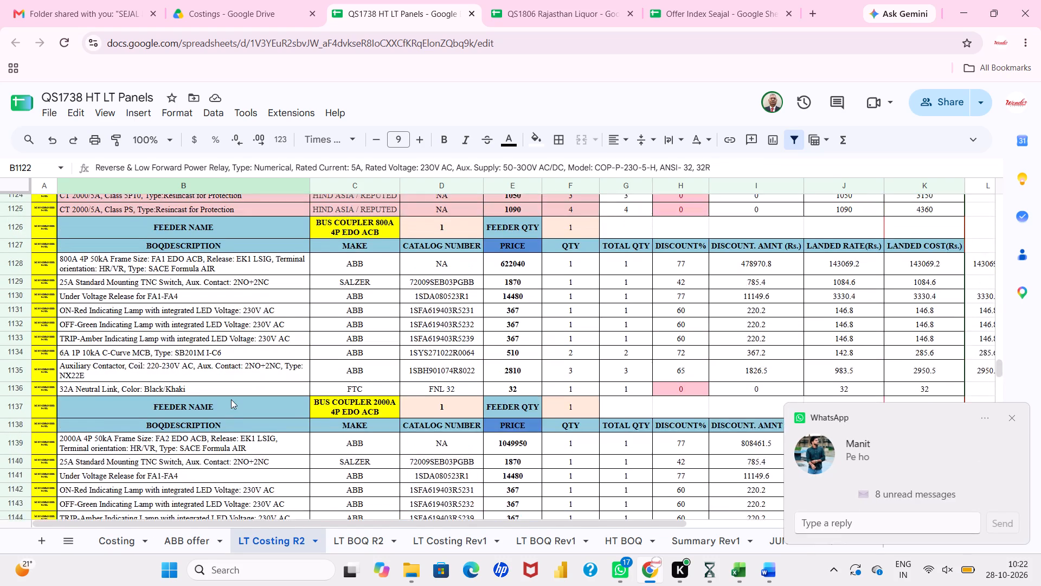
{"action": "scroll", "coordinate": [231, 399], "scroll_direction": "up", "scroll_amount": 1}
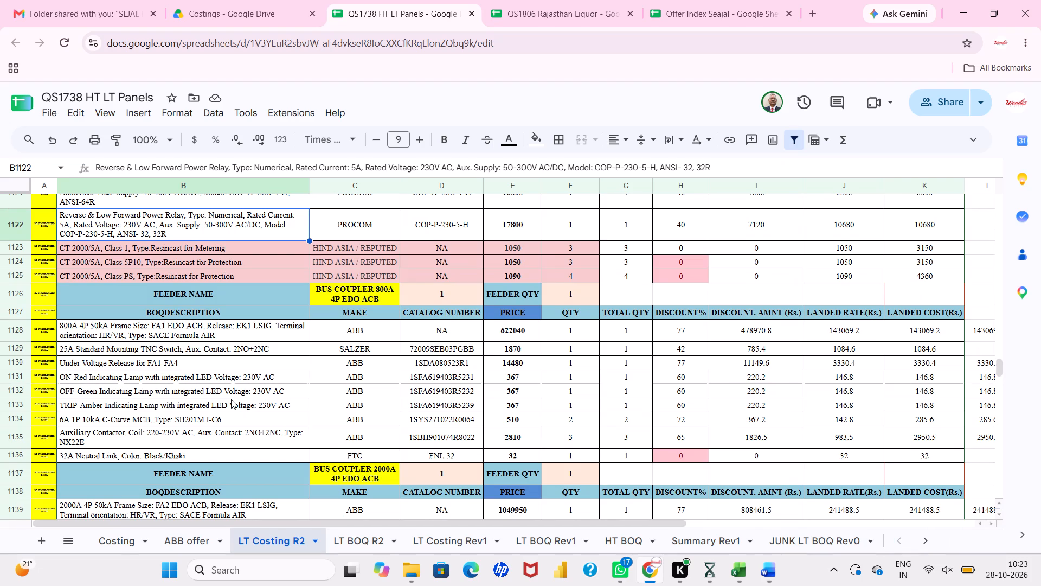
Recheck the second DG INCOMER 1010KVA feeder upward from its CT rows to the preceding feeder's CT 2000/5A rows.
{"action": "scroll", "coordinate": [231, 399], "scroll_direction": "up", "scroll_amount": 1}
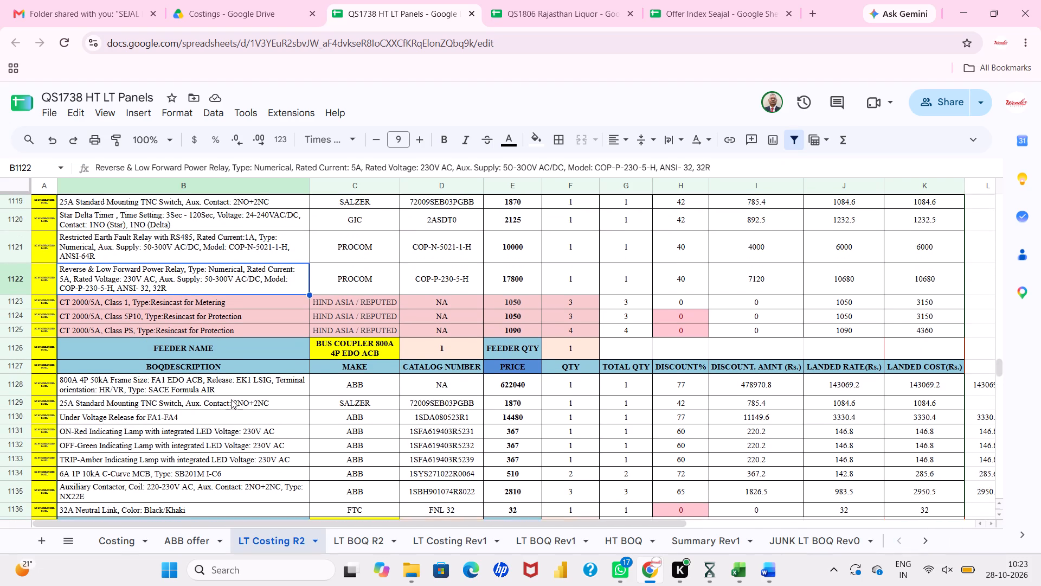
{"action": "scroll", "coordinate": [231, 399], "scroll_direction": "down", "scroll_amount": 1}
{"action": "scroll", "coordinate": [231, 399], "scroll_direction": "up", "scroll_amount": 2}
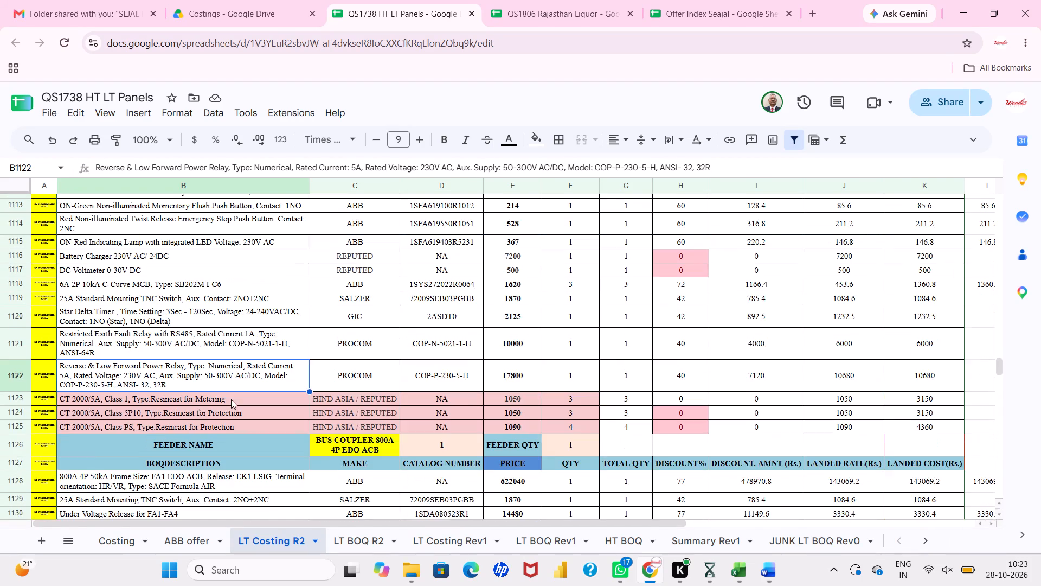
{"action": "scroll", "coordinate": [231, 399], "scroll_direction": "up", "scroll_amount": 2}
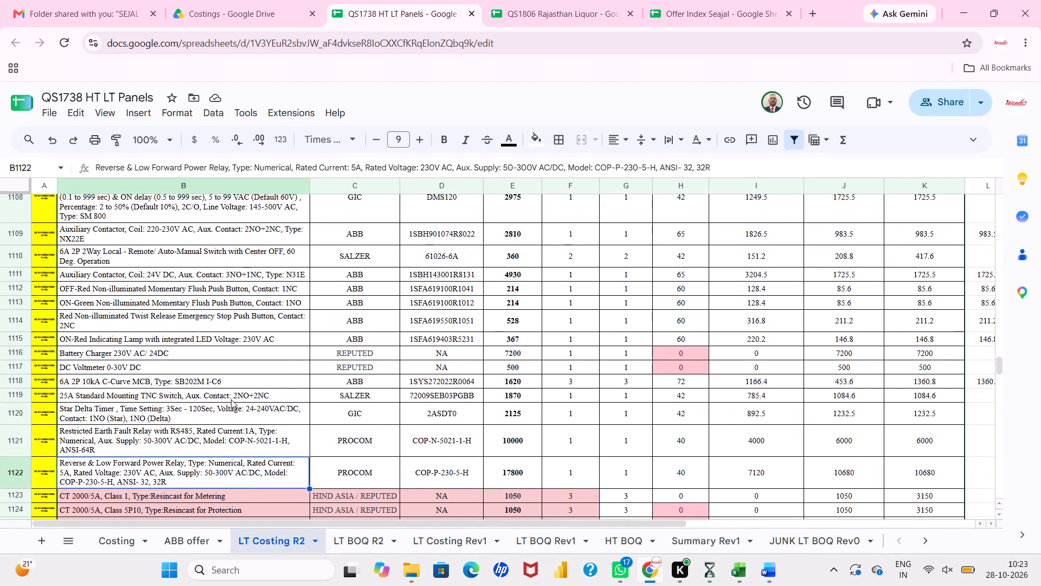
{"action": "scroll", "coordinate": [231, 399], "scroll_direction": "up", "scroll_amount": 5}
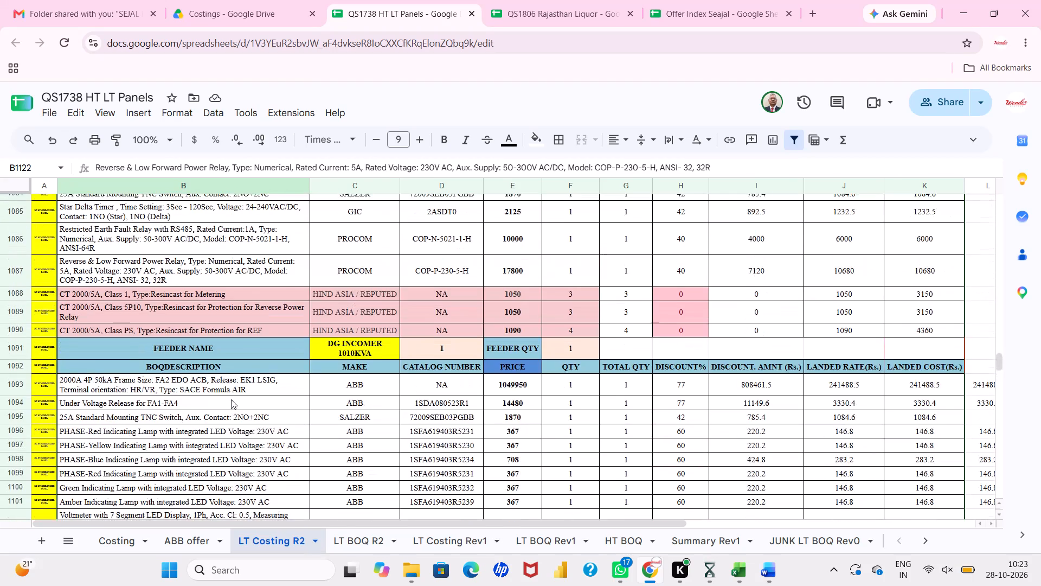
Go back to the 500KVA incomer's CT 800/5A rows and review the first 1010KVA incomer's items again.
{"action": "scroll", "coordinate": [231, 399], "scroll_direction": "up", "scroll_amount": 6}
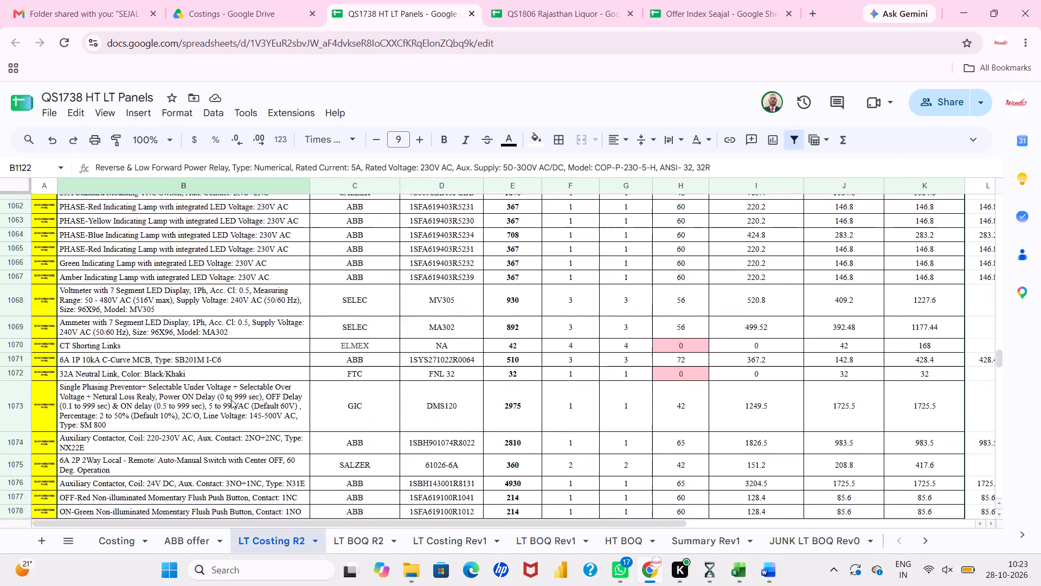
{"action": "scroll", "coordinate": [231, 399], "scroll_direction": "up", "scroll_amount": 4}
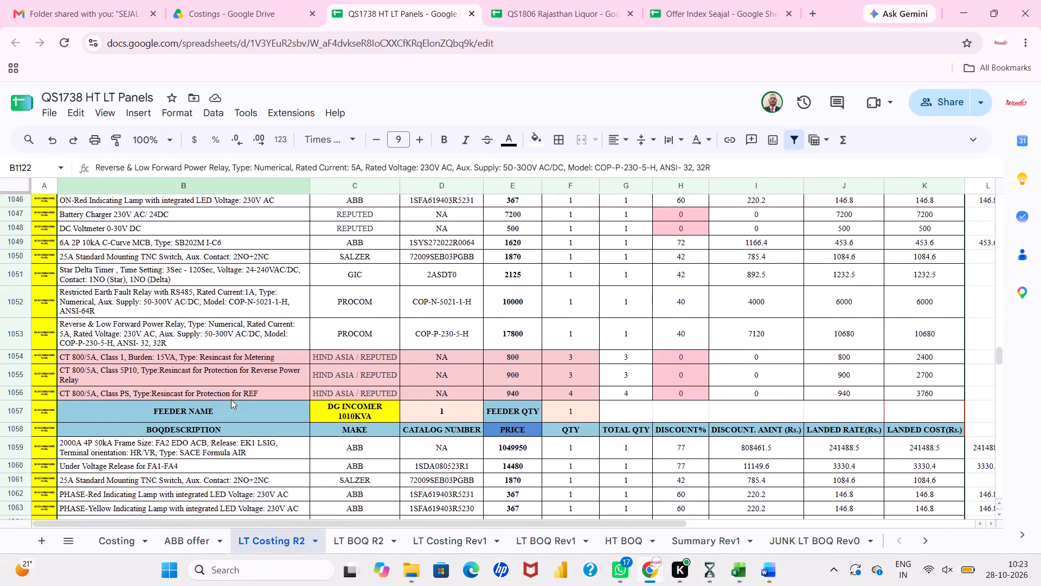
{"action": "scroll", "coordinate": [231, 399], "scroll_direction": "up", "scroll_amount": 1}
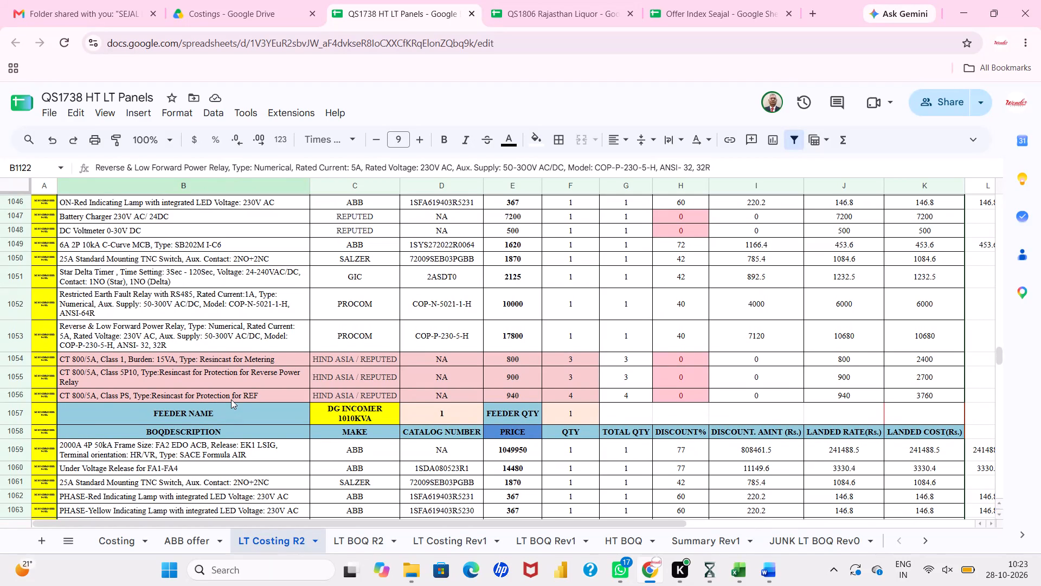
{"action": "scroll", "coordinate": [231, 399], "scroll_direction": "down", "scroll_amount": 1}
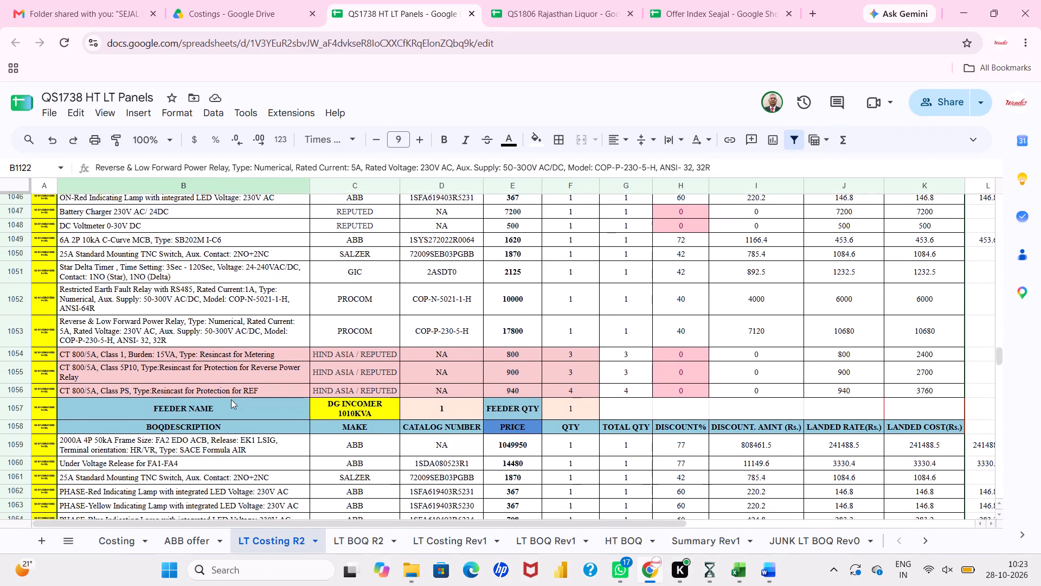
{"action": "scroll", "coordinate": [231, 399], "scroll_direction": "down", "scroll_amount": 1}
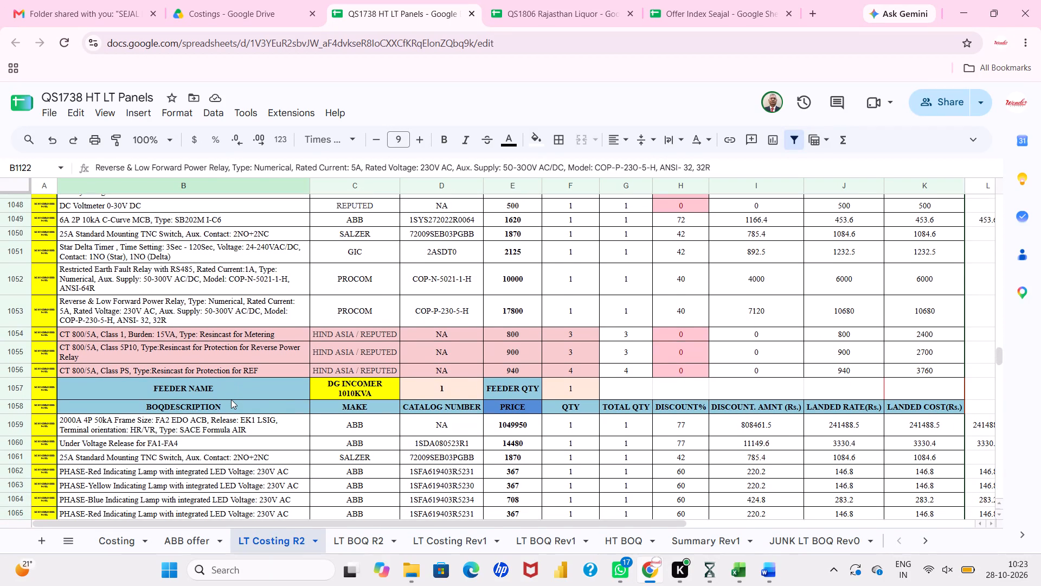
{"action": "scroll", "coordinate": [231, 399], "scroll_direction": "down", "scroll_amount": 3}
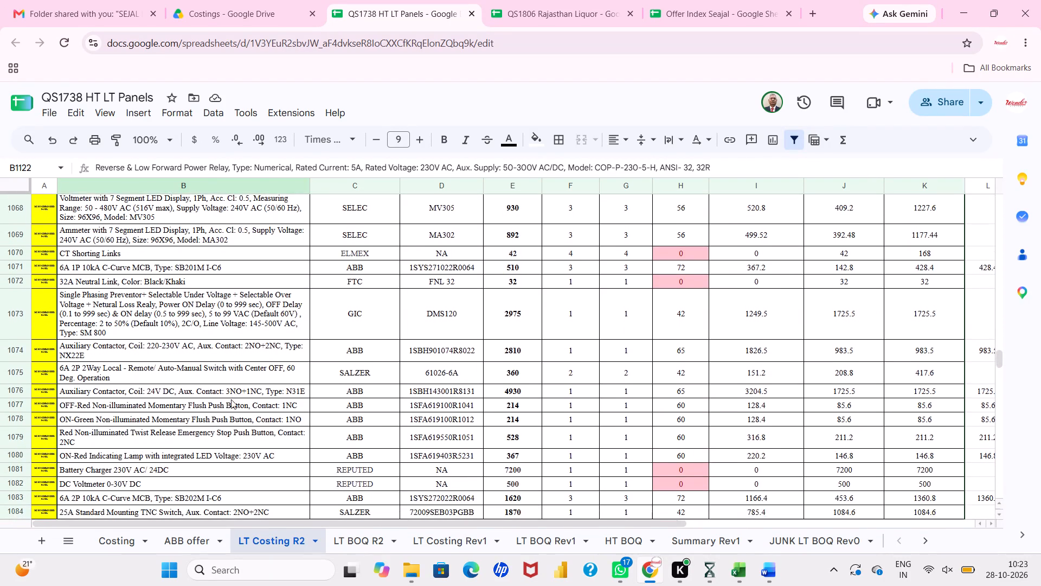
Examine the relay and CT 2000/5A rows at the end of the first DG INCOMER 1010KVA feeder.
{"action": "scroll", "coordinate": [231, 399], "scroll_direction": "down", "scroll_amount": 3}
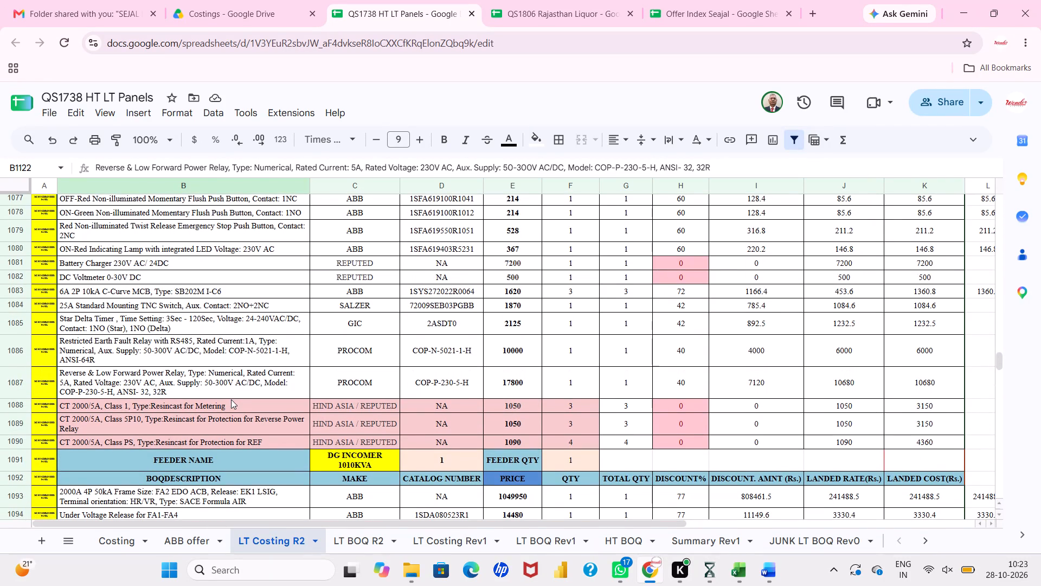
{"action": "scroll", "coordinate": [231, 399], "scroll_direction": "down", "scroll_amount": 2}
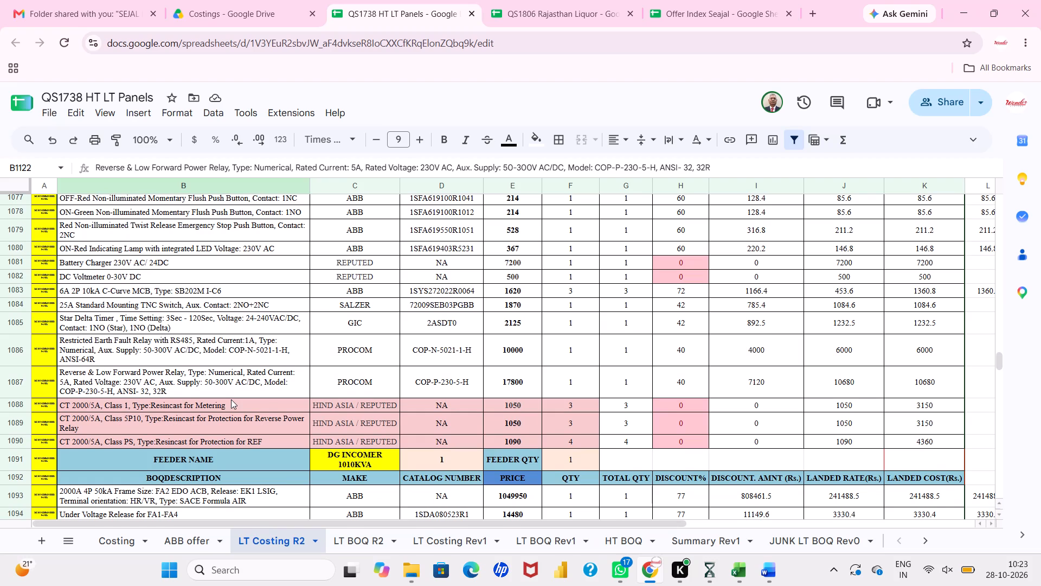
{"action": "scroll", "coordinate": [231, 399], "scroll_direction": "down", "scroll_amount": 2}
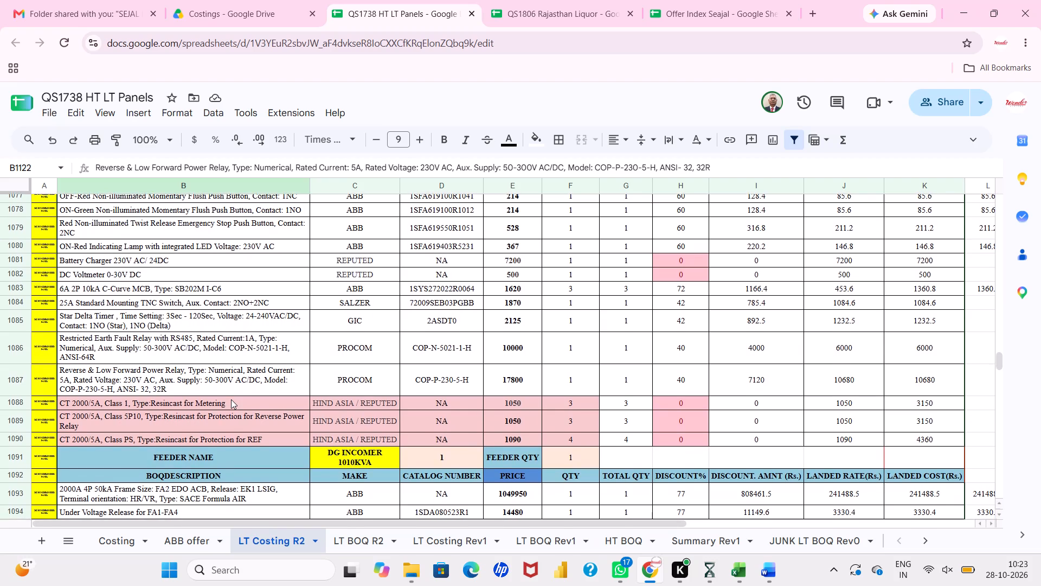
{"action": "scroll", "coordinate": [231, 399], "scroll_direction": "down", "scroll_amount": 2}
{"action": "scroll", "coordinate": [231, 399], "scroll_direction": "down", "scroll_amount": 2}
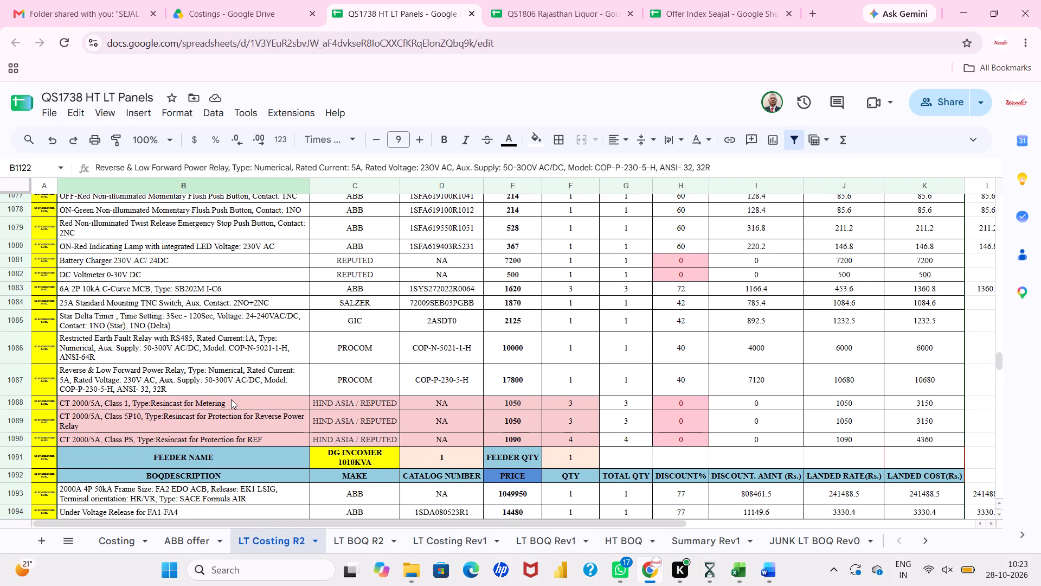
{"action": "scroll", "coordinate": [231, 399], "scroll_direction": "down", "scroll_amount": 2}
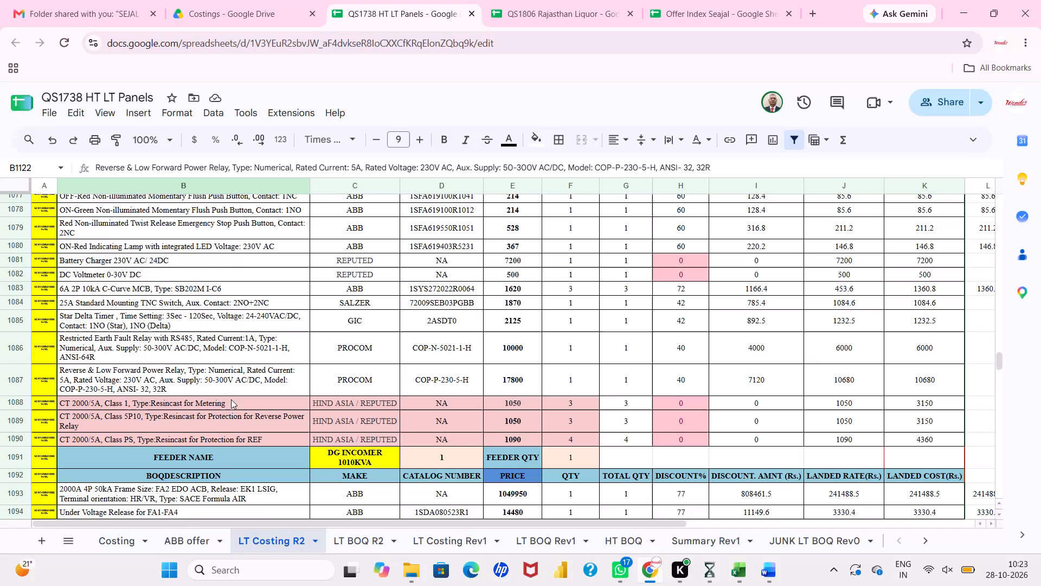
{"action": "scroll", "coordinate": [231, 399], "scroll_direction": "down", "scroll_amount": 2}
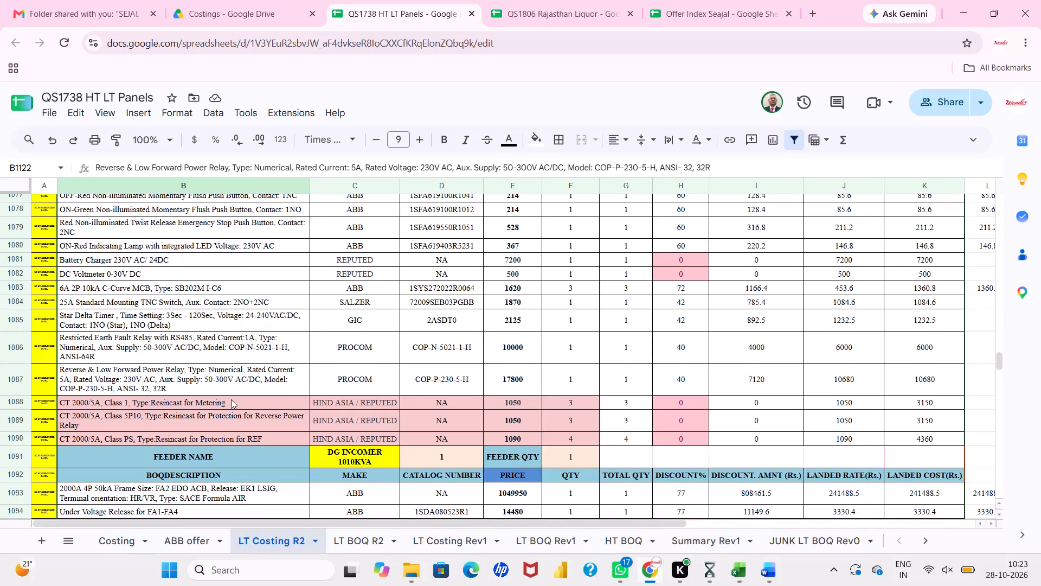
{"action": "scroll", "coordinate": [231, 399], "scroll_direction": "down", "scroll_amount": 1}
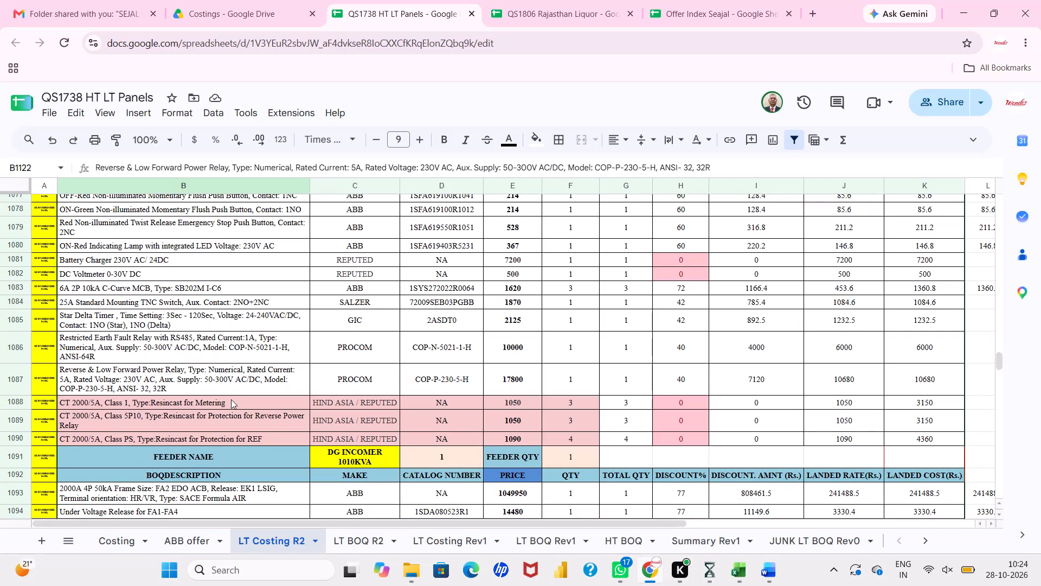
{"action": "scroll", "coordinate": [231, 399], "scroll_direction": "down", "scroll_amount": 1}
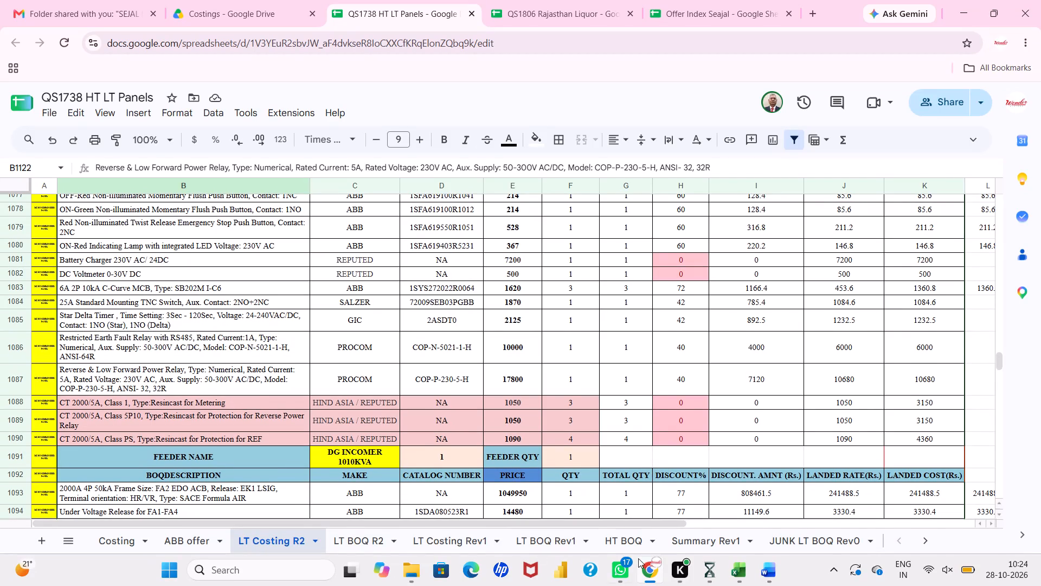
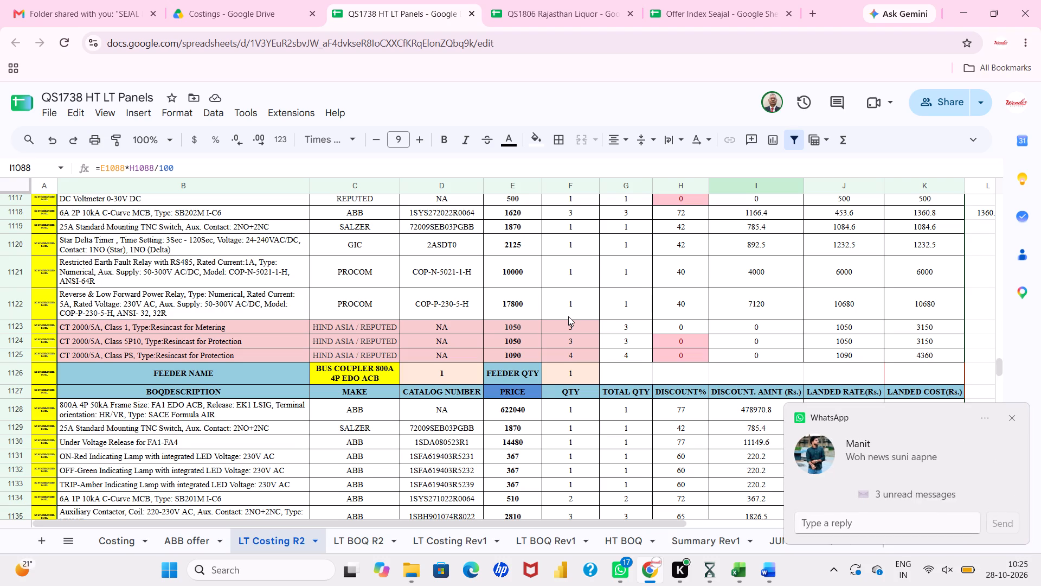
Select the empty cell beside the feeder quantity in the BUS COUPLER 800A 4P EDO ACB feeder name row.
{"action": "left_click", "coordinate": [630, 386]}
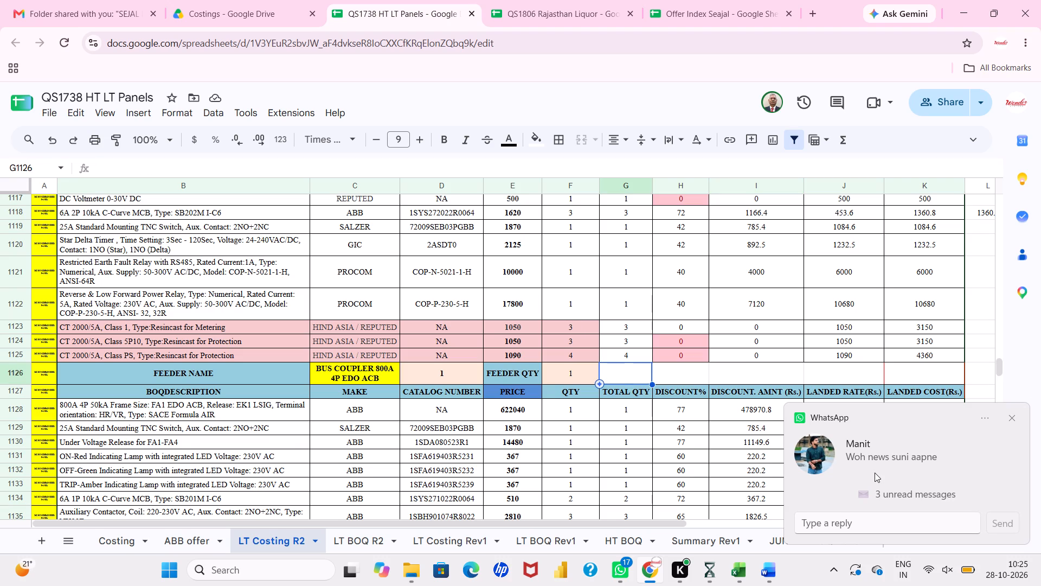
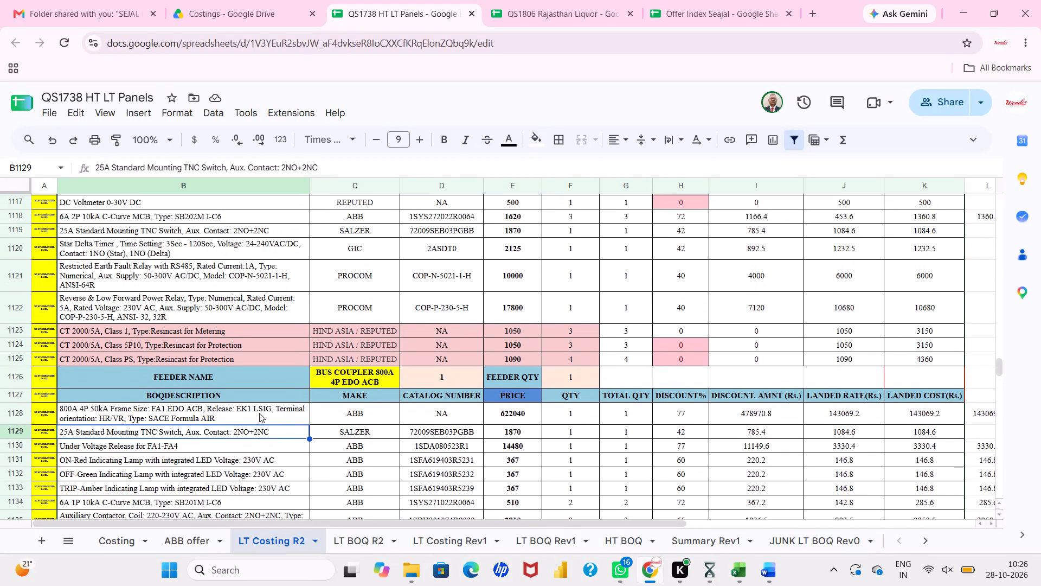
Count the item descriptions of the DG INCOMER 500KVA feeder, from the 800A ACB through the CT 800/5A Class PS row.
{"action": "scroll", "coordinate": [259, 413], "scroll_direction": "up", "scroll_amount": 1}
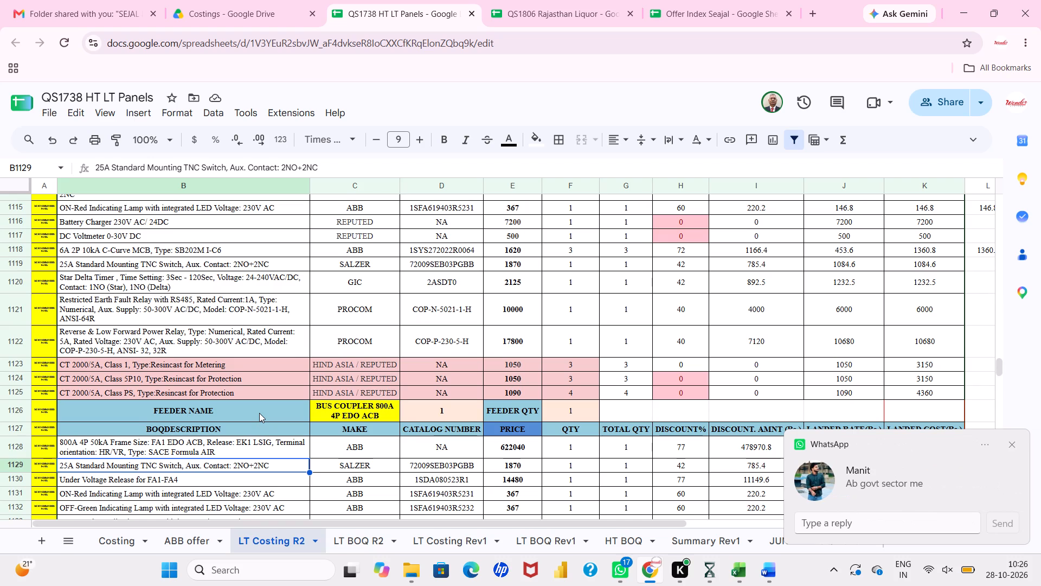
{"action": "scroll", "coordinate": [322, 395], "scroll_direction": "up", "scroll_amount": 3}
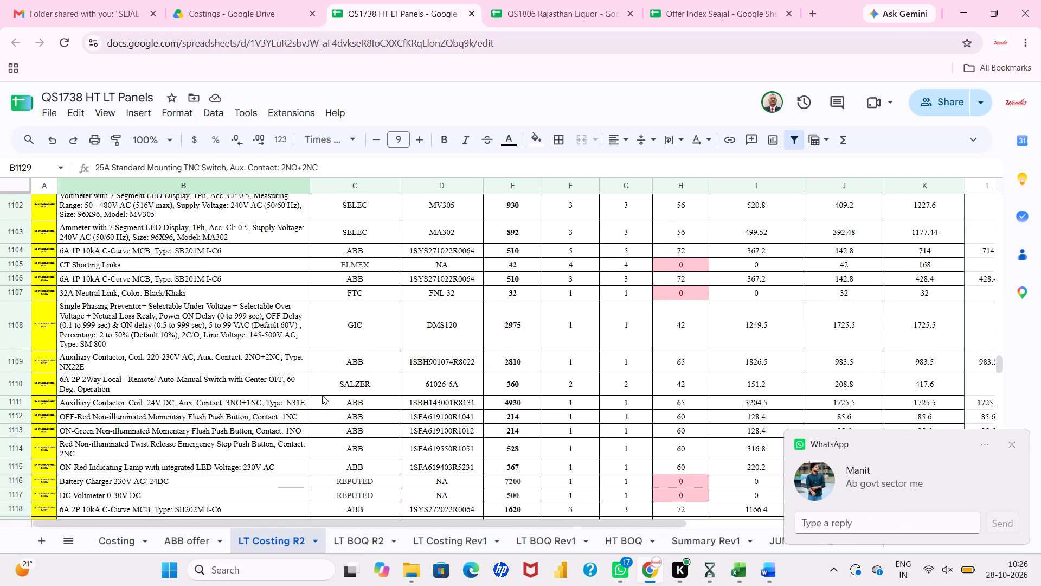
{"action": "scroll", "coordinate": [322, 395], "scroll_direction": "up", "scroll_amount": 8}
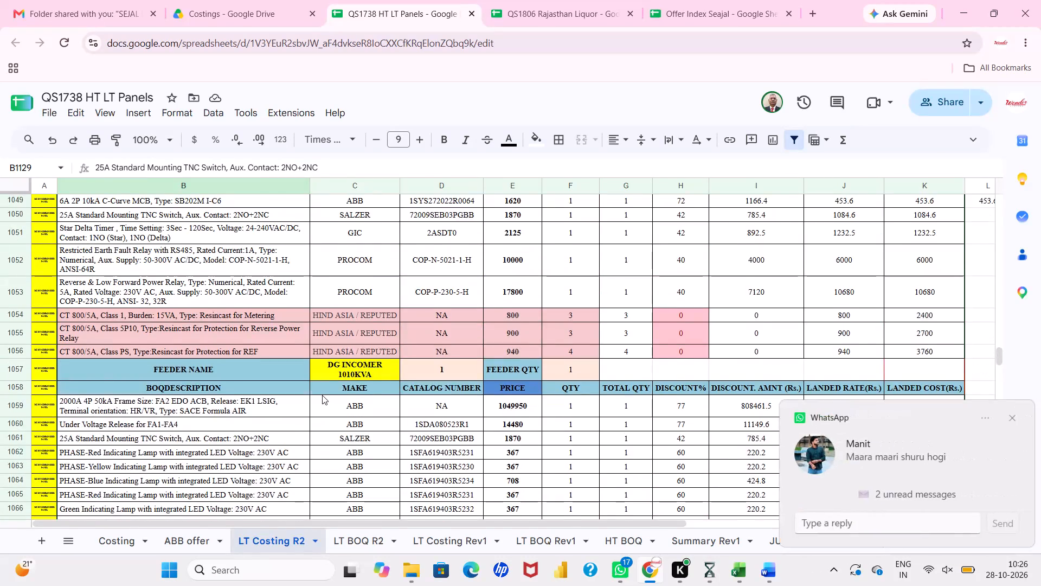
{"action": "scroll", "coordinate": [322, 395], "scroll_direction": "up", "scroll_amount": 5}
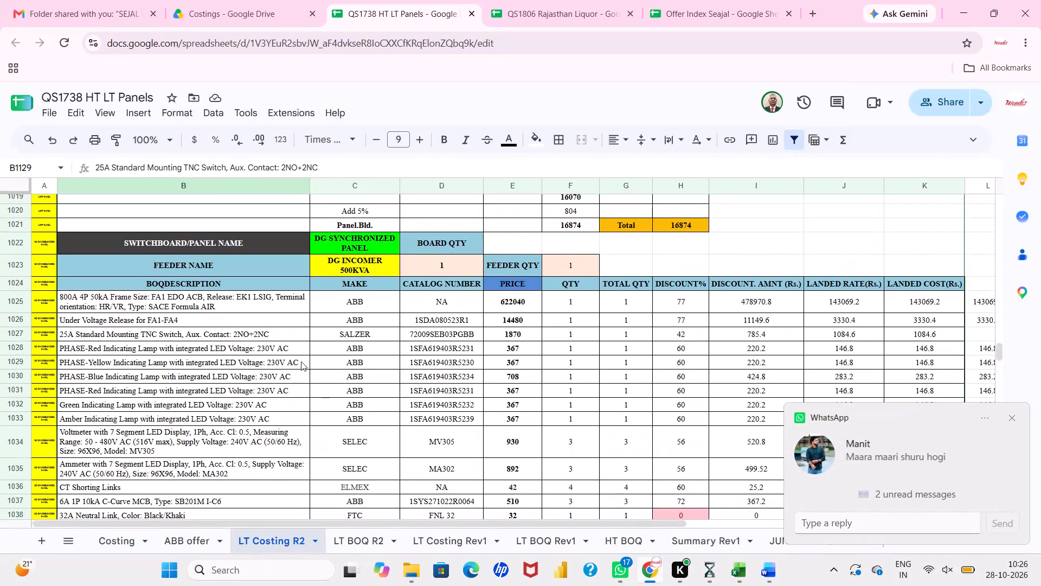
{"action": "left_click_drag", "start_coordinate": [278, 301], "coordinate": [270, 415]}
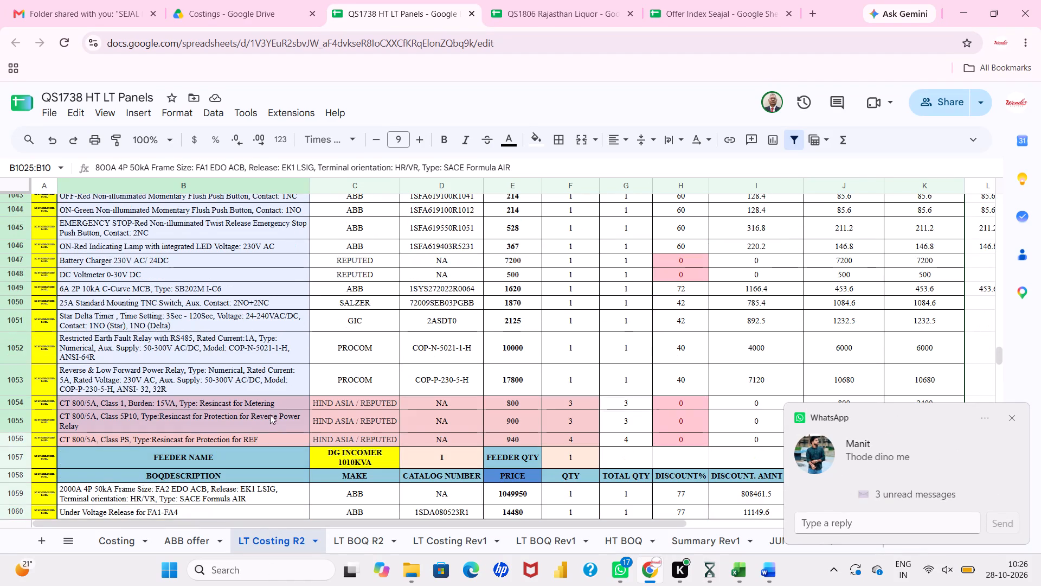
{"action": "left_click_drag", "start_coordinate": [270, 415], "coordinate": [271, 435]}
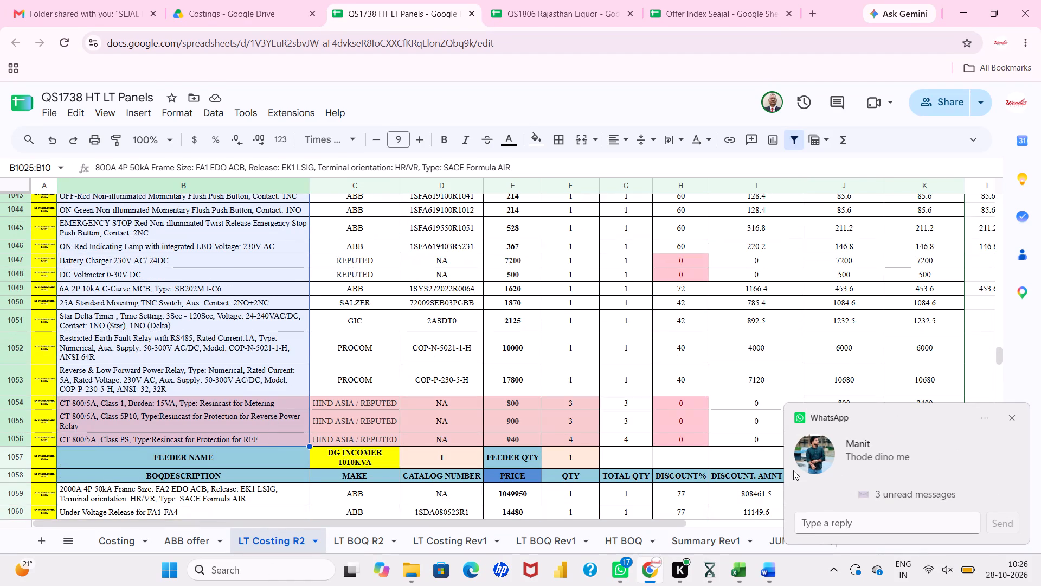
{"action": "left_click", "coordinate": [1008, 417]}
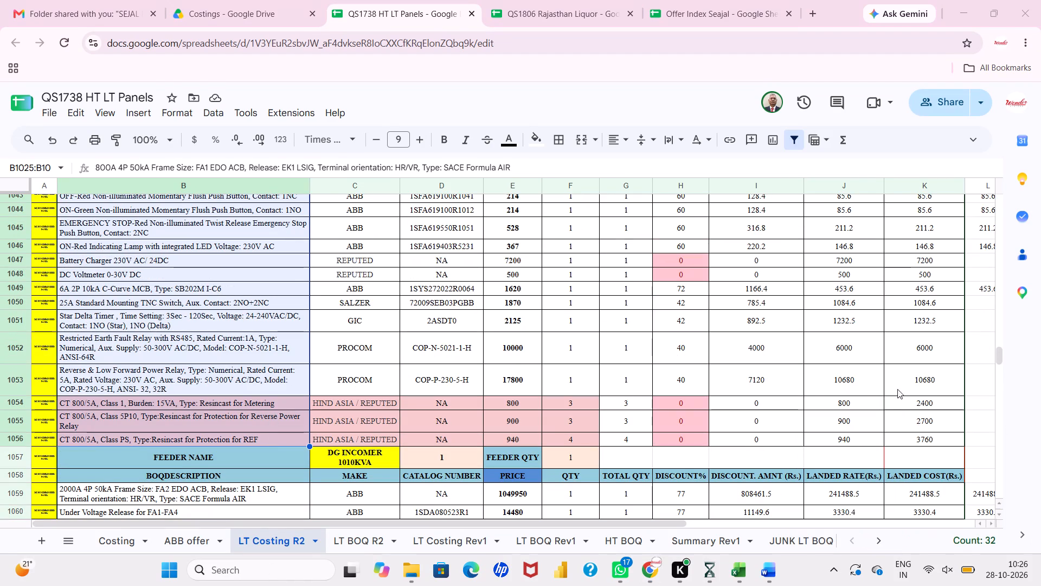
Count the item descriptions of the first DG INCOMER 1010KVA feeder, from the 2000A ACB through its CT 2000/5A Class PS row.
{"action": "left_click", "coordinate": [333, 360]}
{"action": "scroll", "coordinate": [333, 360], "scroll_direction": "down", "scroll_amount": 2}
{"action": "left_click_drag", "start_coordinate": [293, 328], "coordinate": [293, 341]}
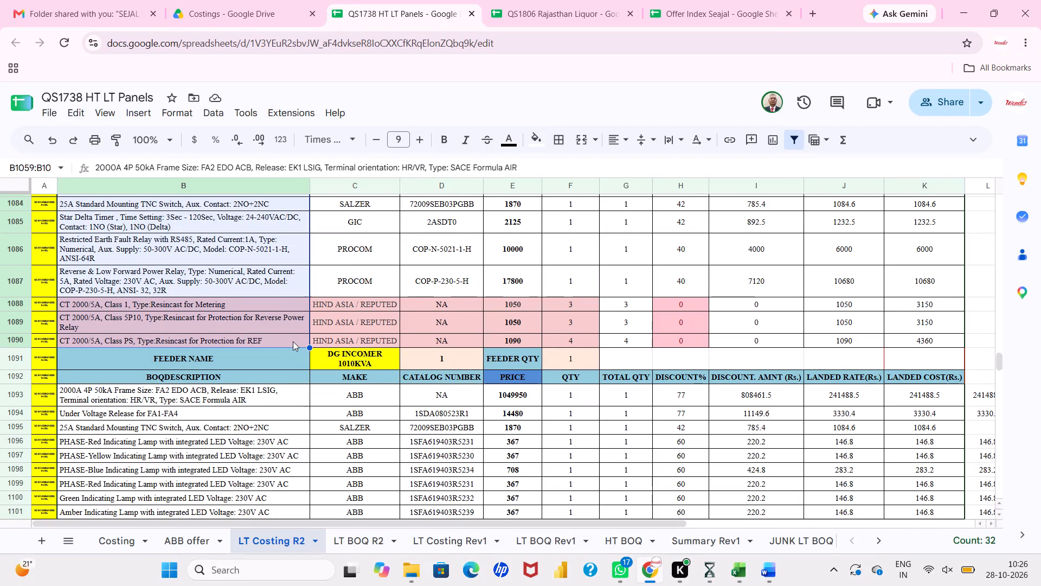
Count the item descriptions of the second DG INCOMER 1010KVA feeder, from the 2000A ACB through the CT 2000/5A rows.
{"action": "scroll", "coordinate": [293, 341], "scroll_direction": "down", "scroll_amount": 1}
{"action": "left_click_drag", "start_coordinate": [281, 313], "coordinate": [274, 565]}
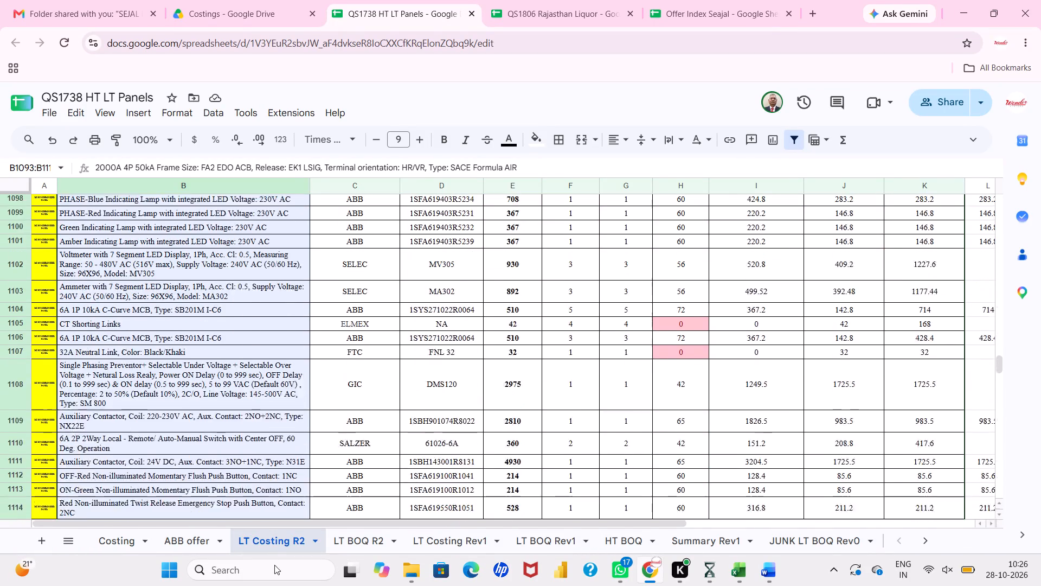
{"action": "left_click_drag", "start_coordinate": [274, 565], "coordinate": [272, 540]}
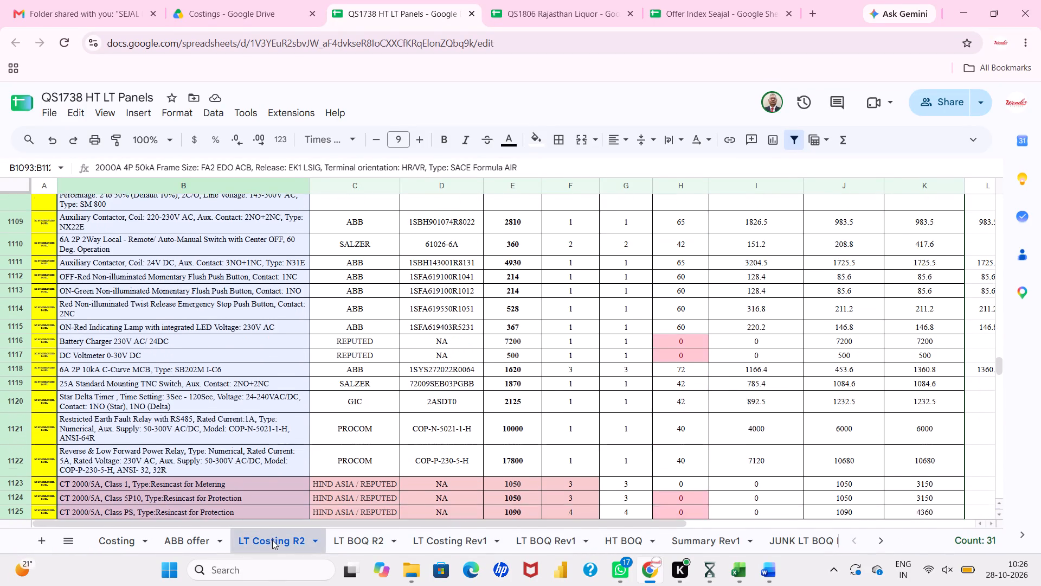
{"action": "left_click_drag", "start_coordinate": [272, 540], "coordinate": [275, 469]}
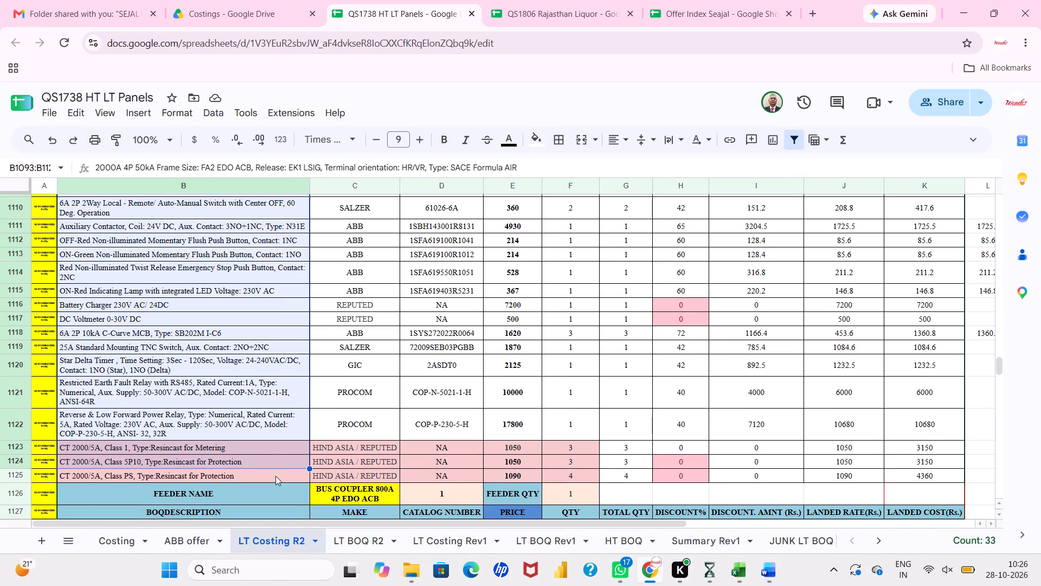
{"action": "left_click", "coordinate": [275, 476]}
Compare the second DG INCOMER 1010KVA feeder's items with the first 1010KVA feeder and the end rows of the 500KVA incomer.
{"action": "scroll", "coordinate": [275, 476], "scroll_direction": "up", "scroll_amount": 3}
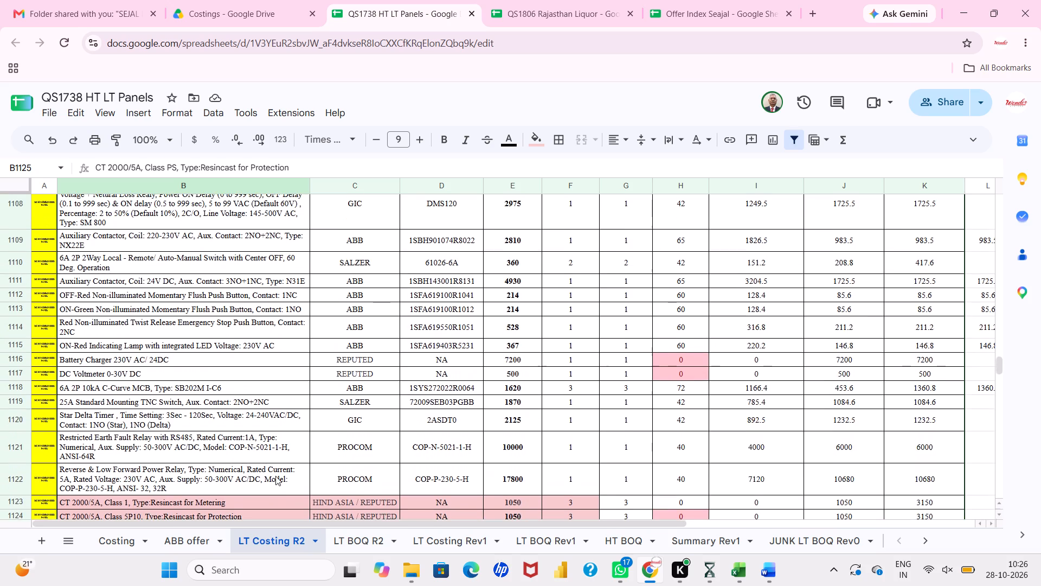
{"action": "scroll", "coordinate": [275, 476], "scroll_direction": "up", "scroll_amount": 3}
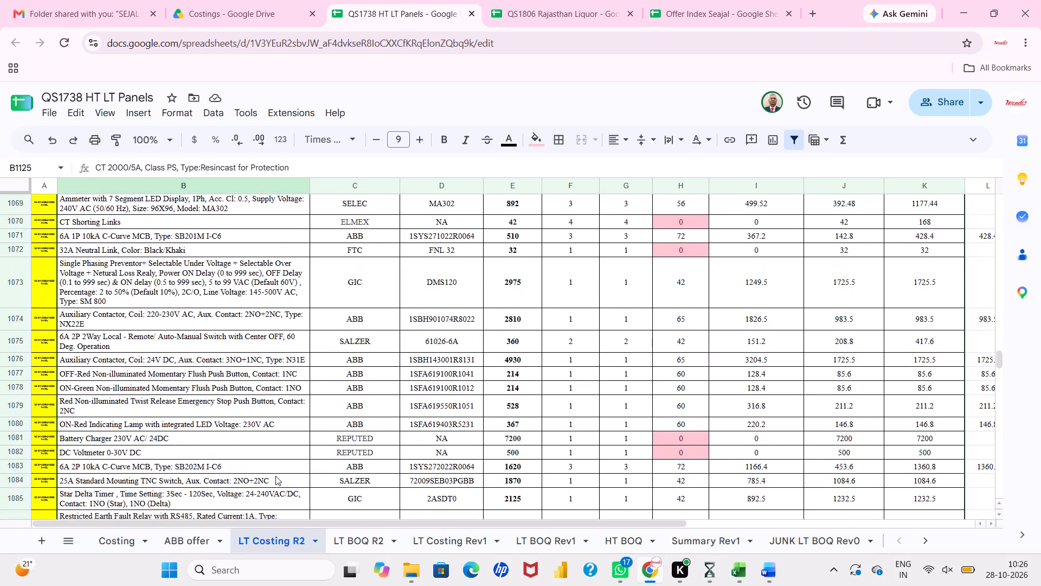
{"action": "scroll", "coordinate": [275, 476], "scroll_direction": "up", "scroll_amount": 2}
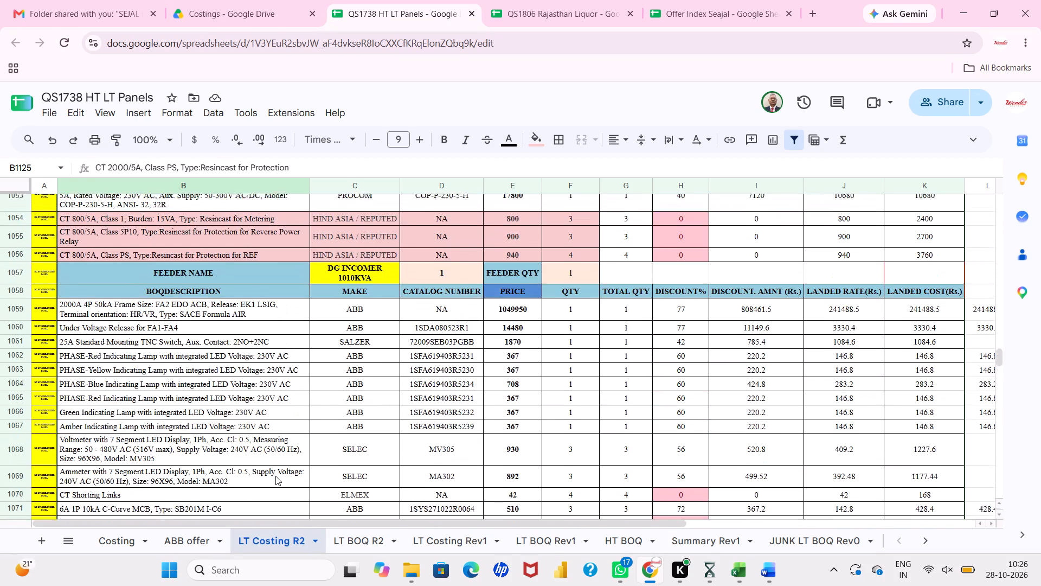
{"action": "scroll", "coordinate": [275, 476], "scroll_direction": "up", "scroll_amount": 3}
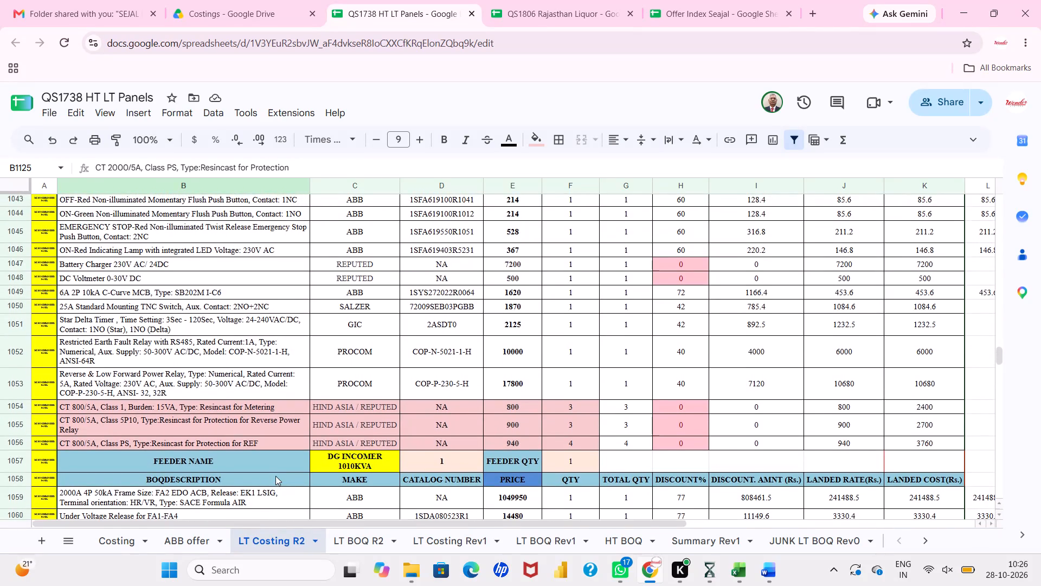
{"action": "scroll", "coordinate": [275, 476], "scroll_direction": "down", "scroll_amount": 6}
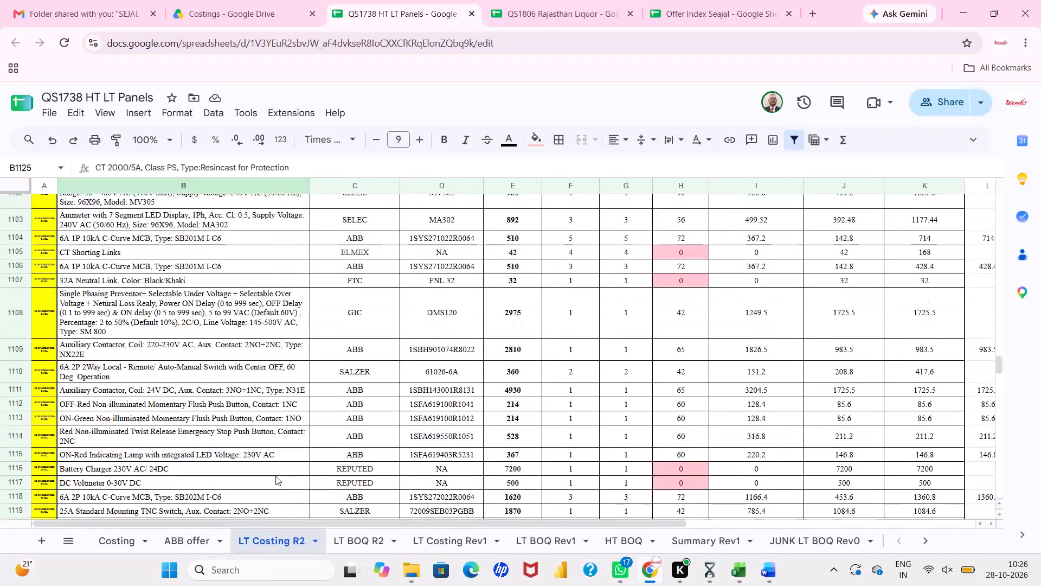
{"action": "scroll", "coordinate": [275, 476], "scroll_direction": "down", "scroll_amount": 3}
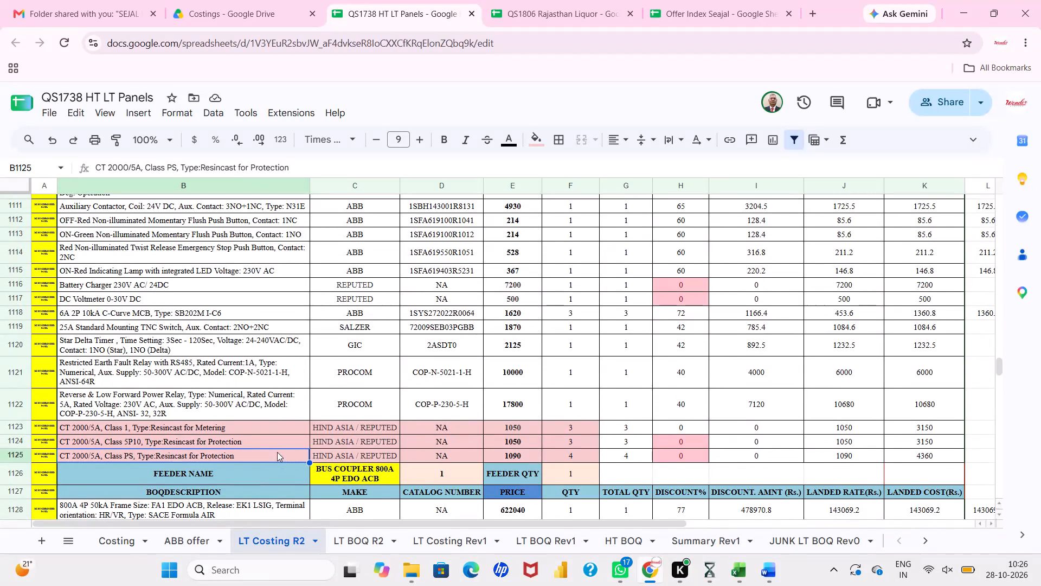
Review the items of both DG INCOMER 1010KVA feeders again, going back up to the DG INCOMER 500KVA feeder.
{"action": "left_click", "coordinate": [304, 404]}
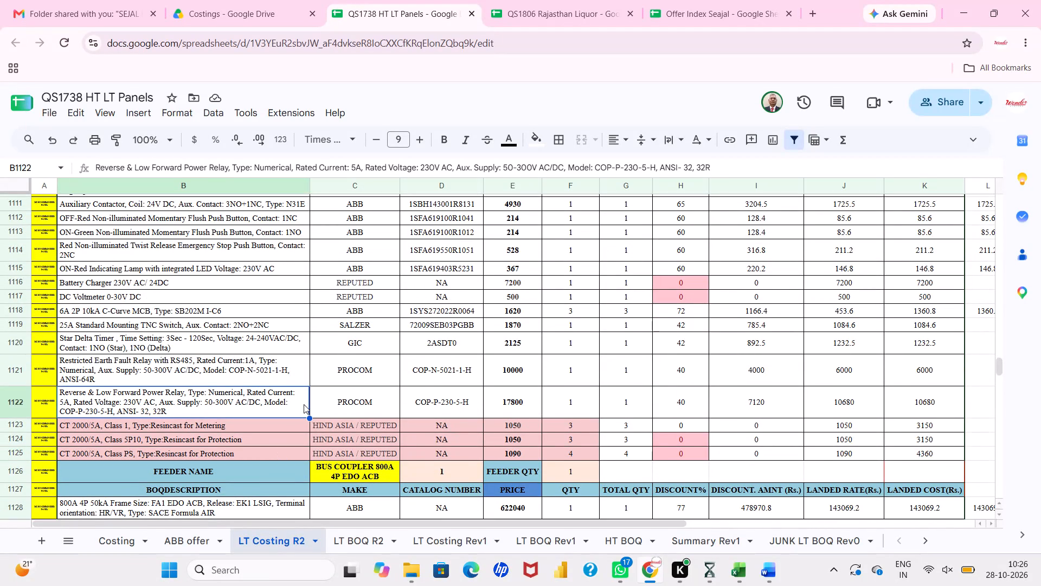
{"action": "scroll", "coordinate": [304, 404], "scroll_direction": "up", "scroll_amount": 2}
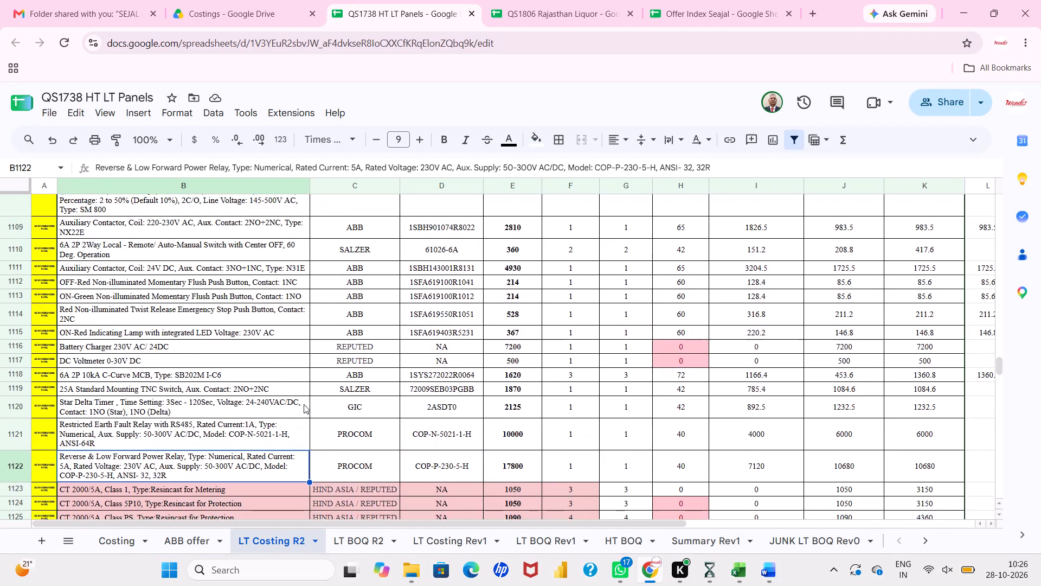
{"action": "scroll", "coordinate": [304, 404], "scroll_direction": "up", "scroll_amount": 4}
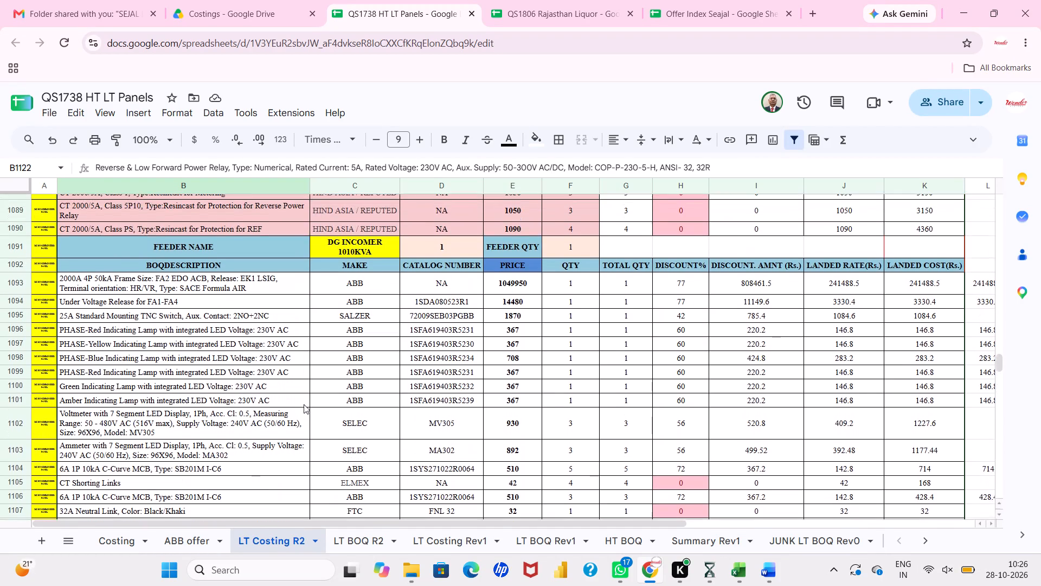
{"action": "scroll", "coordinate": [304, 404], "scroll_direction": "up", "scroll_amount": 3}
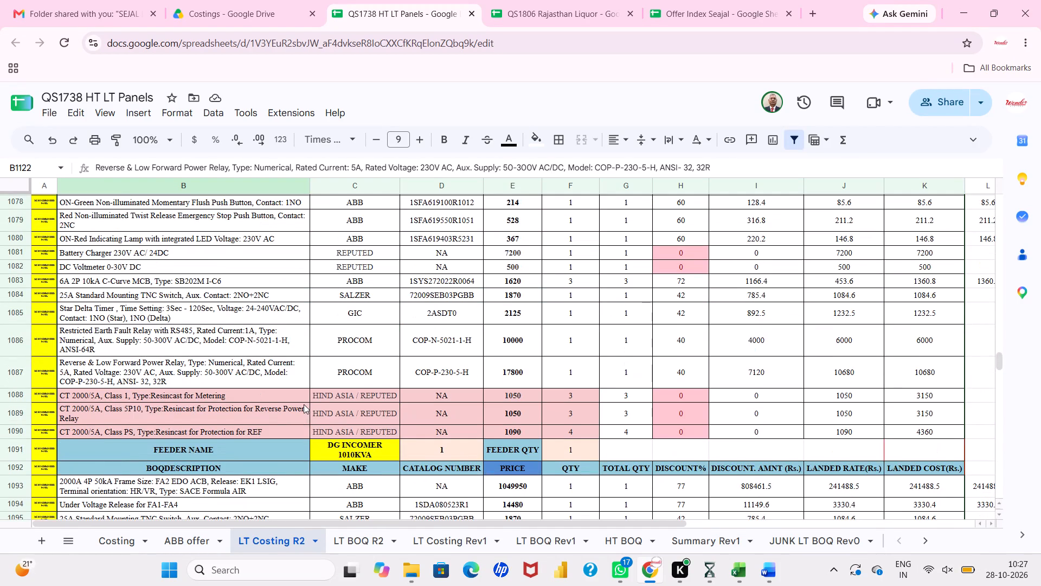
{"action": "scroll", "coordinate": [304, 404], "scroll_direction": "up", "scroll_amount": 4}
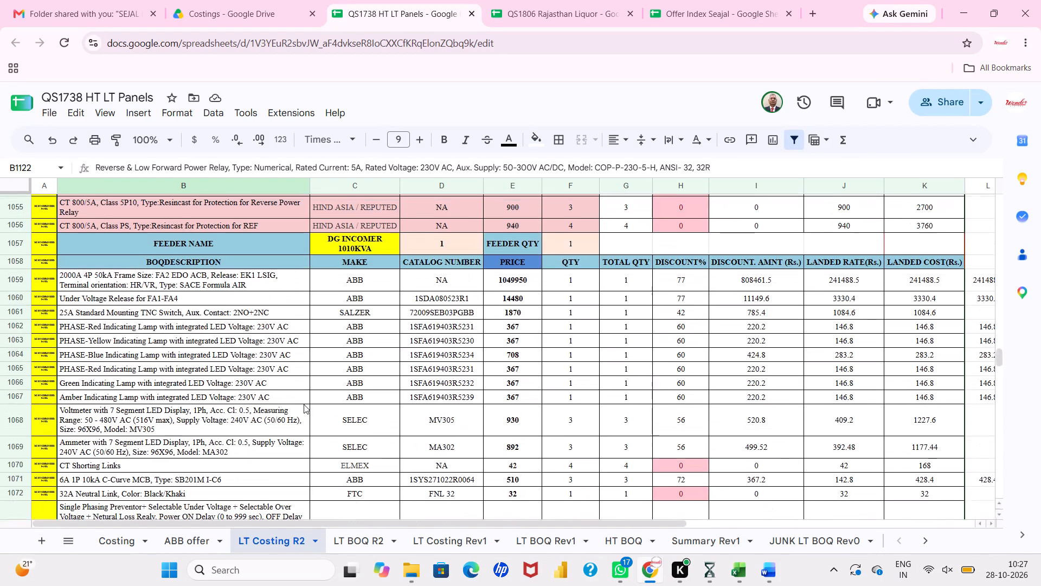
{"action": "scroll", "coordinate": [304, 404], "scroll_direction": "up", "scroll_amount": 1}
{"action": "scroll", "coordinate": [319, 301], "scroll_direction": "up", "scroll_amount": 5}
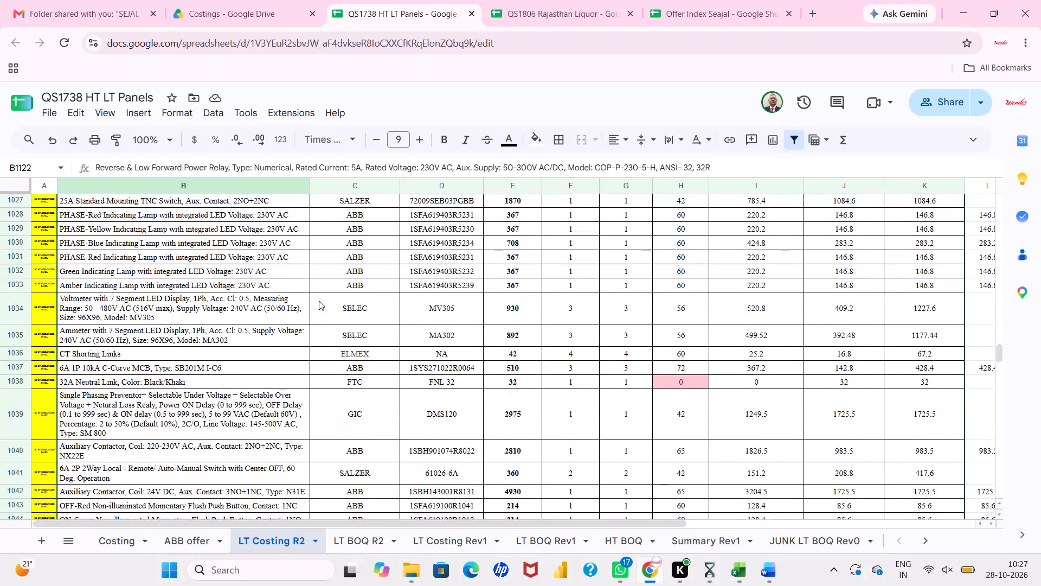
Compare the item row counts of the DG INCOMER 500KVA feeder and both 1010KVA feeders by selecting each feeder's BOQ descriptions.
{"action": "scroll", "coordinate": [319, 301], "scroll_direction": "up", "scroll_amount": 2}
{"action": "right_click", "coordinate": [319, 301]}
{"action": "left_click_drag", "start_coordinate": [289, 303], "coordinate": [293, 172]}
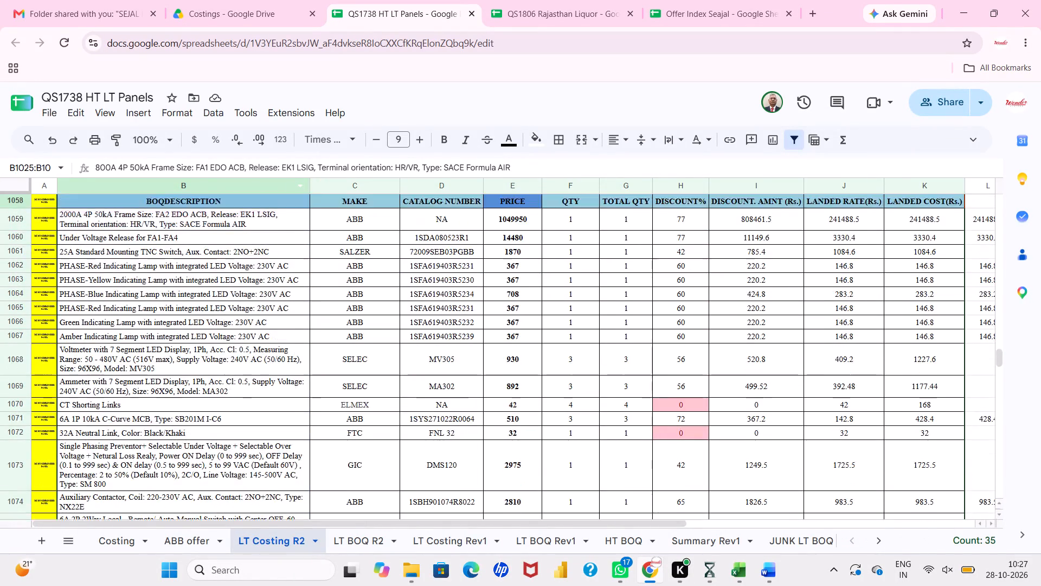
{"action": "left_click_drag", "start_coordinate": [293, 172], "coordinate": [289, 340]}
{"action": "scroll", "coordinate": [289, 340], "scroll_direction": "down", "scroll_amount": 1}
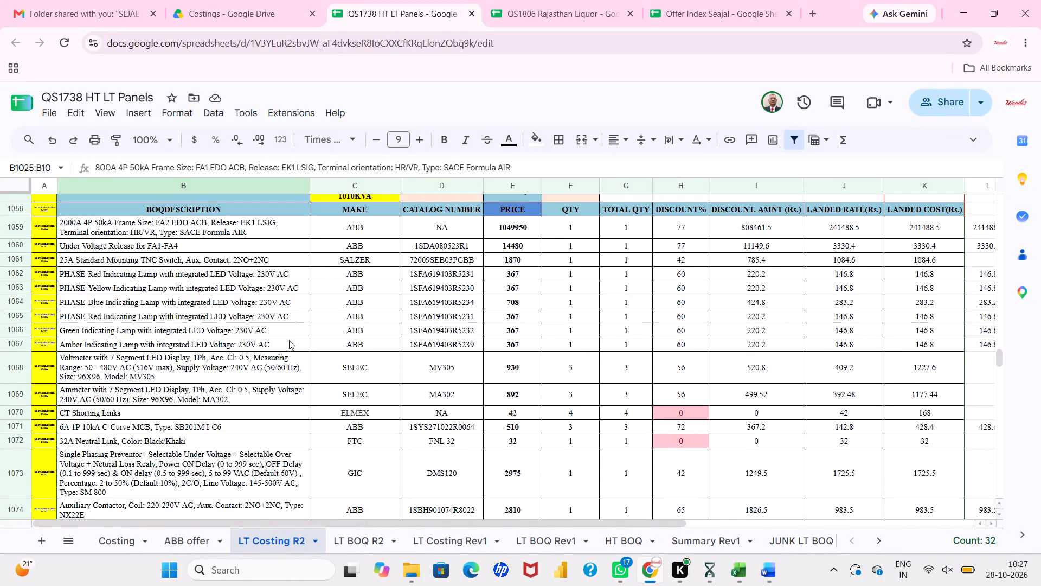
{"action": "left_click_drag", "start_coordinate": [284, 224], "coordinate": [292, 506]}
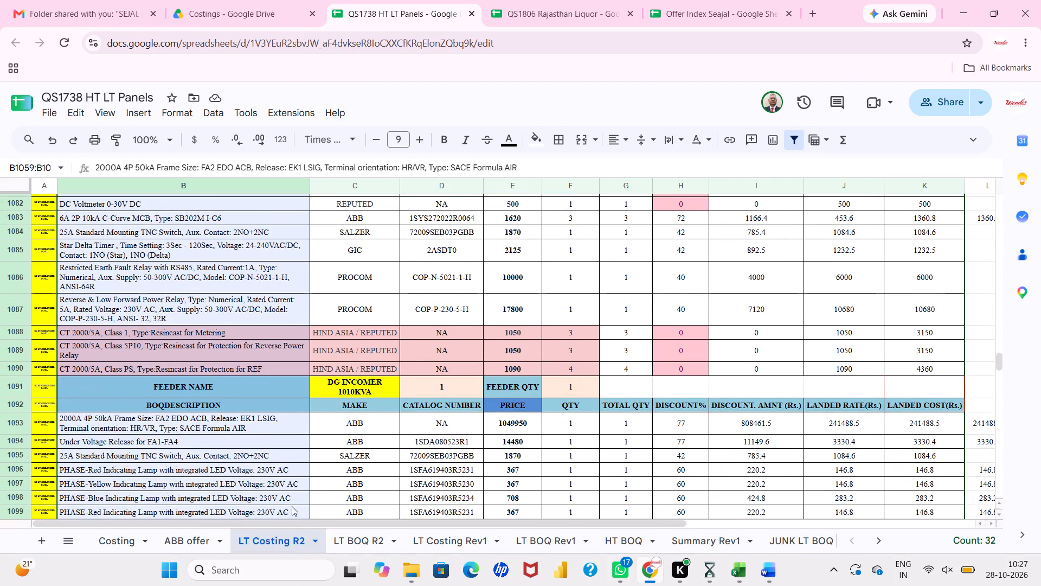
{"action": "left_click_drag", "start_coordinate": [292, 506], "coordinate": [292, 364]}
{"action": "scroll", "coordinate": [292, 364], "scroll_direction": "down", "scroll_amount": 1}
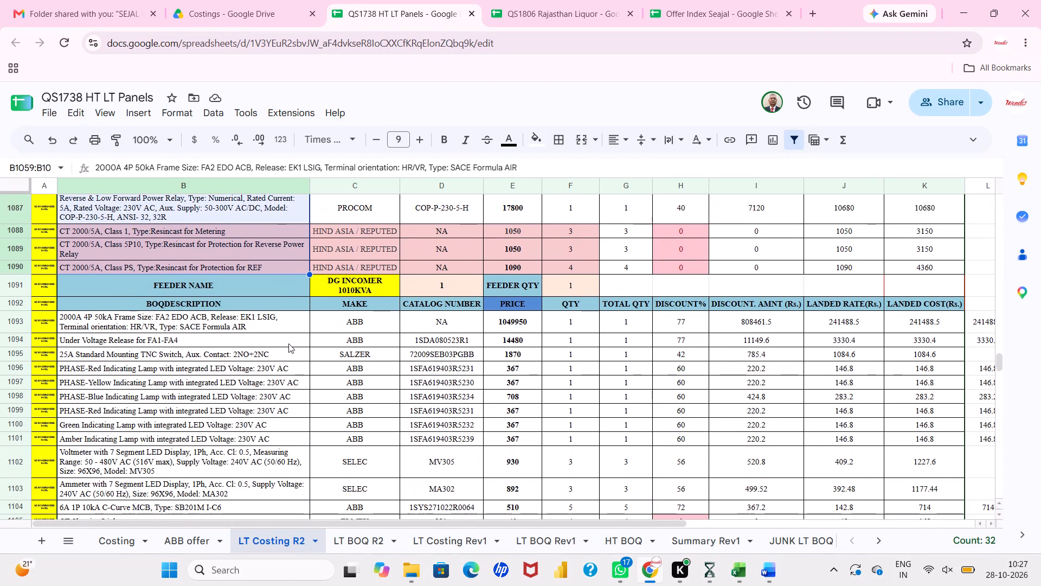
{"action": "left_click_drag", "start_coordinate": [285, 326], "coordinate": [286, 319]}
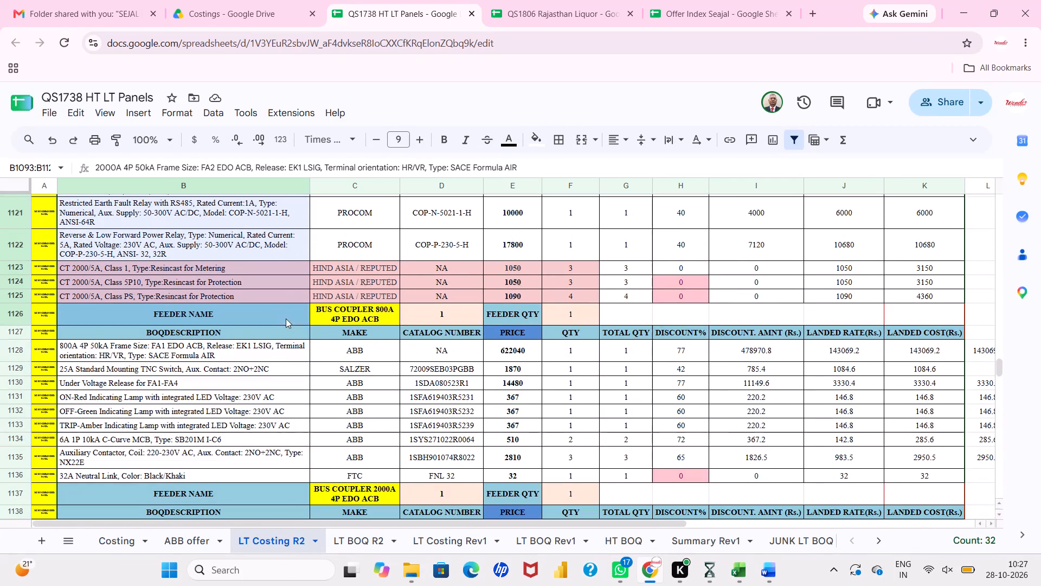
{"action": "left_click_drag", "start_coordinate": [286, 319], "coordinate": [286, 303]}
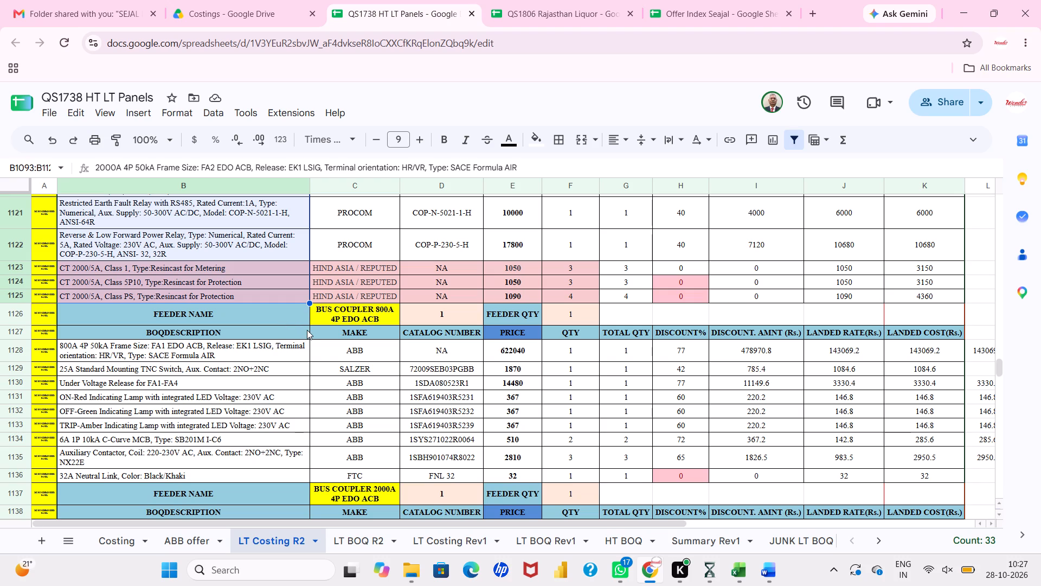
In the second DG INCOMER 1010KVA feeder, shorten the second PHASE-Red lamp description to "Red Indicating Lamp with integrated LED Voltage: 230V AC".
{"action": "left_click", "coordinate": [307, 330]}
{"action": "scroll", "coordinate": [307, 330], "scroll_direction": "up", "scroll_amount": 2}
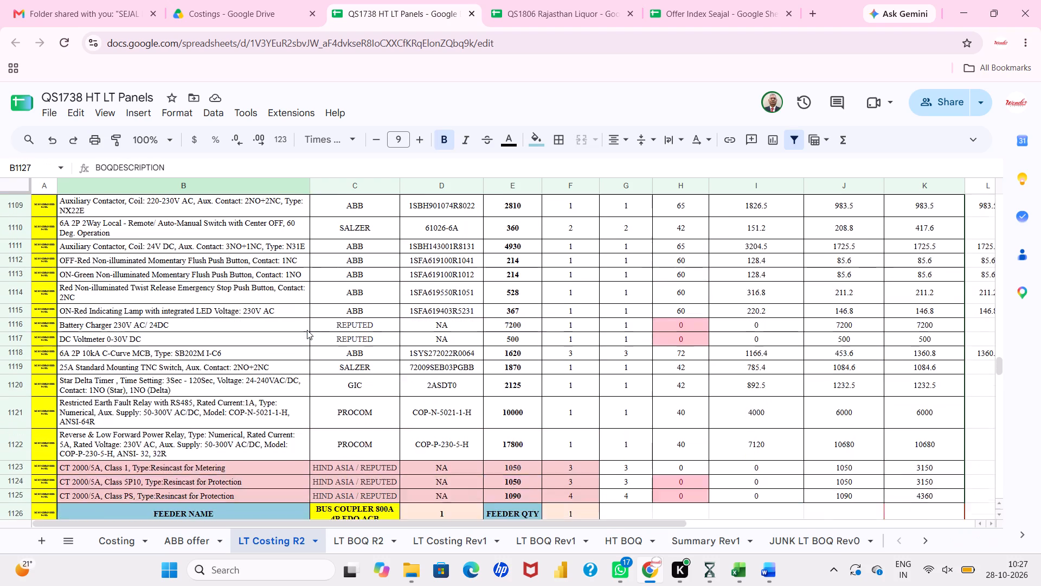
{"action": "scroll", "coordinate": [307, 330], "scroll_direction": "up", "scroll_amount": 3}
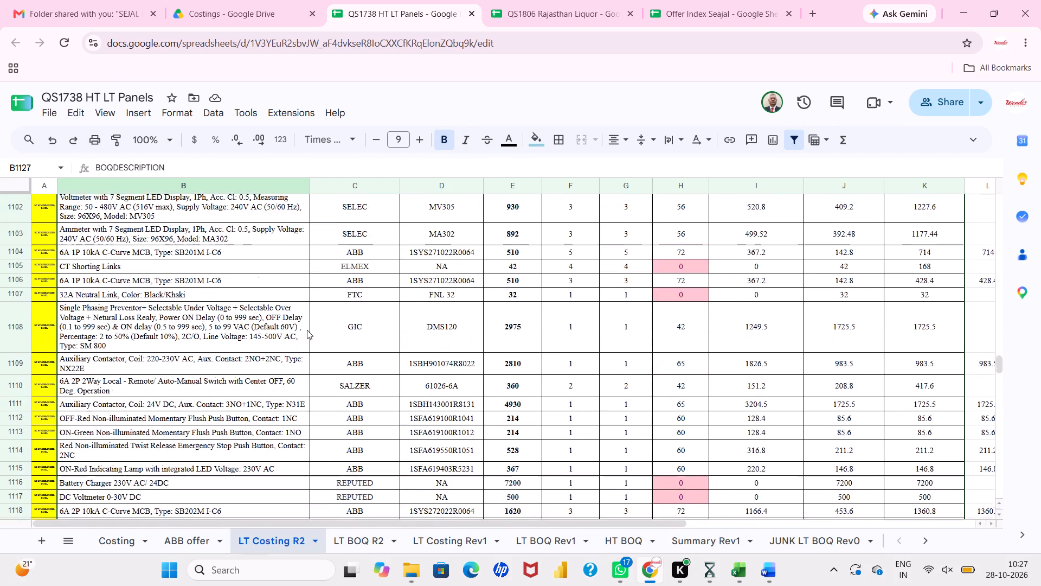
{"action": "scroll", "coordinate": [307, 330], "scroll_direction": "up", "scroll_amount": 1}
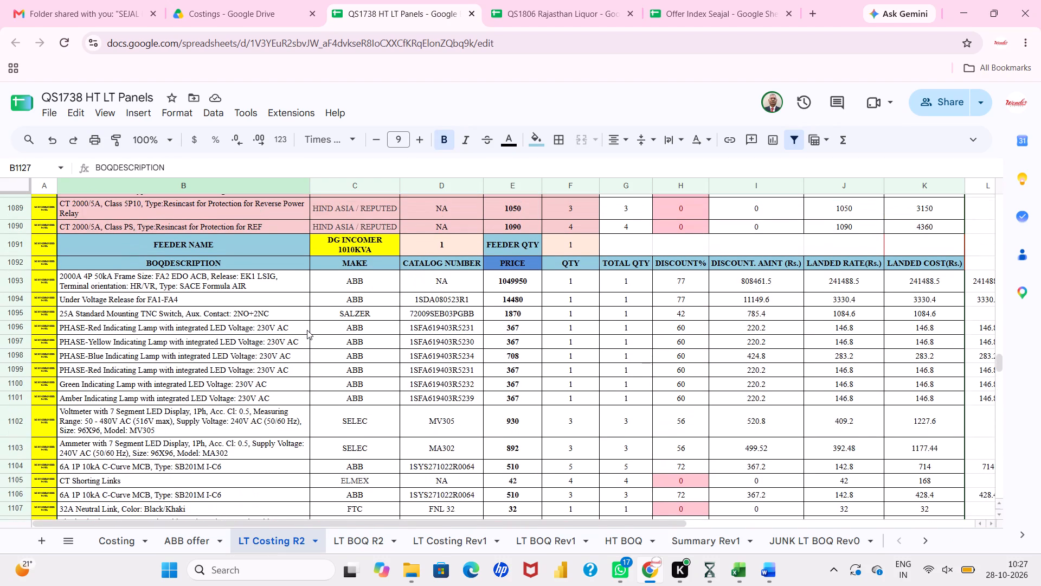
{"action": "scroll", "coordinate": [307, 330], "scroll_direction": "up", "scroll_amount": 2}
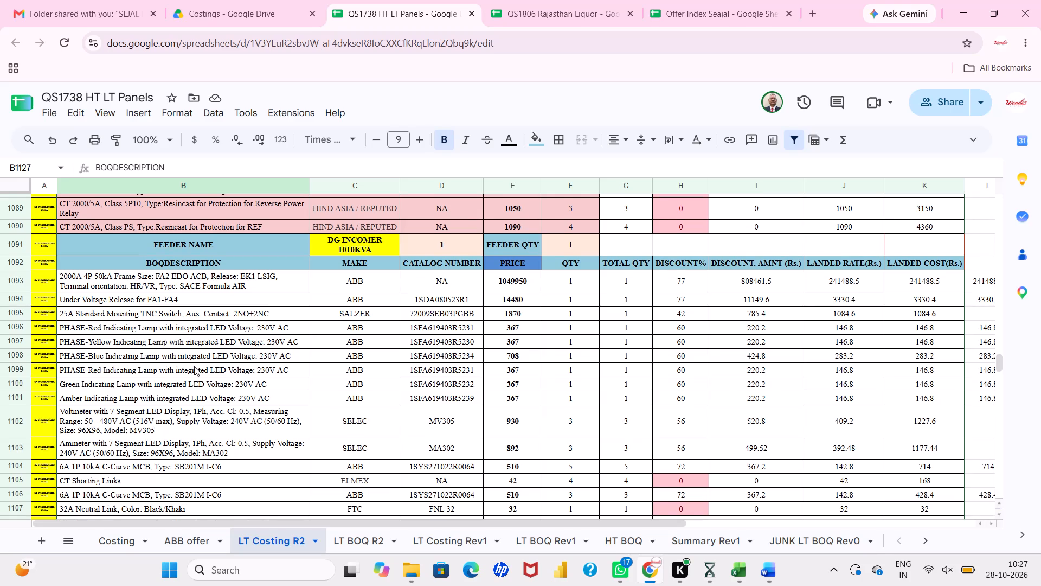
{"action": "left_click", "coordinate": [110, 375]}
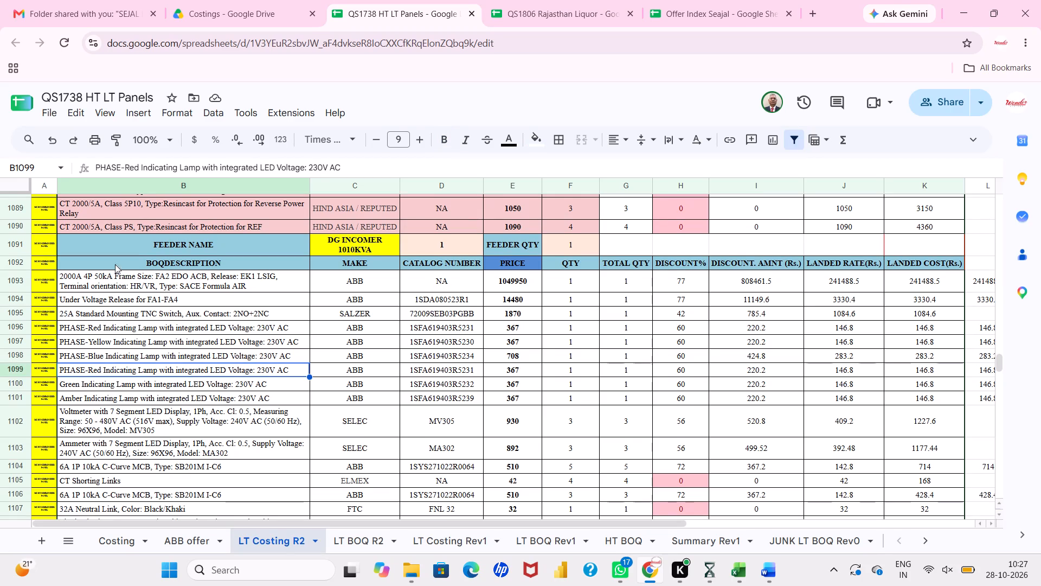
{"action": "left_click_drag", "start_coordinate": [119, 168], "coordinate": [94, 170]}
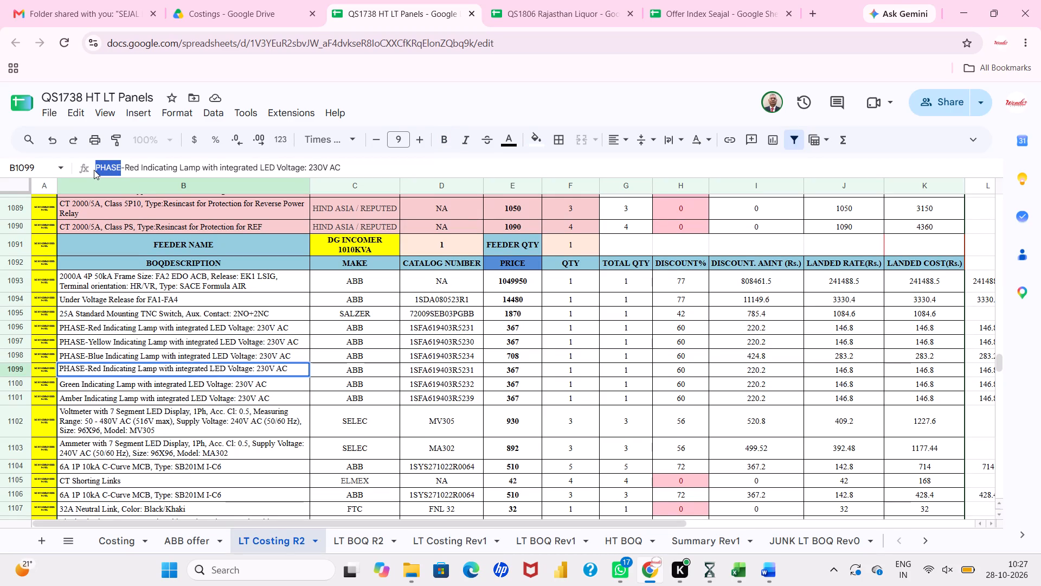
{"action": "key", "text": "o"}
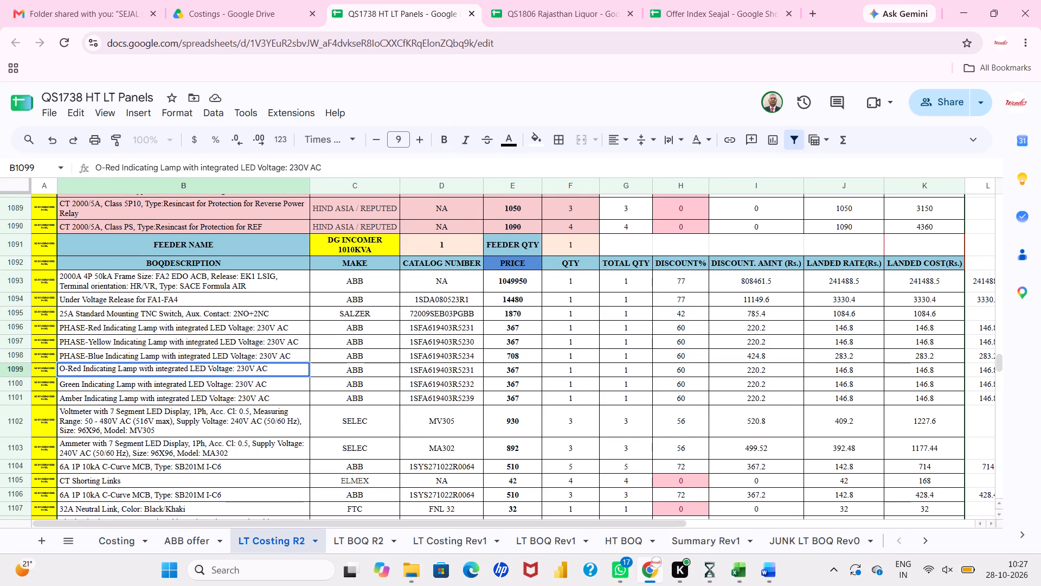
{"action": "key", "text": "Delete"}
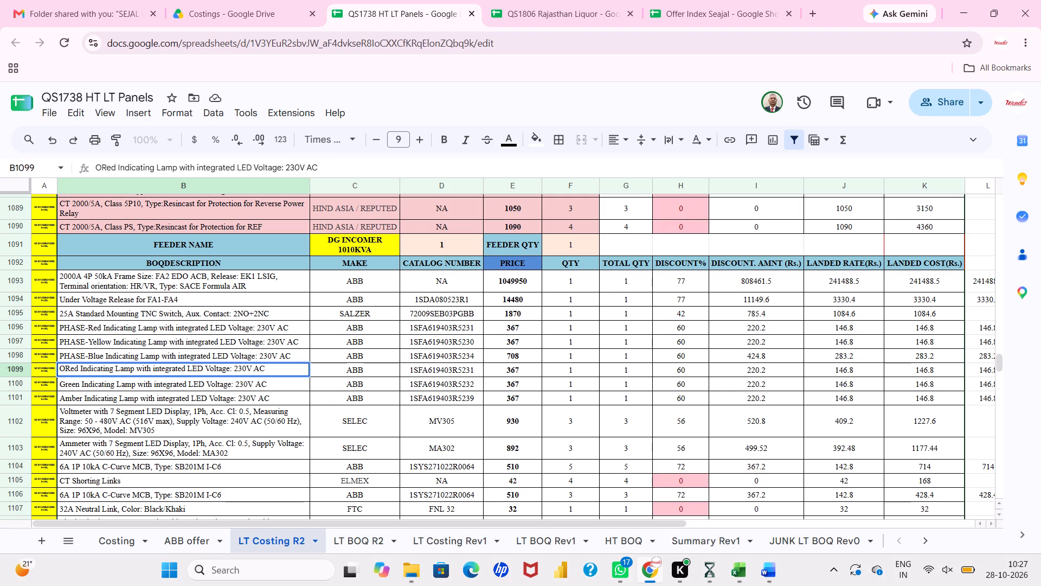
{"action": "key", "text": "BackSpace"}
{"action": "key", "text": "Return"}
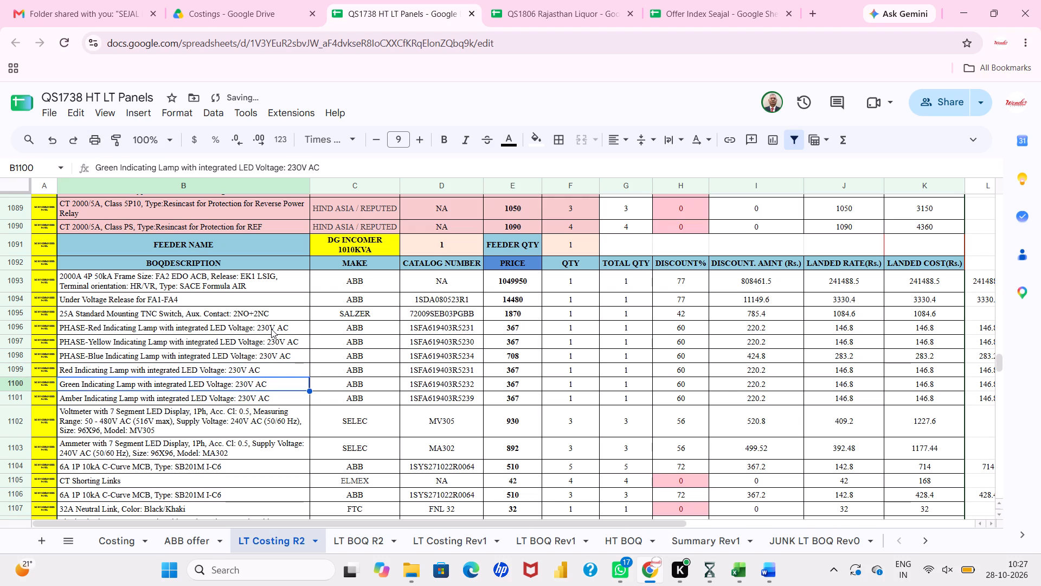
In the first DG INCOMER 1010KVA feeder, remove the "PHASE-" prefix from the second red indicating lamp description in row 1065.
{"action": "left_click", "coordinate": [271, 329]}
{"action": "scroll", "coordinate": [271, 329], "scroll_direction": "up", "scroll_amount": 3}
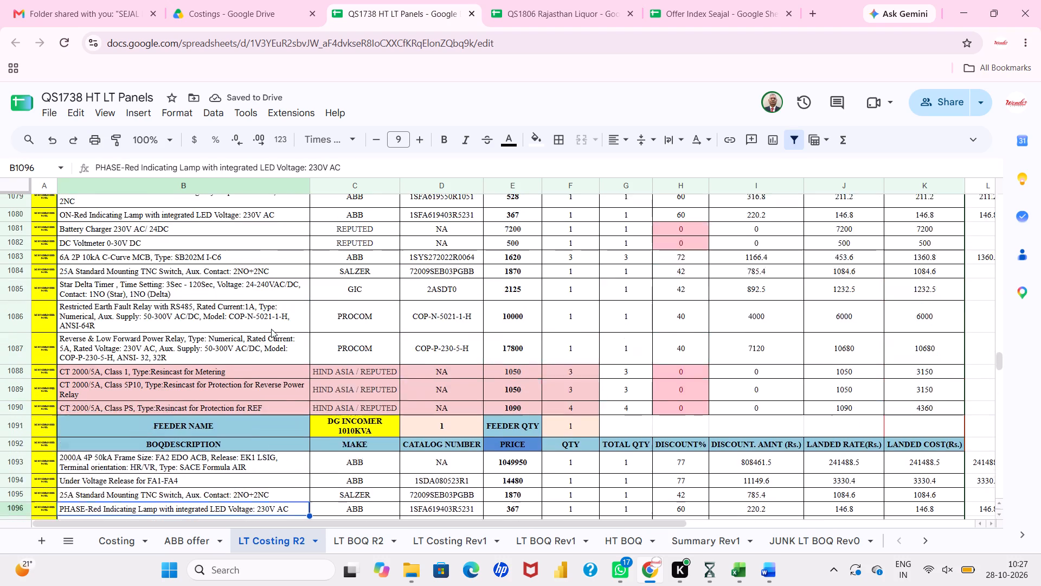
{"action": "scroll", "coordinate": [271, 329], "scroll_direction": "up", "scroll_amount": 4}
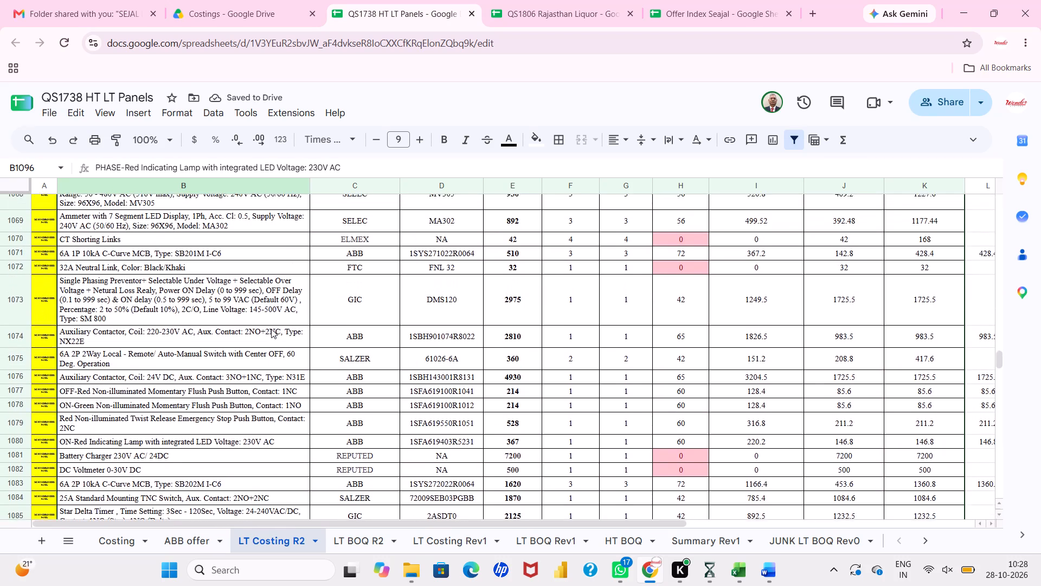
{"action": "scroll", "coordinate": [271, 329], "scroll_direction": "up", "scroll_amount": 2}
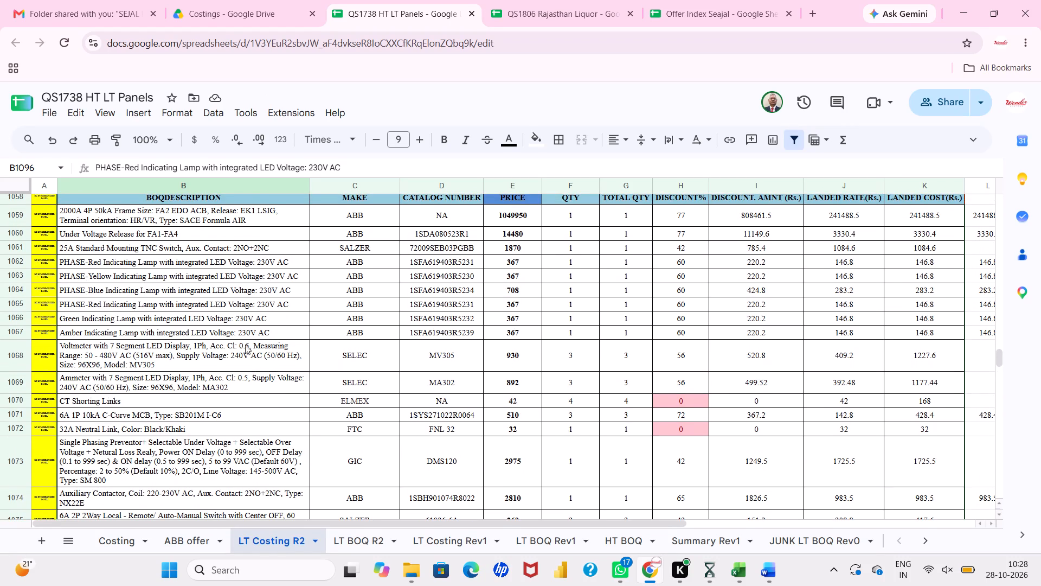
{"action": "left_click", "coordinate": [233, 310]}
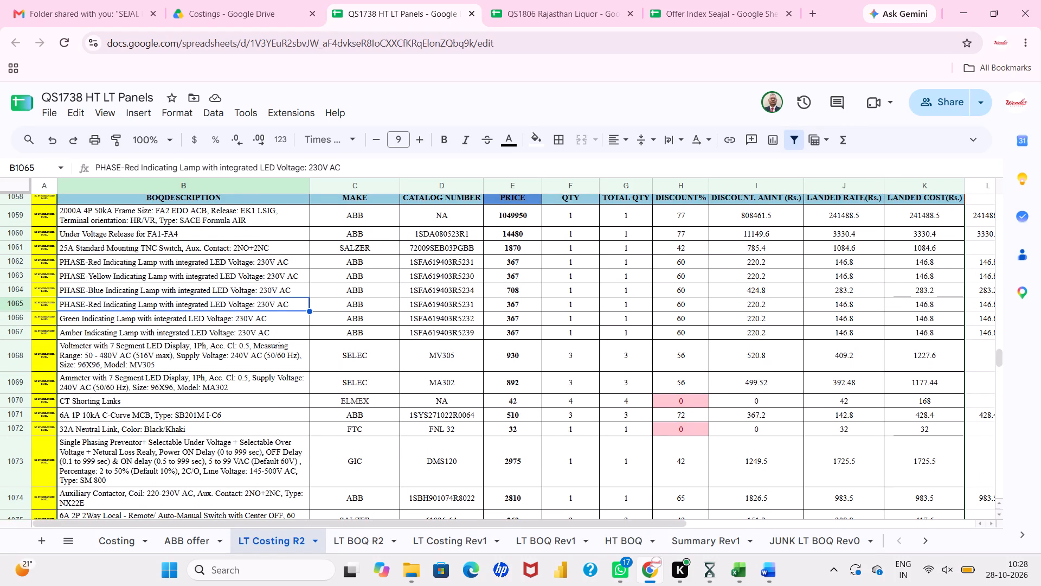
{"action": "left_click_drag", "start_coordinate": [123, 168], "coordinate": [90, 168]}
{"action": "key", "text": "Delete"}
{"action": "key", "text": "Delete"}
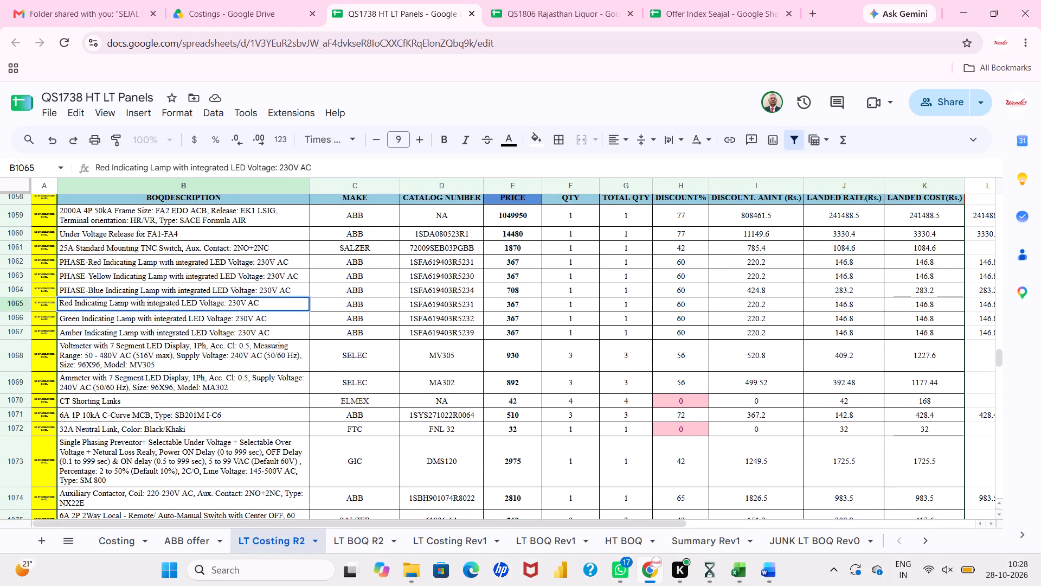
{"action": "key", "text": "Return"}
Examine the items of the second DG INCOMER 1010KVA feeder against the first, from the lamps and meters to the CT 2000/5A rows.
{"action": "scroll", "coordinate": [178, 370], "scroll_direction": "down", "scroll_amount": 1}
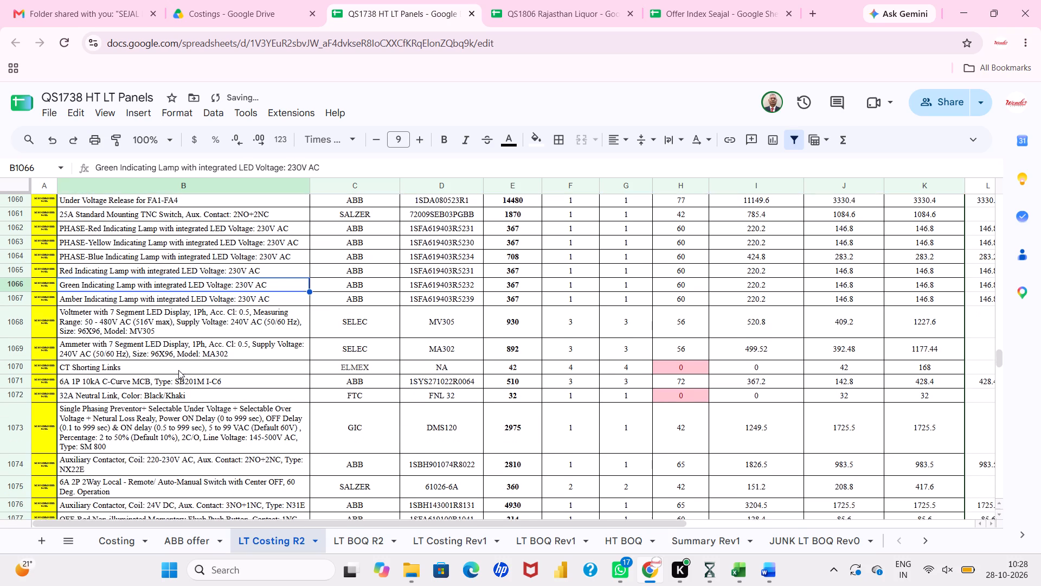
{"action": "scroll", "coordinate": [178, 370], "scroll_direction": "down", "scroll_amount": 1}
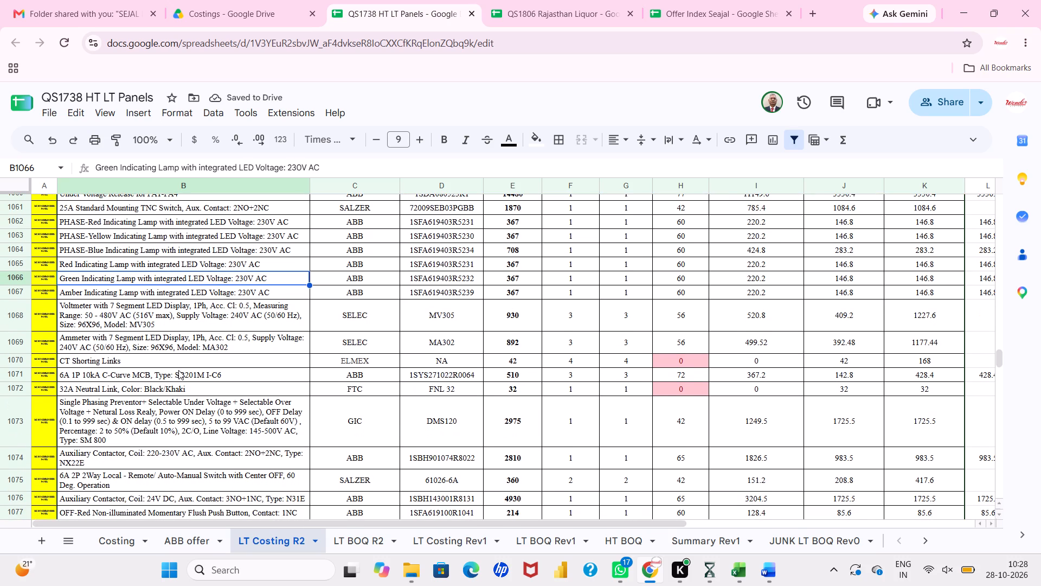
{"action": "scroll", "coordinate": [178, 370], "scroll_direction": "down", "scroll_amount": 5}
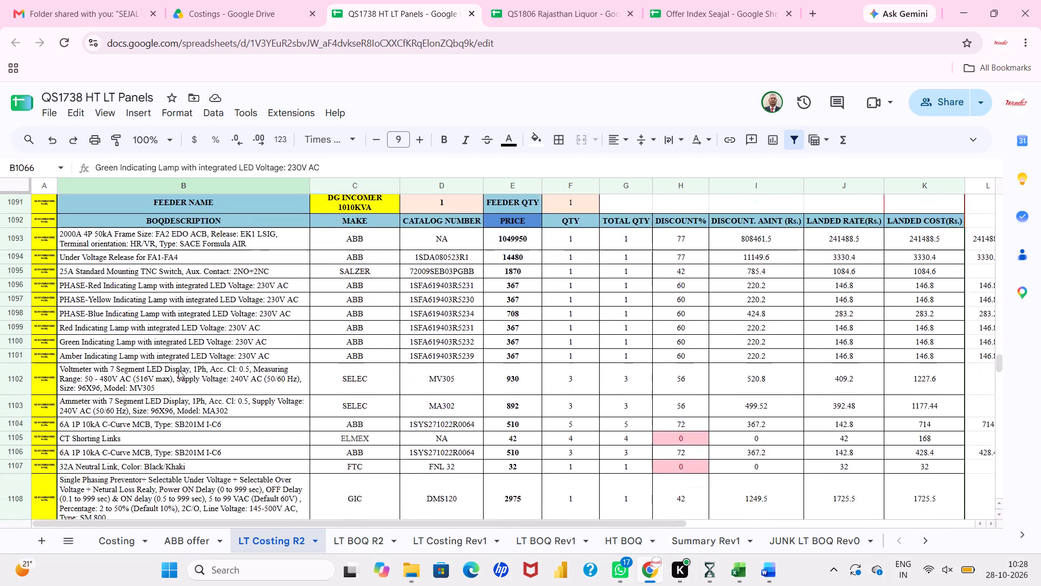
{"action": "scroll", "coordinate": [178, 370], "scroll_direction": "down", "scroll_amount": 5}
{"action": "scroll", "coordinate": [178, 370], "scroll_direction": "right", "scroll_amount": 1}
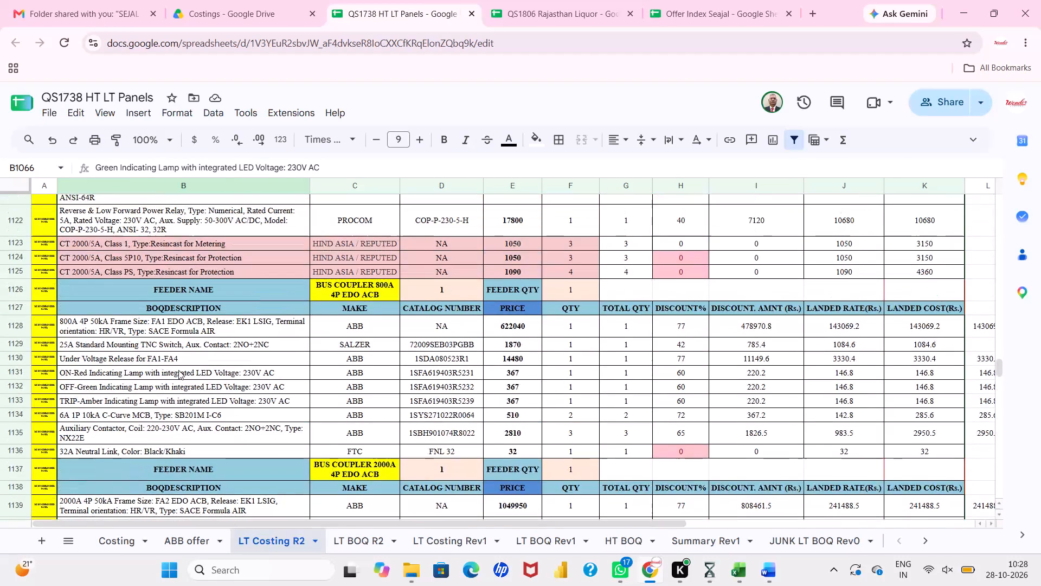
{"action": "scroll", "coordinate": [178, 370], "scroll_direction": "up", "scroll_amount": 3}
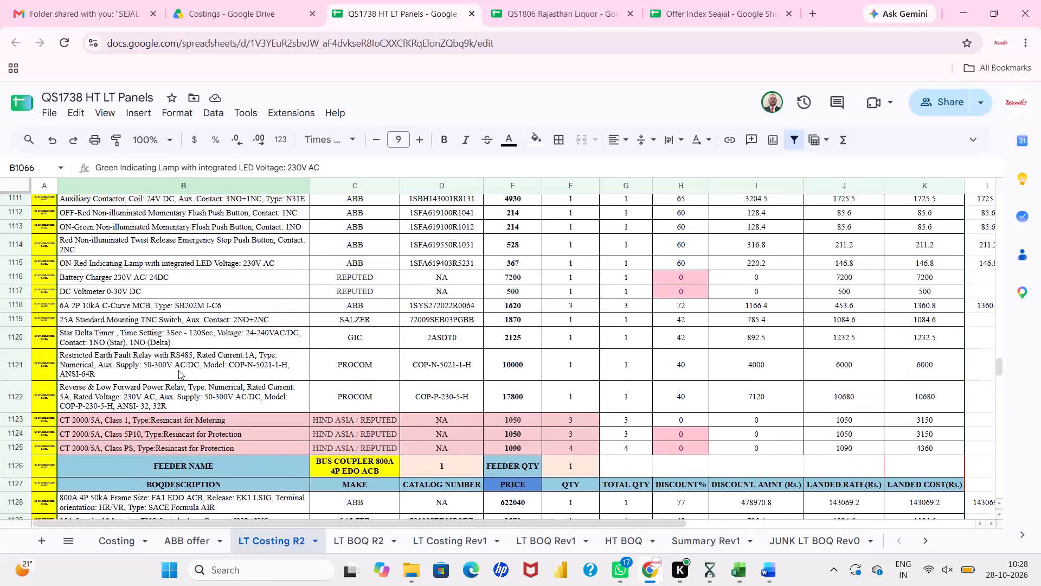
{"action": "scroll", "coordinate": [178, 370], "scroll_direction": "up", "scroll_amount": 2}
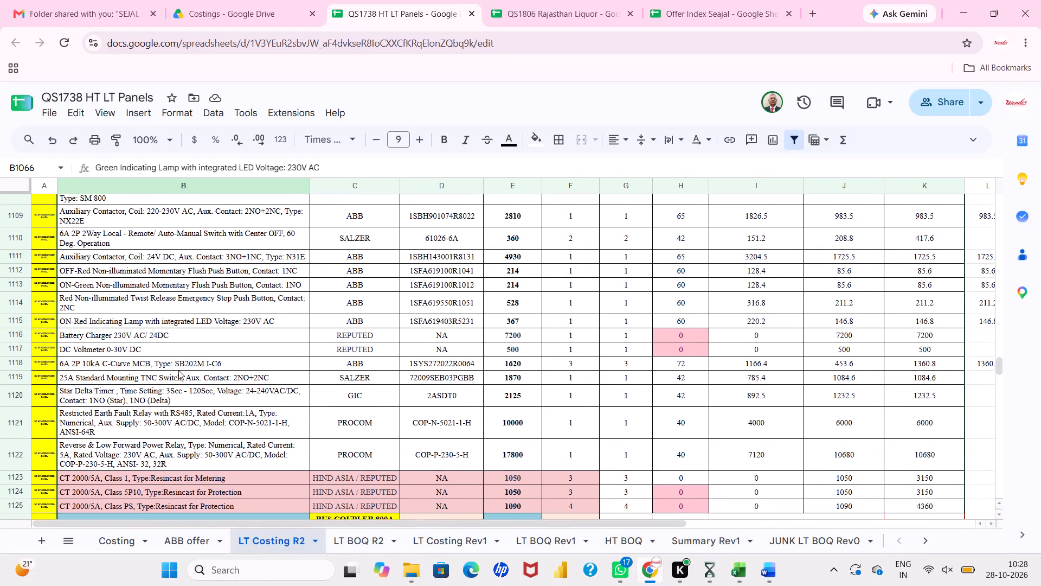
{"action": "scroll", "coordinate": [178, 370], "scroll_direction": "up", "scroll_amount": 1}
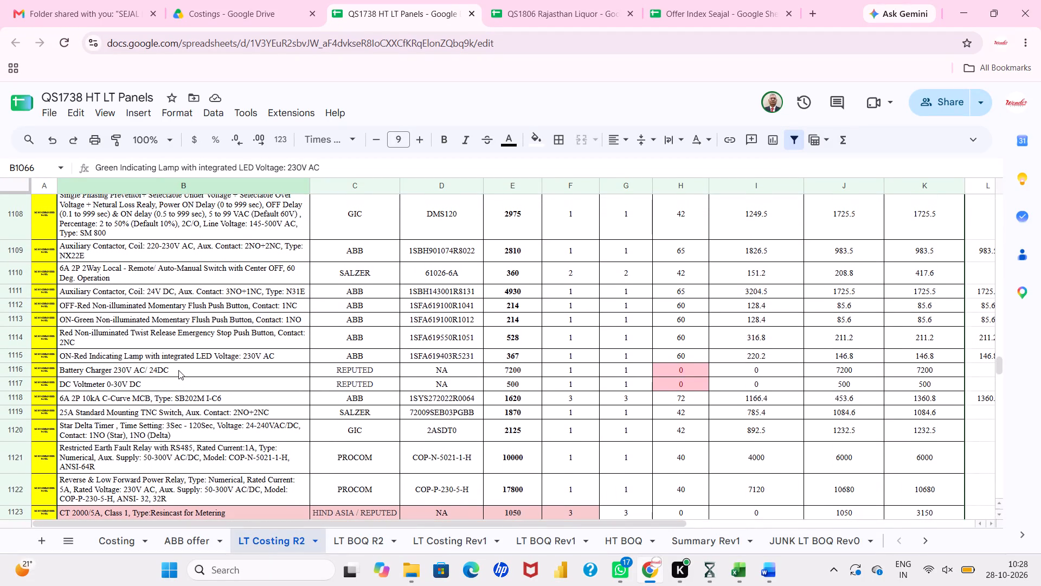
{"action": "scroll", "coordinate": [178, 370], "scroll_direction": "up", "scroll_amount": 2}
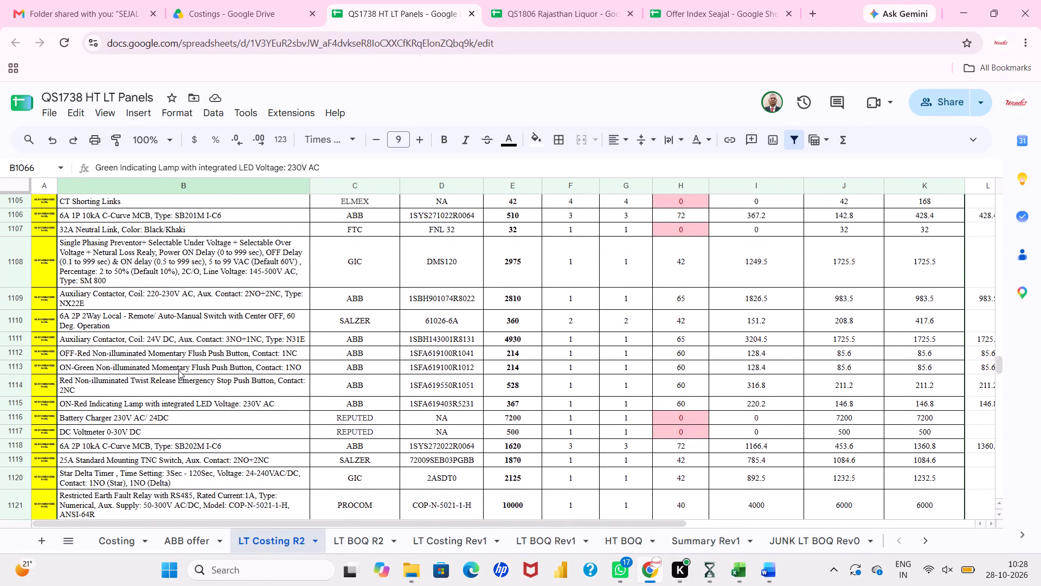
{"action": "scroll", "coordinate": [178, 370], "scroll_direction": "up", "scroll_amount": 3}
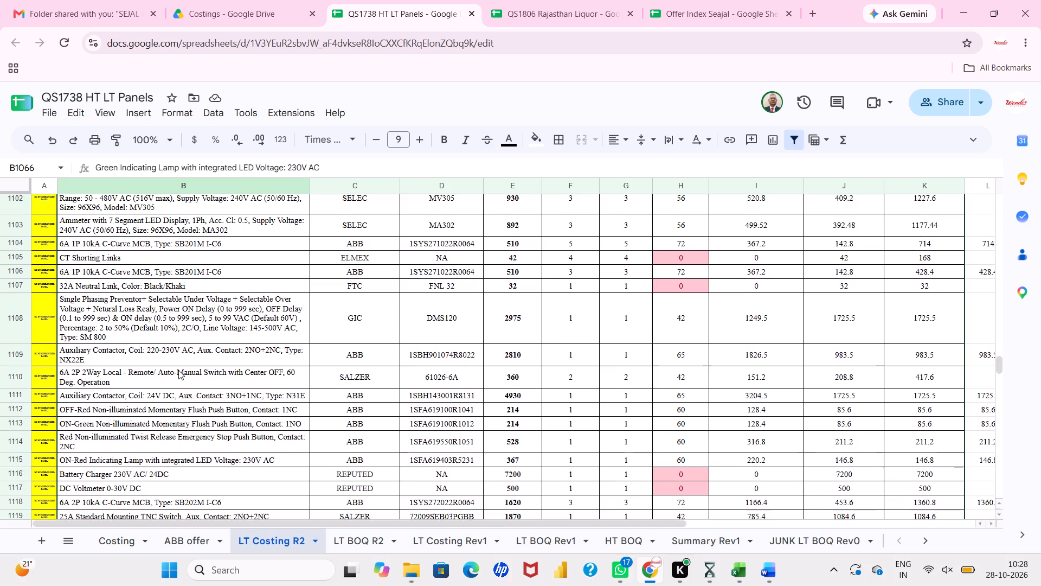
Compare the second DG INCOMER 1010KVA feeder's lamps, meters, MCBs and relay rows with the first 1010KVA feeder's items.
{"action": "scroll", "coordinate": [178, 370], "scroll_direction": "up", "scroll_amount": 4}
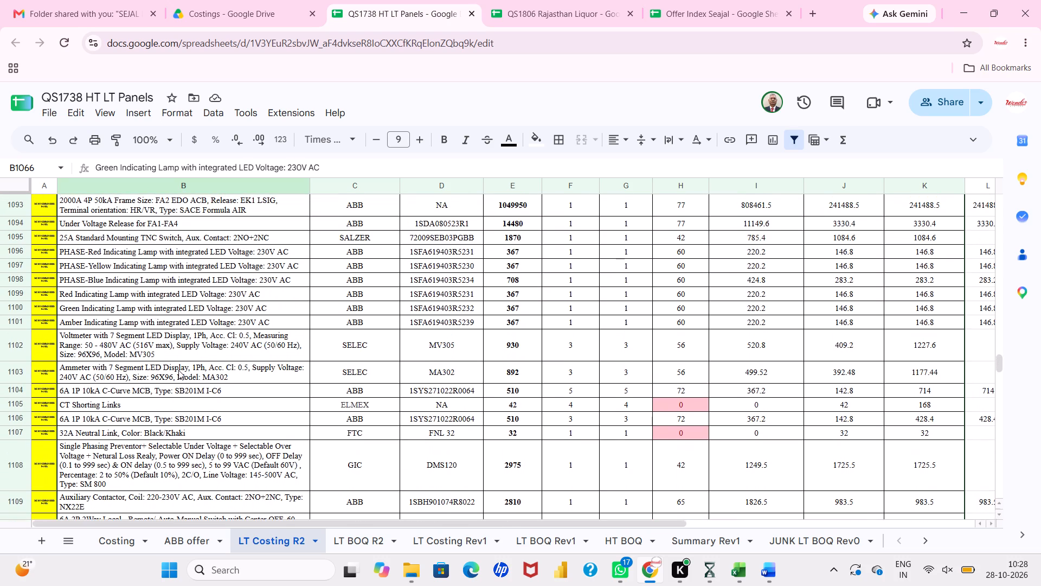
{"action": "scroll", "coordinate": [178, 370], "scroll_direction": "up", "scroll_amount": 2}
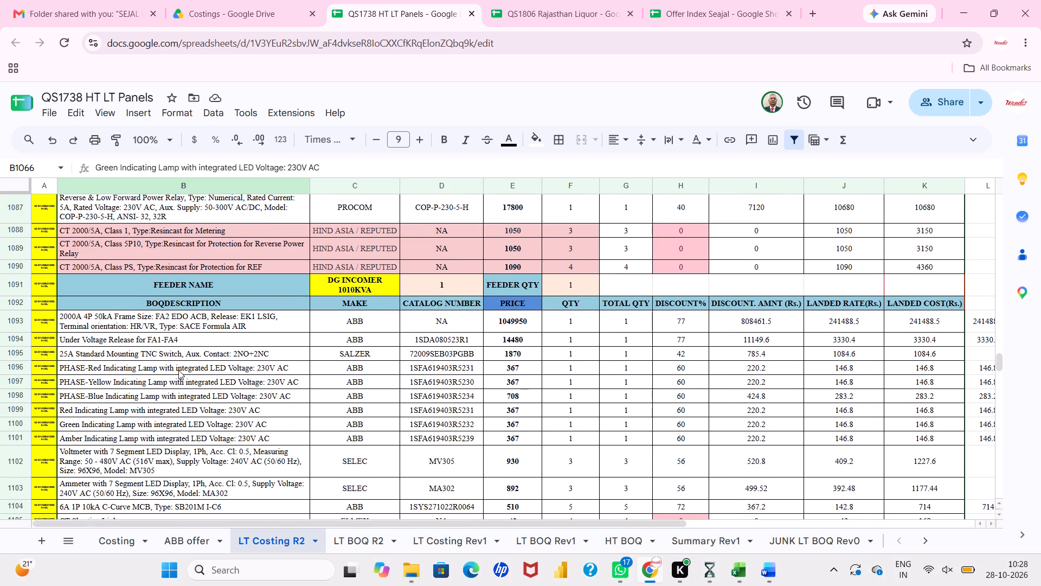
{"action": "scroll", "coordinate": [178, 370], "scroll_direction": "up", "scroll_amount": 2}
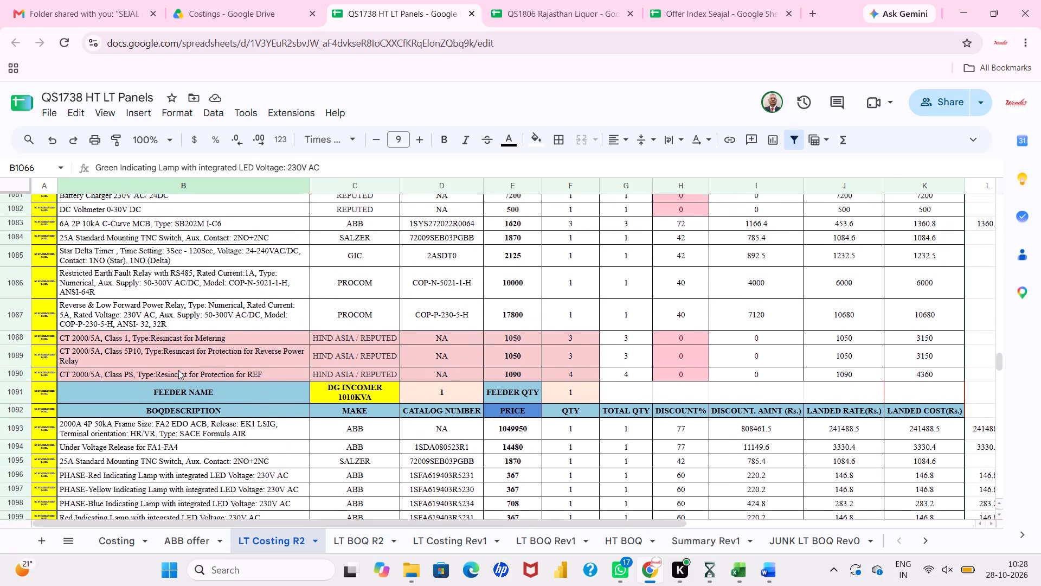
{"action": "scroll", "coordinate": [178, 370], "scroll_direction": "up", "scroll_amount": 1}
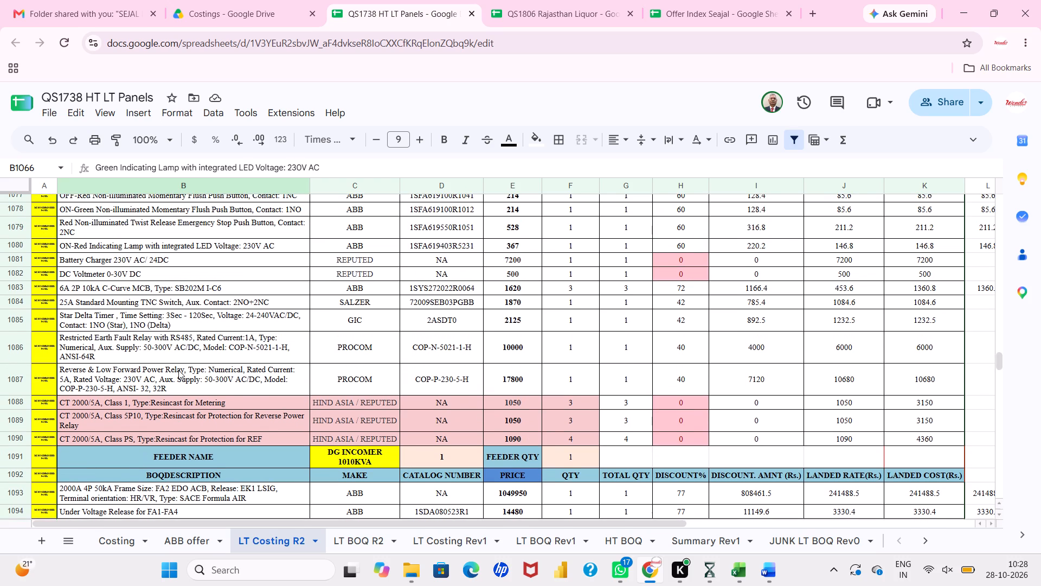
{"action": "scroll", "coordinate": [178, 370], "scroll_direction": "up", "scroll_amount": 2}
{"action": "scroll", "coordinate": [178, 370], "scroll_direction": "down", "scroll_amount": 1}
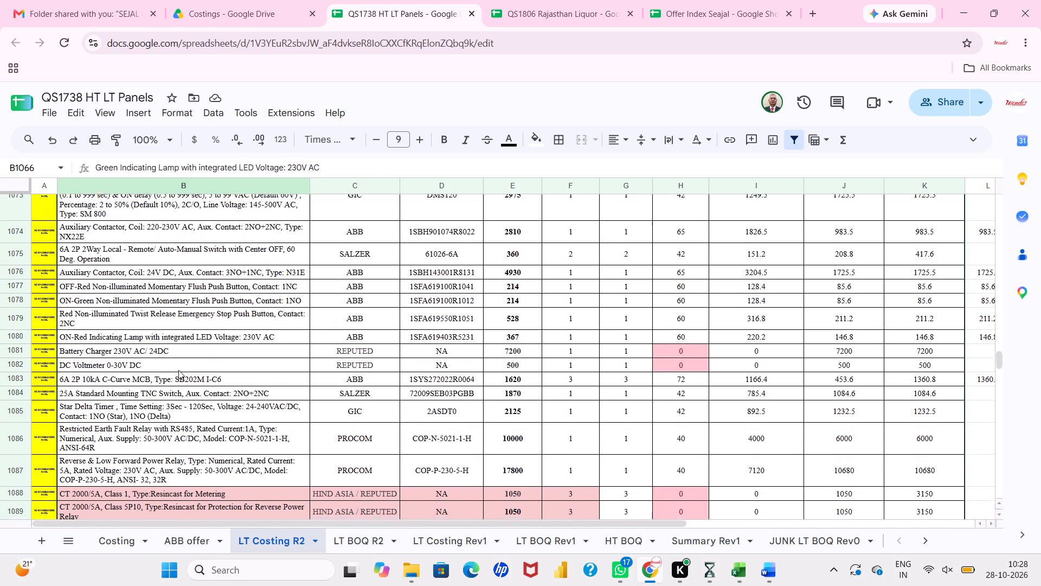
{"action": "scroll", "coordinate": [178, 370], "scroll_direction": "down", "scroll_amount": 2}
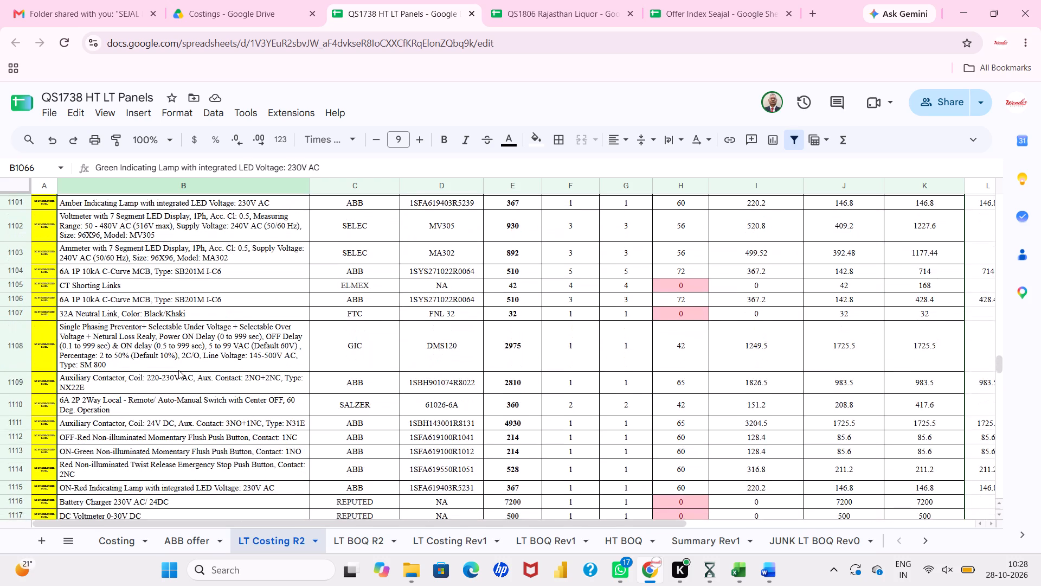
{"action": "scroll", "coordinate": [178, 370], "scroll_direction": "up", "scroll_amount": 1}
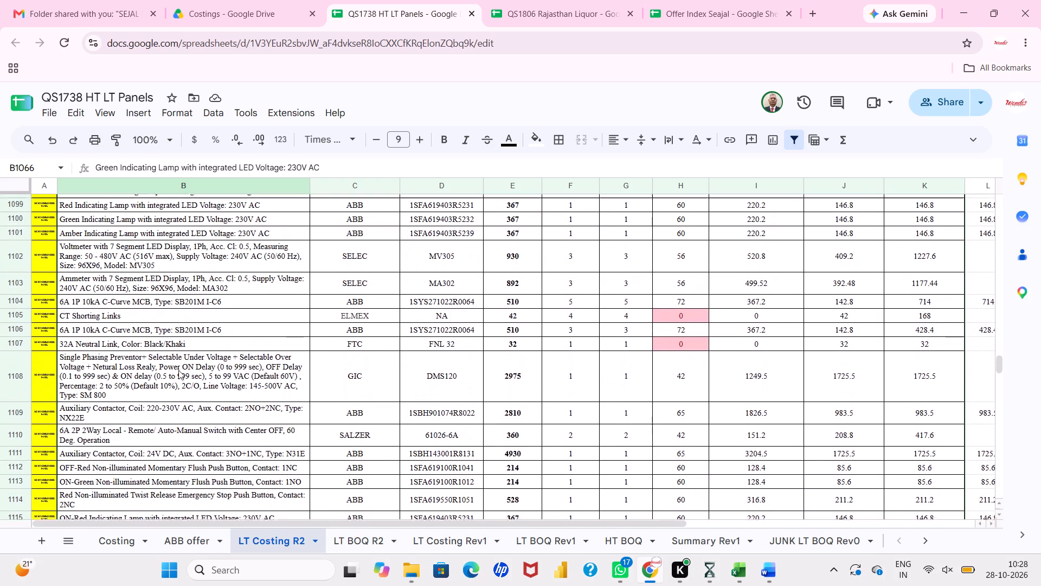
{"action": "scroll", "coordinate": [178, 370], "scroll_direction": "up", "scroll_amount": 5}
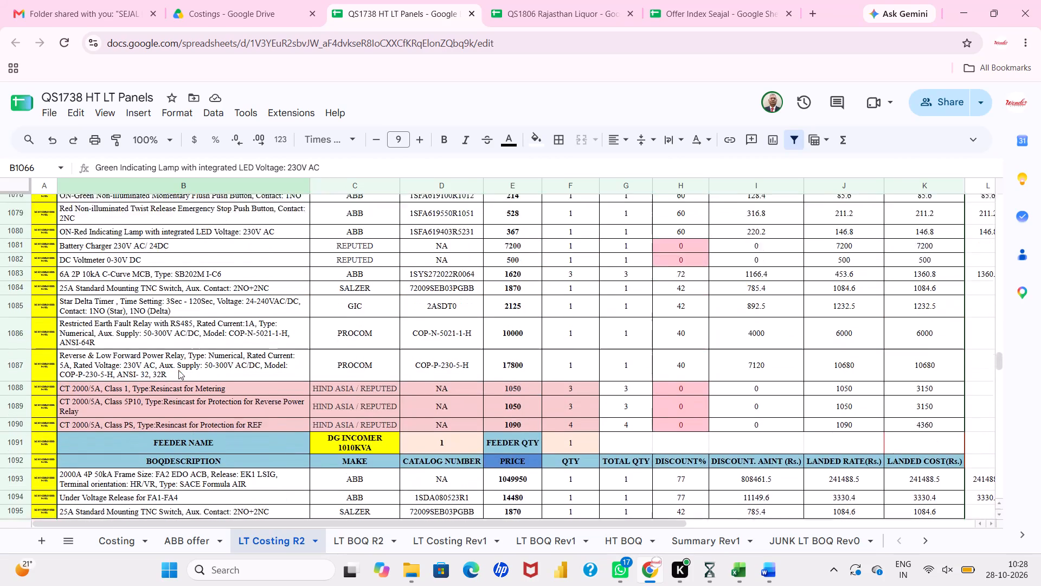
{"action": "scroll", "coordinate": [178, 370], "scroll_direction": "up", "scroll_amount": 4}
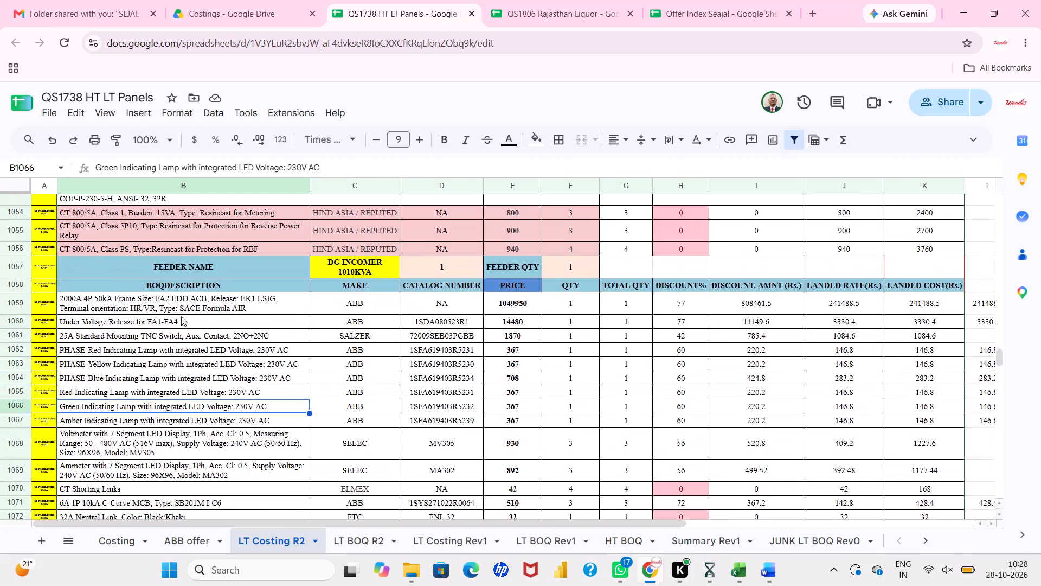
Read through both DG INCOMER 1010KVA feeders in order, from the 2000A ACB to the CT 2000/5A rows.
{"action": "scroll", "coordinate": [181, 310], "scroll_direction": "down", "scroll_amount": 1}
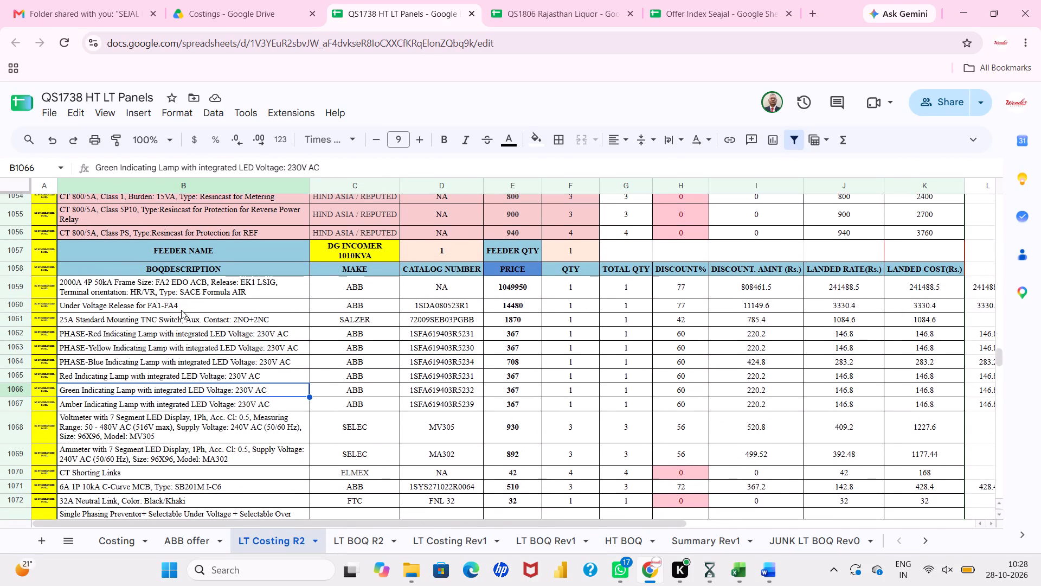
{"action": "scroll", "coordinate": [181, 310], "scroll_direction": "down", "scroll_amount": 2}
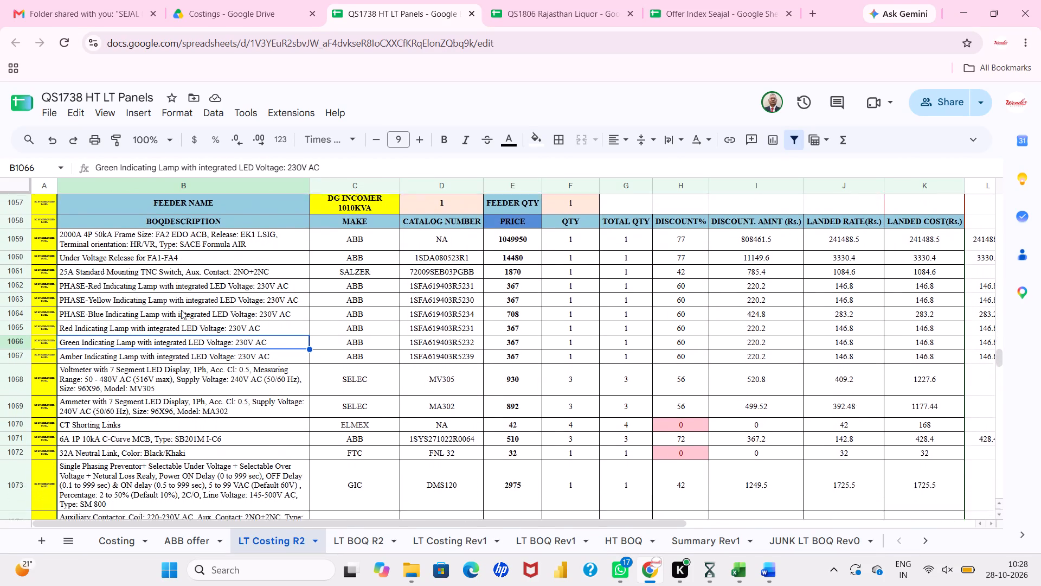
{"action": "scroll", "coordinate": [181, 310], "scroll_direction": "down", "scroll_amount": 3}
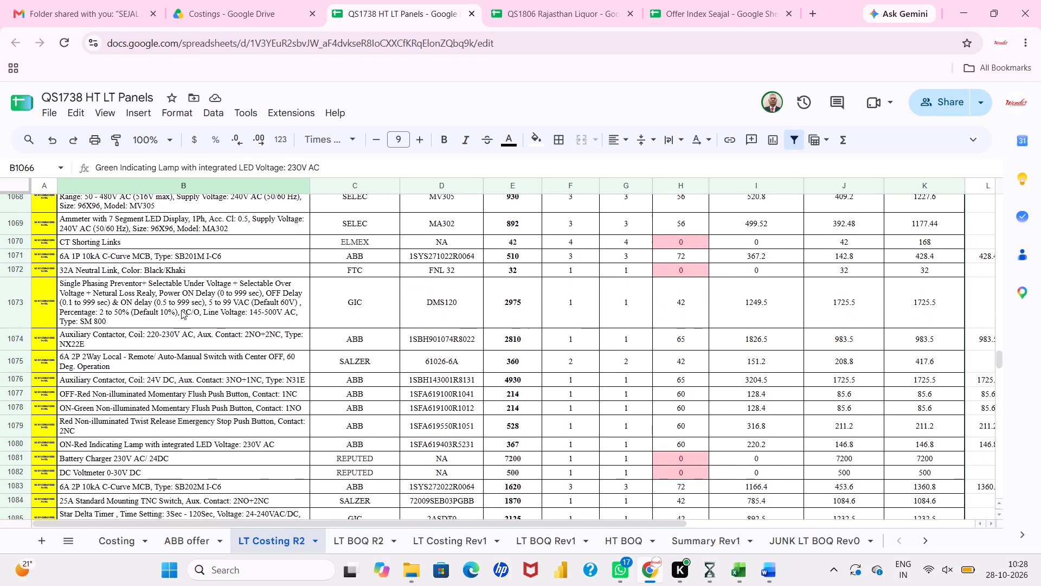
{"action": "scroll", "coordinate": [181, 310], "scroll_direction": "down", "scroll_amount": 3}
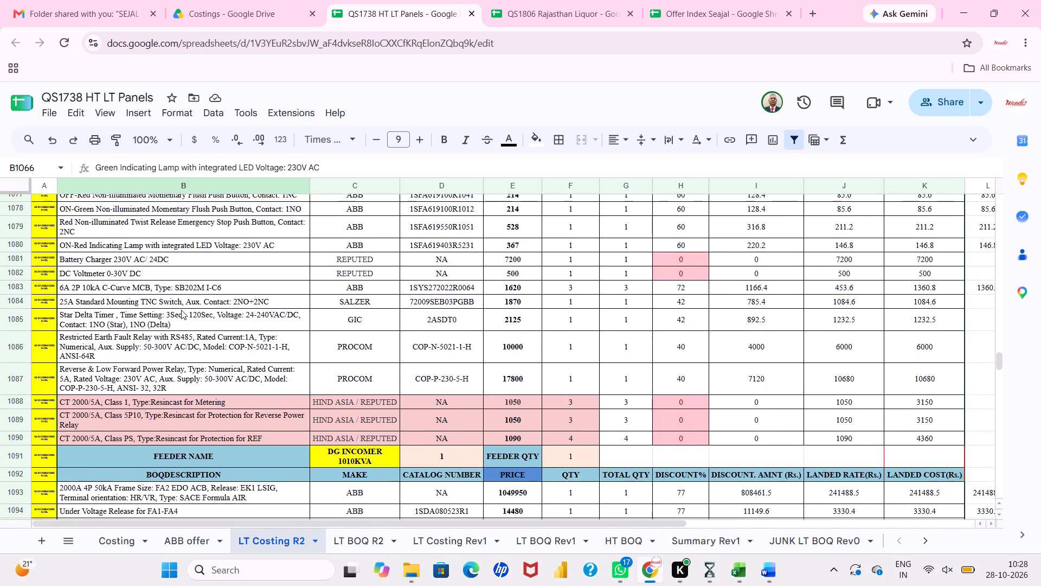
{"action": "scroll", "coordinate": [181, 310], "scroll_direction": "down", "scroll_amount": 2}
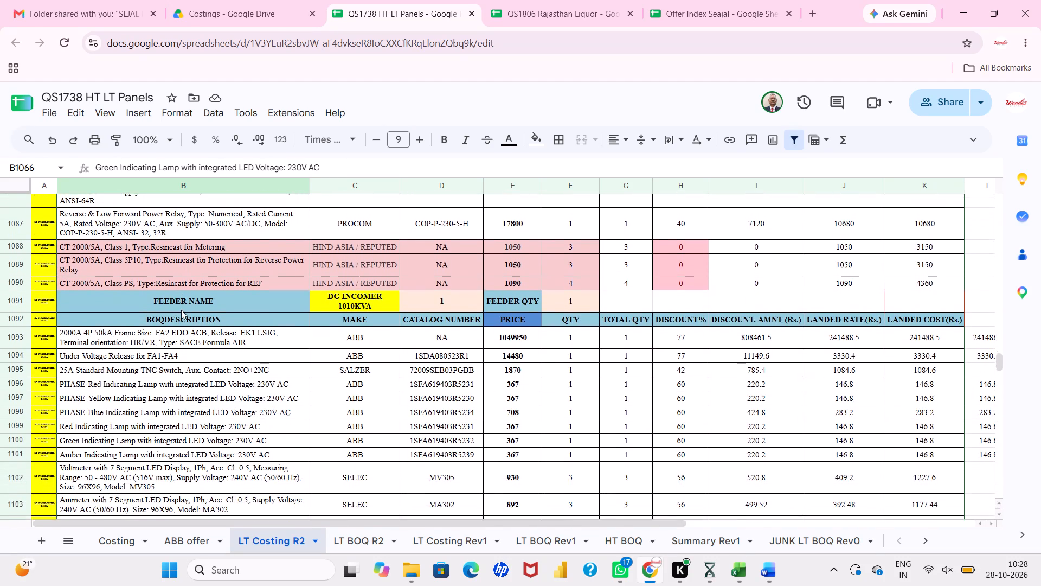
{"action": "scroll", "coordinate": [181, 310], "scroll_direction": "down", "scroll_amount": 3}
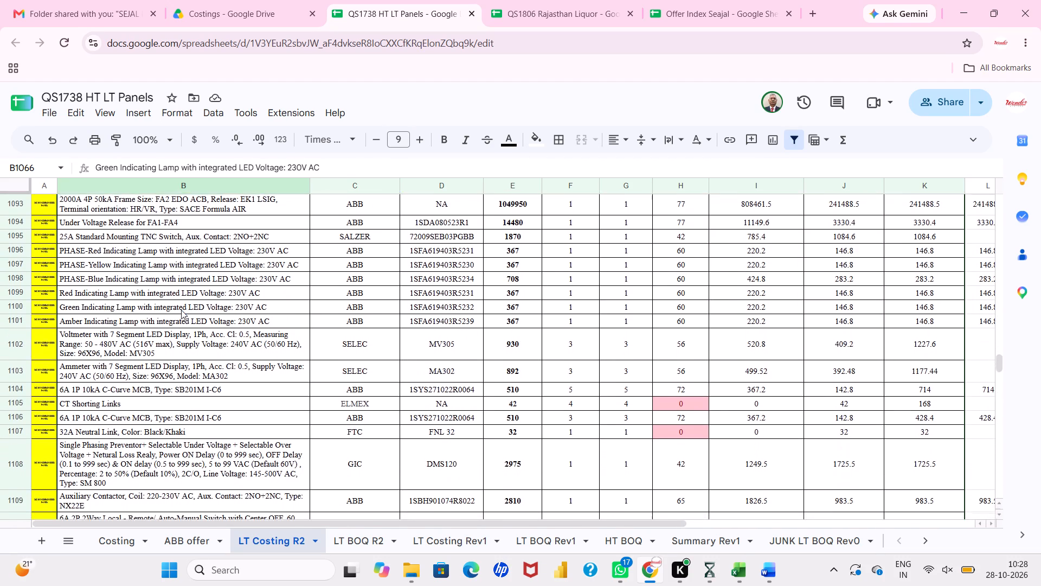
{"action": "scroll", "coordinate": [181, 310], "scroll_direction": "down", "scroll_amount": 3}
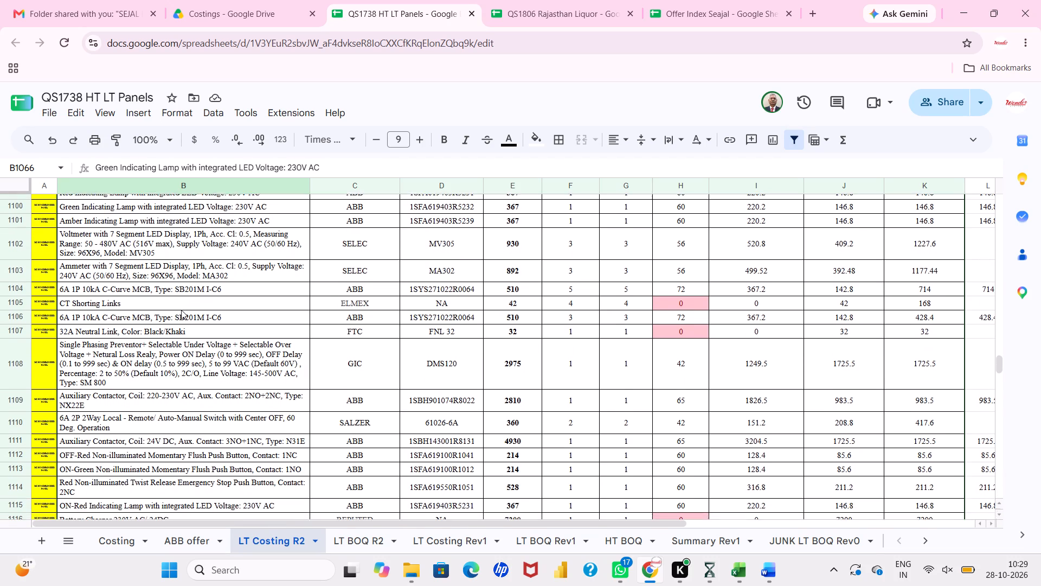
{"action": "scroll", "coordinate": [181, 310], "scroll_direction": "down", "scroll_amount": 2}
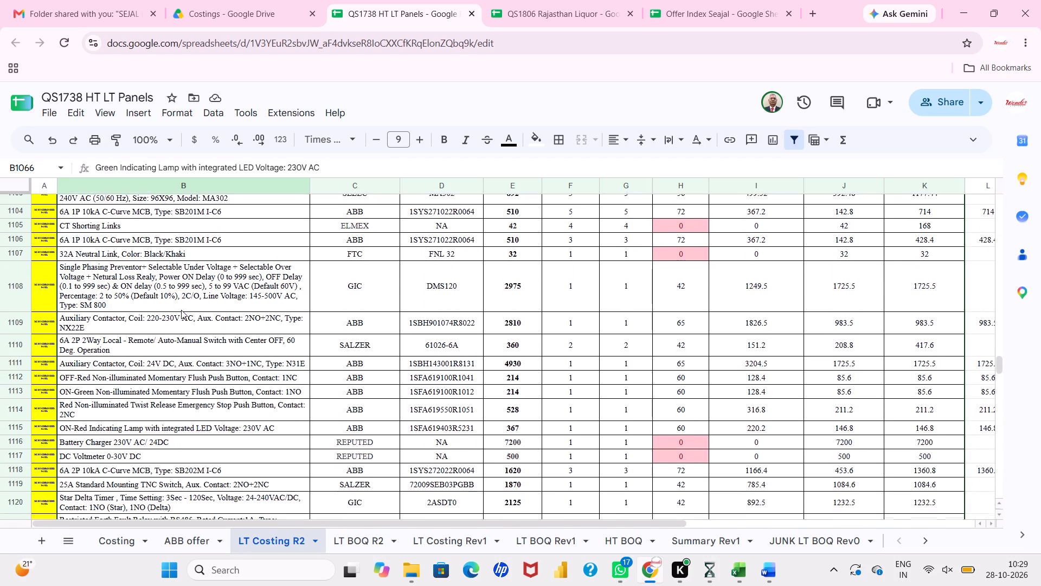
{"action": "scroll", "coordinate": [181, 310], "scroll_direction": "down", "scroll_amount": 3}
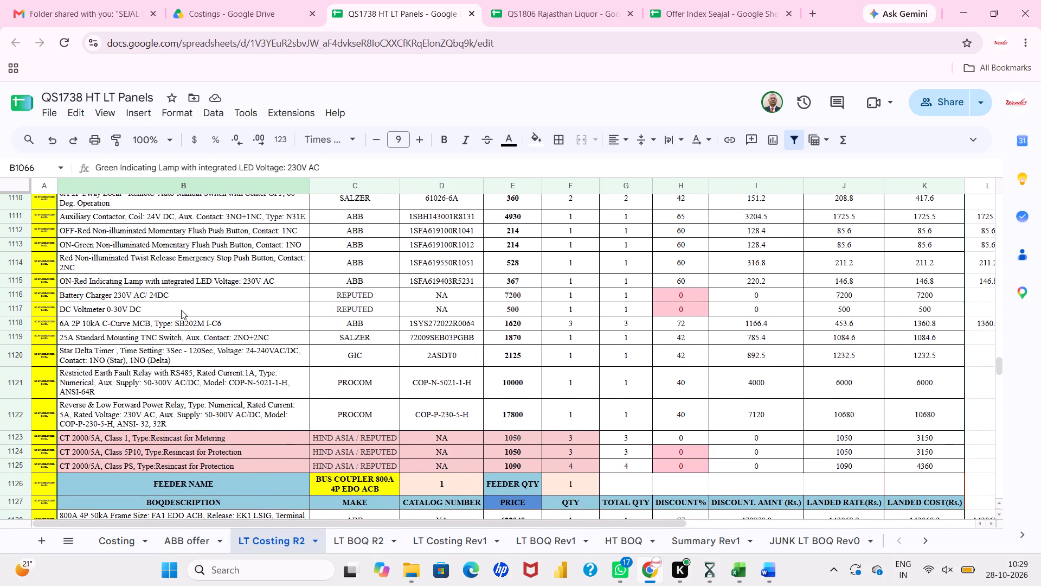
{"action": "scroll", "coordinate": [181, 310], "scroll_direction": "down", "scroll_amount": 1}
Count the second DG INCOMER 1010KVA feeder's items by selecting its BOQ descriptions from the 2000A ACB to the last CT 2000/5A.
{"action": "scroll", "coordinate": [212, 250], "scroll_direction": "up", "scroll_amount": 5}
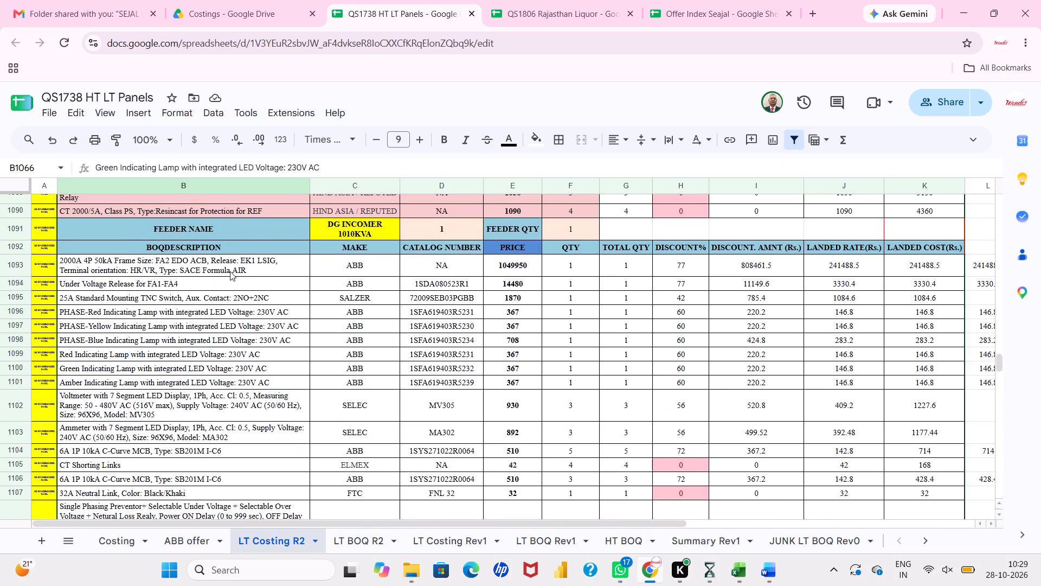
{"action": "left_click_drag", "start_coordinate": [230, 271], "coordinate": [251, 520]}
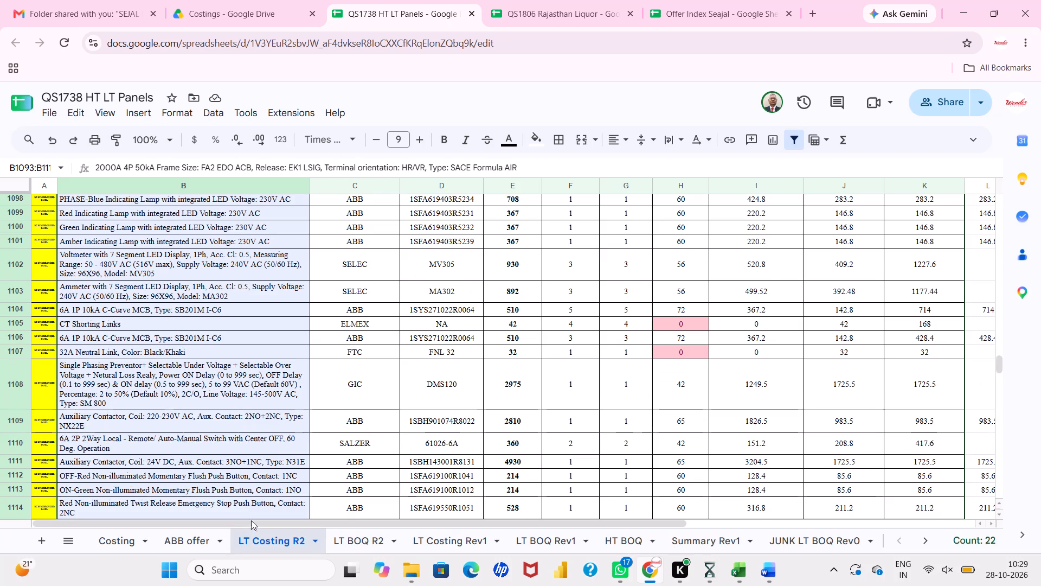
{"action": "left_click_drag", "start_coordinate": [251, 520], "coordinate": [248, 481]}
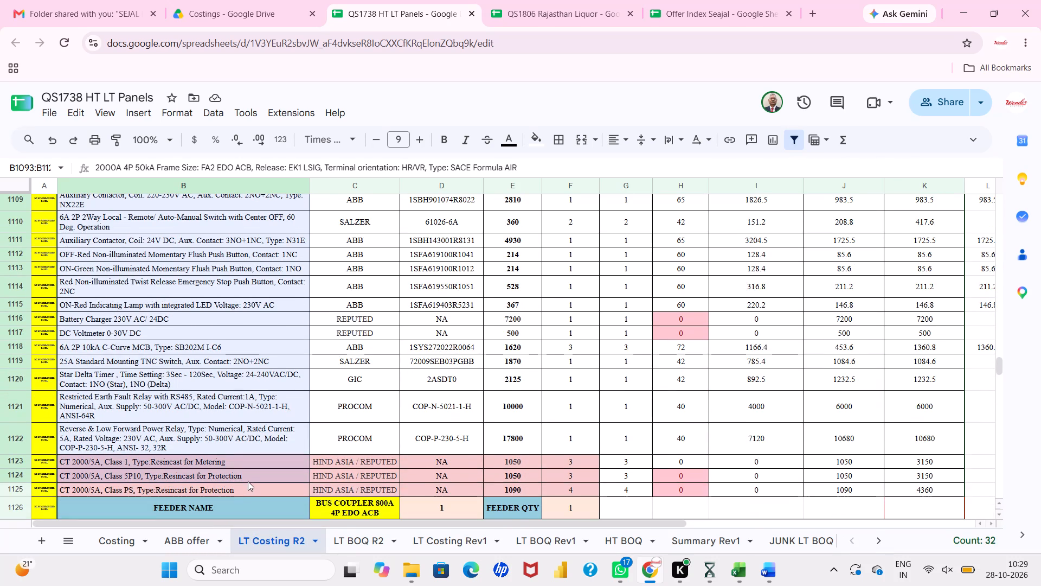
{"action": "left_click_drag", "start_coordinate": [248, 481], "coordinate": [248, 488]}
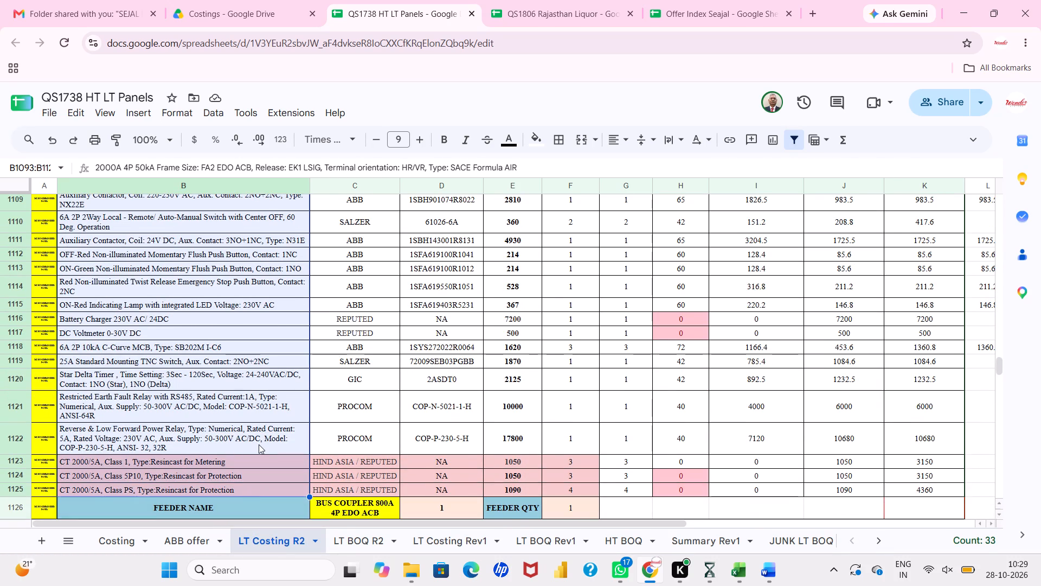
{"action": "left_click", "coordinate": [259, 444]}
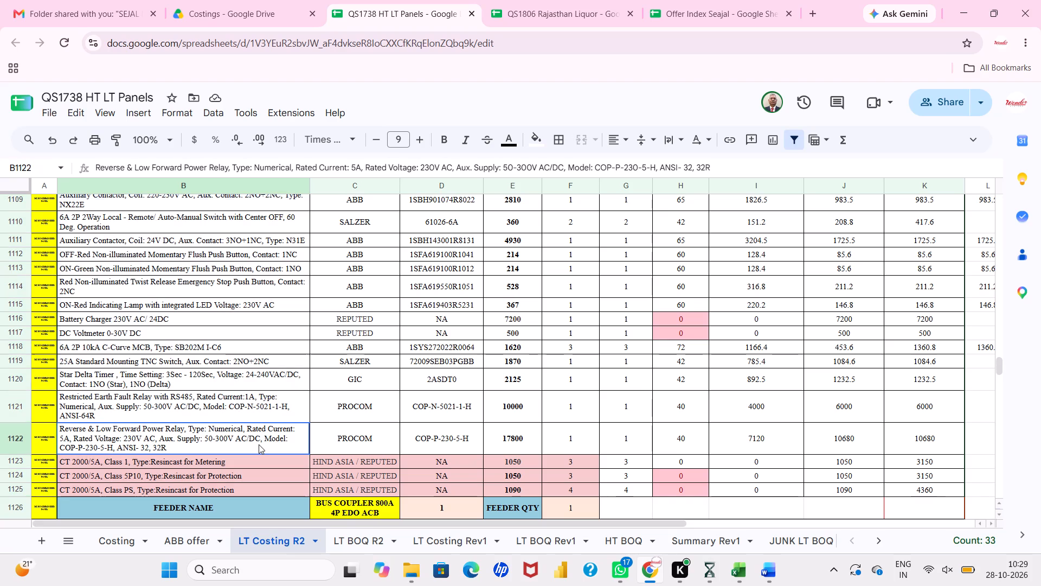
Compare the two DG INCOMER 1010KVA feeders in LT Costing R2, from the 2000A ACB through the lamps, meters and MCB rows.
{"action": "scroll", "coordinate": [259, 444], "scroll_direction": "up", "scroll_amount": 1}
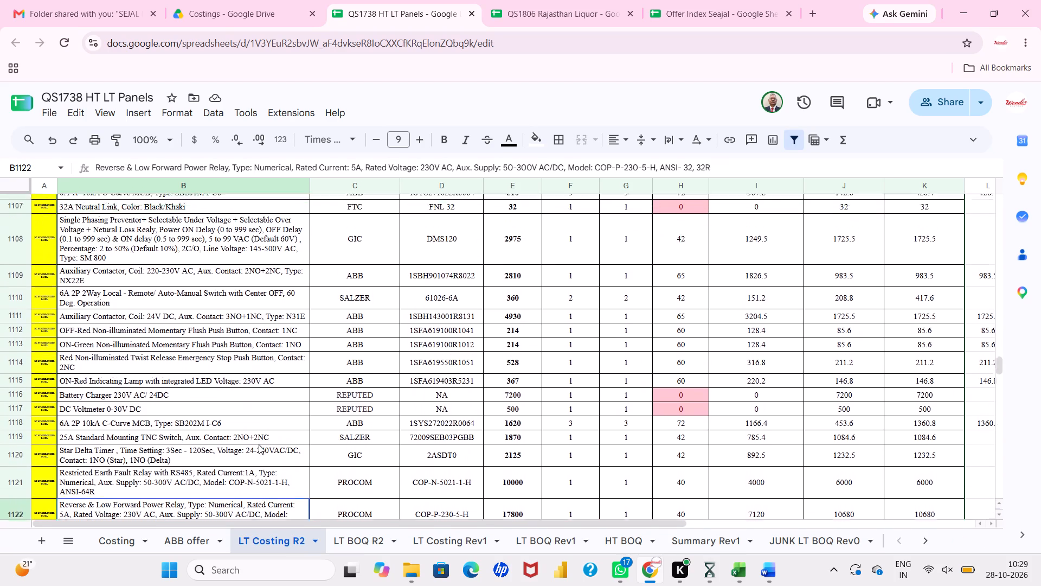
{"action": "scroll", "coordinate": [259, 444], "scroll_direction": "up", "scroll_amount": 5}
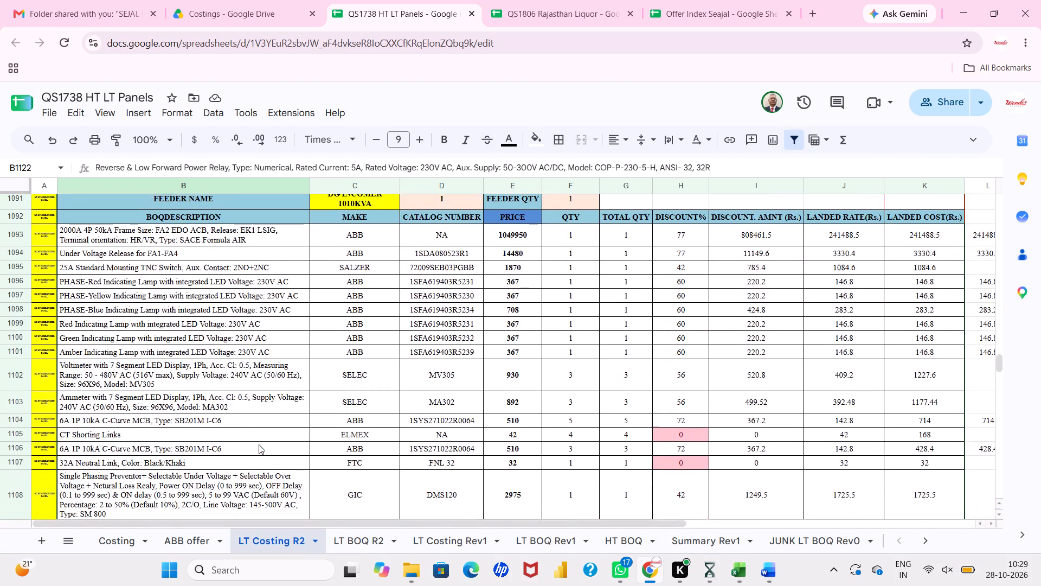
{"action": "scroll", "coordinate": [259, 444], "scroll_direction": "up", "scroll_amount": 5}
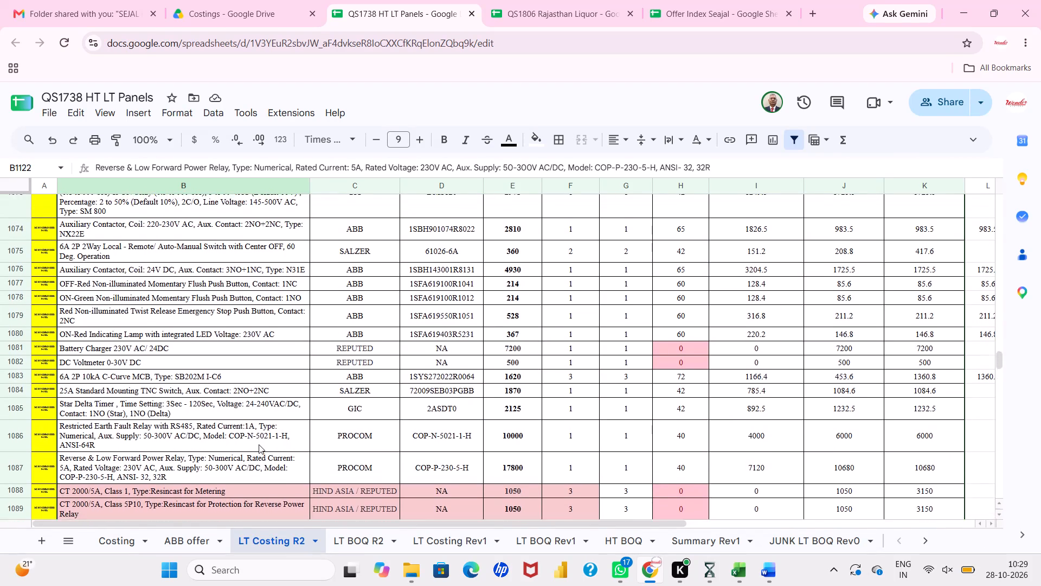
{"action": "scroll", "coordinate": [259, 444], "scroll_direction": "up", "scroll_amount": 3}
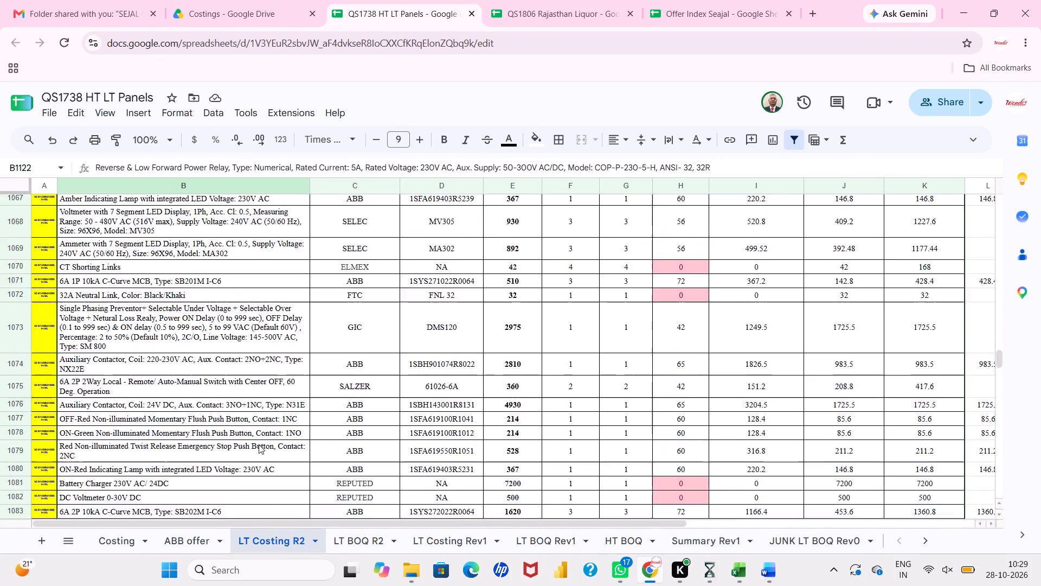
{"action": "scroll", "coordinate": [259, 444], "scroll_direction": "up", "scroll_amount": 1}
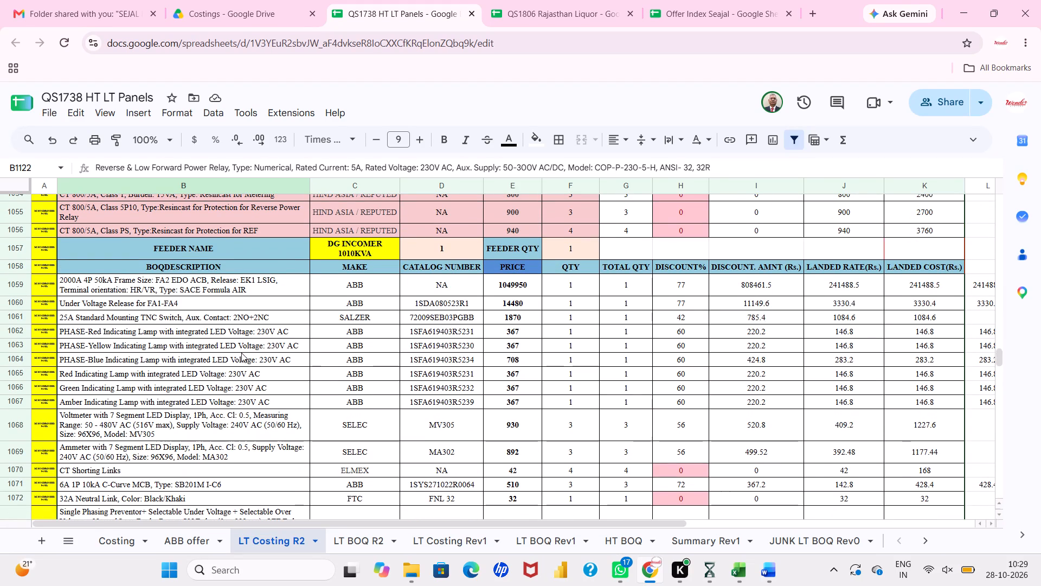
{"action": "scroll", "coordinate": [248, 391], "scroll_direction": "down", "scroll_amount": 1}
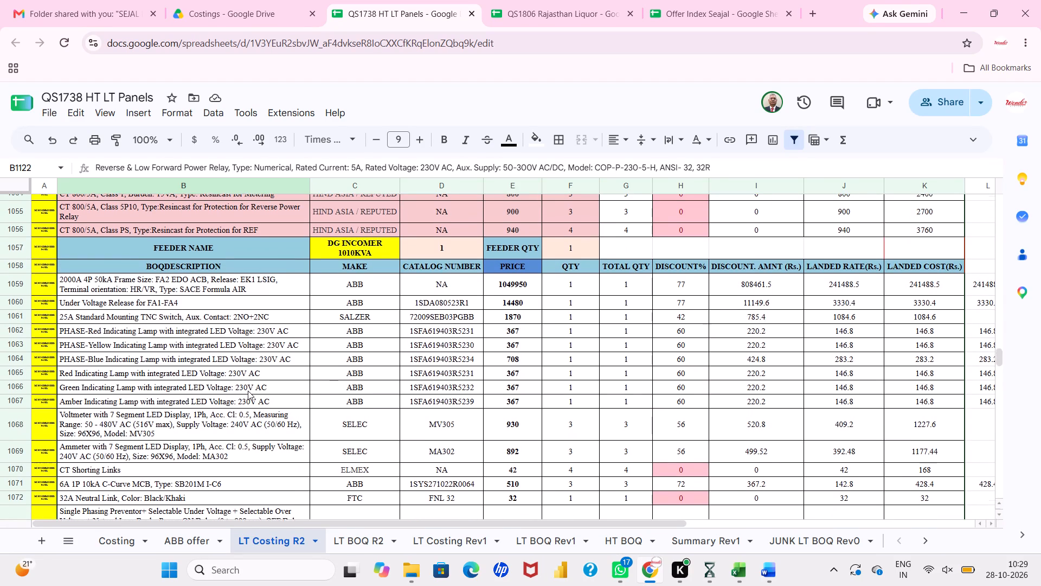
{"action": "scroll", "coordinate": [248, 391], "scroll_direction": "down", "scroll_amount": 5}
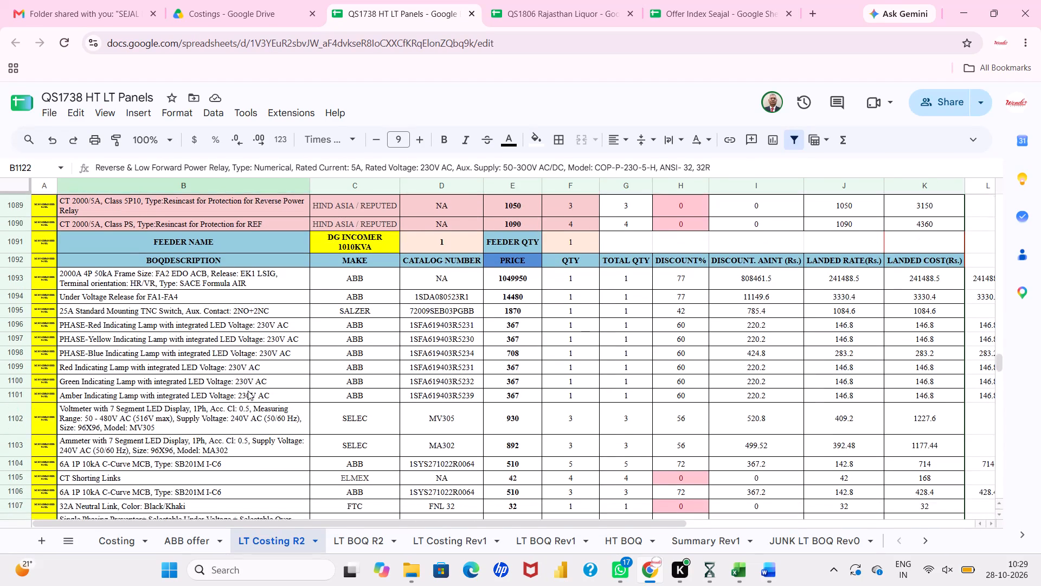
Read through the first DG INCOMER 1010KVA feeder's items from the 2000A ACB to the CT 2000/5A rows.
{"action": "scroll", "coordinate": [217, 329], "scroll_direction": "up", "scroll_amount": 1}
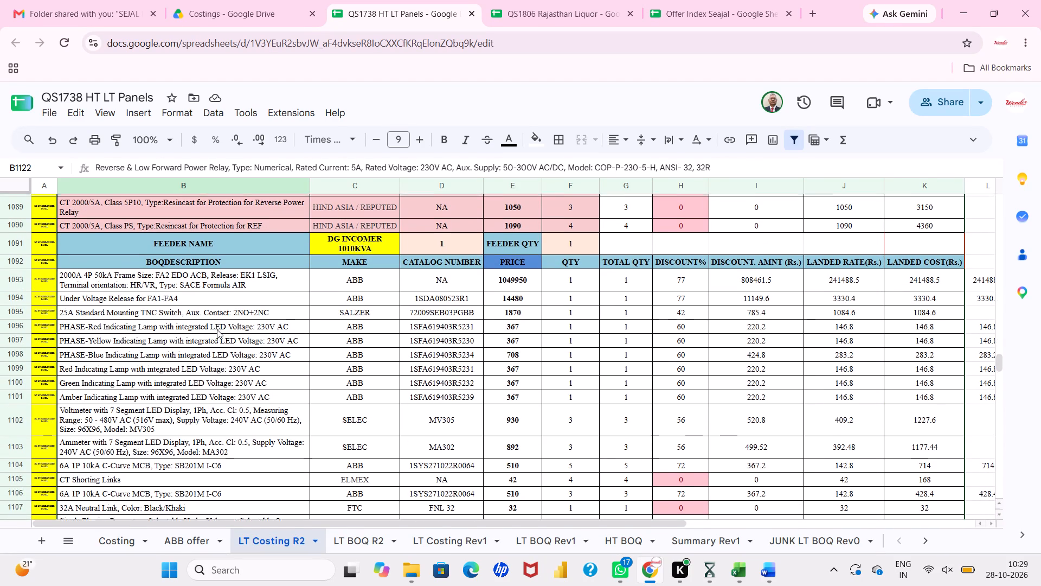
{"action": "scroll", "coordinate": [217, 329], "scroll_direction": "up", "scroll_amount": 5}
{"action": "scroll", "coordinate": [217, 329], "scroll_direction": "down", "scroll_amount": 3}
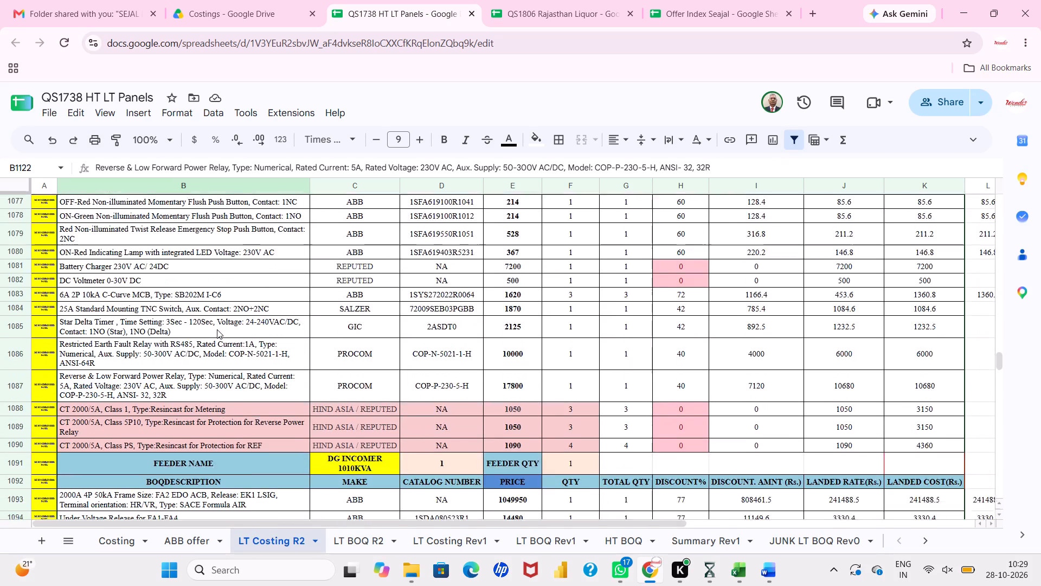
{"action": "scroll", "coordinate": [217, 329], "scroll_direction": "down", "scroll_amount": 1}
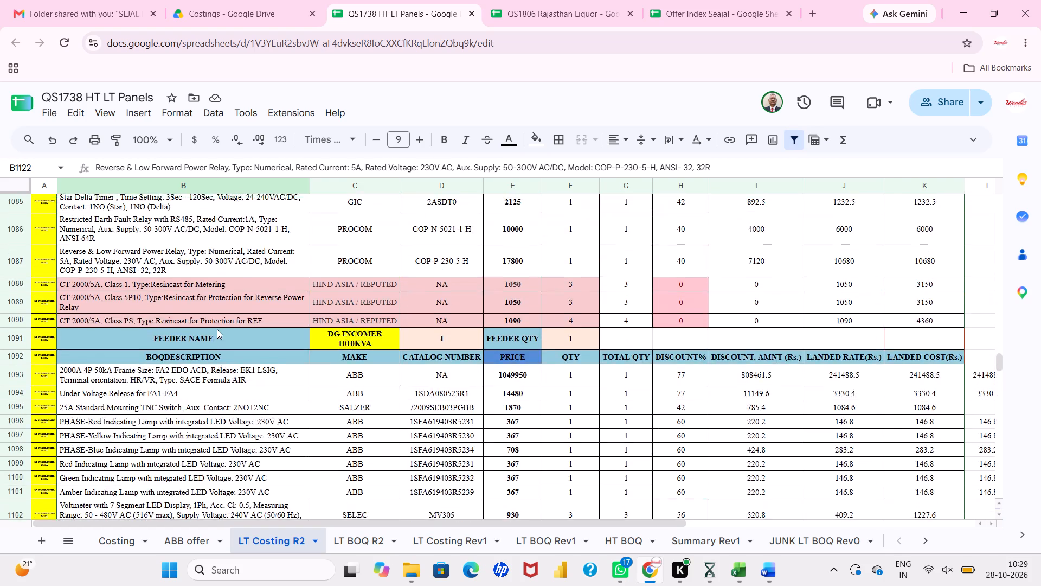
{"action": "scroll", "coordinate": [217, 329], "scroll_direction": "up", "scroll_amount": 3}
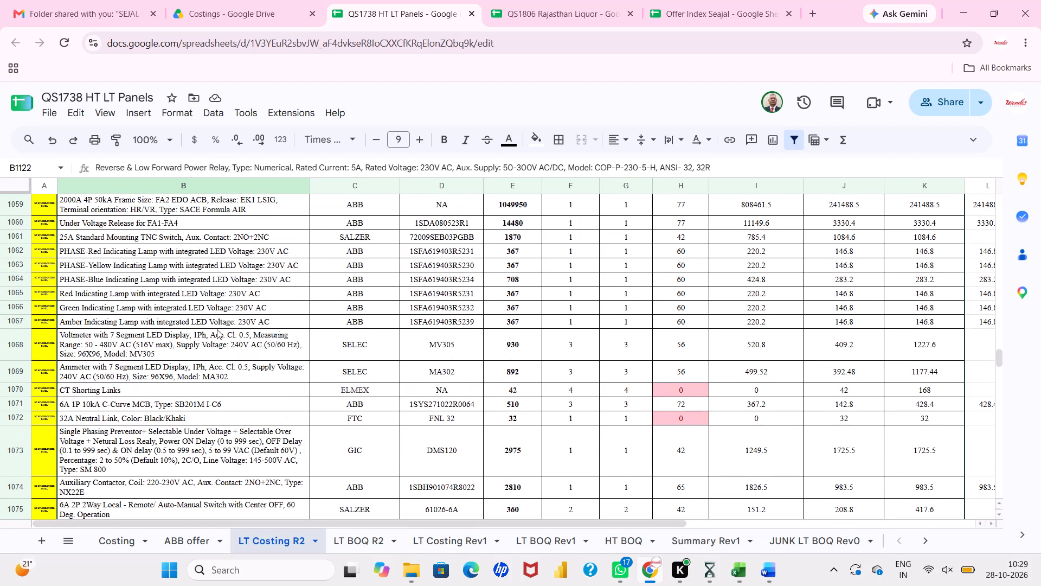
{"action": "scroll", "coordinate": [217, 329], "scroll_direction": "down", "scroll_amount": 2}
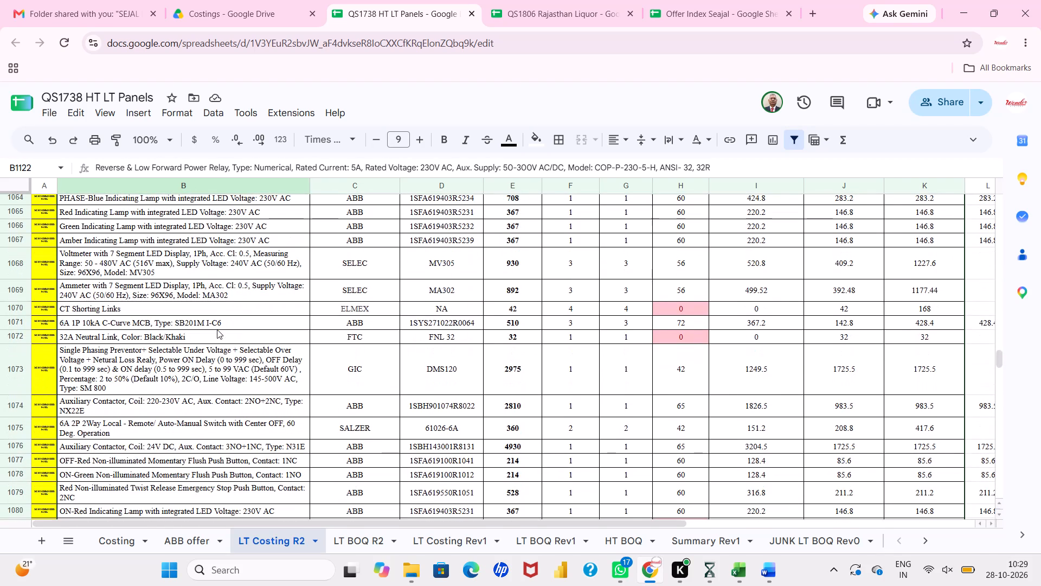
{"action": "scroll", "coordinate": [217, 329], "scroll_direction": "down", "scroll_amount": 3}
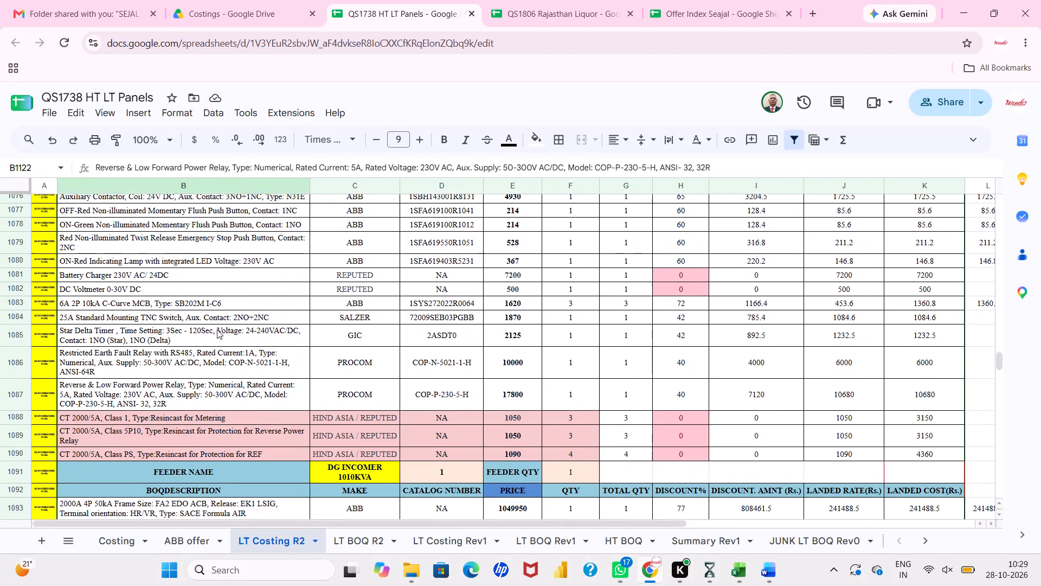
Compare the first DG INCOMER 1010KVA feeder's voltmeter, ammeter, CT shorting links and MCB rows with the second feeder's.
{"action": "scroll", "coordinate": [217, 329], "scroll_direction": "up", "scroll_amount": 1}
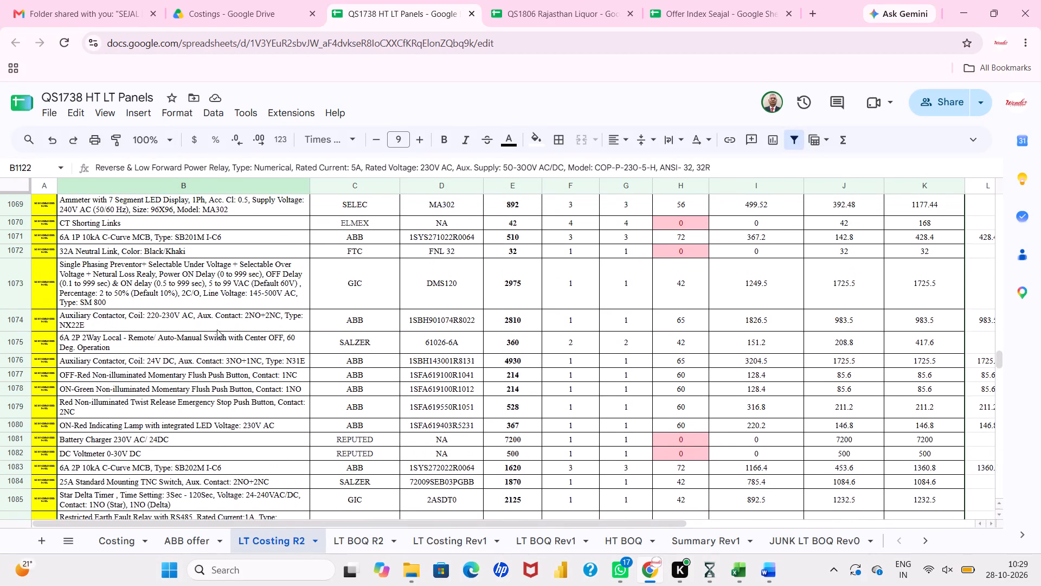
{"action": "scroll", "coordinate": [217, 329], "scroll_direction": "up", "scroll_amount": 1}
{"action": "scroll", "coordinate": [234, 284], "scroll_direction": "up", "scroll_amount": 1}
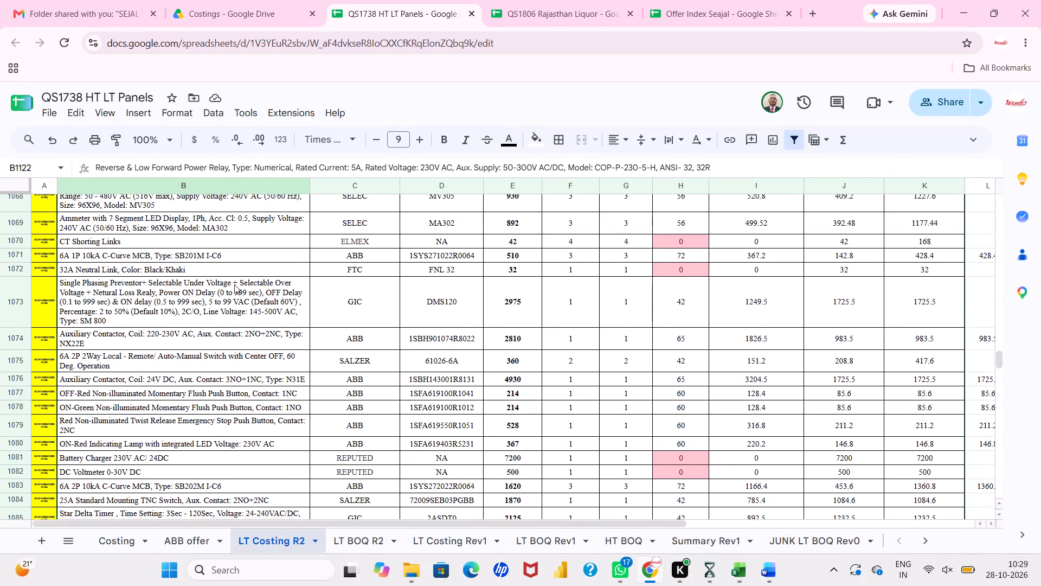
{"action": "scroll", "coordinate": [234, 284], "scroll_direction": "up", "scroll_amount": 2}
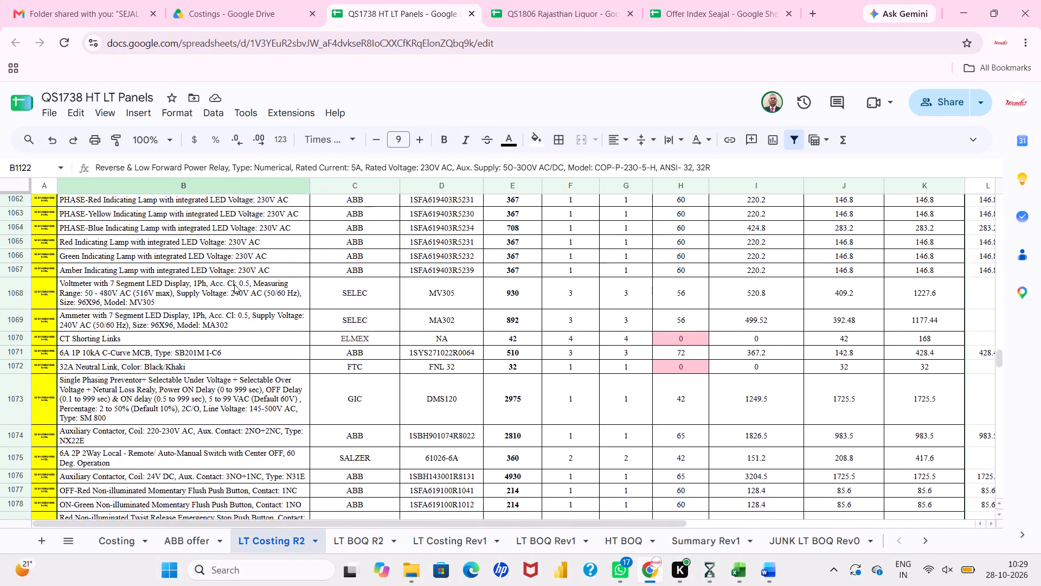
{"action": "scroll", "coordinate": [234, 284], "scroll_direction": "up", "scroll_amount": 1}
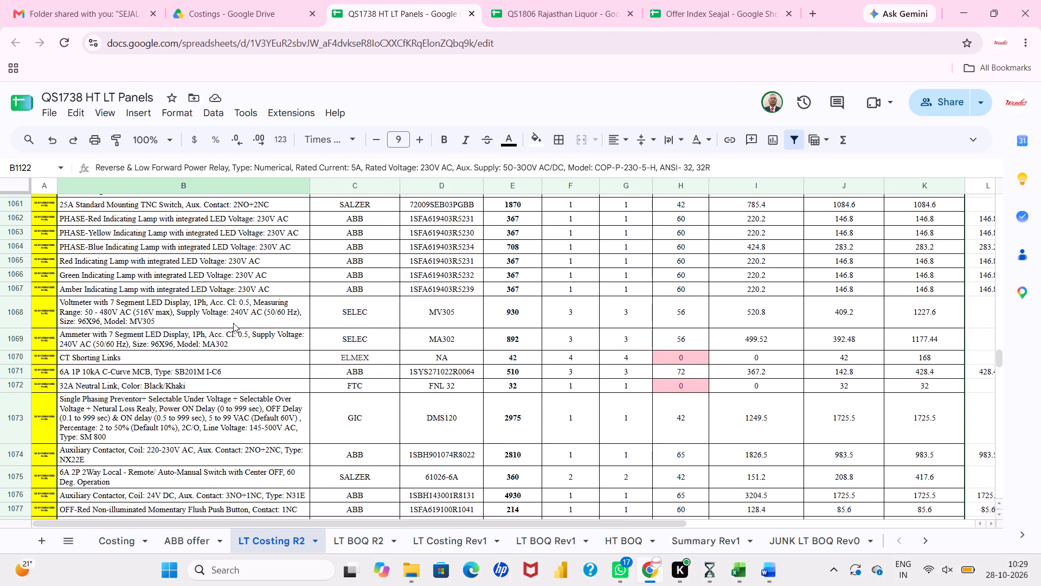
{"action": "scroll", "coordinate": [221, 375], "scroll_direction": "down", "scroll_amount": 4}
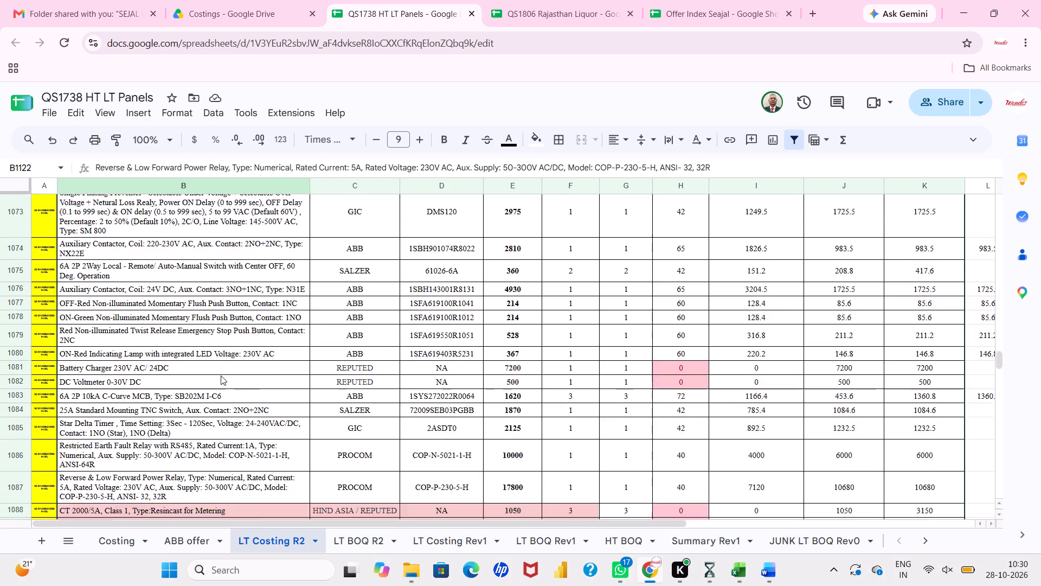
{"action": "scroll", "coordinate": [221, 375], "scroll_direction": "down", "scroll_amount": 2}
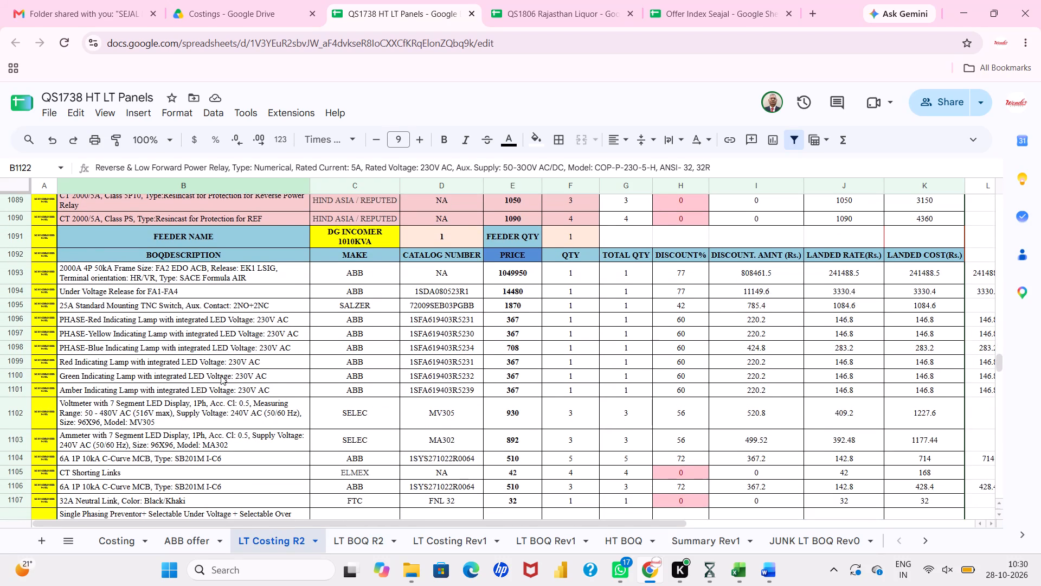
{"action": "scroll", "coordinate": [221, 375], "scroll_direction": "down", "scroll_amount": 1}
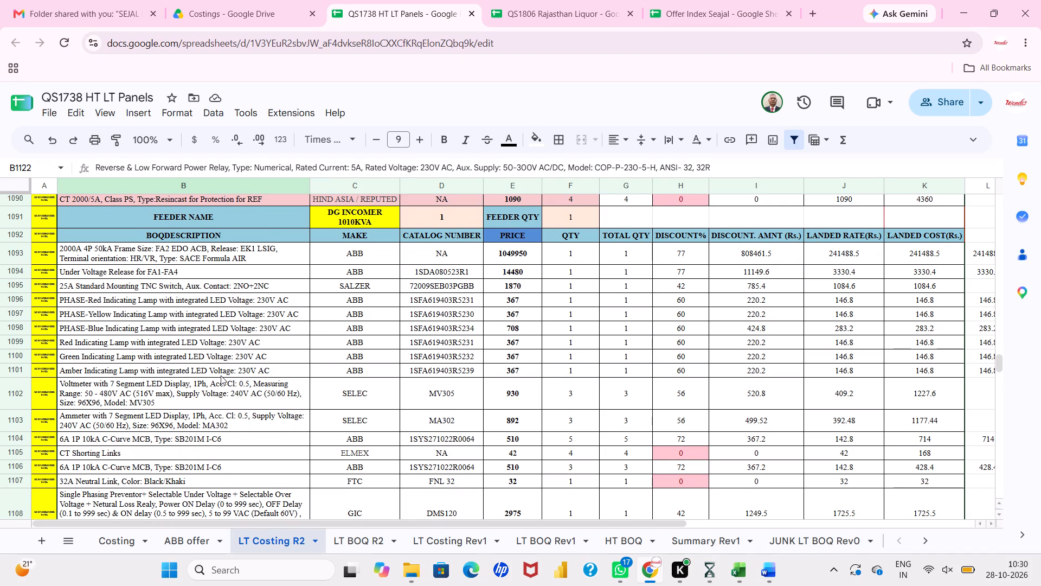
Inspect the second 1010KVA feeder's voltmeter row and the 6A 1P SB201M I-C6 MCB row above its CT shorting links.
{"action": "left_click", "coordinate": [251, 402]}
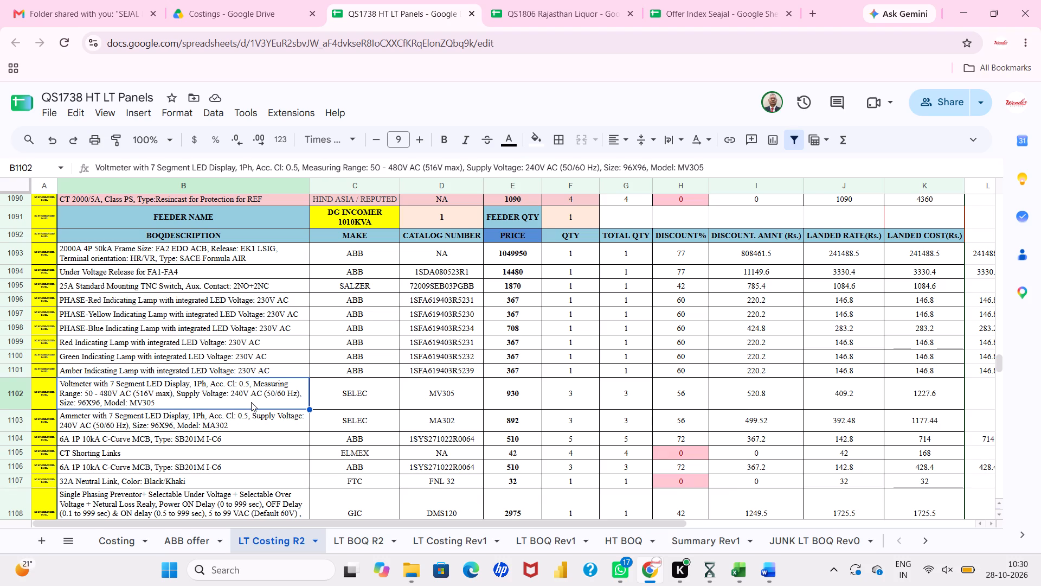
{"action": "left_click", "coordinate": [285, 443]}
{"action": "scroll", "coordinate": [285, 443], "scroll_direction": "down", "scroll_amount": 1}
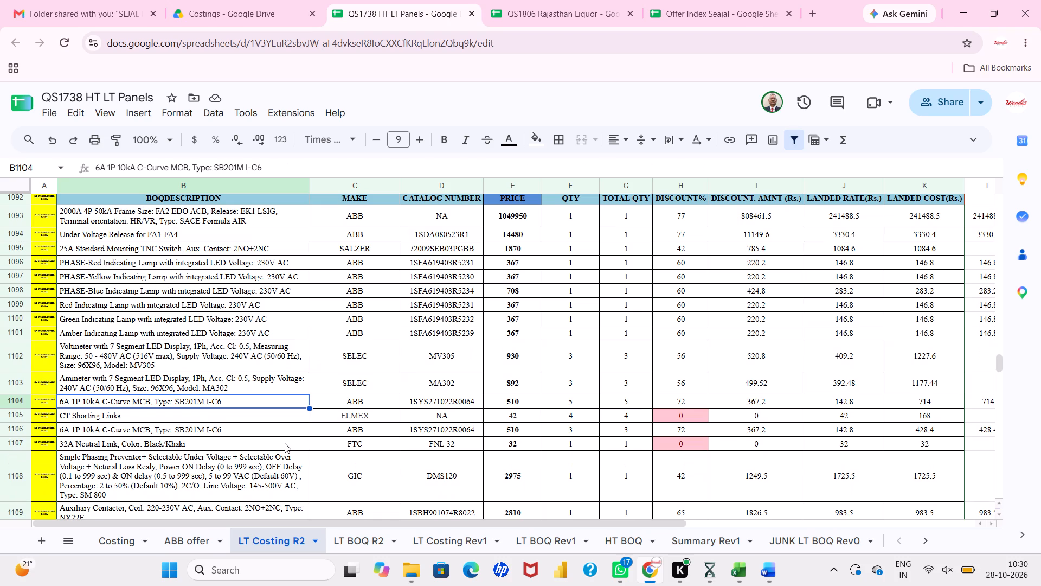
Look through the LT BOQ R2 sheet for DG INCOMER 1010KVA-1 and 1010KVA-2 and examine their item rows.
{"action": "scroll", "coordinate": [285, 443], "scroll_direction": "right", "scroll_amount": 1}
{"action": "scroll", "coordinate": [314, 441], "scroll_direction": "down", "scroll_amount": 6}
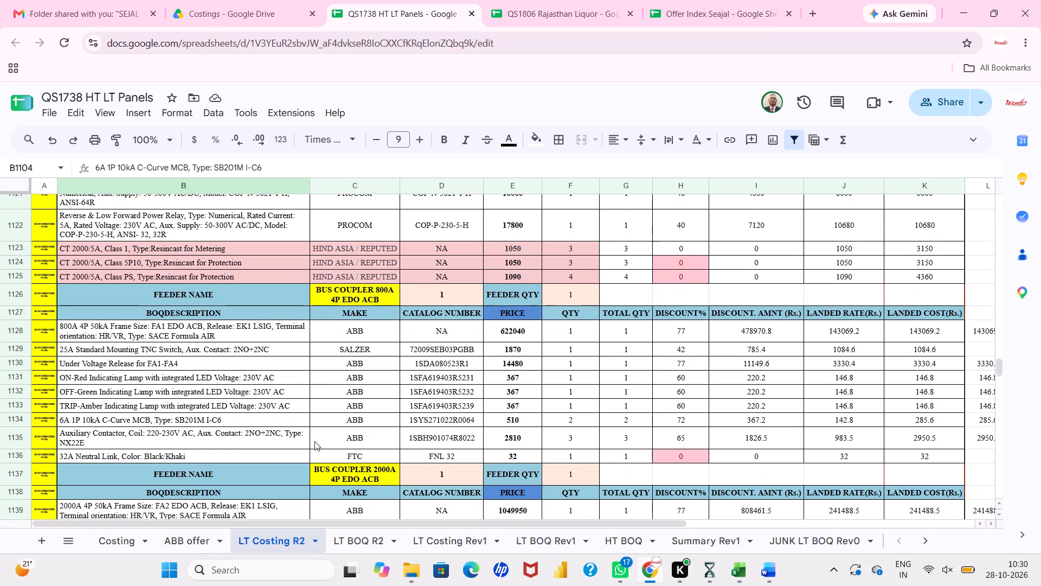
{"action": "scroll", "coordinate": [314, 441], "scroll_direction": "down", "scroll_amount": 1}
{"action": "left_click", "coordinate": [359, 536]}
{"action": "scroll", "coordinate": [344, 355], "scroll_direction": "down", "scroll_amount": 2}
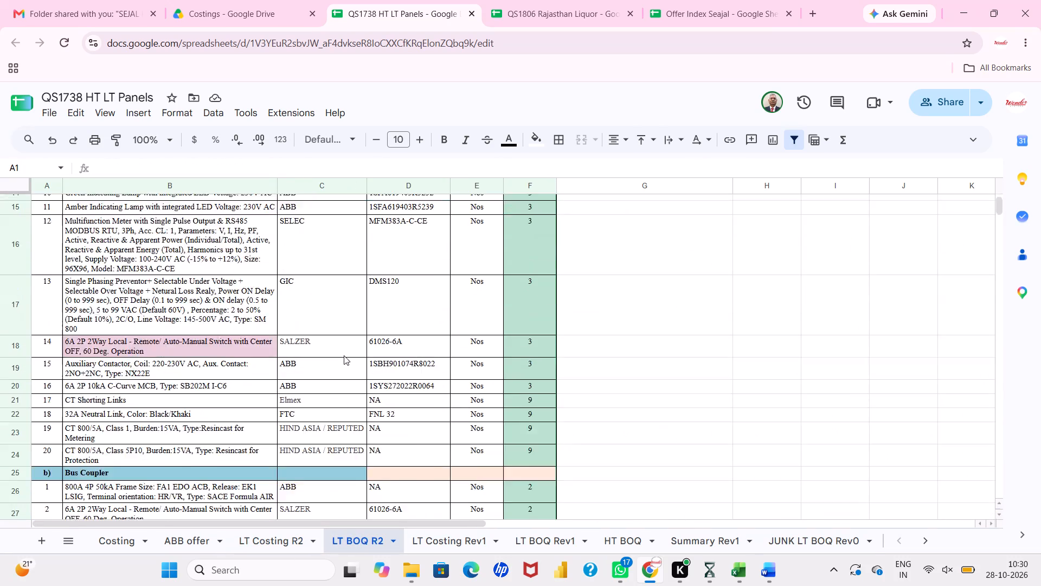
{"action": "scroll", "coordinate": [344, 355], "scroll_direction": "down", "scroll_amount": 10}
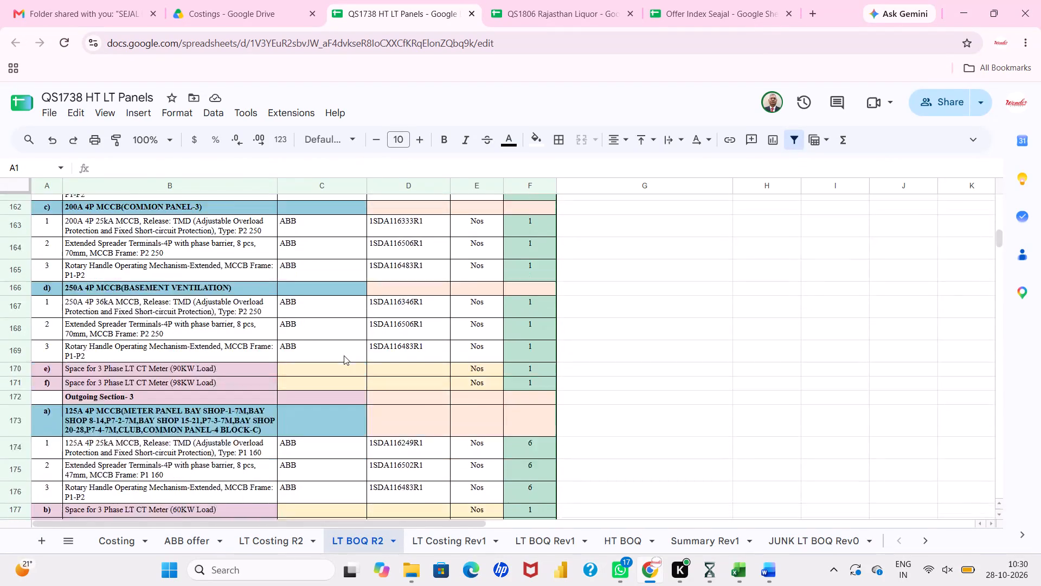
{"action": "scroll", "coordinate": [344, 355], "scroll_direction": "down", "scroll_amount": 5}
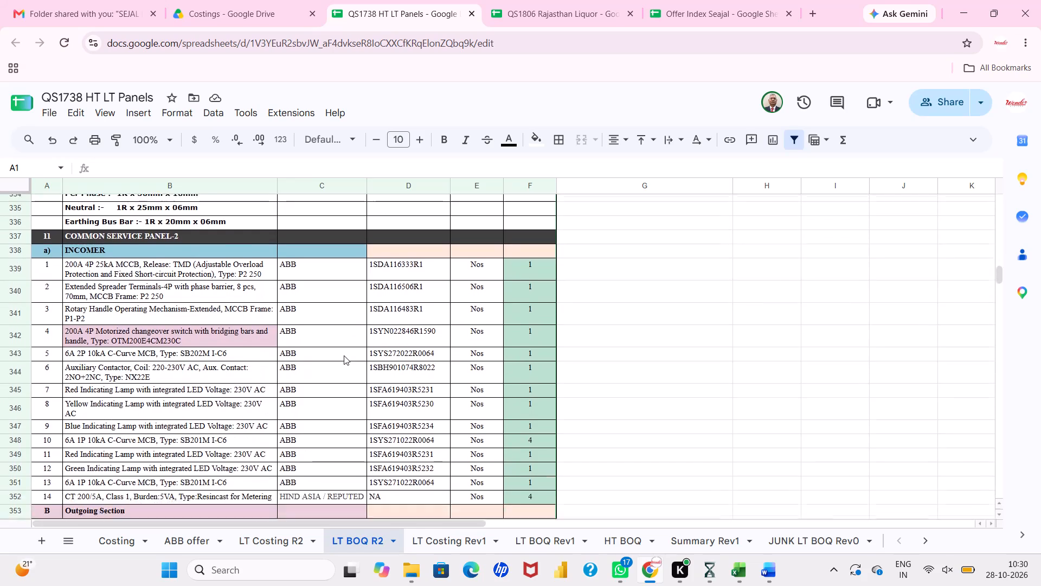
{"action": "scroll", "coordinate": [344, 355], "scroll_direction": "down", "scroll_amount": 6}
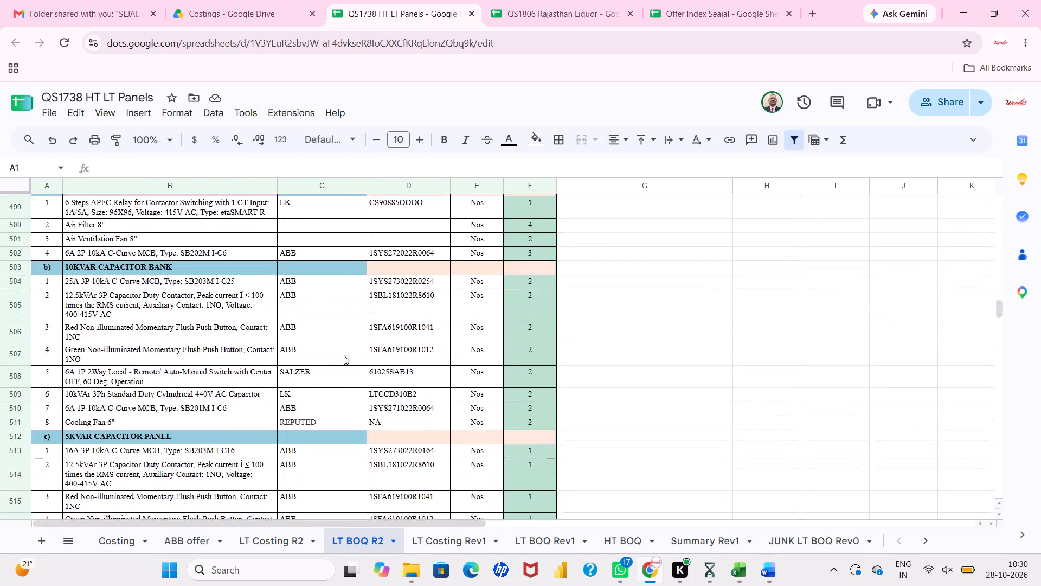
{"action": "scroll", "coordinate": [344, 355], "scroll_direction": "down", "scroll_amount": 3}
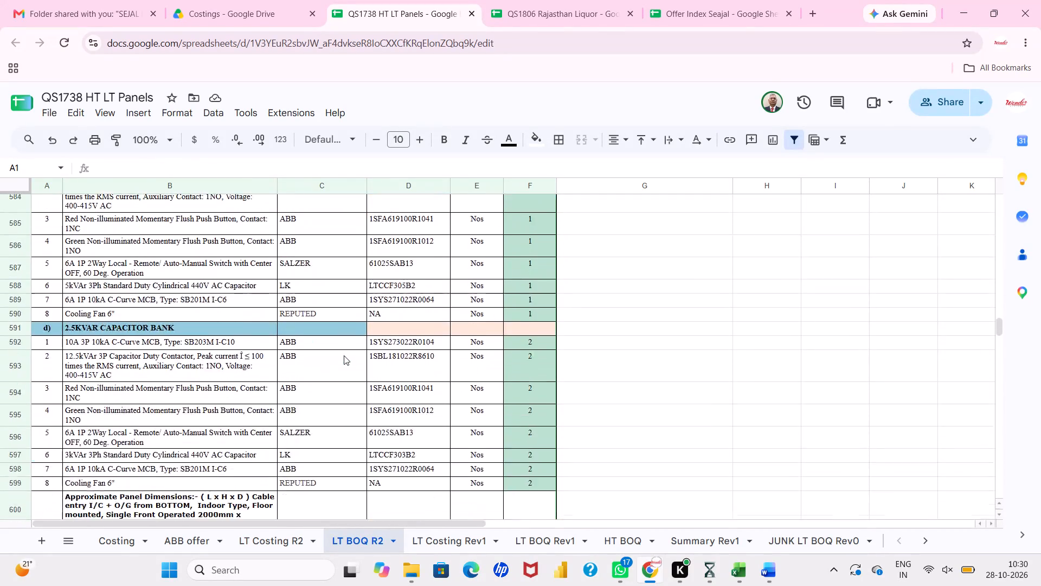
{"action": "scroll", "coordinate": [344, 355], "scroll_direction": "down", "scroll_amount": 3}
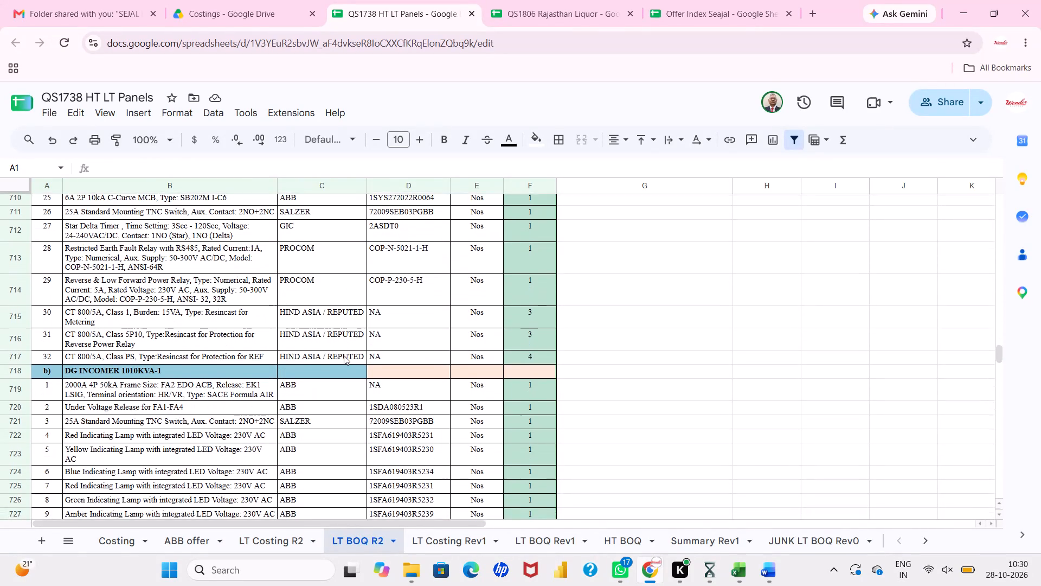
{"action": "scroll", "coordinate": [344, 355], "scroll_direction": "down", "scroll_amount": 4}
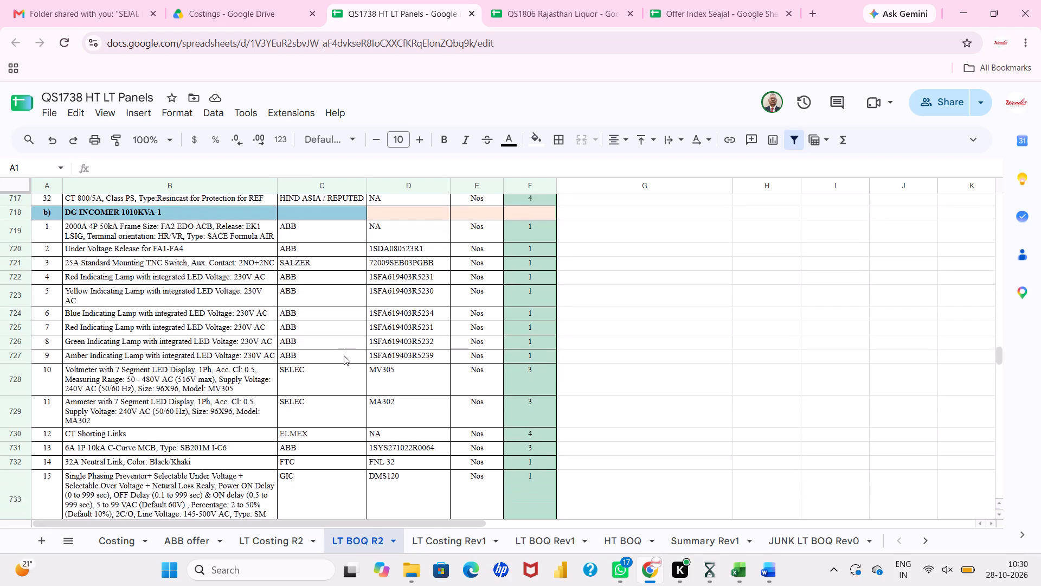
{"action": "scroll", "coordinate": [344, 355], "scroll_direction": "down", "scroll_amount": 5}
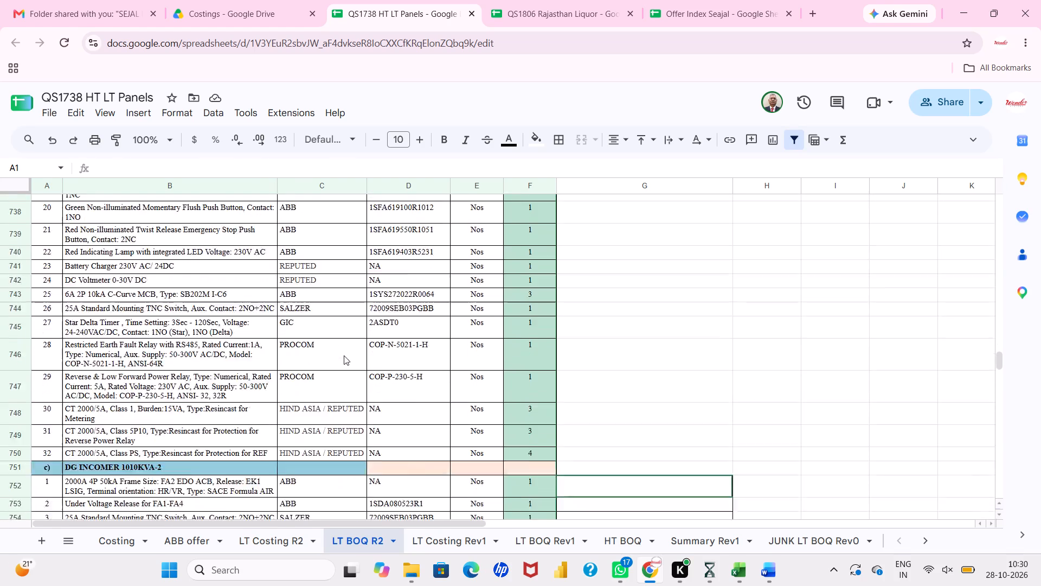
{"action": "scroll", "coordinate": [344, 355], "scroll_direction": "down", "scroll_amount": 2}
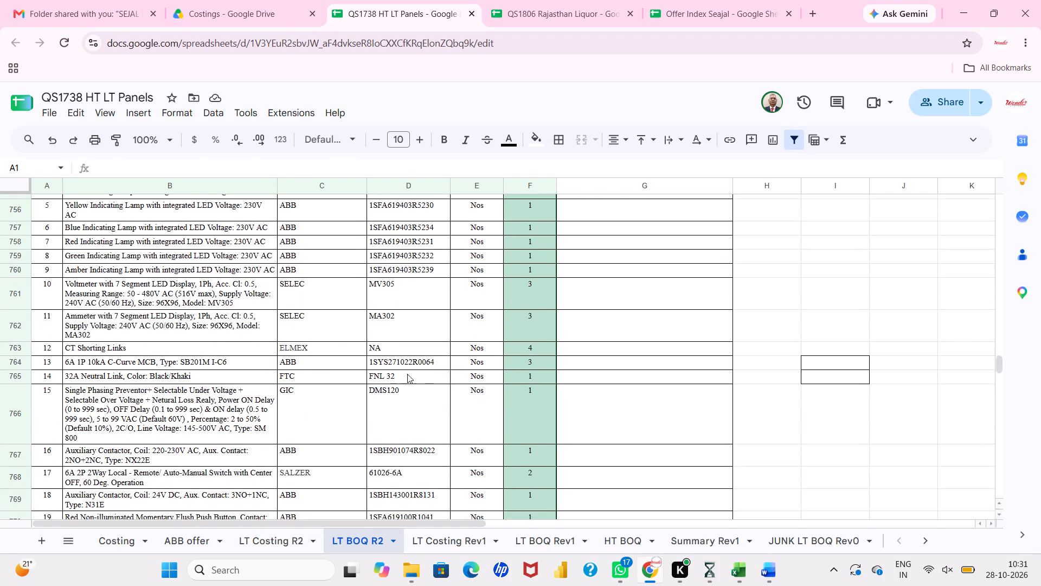
Jump to the collaborator's current position in the LT BOQ R2 sheet.
{"action": "left_click", "coordinate": [778, 97]}
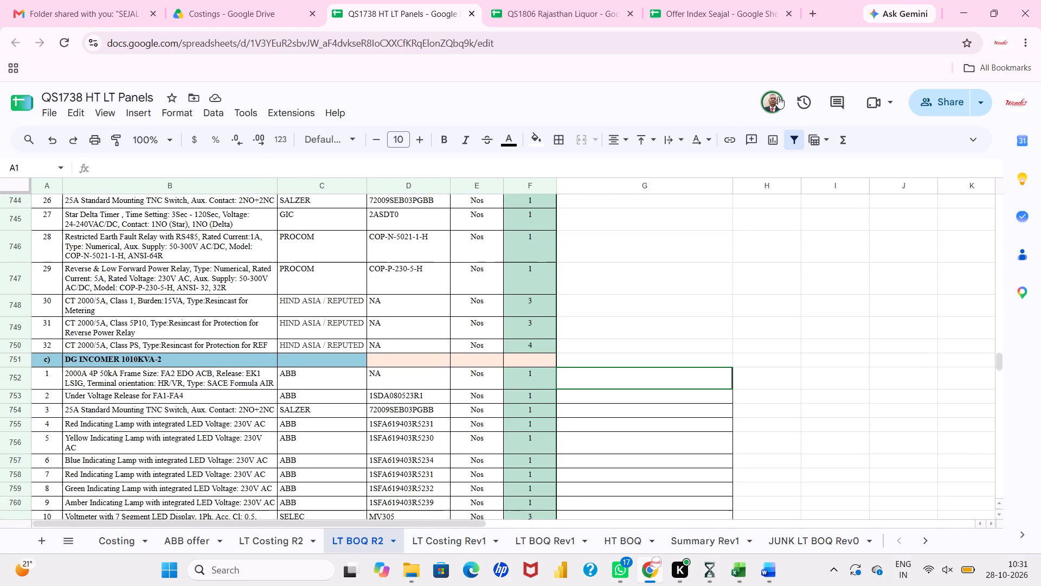
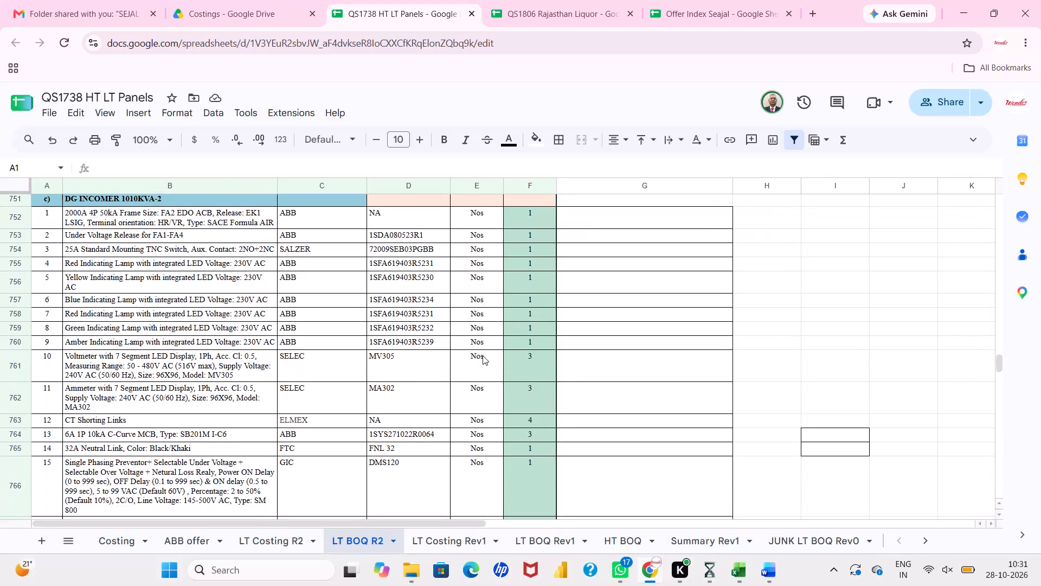
In LT Costing R2, delete the extra 6A 1P SB201M I-C6 MCB row above CT Shorting Links in the second DG INCOMER 1010KVA feeder.
{"action": "left_click", "coordinate": [294, 534]}
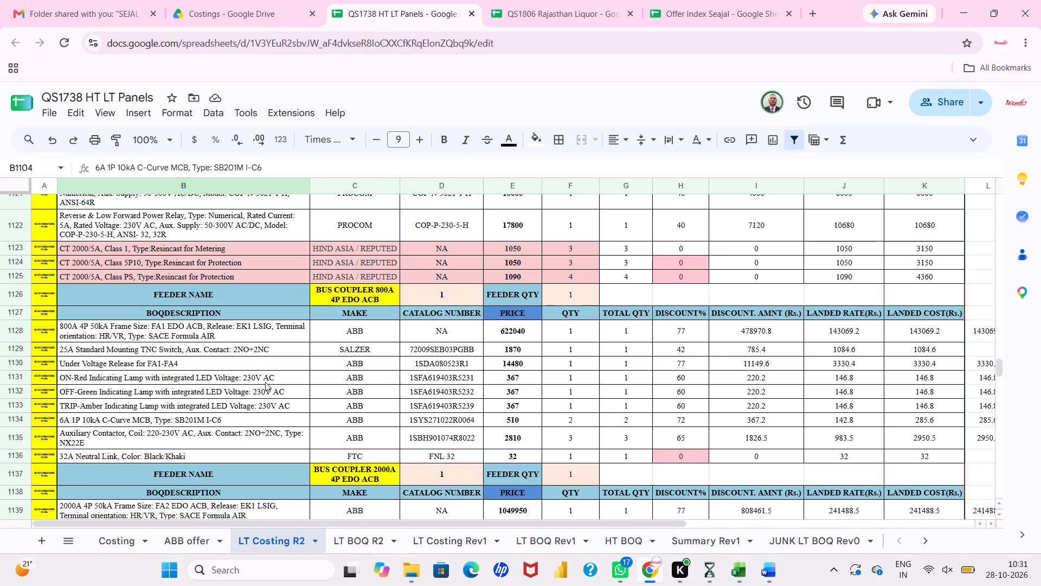
{"action": "scroll", "coordinate": [189, 357], "scroll_direction": "up", "scroll_amount": 3}
{"action": "scroll", "coordinate": [189, 357], "scroll_direction": "right", "scroll_amount": 1}
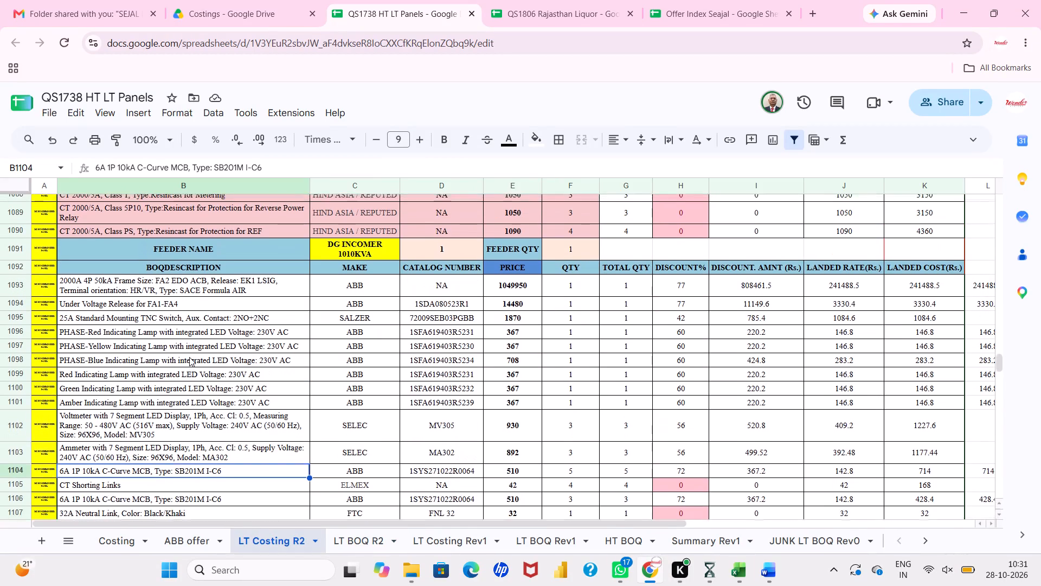
{"action": "scroll", "coordinate": [189, 357], "scroll_direction": "right", "scroll_amount": 2}
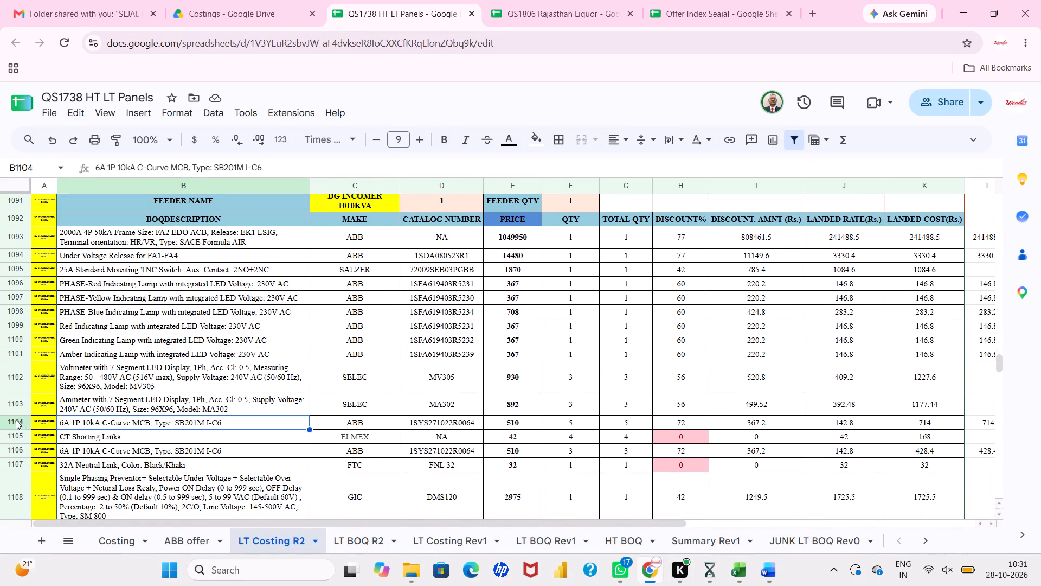
{"action": "left_click", "coordinate": [16, 420]}
{"action": "right_click", "coordinate": [16, 420]}
{"action": "left_click", "coordinate": [34, 352]}
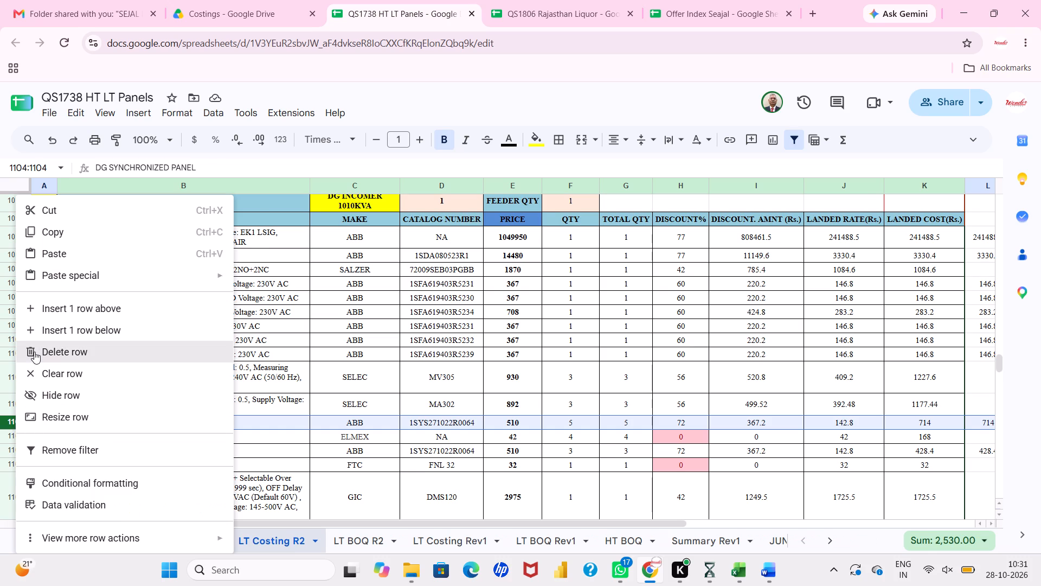
{"action": "left_click", "coordinate": [222, 366]}
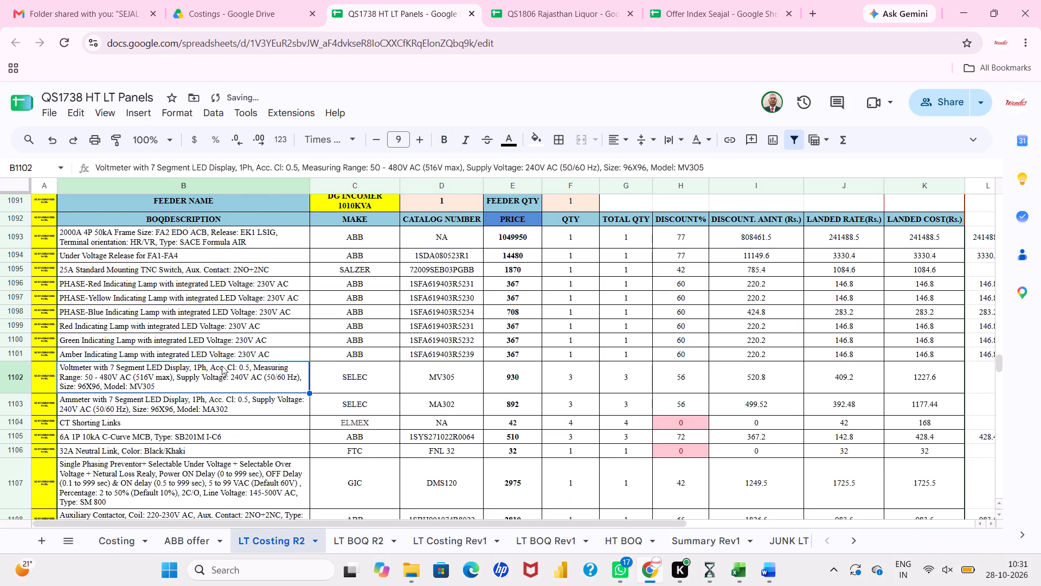
Compare the item rows of the first DG INCOMER 1010KVA feeder with those of the second in LT Costing R2.
{"action": "scroll", "coordinate": [222, 366], "scroll_direction": "up", "scroll_amount": 1}
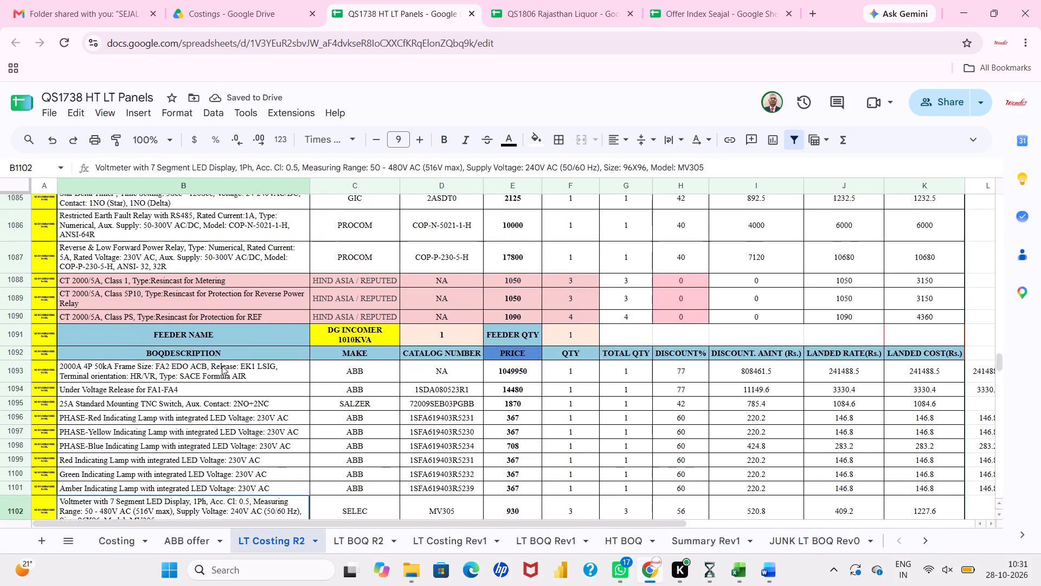
{"action": "scroll", "coordinate": [222, 366], "scroll_direction": "up", "scroll_amount": 4}
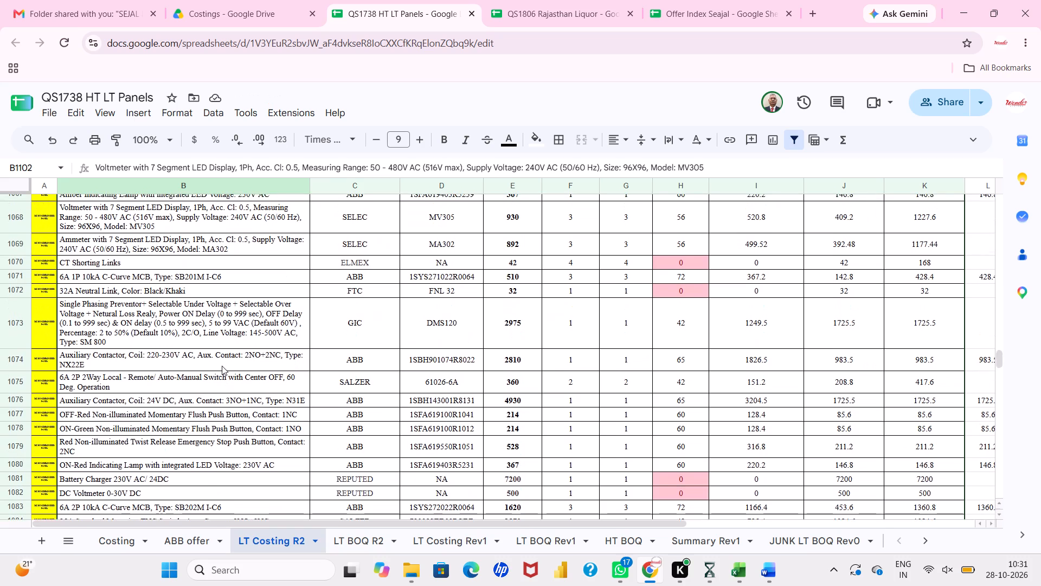
{"action": "left_click", "coordinate": [258, 279]}
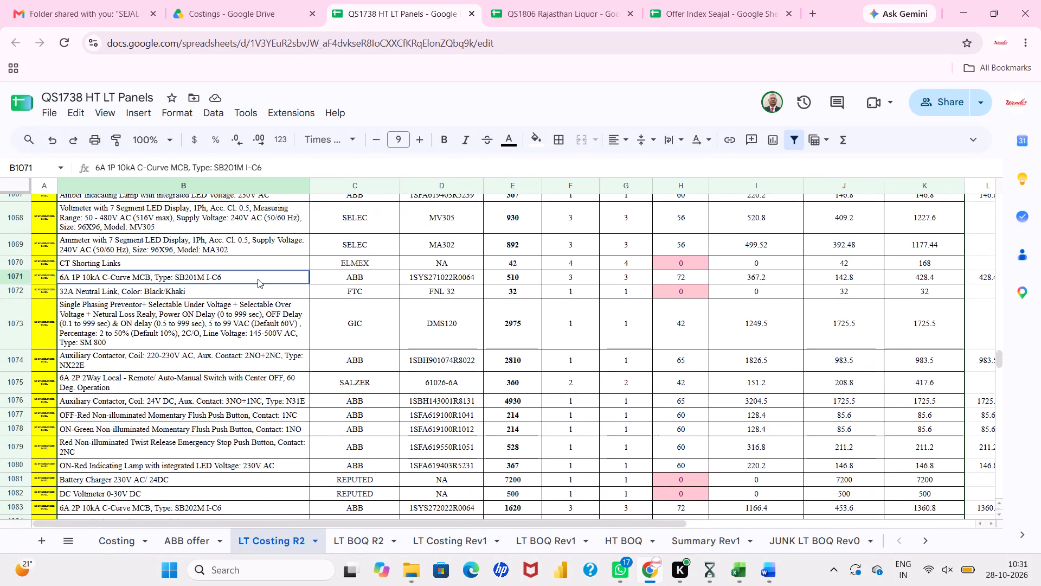
{"action": "left_click", "coordinate": [297, 340]}
{"action": "scroll", "coordinate": [297, 340], "scroll_direction": "down", "scroll_amount": 4}
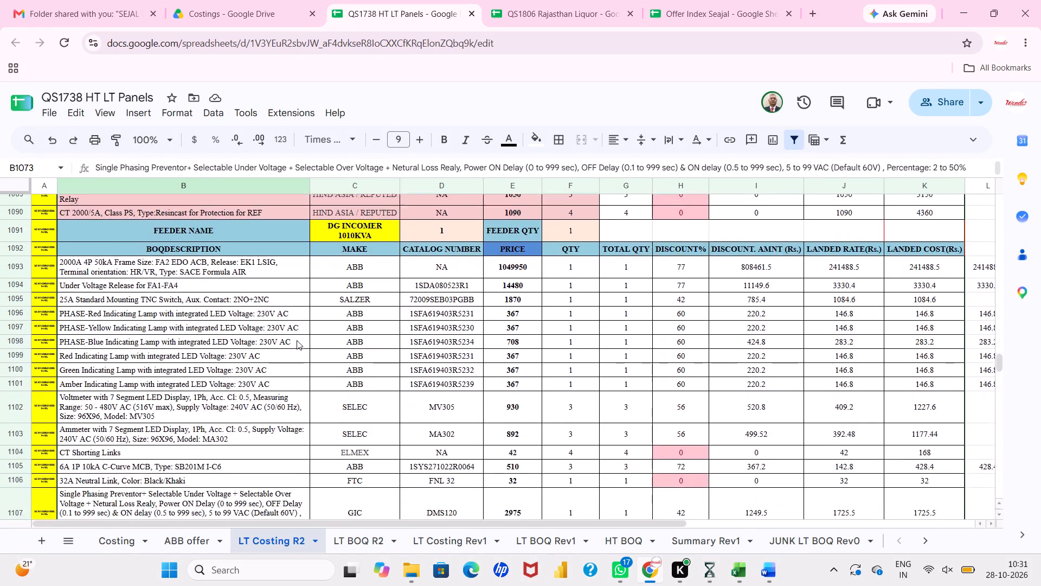
Examine the 800A and 2000A bus coupler feeders and the outgoing MCCB feeders below them in LT Costing R2.
{"action": "scroll", "coordinate": [297, 340], "scroll_direction": "down", "scroll_amount": 5}
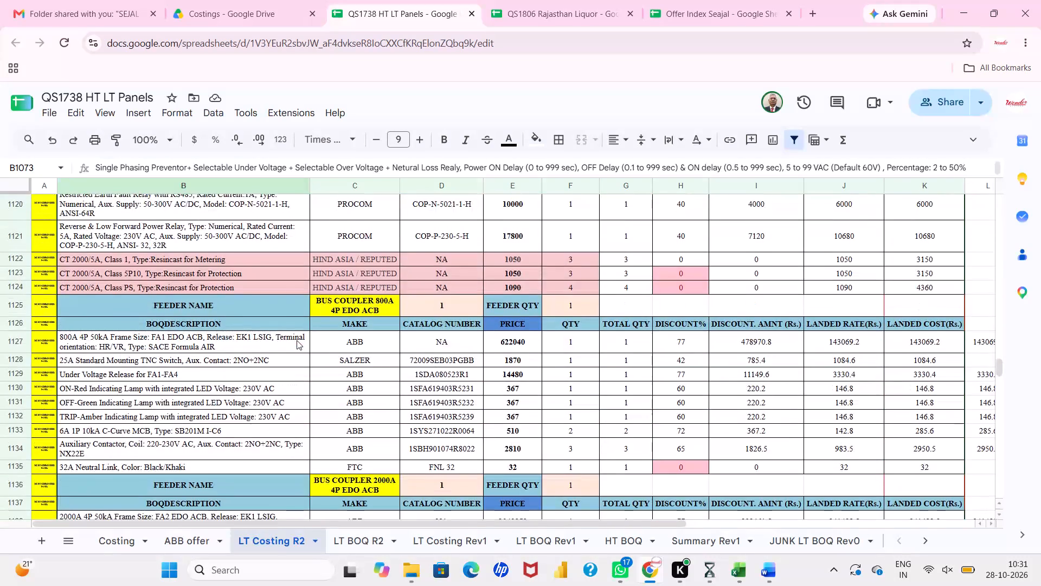
{"action": "scroll", "coordinate": [297, 340], "scroll_direction": "down", "scroll_amount": 2}
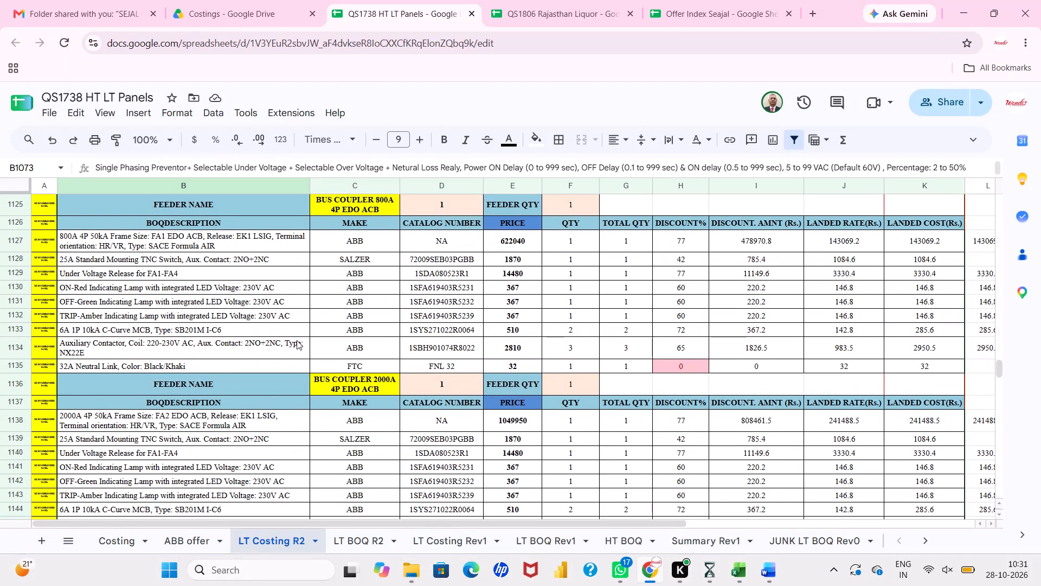
{"action": "scroll", "coordinate": [297, 340], "scroll_direction": "up", "scroll_amount": 1}
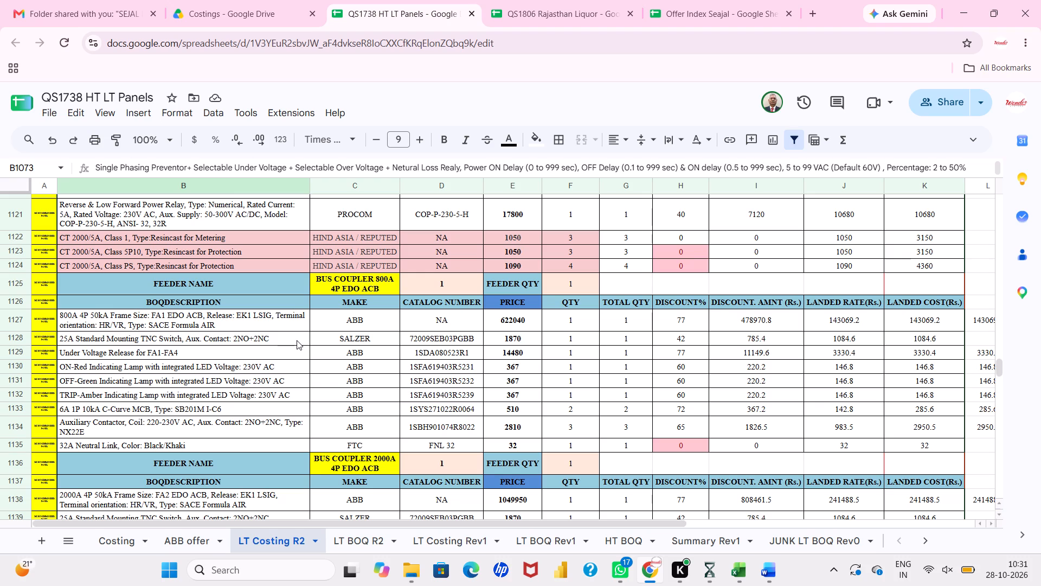
{"action": "scroll", "coordinate": [237, 338], "scroll_direction": "down", "scroll_amount": 1}
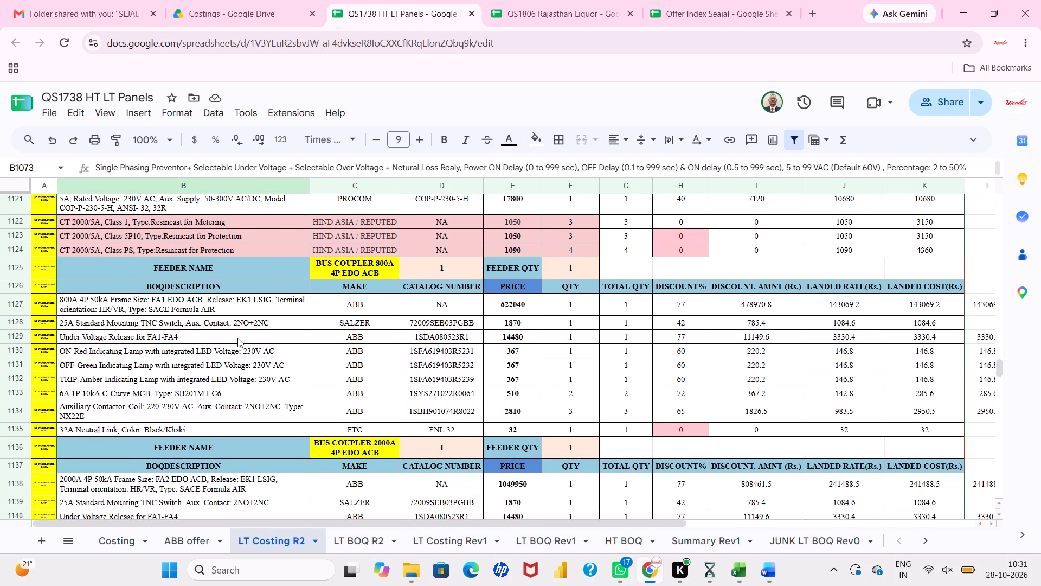
{"action": "scroll", "coordinate": [237, 338], "scroll_direction": "down", "scroll_amount": 1}
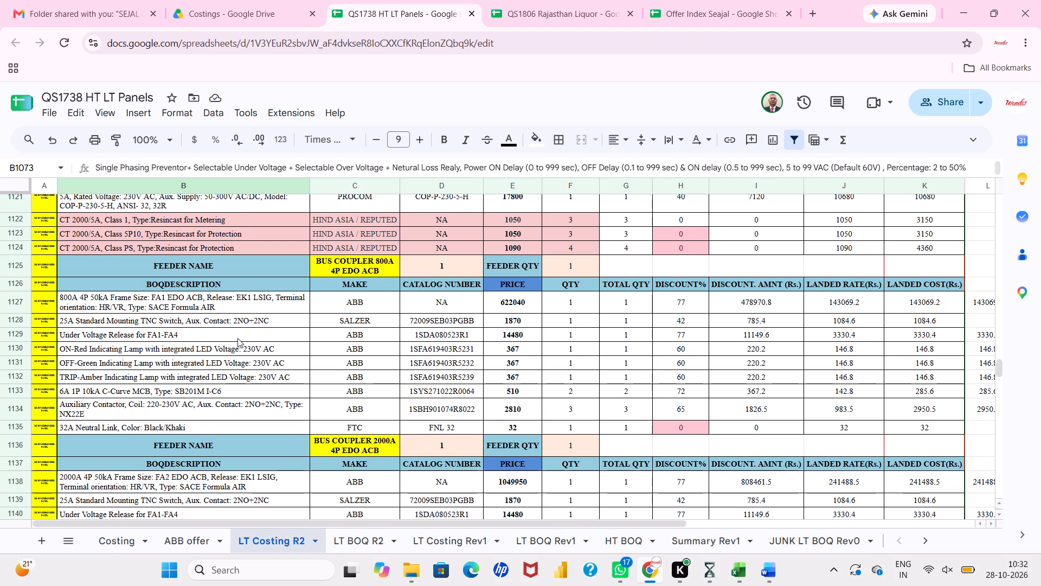
{"action": "scroll", "coordinate": [237, 338], "scroll_direction": "down", "scroll_amount": 2}
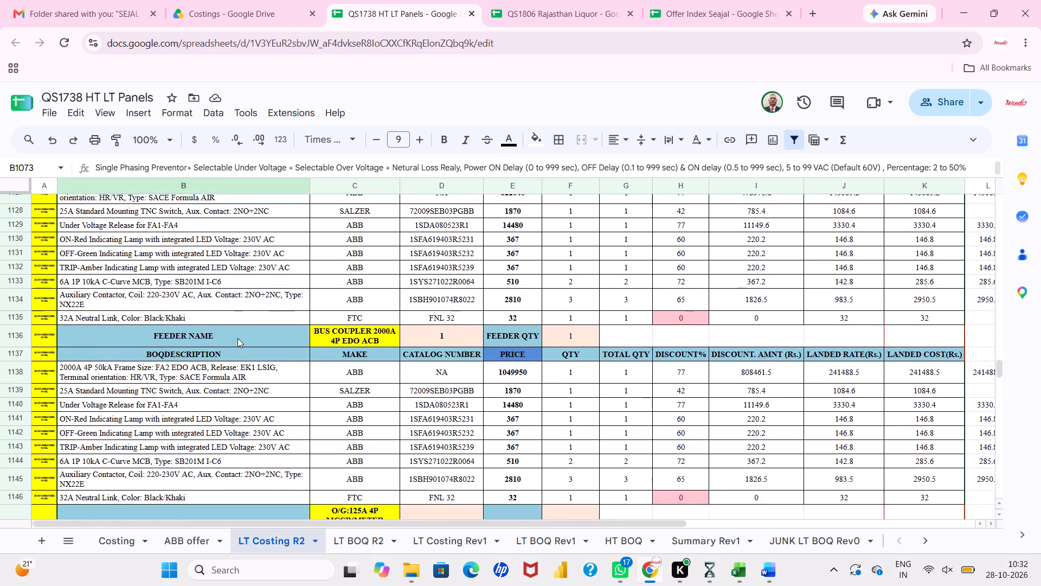
{"action": "scroll", "coordinate": [237, 338], "scroll_direction": "down", "scroll_amount": 5}
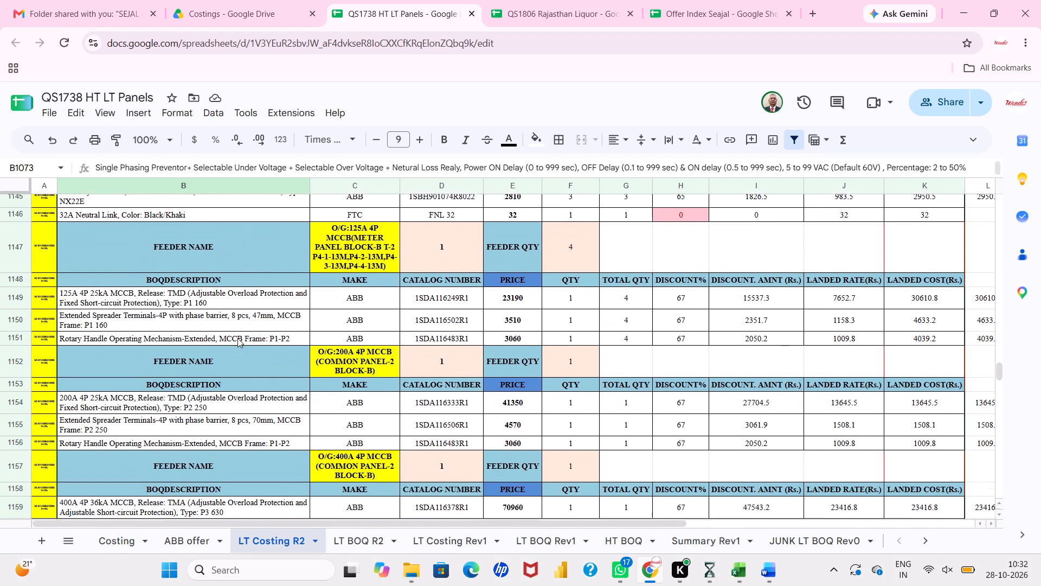
{"action": "scroll", "coordinate": [237, 338], "scroll_direction": "down", "scroll_amount": 2}
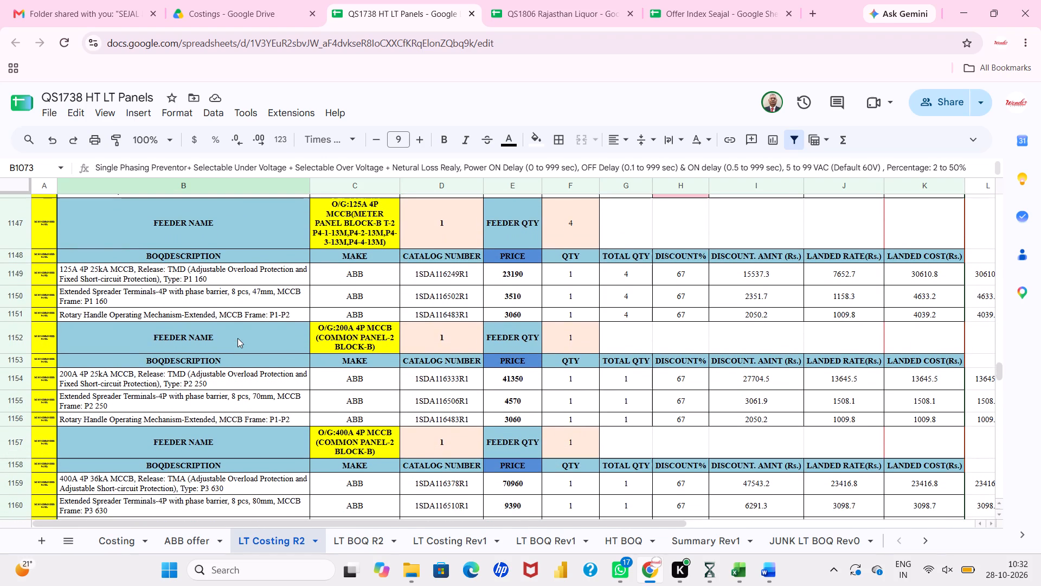
Change the Siemens PLC 3.3 controller description in the PLC for Auto Load Management feeder to "PLC CPU".
{"action": "scroll", "coordinate": [237, 338], "scroll_direction": "down", "scroll_amount": 7}
{"action": "scroll", "coordinate": [237, 338], "scroll_direction": "up", "scroll_amount": 1}
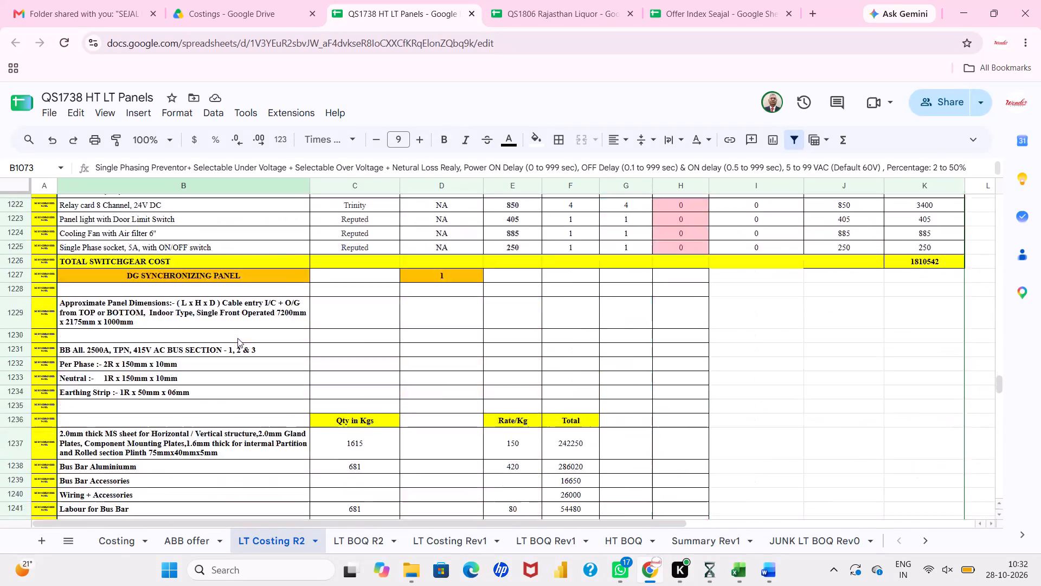
{"action": "scroll", "coordinate": [237, 338], "scroll_direction": "up", "scroll_amount": 1}
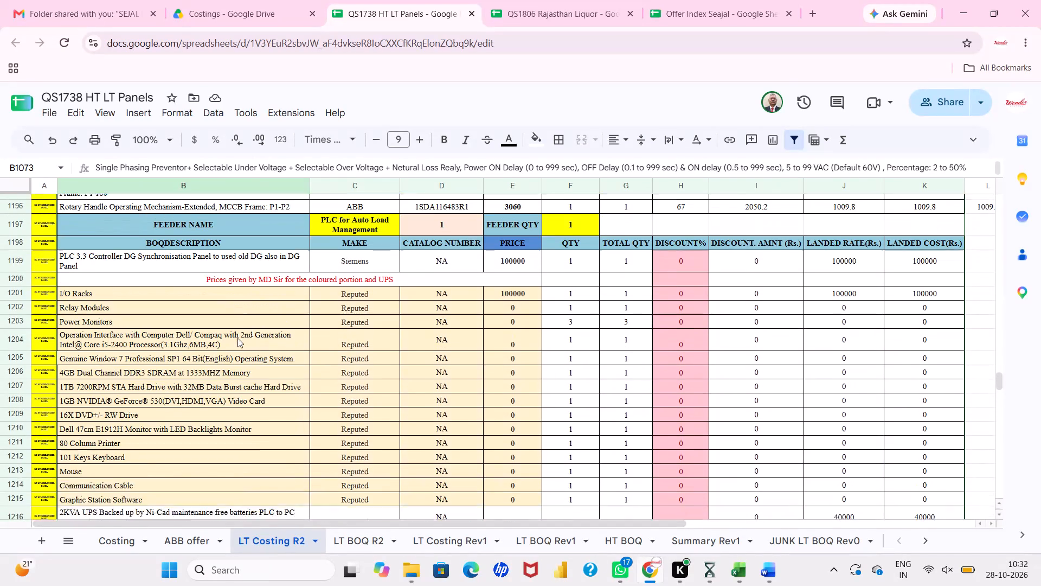
{"action": "scroll", "coordinate": [237, 338], "scroll_direction": "down", "scroll_amount": 1}
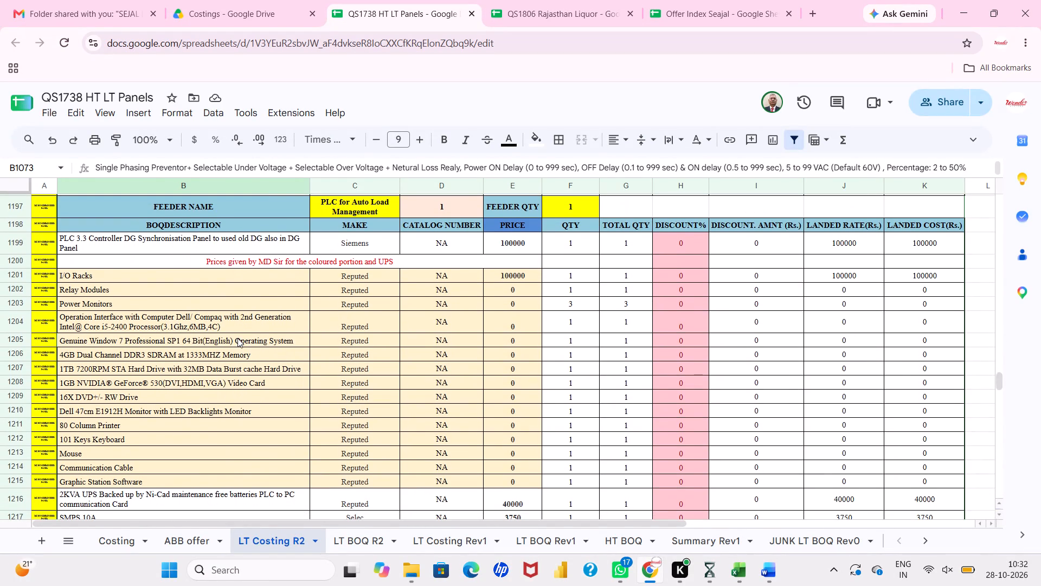
{"action": "left_click", "coordinate": [145, 246]}
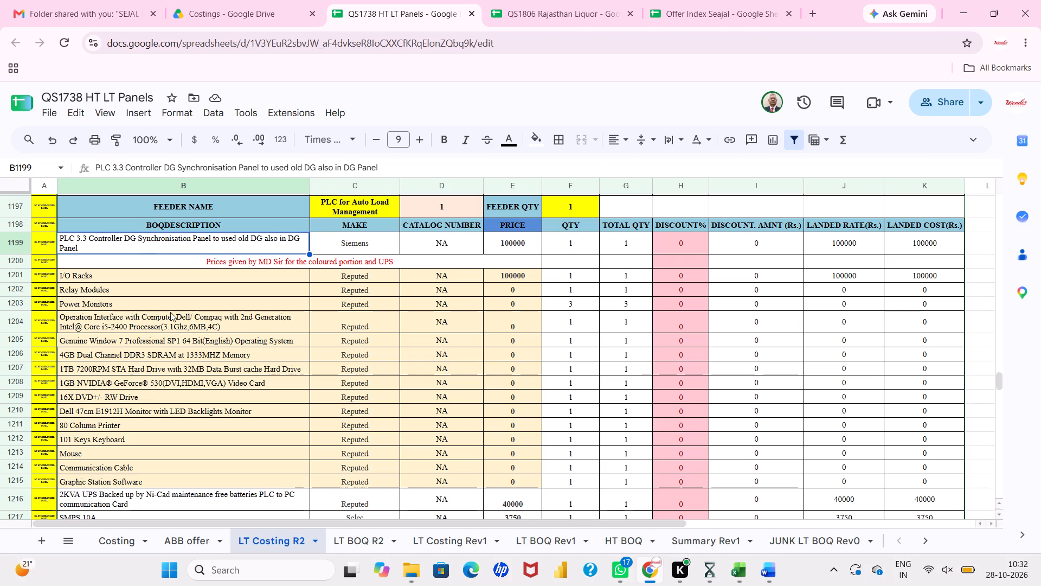
{"action": "left_click", "coordinate": [183, 338]}
{"action": "left_click", "coordinate": [255, 241]}
{"action": "left_click_drag", "start_coordinate": [112, 167], "coordinate": [156, 161]}
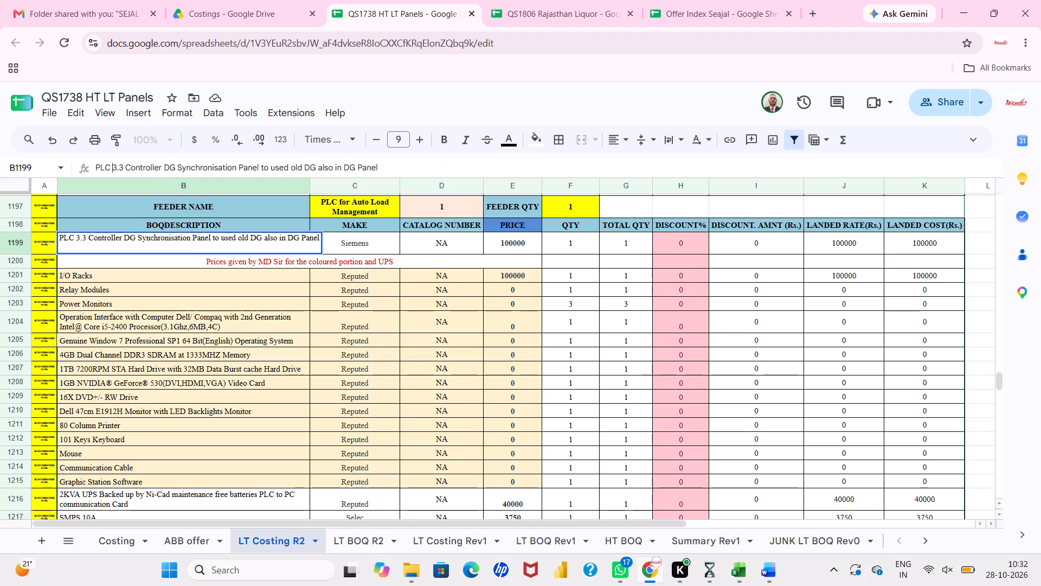
{"action": "left_click_drag", "start_coordinate": [156, 161], "coordinate": [433, 157]}
{"action": "type", "text": "CPU"}
{"action": "key", "text": "Return"}
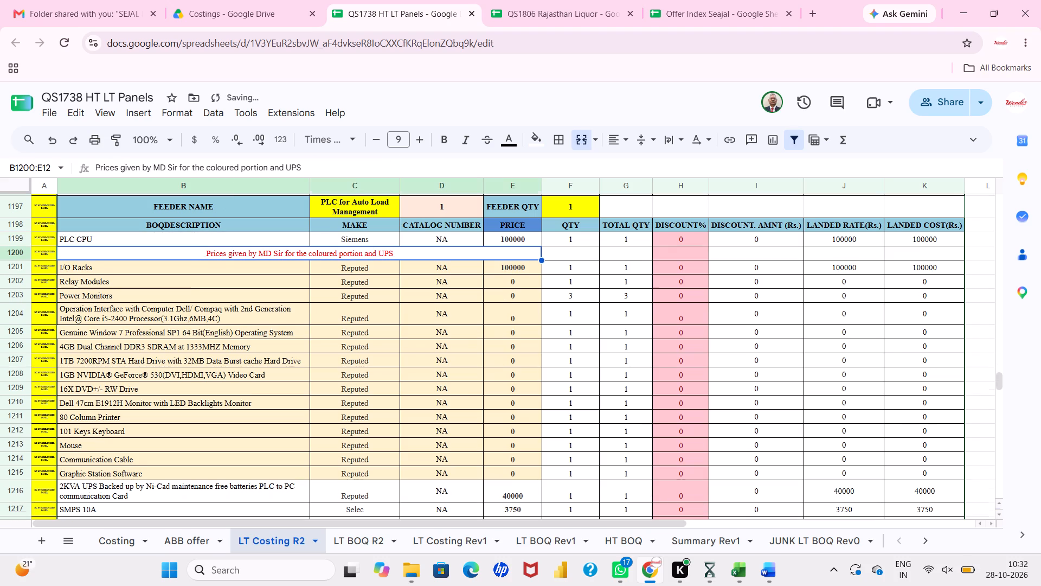
Review the PLC for Auto Load Management items from the I/O racks down to the total switchgear cost row.
{"action": "left_click", "coordinate": [476, 288]}
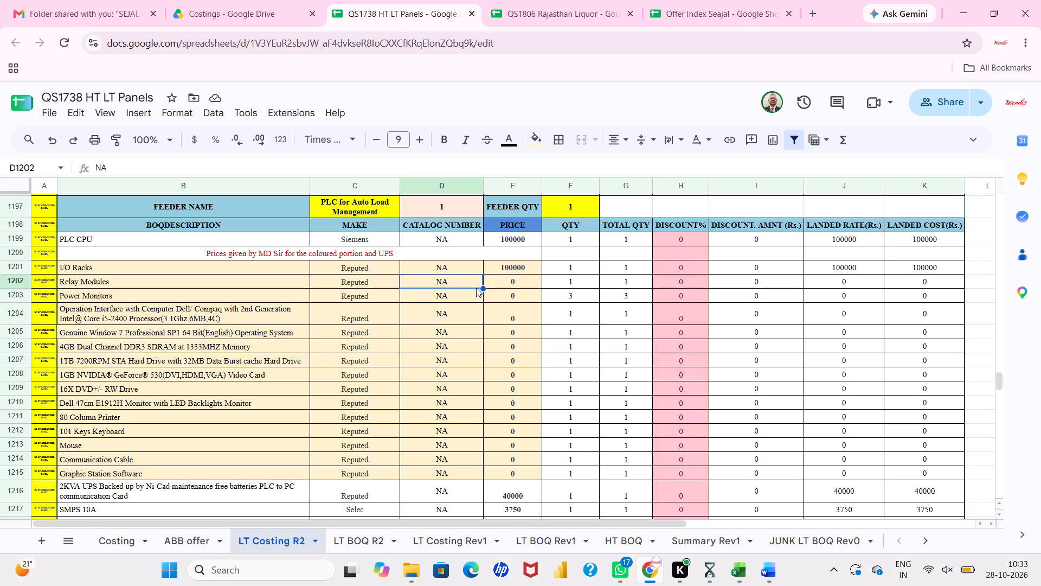
{"action": "scroll", "coordinate": [456, 347], "scroll_direction": "down", "scroll_amount": 3}
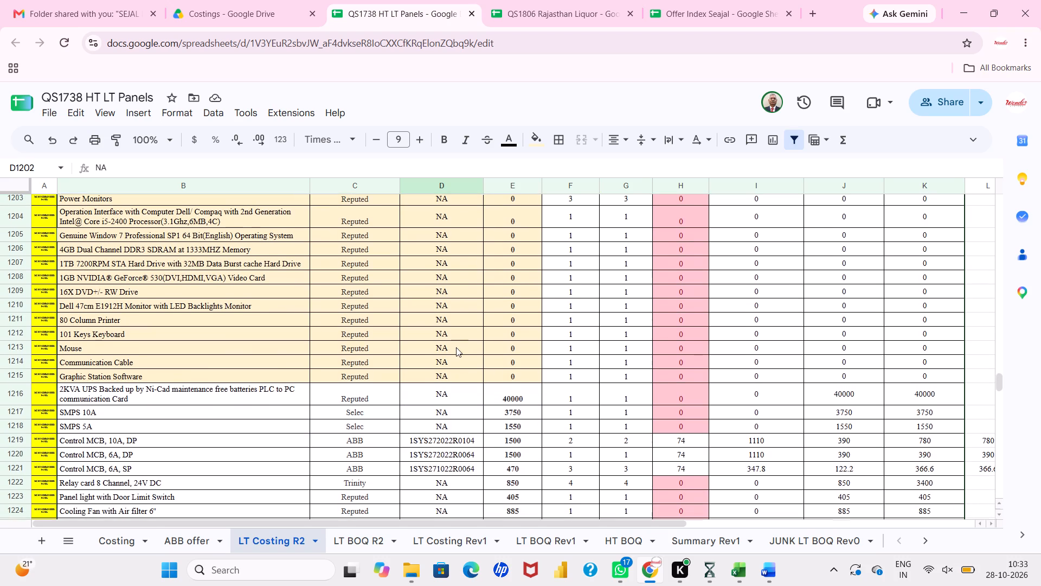
{"action": "scroll", "coordinate": [456, 347], "scroll_direction": "down", "scroll_amount": 3}
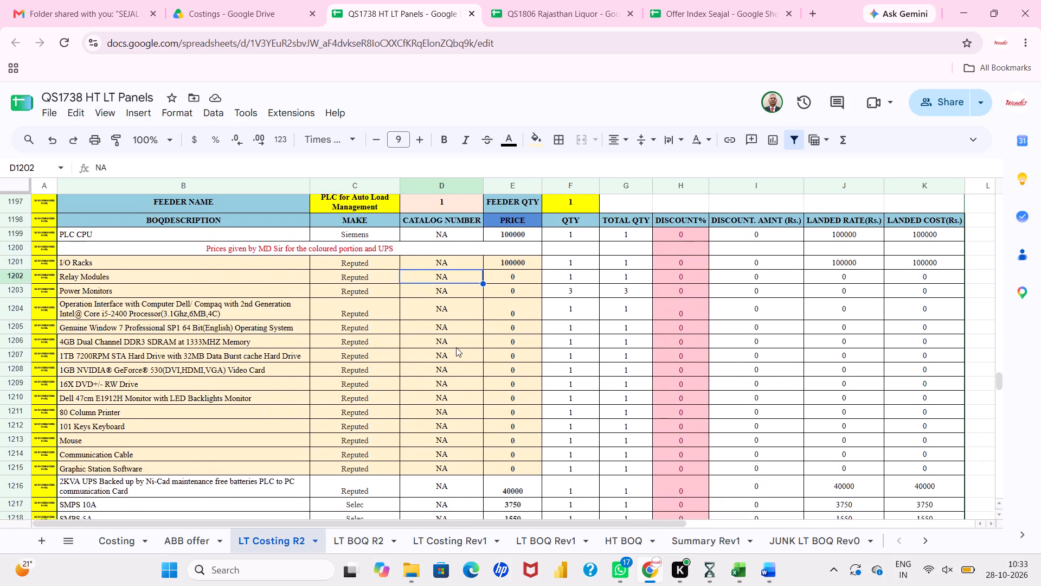
{"action": "scroll", "coordinate": [456, 347], "scroll_direction": "down", "scroll_amount": 1}
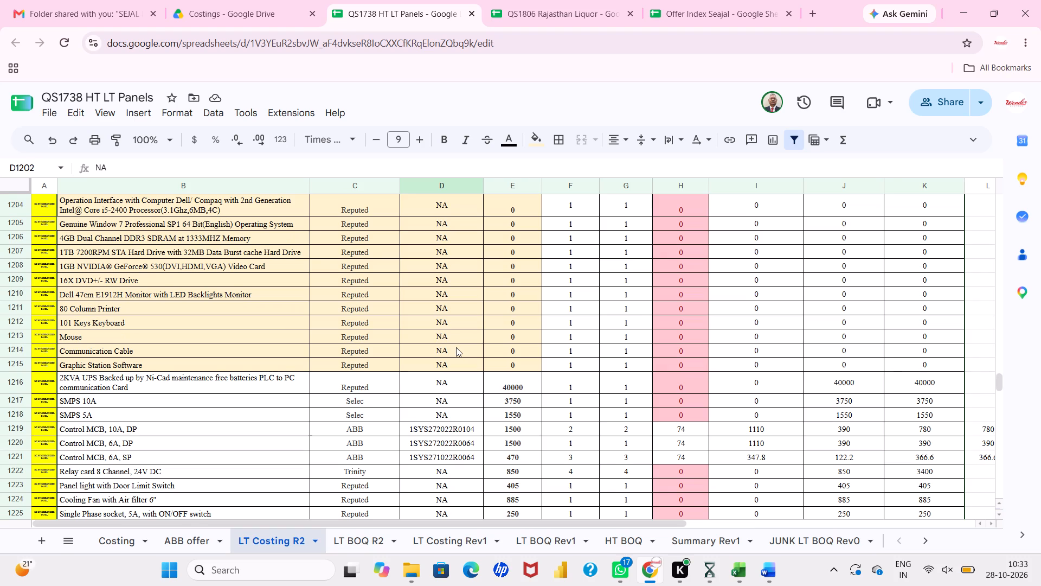
{"action": "scroll", "coordinate": [456, 347], "scroll_direction": "down", "scroll_amount": 1}
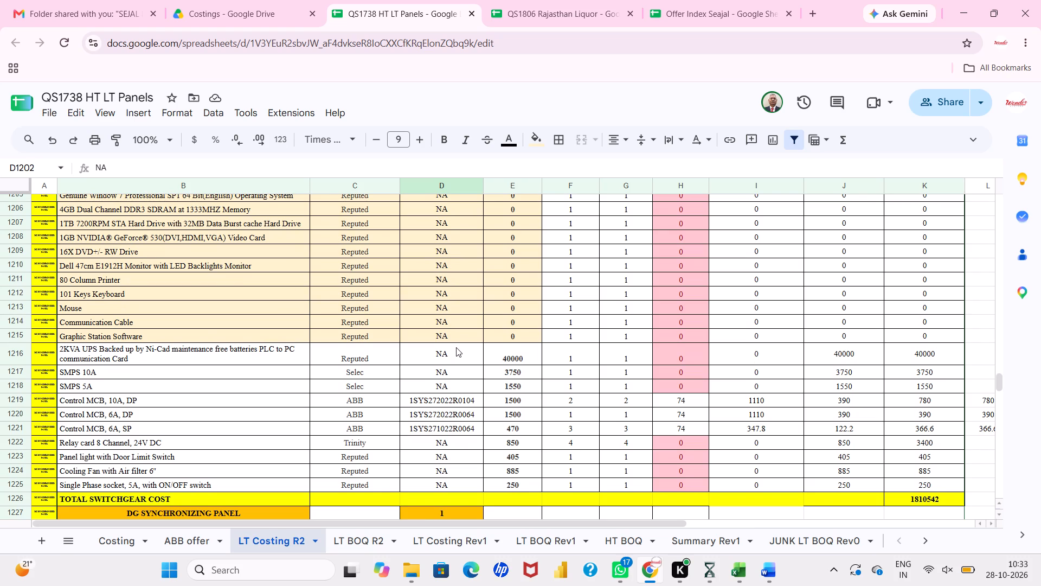
{"action": "scroll", "coordinate": [456, 347], "scroll_direction": "up", "scroll_amount": 2}
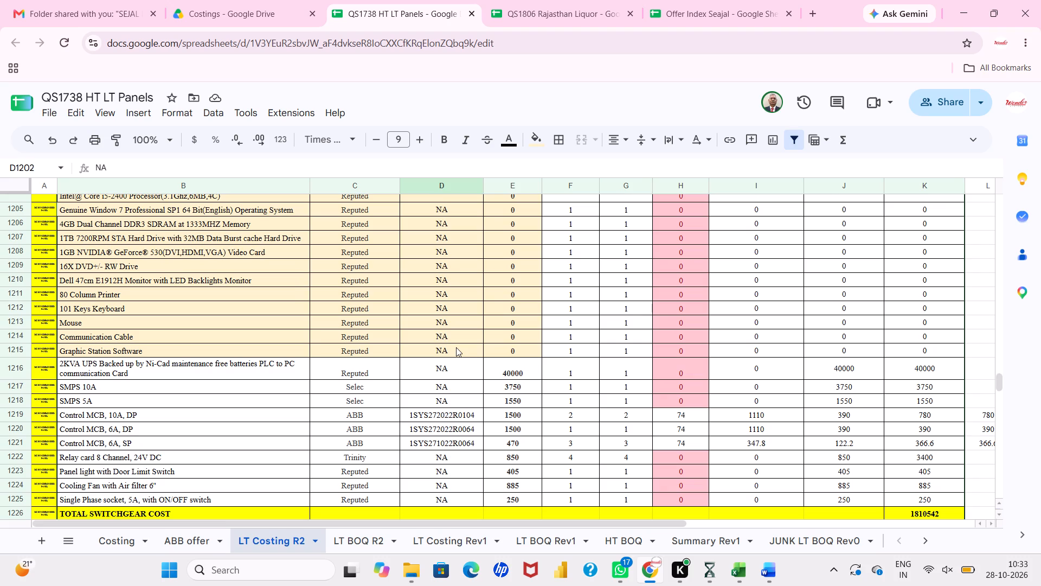
{"action": "scroll", "coordinate": [456, 347], "scroll_direction": "up", "scroll_amount": 1}
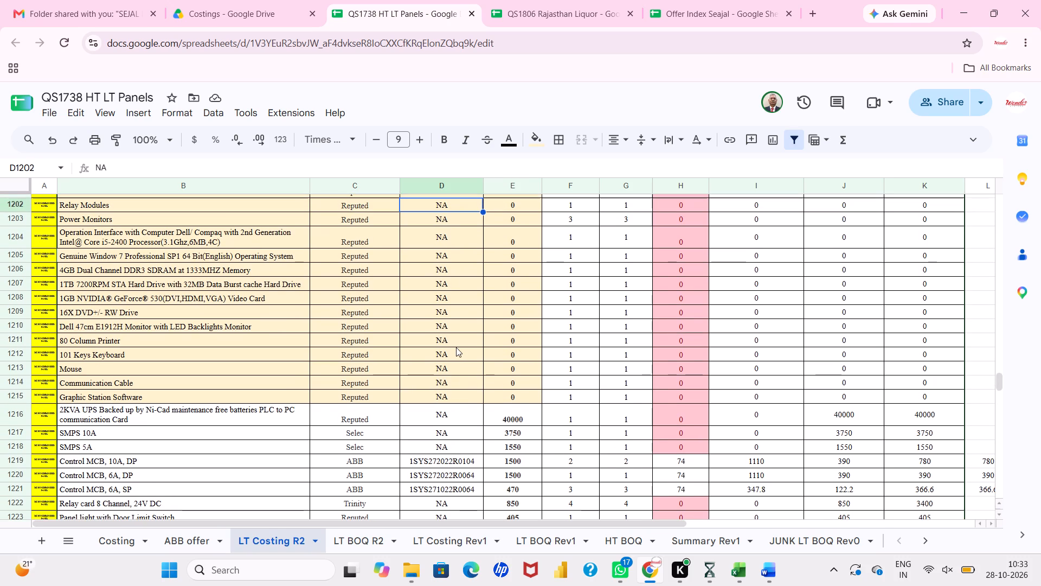
{"action": "scroll", "coordinate": [456, 347], "scroll_direction": "up", "scroll_amount": 1}
{"action": "scroll", "coordinate": [456, 347], "scroll_direction": "down", "scroll_amount": 1}
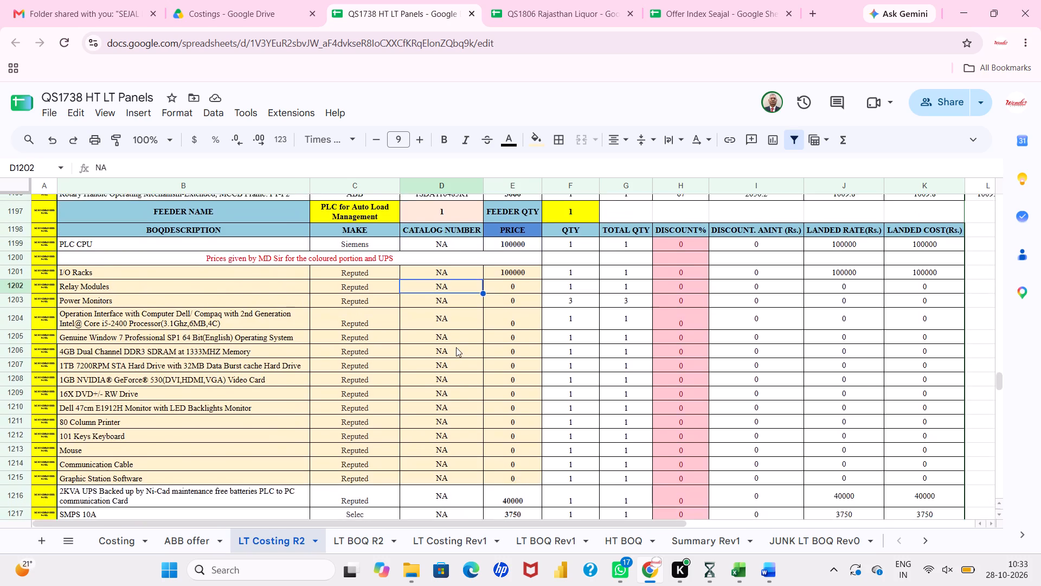
{"action": "scroll", "coordinate": [456, 347], "scroll_direction": "down", "scroll_amount": 1}
{"action": "scroll", "coordinate": [456, 347], "scroll_direction": "up", "scroll_amount": 1}
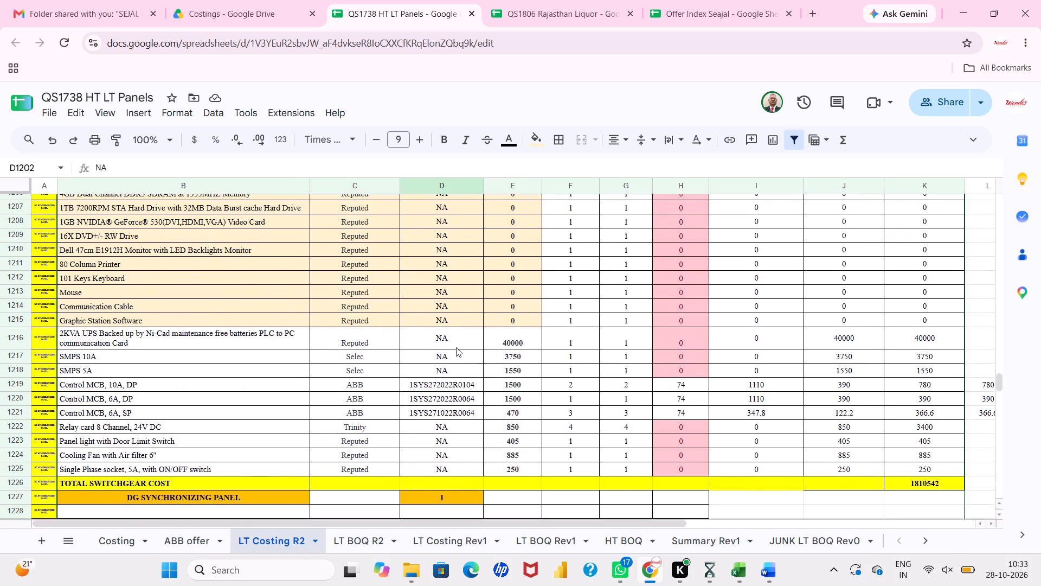
{"action": "scroll", "coordinate": [456, 347], "scroll_direction": "up", "scroll_amount": 1}
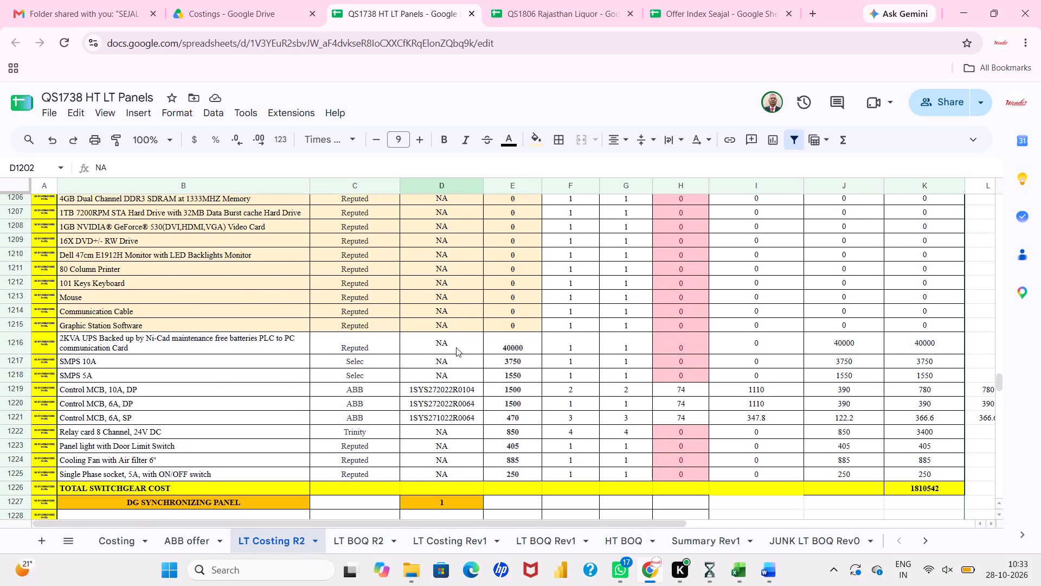
{"action": "scroll", "coordinate": [456, 347], "scroll_direction": "up", "scroll_amount": 1}
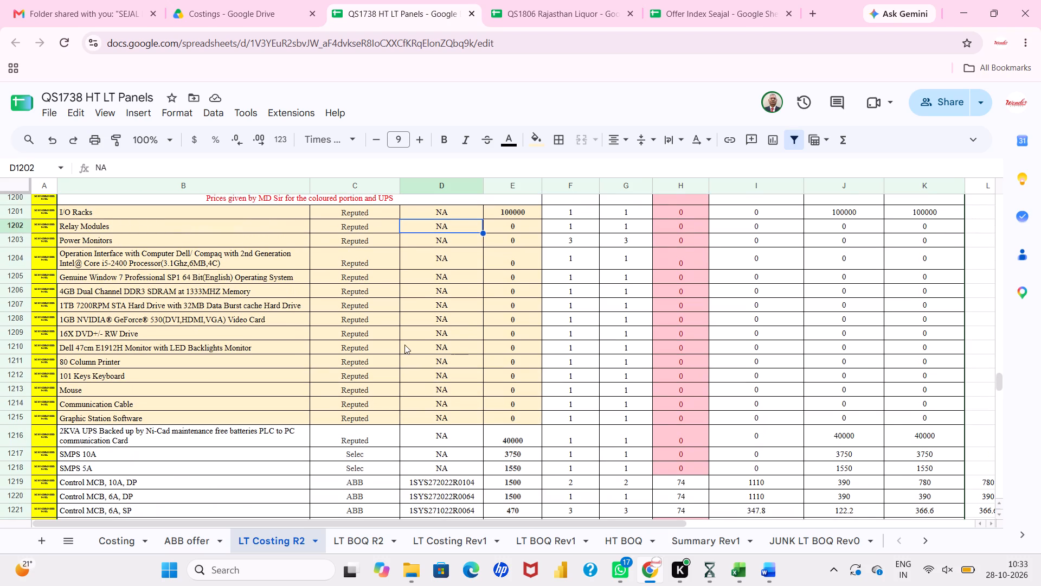
Delete the Relay Modules and Power Monitors rows from the PLC for Auto Load Management feeder in LT Costing R2.
{"action": "scroll", "coordinate": [404, 345], "scroll_direction": "up", "scroll_amount": 1}
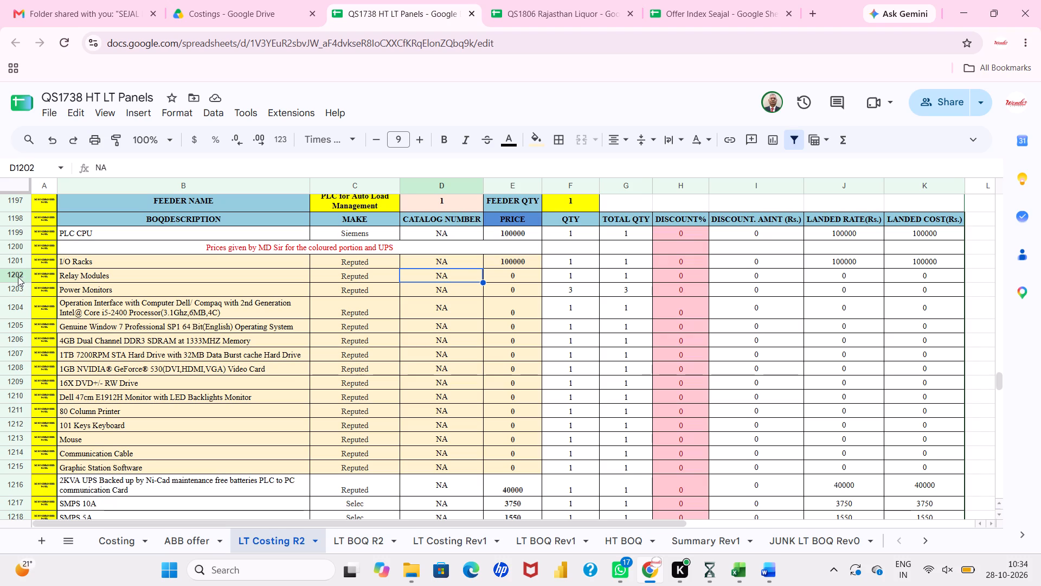
{"action": "left_click_drag", "start_coordinate": [18, 277], "coordinate": [17, 290]}
{"action": "right_click", "coordinate": [17, 290]}
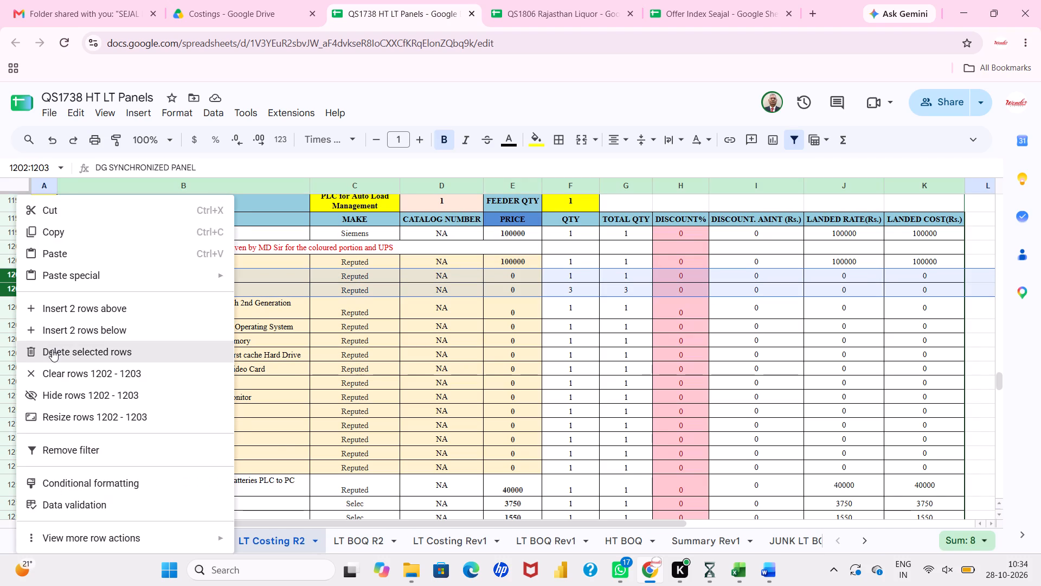
{"action": "left_click", "coordinate": [52, 349]}
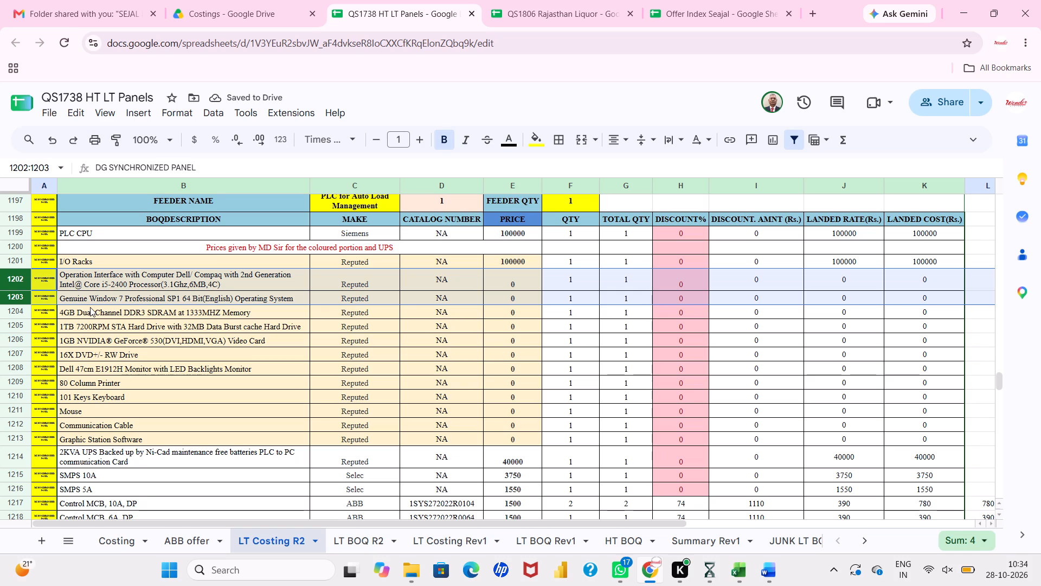
Append "with keyboard ,monitor 47mm,printer , graphic card etc." to the Operation Interface with Computer description in the PLC for Auto Load Management feeder.
{"action": "left_click", "coordinate": [91, 302]}
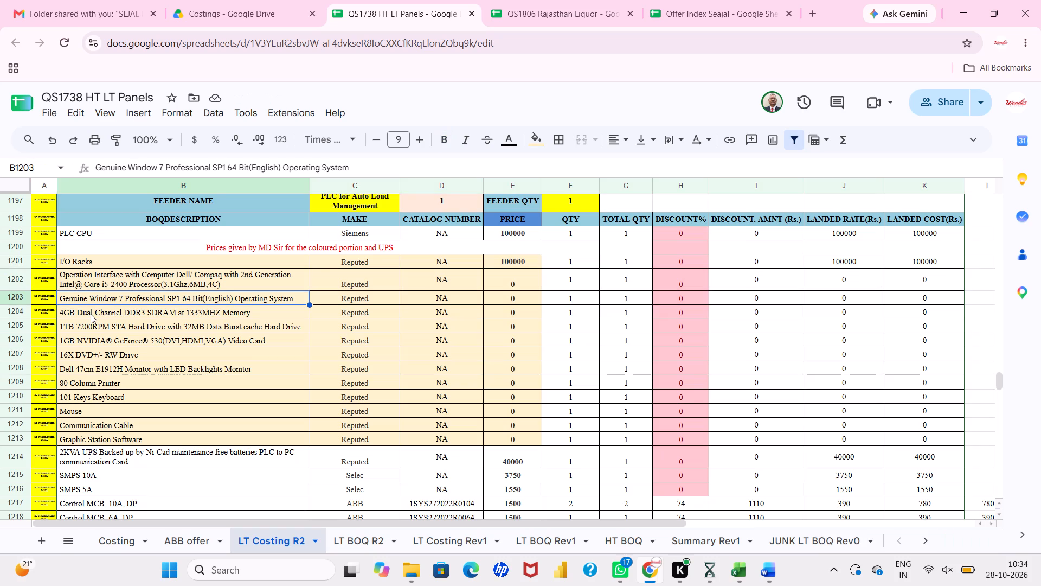
{"action": "left_click", "coordinate": [91, 314]}
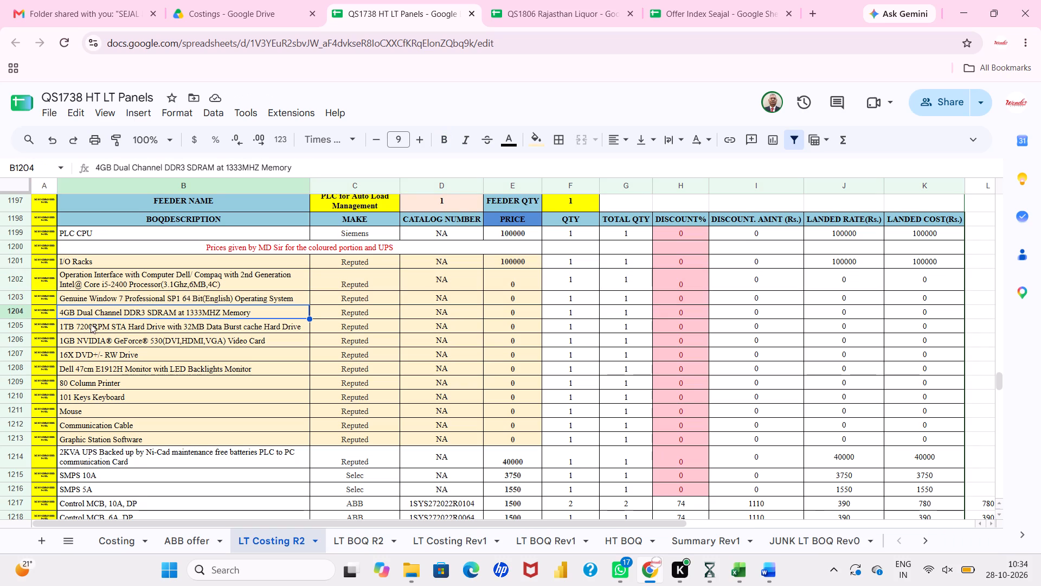
{"action": "left_click", "coordinate": [91, 330]}
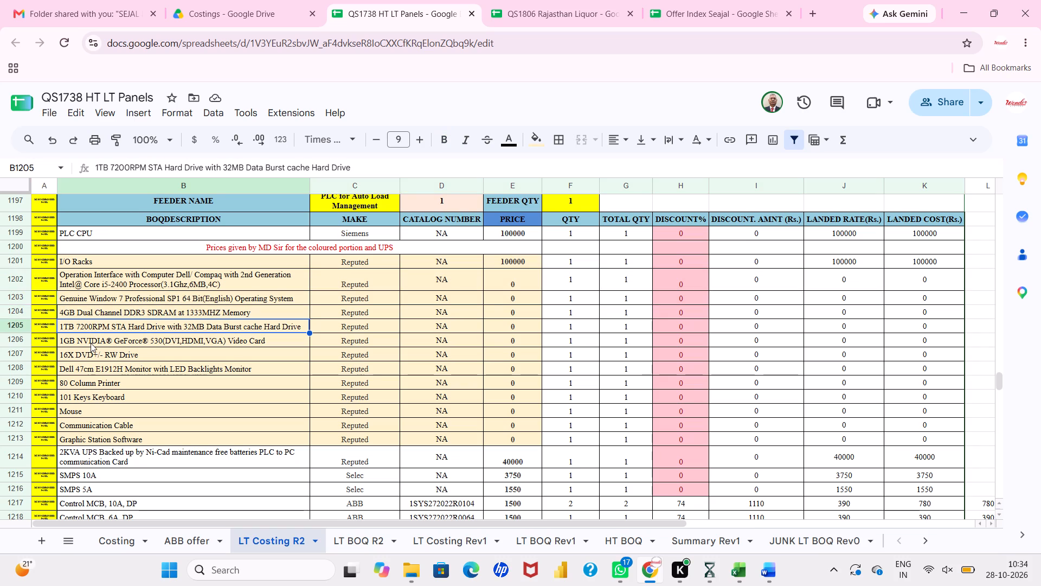
{"action": "left_click", "coordinate": [91, 343]}
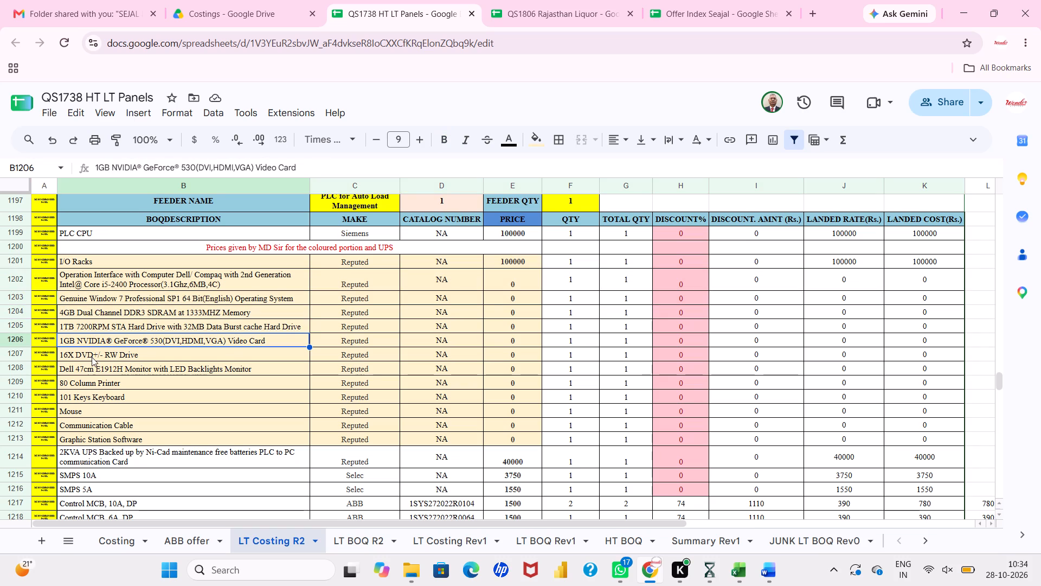
{"action": "left_click", "coordinate": [92, 357]}
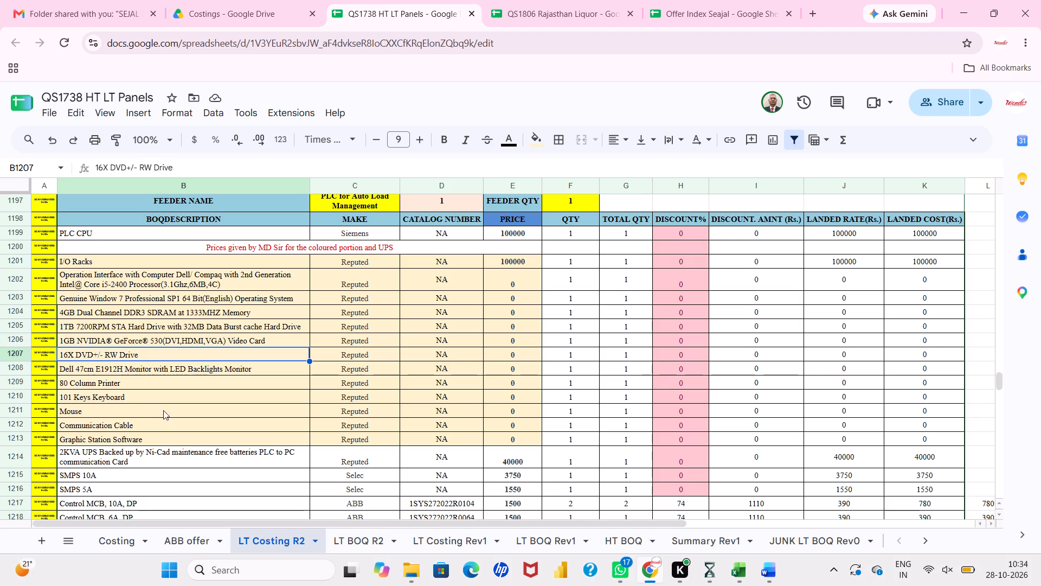
{"action": "left_click", "coordinate": [216, 285]}
{"action": "left_click", "coordinate": [529, 165]}
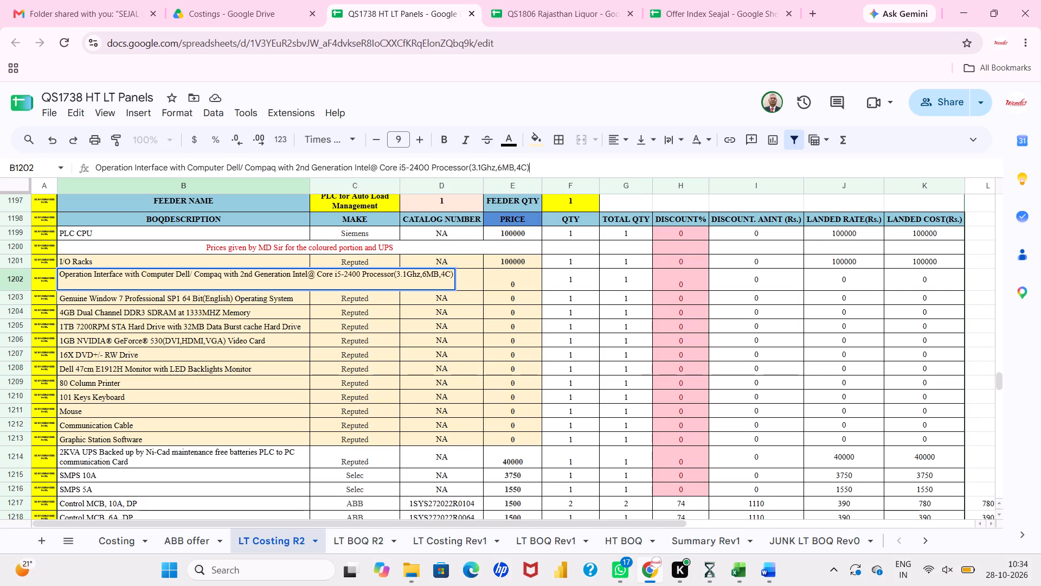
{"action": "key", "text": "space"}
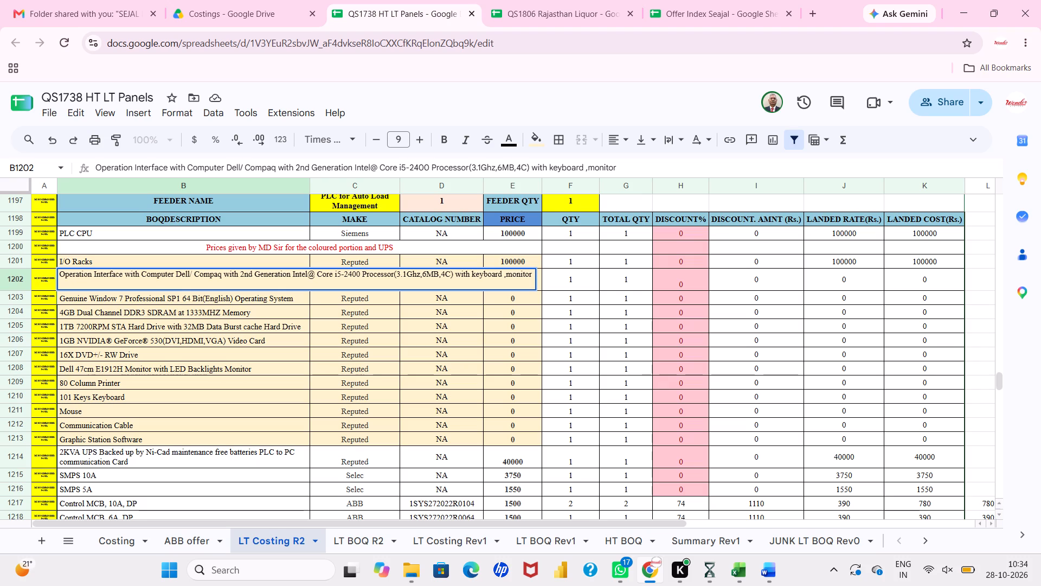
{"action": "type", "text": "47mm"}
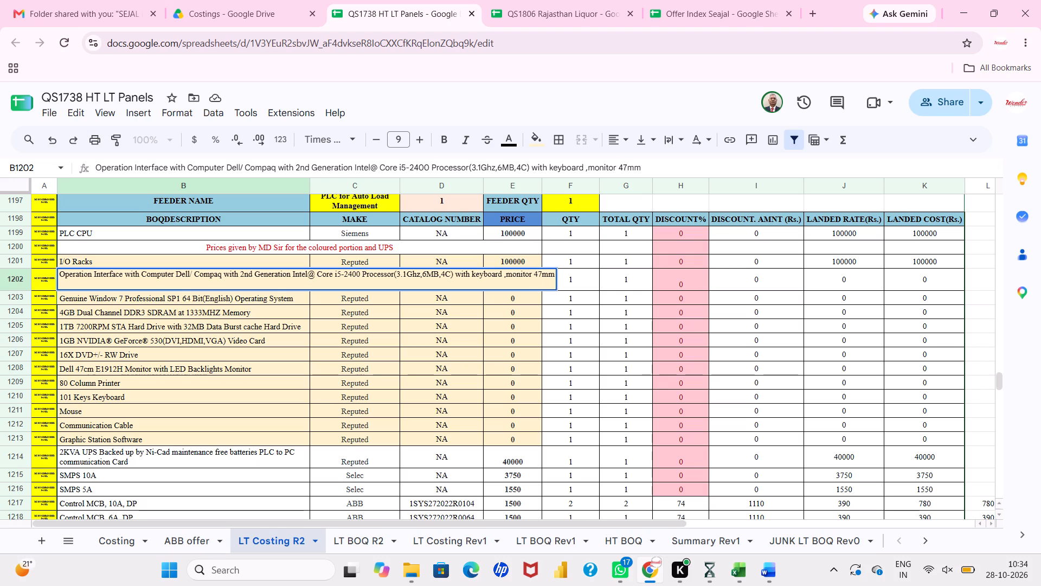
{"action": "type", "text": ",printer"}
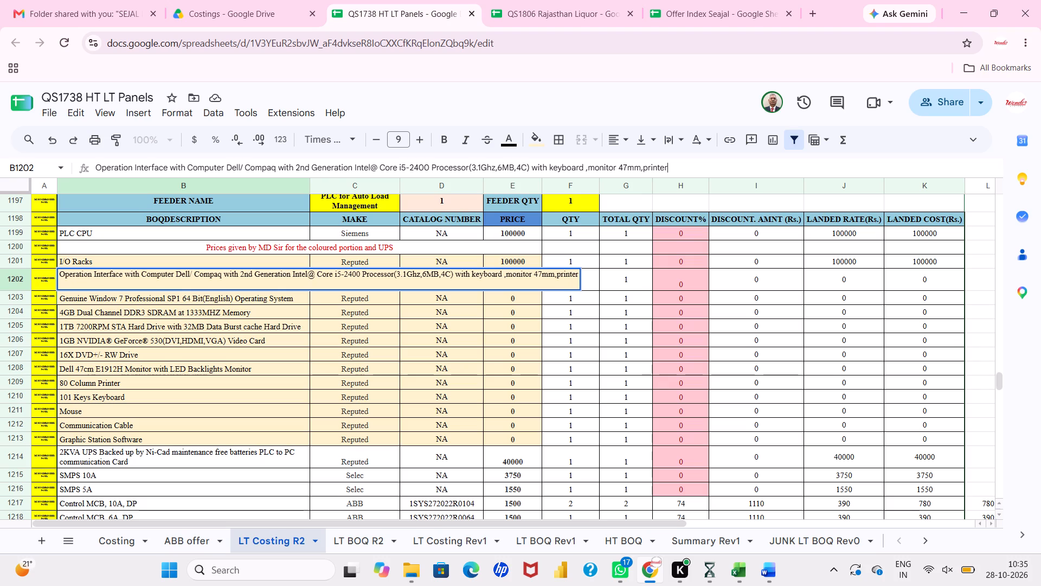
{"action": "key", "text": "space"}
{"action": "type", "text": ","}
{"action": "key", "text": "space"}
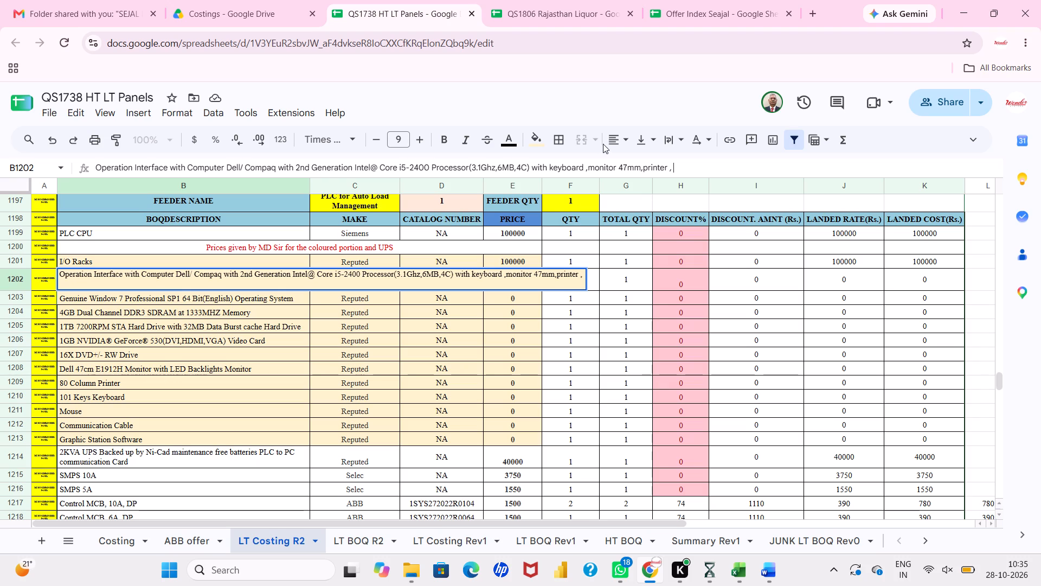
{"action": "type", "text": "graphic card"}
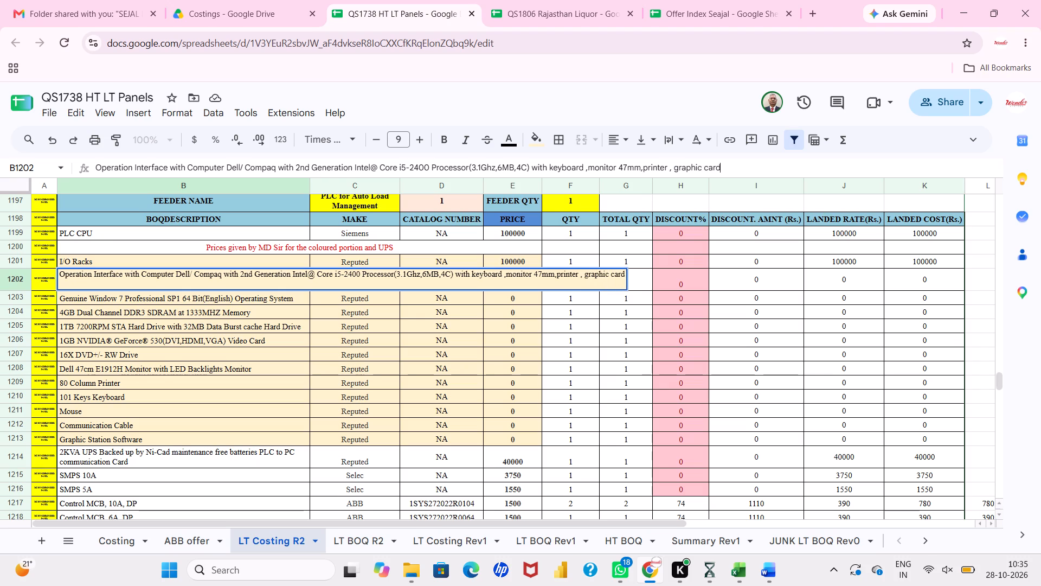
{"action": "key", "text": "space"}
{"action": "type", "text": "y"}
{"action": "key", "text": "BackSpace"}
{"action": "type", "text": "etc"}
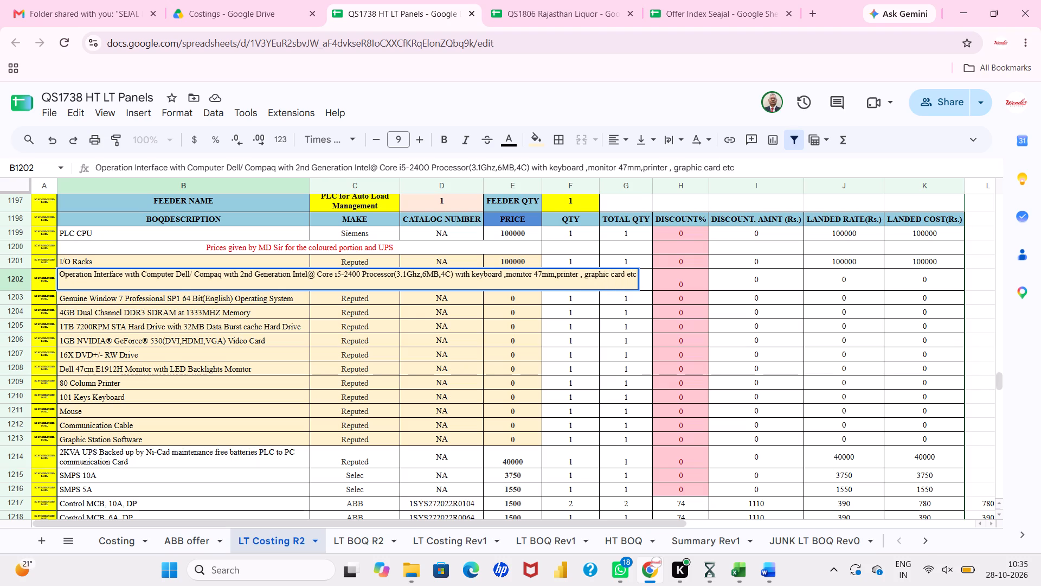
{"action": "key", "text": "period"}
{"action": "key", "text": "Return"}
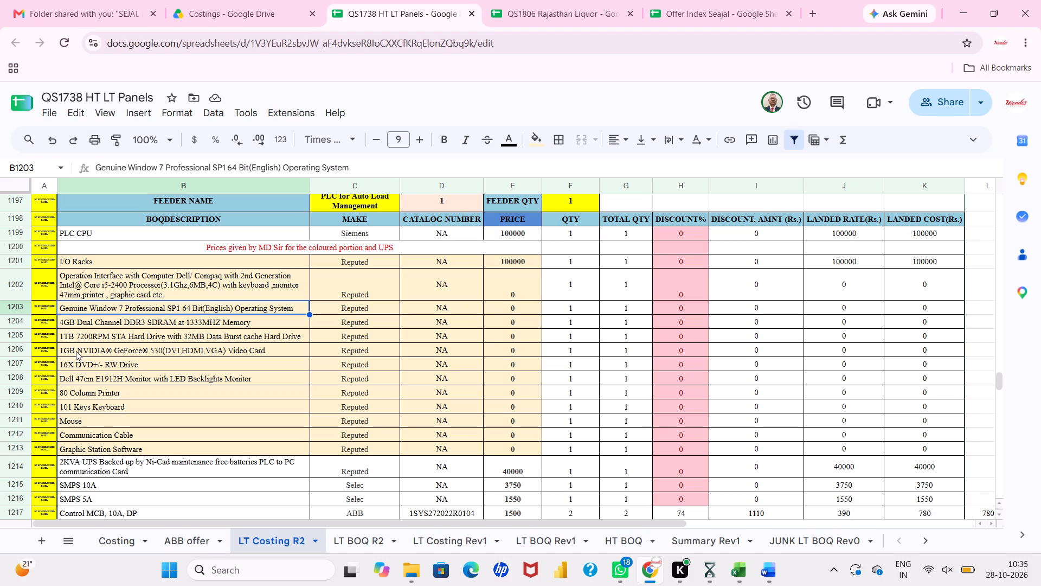
Examine the PLC for Auto Load Management item list in LT BOQ R2.
{"action": "left_click", "coordinate": [355, 542]}
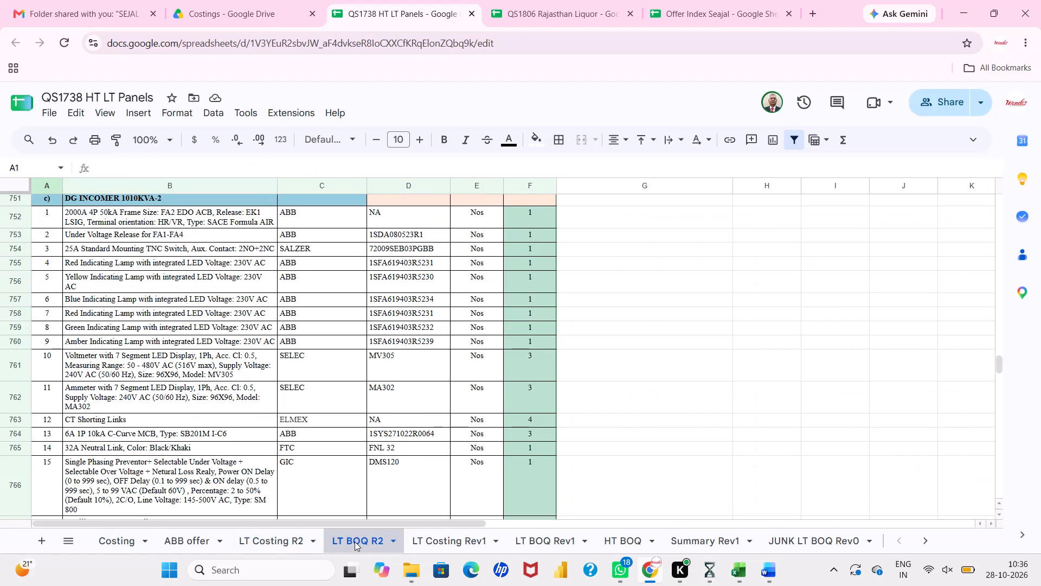
{"action": "scroll", "coordinate": [345, 494], "scroll_direction": "down", "scroll_amount": 6}
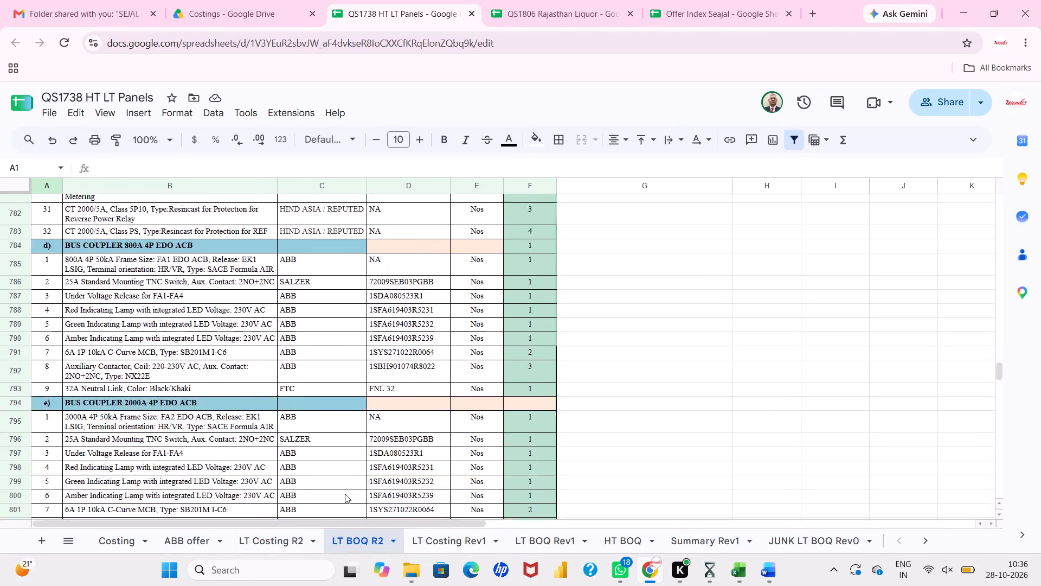
{"action": "scroll", "coordinate": [345, 494], "scroll_direction": "down", "scroll_amount": 5}
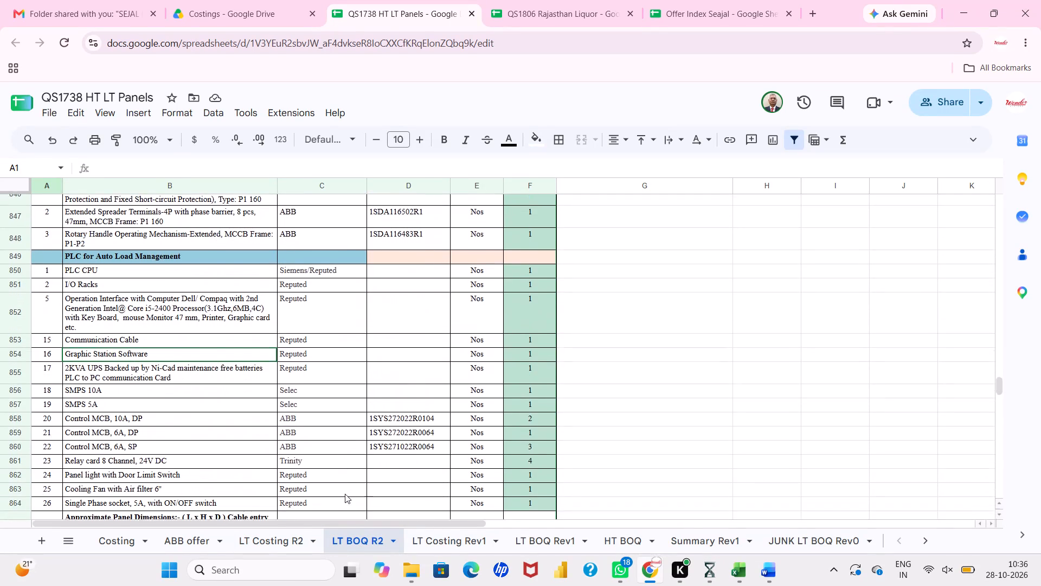
{"action": "scroll", "coordinate": [345, 494], "scroll_direction": "down", "scroll_amount": 1}
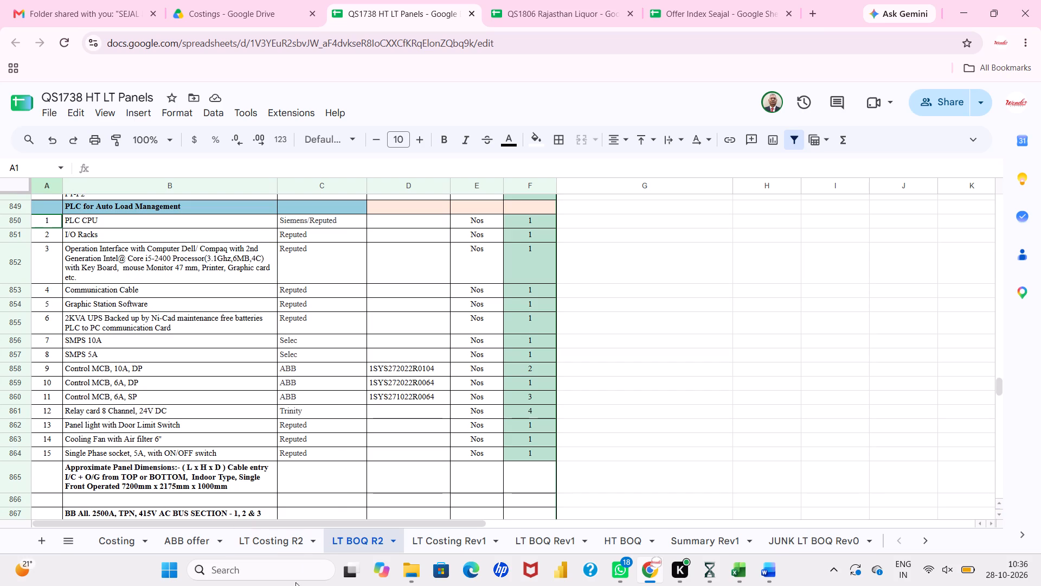
Delete the nine PLC feeder rows from Genuine Window 7 Professional through Mouse in LT Costing R2.
{"action": "left_click", "coordinate": [285, 541]}
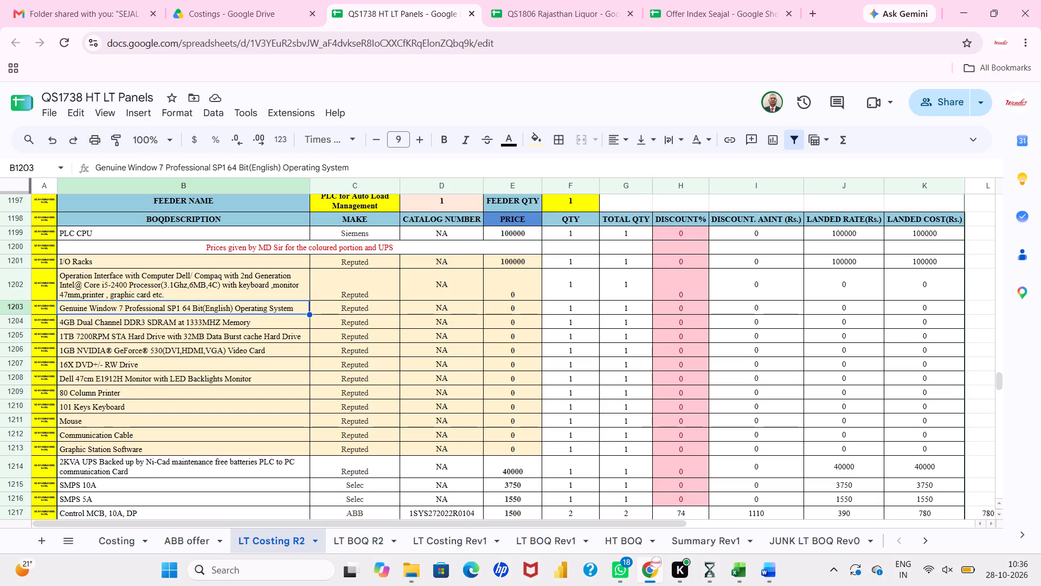
{"action": "left_click_drag", "start_coordinate": [26, 309], "coordinate": [24, 398]}
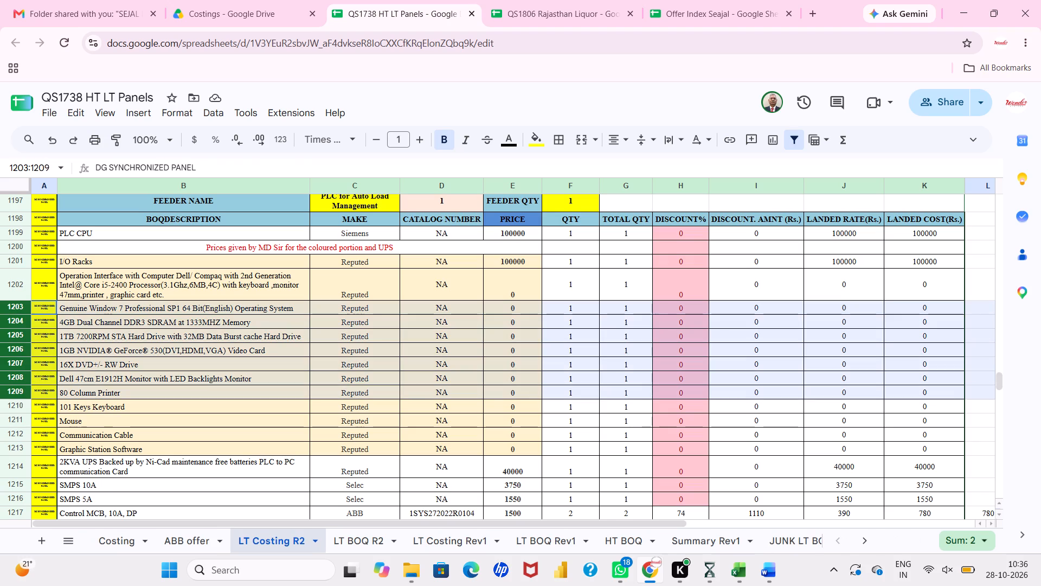
{"action": "left_click_drag", "start_coordinate": [24, 398], "coordinate": [24, 430]}
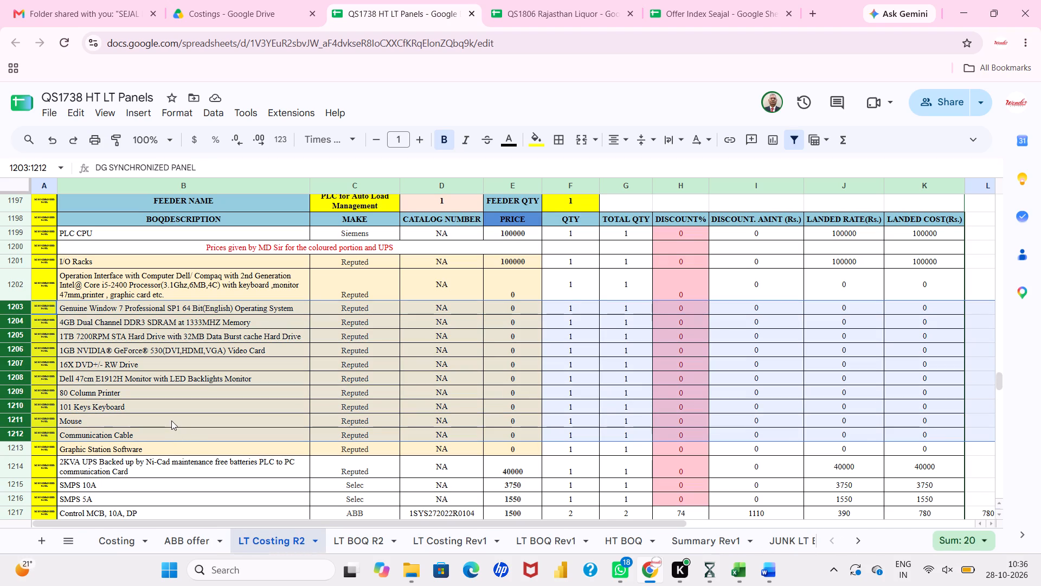
{"action": "left_click", "coordinate": [171, 421]}
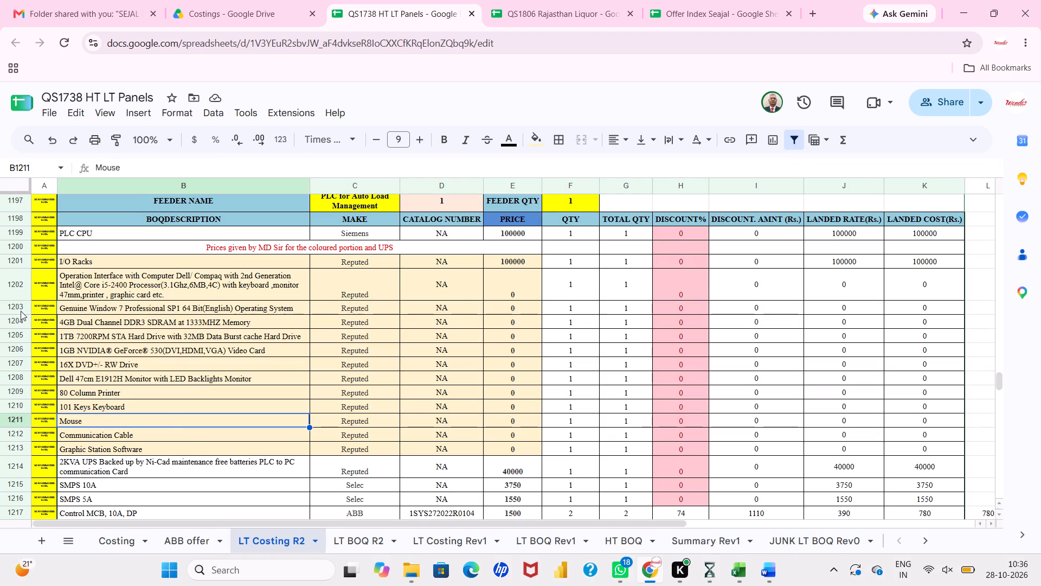
{"action": "left_click_drag", "start_coordinate": [22, 308], "coordinate": [22, 418]}
{"action": "right_click", "coordinate": [22, 418]}
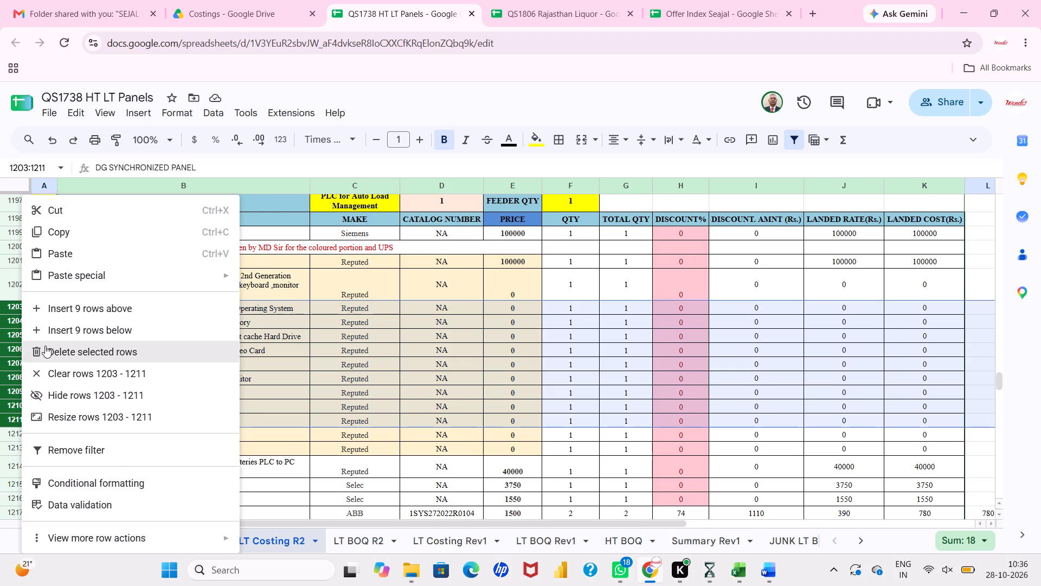
{"action": "left_click", "coordinate": [45, 346]}
{"action": "left_click", "coordinate": [168, 375]}
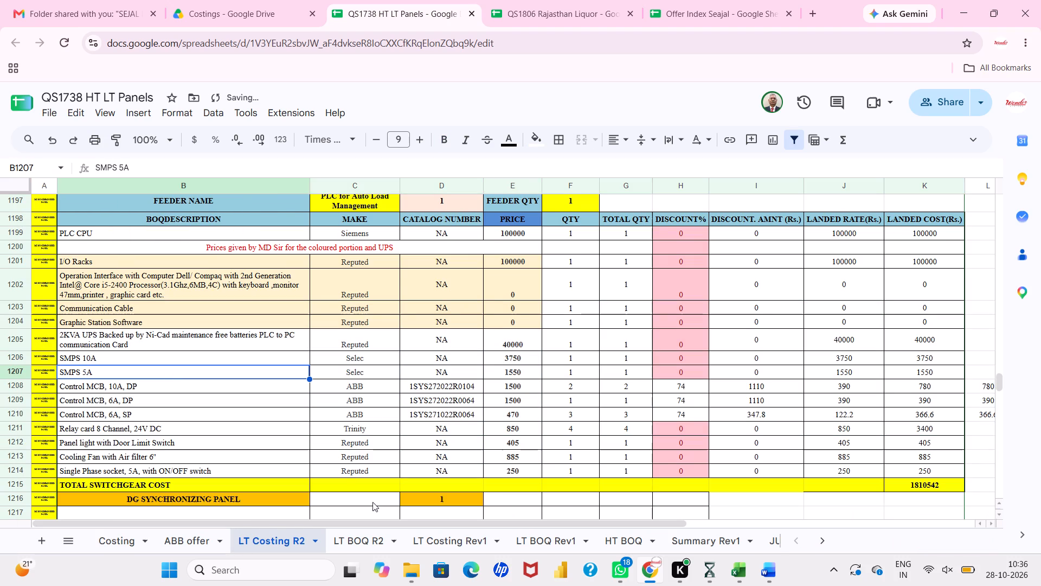
Replace the Operation Interface computer description in LT Costing R2 with the text copied from the matching LT BOQ R2 item.
{"action": "left_click", "coordinate": [367, 533]}
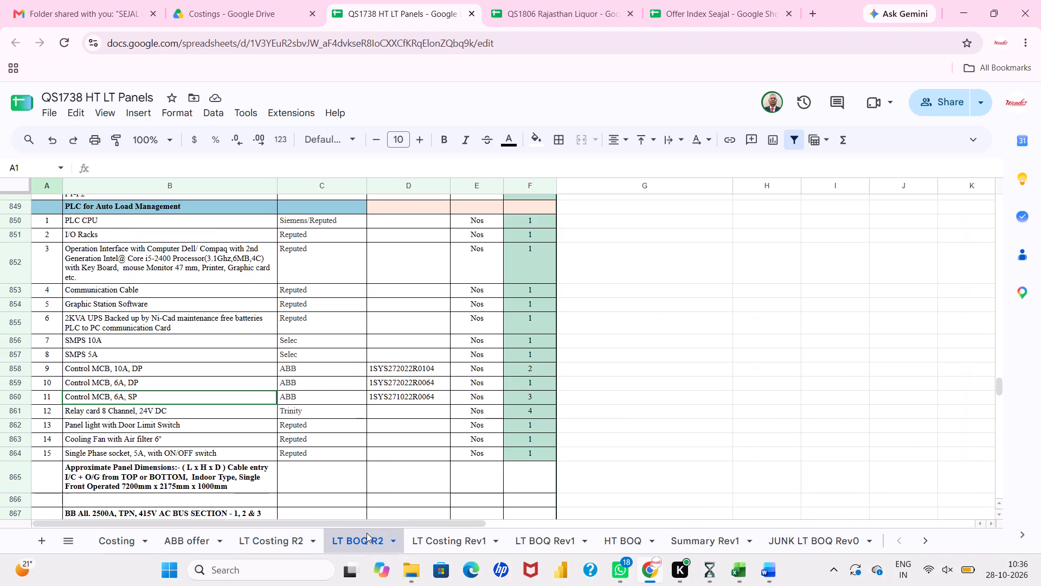
{"action": "left_click", "coordinate": [217, 271]}
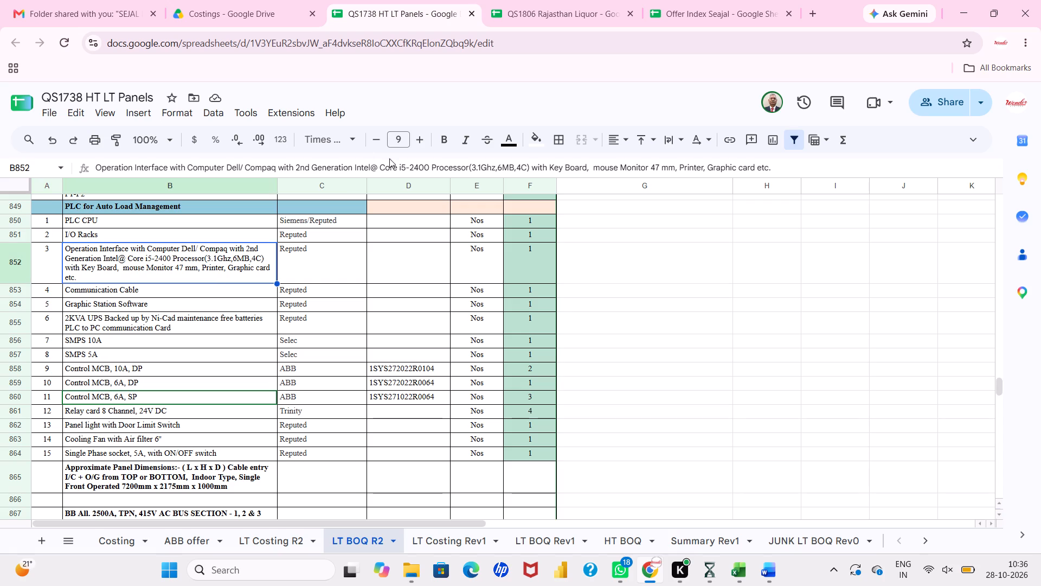
{"action": "left_click", "coordinate": [389, 165]}
{"action": "key", "text": "ctrl+a"}
{"action": "key", "text": "ctrl+c"}
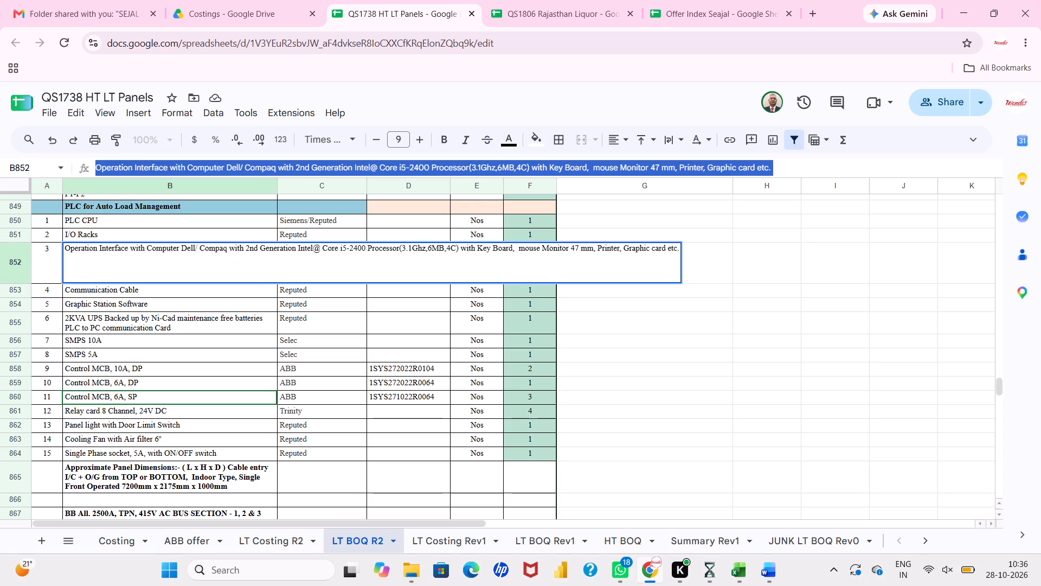
{"action": "left_click", "coordinate": [301, 358]}
{"action": "left_click", "coordinate": [294, 540]}
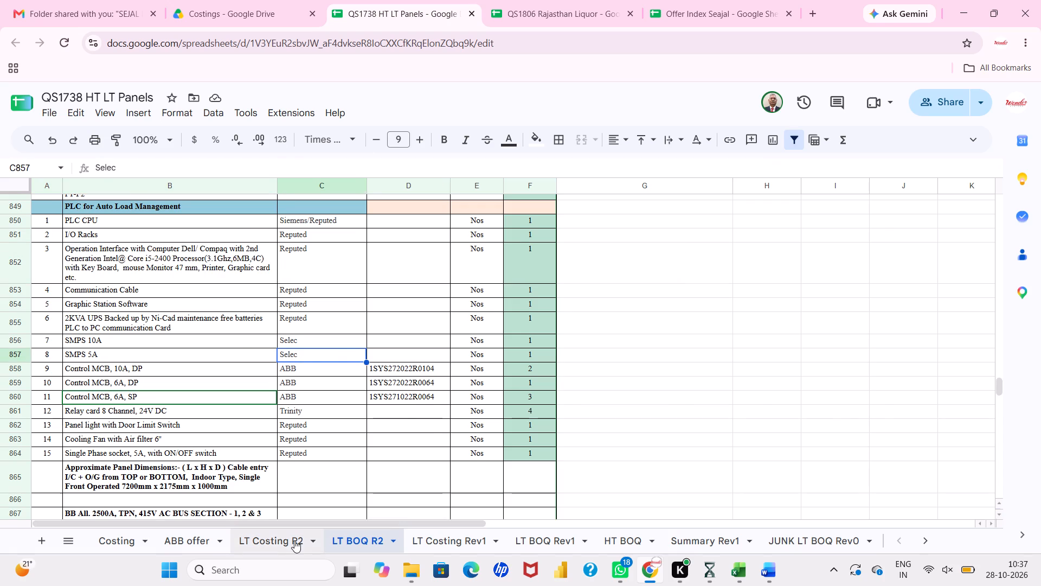
{"action": "left_click", "coordinate": [205, 271]}
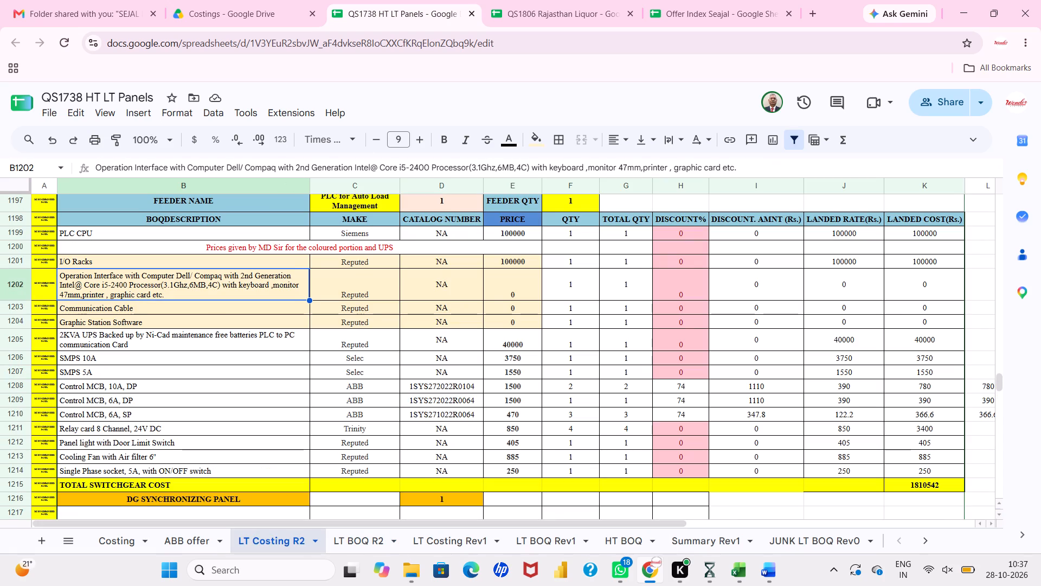
{"action": "left_click", "coordinate": [301, 165]}
{"action": "key", "text": "ctrl+a"}
{"action": "key", "text": "ctrl+v"}
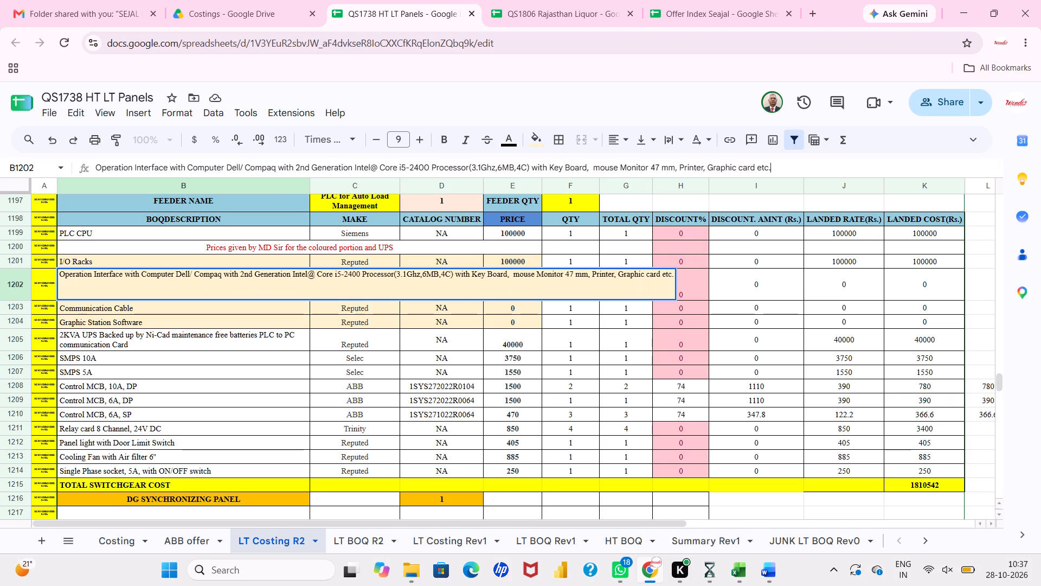
{"action": "key", "text": "Return"}
{"action": "left_click", "coordinate": [240, 364]}
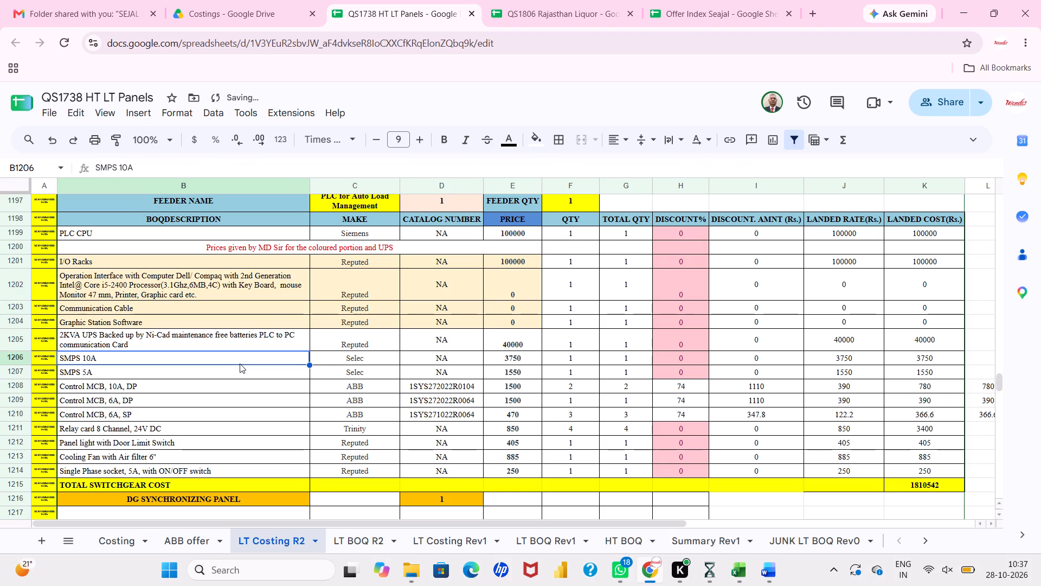
Compare the PLC for Auto Load Management item rows between LT BOQ R2 and LT Costing R2.
{"action": "left_click", "coordinate": [355, 543]}
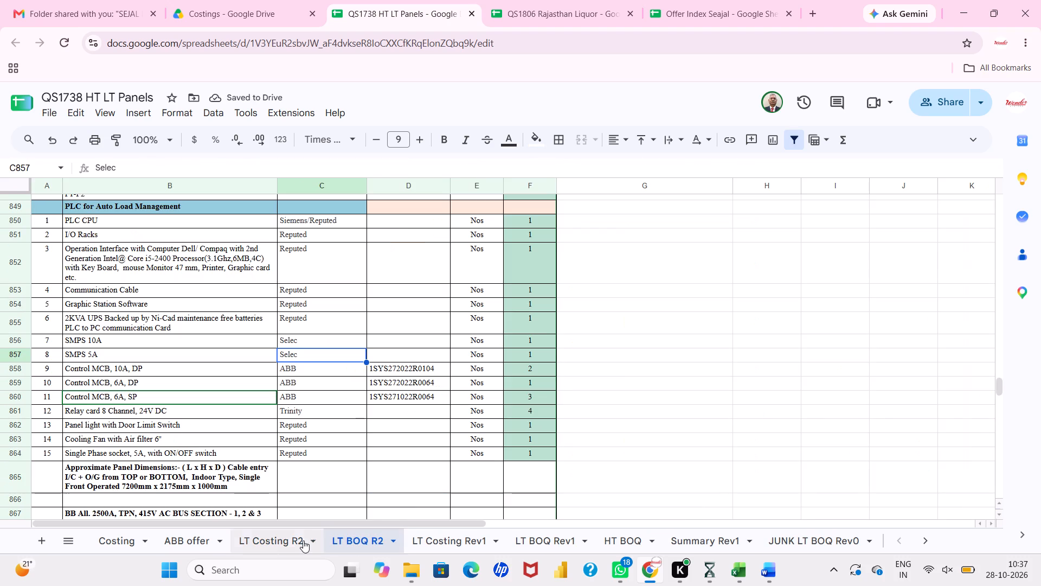
{"action": "left_click", "coordinate": [285, 540]}
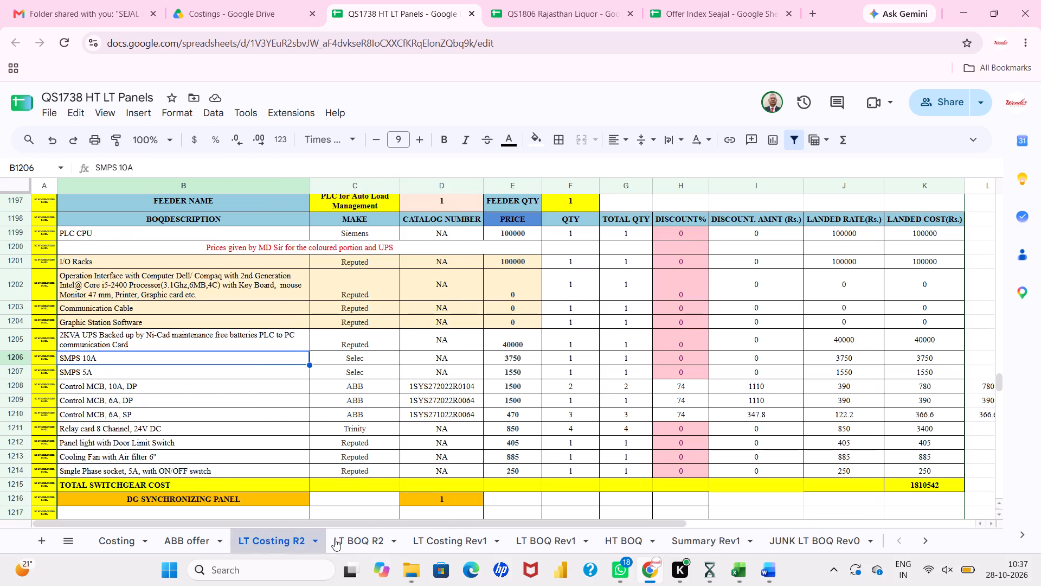
{"action": "left_click", "coordinate": [345, 540]}
{"action": "left_click", "coordinate": [275, 541]}
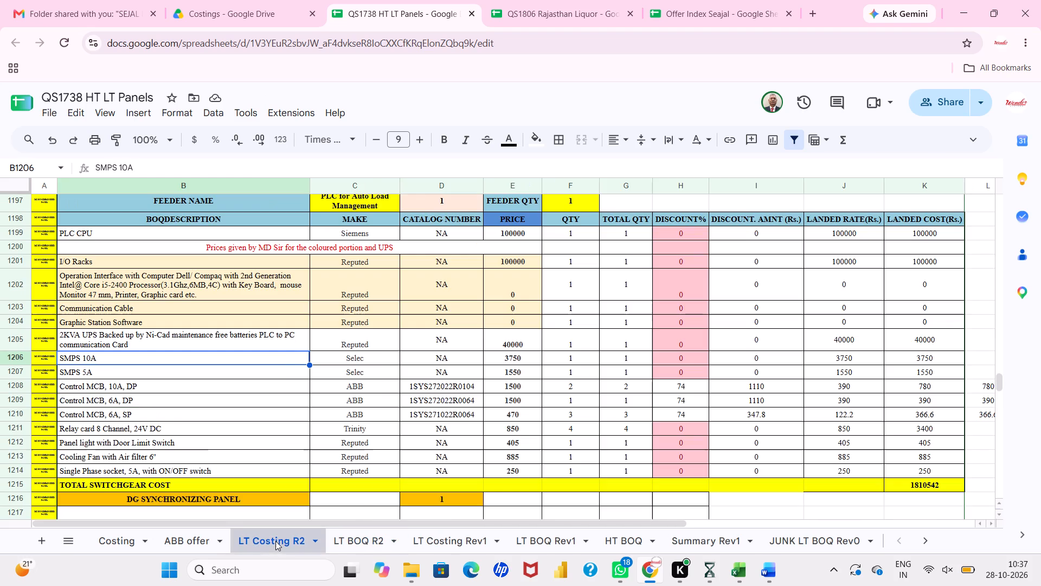
{"action": "left_click", "coordinate": [367, 534]}
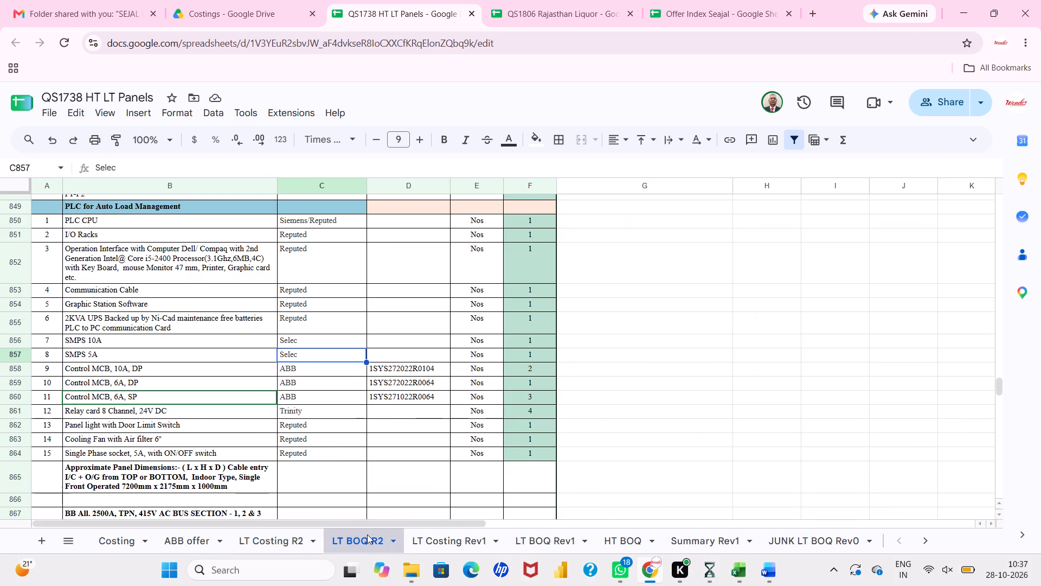
Cross-check the PLC for Auto Load Management makes, catalog numbers and quantities between LT BOQ R2 and LT Costing R2.
{"action": "left_click", "coordinate": [619, 439]}
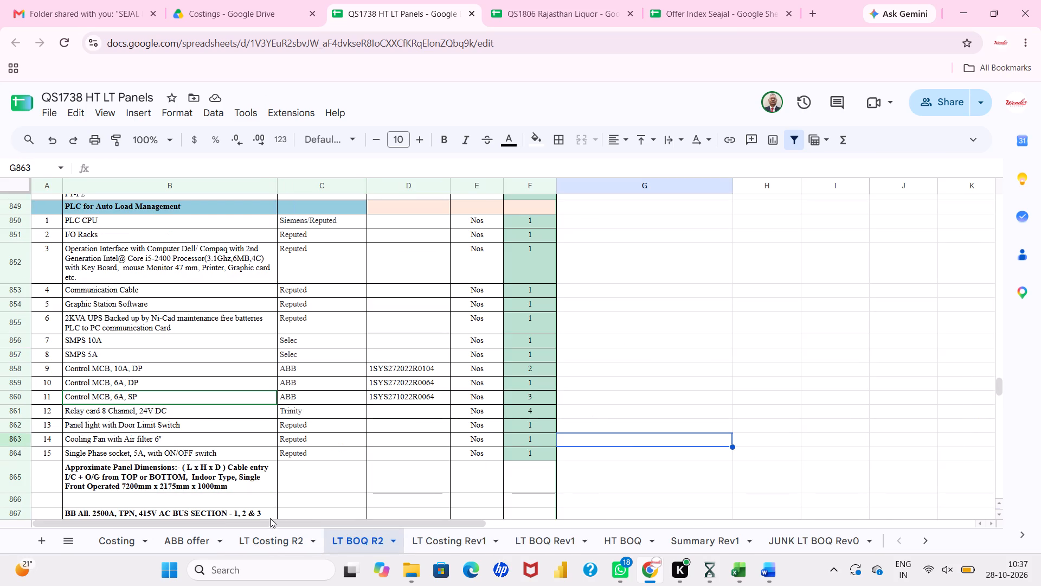
{"action": "left_click", "coordinate": [267, 537]}
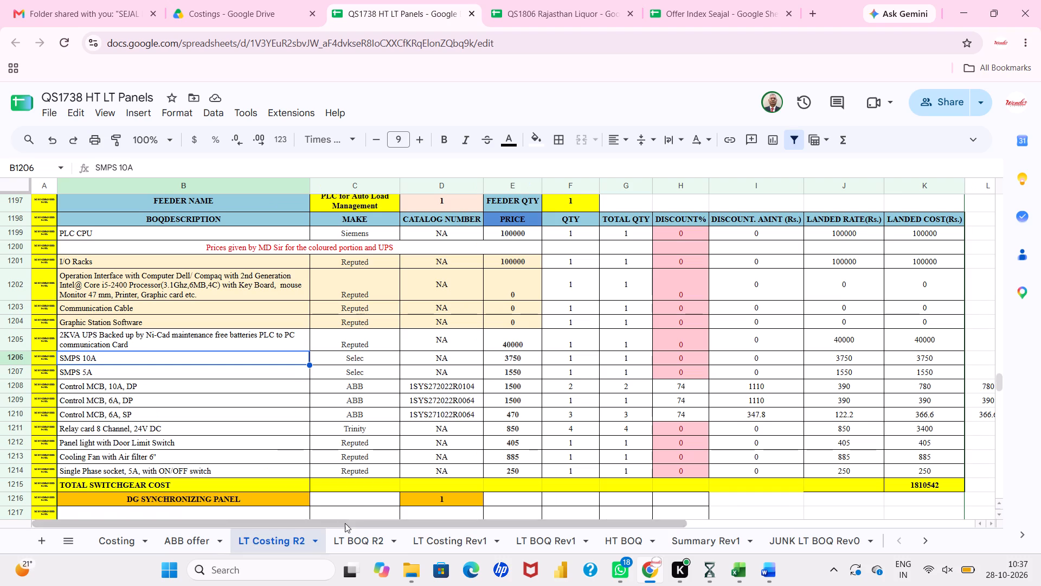
{"action": "left_click", "coordinate": [376, 543]}
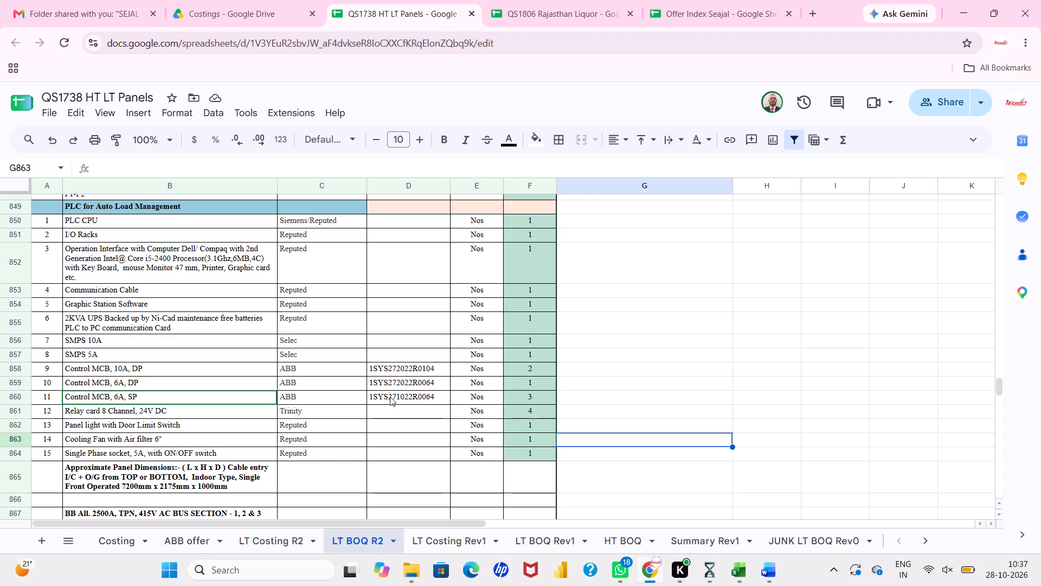
{"action": "left_click", "coordinate": [282, 543]}
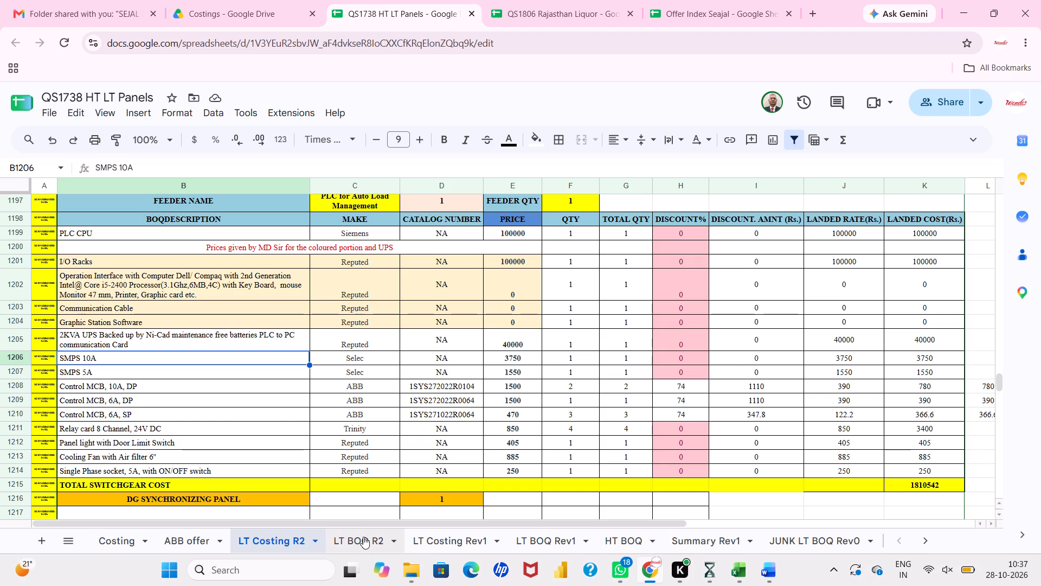
{"action": "scroll", "coordinate": [360, 343], "scroll_direction": "up", "scroll_amount": 1}
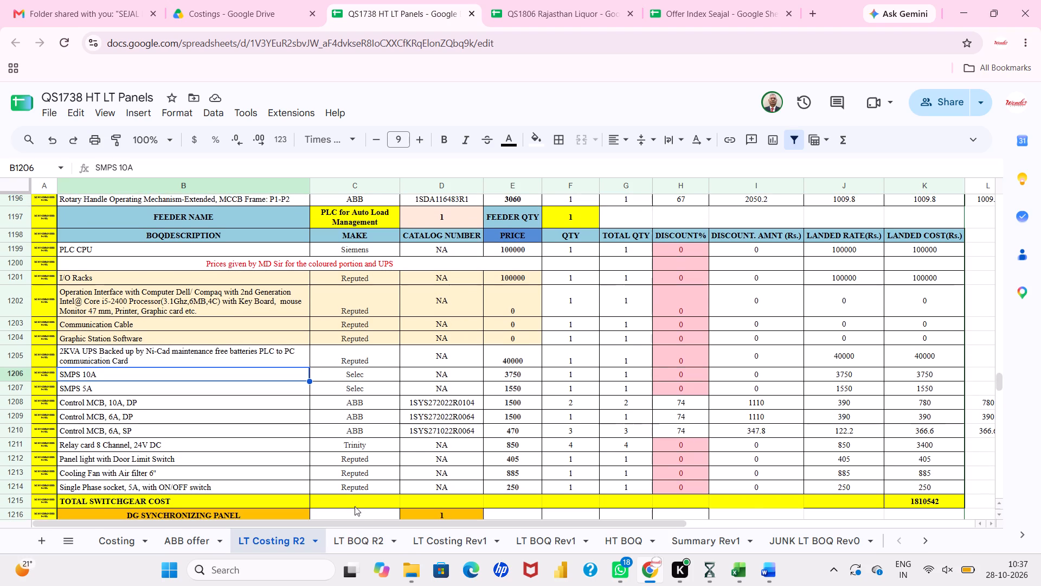
{"action": "left_click", "coordinate": [358, 534]}
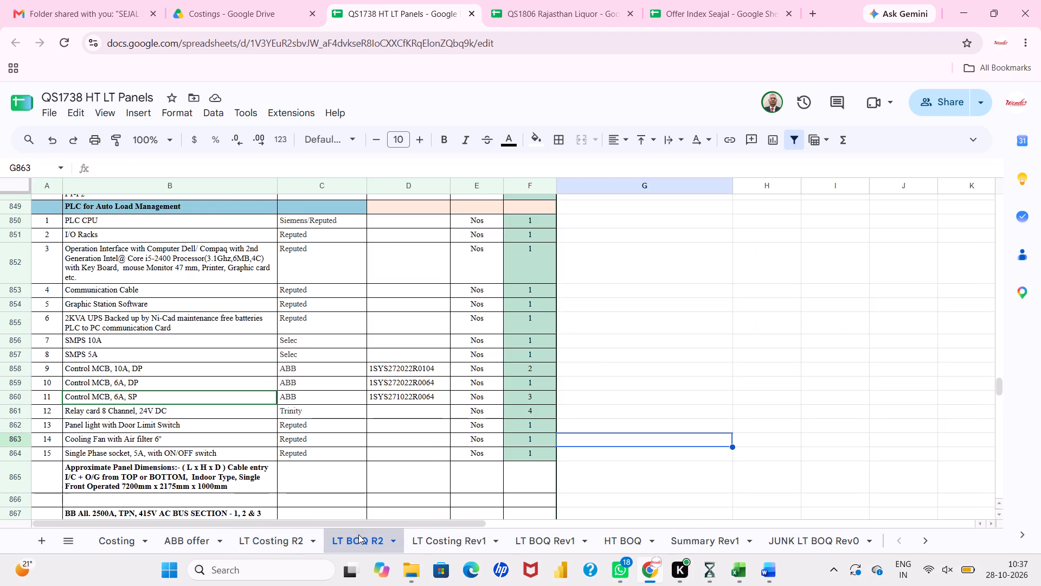
{"action": "left_click", "coordinate": [718, 430]}
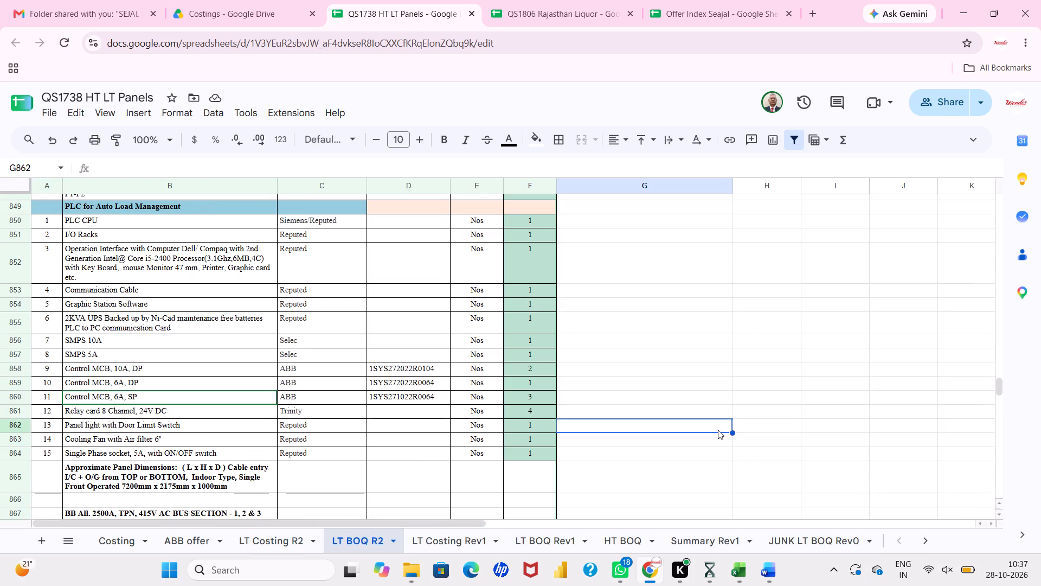
{"action": "left_click", "coordinate": [765, 444]}
{"action": "left_click", "coordinate": [738, 328]}
{"action": "scroll", "coordinate": [738, 328], "scroll_direction": "up", "scroll_amount": 1}
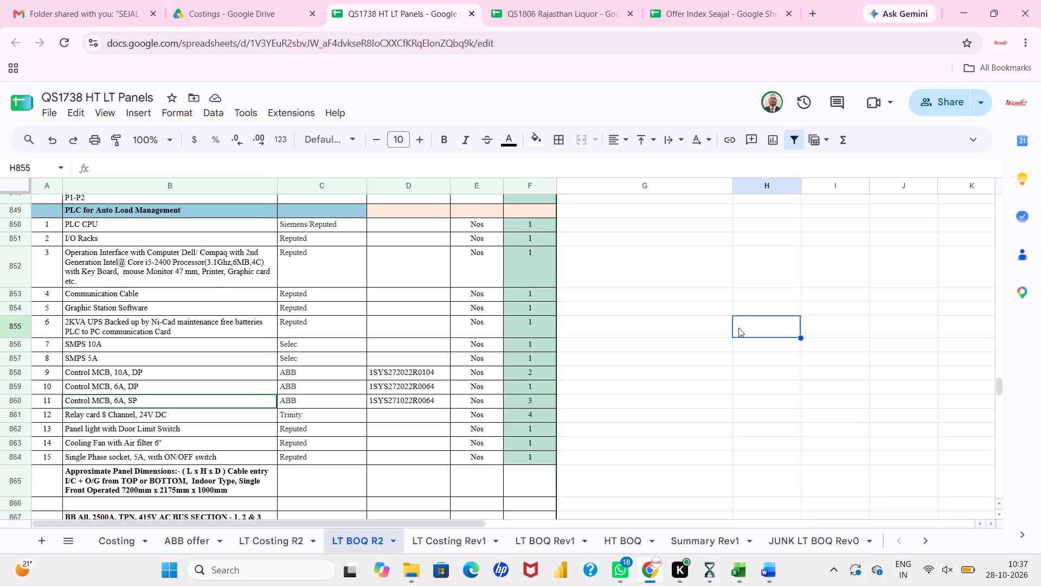
{"action": "scroll", "coordinate": [738, 328], "scroll_direction": "up", "scroll_amount": 1}
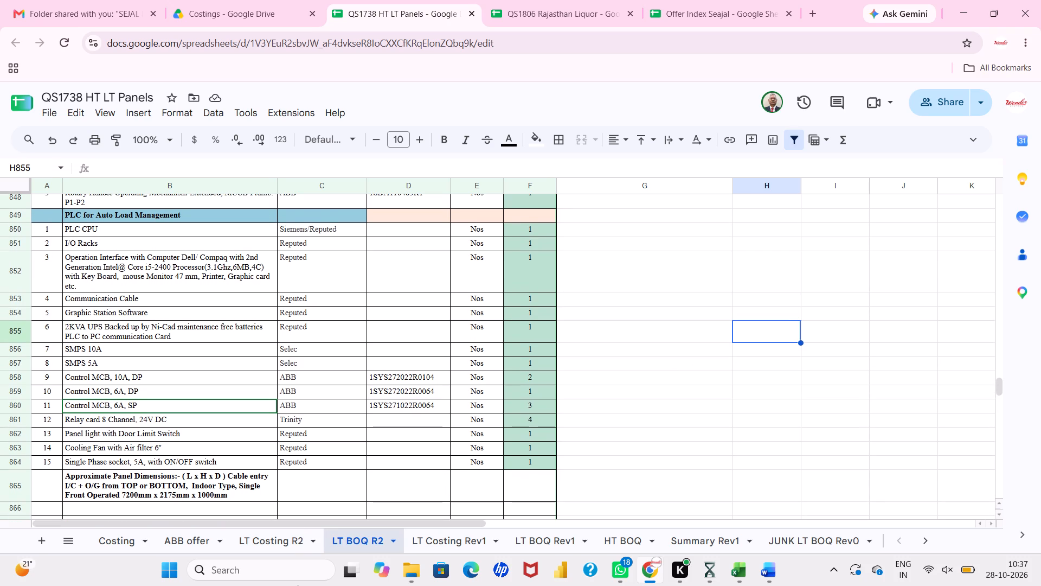
{"action": "left_click", "coordinate": [293, 538]}
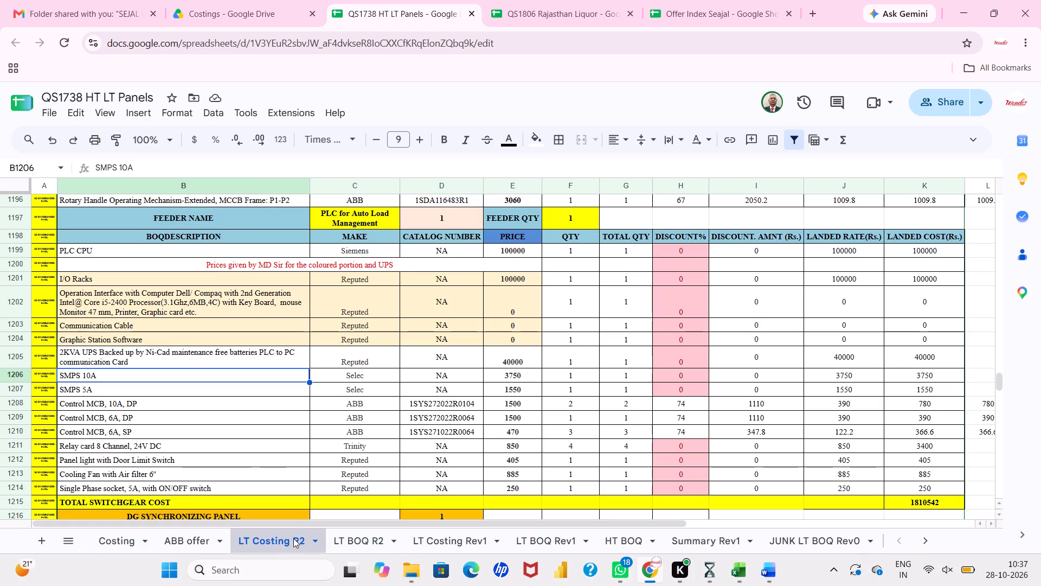
{"action": "left_click", "coordinate": [351, 540]}
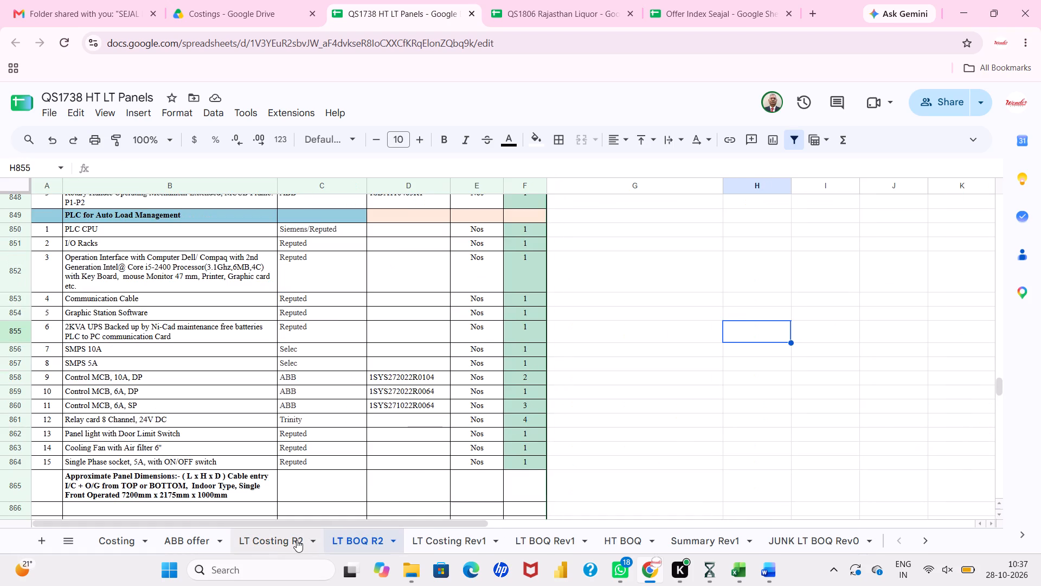
{"action": "left_click", "coordinate": [297, 540]}
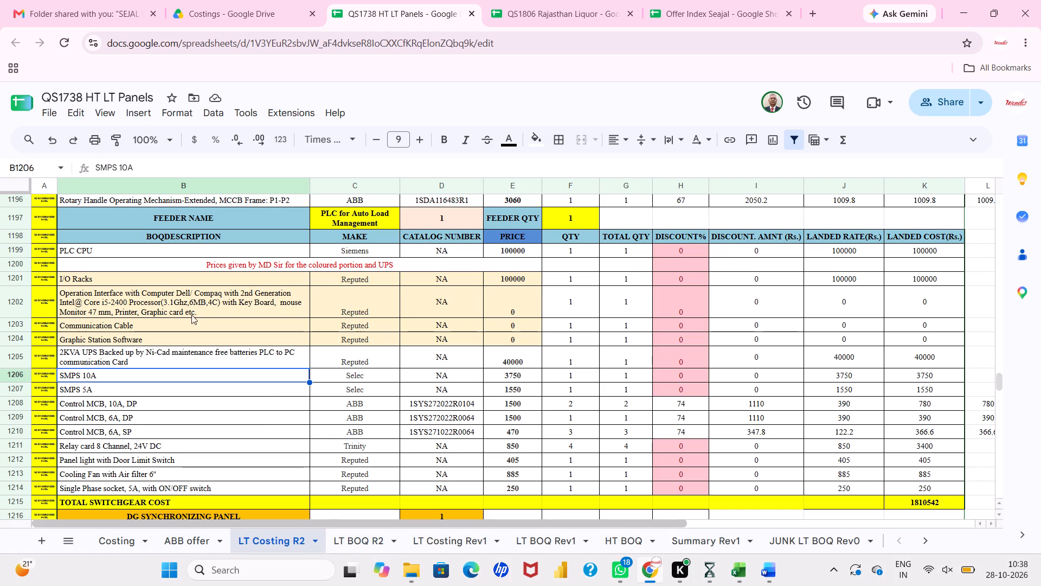
{"action": "left_click", "coordinate": [346, 544]}
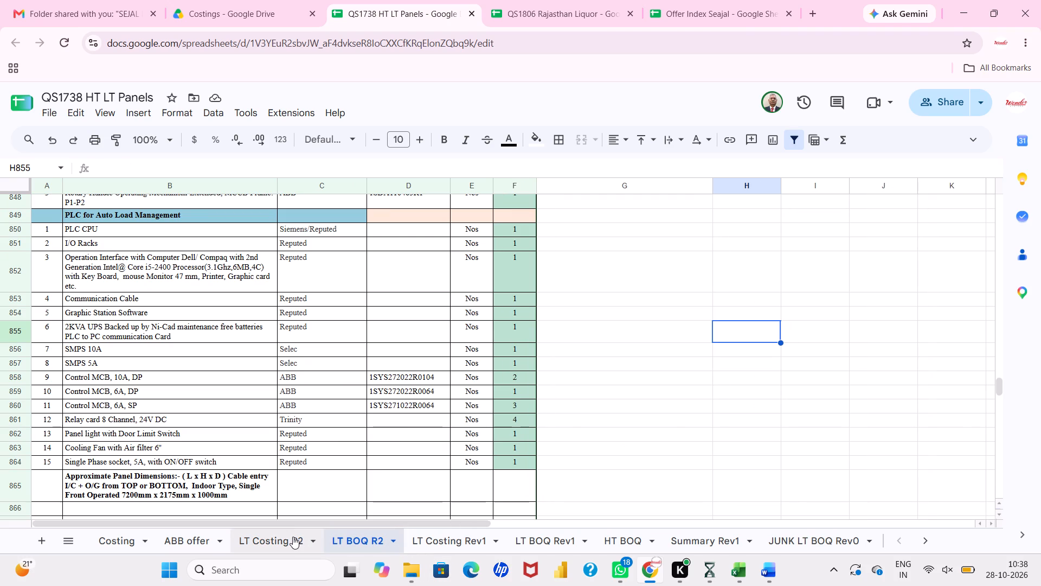
Look through the DG sub LT panel sections in LT BOQ R2 and the MCCB feeders preceding the PLC section in LT Costing R2.
{"action": "scroll", "coordinate": [337, 426], "scroll_direction": "down", "scroll_amount": 4}
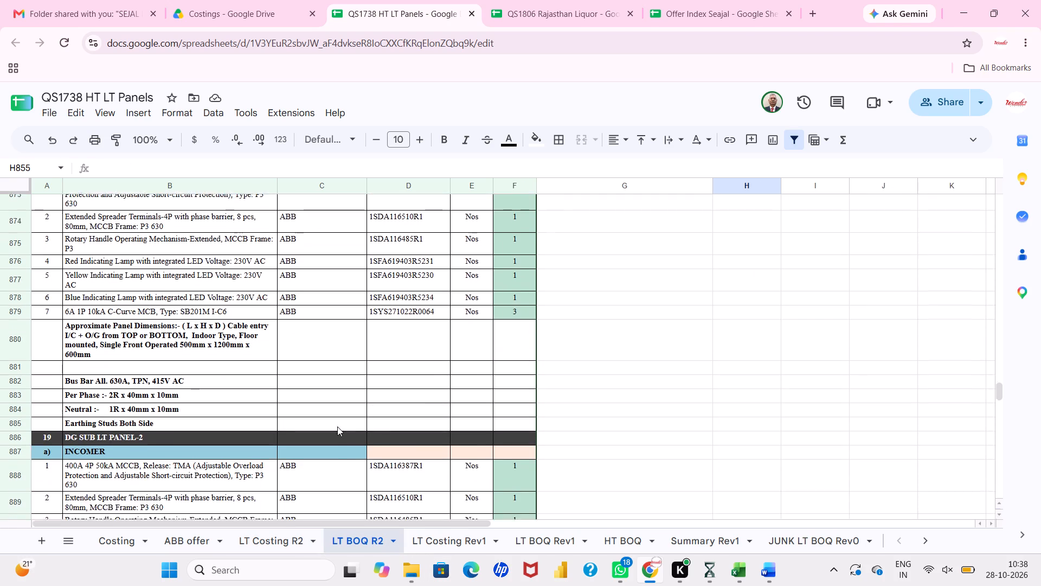
{"action": "scroll", "coordinate": [337, 426], "scroll_direction": "down", "scroll_amount": 1}
{"action": "scroll", "coordinate": [337, 426], "scroll_direction": "up", "scroll_amount": 1}
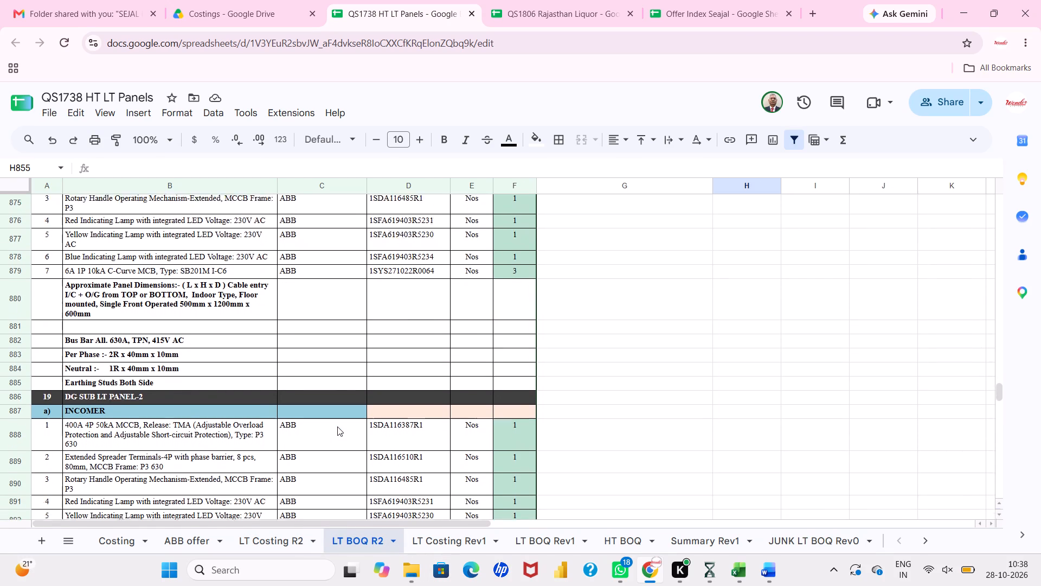
{"action": "scroll", "coordinate": [337, 426], "scroll_direction": "up", "scroll_amount": 2}
{"action": "left_click", "coordinate": [299, 537]}
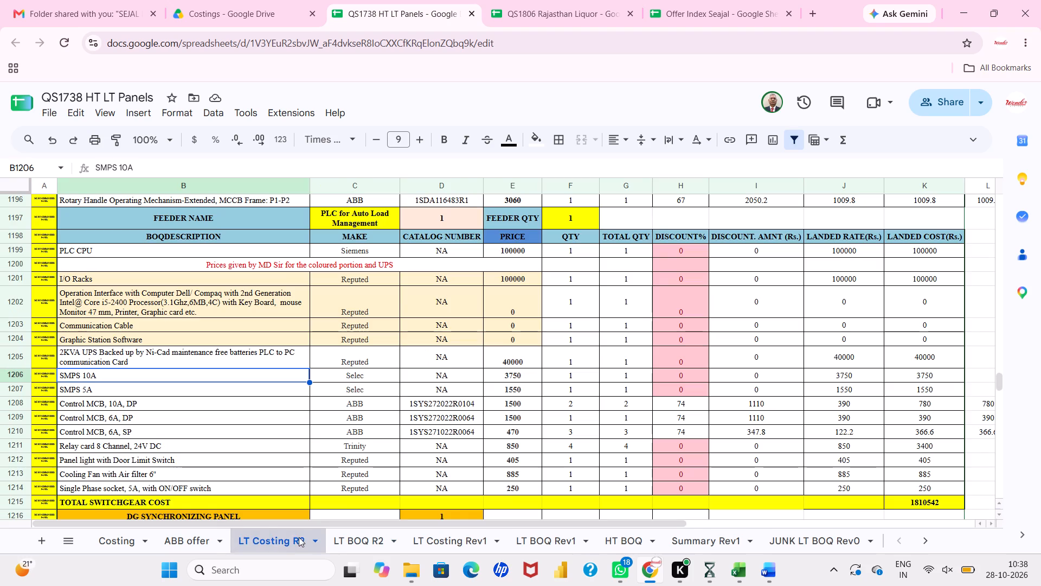
{"action": "scroll", "coordinate": [331, 379], "scroll_direction": "up", "scroll_amount": 3}
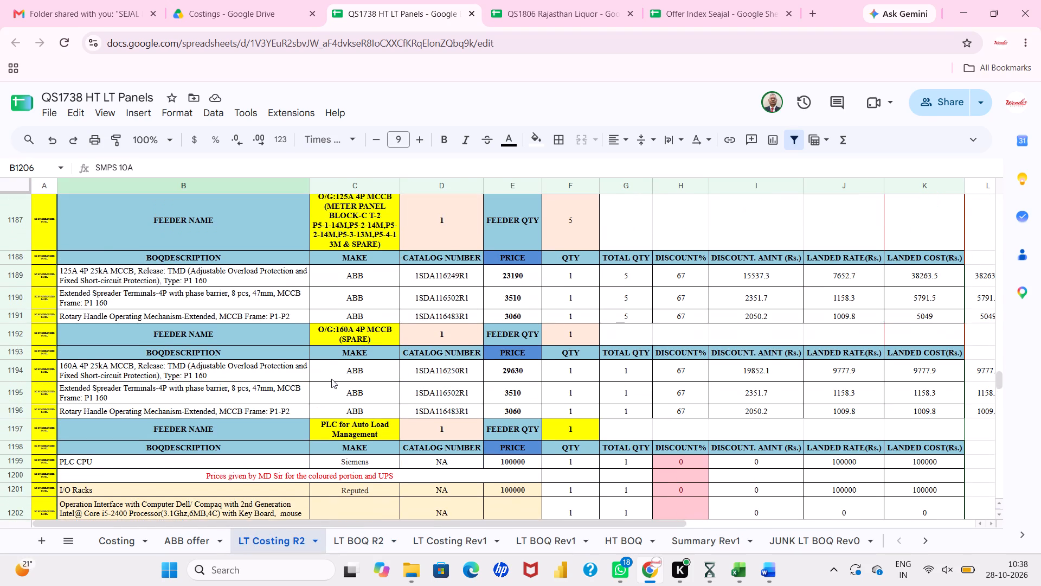
{"action": "left_click", "coordinate": [349, 546]}
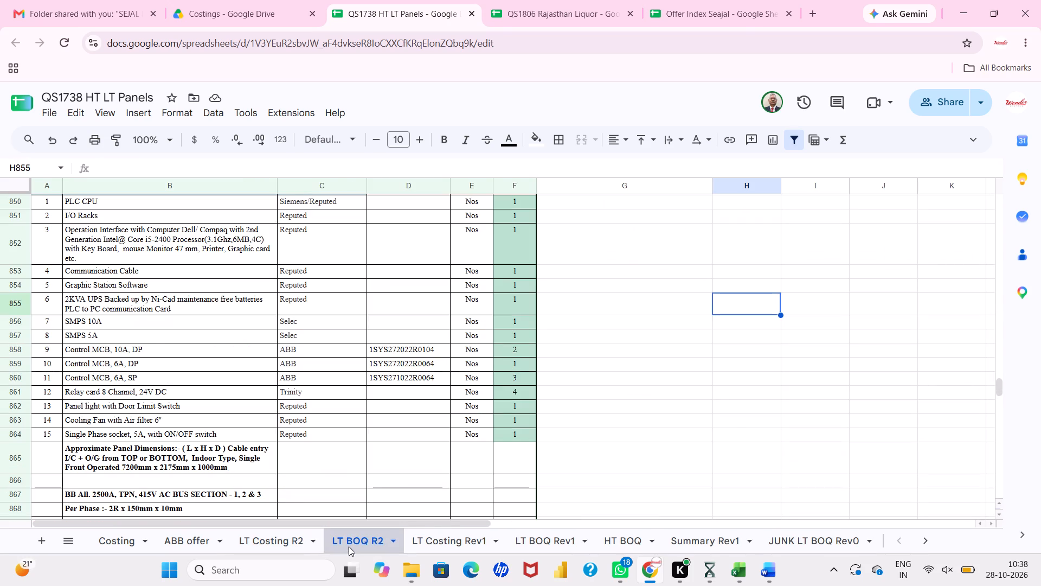
{"action": "scroll", "coordinate": [728, 424], "scroll_direction": "down", "scroll_amount": 8}
{"action": "scroll", "coordinate": [728, 424], "scroll_direction": "up", "scroll_amount": 1}
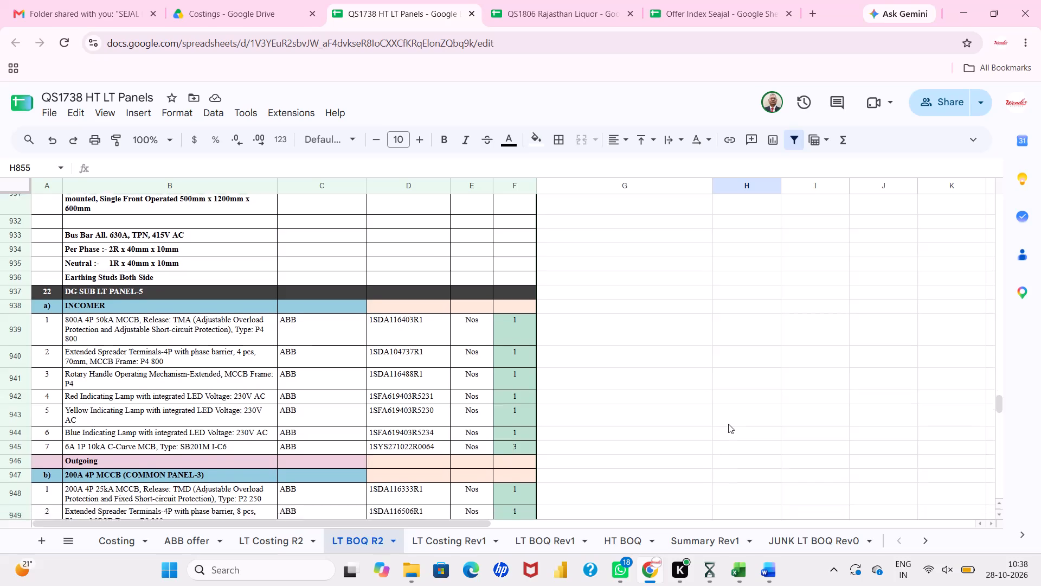
{"action": "scroll", "coordinate": [728, 424], "scroll_direction": "up", "scroll_amount": 16}
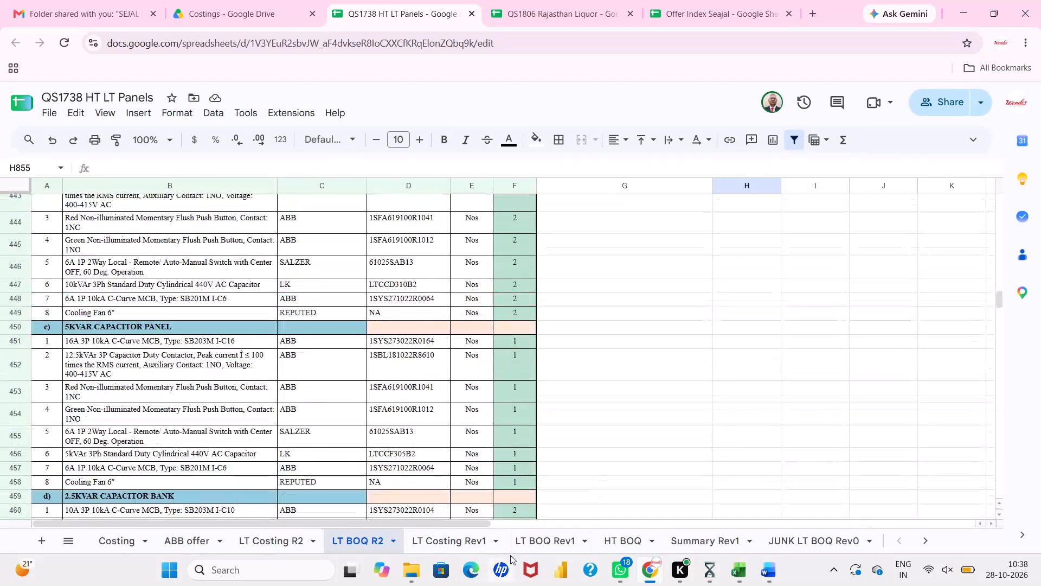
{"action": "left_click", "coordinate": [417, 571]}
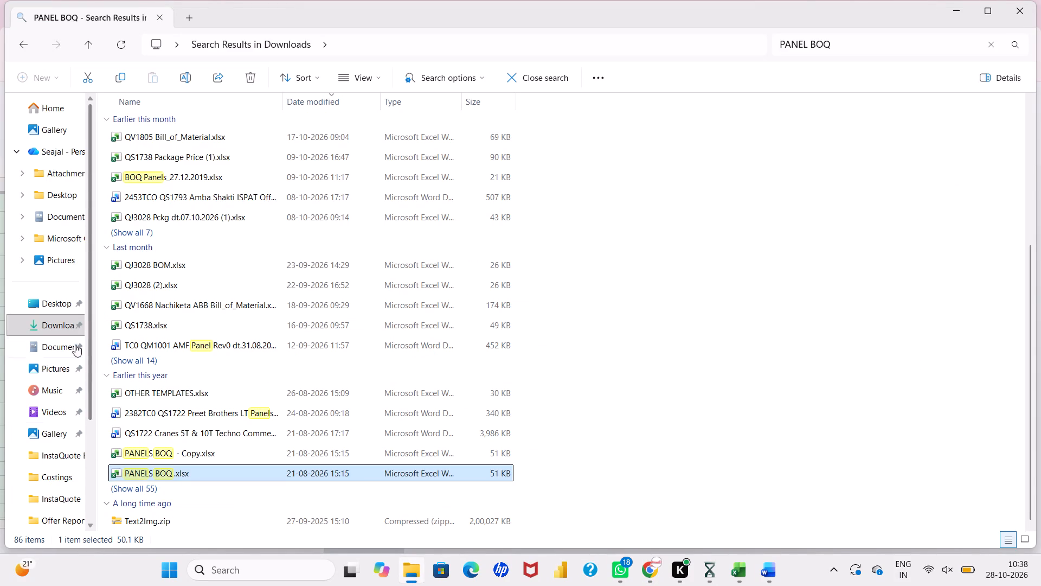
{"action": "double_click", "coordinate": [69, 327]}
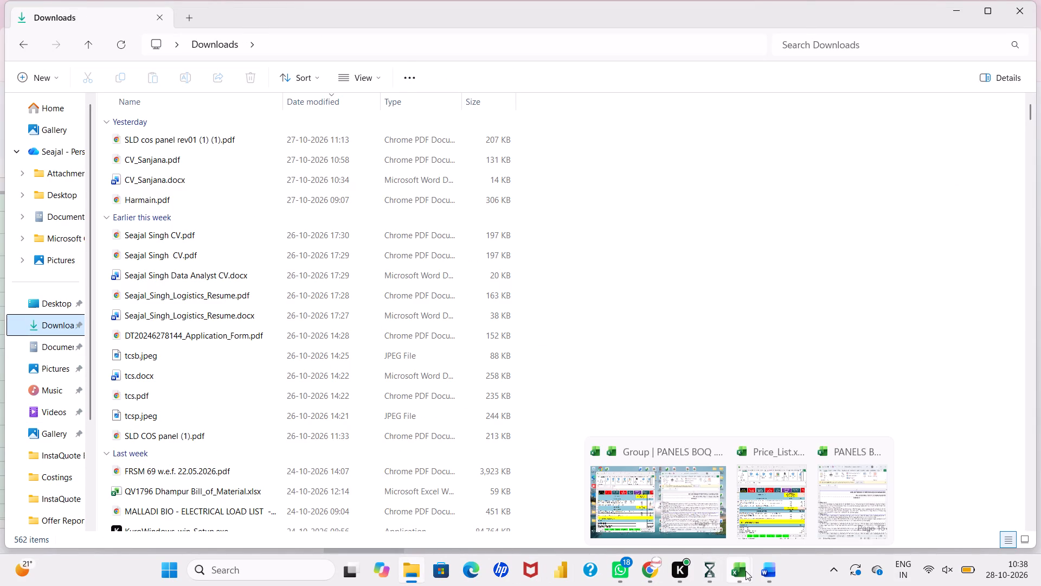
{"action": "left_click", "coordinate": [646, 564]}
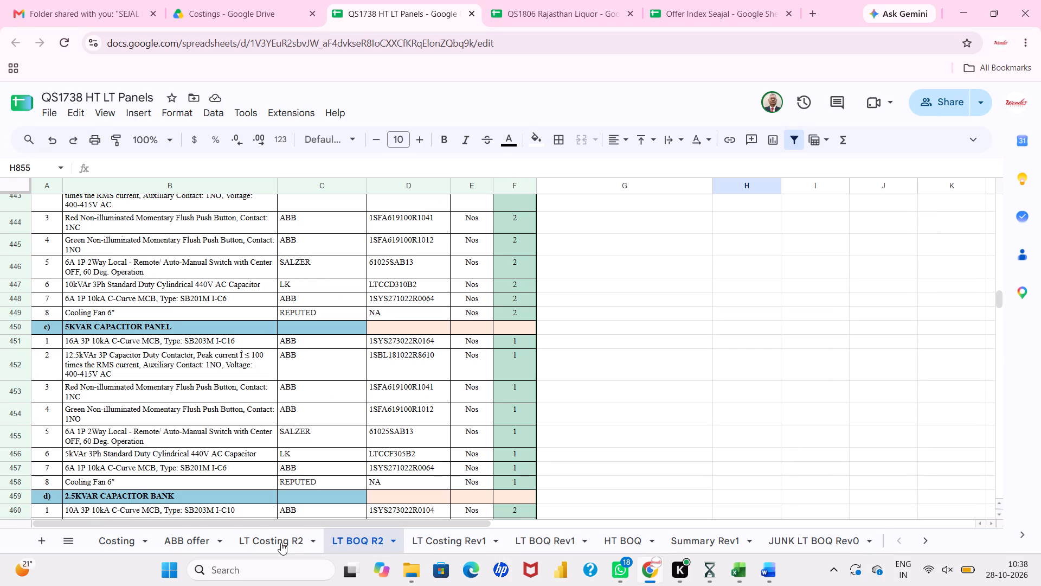
Add a new sheet directly after LT BOQ R2 and name it Summary SheetR2.
{"action": "left_click", "coordinate": [354, 539]}
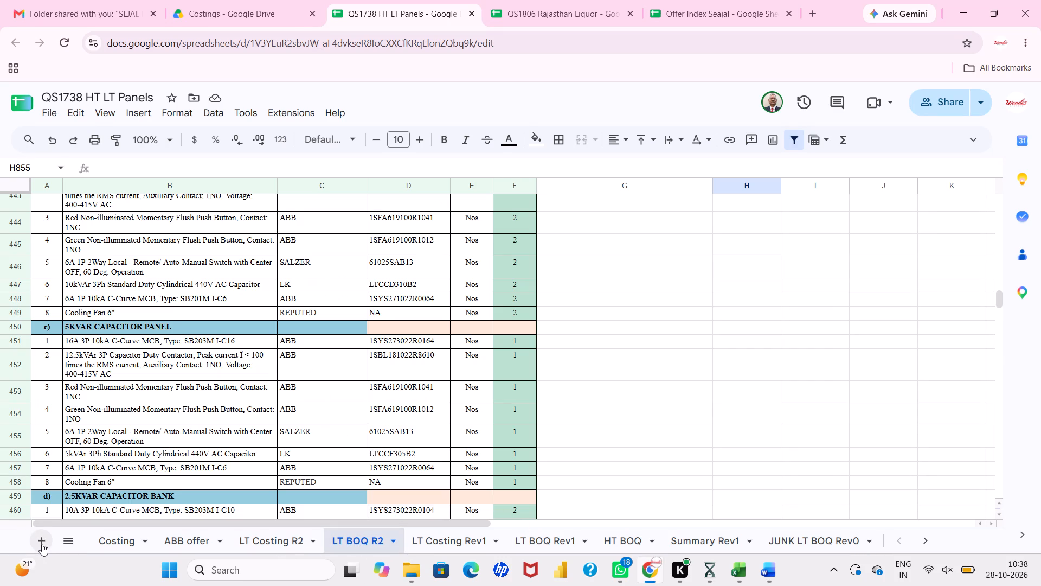
{"action": "left_click", "coordinate": [39, 544]}
{"action": "right_click", "coordinate": [432, 537]}
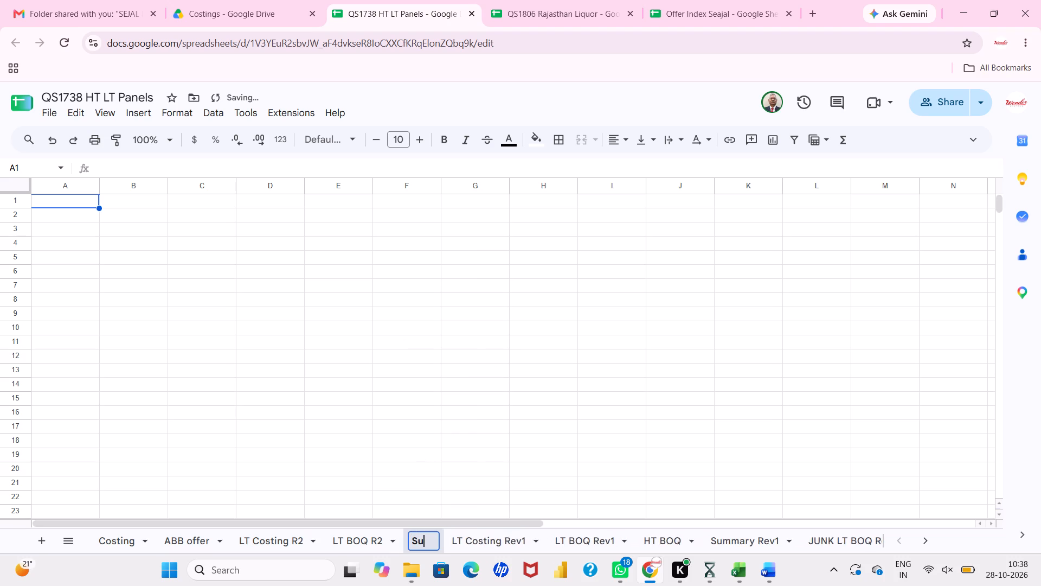
{"action": "key", "text": "s"}
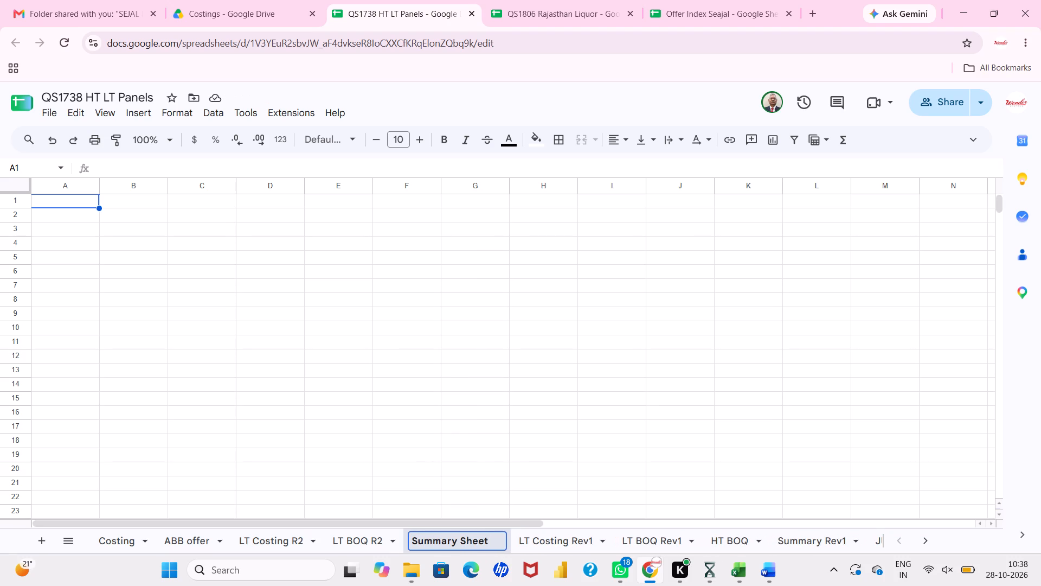
{"action": "type", "text": "R2"}
{"action": "key", "text": "Return"}
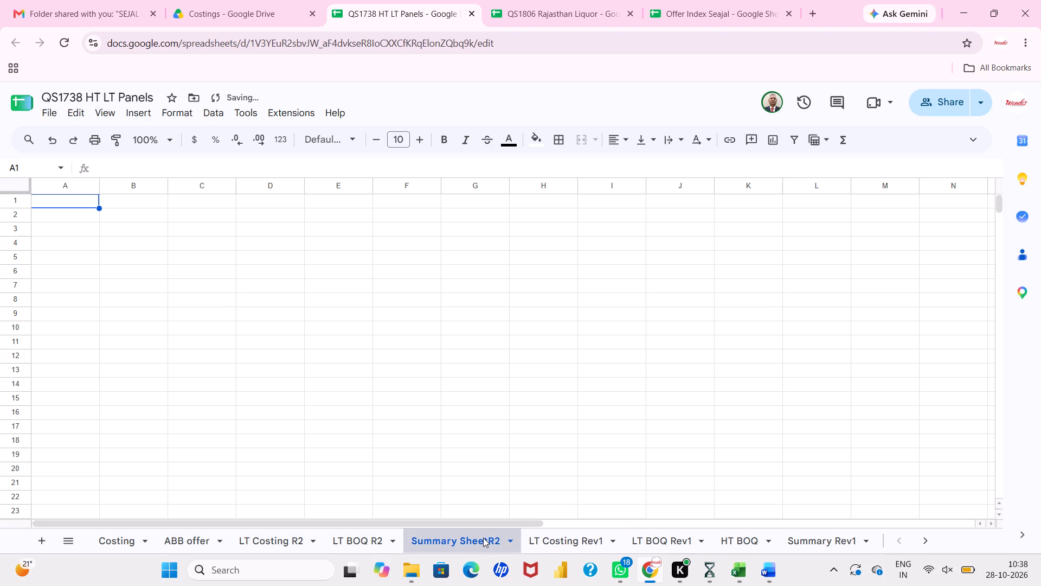
Copy the whole summary table A1:M38 from Summary Rev1 into Summary SheetR2, starting at cell A1.
{"action": "left_click", "coordinate": [794, 541]}
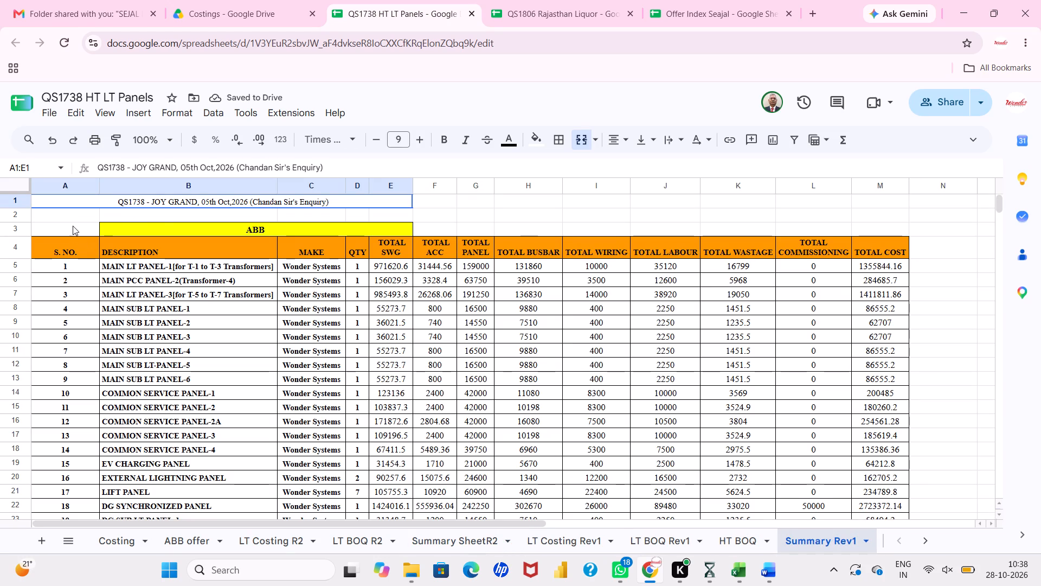
{"action": "left_click_drag", "start_coordinate": [75, 202], "coordinate": [755, 474]}
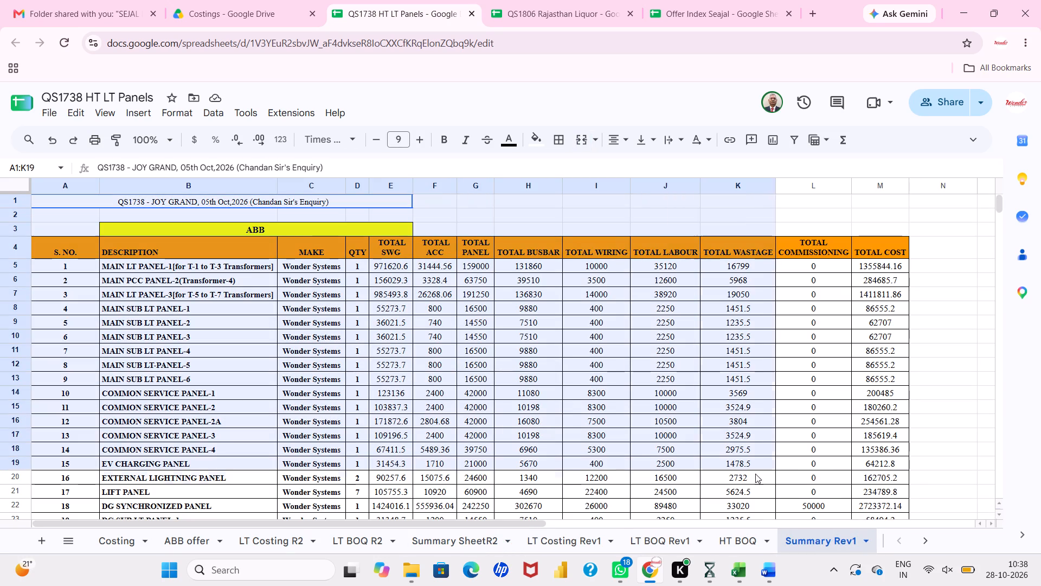
{"action": "left_click_drag", "start_coordinate": [755, 474], "coordinate": [841, 288]}
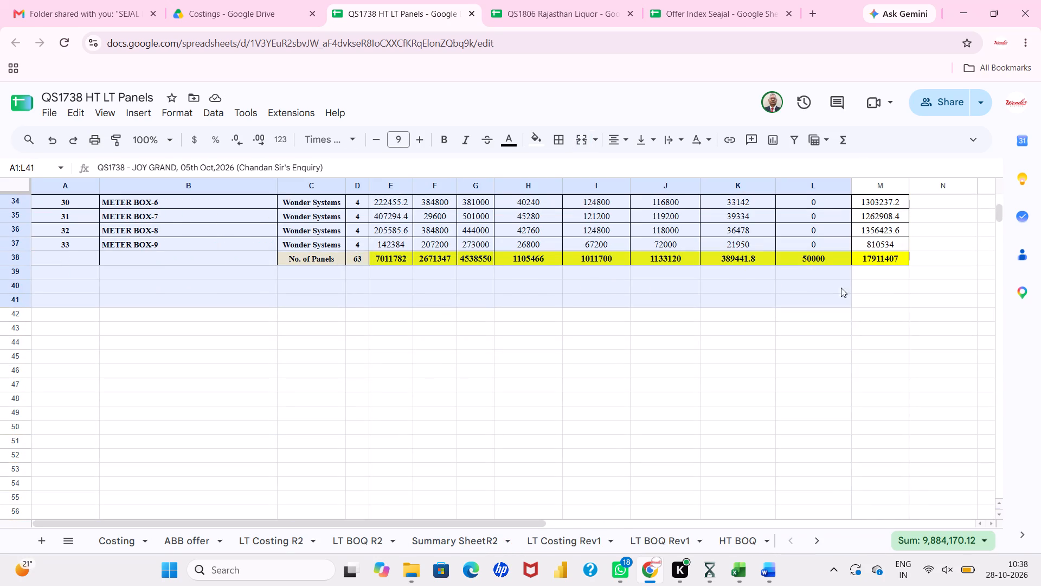
{"action": "left_click_drag", "start_coordinate": [841, 288], "coordinate": [896, 265]}
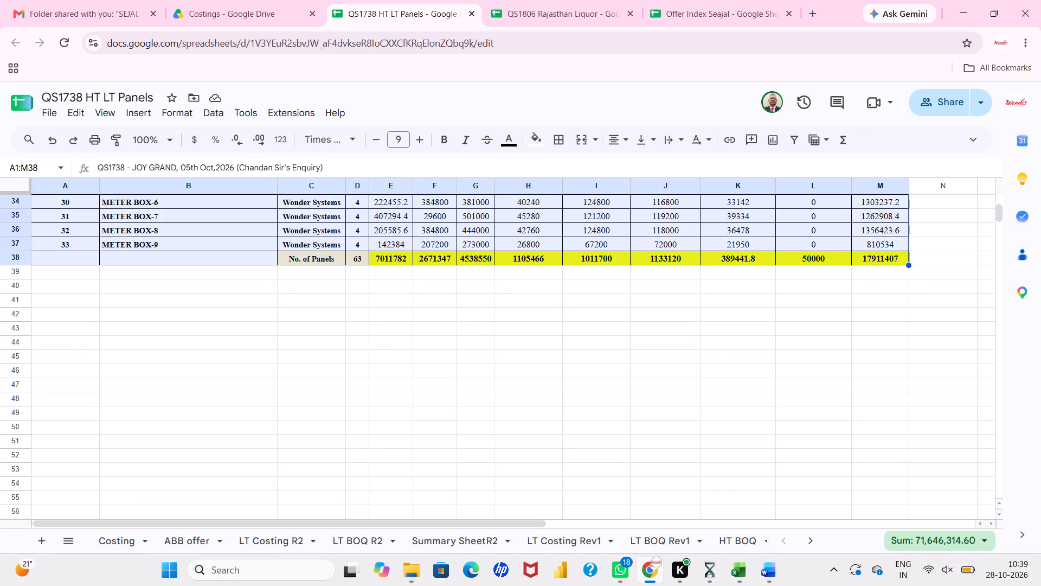
{"action": "key", "text": "ctrl+c"}
{"action": "left_click", "coordinate": [438, 537]}
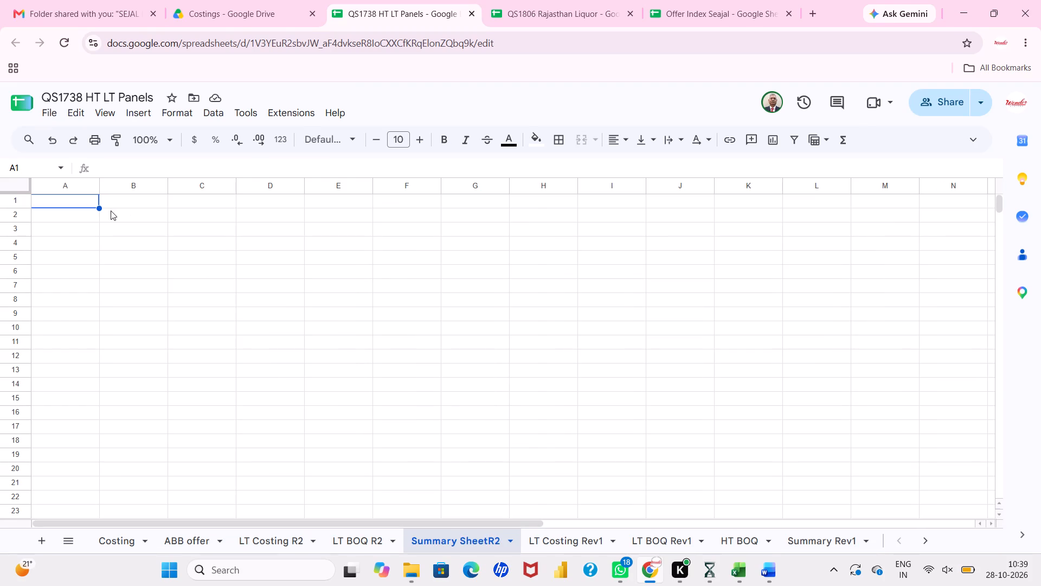
{"action": "key", "text": "ctrl+v"}
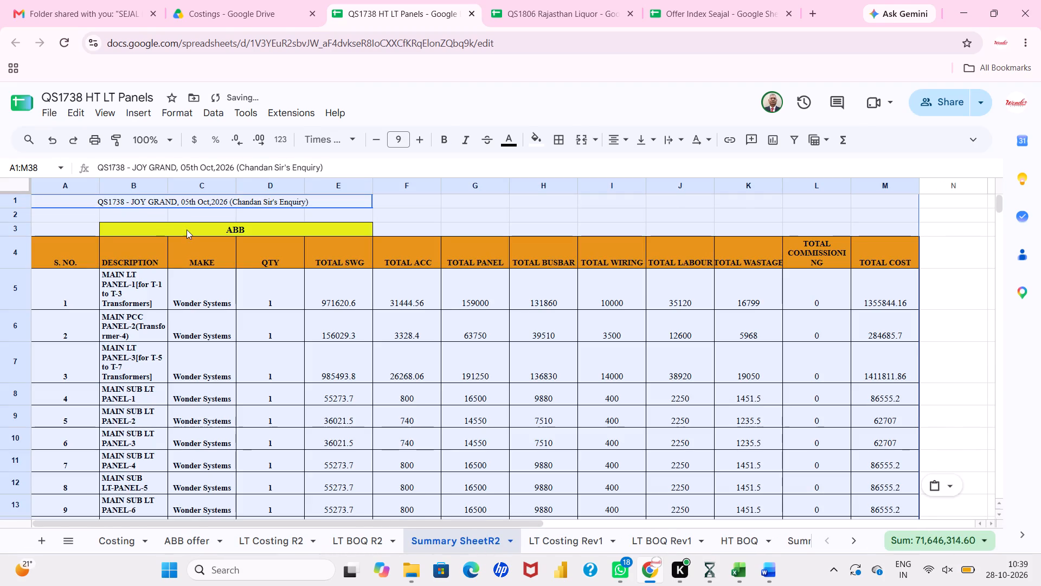
Widen the DESCRIPTION column B in Summary SheetR2 so each panel name fits on a single line.
{"action": "left_click", "coordinate": [187, 230]}
{"action": "left_click_drag", "start_coordinate": [166, 179], "coordinate": [166, 184]}
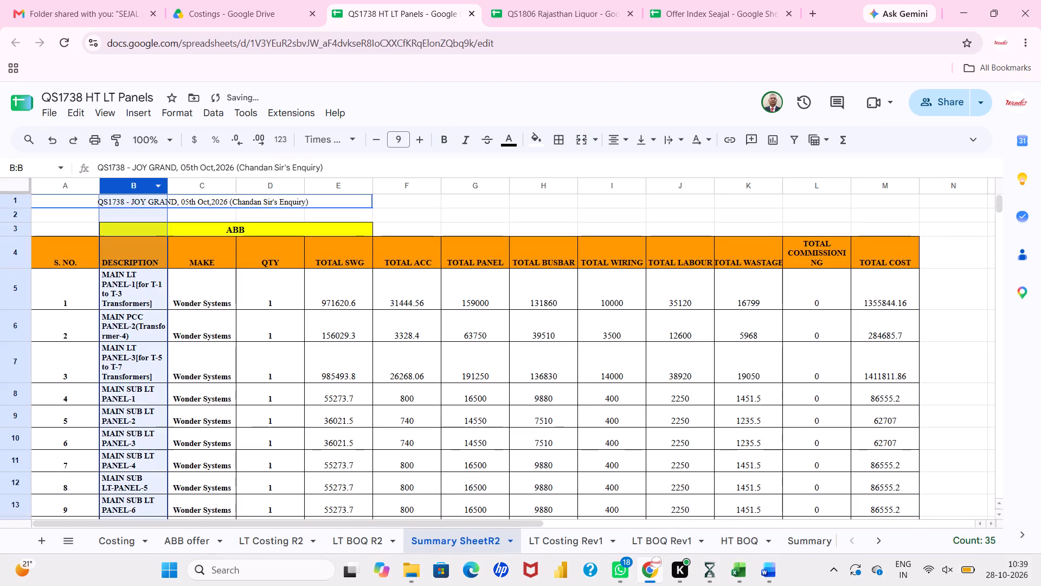
{"action": "left_click", "coordinate": [195, 230]}
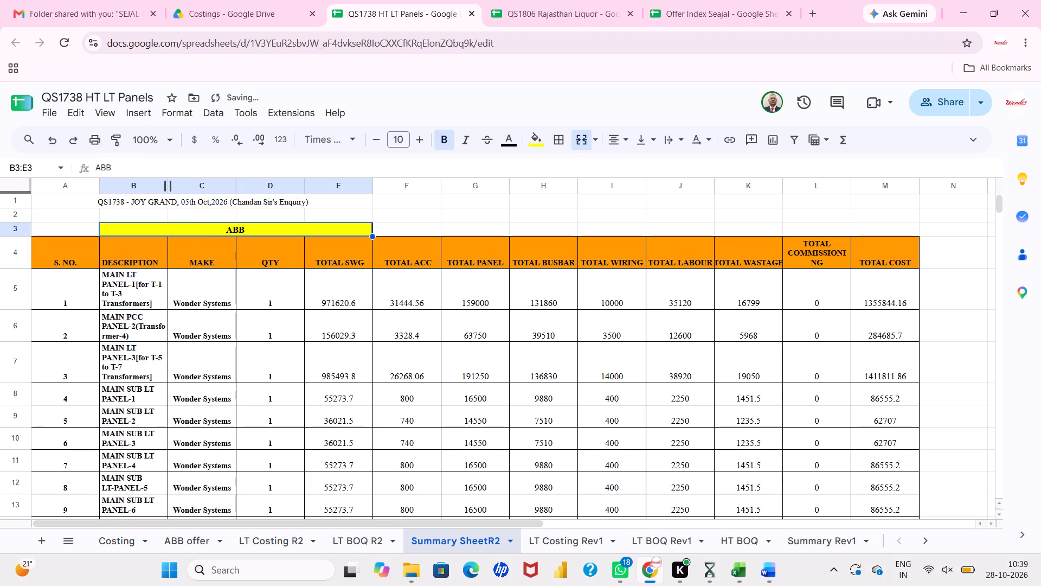
{"action": "left_click_drag", "start_coordinate": [169, 183], "coordinate": [286, 201]}
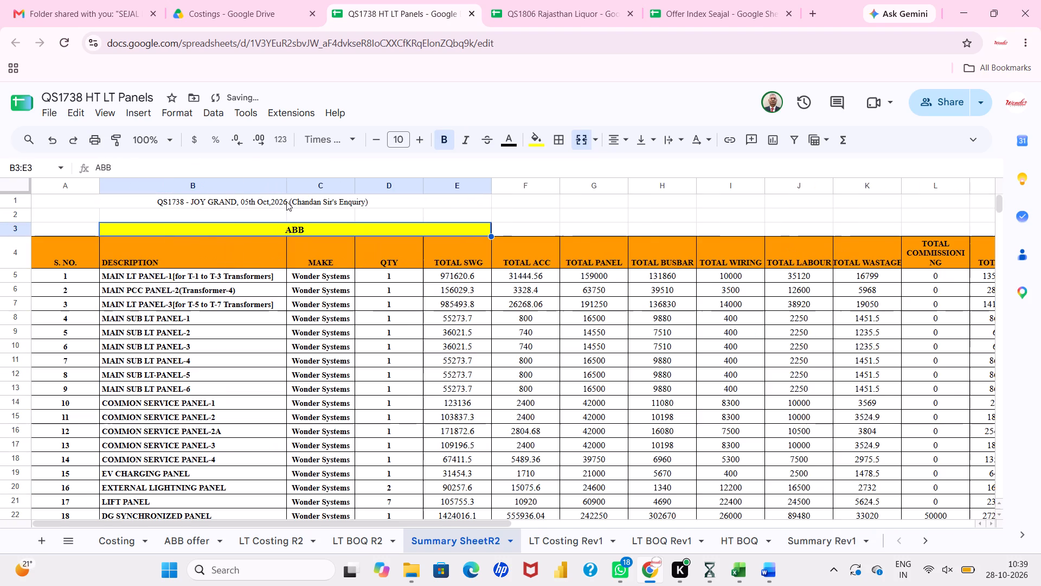
Change the date in the Summary SheetR2 title in row 1 to 28th Oct,2026.
{"action": "left_click", "coordinate": [293, 206]}
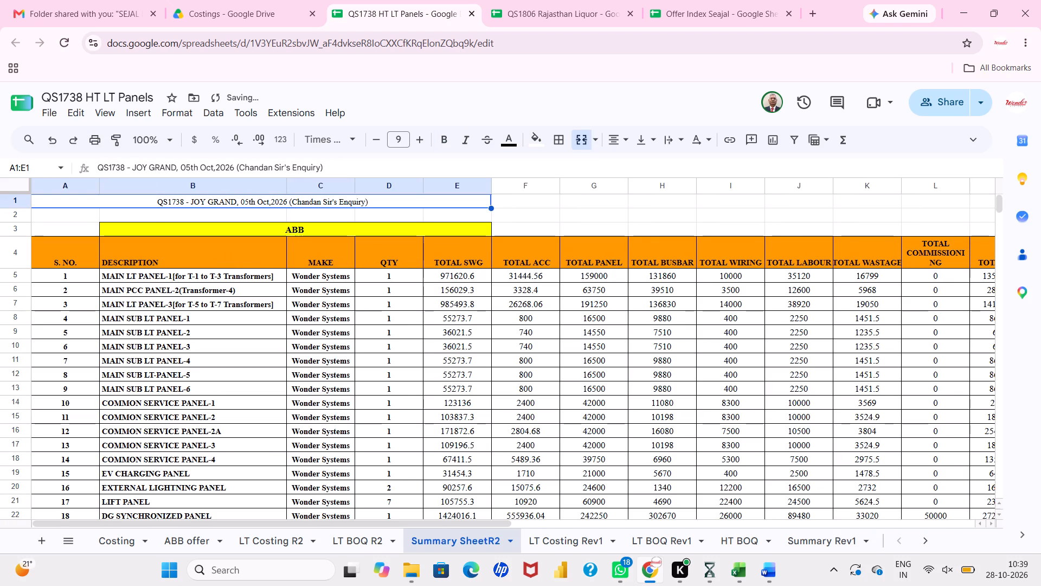
{"action": "left_click", "coordinate": [191, 170]}
{"action": "key", "text": "BackSpace"}
{"action": "key", "text": "BackSpace"}
{"action": "type", "text": "28"}
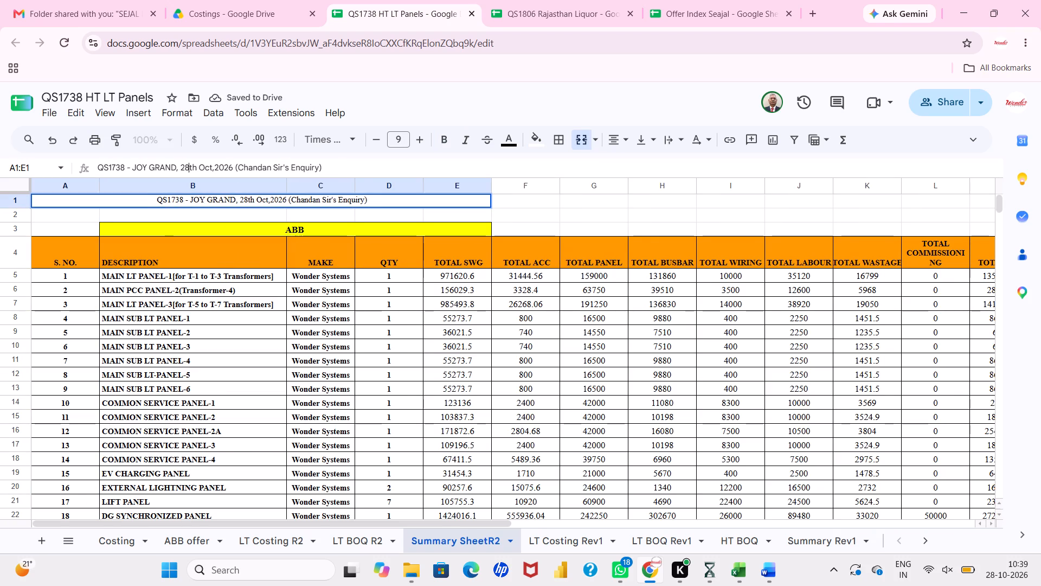
{"action": "key", "text": "Return"}
Link description cell B5 to 'LT Costing R2'!B4 and fill the formula down to B37.
{"action": "left_click", "coordinate": [183, 280]}
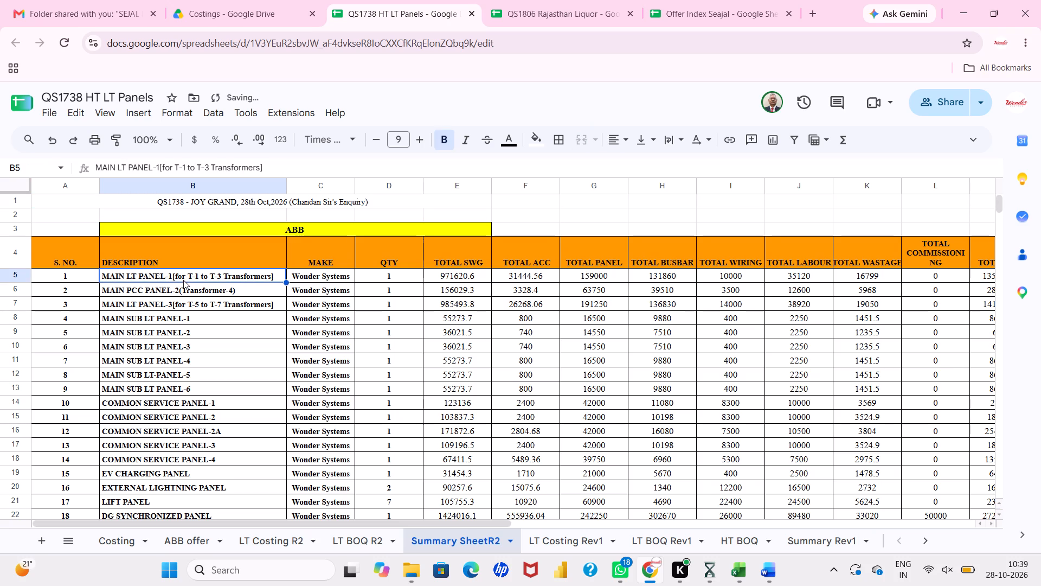
{"action": "key", "text": "equal"}
{"action": "left_click", "coordinate": [286, 549]}
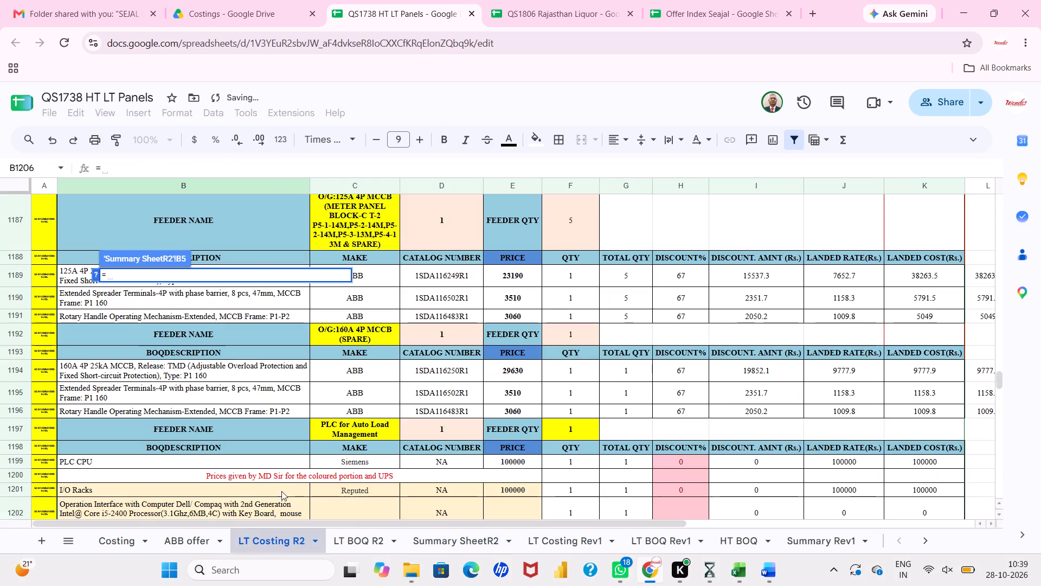
{"action": "scroll", "coordinate": [238, 304], "scroll_direction": "up", "scroll_amount": 20}
{"action": "scroll", "coordinate": [238, 304], "scroll_direction": "up", "scroll_amount": 13}
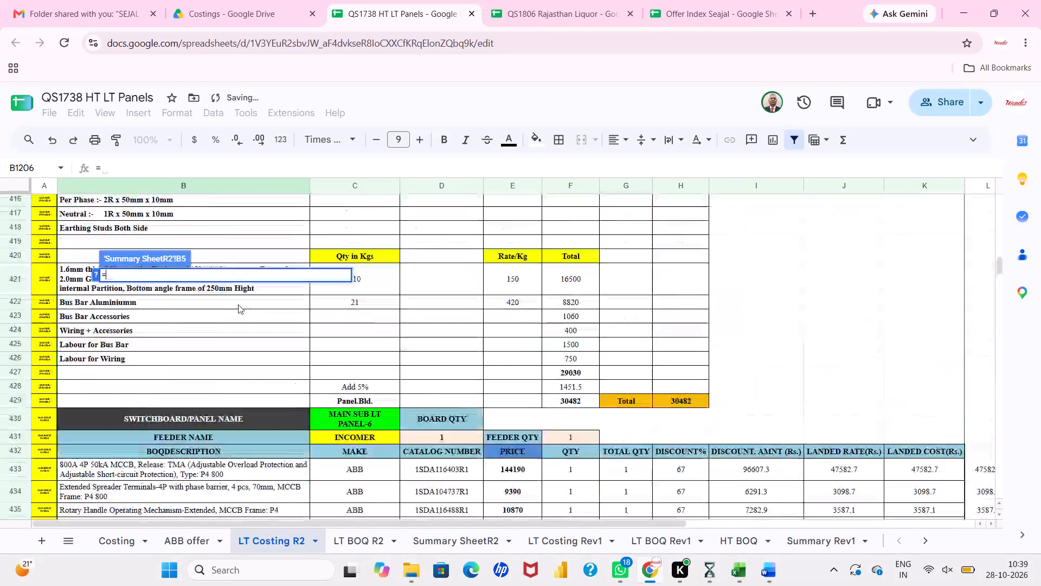
{"action": "scroll", "coordinate": [238, 304], "scroll_direction": "up", "scroll_amount": 19}
{"action": "left_click", "coordinate": [253, 250]}
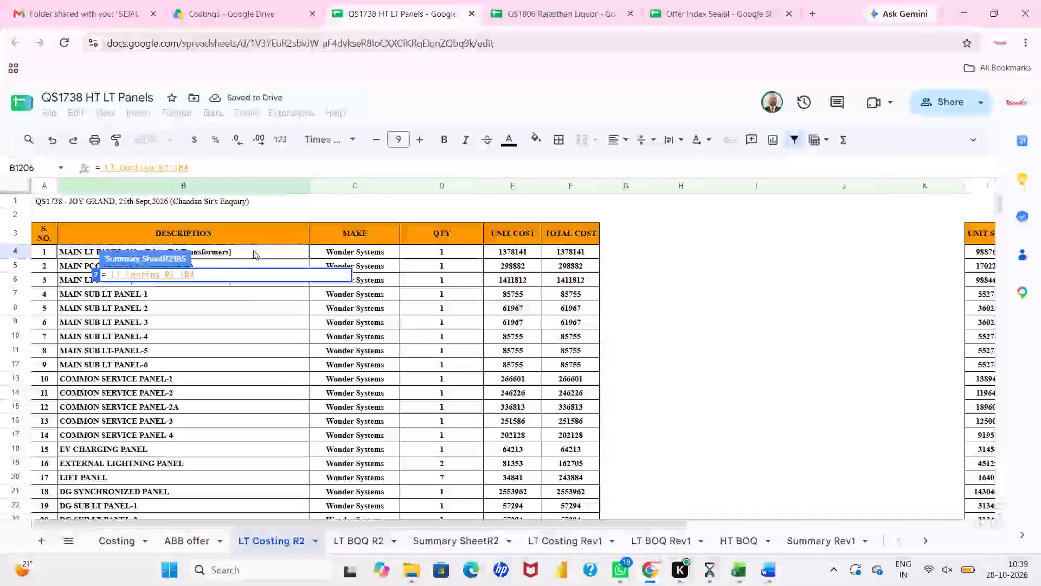
{"action": "key", "text": "Return"}
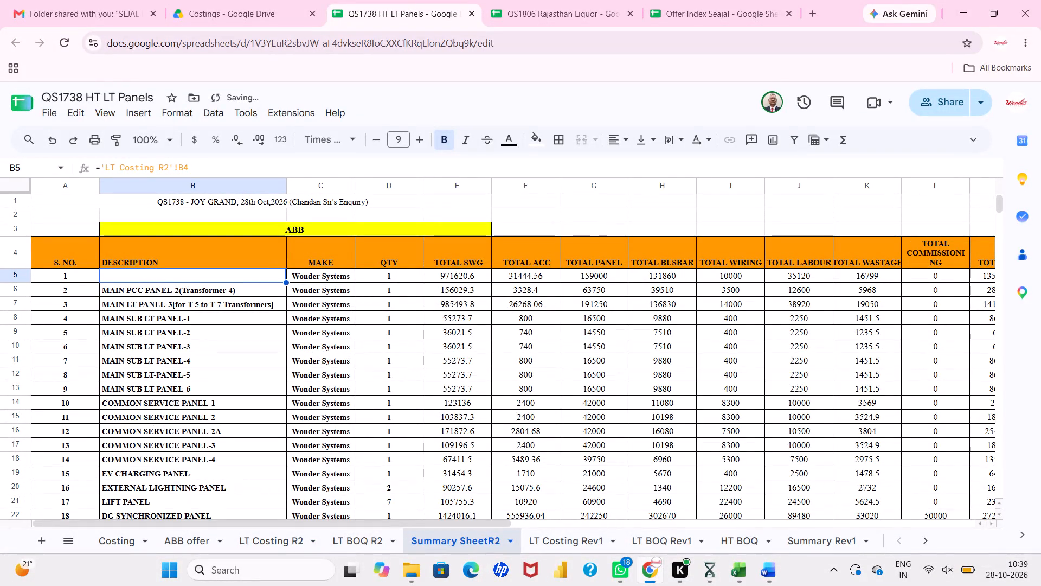
{"action": "left_click_drag", "start_coordinate": [286, 281], "coordinate": [272, 334]}
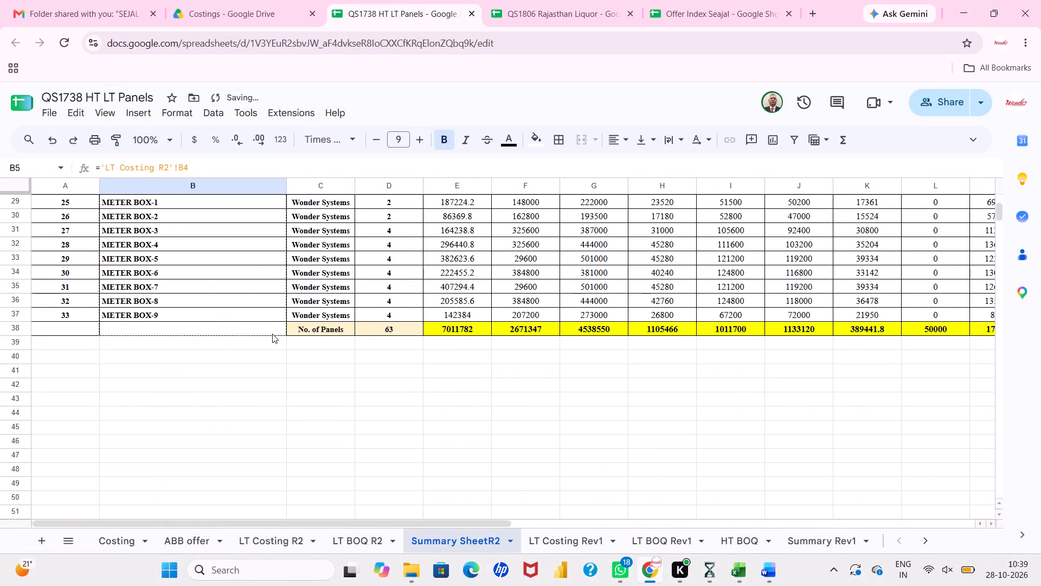
{"action": "left_click_drag", "start_coordinate": [272, 334], "coordinate": [274, 307]}
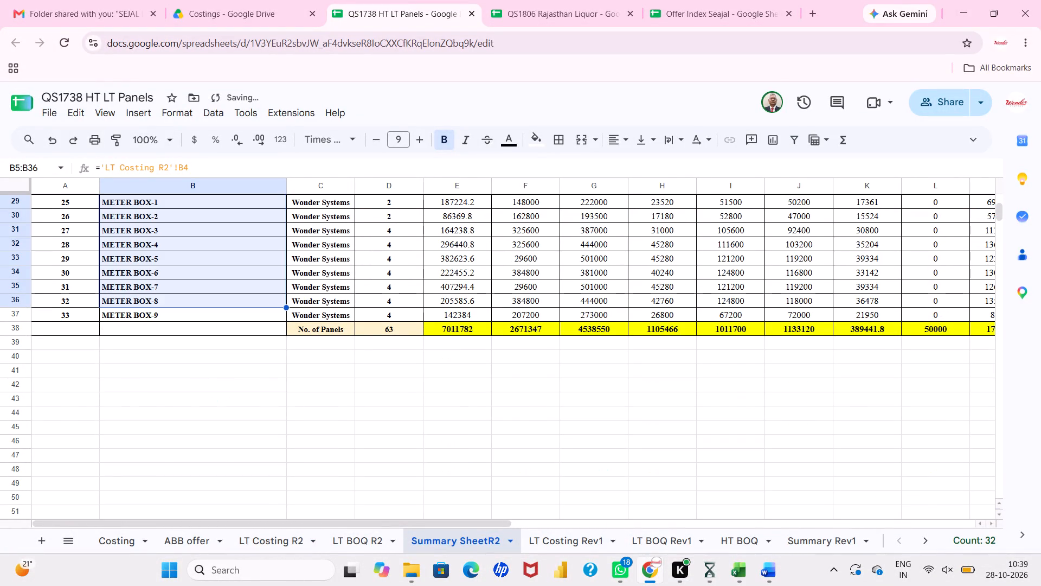
{"action": "left_click_drag", "start_coordinate": [284, 307], "coordinate": [284, 319]}
Link make cell C5 to 'LT Costing R2'!C4 and fill the formula down to C37.
{"action": "scroll", "coordinate": [284, 319], "scroll_direction": "up", "scroll_amount": 2}
{"action": "scroll", "coordinate": [319, 270], "scroll_direction": "up", "scroll_amount": 1}
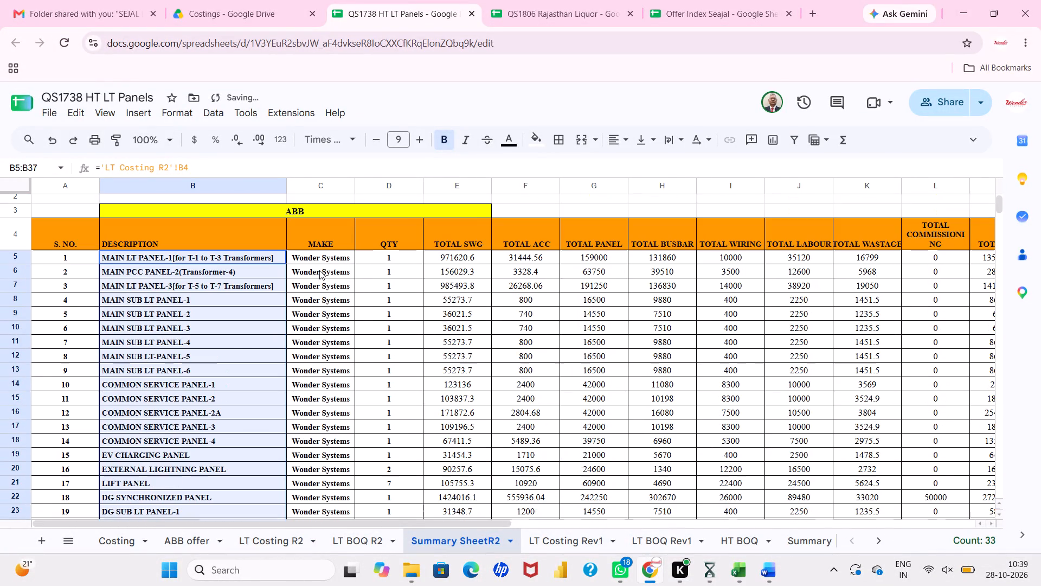
{"action": "scroll", "coordinate": [319, 270], "scroll_direction": "up", "scroll_amount": 1}
{"action": "left_click", "coordinate": [333, 277]}
{"action": "key", "text": "equal"}
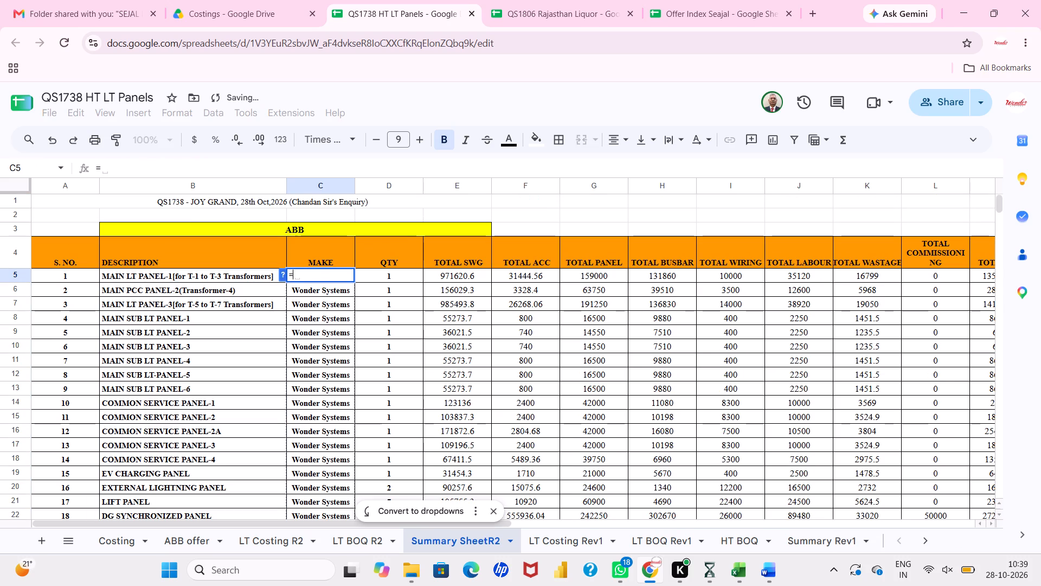
{"action": "left_click", "coordinate": [268, 543]}
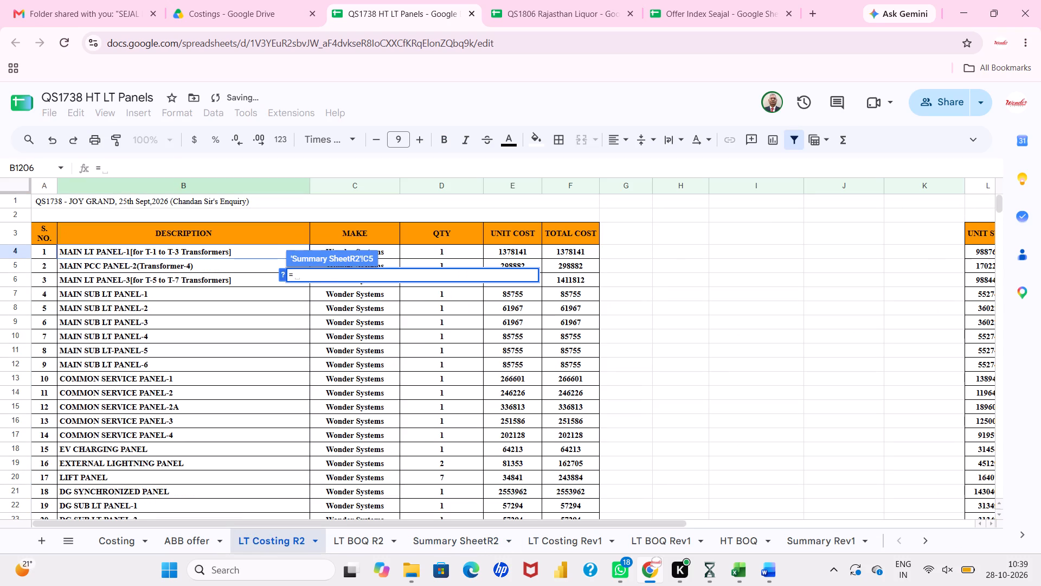
{"action": "left_click", "coordinate": [384, 252]}
{"action": "key", "text": "Return"}
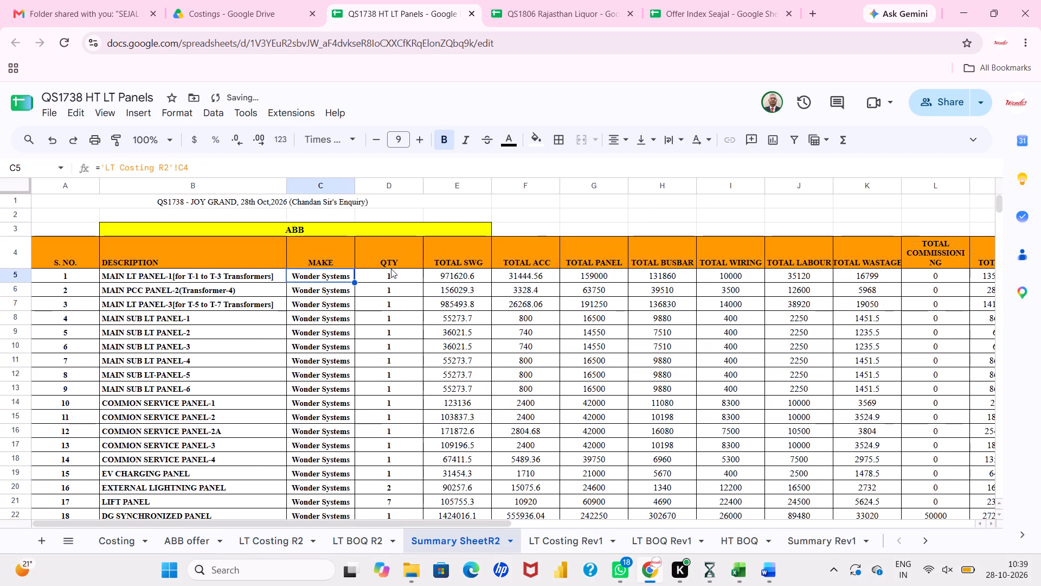
{"action": "left_click_drag", "start_coordinate": [355, 282], "coordinate": [351, 457]}
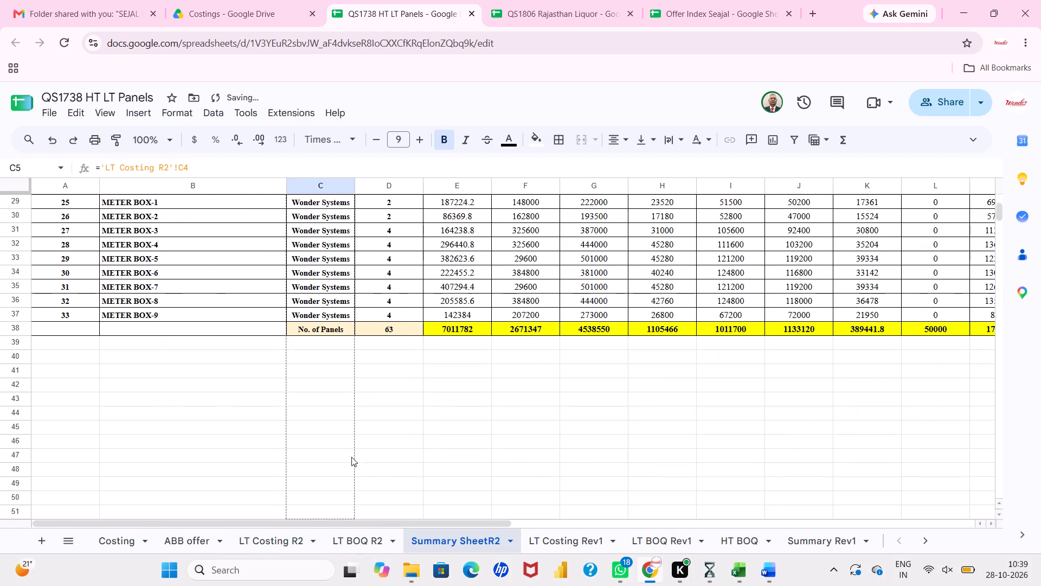
{"action": "left_click_drag", "start_coordinate": [351, 457], "coordinate": [352, 312]}
Link quantity cell D5 to 'LT Costing R2'!D4 and fill the formula down to D37.
{"action": "scroll", "coordinate": [352, 312], "scroll_direction": "up", "scroll_amount": 4}
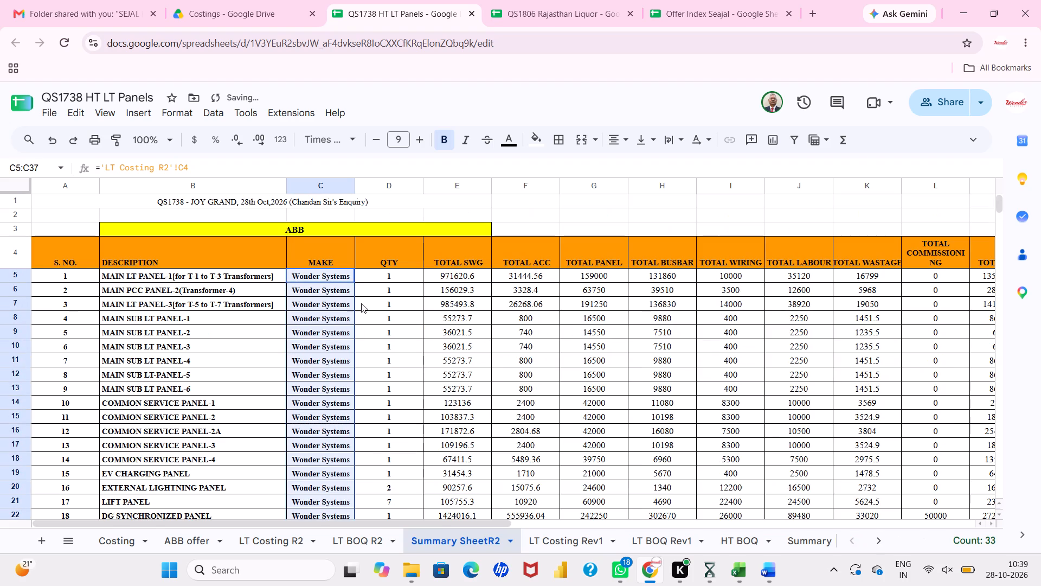
{"action": "left_click", "coordinate": [393, 280]}
{"action": "key", "text": "equal"}
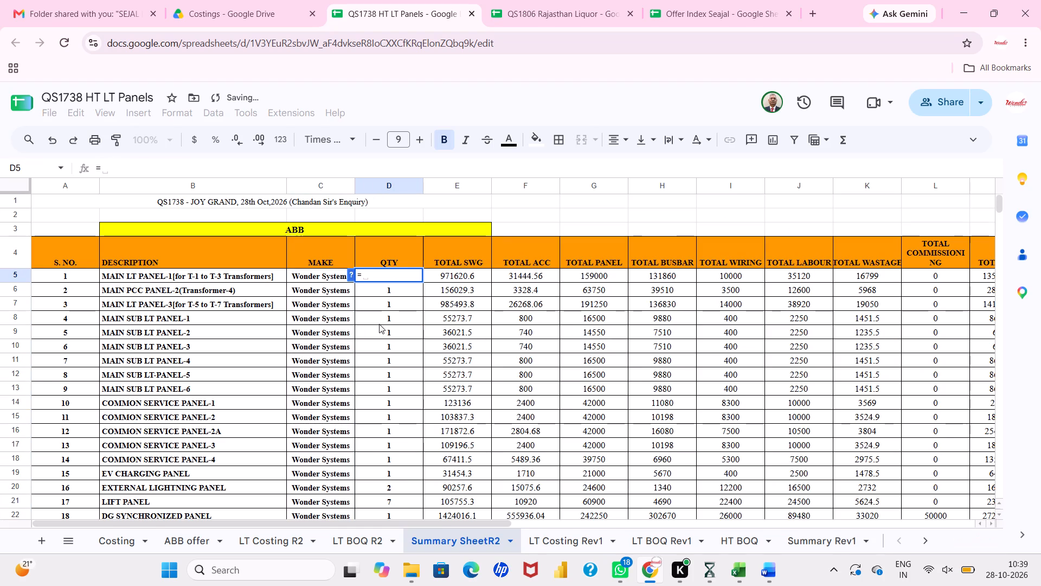
{"action": "left_click", "coordinate": [277, 551]}
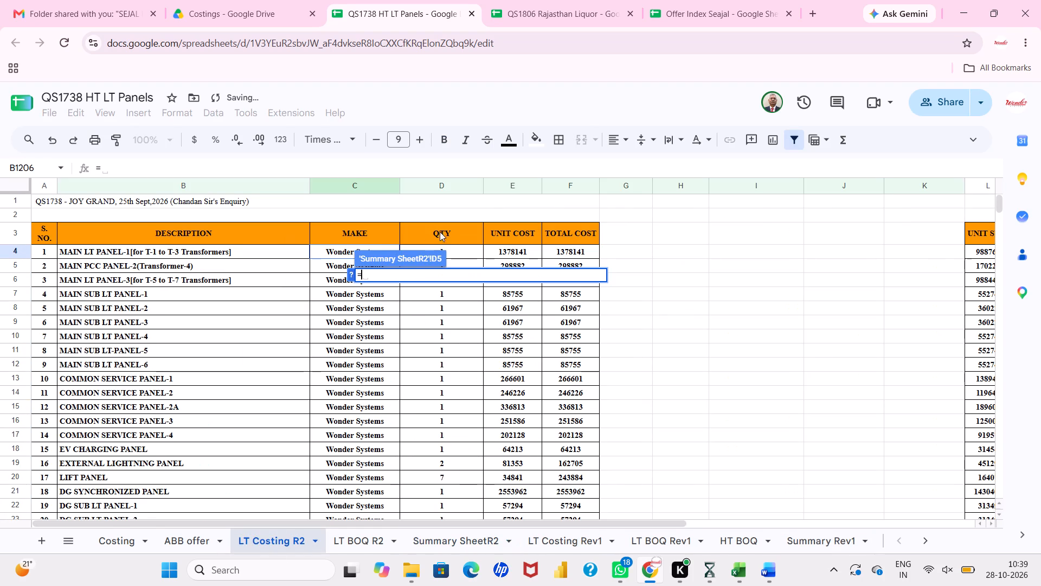
{"action": "left_click", "coordinate": [456, 251]}
{"action": "key", "text": "Return"}
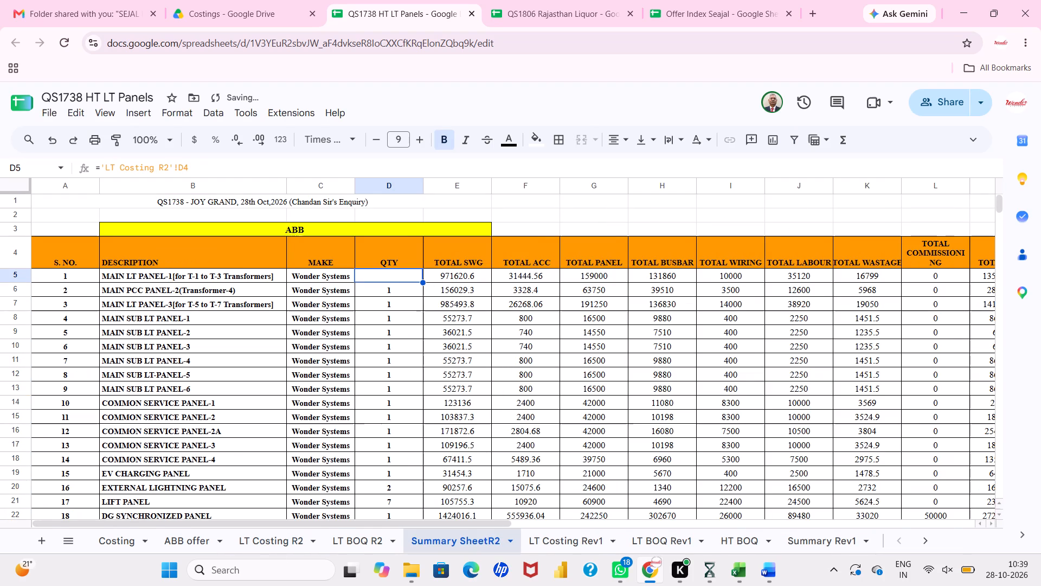
{"action": "left_click_drag", "start_coordinate": [423, 281], "coordinate": [420, 314]}
Set TOTAL SWG cell E5 to ='LT Costing R2'!L4*'LT Costing R2'!D4 and fill it down to E37.
{"action": "scroll", "coordinate": [420, 314], "scroll_direction": "up", "scroll_amount": 6}
{"action": "scroll", "coordinate": [601, 287], "scroll_direction": "left", "scroll_amount": 1}
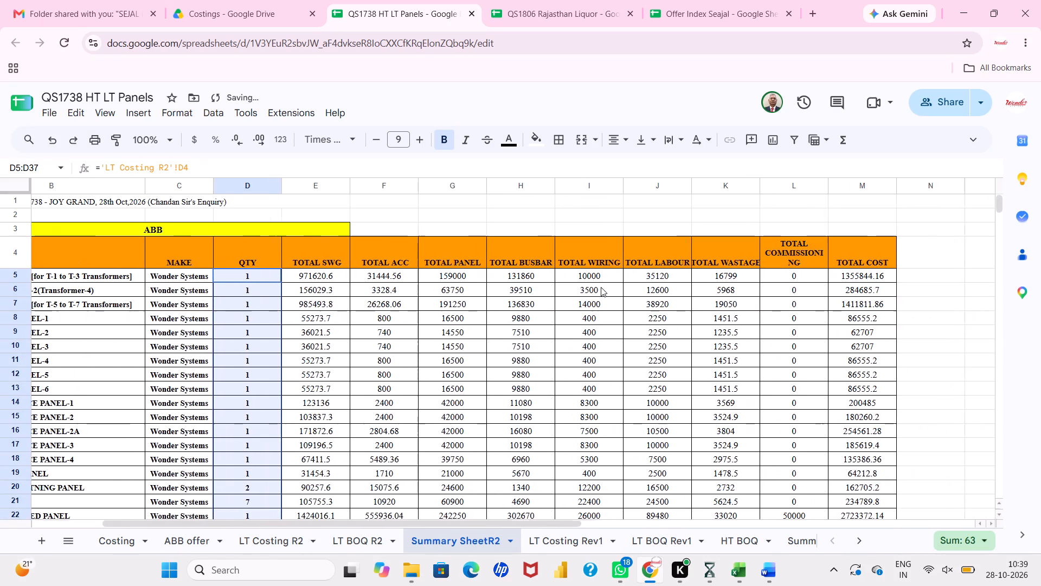
{"action": "scroll", "coordinate": [601, 287], "scroll_direction": "left", "scroll_amount": 1}
{"action": "left_click", "coordinate": [444, 277]}
{"action": "key", "text": "equal"}
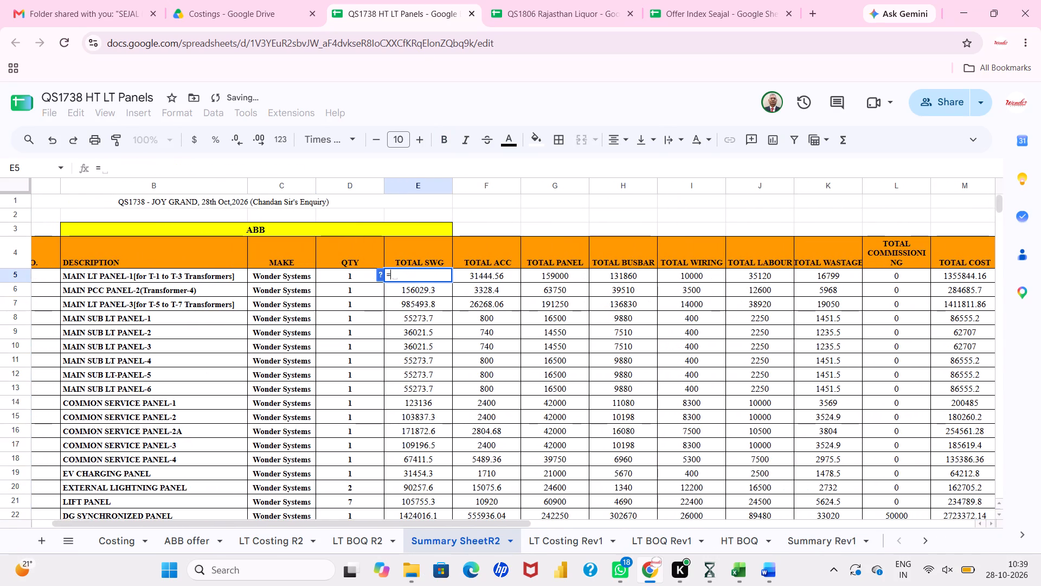
{"action": "left_click", "coordinate": [290, 537]}
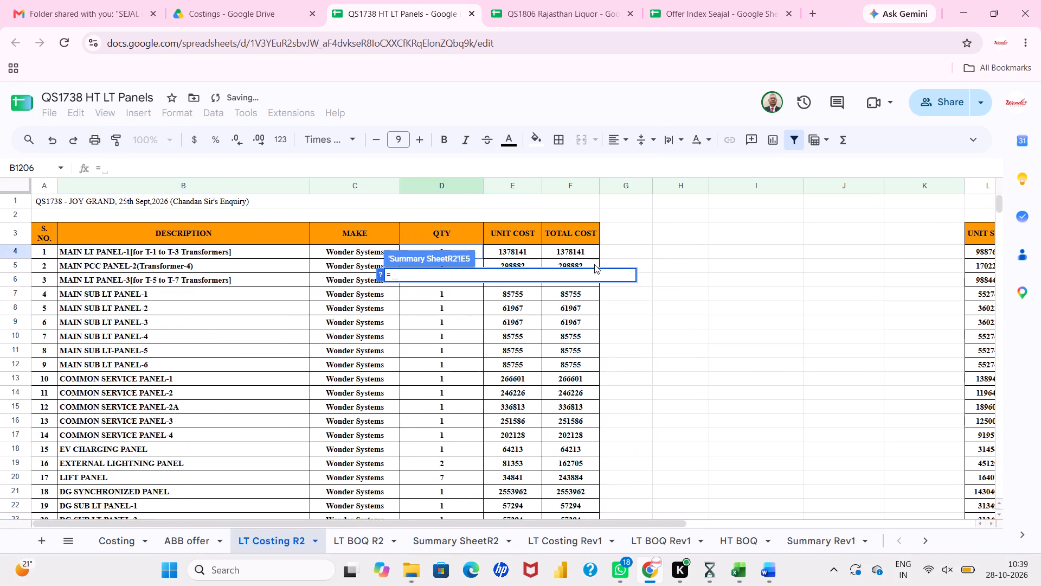
{"action": "scroll", "coordinate": [594, 264], "scroll_direction": "left", "scroll_amount": 1}
{"action": "left_click", "coordinate": [879, 252]}
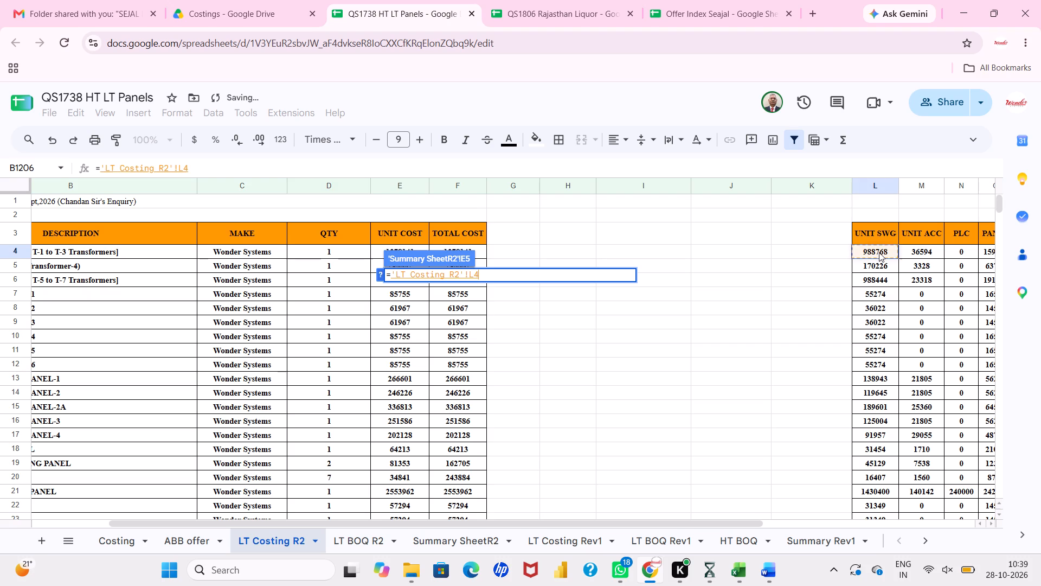
{"action": "key", "text": "shift+asterisk"}
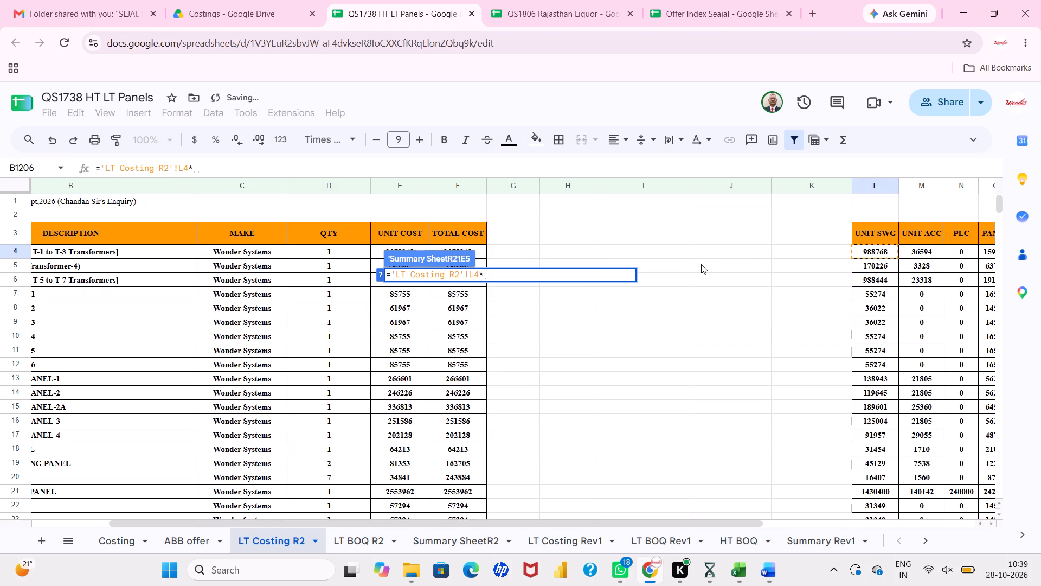
{"action": "left_click", "coordinate": [346, 253]}
{"action": "key", "text": "Return"}
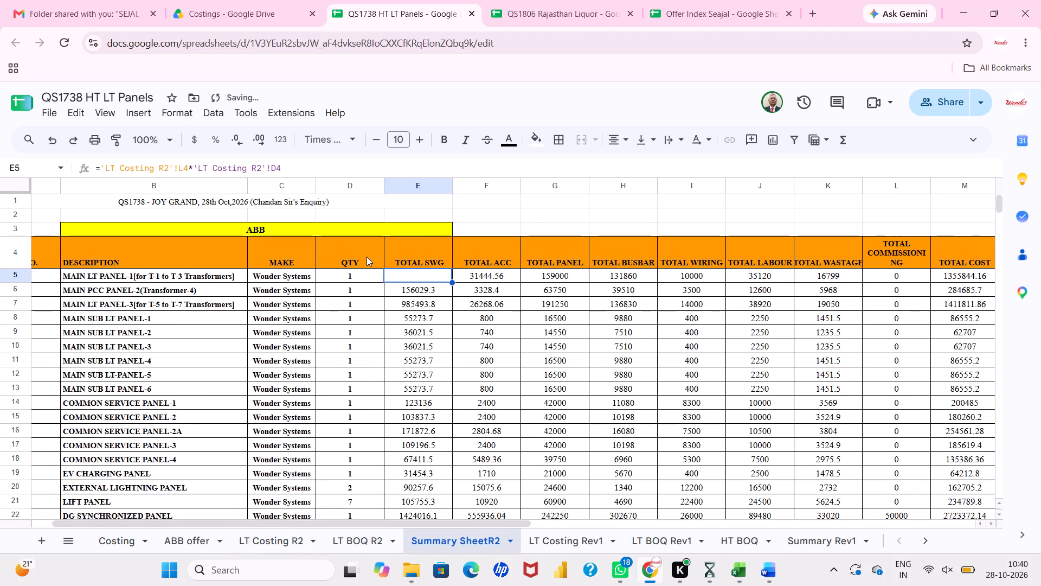
{"action": "left_click_drag", "start_coordinate": [452, 283], "coordinate": [437, 585]}
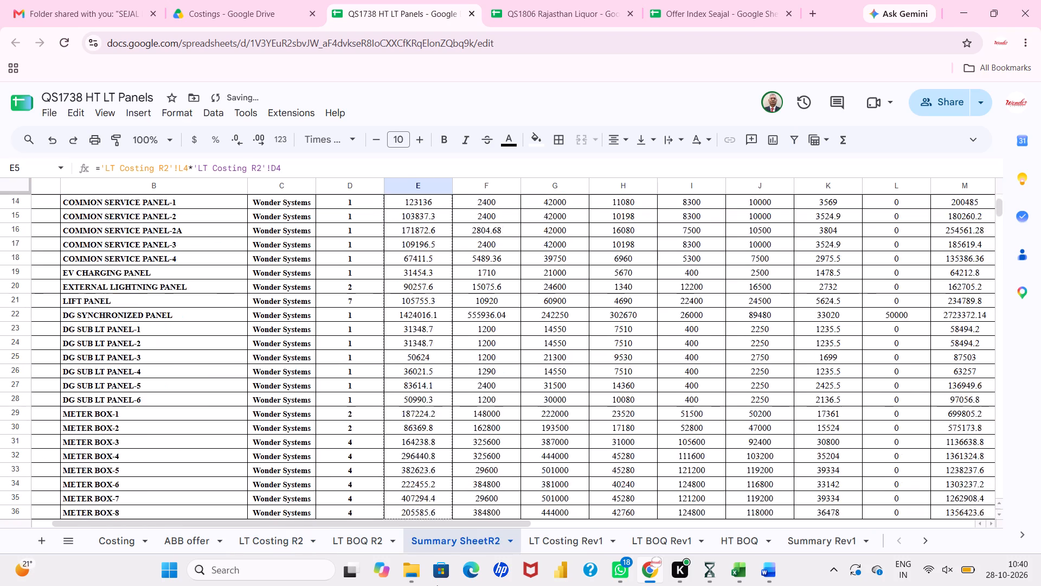
{"action": "left_click_drag", "start_coordinate": [437, 585], "coordinate": [439, 388]}
Set TOTAL ACC cell F5 to ='LT Costing R2'!M4*'LT Costing R2'!D4 and fill it down to F37.
{"action": "scroll", "coordinate": [439, 388], "scroll_direction": "up", "scroll_amount": 3}
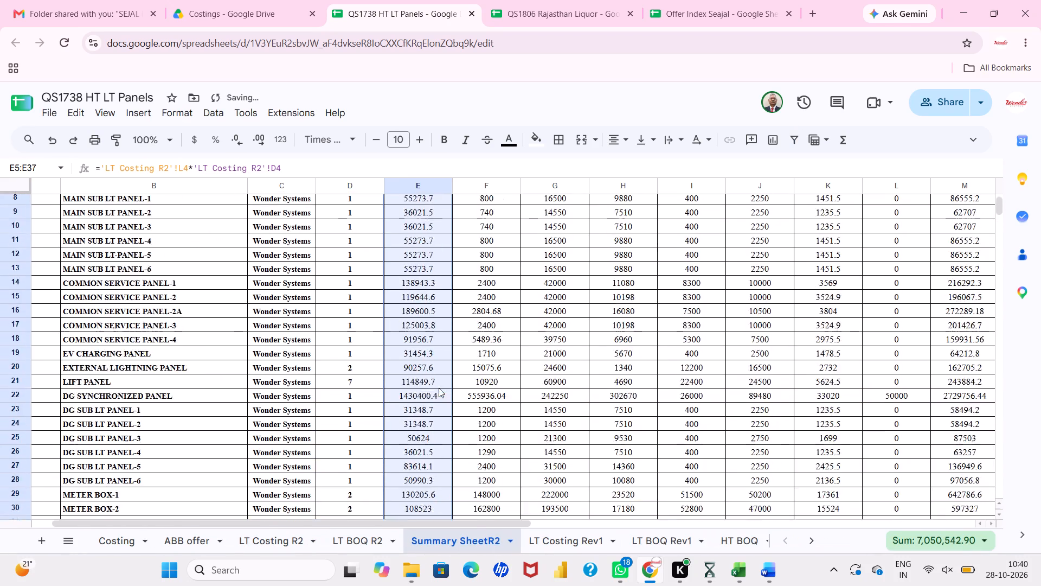
{"action": "scroll", "coordinate": [464, 273], "scroll_direction": "up", "scroll_amount": 2}
{"action": "left_click", "coordinate": [480, 277]}
{"action": "key", "text": "equal"}
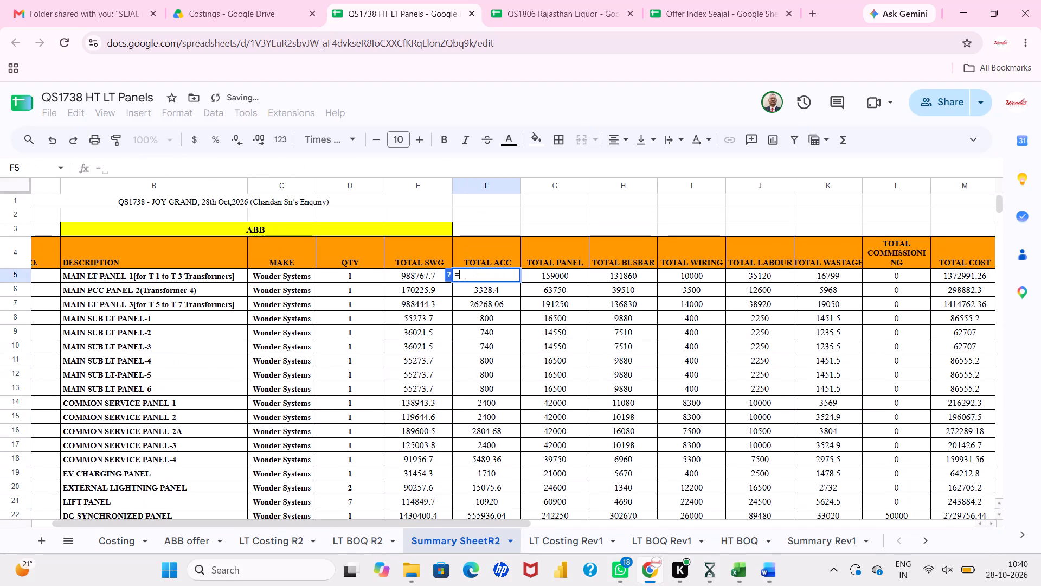
{"action": "left_click", "coordinate": [292, 534]}
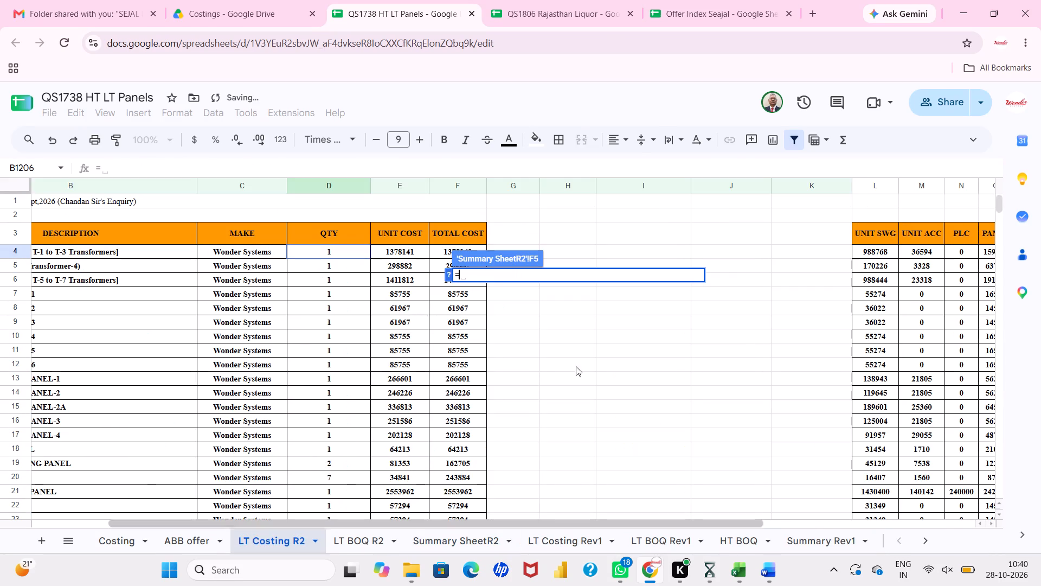
{"action": "left_click", "coordinate": [930, 257]}
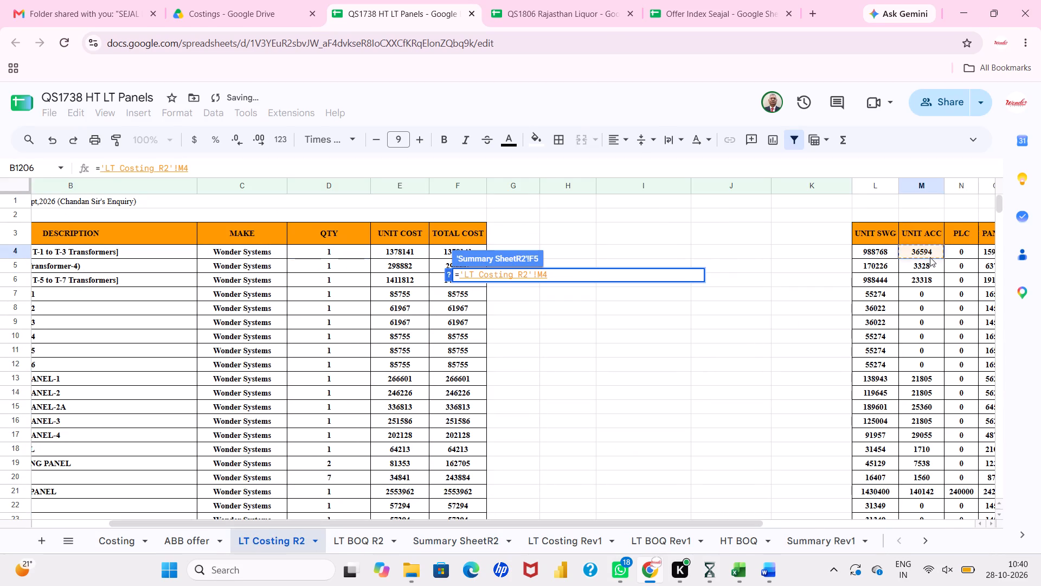
{"action": "key", "text": "shift+asterisk"}
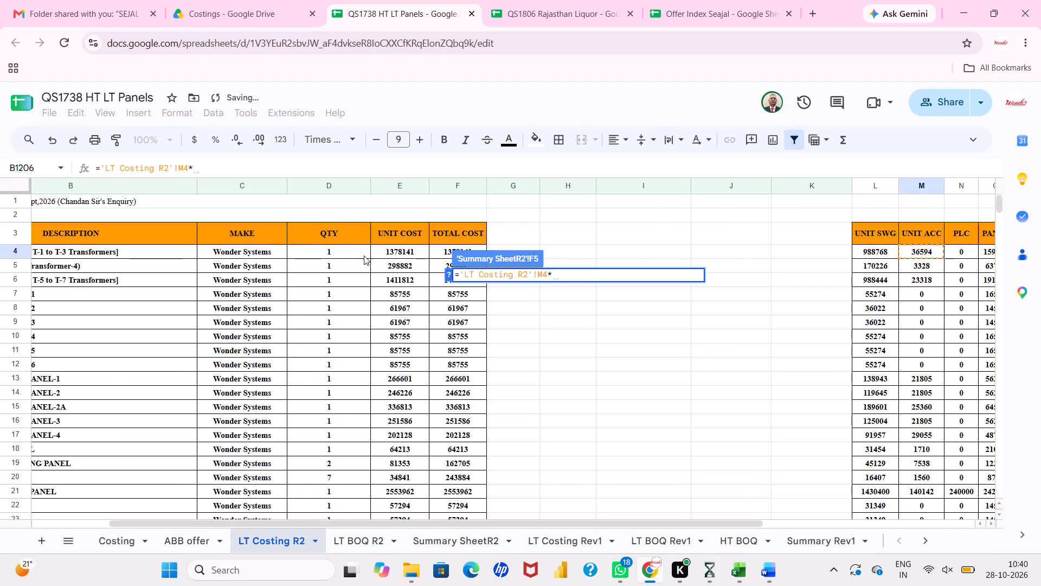
{"action": "left_click", "coordinate": [362, 256]}
{"action": "key", "text": "Return"}
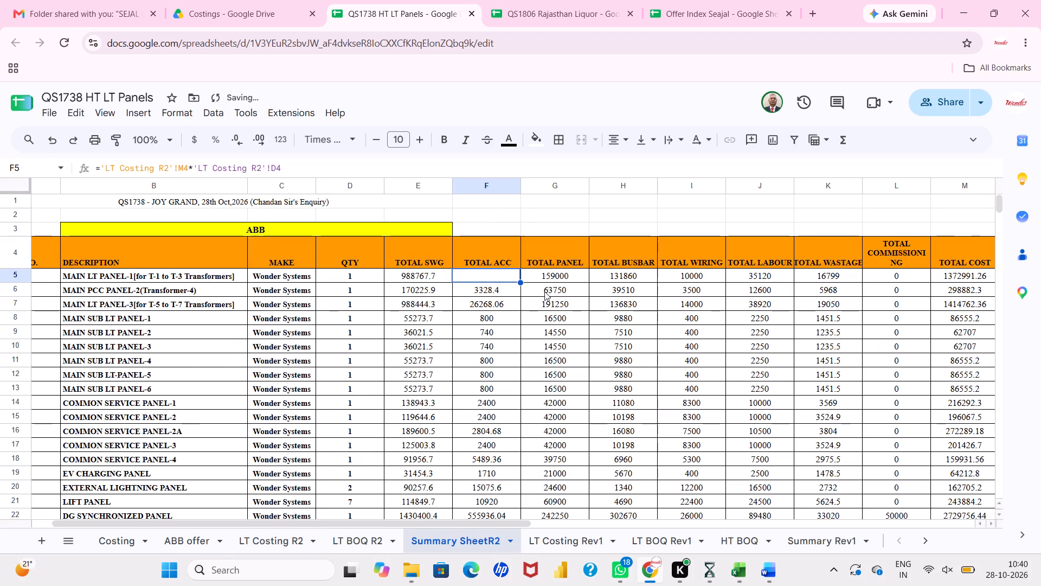
{"action": "left_click_drag", "start_coordinate": [520, 282], "coordinate": [499, 341]}
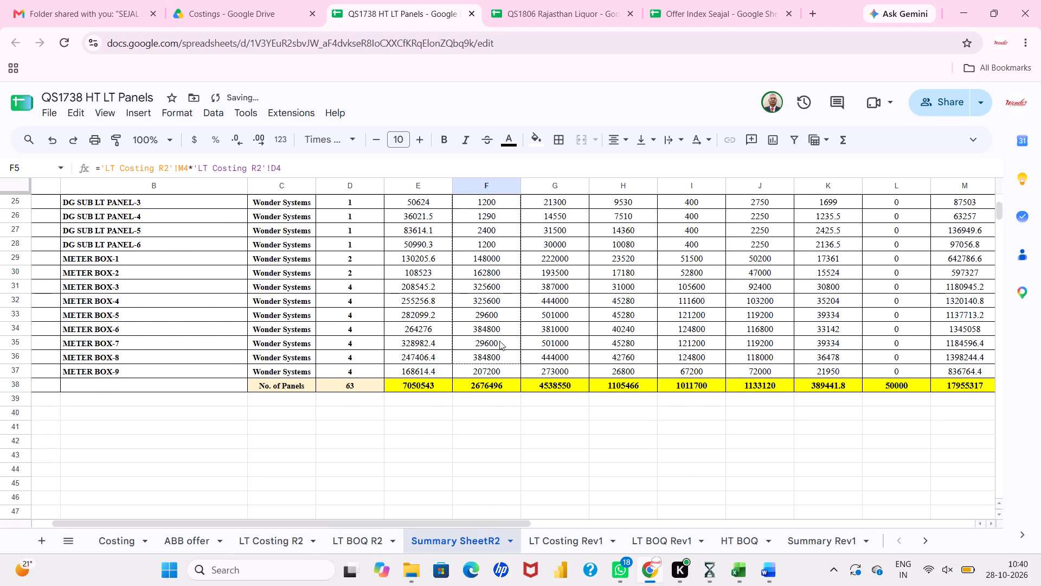
{"action": "left_click_drag", "start_coordinate": [499, 341], "coordinate": [499, 378]}
{"action": "scroll", "coordinate": [499, 378], "scroll_direction": "up", "scroll_amount": 5}
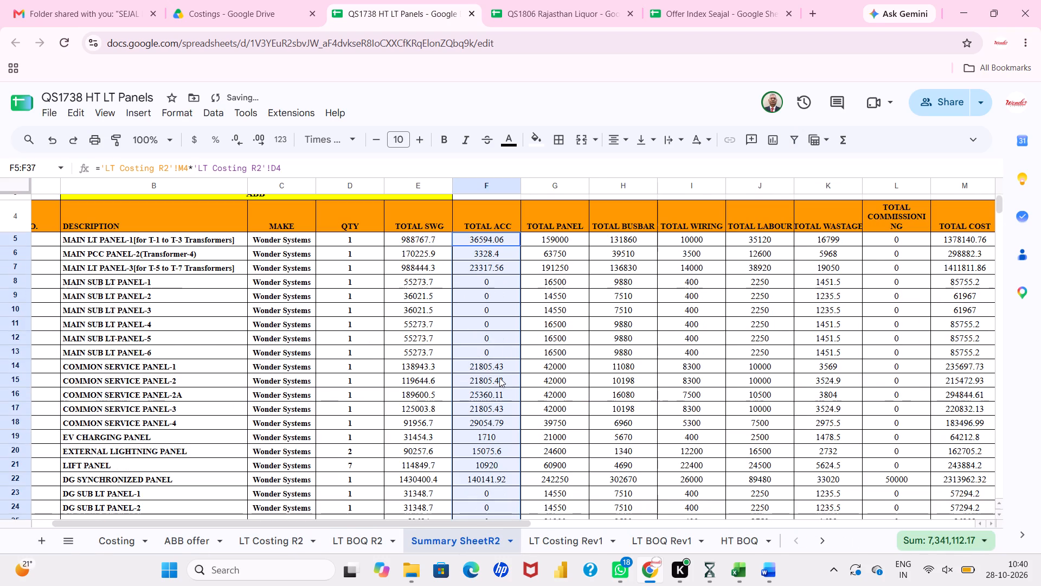
{"action": "left_click", "coordinate": [513, 338]}
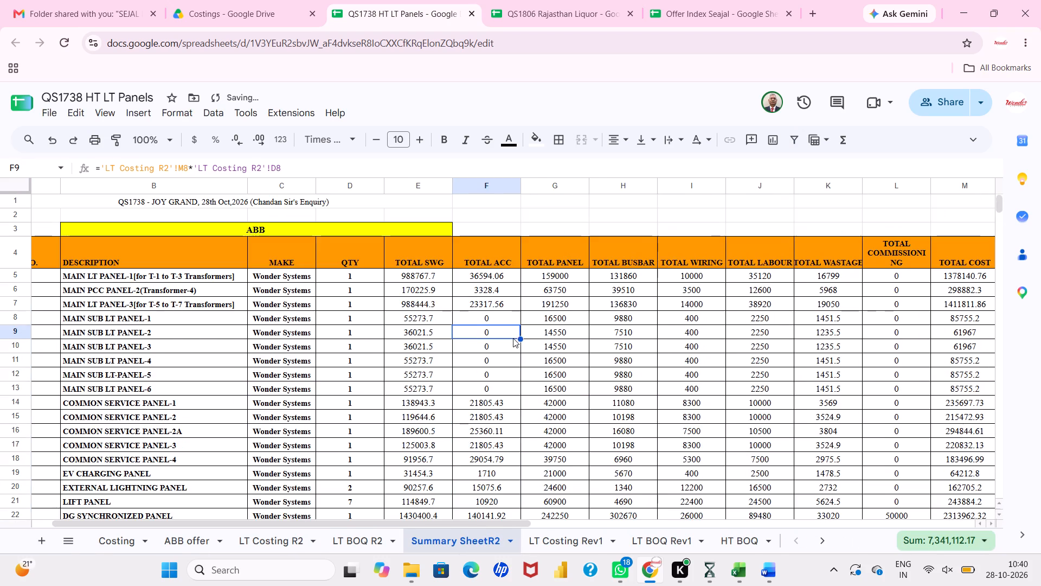
Set TOTAL PANEL cell G5 to ='LT Costing R2'!O4*'LT Costing R2'!D4 and fill it down to G37.
{"action": "scroll", "coordinate": [513, 338], "scroll_direction": "down", "scroll_amount": 5}
{"action": "scroll", "coordinate": [515, 367], "scroll_direction": "up", "scroll_amount": 2}
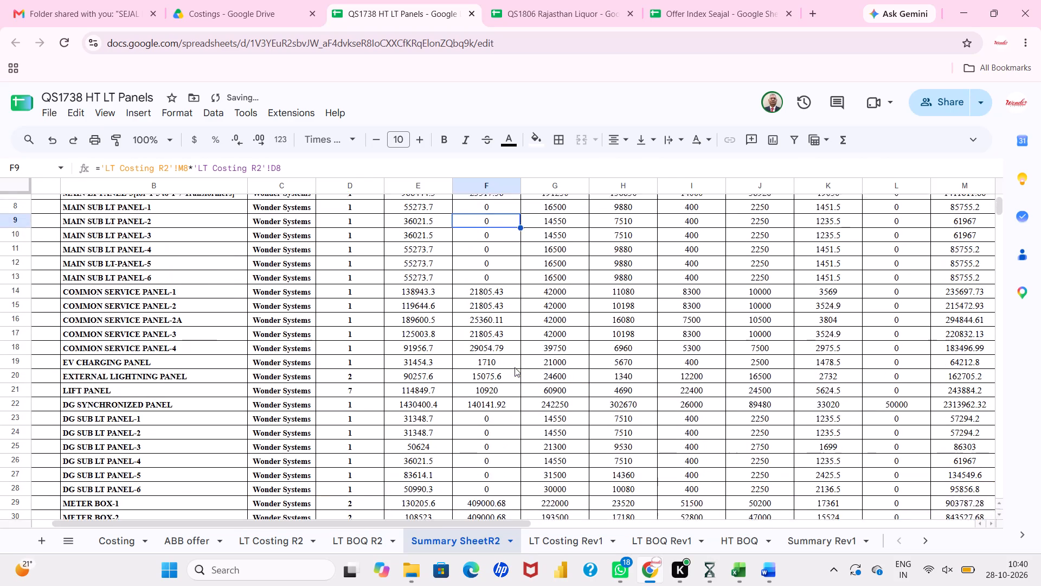
{"action": "scroll", "coordinate": [539, 271], "scroll_direction": "up", "scroll_amount": 1}
{"action": "left_click", "coordinate": [558, 276]}
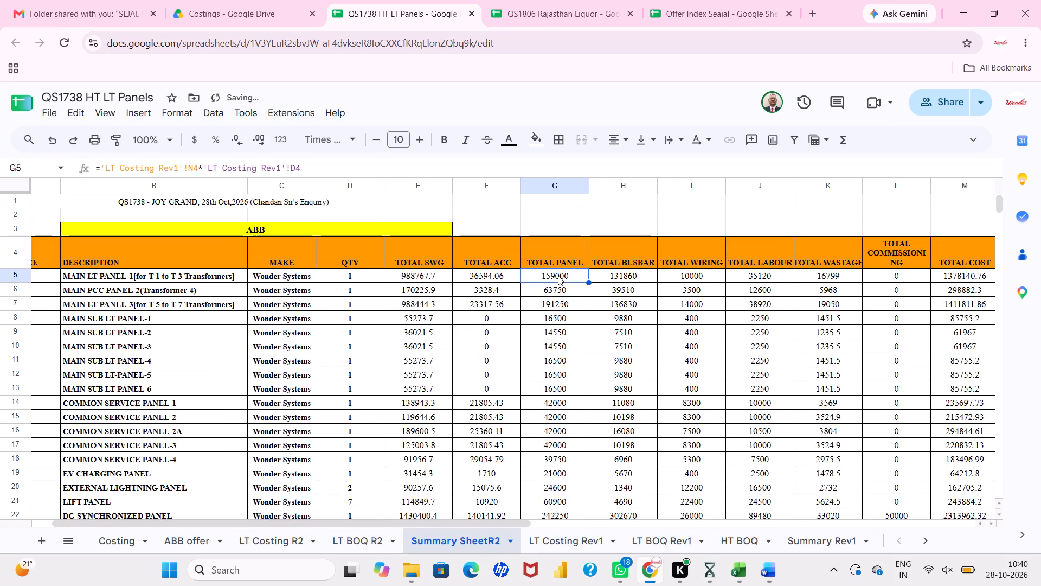
{"action": "key", "text": "equal"}
{"action": "left_click", "coordinate": [298, 538]}
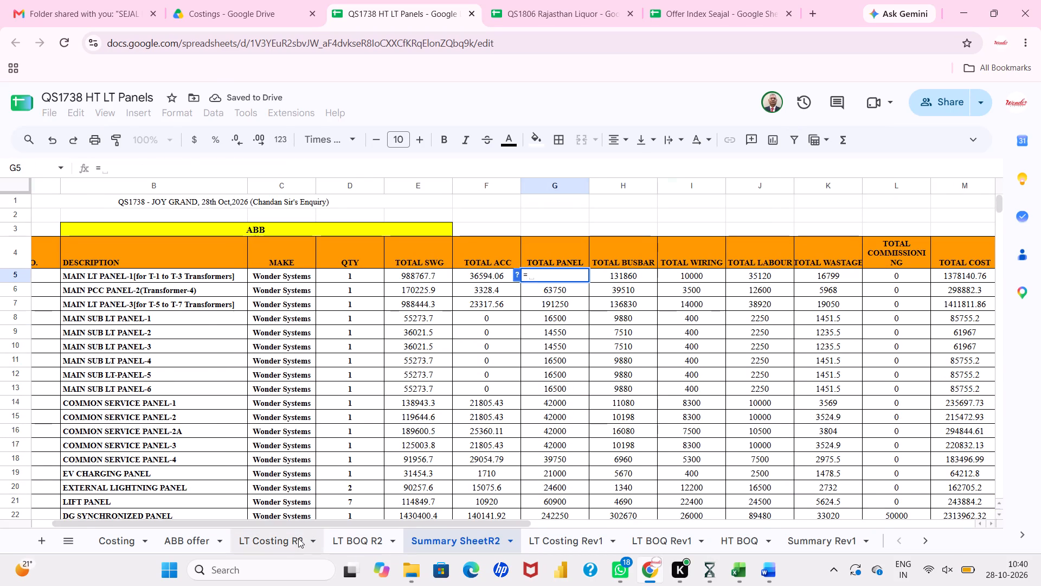
{"action": "scroll", "coordinate": [938, 272], "scroll_direction": "left", "scroll_amount": 2}
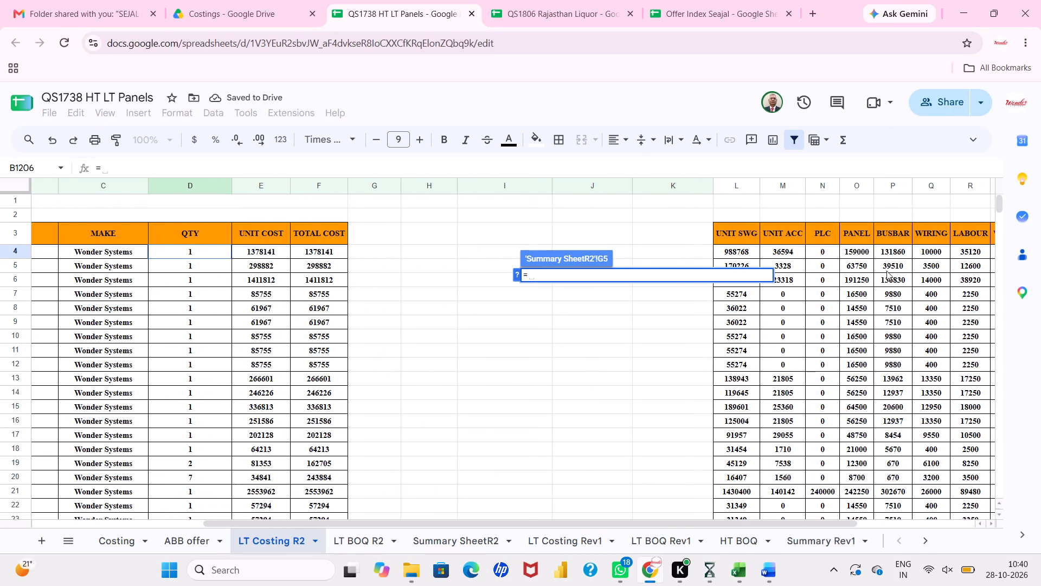
{"action": "left_click", "coordinate": [861, 253]}
{"action": "key", "text": "shift+asterisk"}
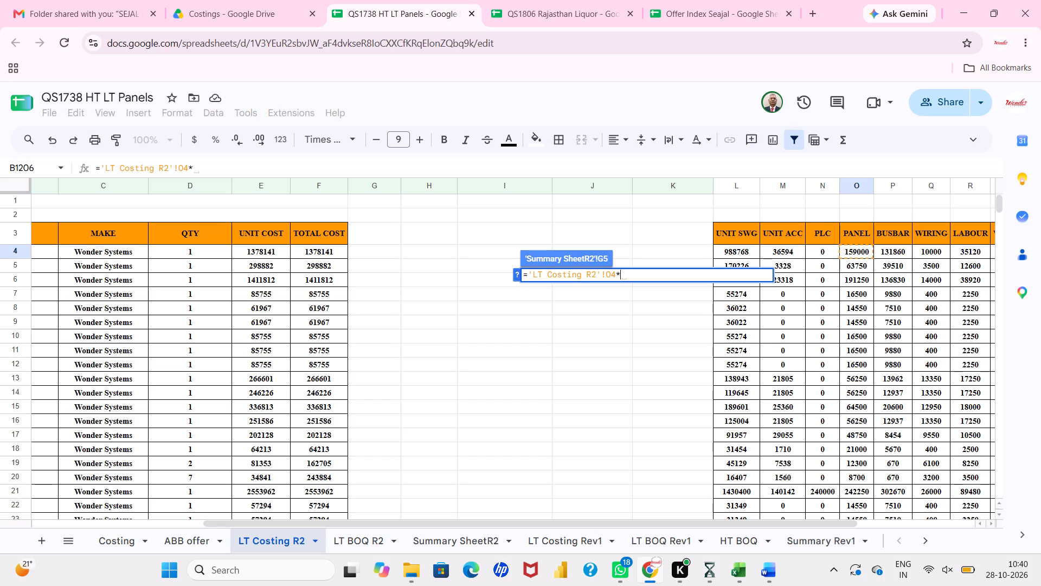
{"action": "left_click", "coordinate": [200, 257]}
{"action": "key", "text": "Return"}
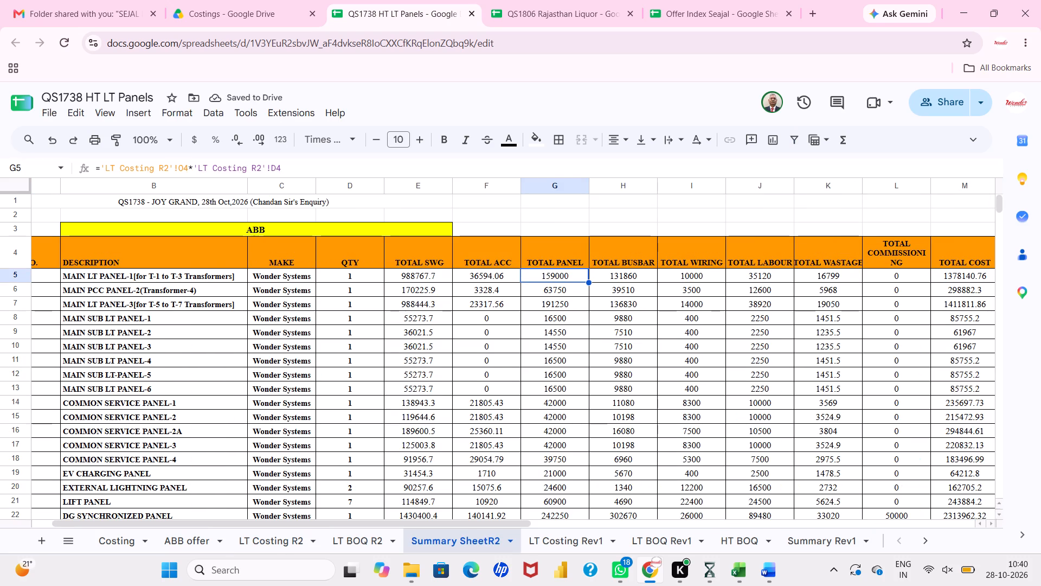
{"action": "left_click_drag", "start_coordinate": [589, 282], "coordinate": [576, 347]}
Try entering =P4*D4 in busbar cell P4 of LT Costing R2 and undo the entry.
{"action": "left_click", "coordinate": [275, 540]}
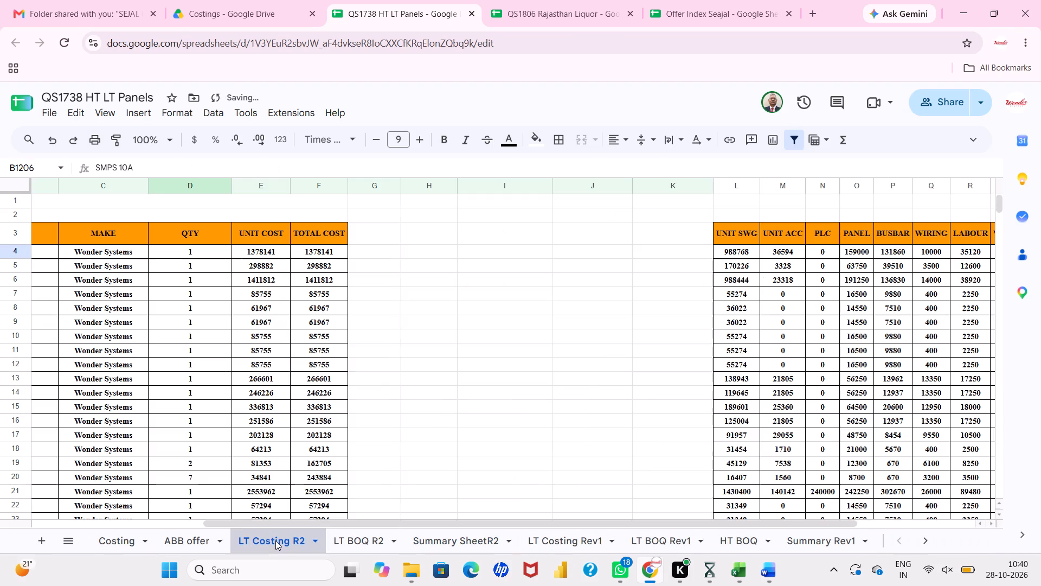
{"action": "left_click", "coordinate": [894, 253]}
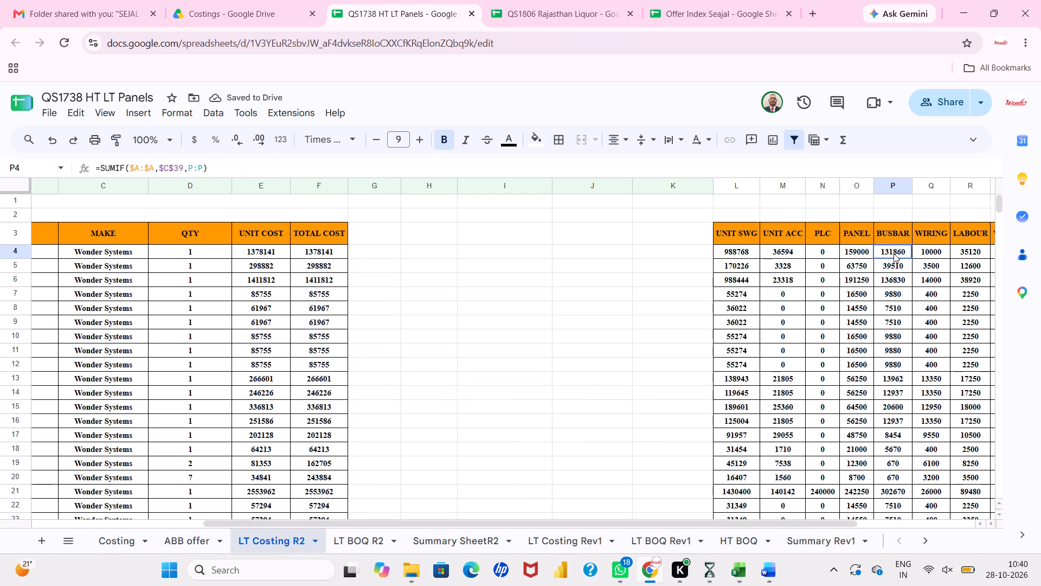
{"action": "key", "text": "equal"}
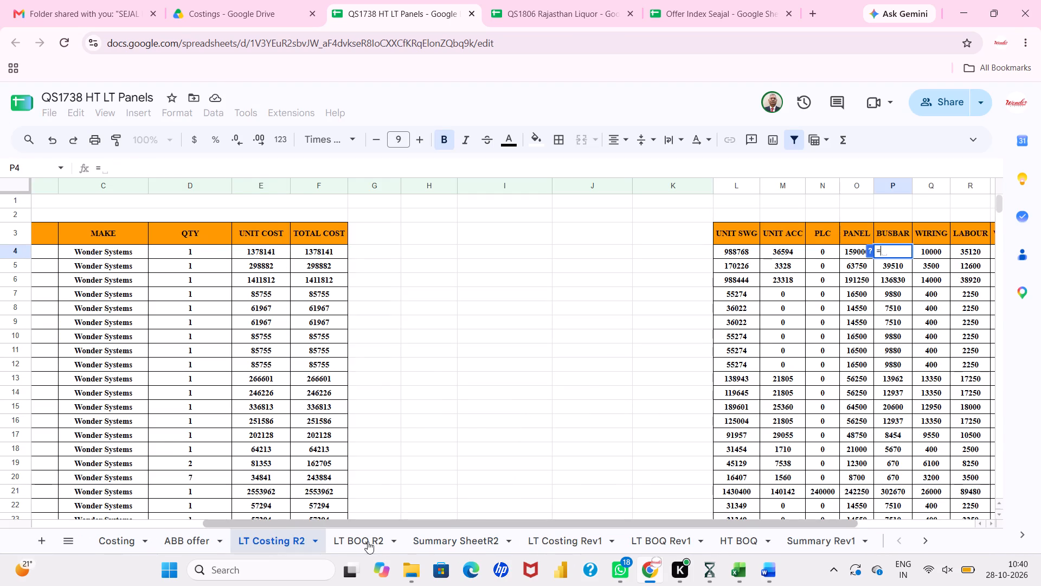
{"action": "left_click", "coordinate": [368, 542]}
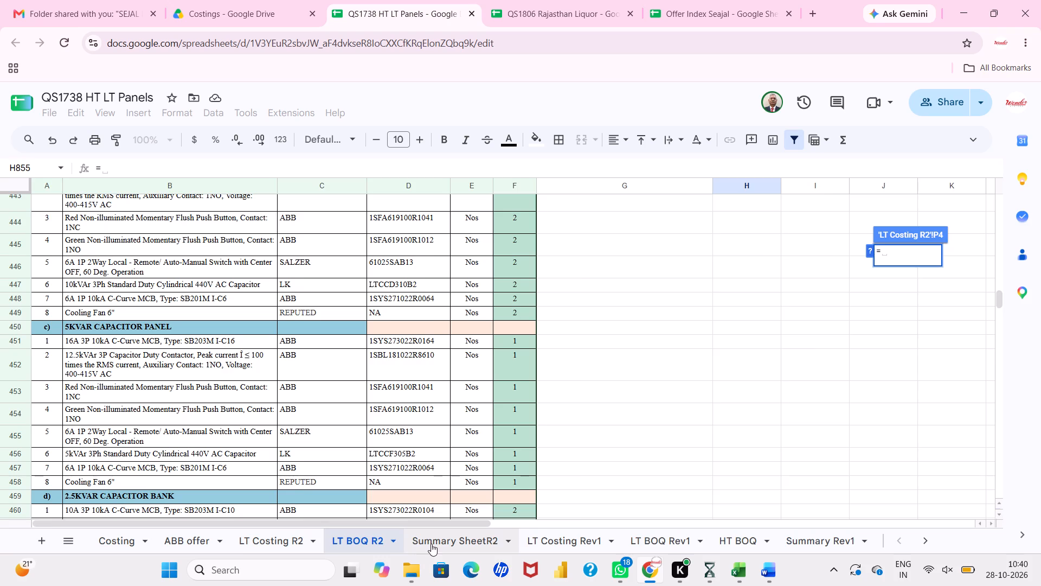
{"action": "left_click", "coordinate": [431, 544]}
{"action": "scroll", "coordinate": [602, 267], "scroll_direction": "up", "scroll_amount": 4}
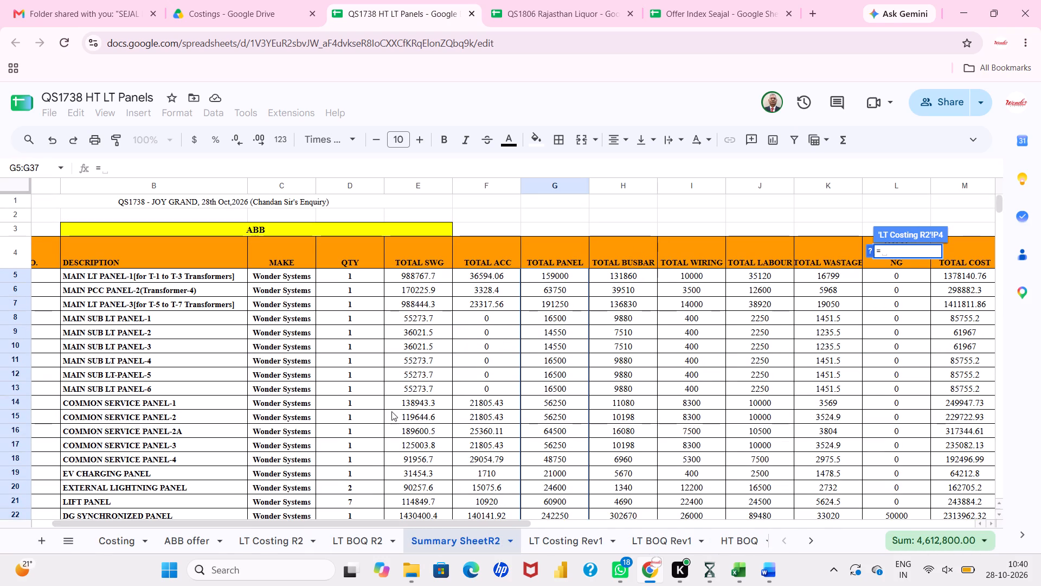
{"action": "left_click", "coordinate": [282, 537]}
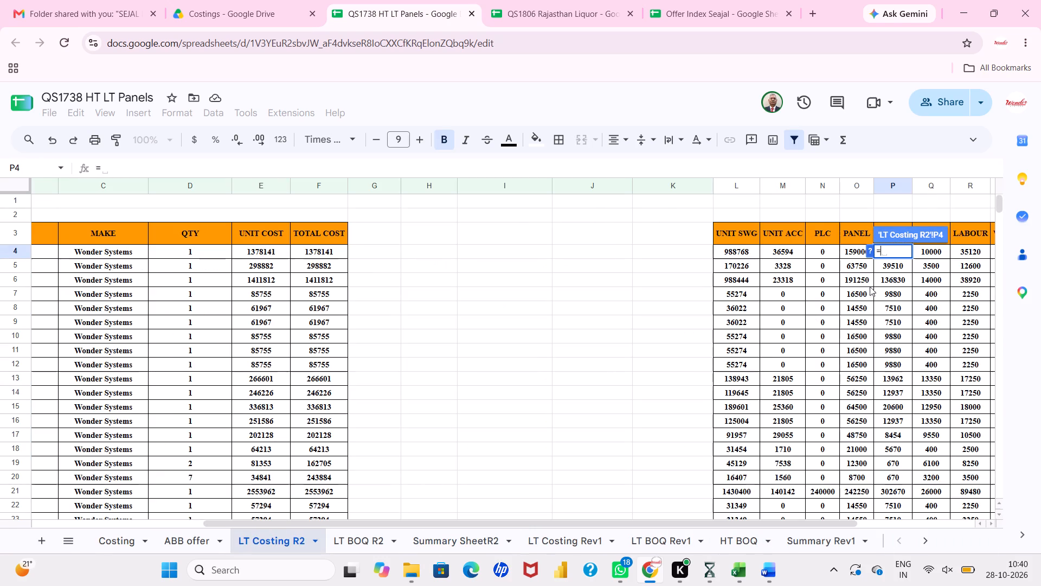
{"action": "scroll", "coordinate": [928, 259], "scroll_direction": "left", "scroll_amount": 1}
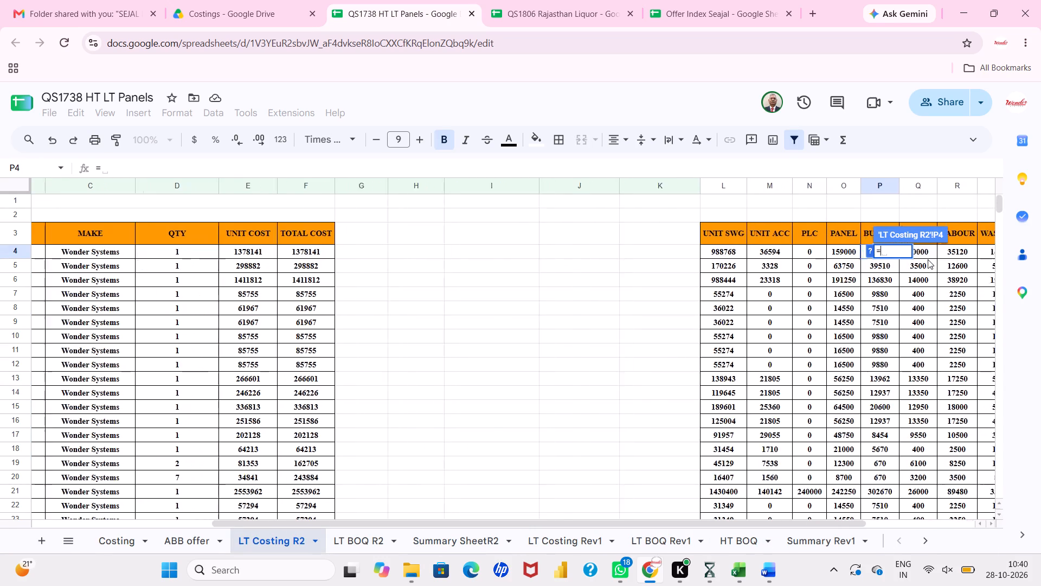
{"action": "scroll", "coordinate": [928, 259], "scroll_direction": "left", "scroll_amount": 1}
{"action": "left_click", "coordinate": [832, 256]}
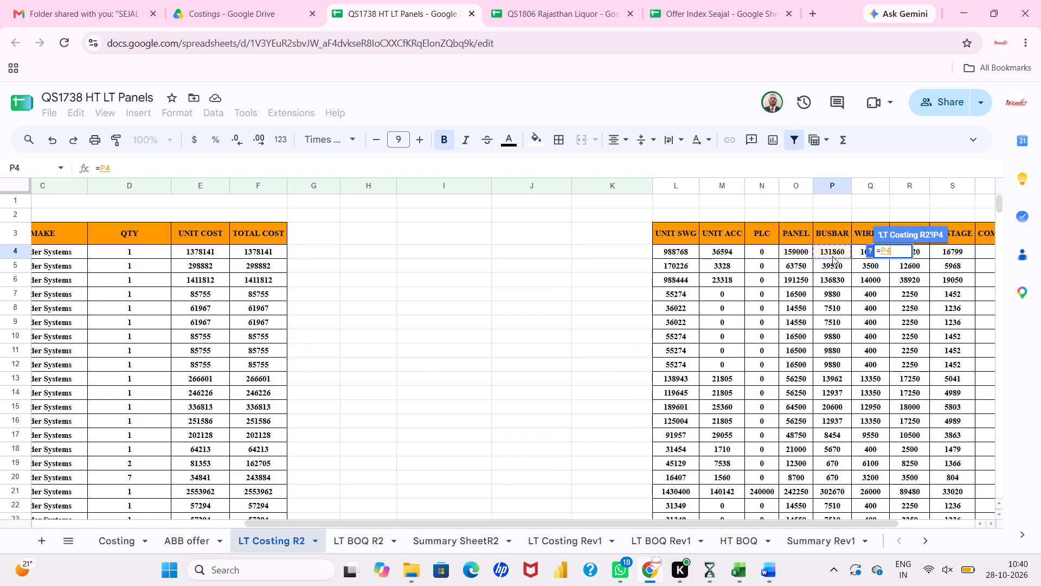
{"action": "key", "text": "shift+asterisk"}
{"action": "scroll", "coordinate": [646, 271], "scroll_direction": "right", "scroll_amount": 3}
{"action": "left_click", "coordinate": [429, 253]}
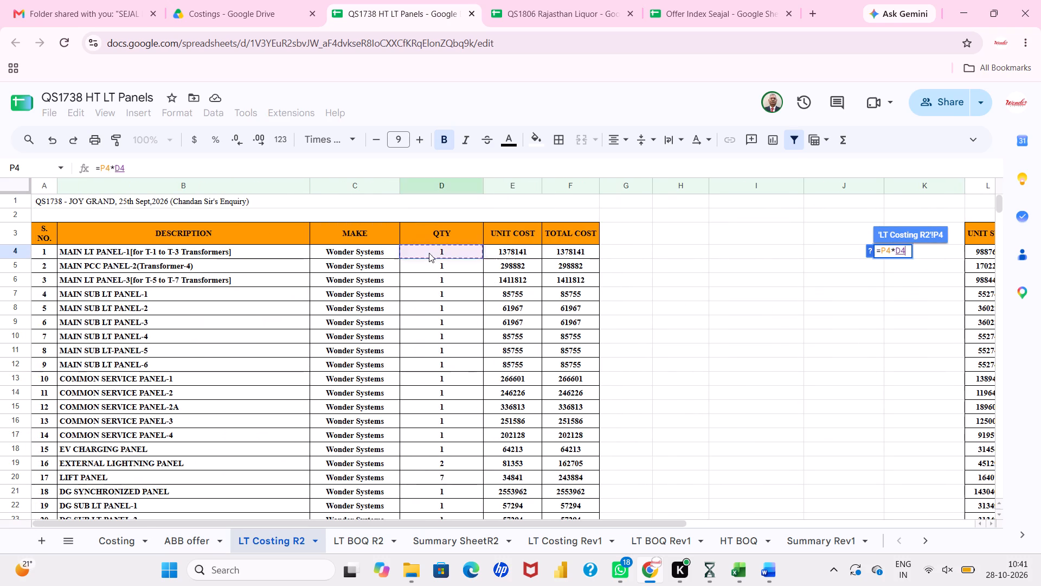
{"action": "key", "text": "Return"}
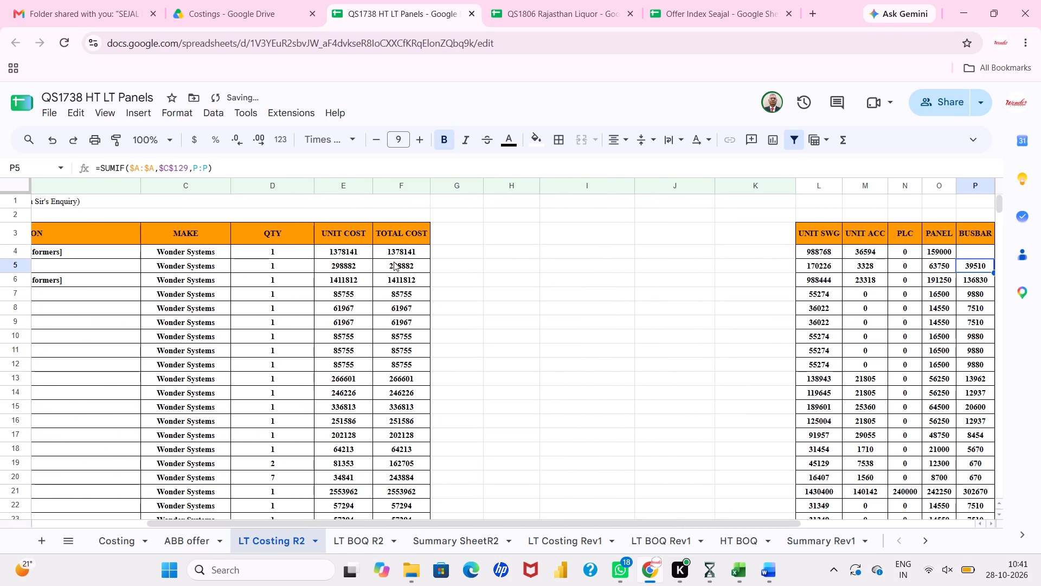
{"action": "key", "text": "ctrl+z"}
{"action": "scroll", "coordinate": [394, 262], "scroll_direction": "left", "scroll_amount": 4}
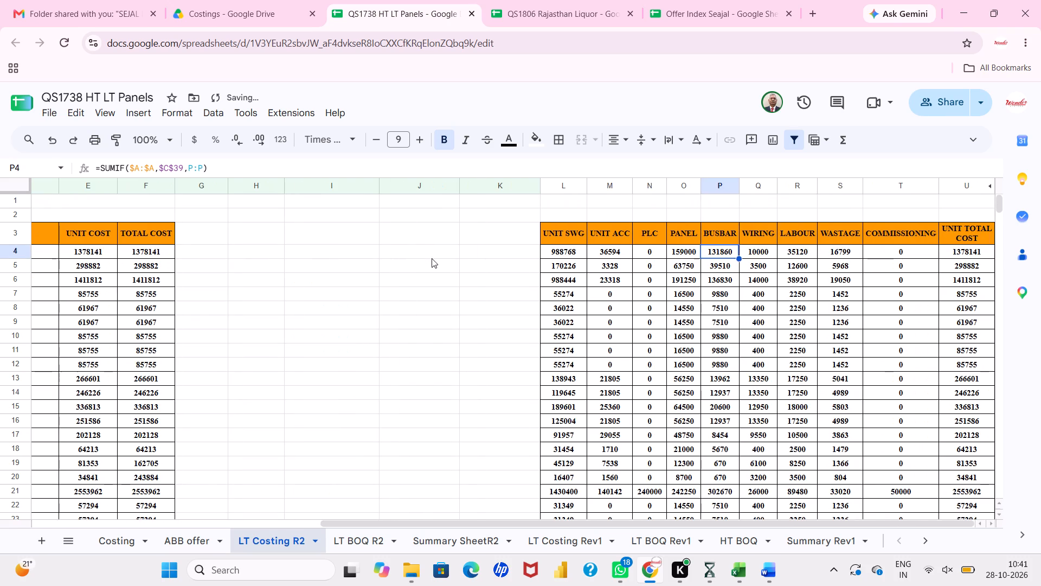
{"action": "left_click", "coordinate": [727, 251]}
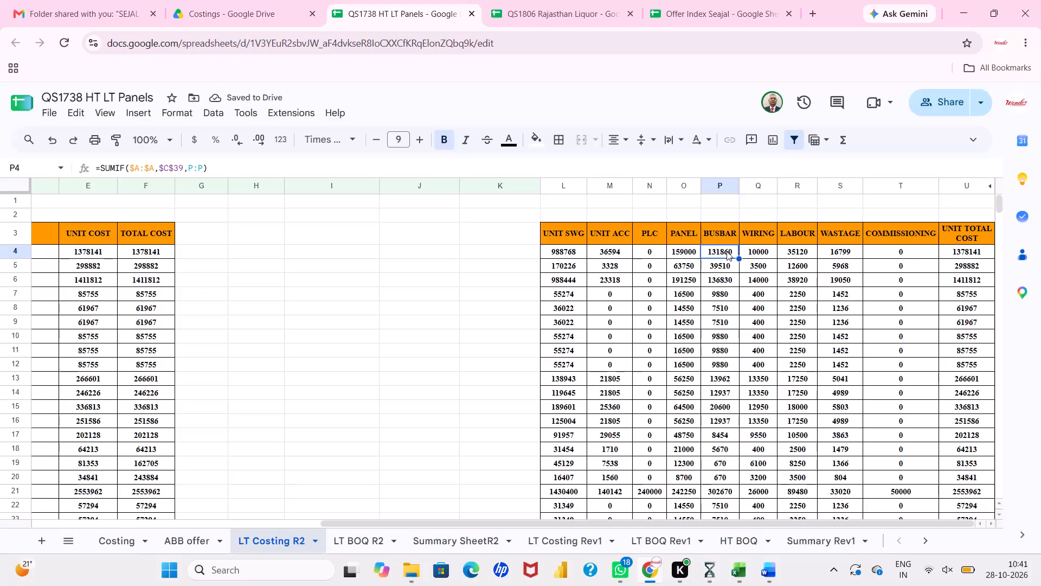
In Summary SheetR2, set TOTAL BUSBAR cell H5 to ='LT Costing R2'!P4*'LT Costing R2'!D4 and fill it down to H37.
{"action": "left_click", "coordinate": [439, 537]}
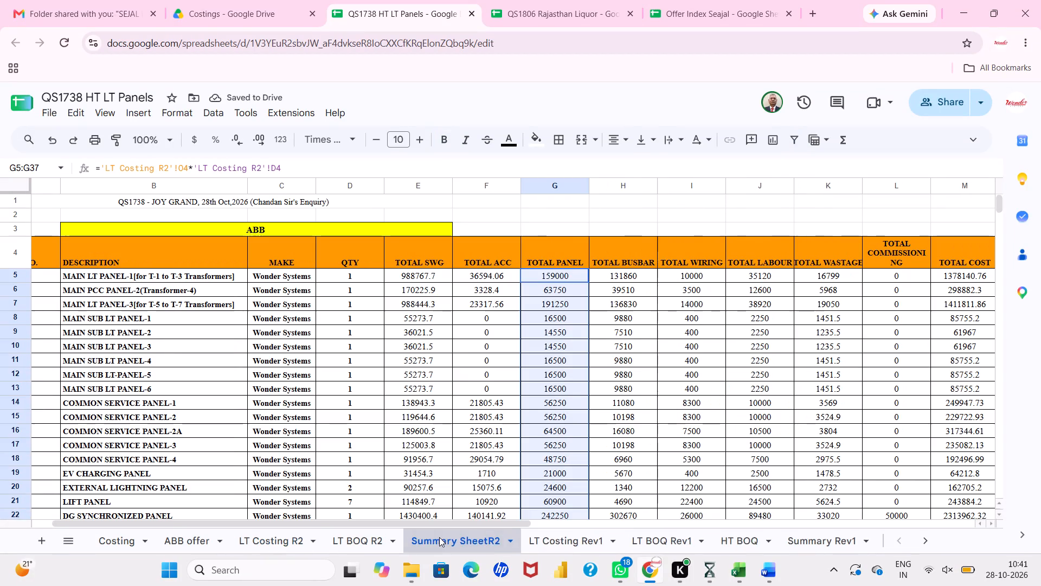
{"action": "left_click", "coordinate": [570, 277]}
{"action": "left_click", "coordinate": [623, 277]}
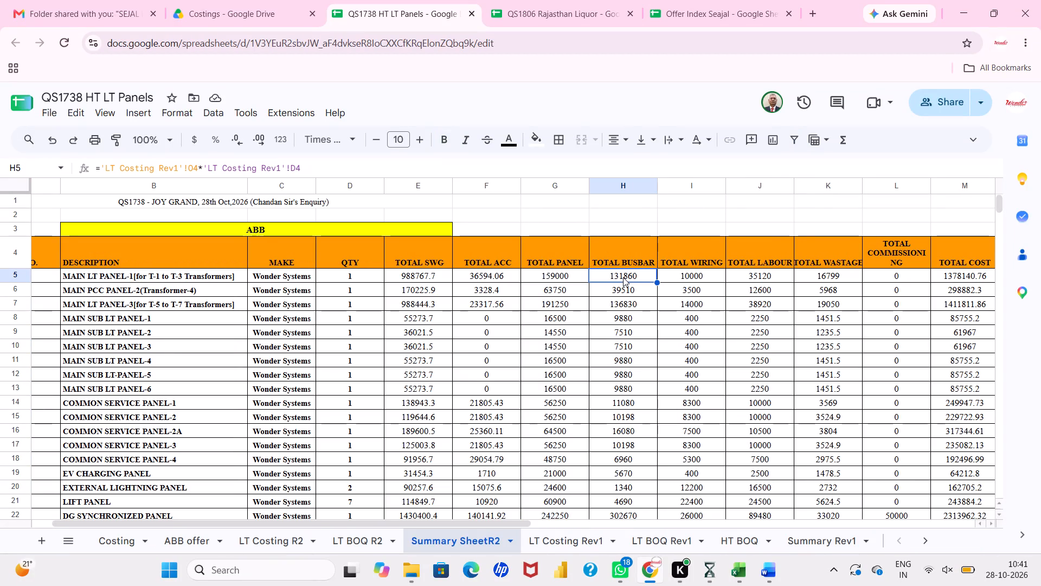
{"action": "key", "text": "equal"}
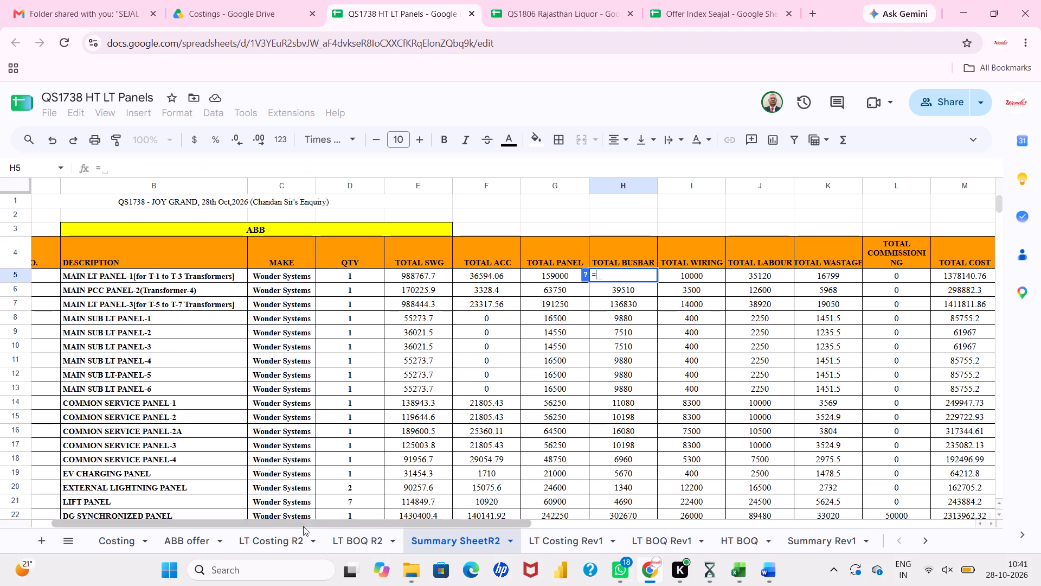
{"action": "left_click", "coordinate": [297, 536]}
{"action": "left_click", "coordinate": [762, 249]}
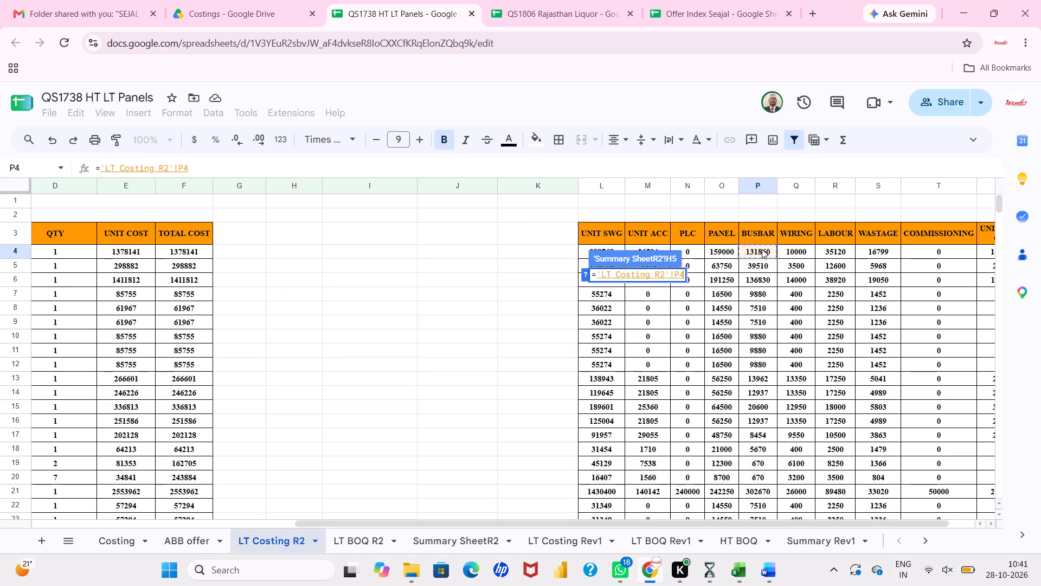
{"action": "key", "text": "shift+asterisk"}
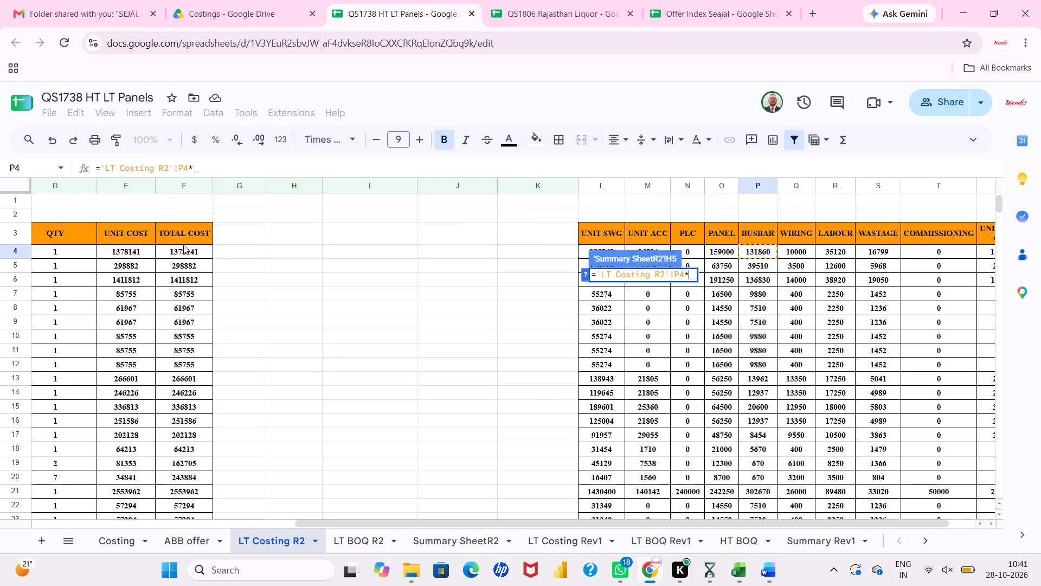
{"action": "left_click", "coordinate": [91, 250]}
{"action": "key", "text": "Return"}
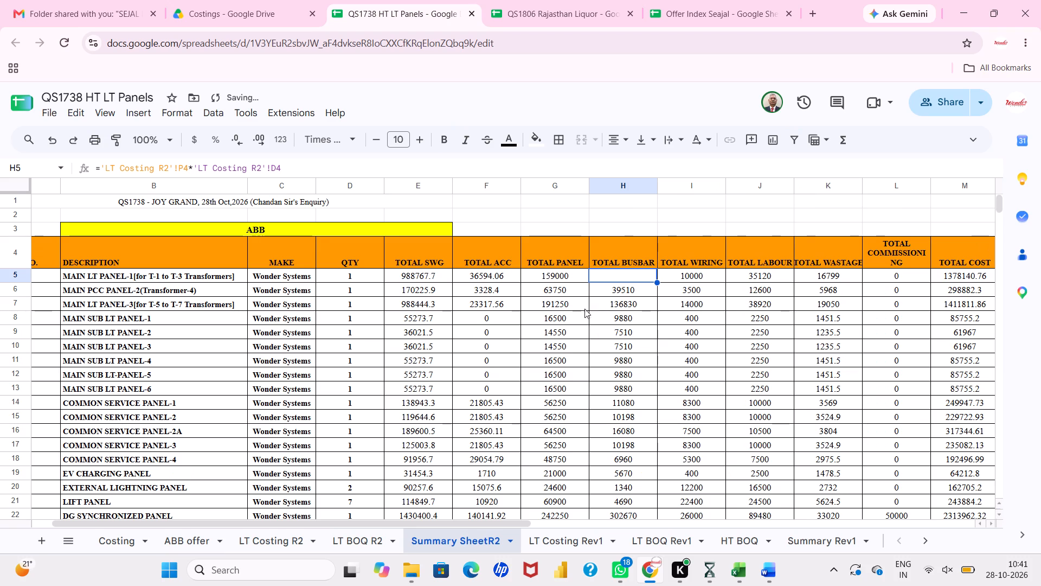
{"action": "left_click_drag", "start_coordinate": [658, 283], "coordinate": [637, 414]}
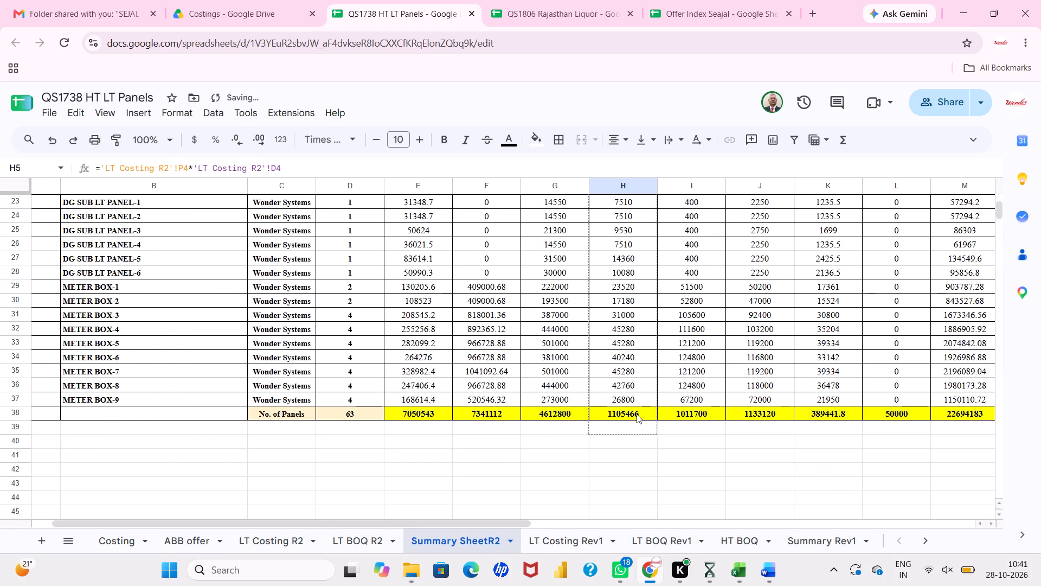
{"action": "left_click_drag", "start_coordinate": [637, 414], "coordinate": [632, 402]}
Set TOTAL WIRING cell I5 to ='LT Costing R2'!Q4*'LT Costing R2'!D4 and fill it down to I37.
{"action": "scroll", "coordinate": [632, 402], "scroll_direction": "up", "scroll_amount": 5}
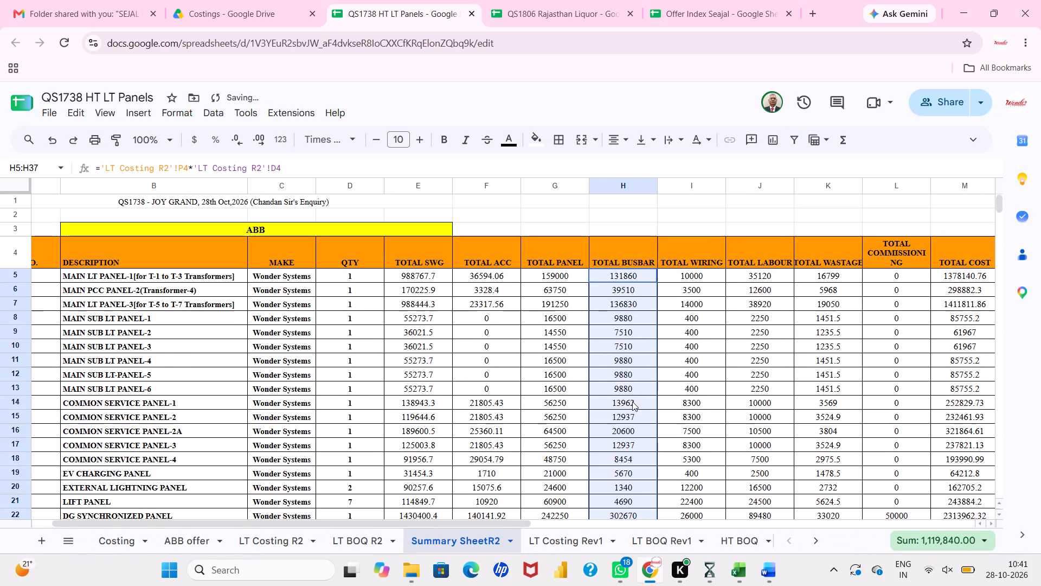
{"action": "left_click", "coordinate": [686, 277]}
{"action": "key", "text": "equal"}
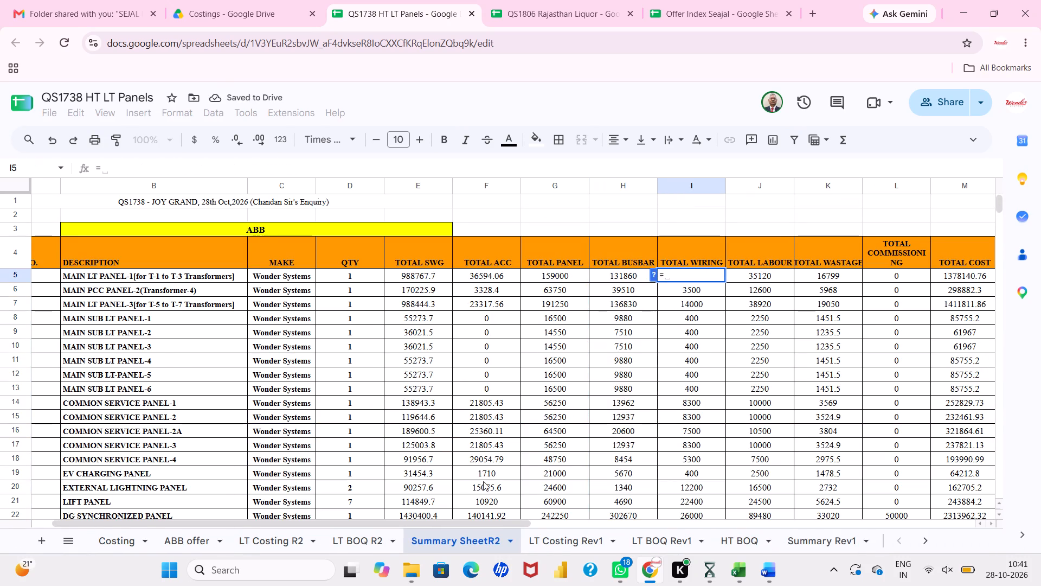
{"action": "left_click", "coordinate": [277, 546]}
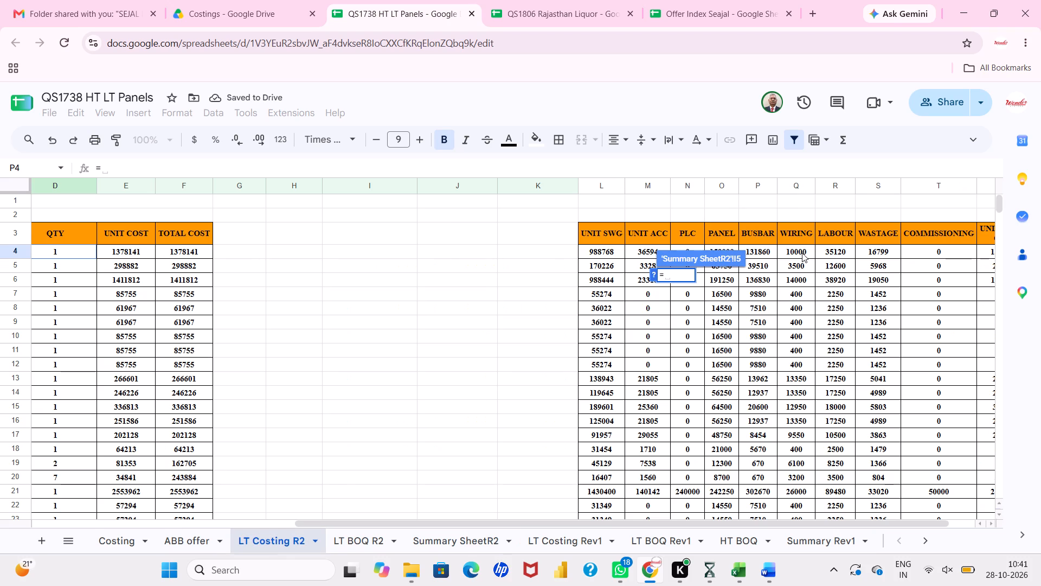
{"action": "left_click", "coordinate": [803, 253]}
{"action": "key", "text": "shift+parenleft"}
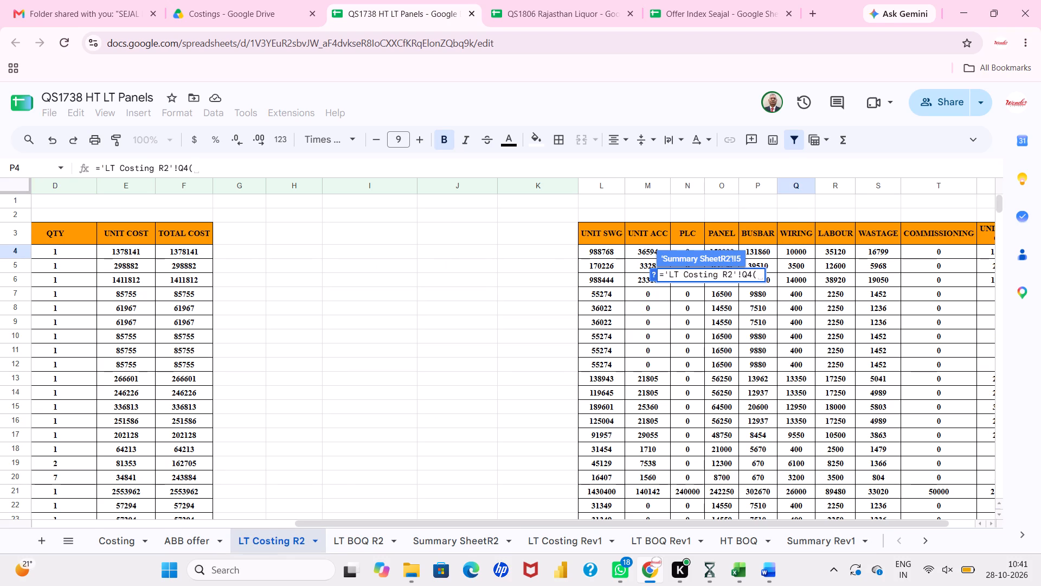
{"action": "key", "text": "BackSpace"}
{"action": "key", "text": "shift+asterisk"}
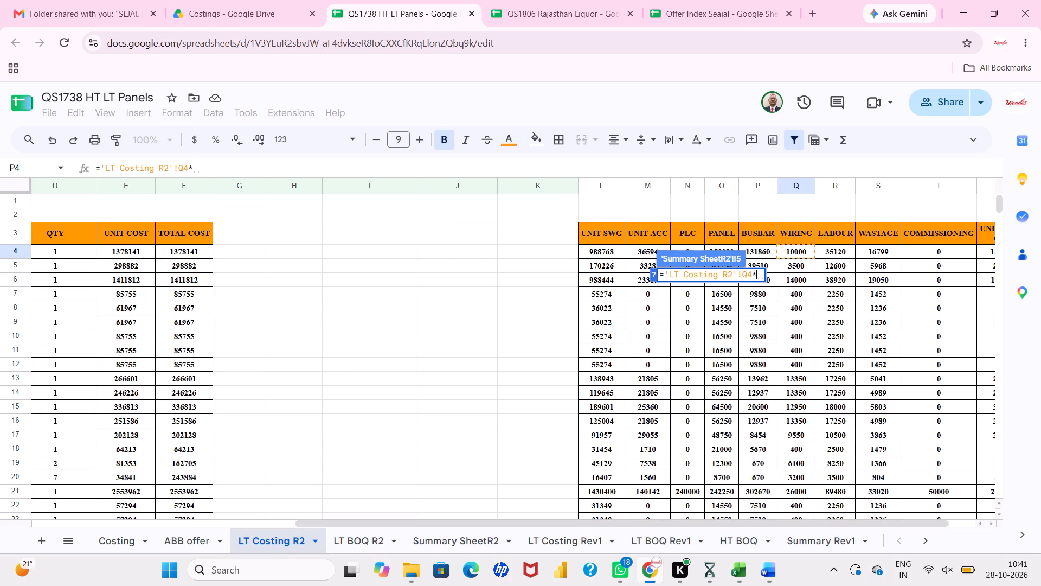
{"action": "left_click", "coordinate": [74, 253]}
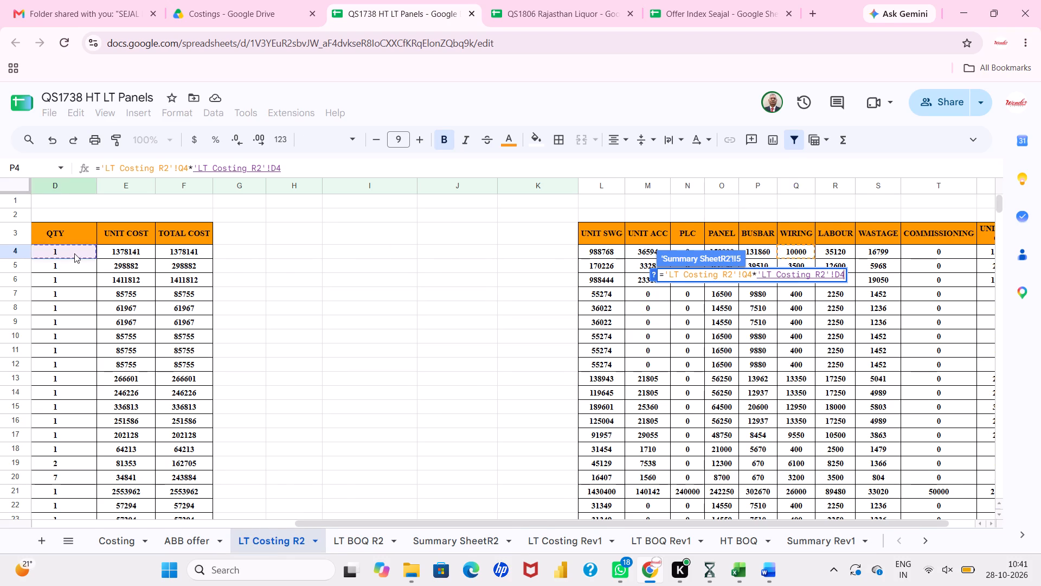
{"action": "key", "text": "Return"}
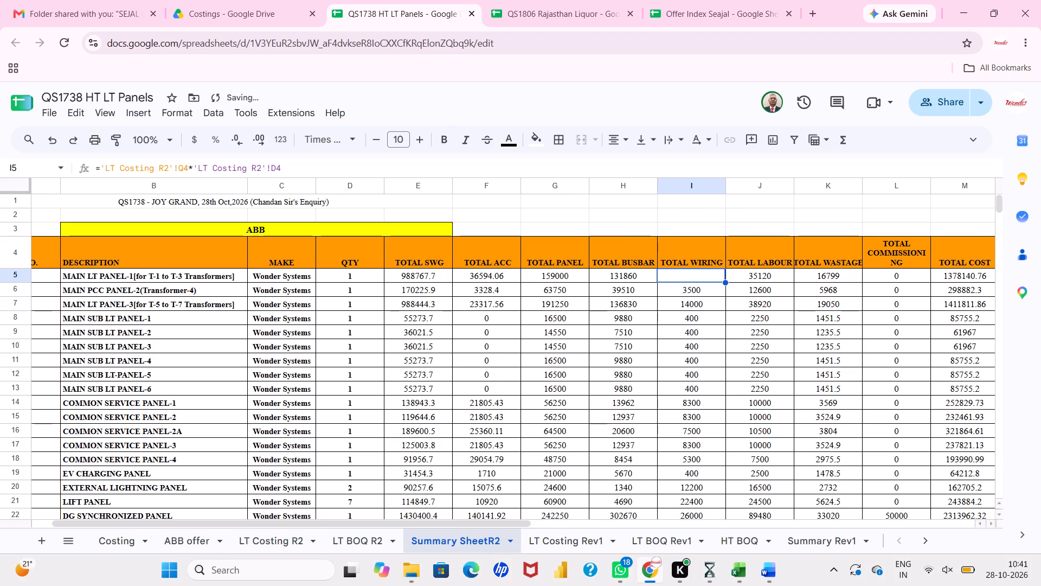
{"action": "left_click_drag", "start_coordinate": [726, 283], "coordinate": [725, 362]}
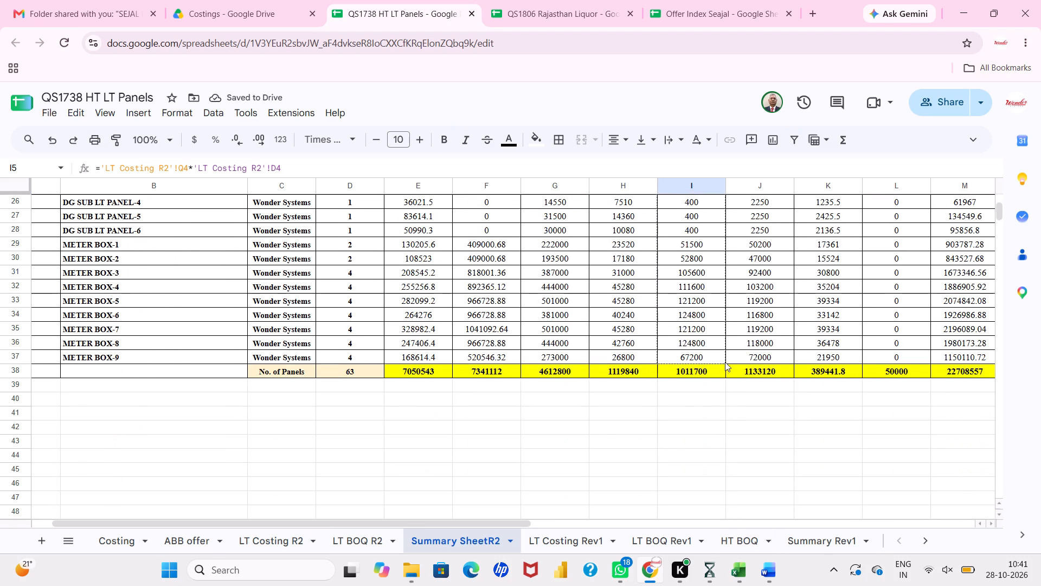
{"action": "left_click_drag", "start_coordinate": [725, 362], "coordinate": [725, 355]}
Set TOTAL LABOUR cell J5 to ='LT Costing R2'!R4*'LT Costing R2'!D4 and fill it down to J37.
{"action": "scroll", "coordinate": [725, 355], "scroll_direction": "up", "scroll_amount": 5}
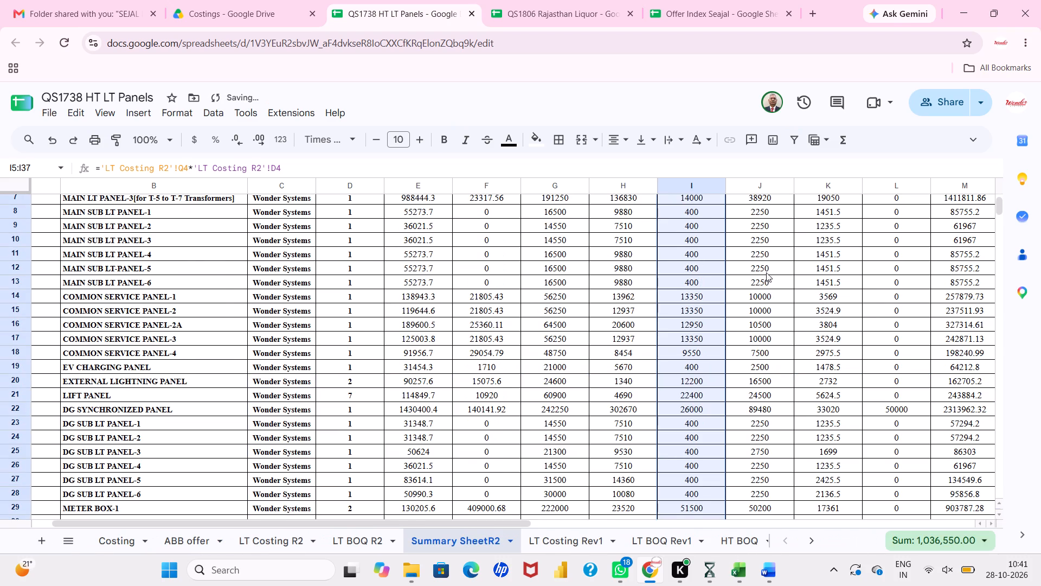
{"action": "left_click", "coordinate": [767, 271]}
{"action": "key", "text": "equal"}
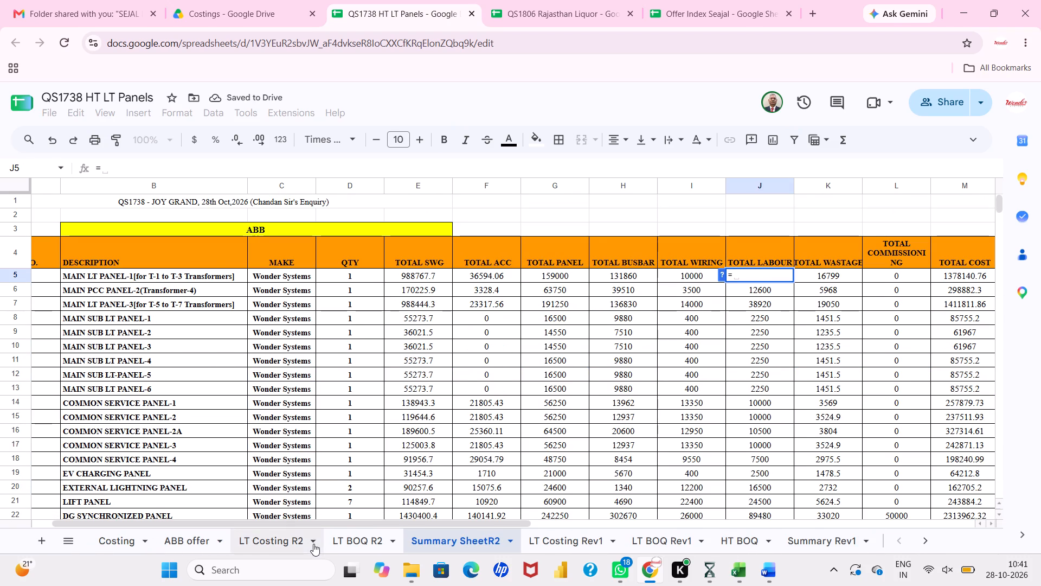
{"action": "left_click", "coordinate": [295, 543]}
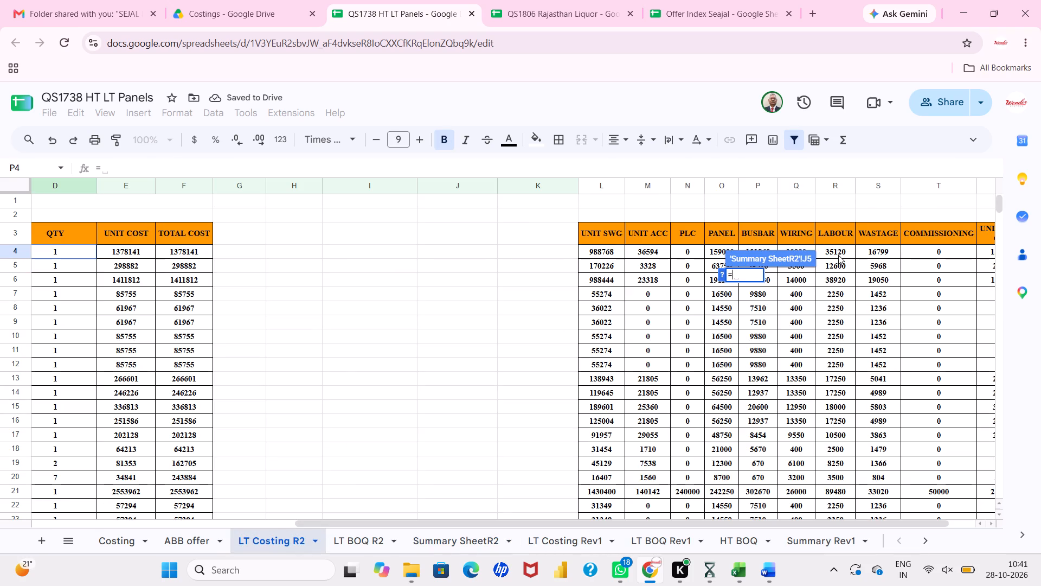
{"action": "left_click", "coordinate": [838, 255]}
{"action": "key", "text": "shift+asterisk"}
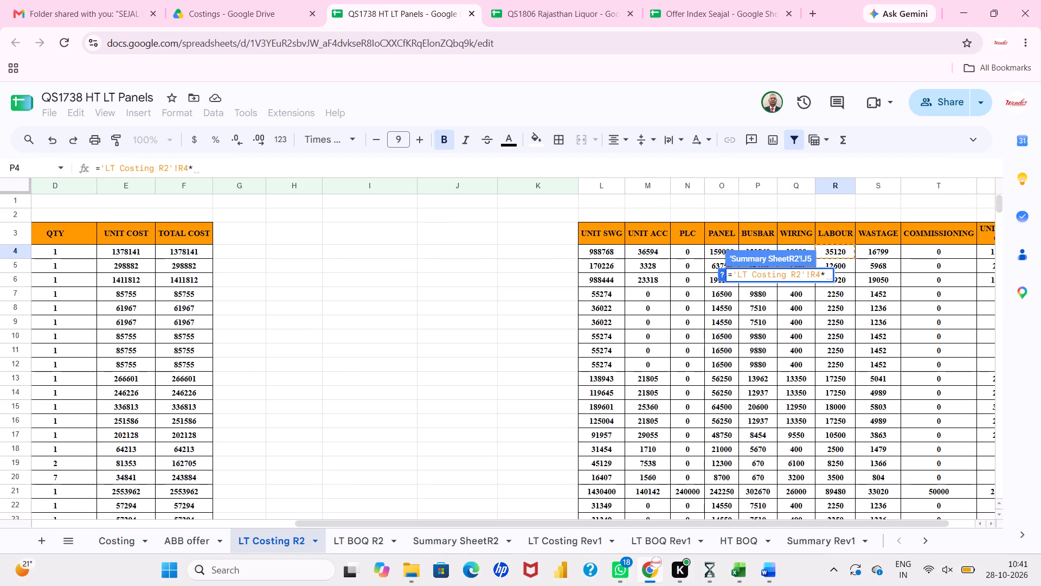
{"action": "left_click", "coordinate": [88, 256]}
{"action": "key", "text": "Return"}
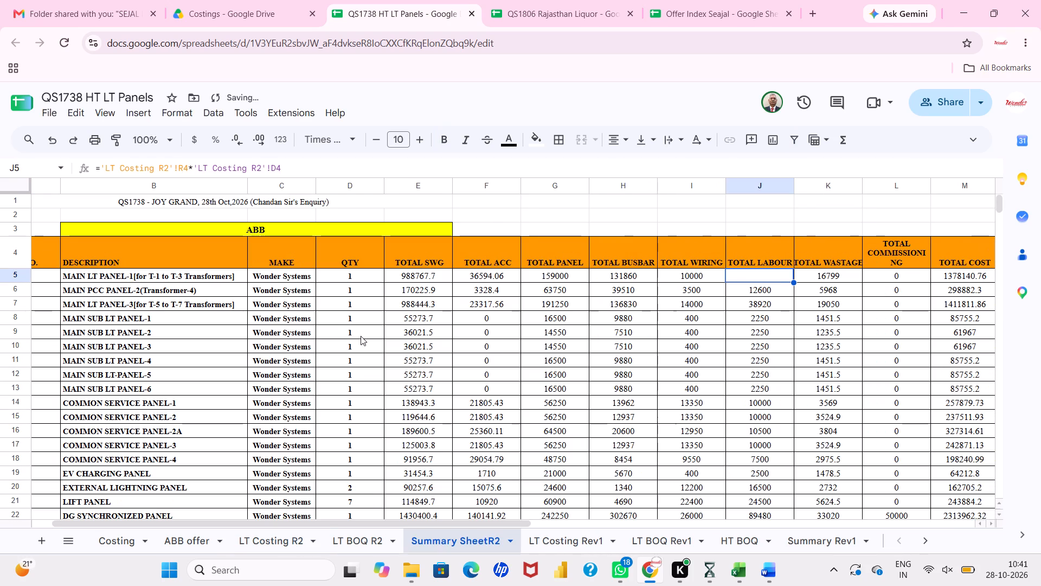
{"action": "left_click_drag", "start_coordinate": [794, 281], "coordinate": [801, 404]}
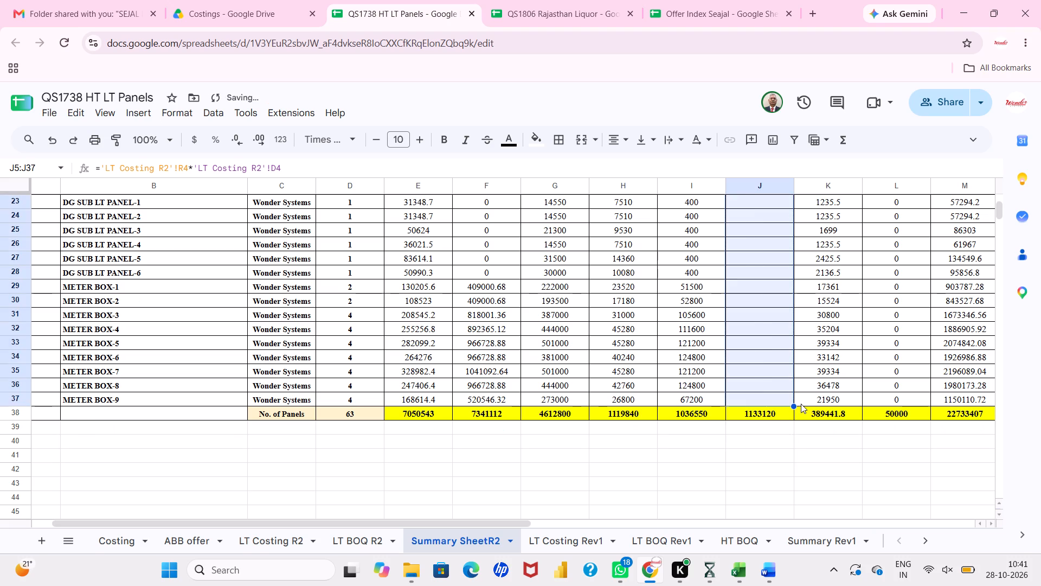
Set TOTAL WASTAGE cell K5 to ='LT Costing R2'!S4*'LT Costing R2'!D4 and fill it down to K37.
{"action": "scroll", "coordinate": [801, 404], "scroll_direction": "up", "scroll_amount": 4}
{"action": "left_click", "coordinate": [835, 280]}
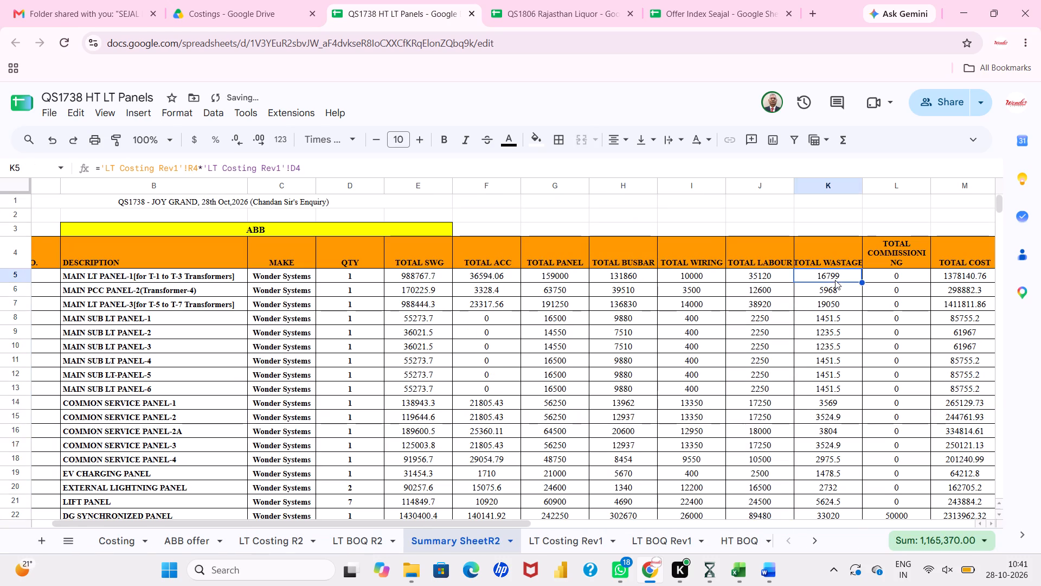
{"action": "key", "text": "equal"}
{"action": "left_click", "coordinate": [303, 533]}
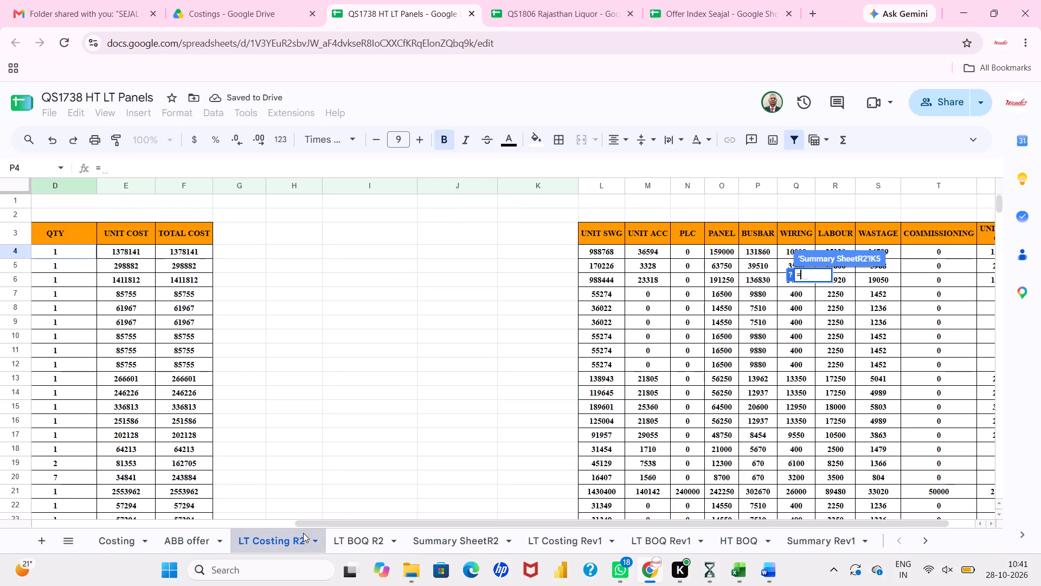
{"action": "left_click", "coordinate": [891, 257]}
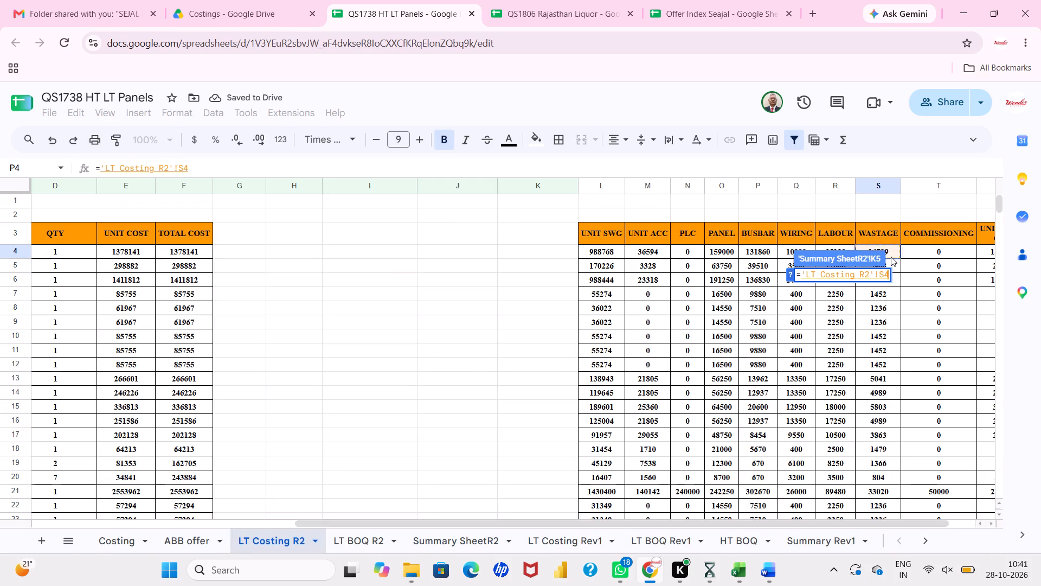
{"action": "key", "text": "shift+asterisk"}
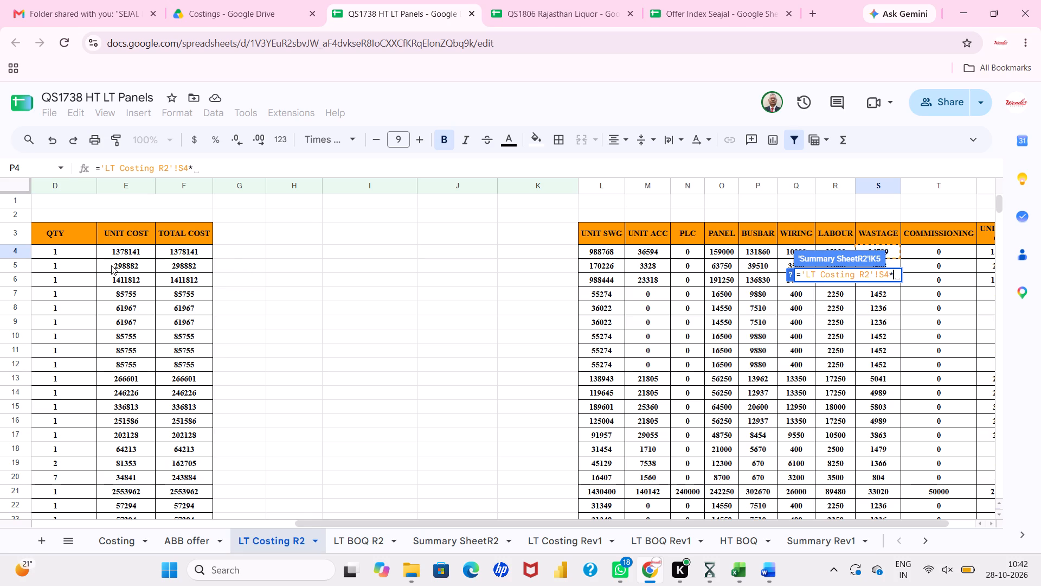
{"action": "left_click", "coordinate": [85, 254]}
{"action": "key", "text": "Return"}
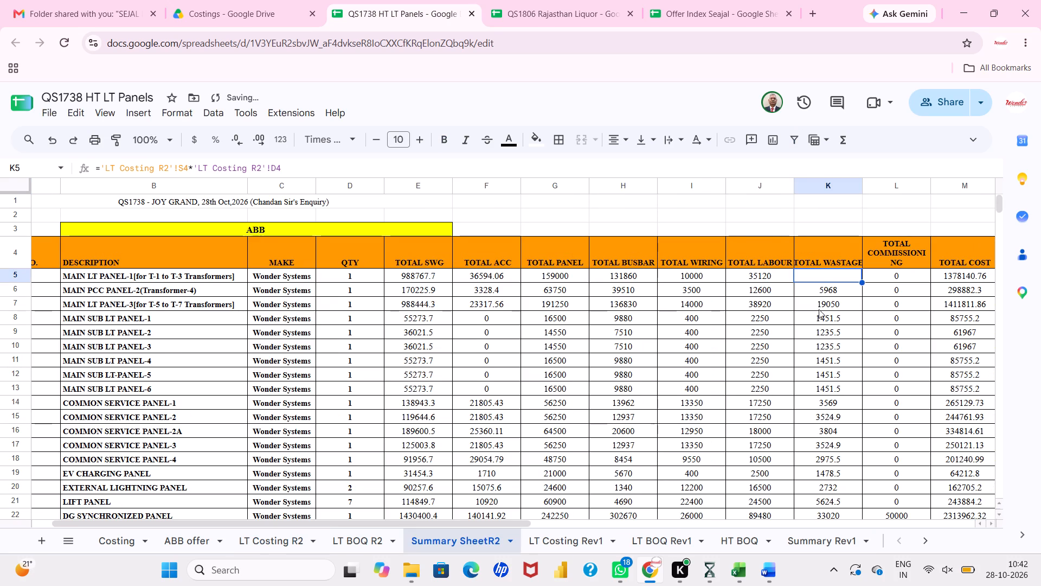
{"action": "left_click_drag", "start_coordinate": [859, 282], "coordinate": [850, 415]}
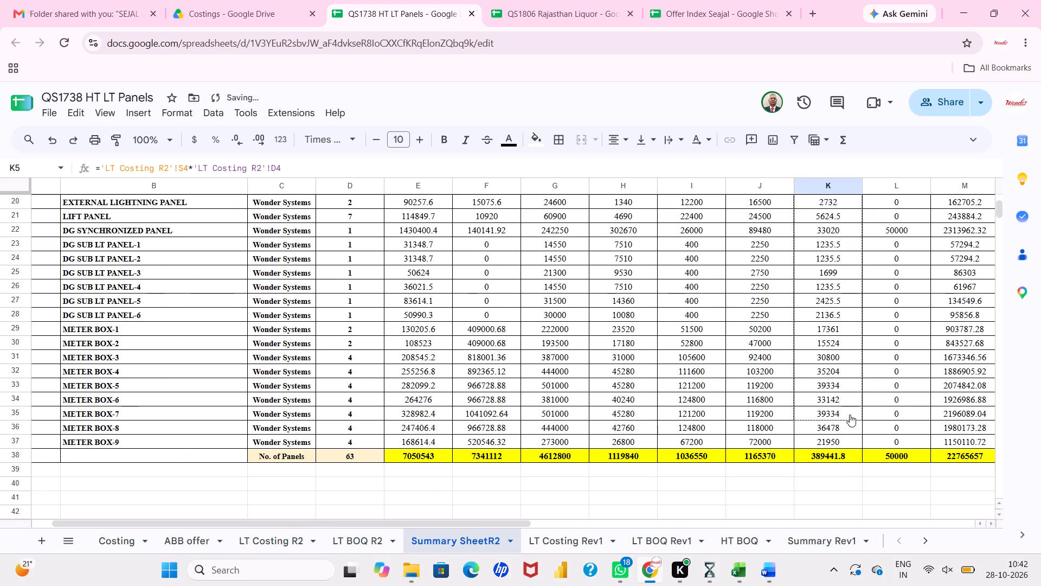
{"action": "left_click_drag", "start_coordinate": [850, 415], "coordinate": [847, 441]}
Set TOTAL COMMISSIONING cell L5 to ='LT Costing R2'!T4*'LT Costing R2'!D4 and fill it down to L37.
{"action": "scroll", "coordinate": [847, 441], "scroll_direction": "up", "scroll_amount": 3}
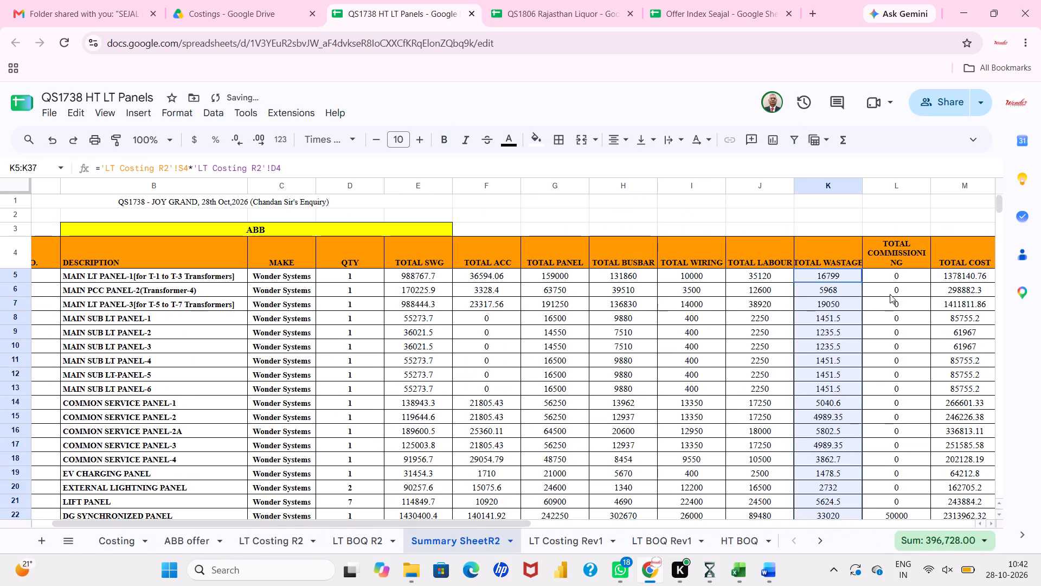
{"action": "left_click", "coordinate": [896, 279]}
{"action": "key", "text": "equal"}
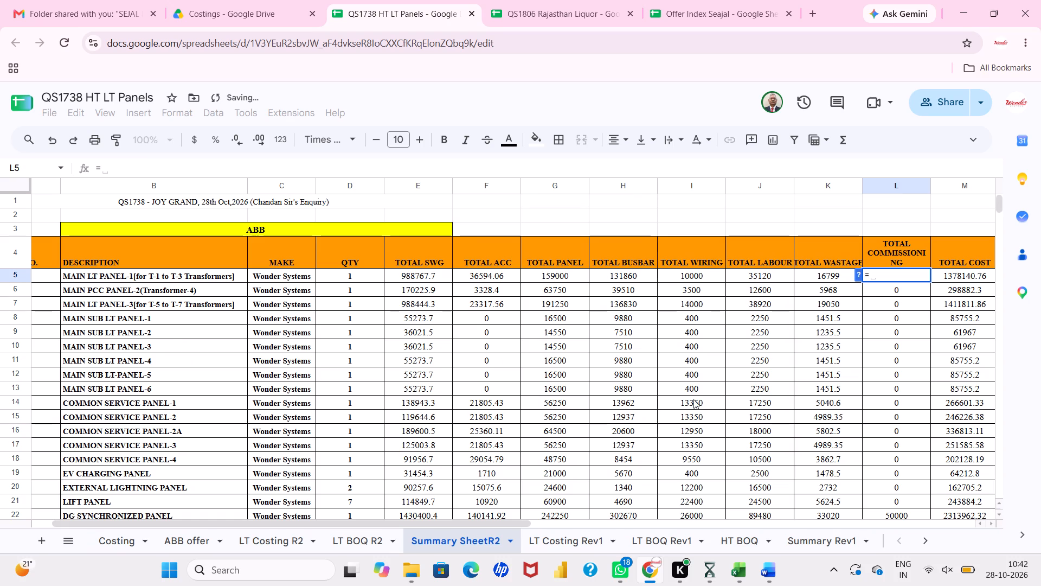
{"action": "left_click", "coordinate": [271, 547]}
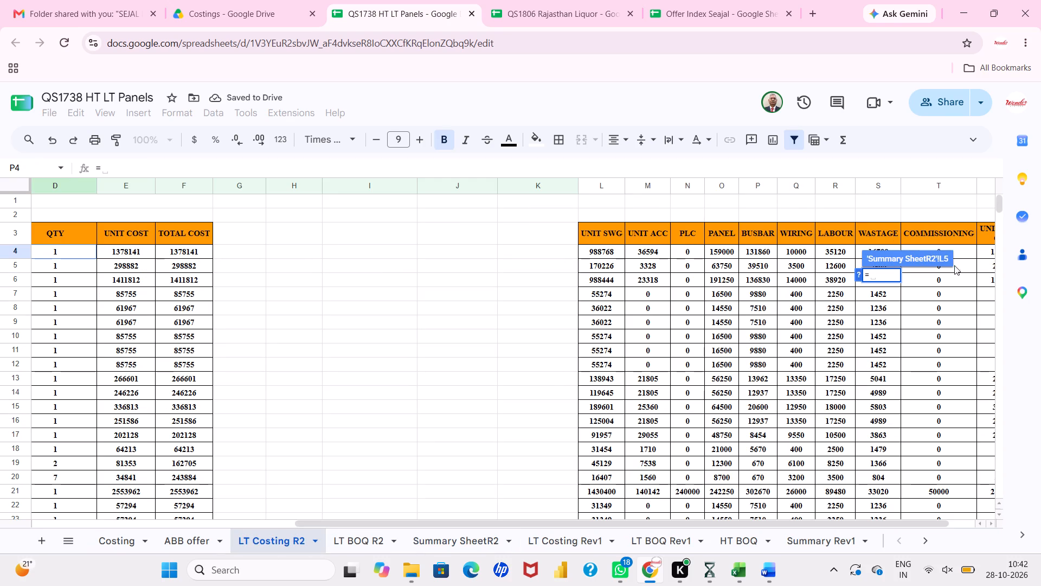
{"action": "left_click", "coordinate": [974, 256]}
{"action": "key", "text": "shift+asterisk"}
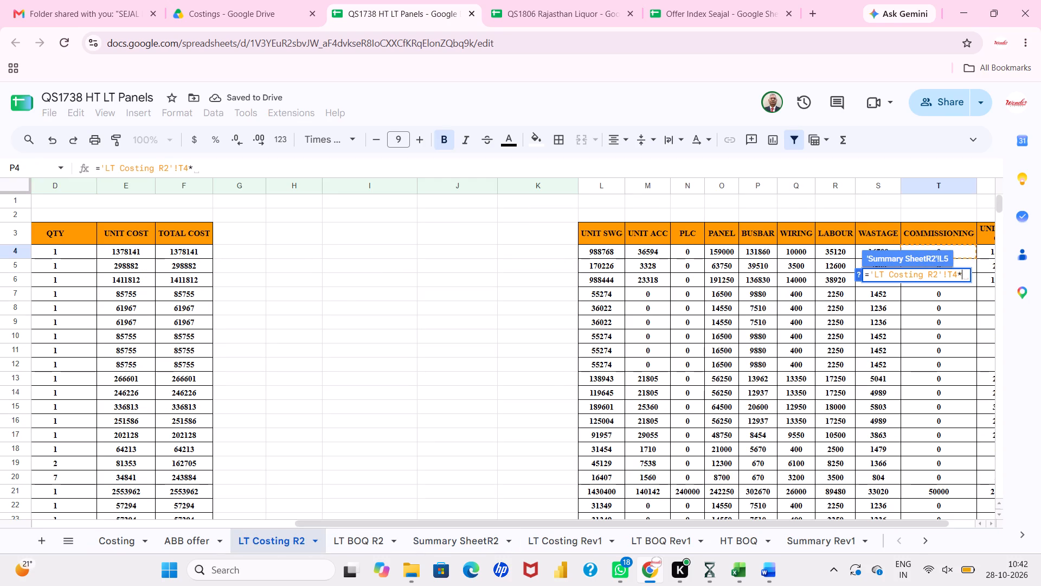
{"action": "left_click", "coordinate": [65, 258]}
{"action": "key", "text": "Return"}
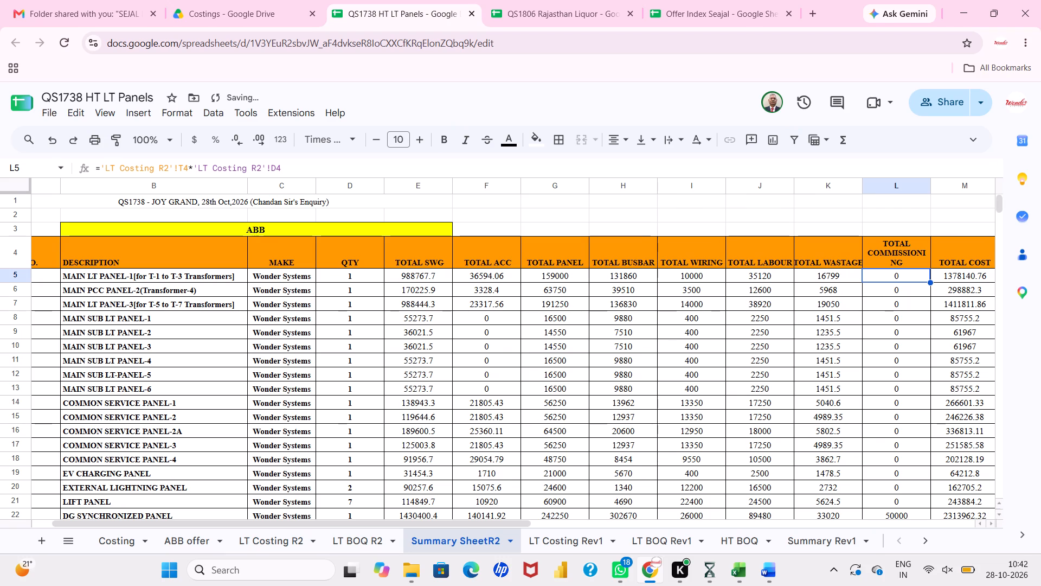
{"action": "left_click_drag", "start_coordinate": [929, 283], "coordinate": [928, 394]}
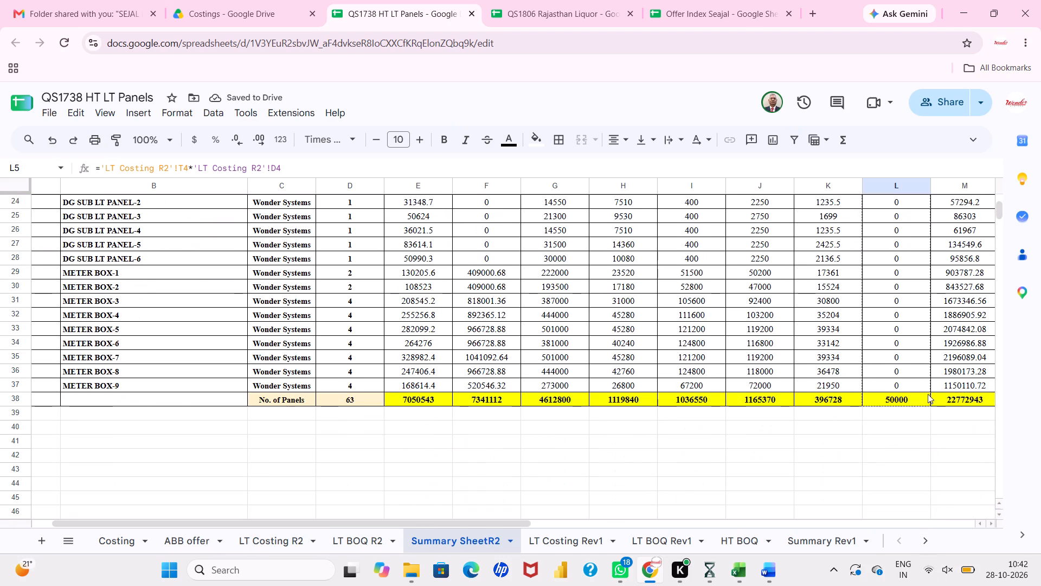
{"action": "left_click_drag", "start_coordinate": [928, 394], "coordinate": [928, 388]}
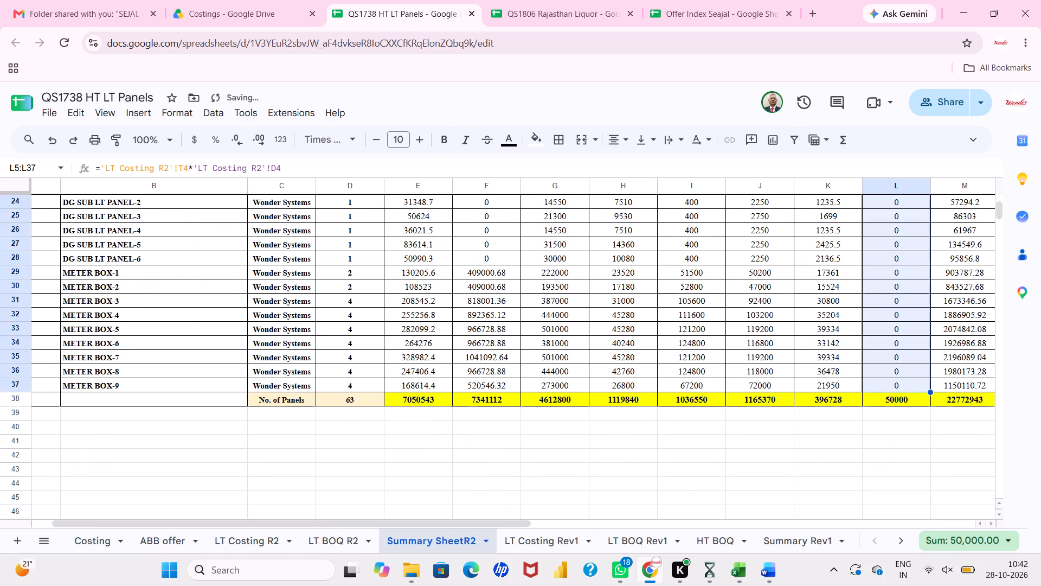
Check the formula in TOTAL COST cell M5 for MAIN LT PANEL-1.
{"action": "scroll", "coordinate": [973, 406], "scroll_direction": "up", "scroll_amount": 4}
{"action": "left_click", "coordinate": [971, 278]}
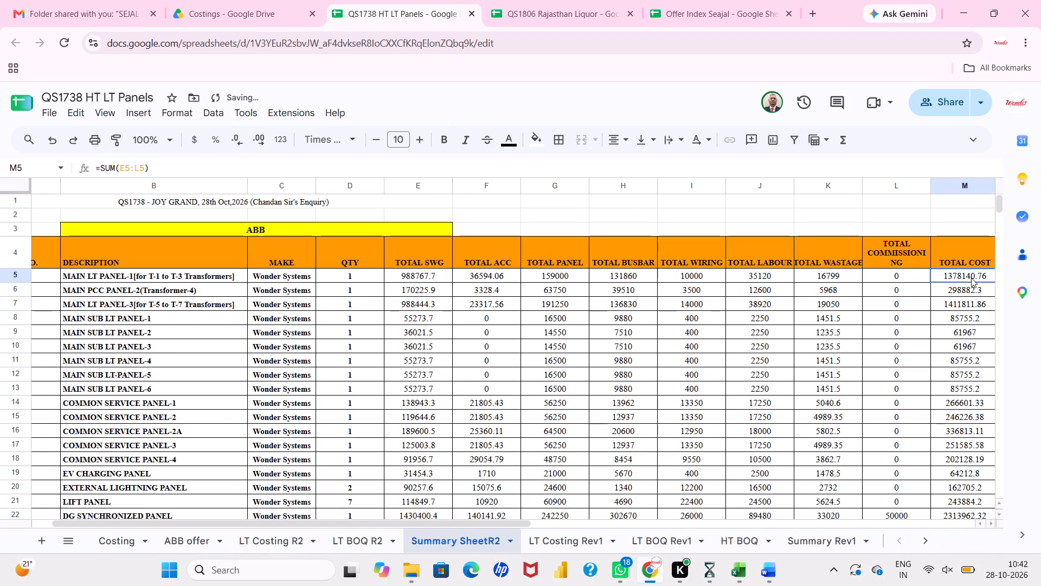
Recheck the TOTAL COST formula =SUM(E5:L5) in cell M5 and fill it down to M37.
{"action": "double_click", "coordinate": [971, 278]}
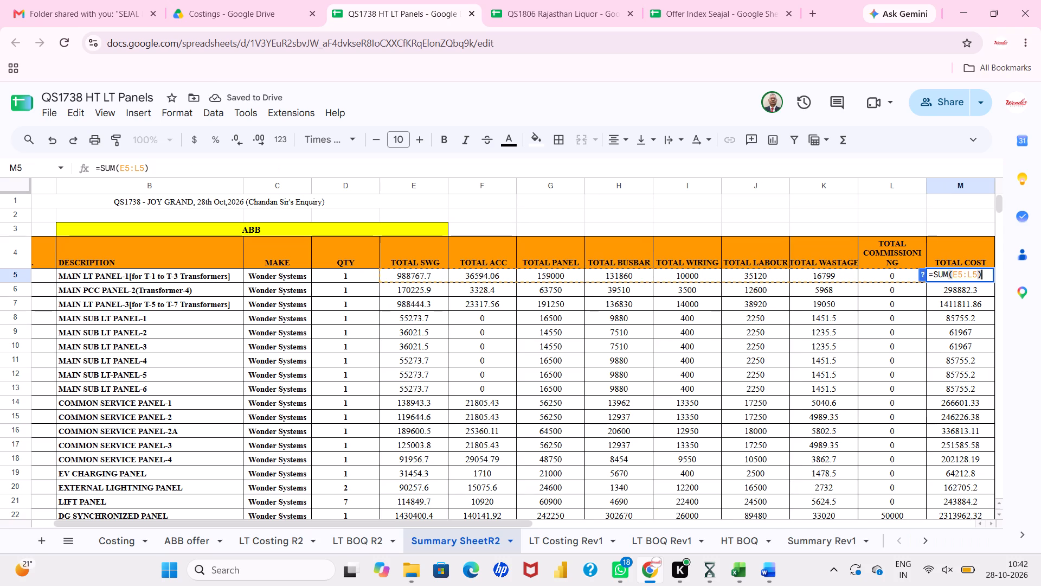
{"action": "key", "text": "Return"}
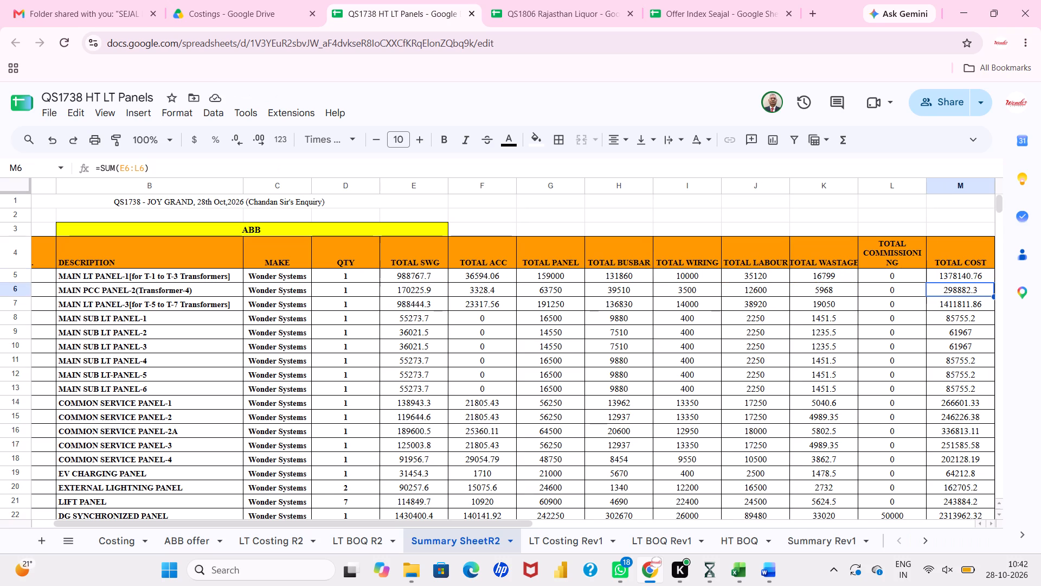
{"action": "scroll", "coordinate": [952, 316], "scroll_direction": "left", "scroll_amount": 3}
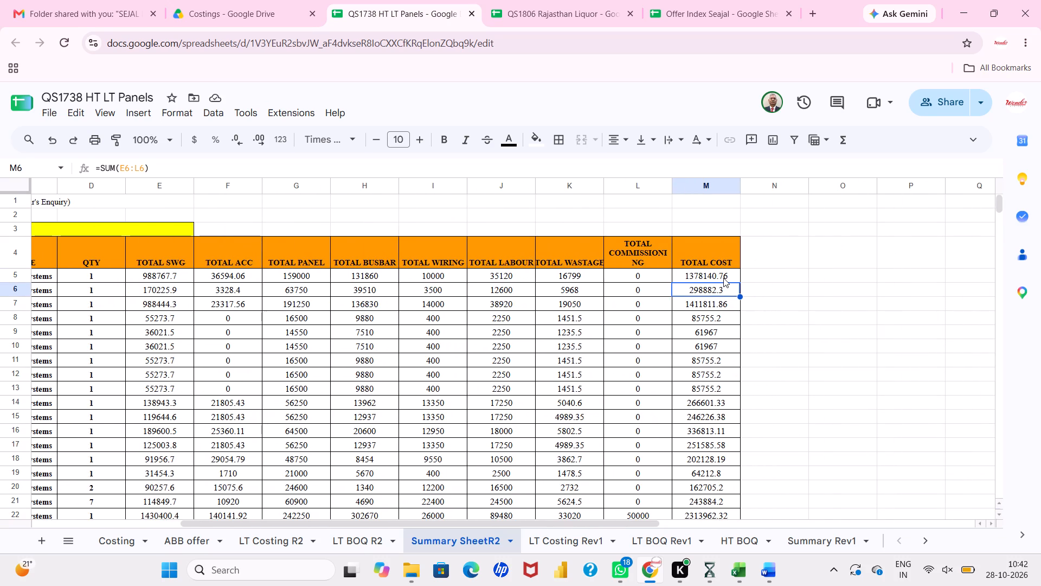
{"action": "left_click", "coordinate": [723, 278]}
{"action": "left_click_drag", "start_coordinate": [740, 282], "coordinate": [712, 542]}
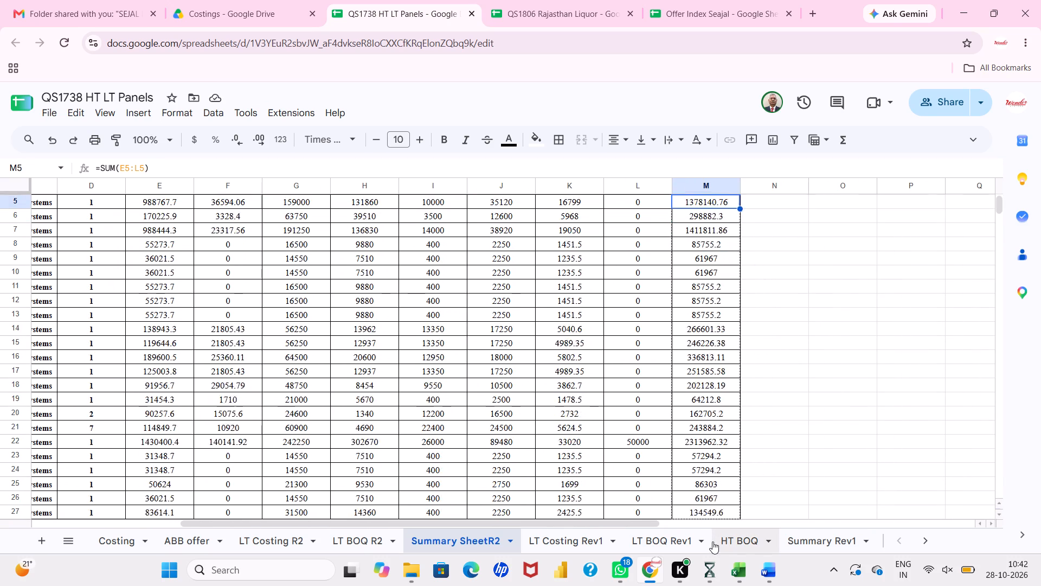
{"action": "left_click_drag", "start_coordinate": [712, 542], "coordinate": [709, 417]}
{"action": "scroll", "coordinate": [709, 417], "scroll_direction": "right", "scroll_amount": 4}
{"action": "left_click", "coordinate": [637, 461]}
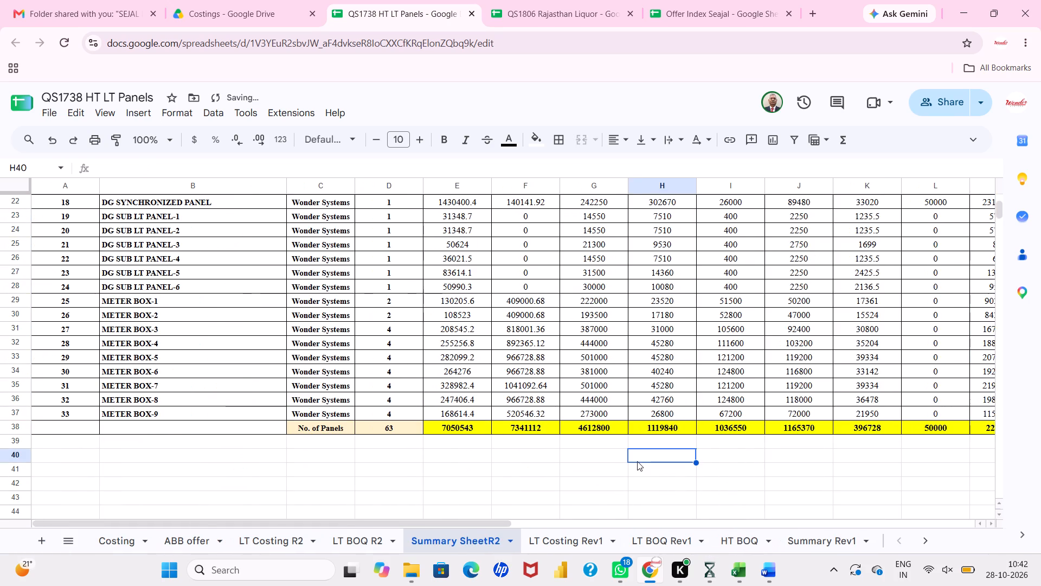
Compare the panel costs and overall total in Summary SheetR2 with LT Costing R2, also looking through LT BOQ R2.
{"action": "scroll", "coordinate": [637, 461], "scroll_direction": "left", "scroll_amount": 1}
{"action": "left_click", "coordinate": [275, 545]}
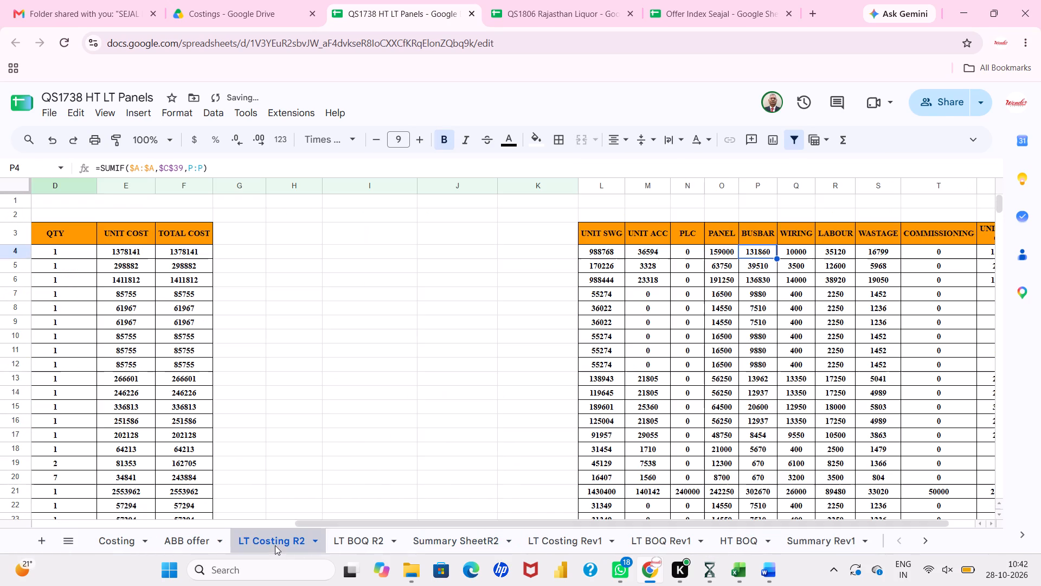
{"action": "scroll", "coordinate": [318, 406], "scroll_direction": "down", "scroll_amount": 3}
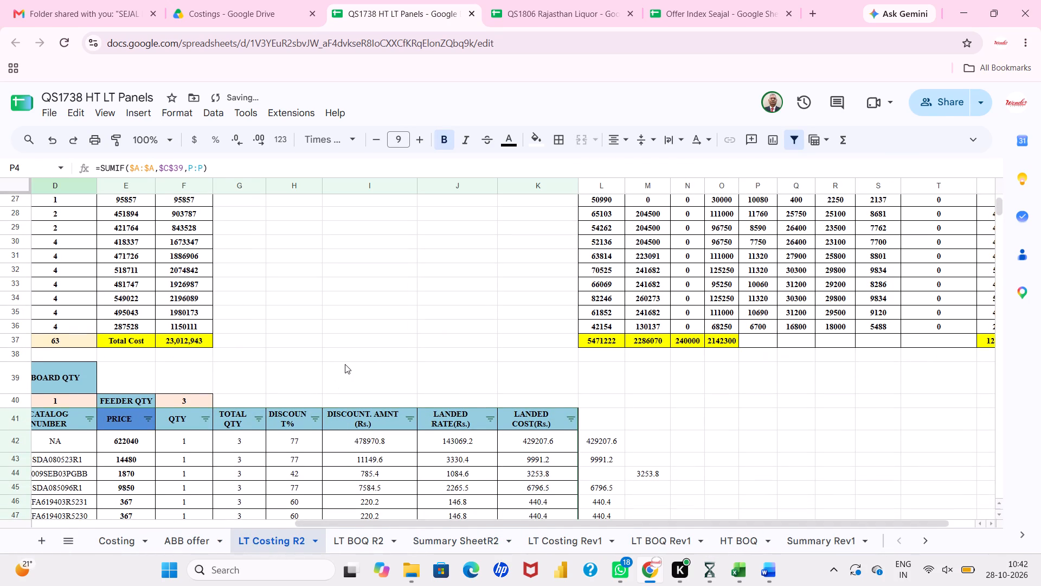
{"action": "left_click", "coordinate": [360, 548]}
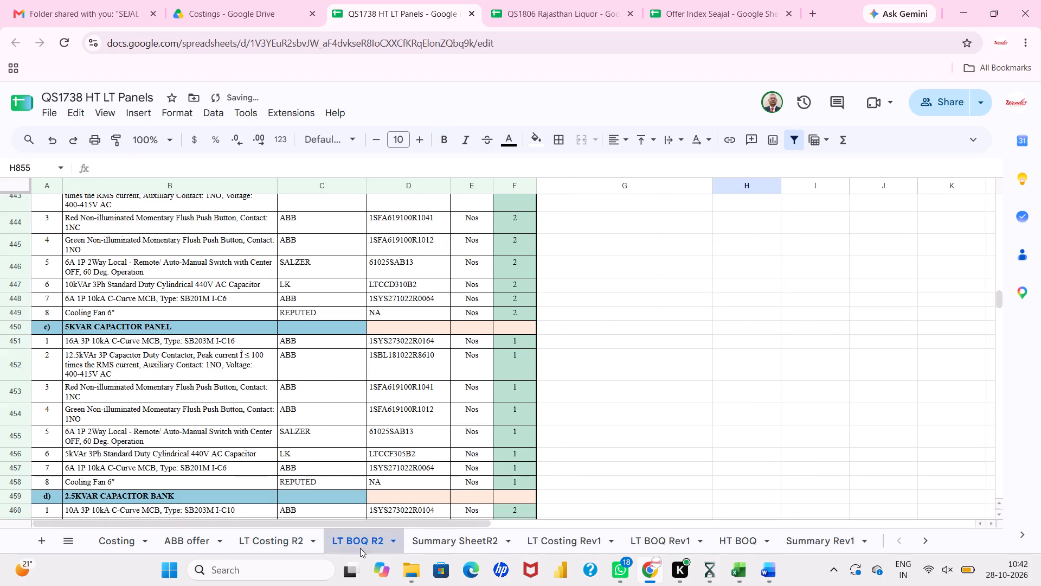
{"action": "scroll", "coordinate": [727, 457], "scroll_direction": "up", "scroll_amount": 20}
{"action": "scroll", "coordinate": [727, 457], "scroll_direction": "up", "scroll_amount": 2}
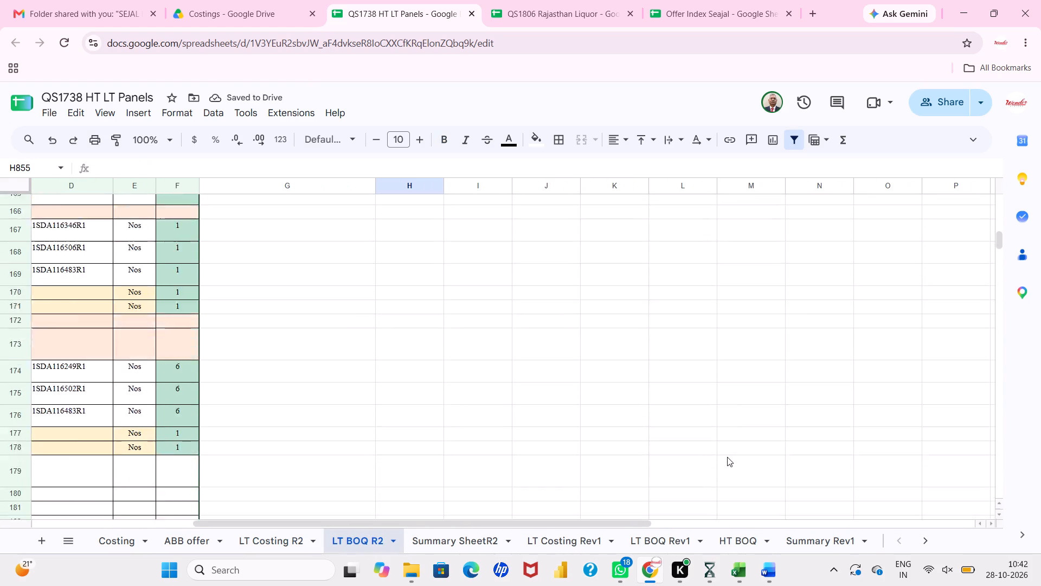
{"action": "scroll", "coordinate": [727, 457], "scroll_direction": "up", "scroll_amount": 4}
{"action": "left_click", "coordinate": [493, 540]}
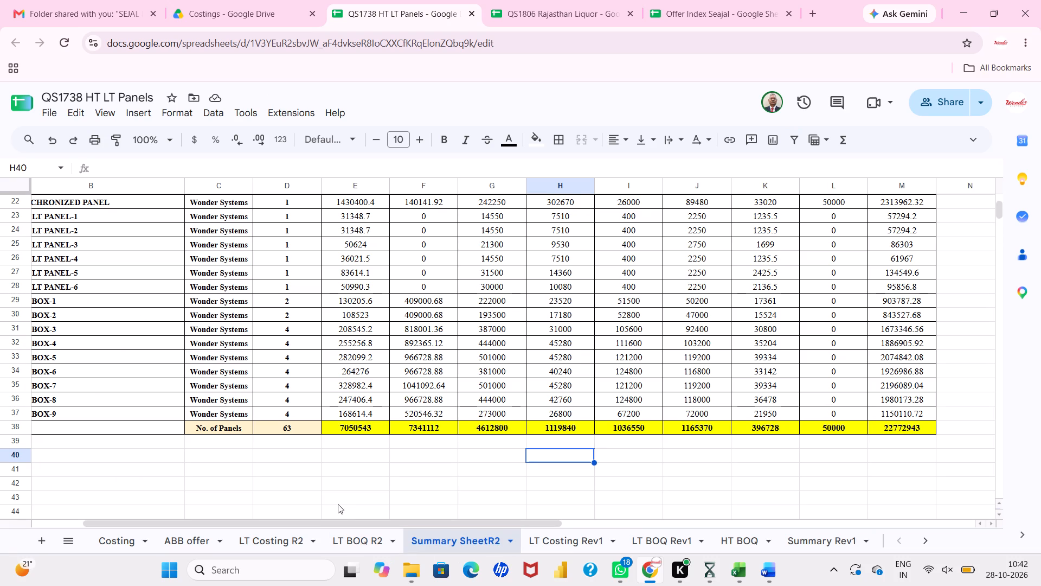
{"action": "left_click", "coordinate": [310, 542]}
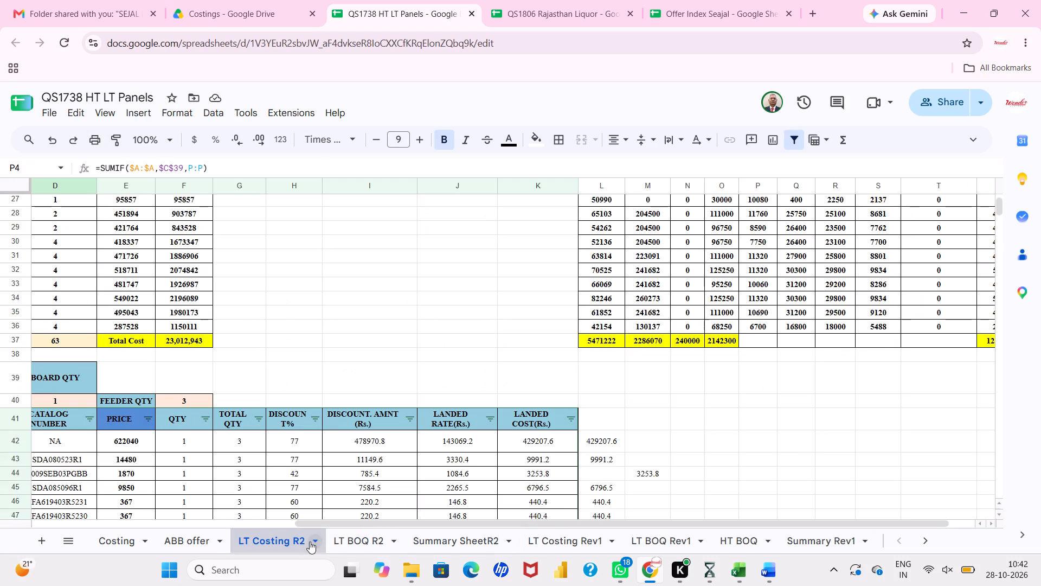
{"action": "scroll", "coordinate": [362, 347], "scroll_direction": "up", "scroll_amount": 2}
{"action": "scroll", "coordinate": [362, 347], "scroll_direction": "down", "scroll_amount": 1}
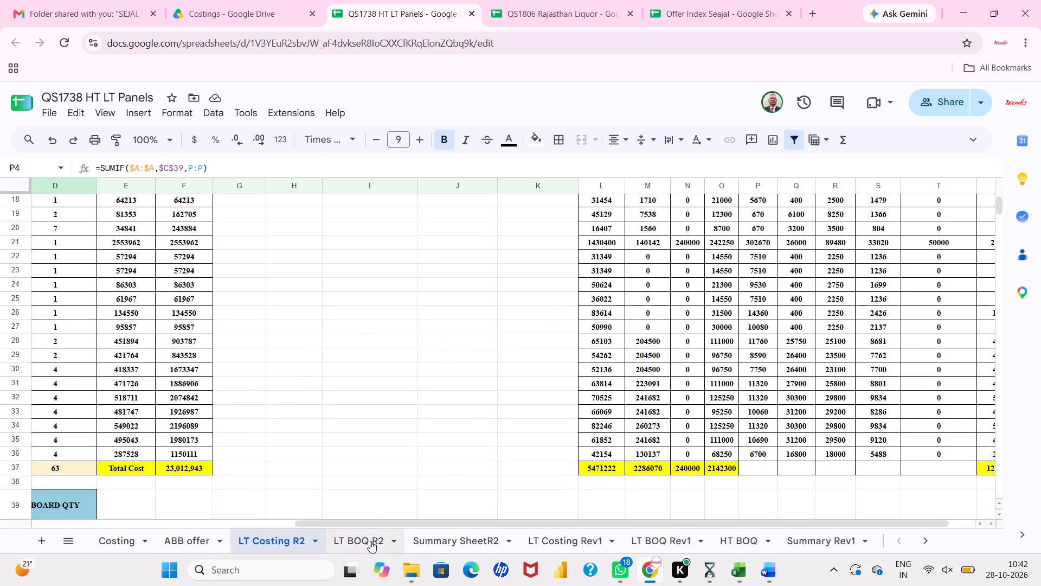
{"action": "scroll", "coordinate": [363, 360], "scroll_direction": "up", "scroll_amount": 4}
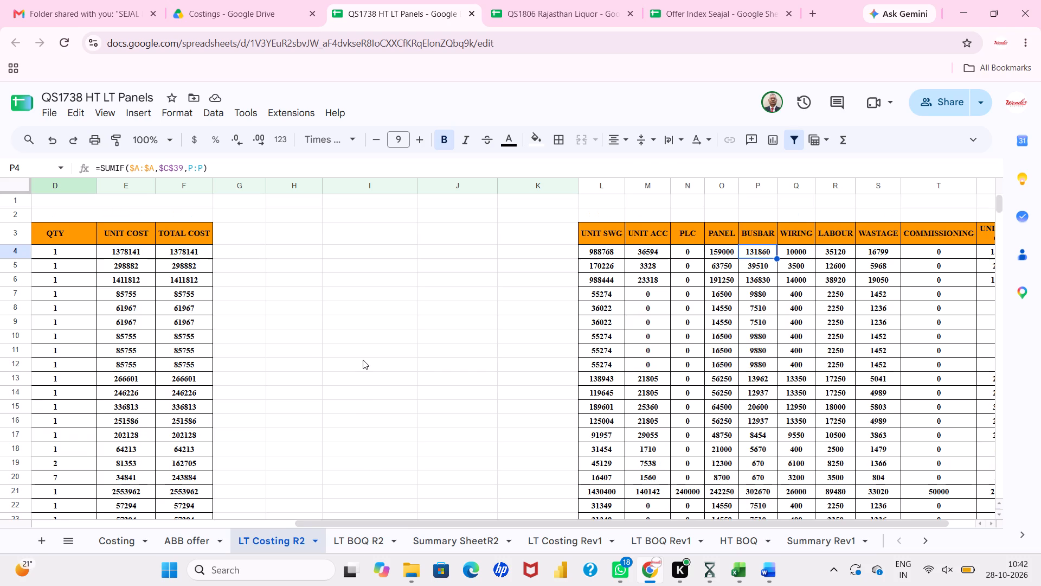
{"action": "scroll", "coordinate": [363, 360], "scroll_direction": "down", "scroll_amount": 1}
{"action": "scroll", "coordinate": [363, 360], "scroll_direction": "up", "scroll_amount": 1}
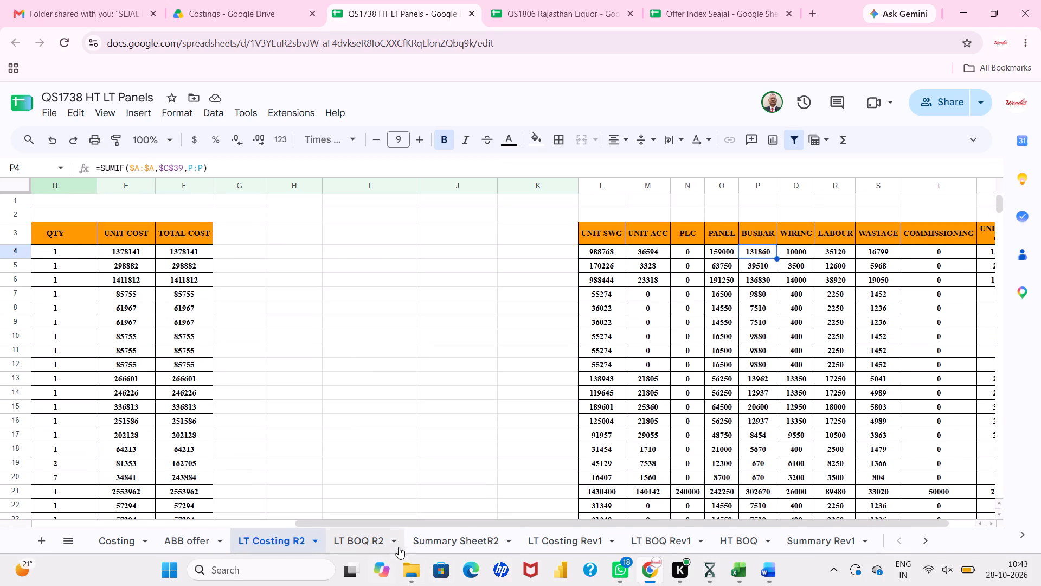
In Summary SheetR2, re-enter TOTAL SWG cell E5 as ='LT Costing R2'!L4*'LT Costing R2'!D4 and fill it down to E37.
{"action": "left_click", "coordinate": [441, 533]}
{"action": "scroll", "coordinate": [465, 219], "scroll_direction": "up", "scroll_amount": 10}
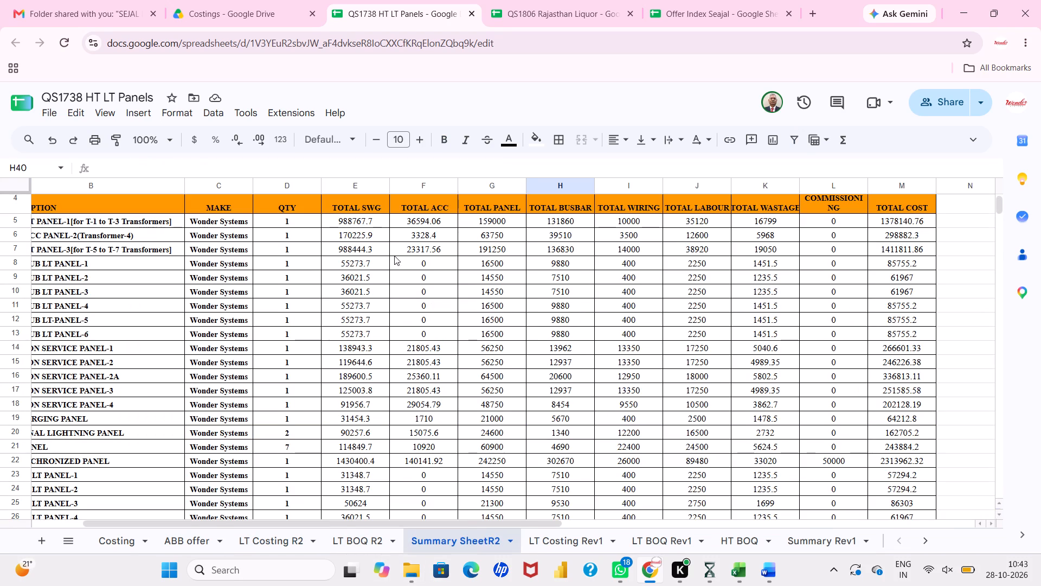
{"action": "left_click", "coordinate": [377, 282]}
{"action": "key", "text": "equal"}
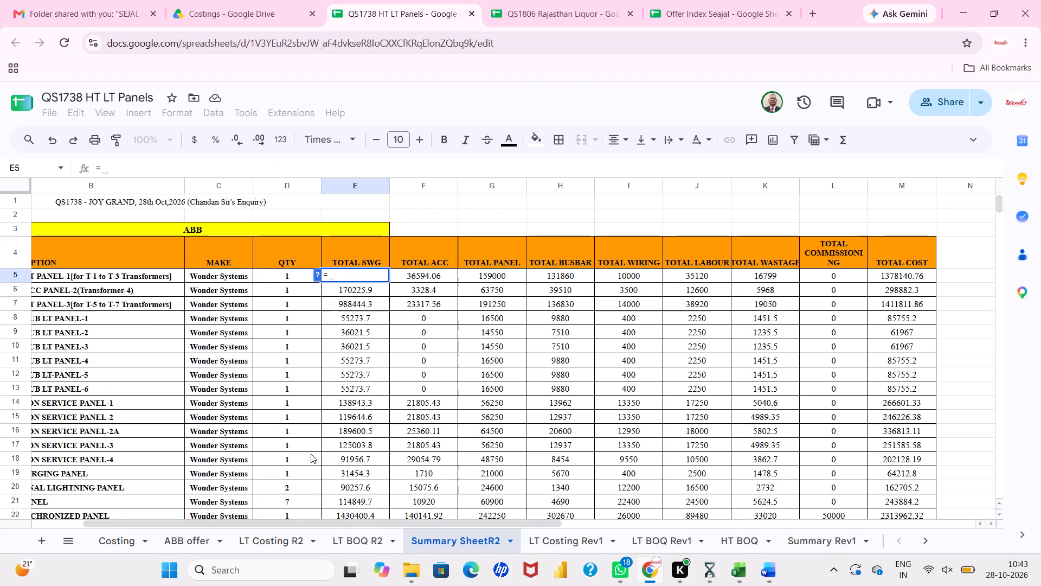
{"action": "left_click", "coordinate": [287, 530]}
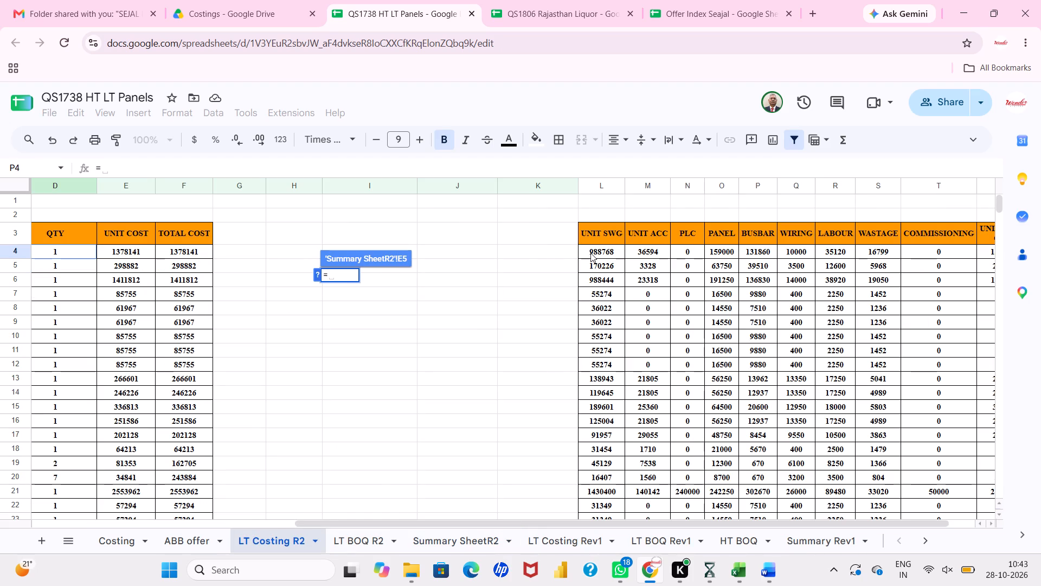
{"action": "left_click", "coordinate": [590, 253]}
{"action": "key", "text": "shift+asterisk"}
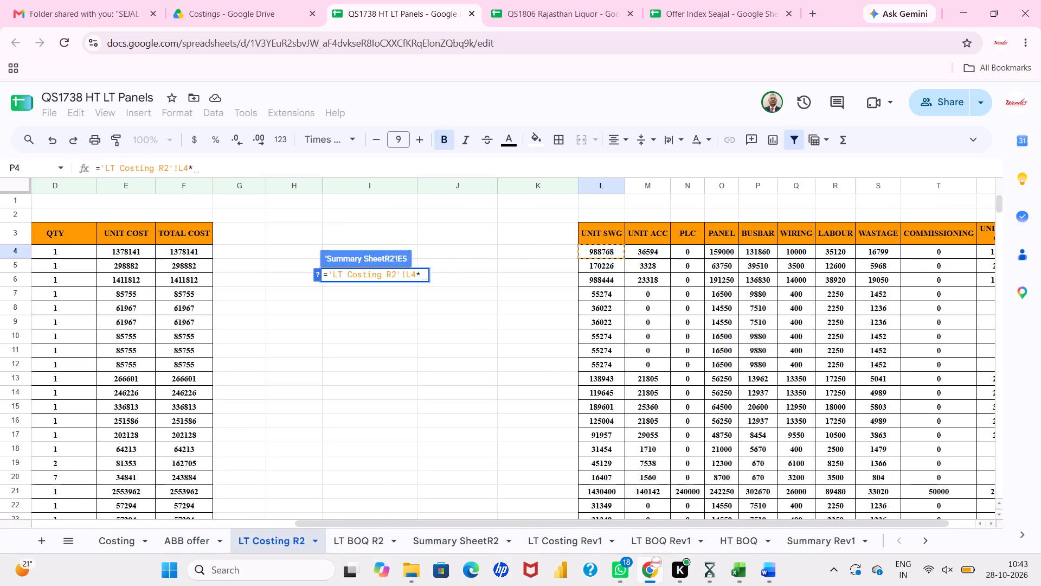
{"action": "left_click", "coordinate": [87, 257]}
{"action": "key", "text": "Return"}
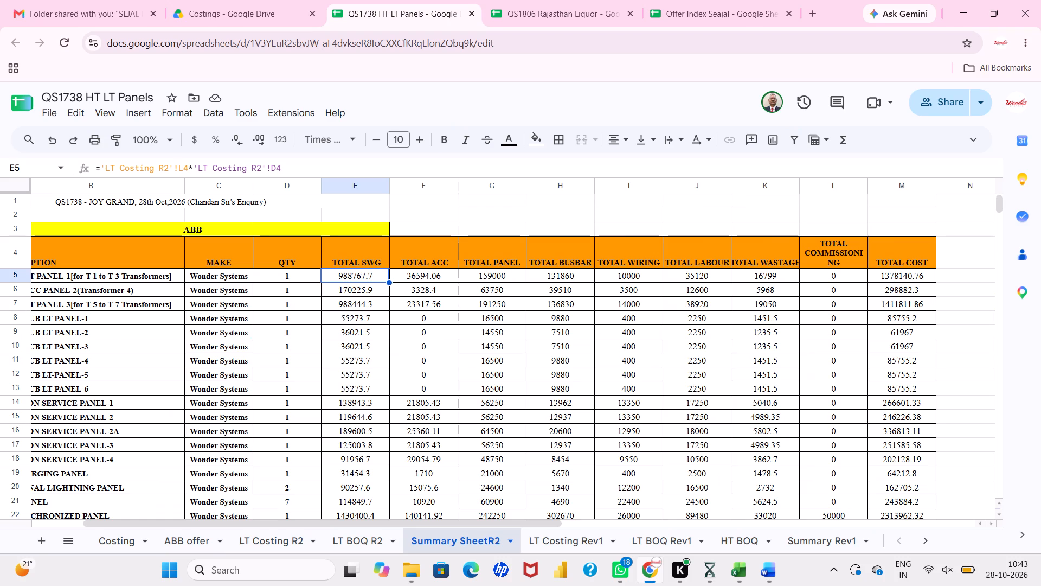
{"action": "left_click_drag", "start_coordinate": [389, 282], "coordinate": [390, 556]}
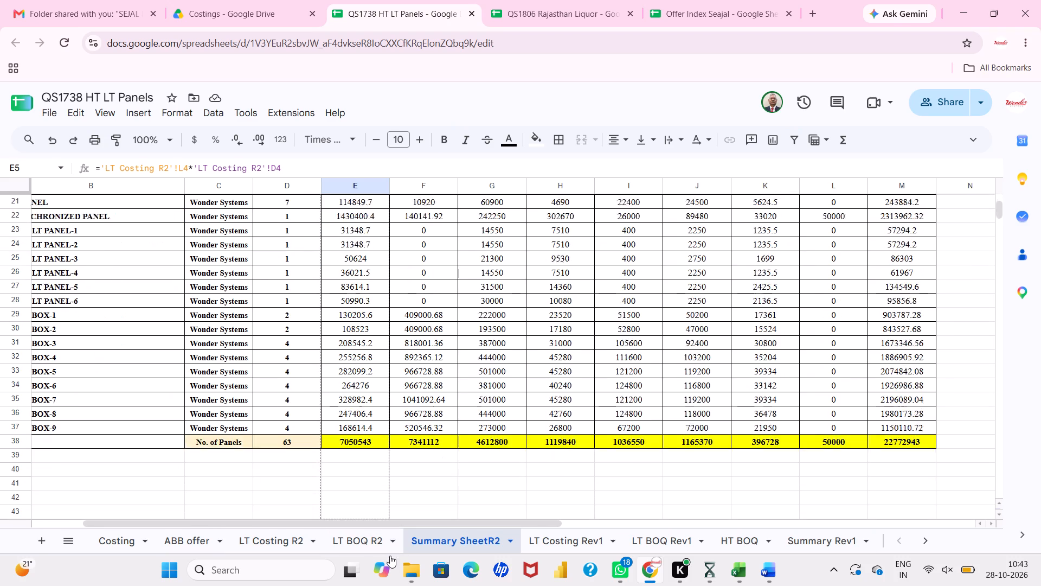
{"action": "left_click_drag", "start_coordinate": [390, 556], "coordinate": [385, 378]}
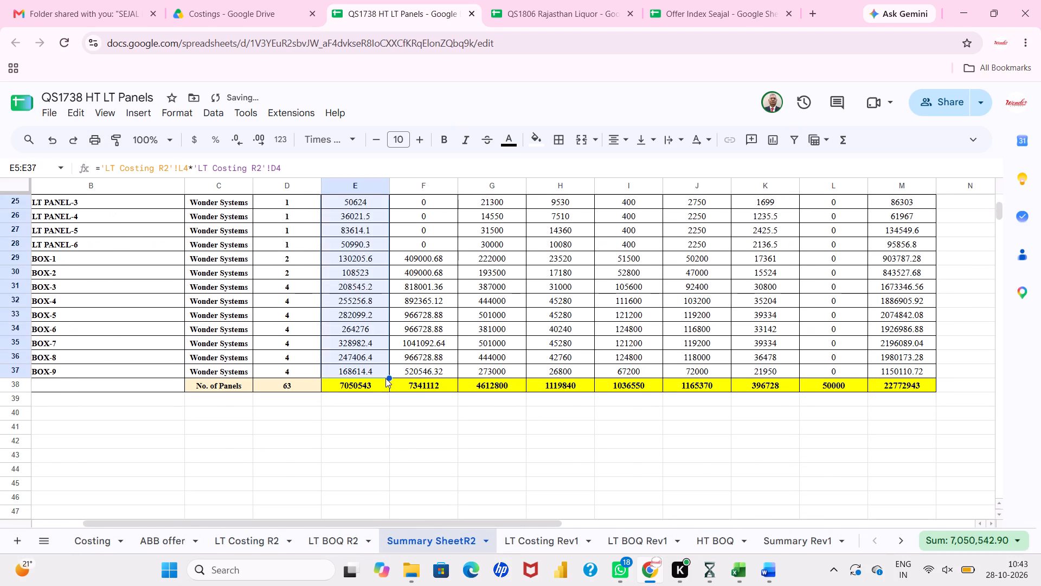
Re-enter TOTAL ACC cell F5 as ='LT Costing R2'!M4*'LT Costing R2'!D4 and fill it down to F37.
{"action": "scroll", "coordinate": [385, 378], "scroll_direction": "up", "scroll_amount": 4}
{"action": "left_click", "coordinate": [432, 279]}
{"action": "key", "text": "equal"}
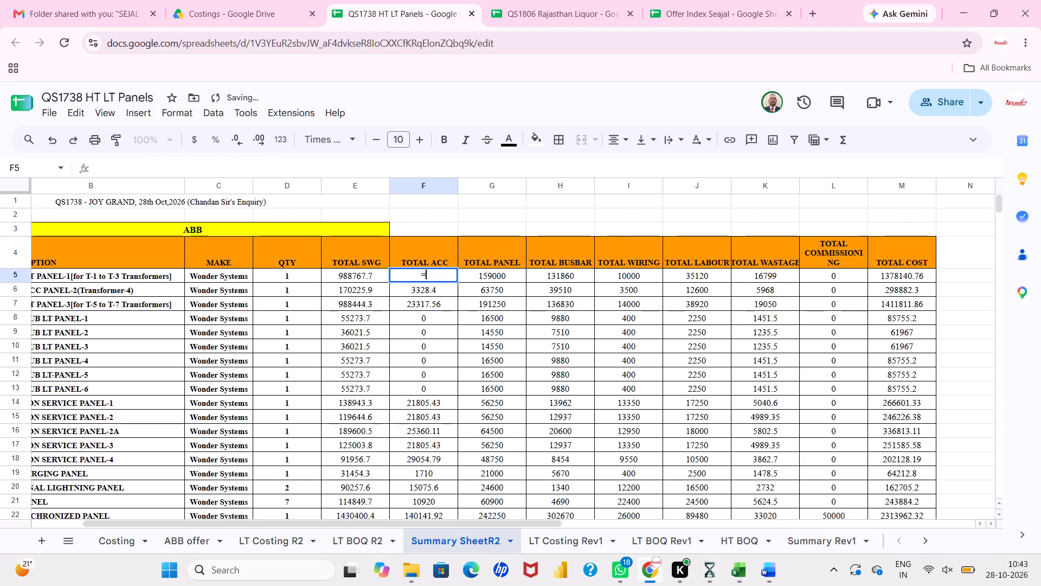
{"action": "left_click", "coordinate": [288, 542]}
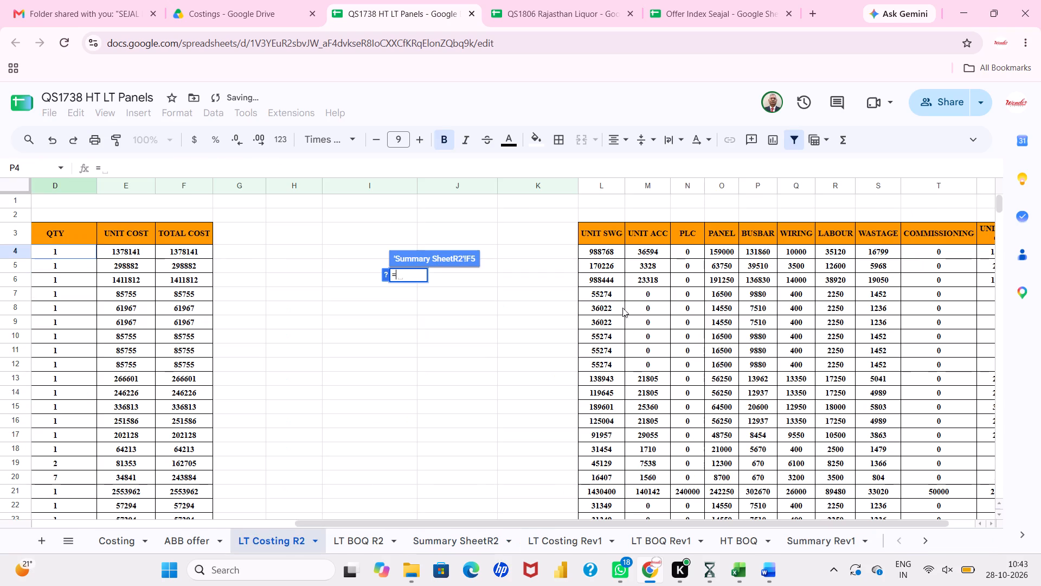
{"action": "left_click", "coordinate": [654, 251]}
{"action": "key", "text": "shift+asterisk"}
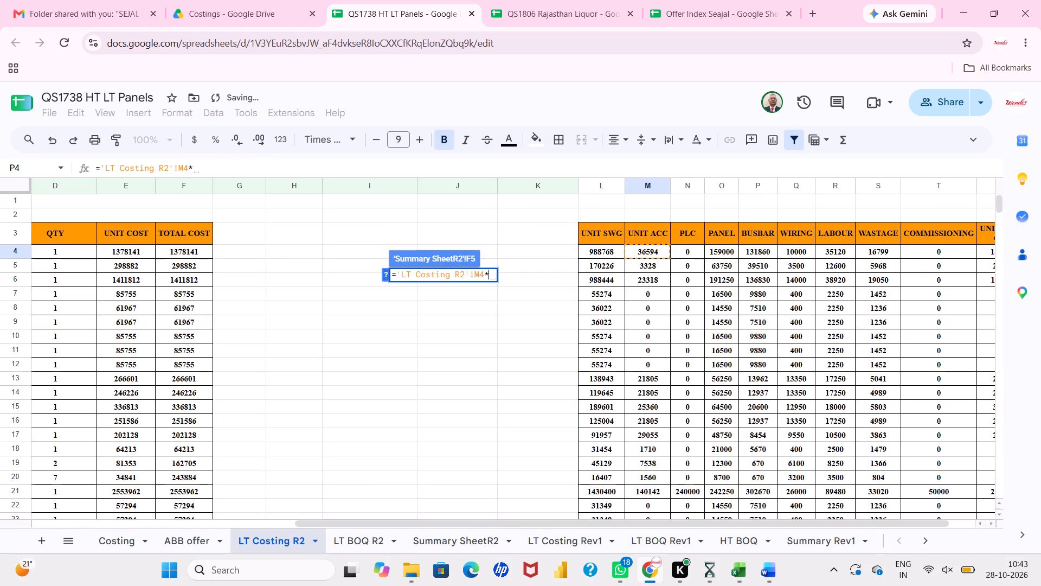
{"action": "left_click", "coordinate": [89, 259]}
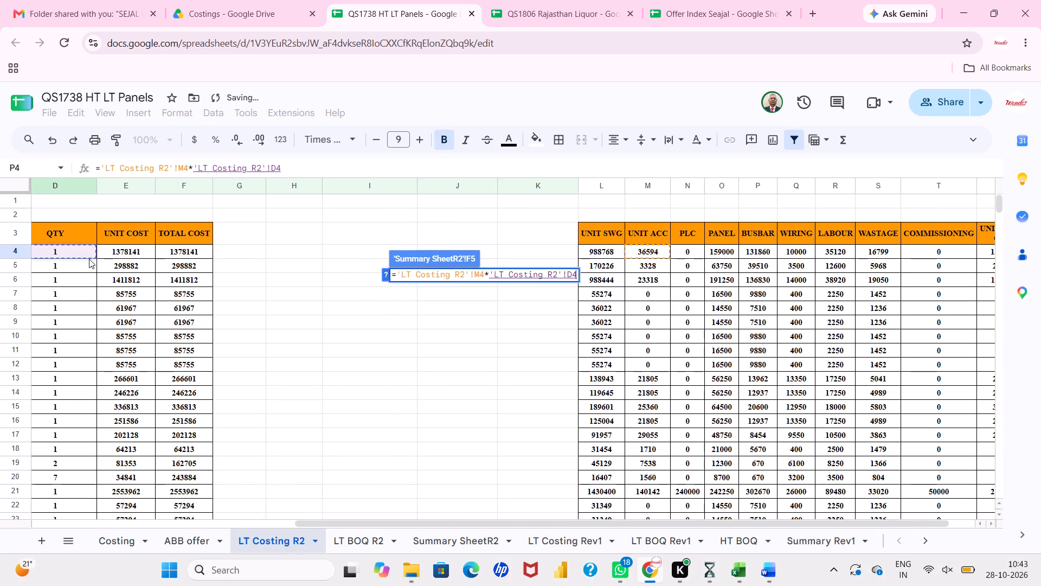
{"action": "key", "text": "Return"}
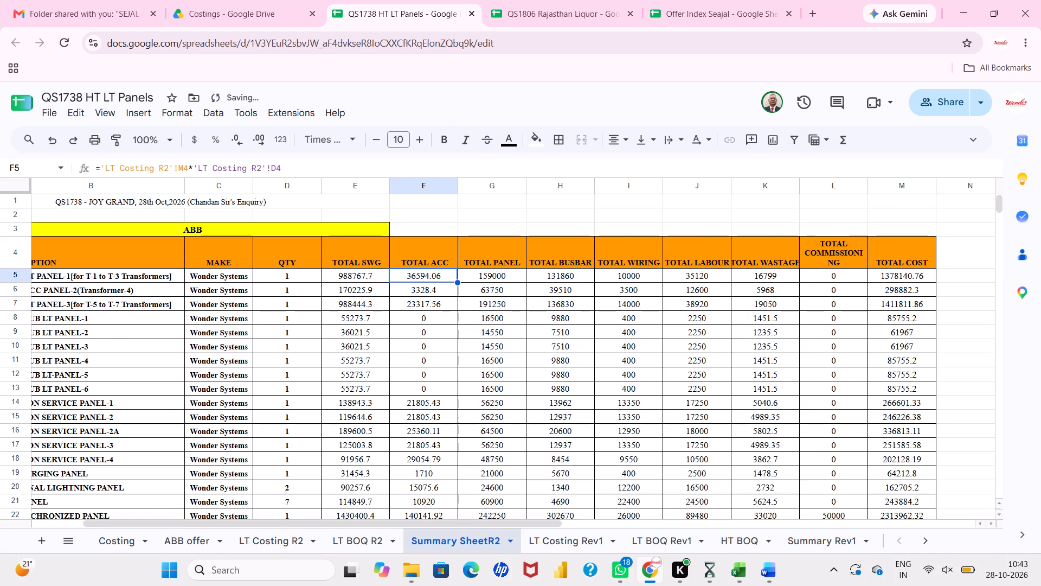
{"action": "left_click_drag", "start_coordinate": [458, 282], "coordinate": [446, 431]}
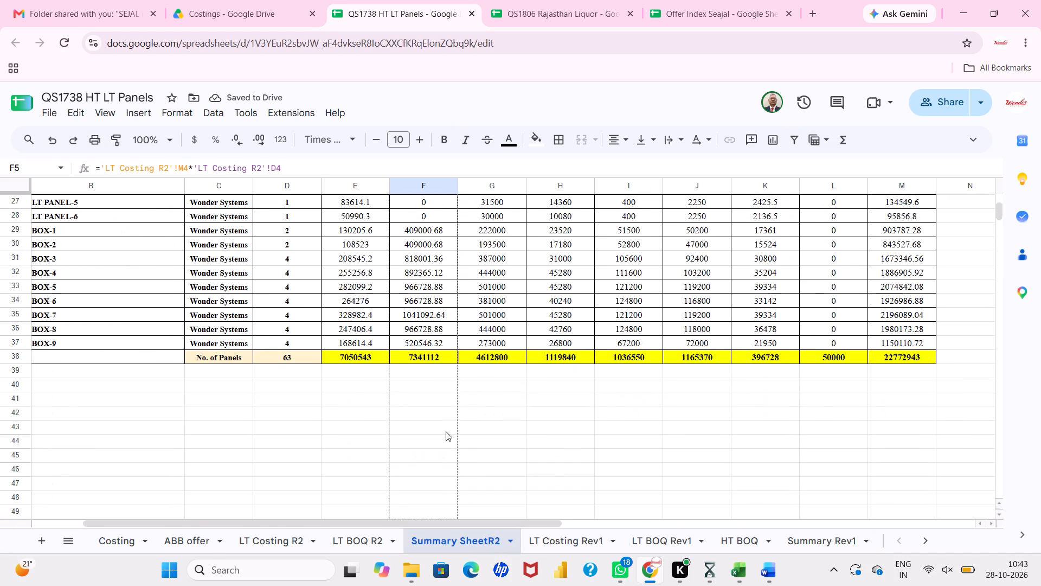
{"action": "left_click_drag", "start_coordinate": [446, 431], "coordinate": [448, 347]}
Re-enter TOTAL PANEL cell G5 as ='LT Costing R2'!O4*'LT Costing R2'!D4 and fill it down to G37.
{"action": "scroll", "coordinate": [448, 347], "scroll_direction": "up", "scroll_amount": 4}
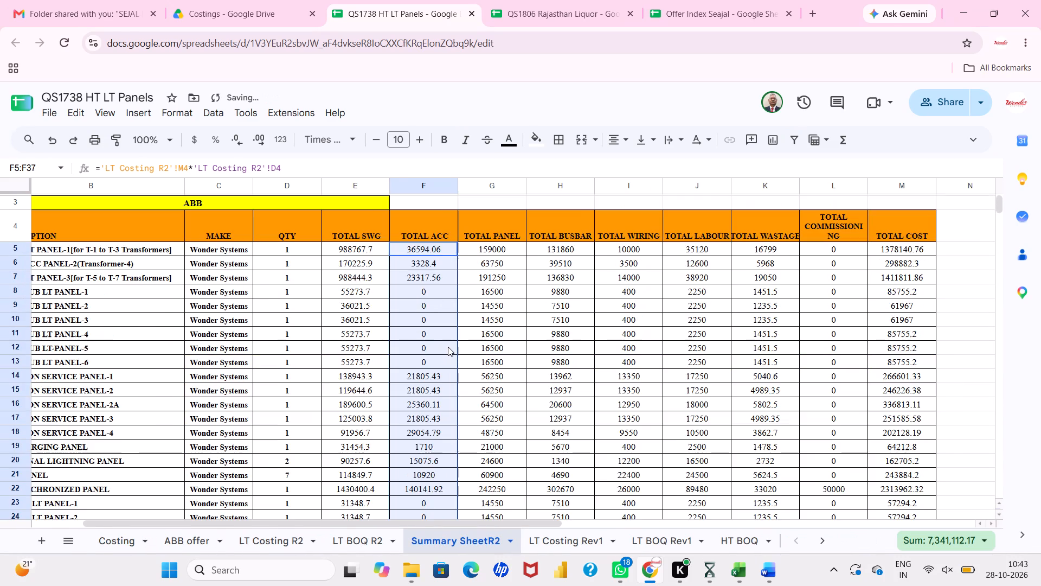
{"action": "left_click", "coordinate": [500, 275]}
{"action": "key", "text": "equal"}
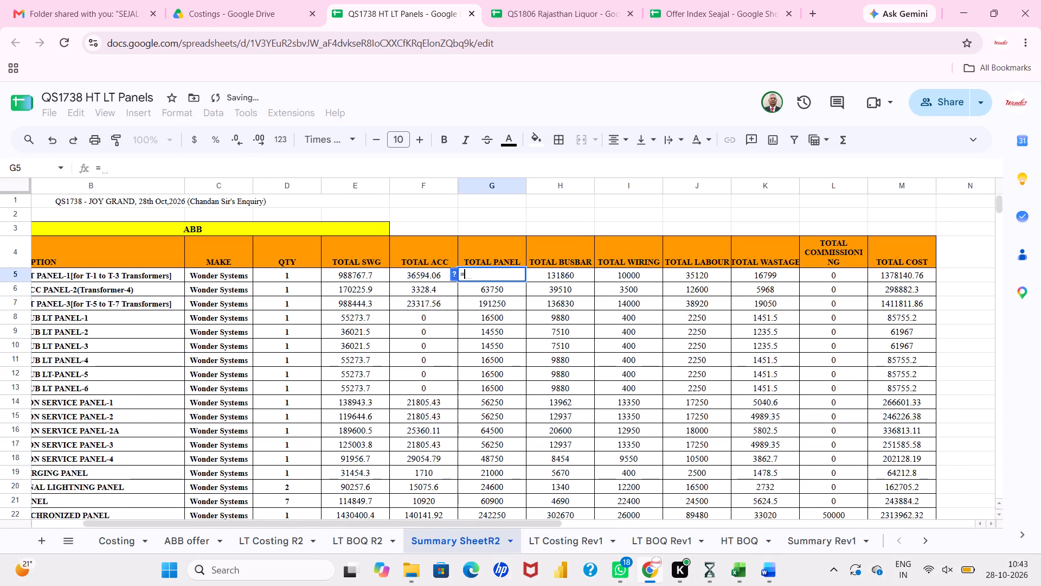
{"action": "left_click", "coordinate": [280, 540]}
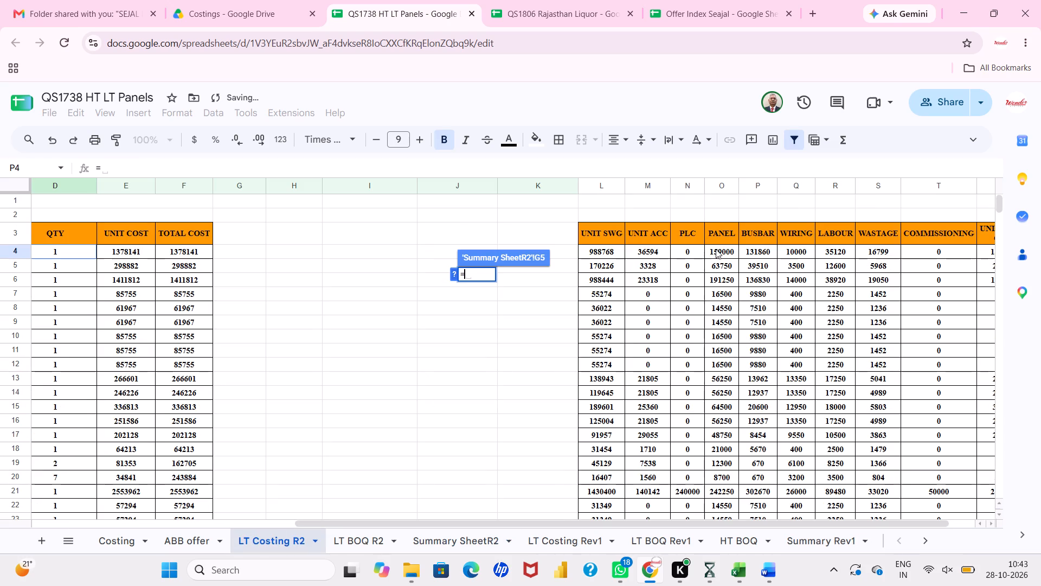
{"action": "left_click", "coordinate": [717, 250]}
{"action": "key", "text": "shift+asterisk"}
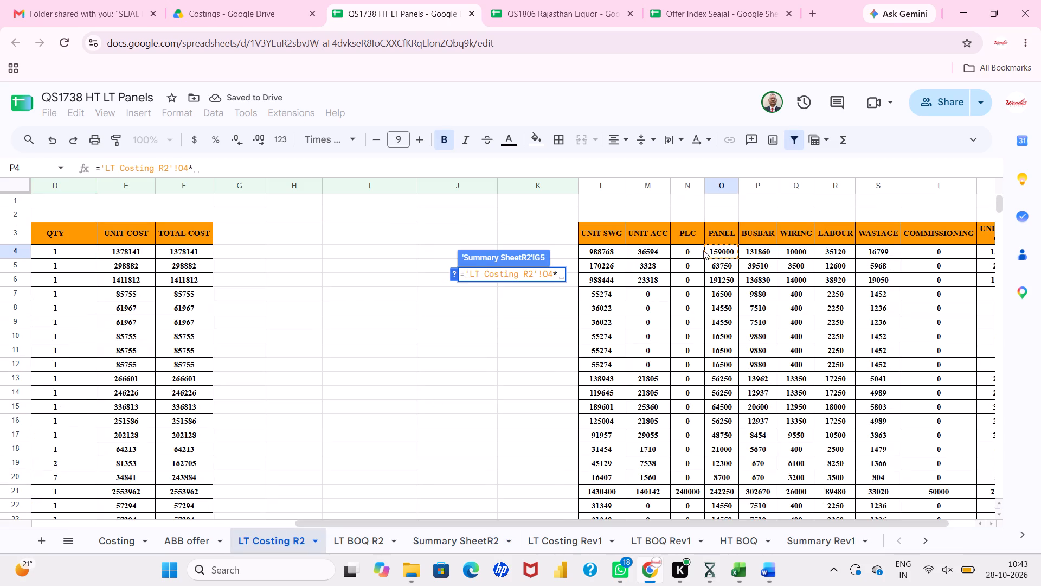
{"action": "left_click", "coordinate": [77, 252]}
{"action": "key", "text": "Return"}
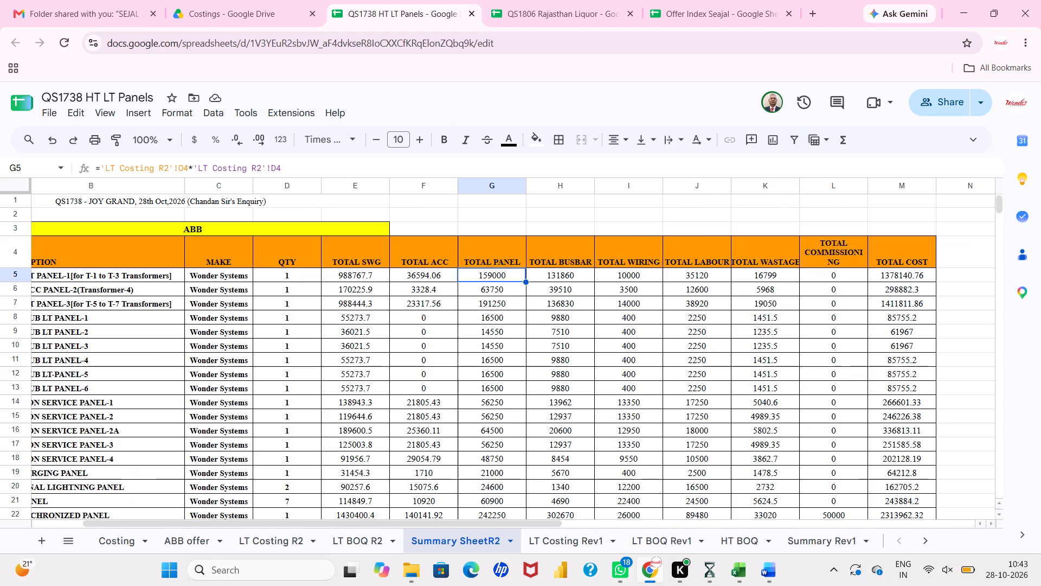
{"action": "left_click_drag", "start_coordinate": [525, 282], "coordinate": [531, 585]}
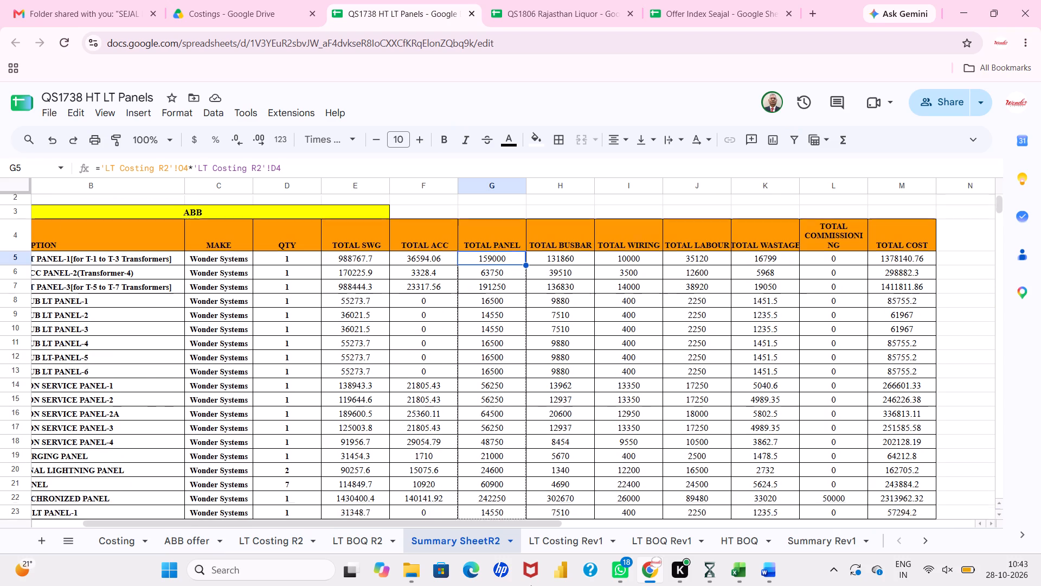
{"action": "left_click_drag", "start_coordinate": [531, 585], "coordinate": [517, 376]}
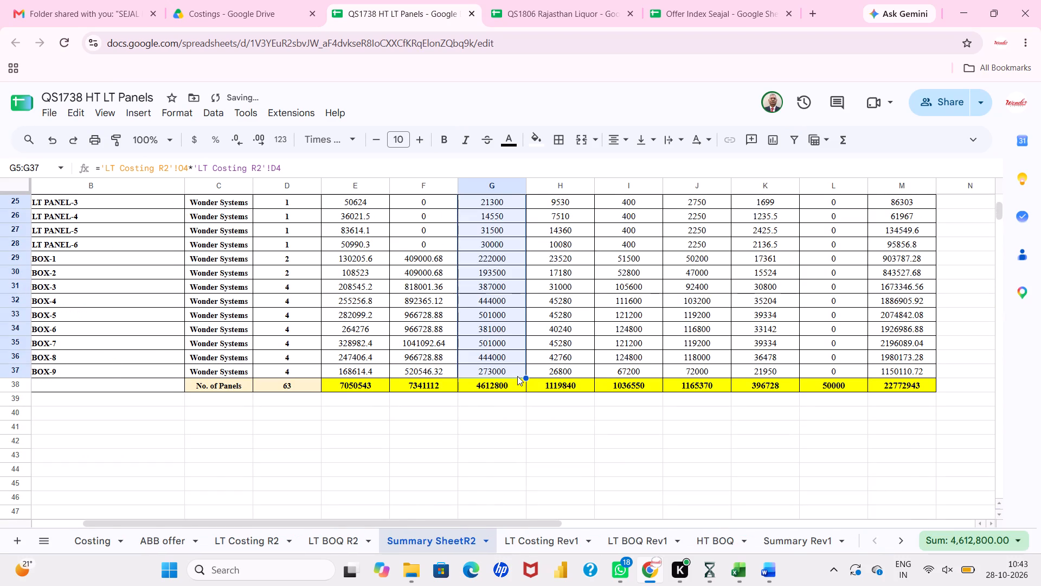
Inspect the formula in the overall TOTAL COST cell M38 of Summary SheetR2.
{"action": "double_click", "coordinate": [893, 388]}
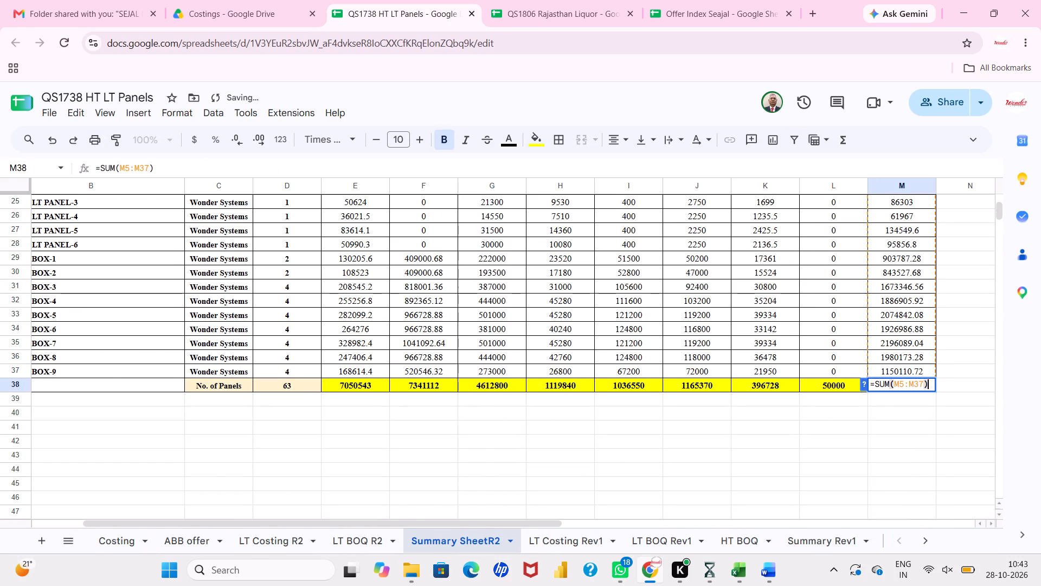
{"action": "key", "text": "Return"}
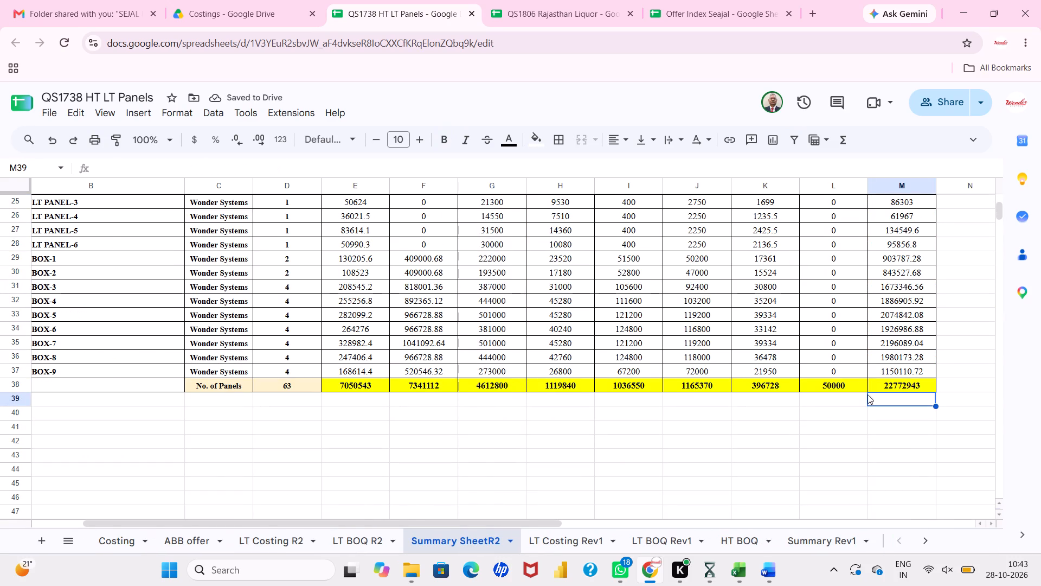
Re-enter TOTAL BUSBAR cell H5 as ='LT Costing R2'!P4*'LT Costing R2'!D4 and fill it down to H37.
{"action": "scroll", "coordinate": [785, 418], "scroll_direction": "up", "scroll_amount": 4}
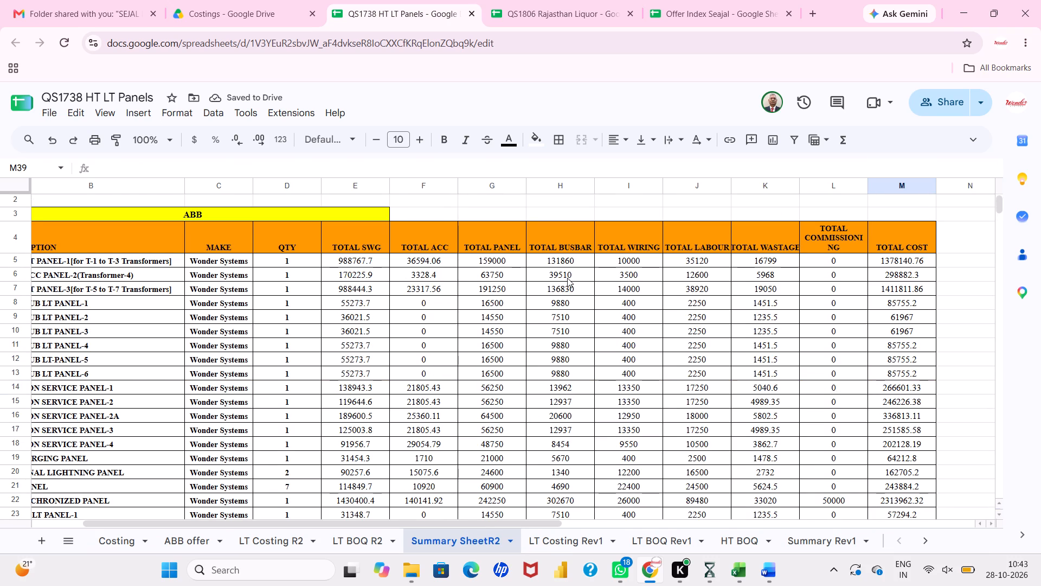
{"action": "left_click", "coordinate": [567, 278]}
{"action": "key", "text": "equal"}
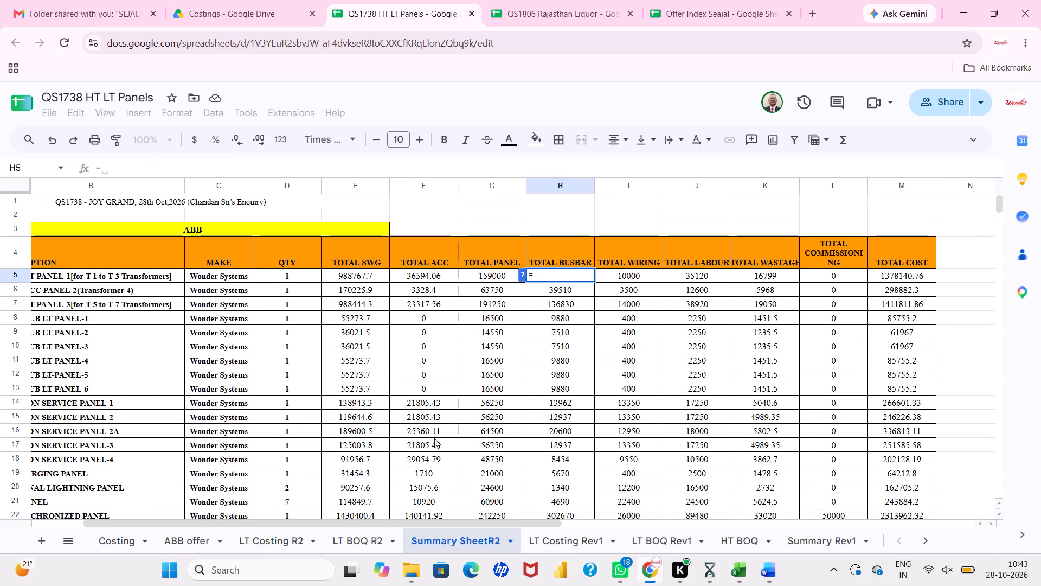
{"action": "left_click", "coordinate": [284, 538]}
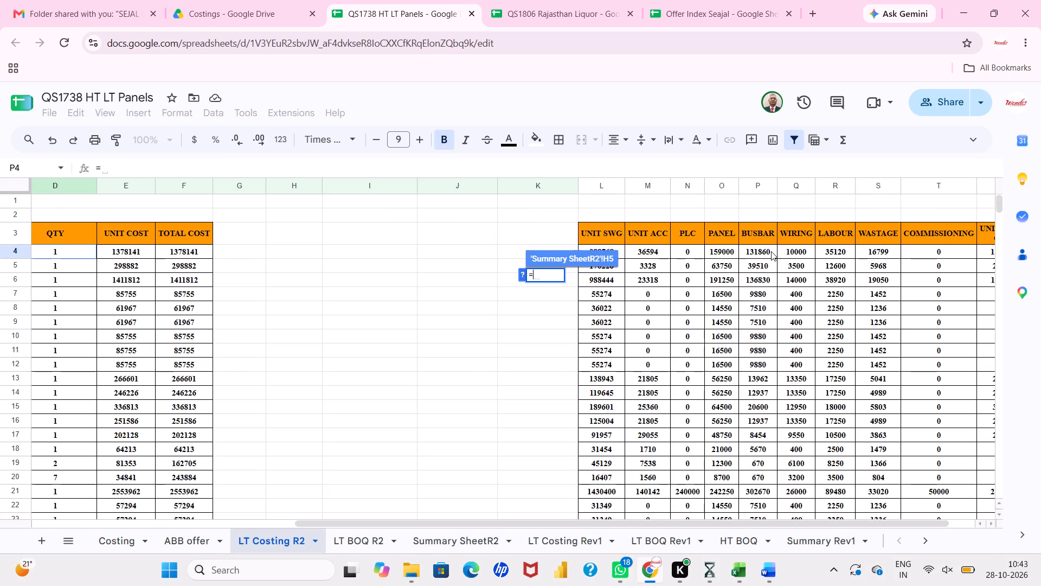
{"action": "left_click", "coordinate": [771, 251]}
{"action": "key", "text": "shift+asterisk"}
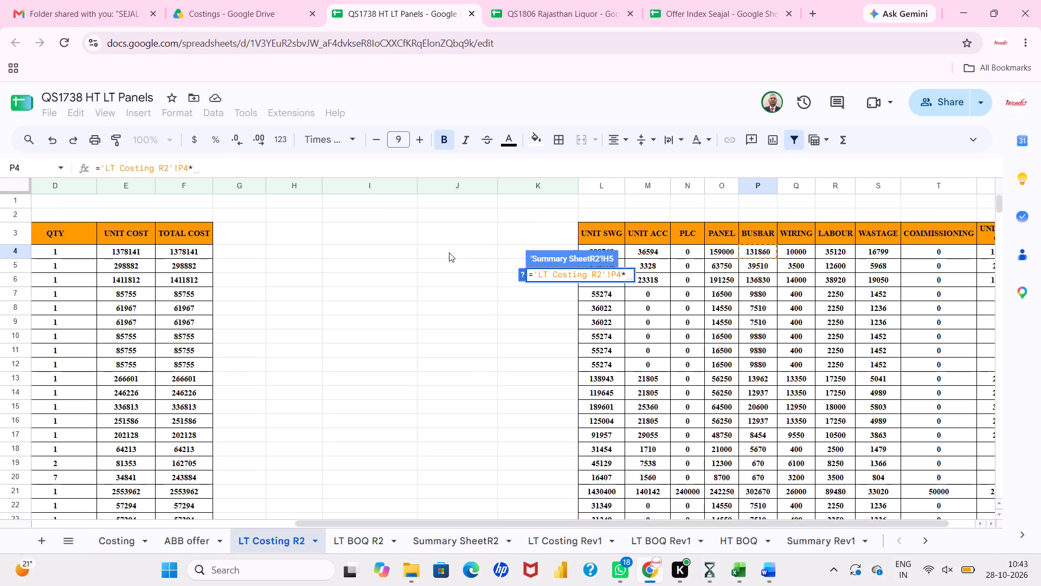
{"action": "left_click", "coordinate": [70, 251]}
{"action": "key", "text": "Return"}
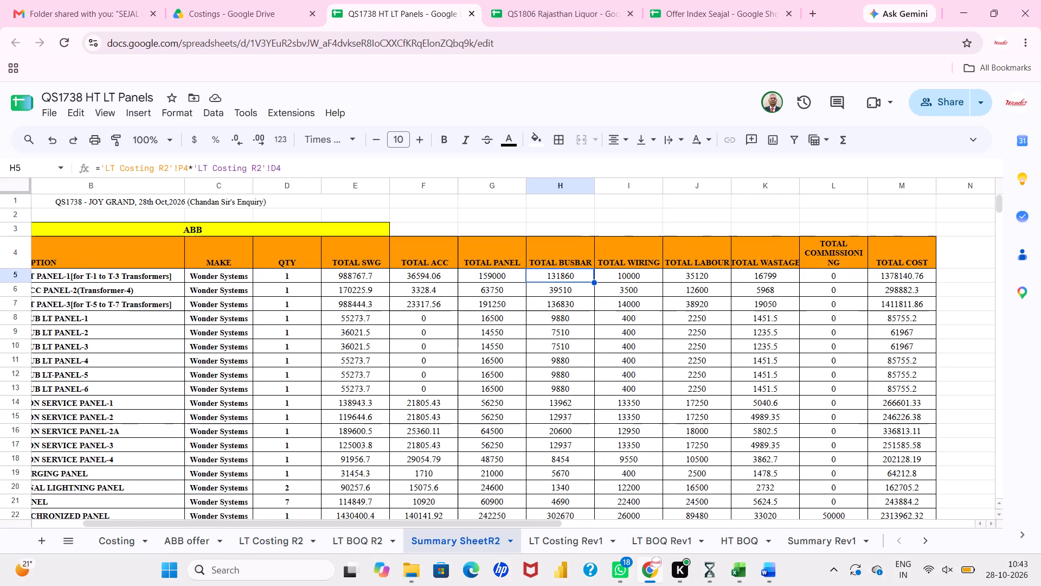
{"action": "left_click_drag", "start_coordinate": [595, 283], "coordinate": [589, 424]}
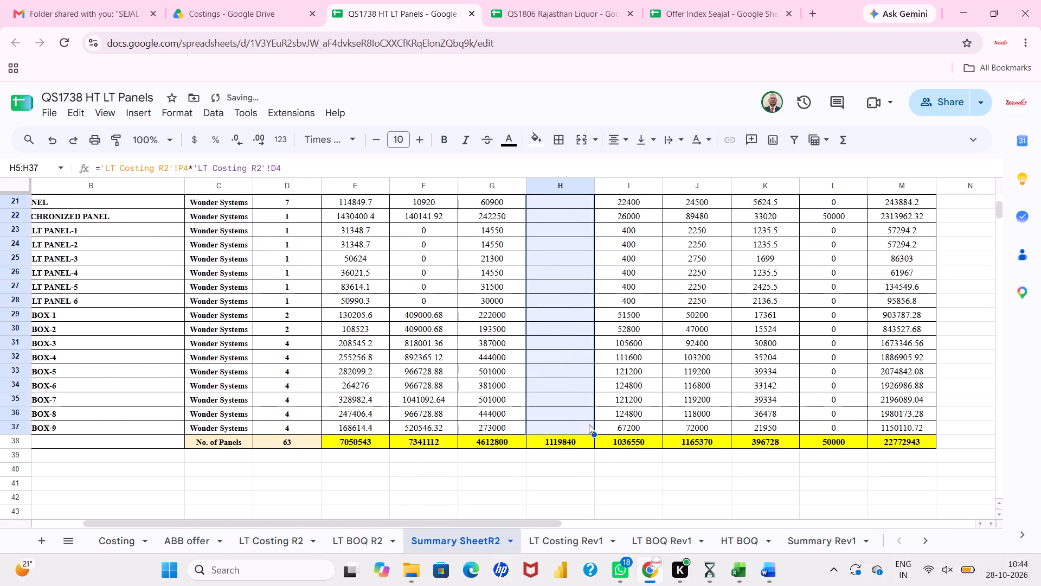
Re-enter TOTAL WIRING cell I5 as ='LT Costing R2'!Q4*'LT Costing R2'!D4 and fill it down to I37.
{"action": "scroll", "coordinate": [589, 424], "scroll_direction": "up", "scroll_amount": 4}
{"action": "left_click", "coordinate": [634, 272]}
{"action": "key", "text": "equal"}
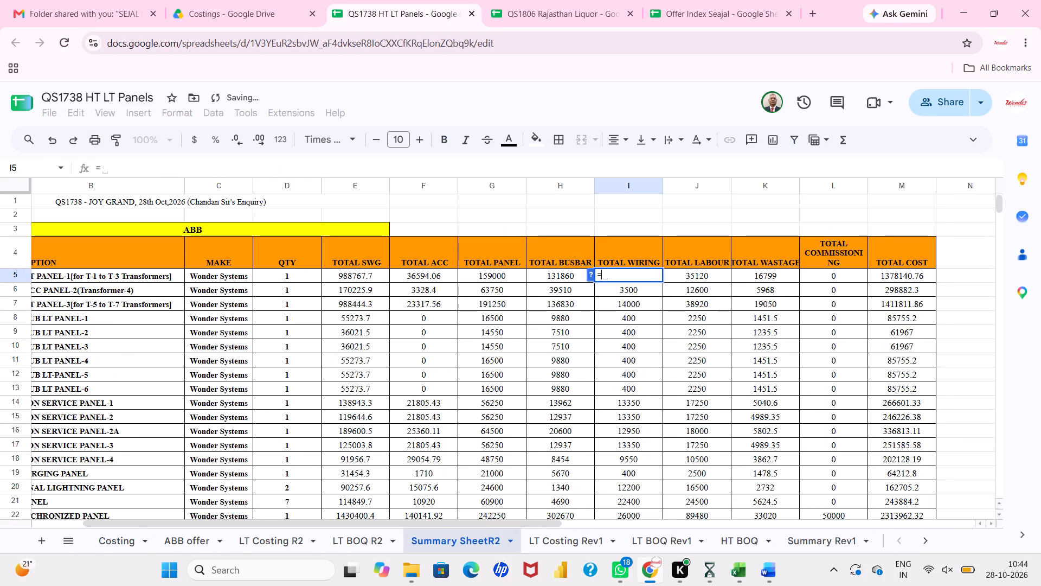
{"action": "left_click", "coordinate": [293, 535]}
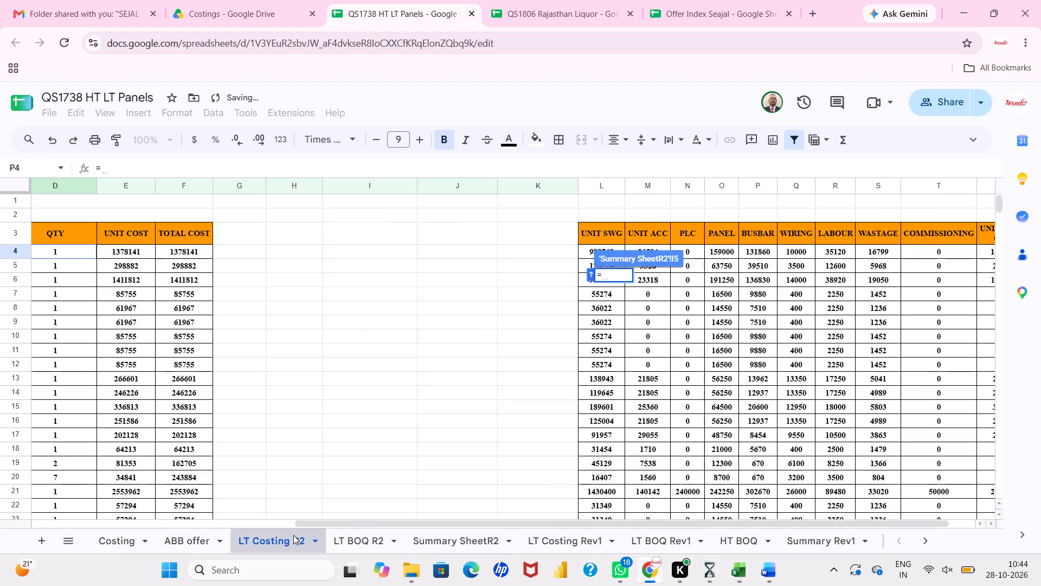
{"action": "left_click", "coordinate": [808, 252]}
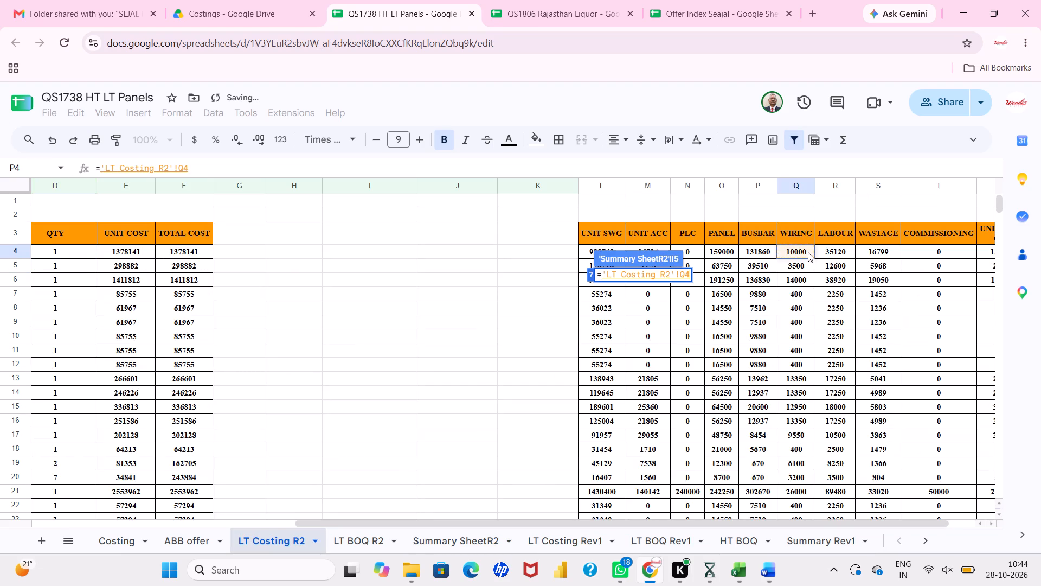
{"action": "key", "text": "shift+asterisk"}
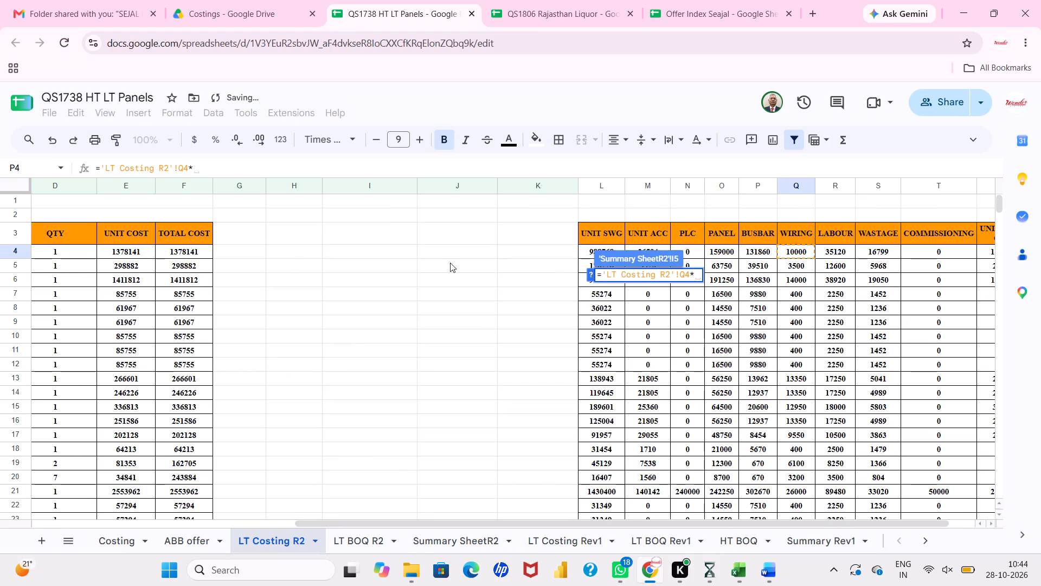
{"action": "left_click", "coordinate": [86, 252]}
{"action": "key", "text": "Return"}
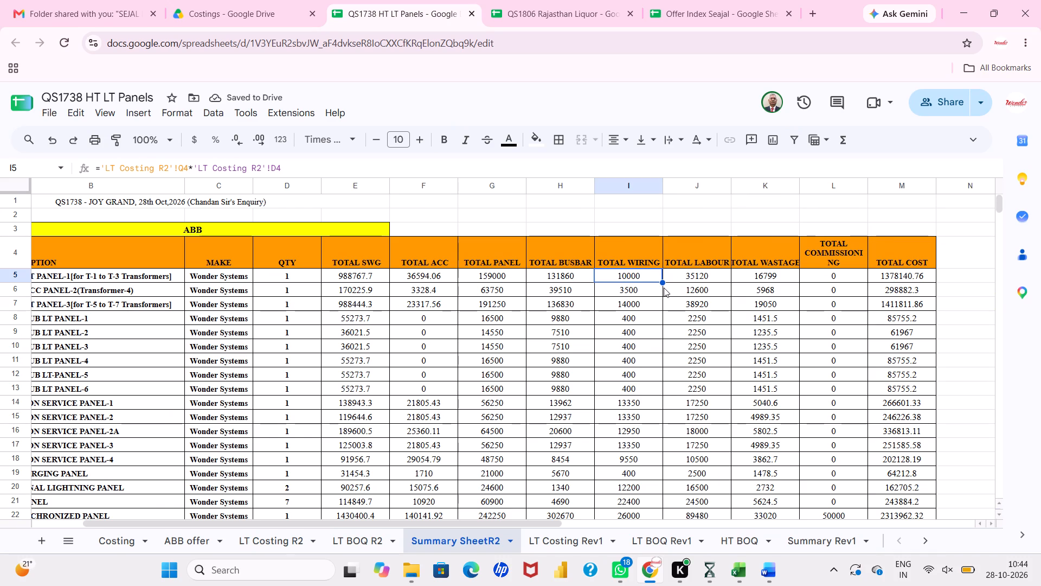
{"action": "left_click_drag", "start_coordinate": [663, 283], "coordinate": [646, 430]}
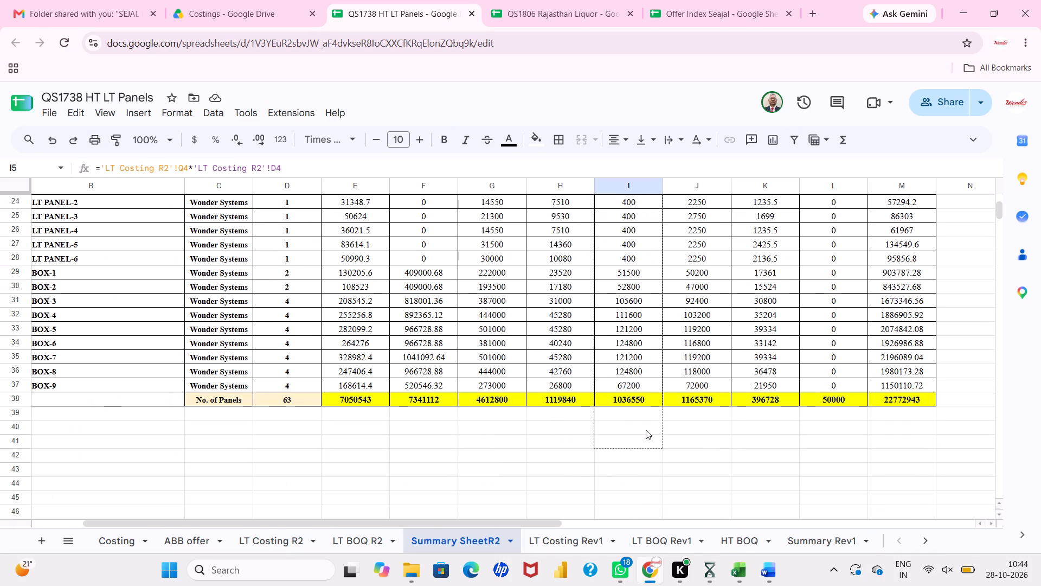
{"action": "left_click_drag", "start_coordinate": [646, 430], "coordinate": [649, 387]}
Re-enter TOTAL LABOUR cell J5 as ='LT Costing R2'!R4*'LT Costing R2'!D4 and fill it down the panel rows.
{"action": "scroll", "coordinate": [649, 387], "scroll_direction": "up", "scroll_amount": 3}
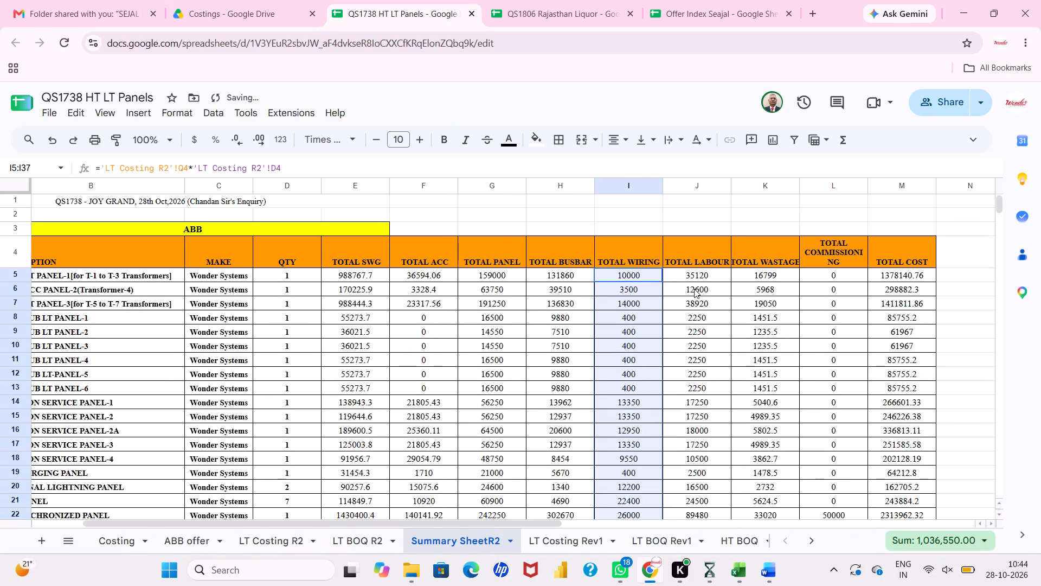
{"action": "left_click", "coordinate": [703, 275]}
{"action": "key", "text": "equal"}
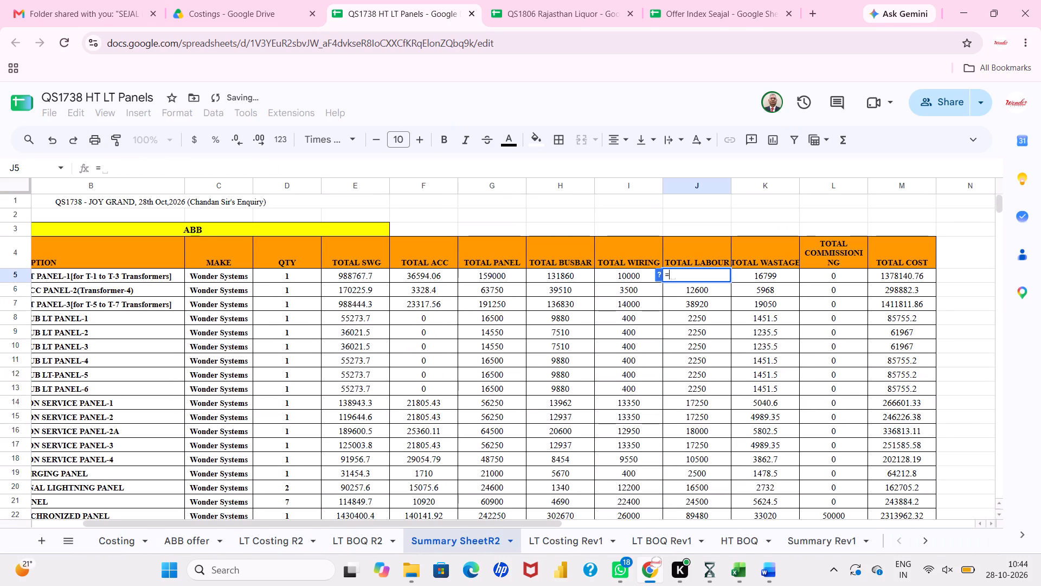
{"action": "left_click", "coordinate": [301, 538]}
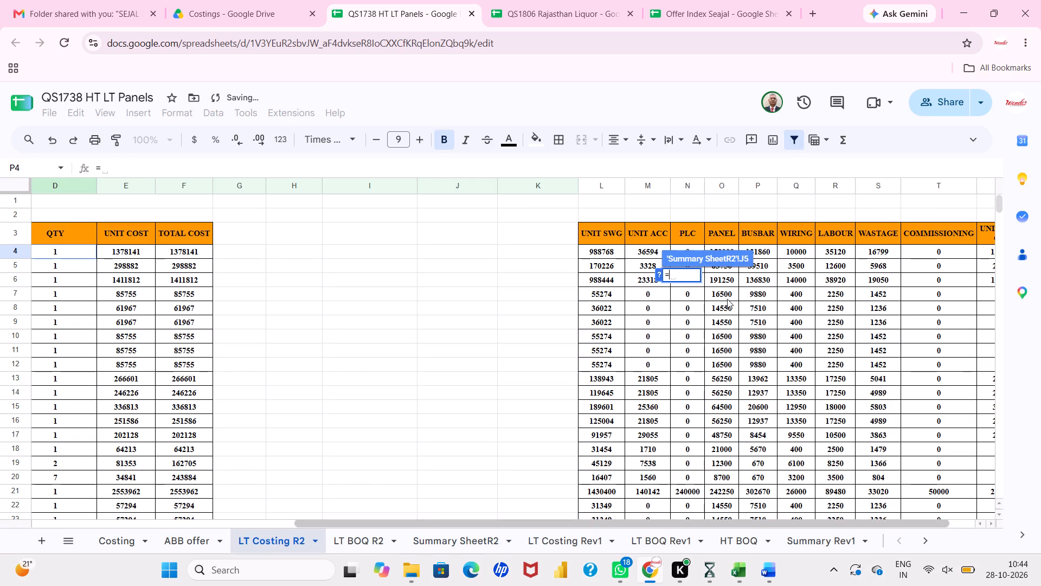
{"action": "left_click", "coordinate": [827, 251]}
{"action": "key", "text": "shift+asterisk"}
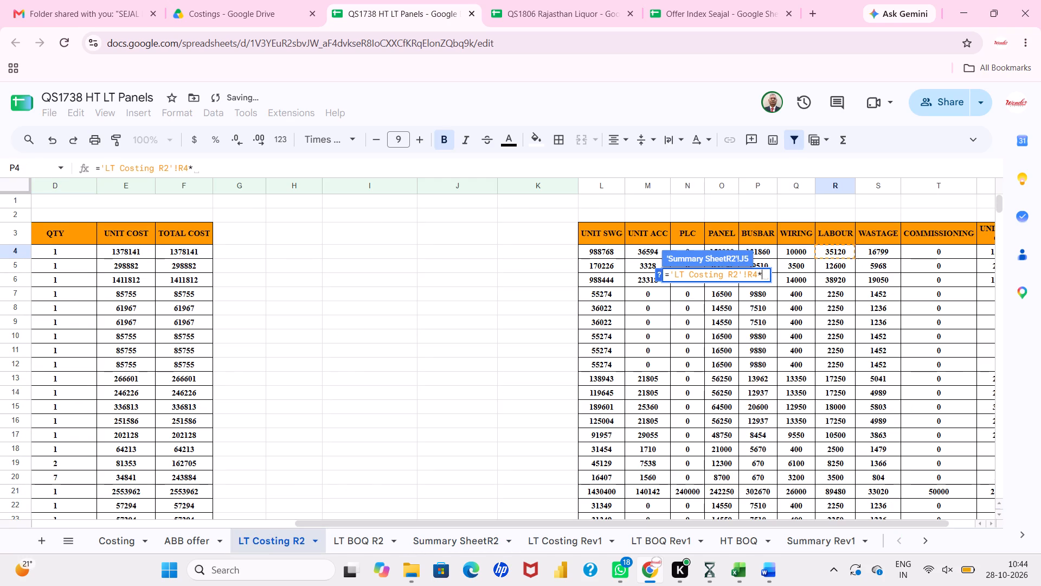
{"action": "left_click", "coordinate": [68, 255]}
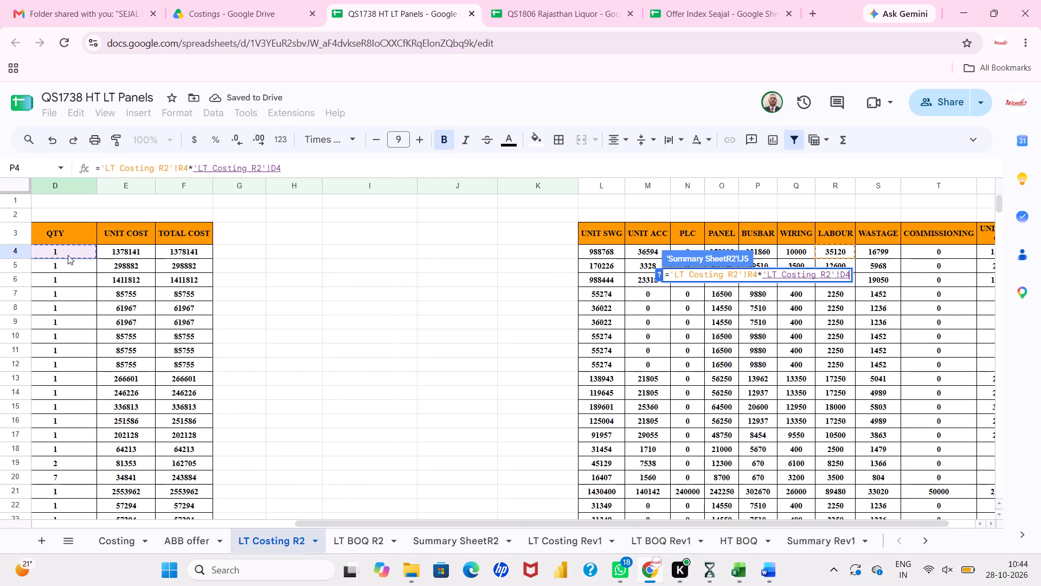
{"action": "key", "text": "Return"}
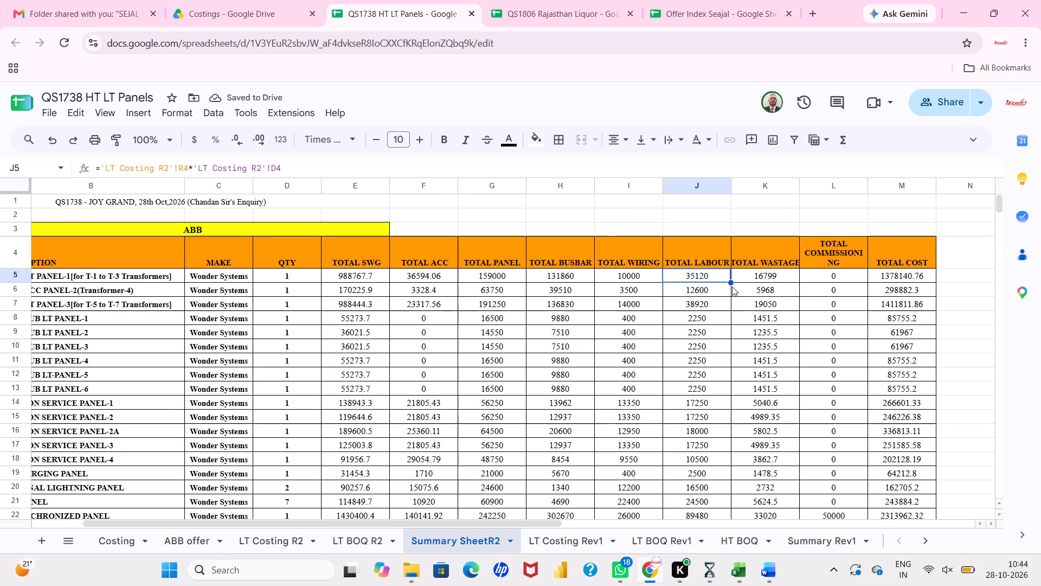
{"action": "left_click_drag", "start_coordinate": [732, 284], "coordinate": [719, 438]}
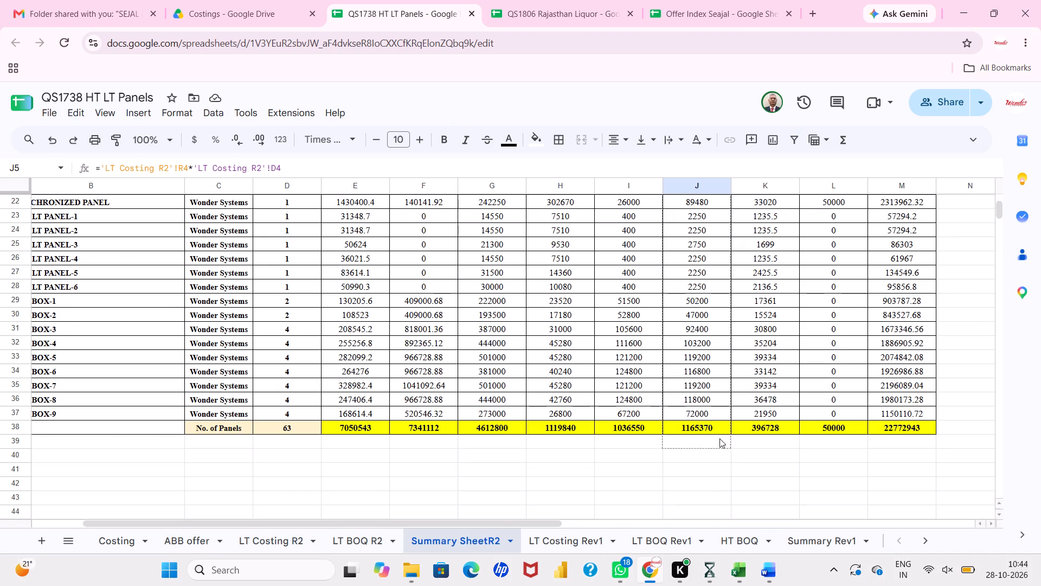
Complete the fill of the TOTAL LABOUR formula from J5 down to J37 in Summary SheetR2.
{"action": "left_click_drag", "start_coordinate": [719, 438], "coordinate": [719, 412]}
Inspect the formulas in TOTAL WASTAGE cell K5 and overall TOTAL COST cell M38 of Summary SheetR2.
{"action": "scroll", "coordinate": [719, 412], "scroll_direction": "up", "scroll_amount": 3}
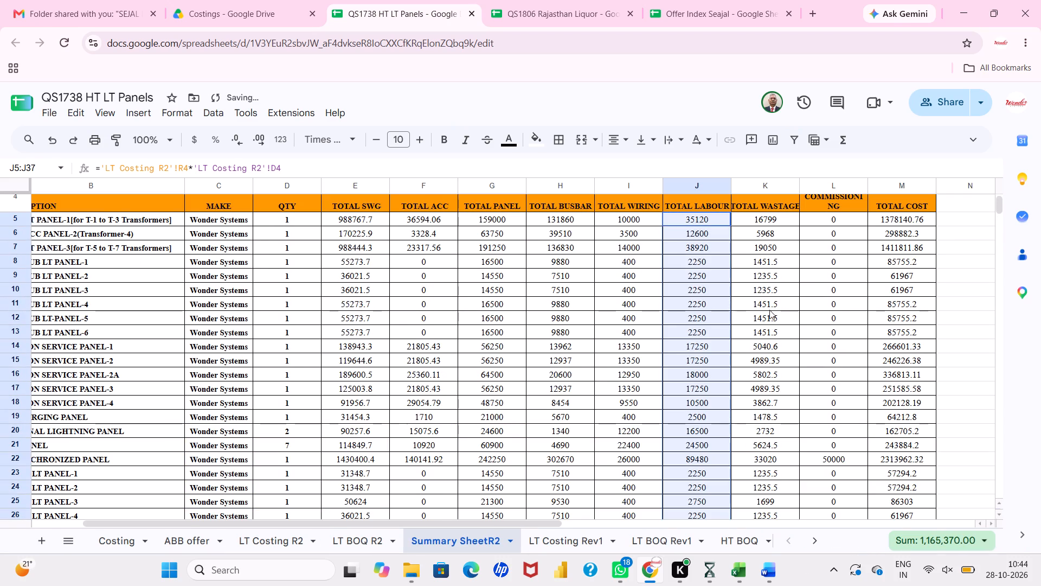
{"action": "left_click", "coordinate": [788, 269]}
{"action": "left_click", "coordinate": [786, 275]}
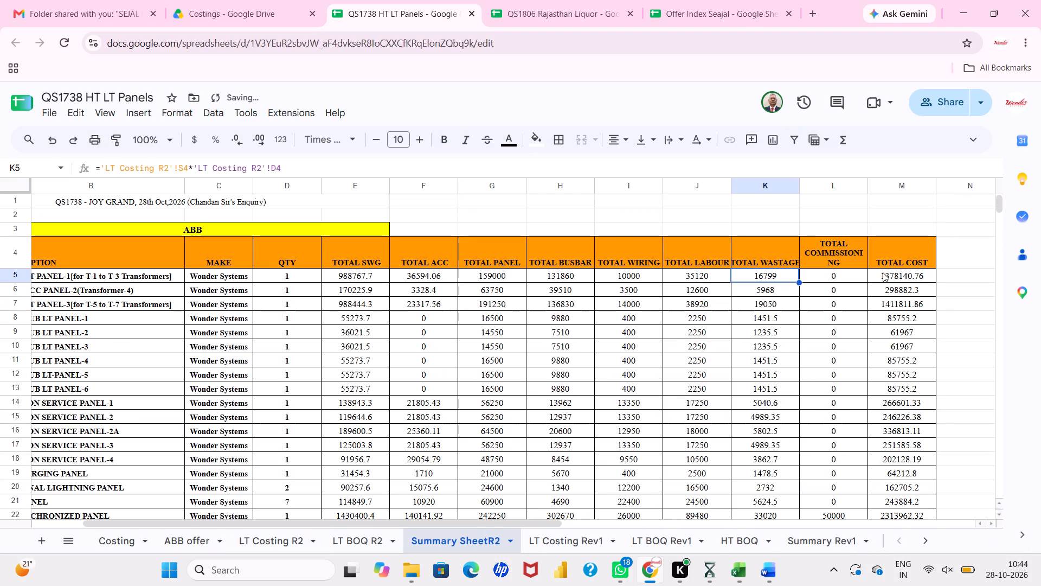
{"action": "scroll", "coordinate": [883, 272], "scroll_direction": "down", "scroll_amount": 2}
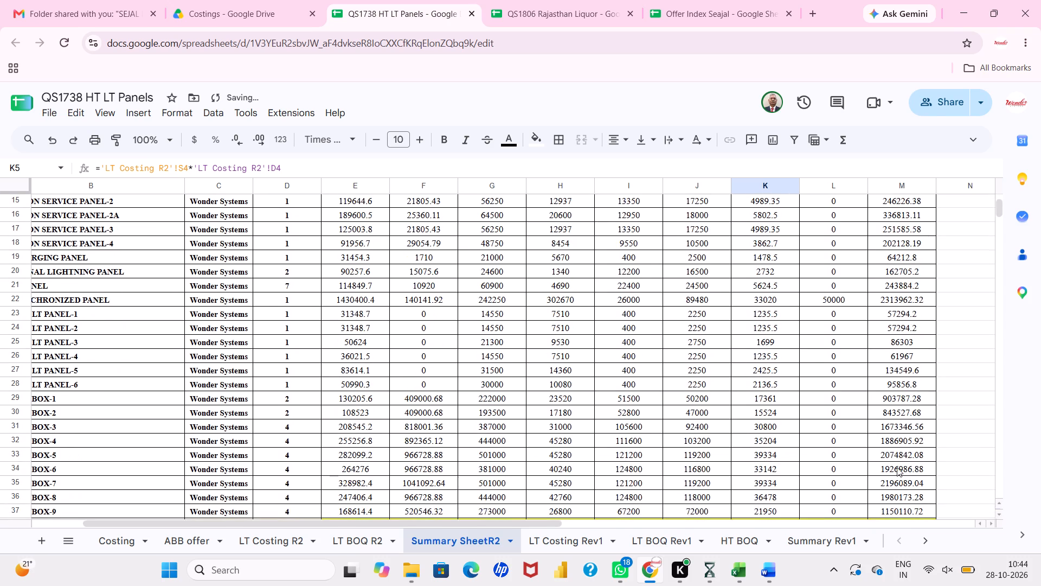
{"action": "scroll", "coordinate": [897, 467], "scroll_direction": "down", "scroll_amount": 2}
{"action": "left_click", "coordinate": [915, 342]}
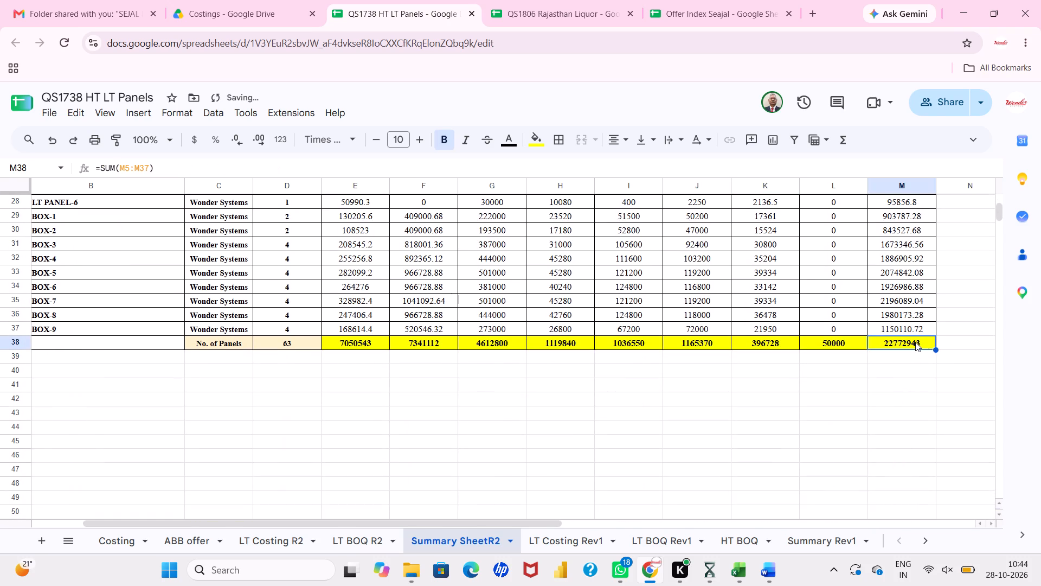
{"action": "double_click", "coordinate": [915, 342]}
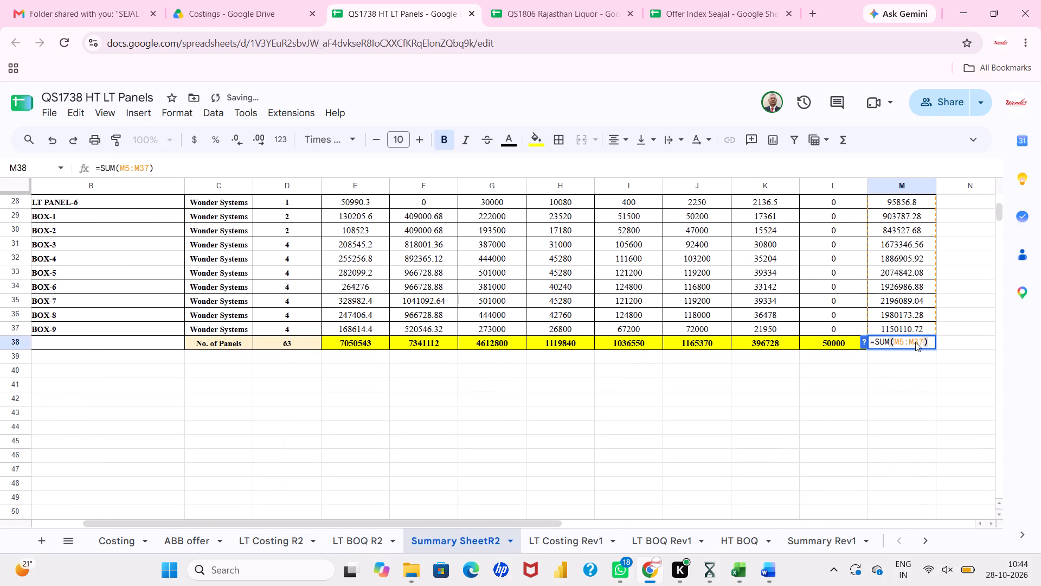
{"action": "left_click", "coordinate": [908, 400]}
{"action": "scroll", "coordinate": [908, 400], "scroll_direction": "up", "scroll_amount": 3}
{"action": "scroll", "coordinate": [633, 399], "scroll_direction": "down", "scroll_amount": 3}
Review the cost totals in the earlier LT Costing Rev1 and Summary Rev1 sheets, clearing the leftover copy selection.
{"action": "left_click", "coordinate": [597, 546]}
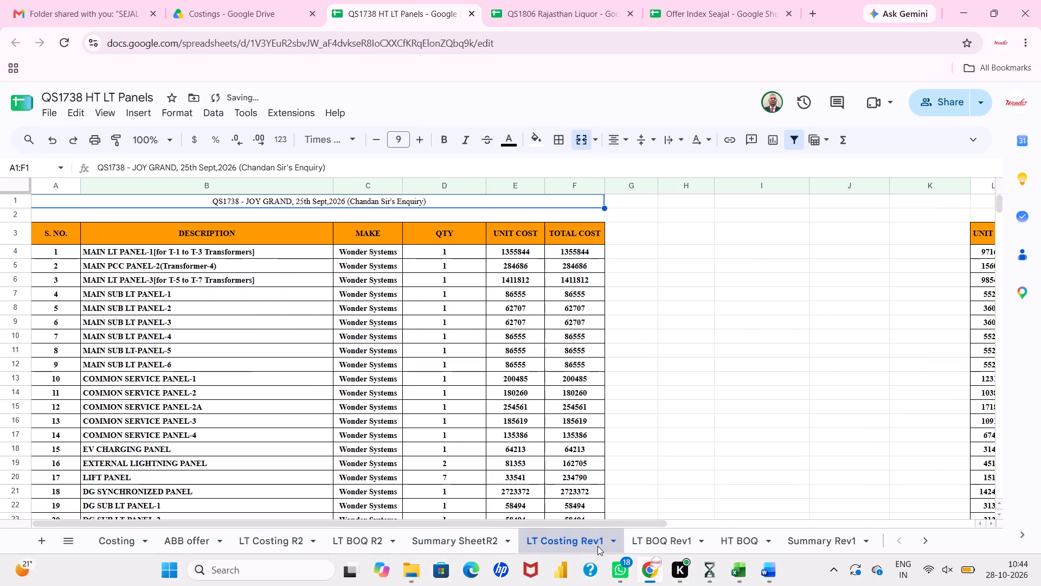
{"action": "scroll", "coordinate": [614, 342], "scroll_direction": "down", "scroll_amount": 4}
{"action": "scroll", "coordinate": [614, 342], "scroll_direction": "left", "scroll_amount": 2}
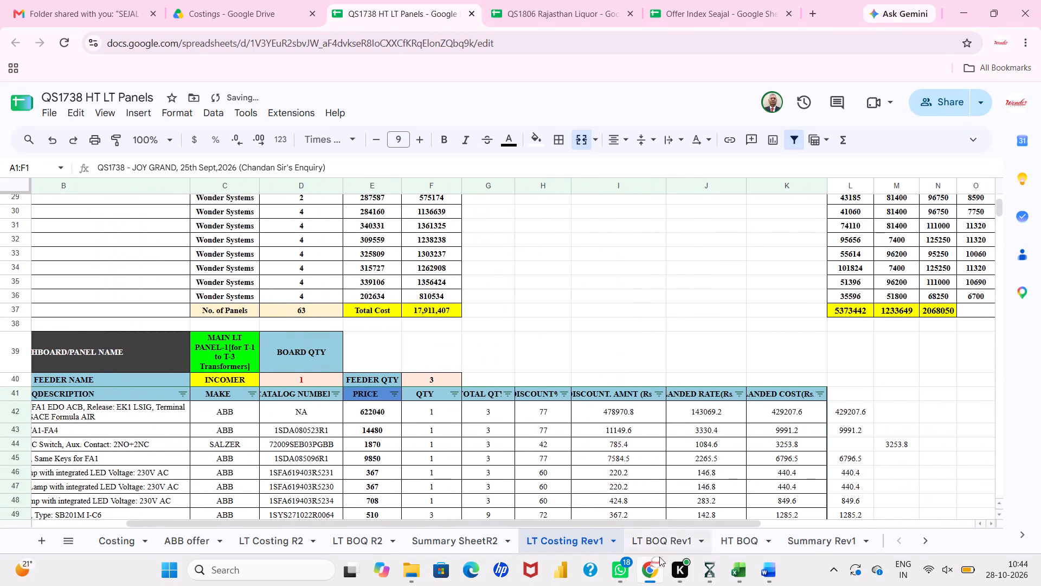
{"action": "left_click", "coordinate": [809, 533]}
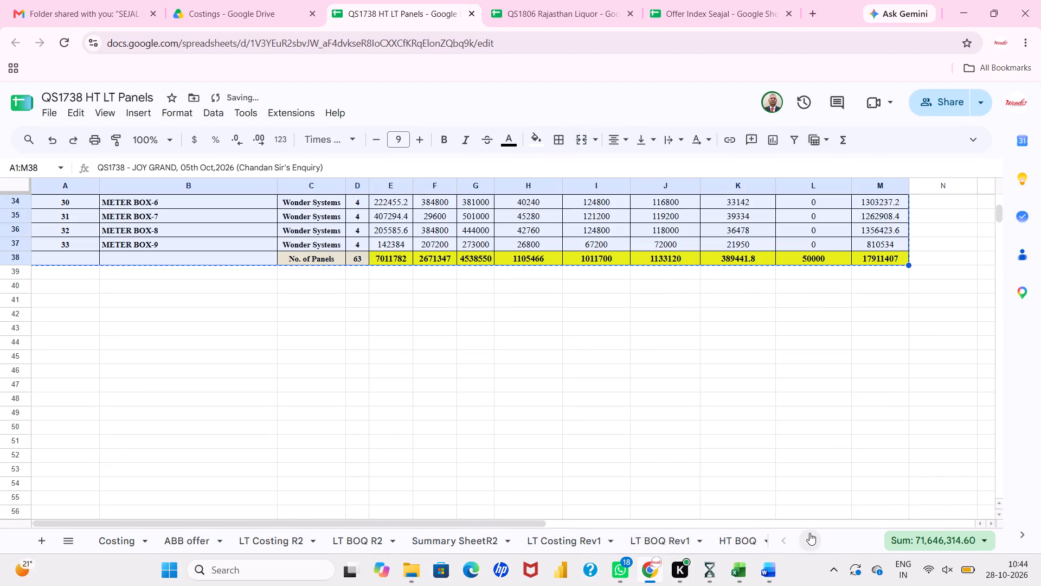
{"action": "left_click", "coordinate": [791, 436]}
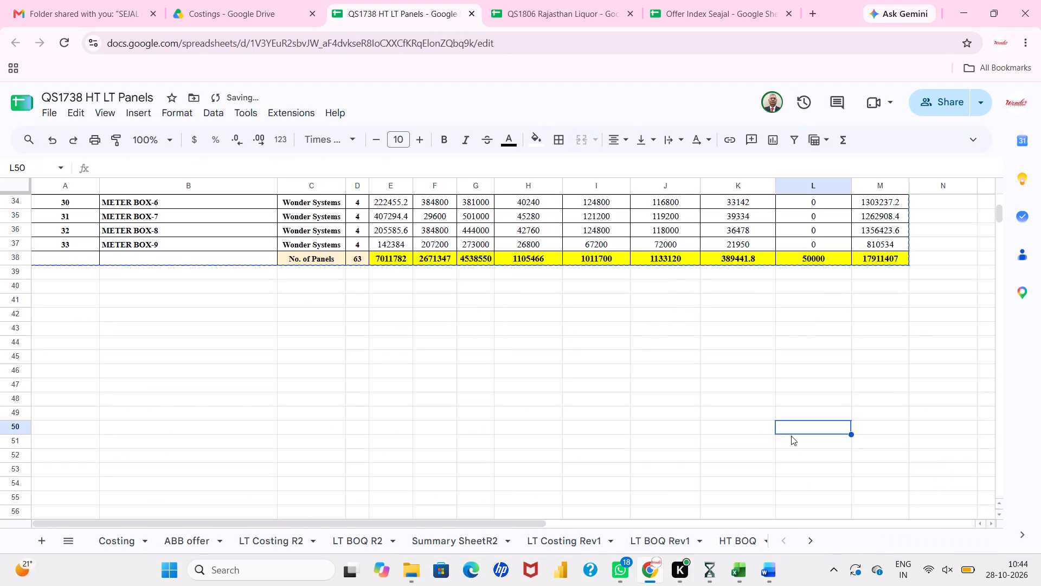
{"action": "key", "text": "Escape"}
Examine the panel costs, Total Cost and component totals in row 37 of LT Costing R2, including the PLC column.
{"action": "left_click", "coordinate": [289, 542]}
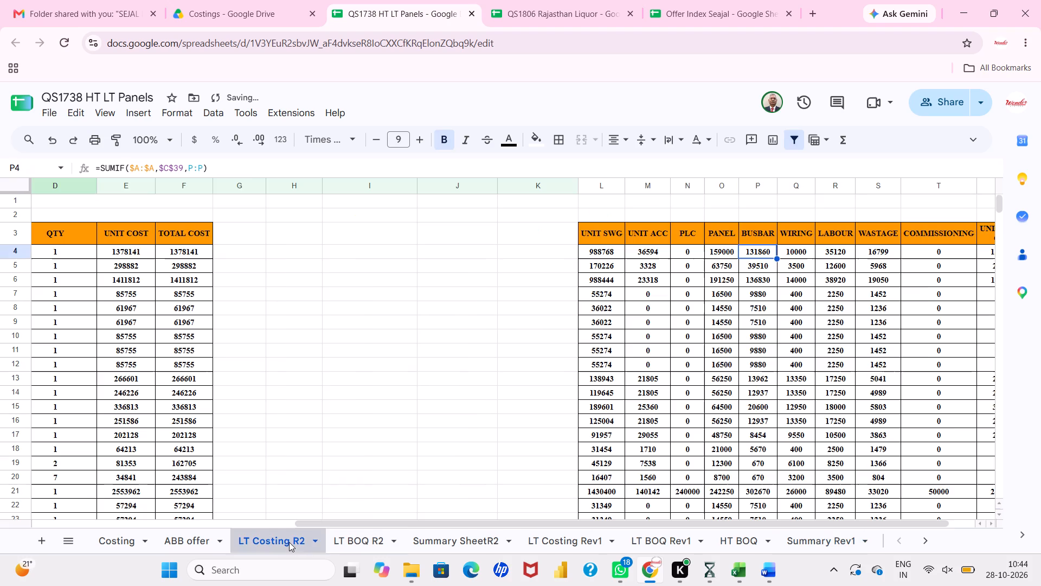
{"action": "scroll", "coordinate": [418, 329], "scroll_direction": "right", "scroll_amount": 3}
{"action": "scroll", "coordinate": [418, 329], "scroll_direction": "down", "scroll_amount": 2}
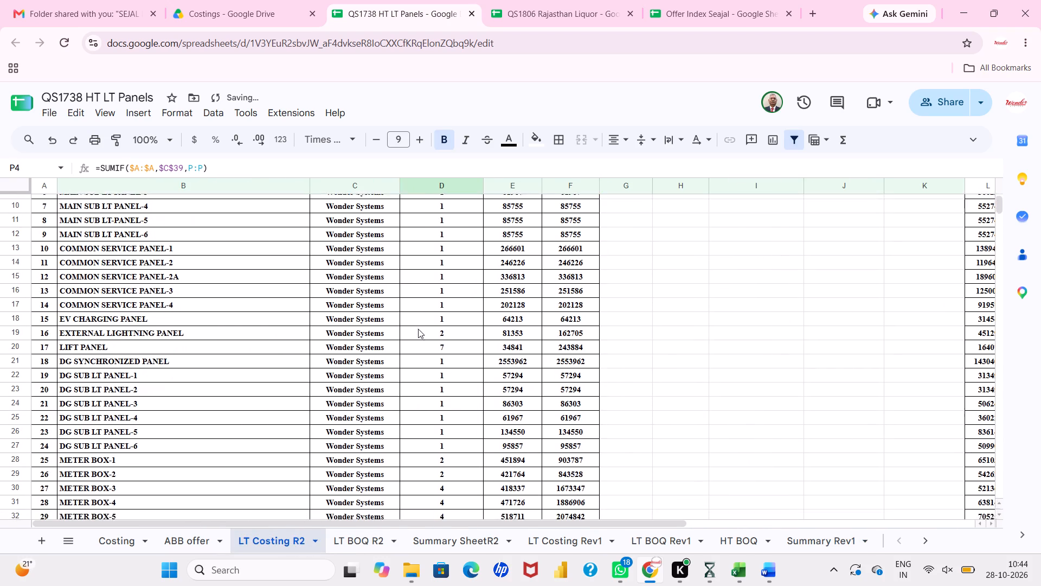
{"action": "scroll", "coordinate": [418, 329], "scroll_direction": "down", "scroll_amount": 2}
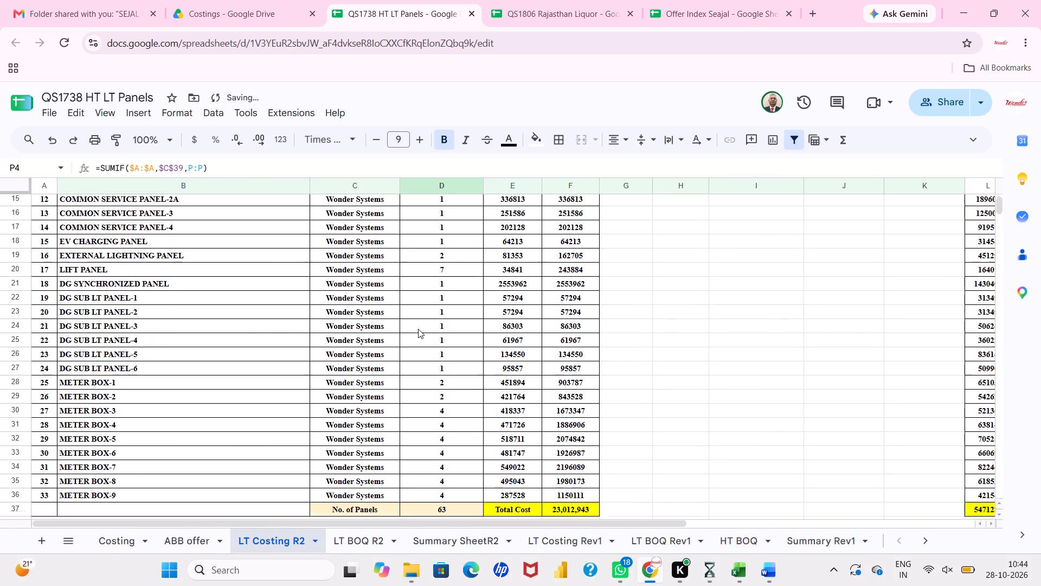
{"action": "scroll", "coordinate": [418, 329], "scroll_direction": "down", "scroll_amount": 1}
{"action": "scroll", "coordinate": [418, 329], "scroll_direction": "left", "scroll_amount": 5}
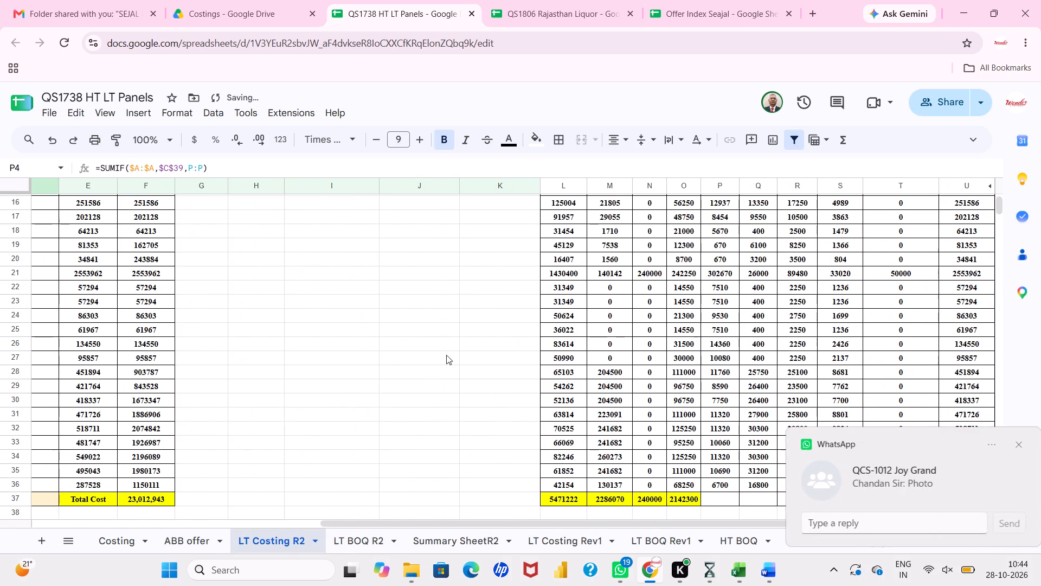
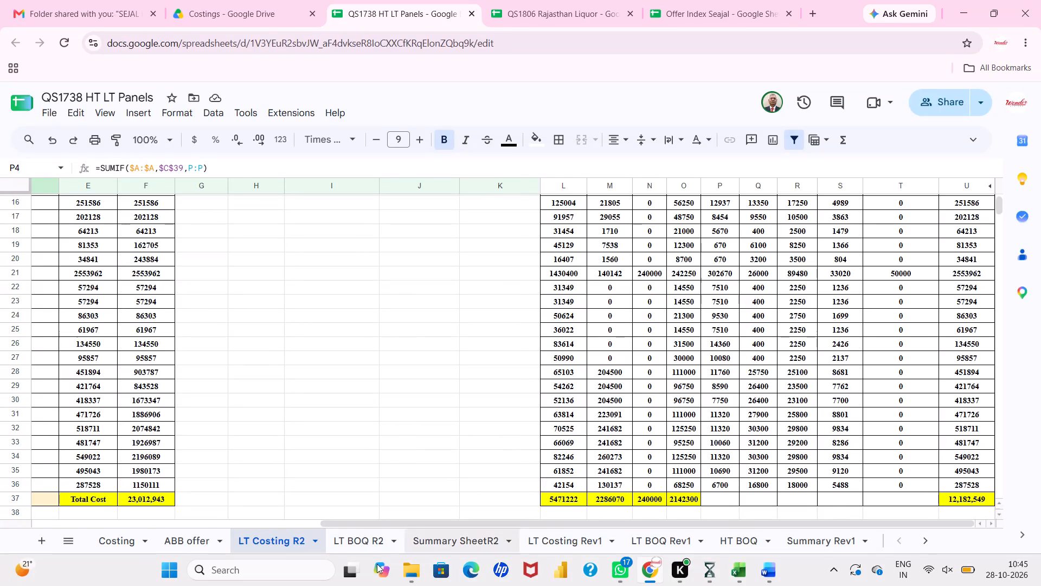
Compare the totals row of Summary SheetR2 with the panel cost breakdown and Total Cost row in LT Costing R2.
{"action": "left_click", "coordinate": [432, 547]}
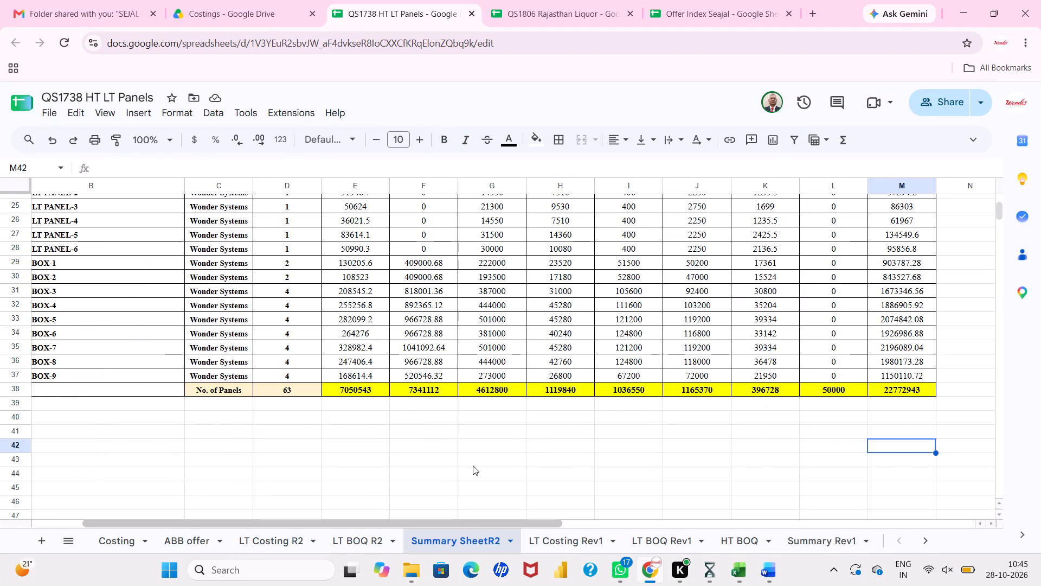
{"action": "left_click", "coordinate": [473, 466]}
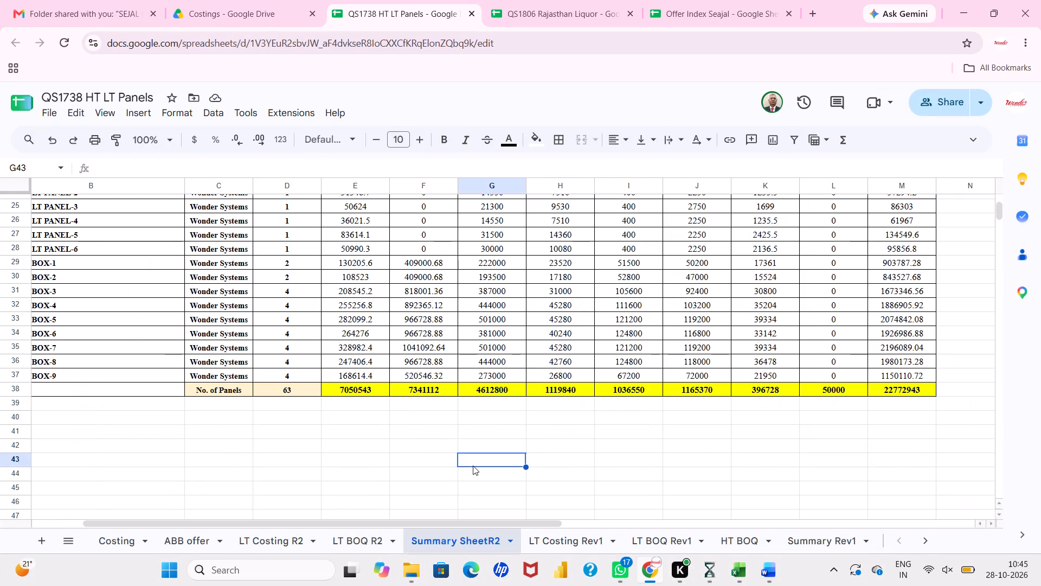
{"action": "left_click", "coordinate": [298, 539]}
{"action": "scroll", "coordinate": [385, 463], "scroll_direction": "down", "scroll_amount": 1}
{"action": "scroll", "coordinate": [385, 463], "scroll_direction": "left", "scroll_amount": 1}
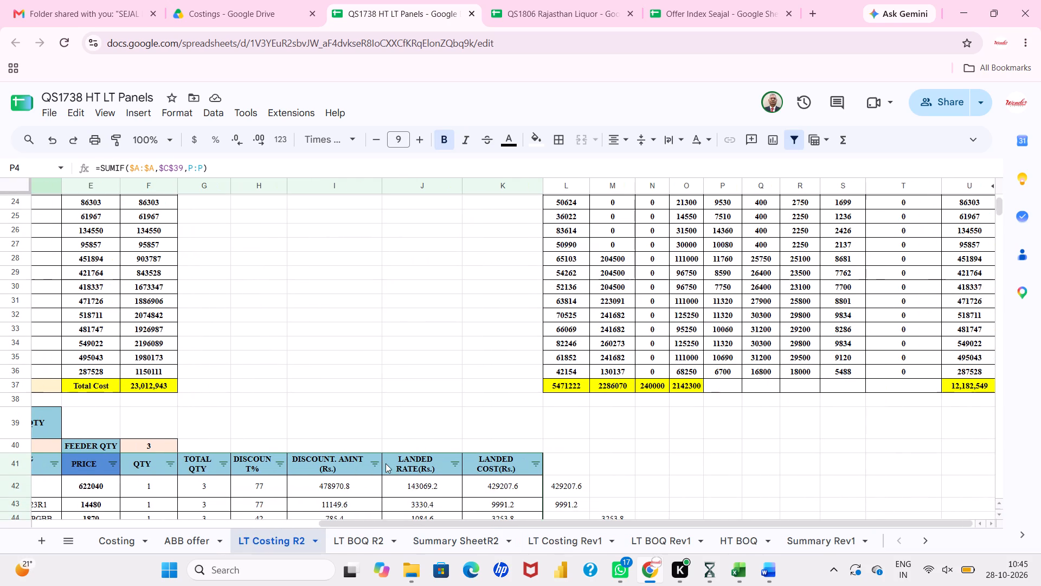
{"action": "left_click", "coordinate": [621, 460]}
{"action": "scroll", "coordinate": [621, 460], "scroll_direction": "left", "scroll_amount": 3}
{"action": "scroll", "coordinate": [610, 415], "scroll_direction": "up", "scroll_amount": 1}
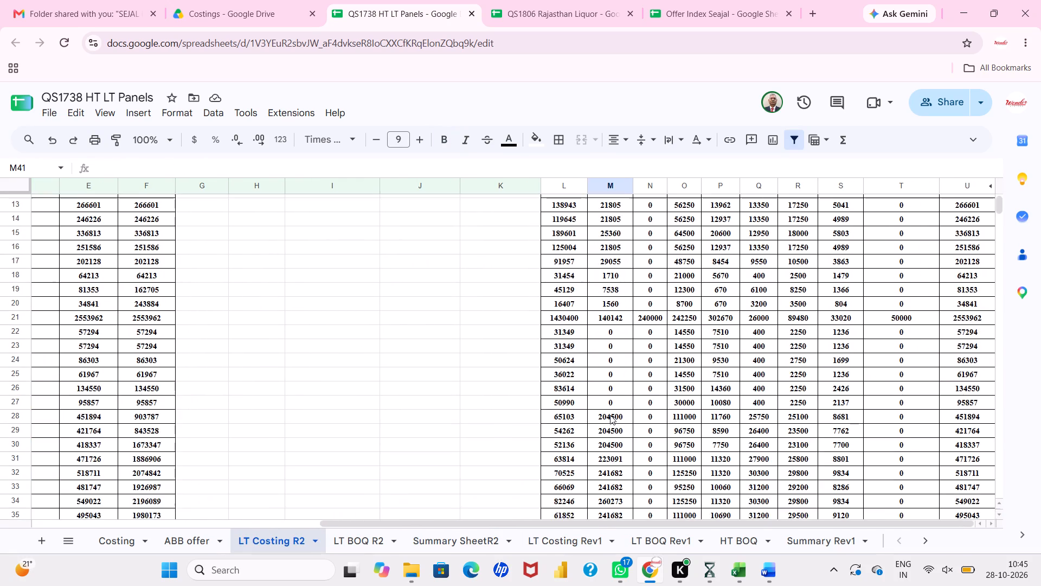
{"action": "scroll", "coordinate": [610, 415], "scroll_direction": "up", "scroll_amount": 4}
{"action": "scroll", "coordinate": [610, 415], "scroll_direction": "left", "scroll_amount": 2}
{"action": "scroll", "coordinate": [610, 415], "scroll_direction": "down", "scroll_amount": 3}
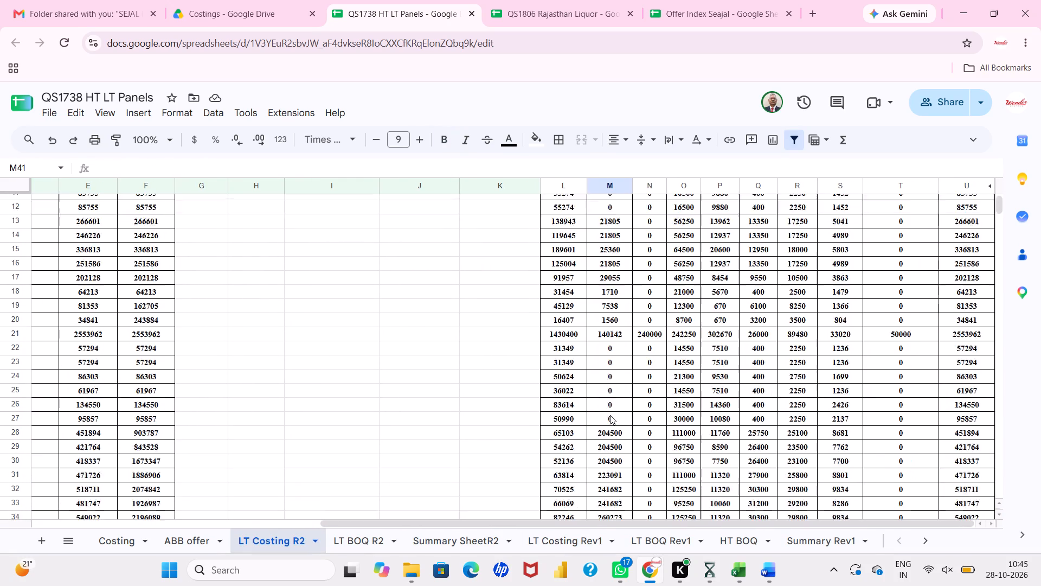
{"action": "scroll", "coordinate": [610, 415], "scroll_direction": "down", "scroll_amount": 1}
{"action": "left_click", "coordinate": [484, 331]}
{"action": "scroll", "coordinate": [484, 331], "scroll_direction": "left", "scroll_amount": 1}
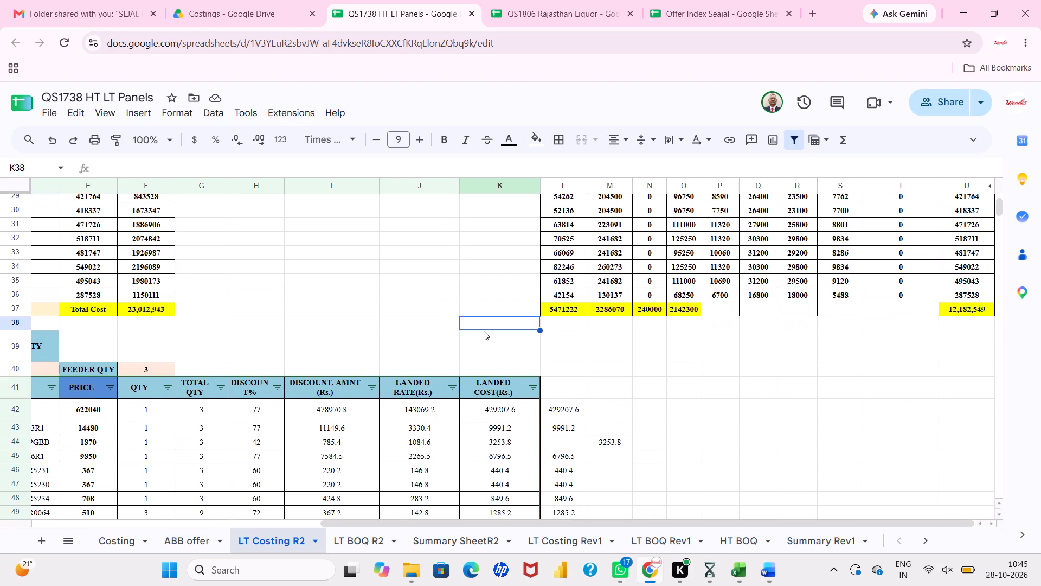
{"action": "scroll", "coordinate": [484, 331], "scroll_direction": "left", "scroll_amount": 1}
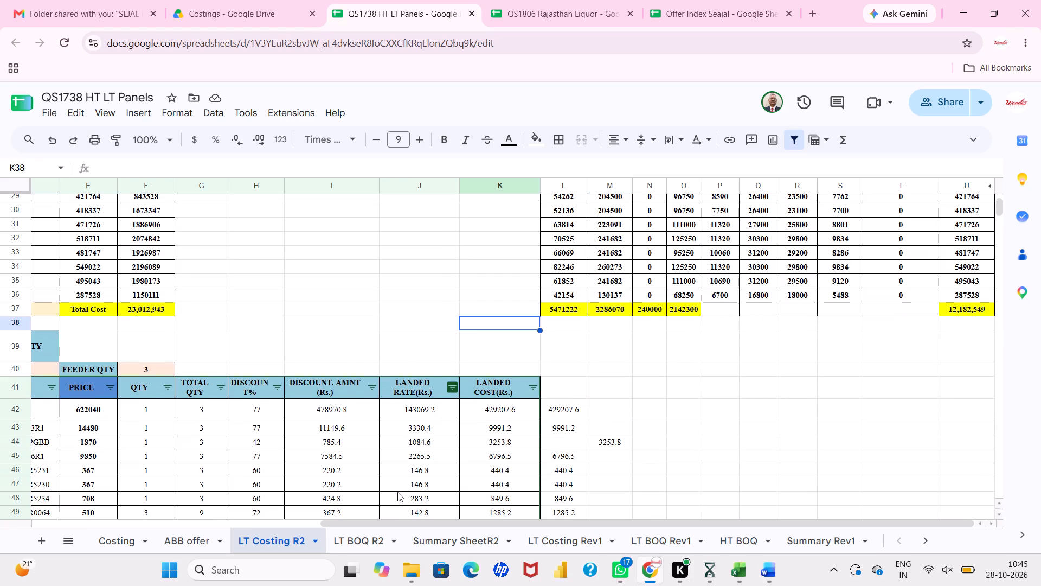
{"action": "left_click", "coordinate": [382, 545]}
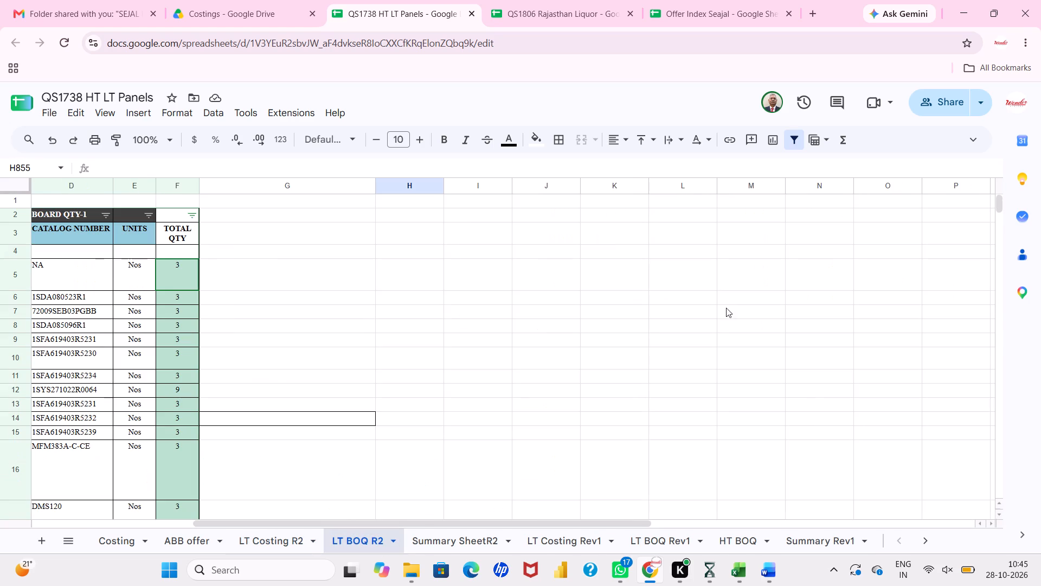
{"action": "left_click", "coordinate": [455, 538]}
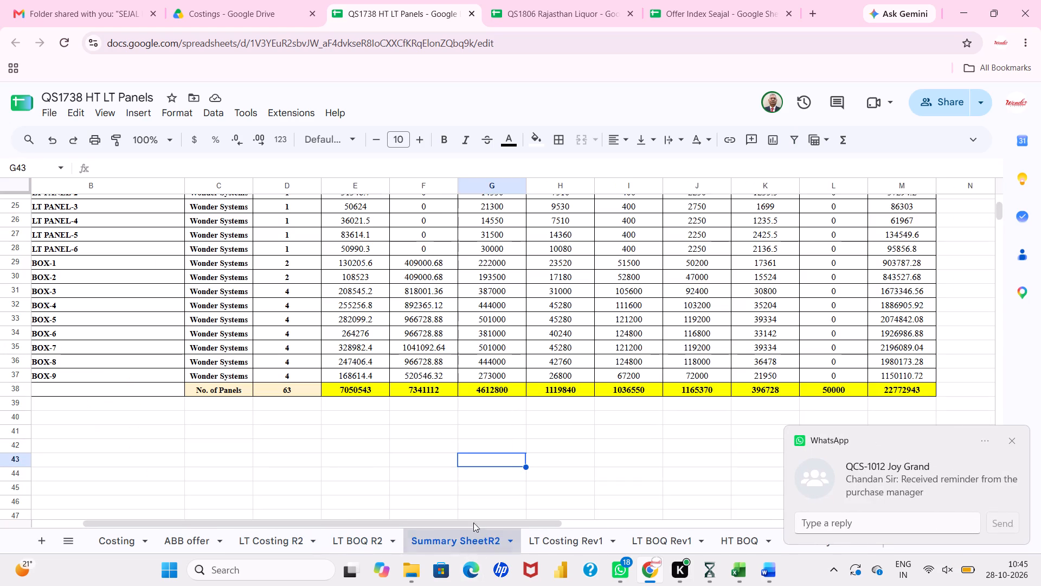
{"action": "left_click", "coordinate": [1017, 442]}
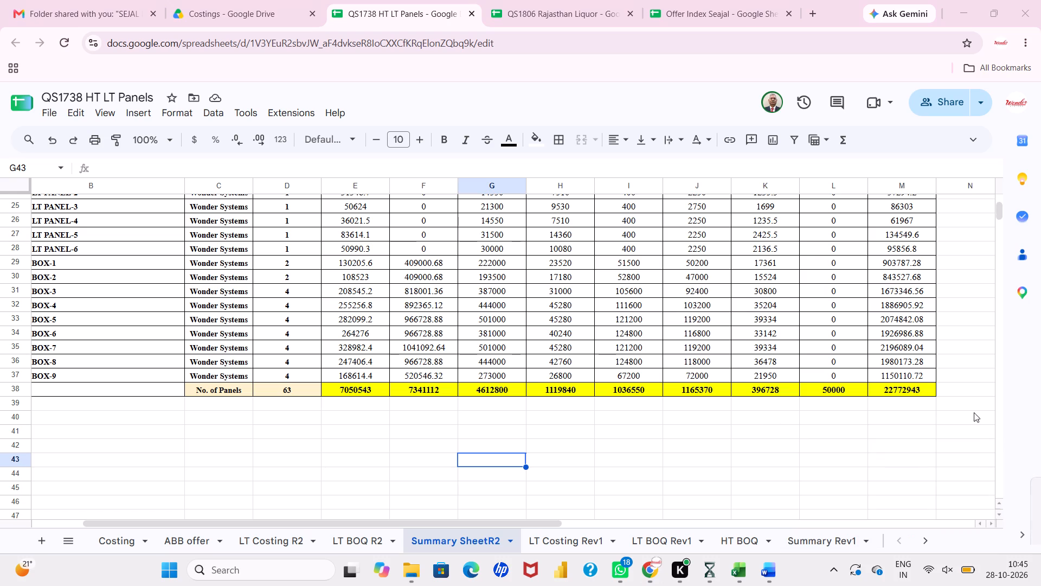
In Summary SheetR2 cell N38, beside the overall total cost, build a difference formula beginning ='LT Costing R2'!F37-.
{"action": "left_click", "coordinate": [958, 392]}
{"action": "key", "text": "equal"}
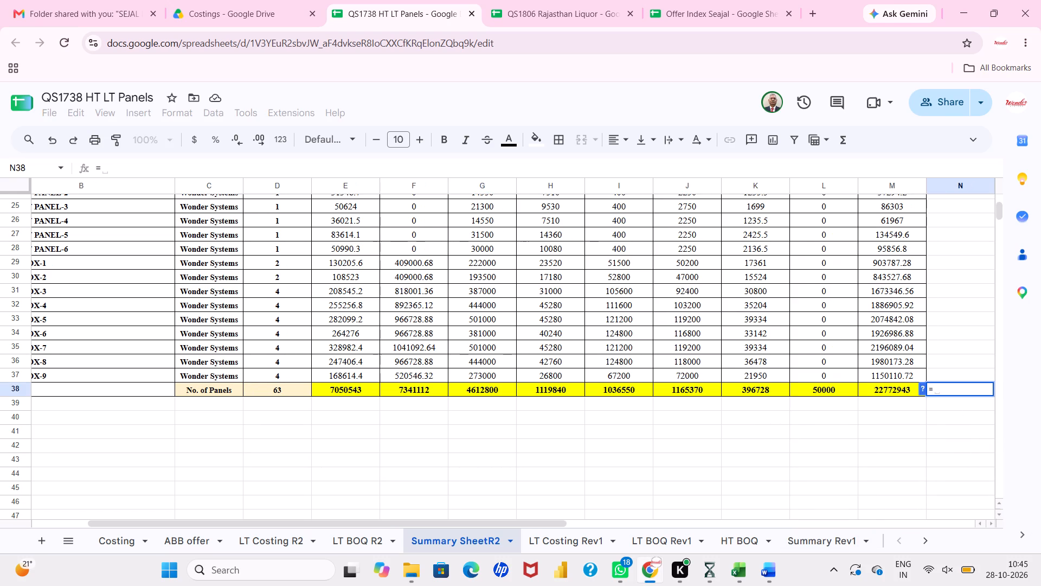
{"action": "left_click", "coordinate": [293, 538]}
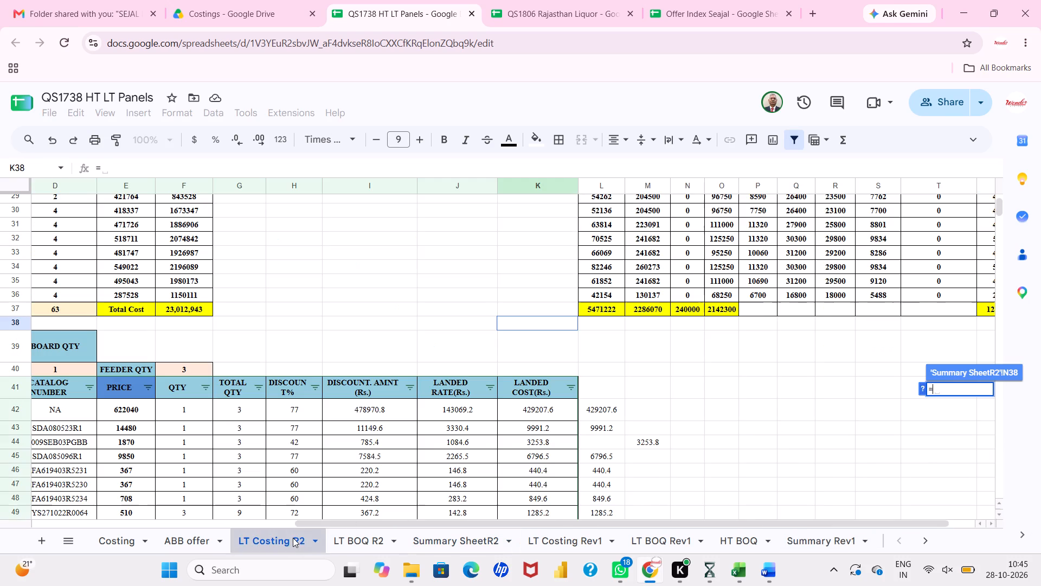
{"action": "left_click", "coordinate": [176, 311]}
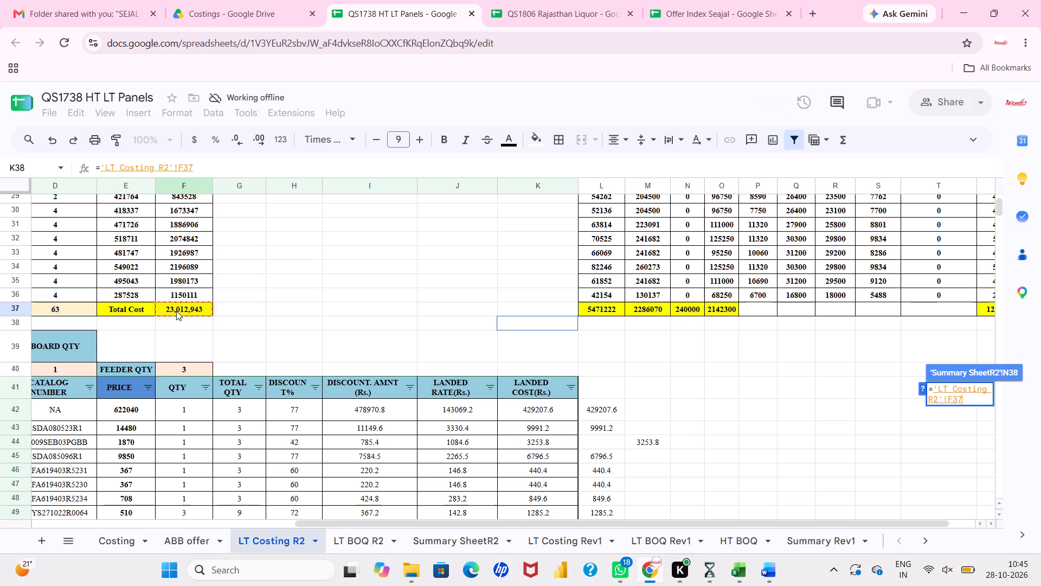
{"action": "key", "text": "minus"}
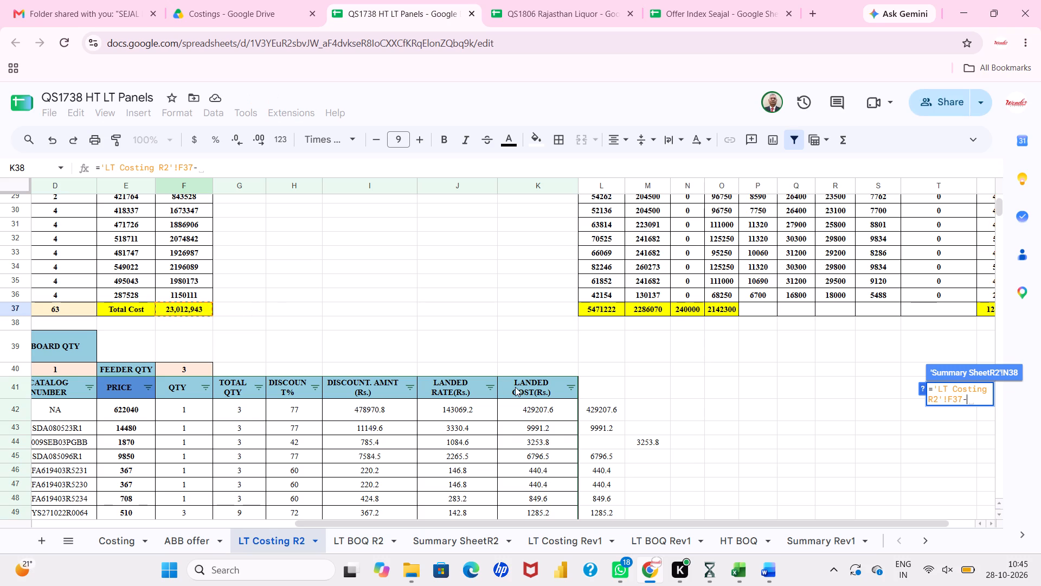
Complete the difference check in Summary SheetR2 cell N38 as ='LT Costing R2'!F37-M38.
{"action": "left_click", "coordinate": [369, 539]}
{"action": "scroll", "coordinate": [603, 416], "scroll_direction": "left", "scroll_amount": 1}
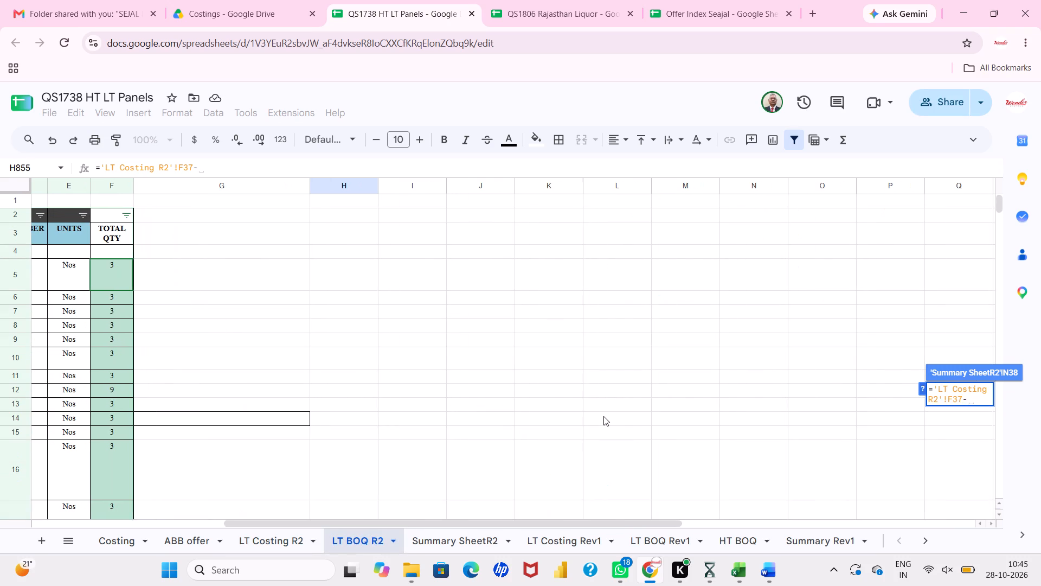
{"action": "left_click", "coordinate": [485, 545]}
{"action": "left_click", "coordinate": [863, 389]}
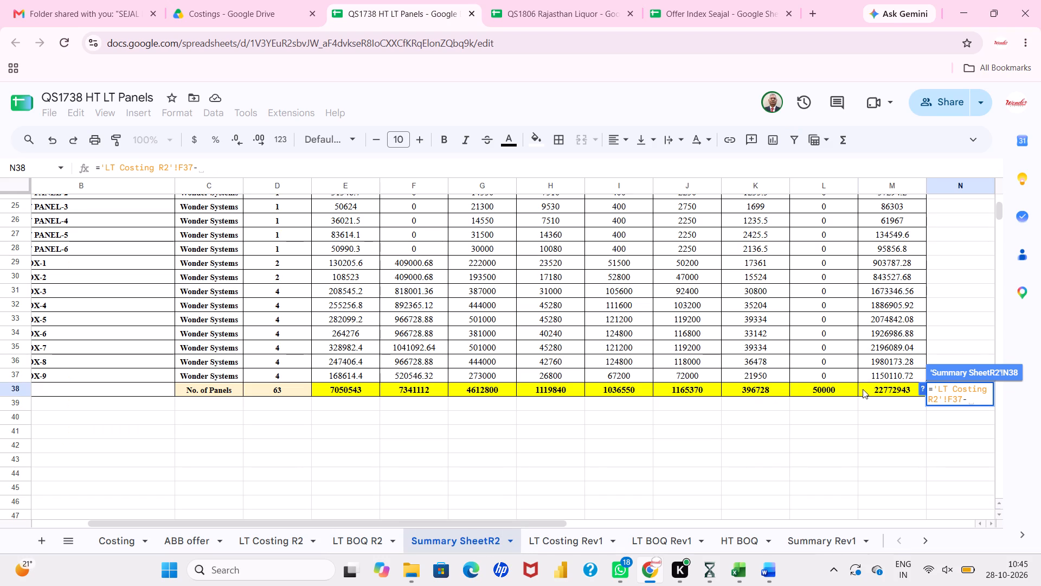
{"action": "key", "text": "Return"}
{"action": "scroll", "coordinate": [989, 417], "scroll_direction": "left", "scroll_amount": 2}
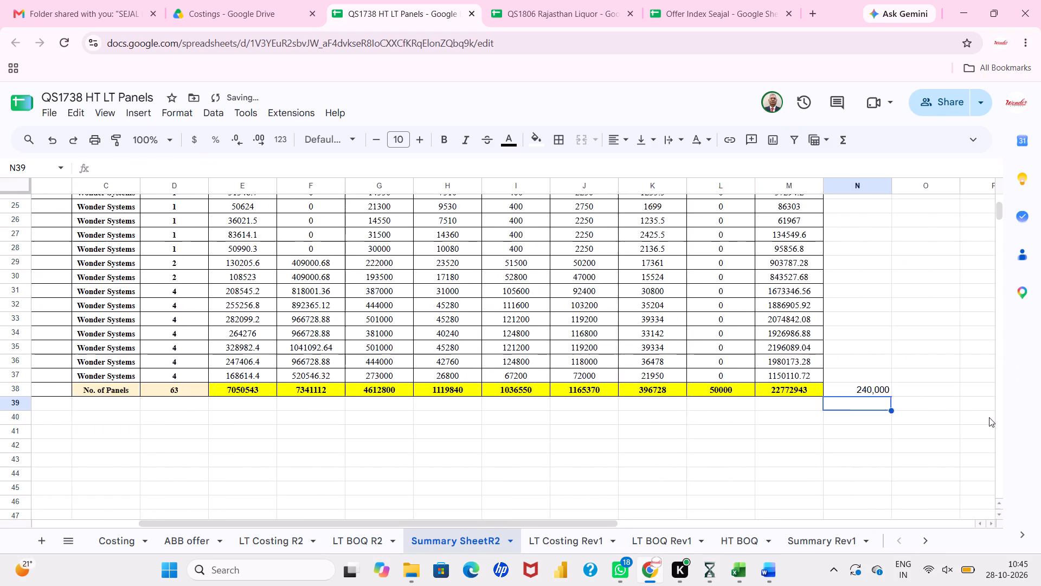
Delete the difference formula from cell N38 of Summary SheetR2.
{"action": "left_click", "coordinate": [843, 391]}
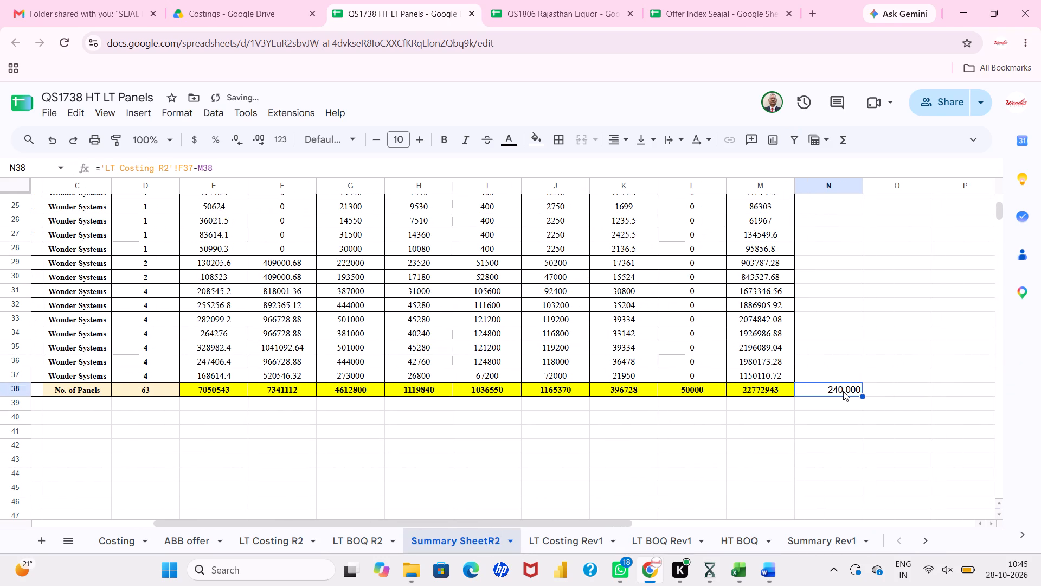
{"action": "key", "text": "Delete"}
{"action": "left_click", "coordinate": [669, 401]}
On LT Costing R2, examine the Total Cost formula in F37 and check it against the sum of F4:F36.
{"action": "scroll", "coordinate": [669, 401], "scroll_direction": "right", "scroll_amount": 2}
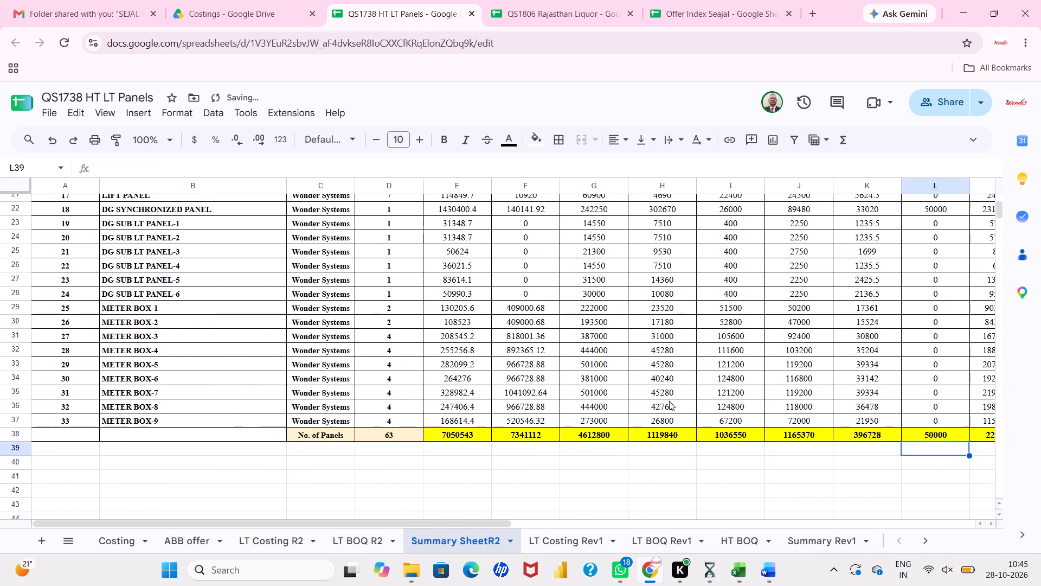
{"action": "scroll", "coordinate": [669, 401], "scroll_direction": "right", "scroll_amount": 2}
{"action": "left_click", "coordinate": [295, 538]}
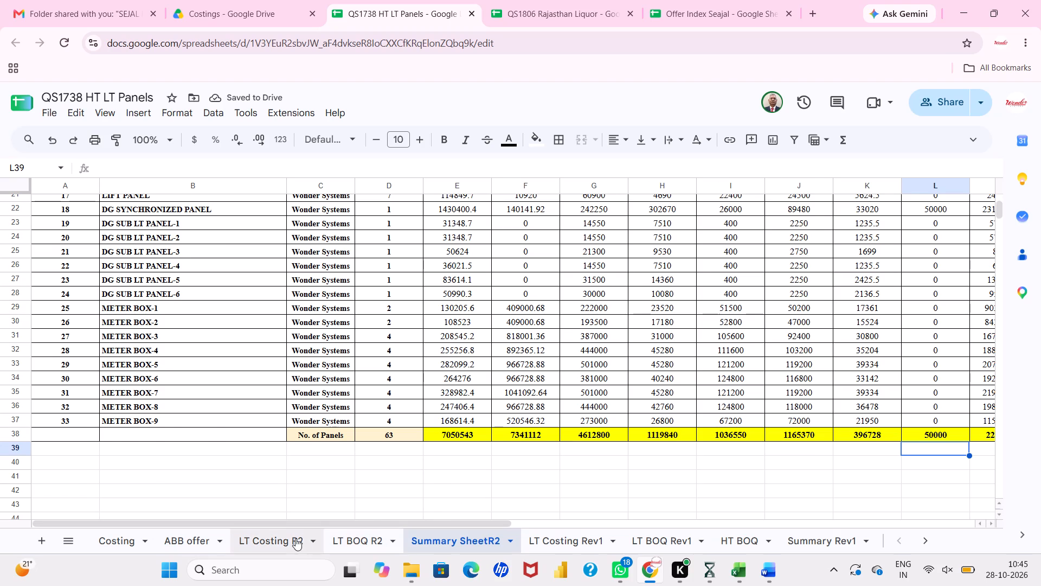
{"action": "left_click", "coordinate": [197, 311]}
{"action": "scroll", "coordinate": [197, 311], "scroll_direction": "right", "scroll_amount": 1}
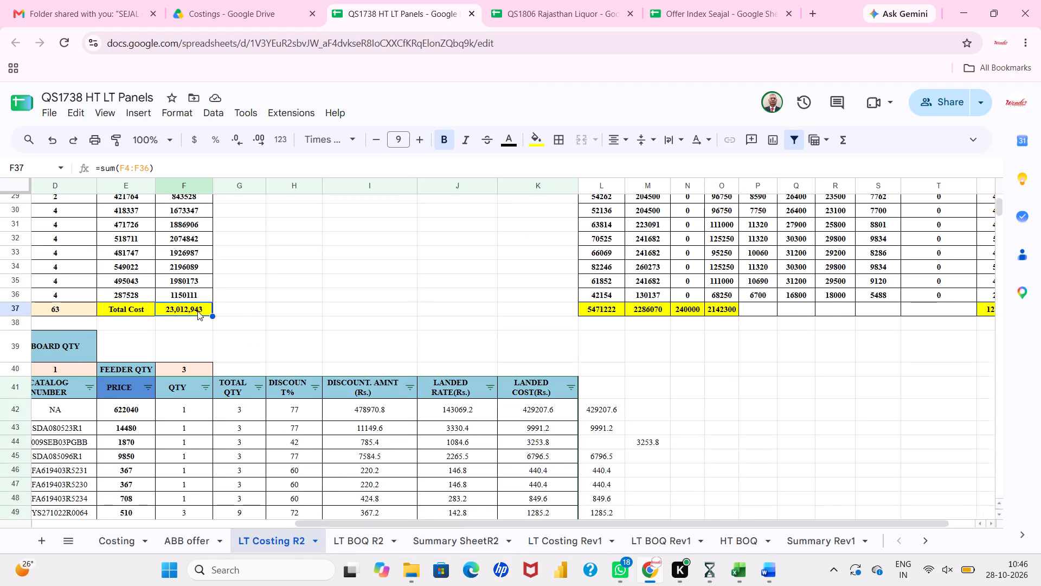
{"action": "scroll", "coordinate": [197, 311], "scroll_direction": "right", "scroll_amount": 1}
{"action": "scroll", "coordinate": [197, 311], "scroll_direction": "up", "scroll_amount": 3}
{"action": "scroll", "coordinate": [332, 286], "scroll_direction": "up", "scroll_amount": 1}
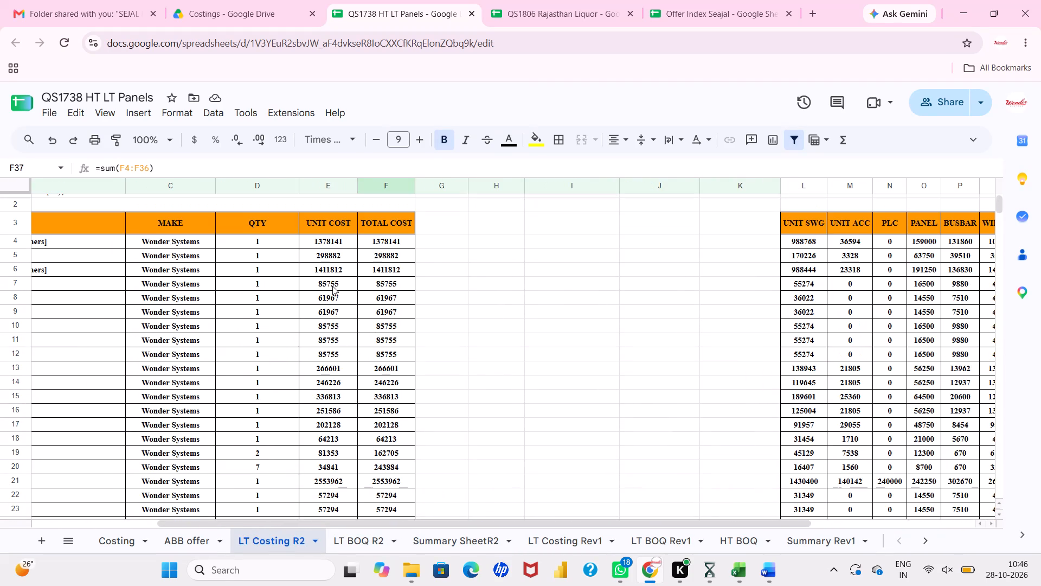
{"action": "scroll", "coordinate": [332, 286], "scroll_direction": "up", "scroll_amount": 1}
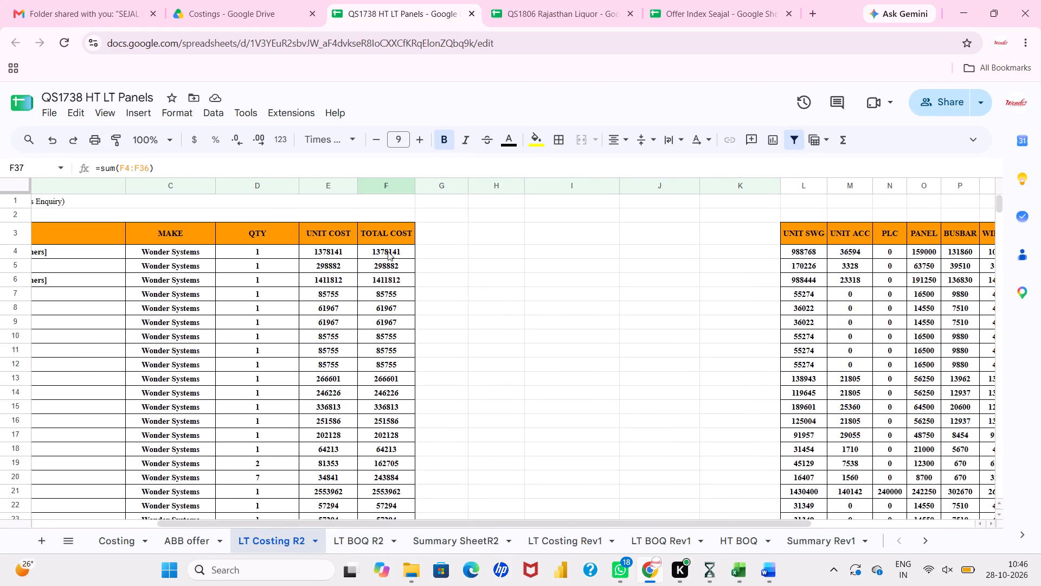
{"action": "left_click_drag", "start_coordinate": [388, 251], "coordinate": [375, 537]}
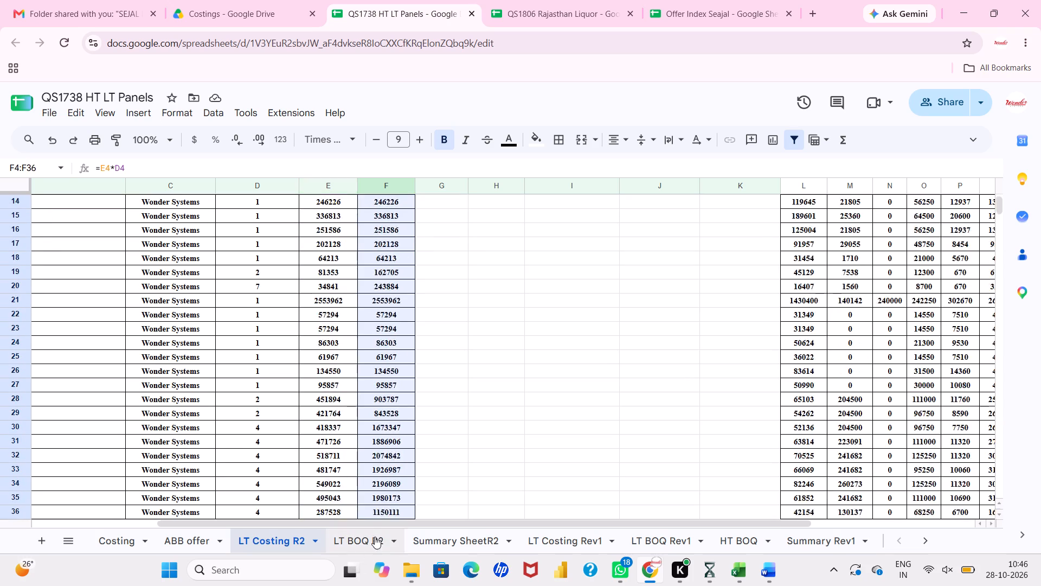
{"action": "left_click_drag", "start_coordinate": [375, 537], "coordinate": [385, 439]}
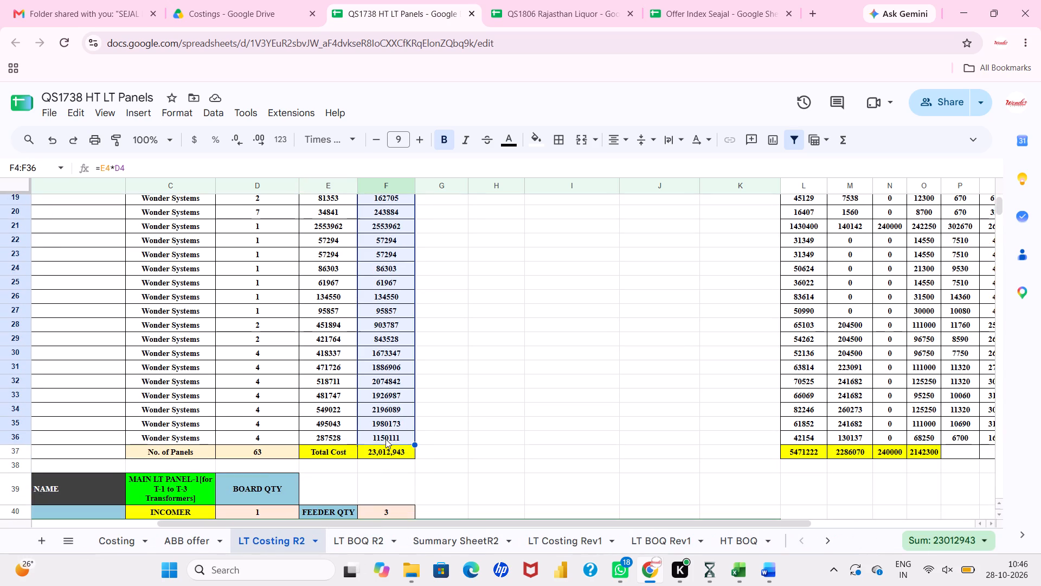
{"action": "left_click", "coordinate": [449, 443]}
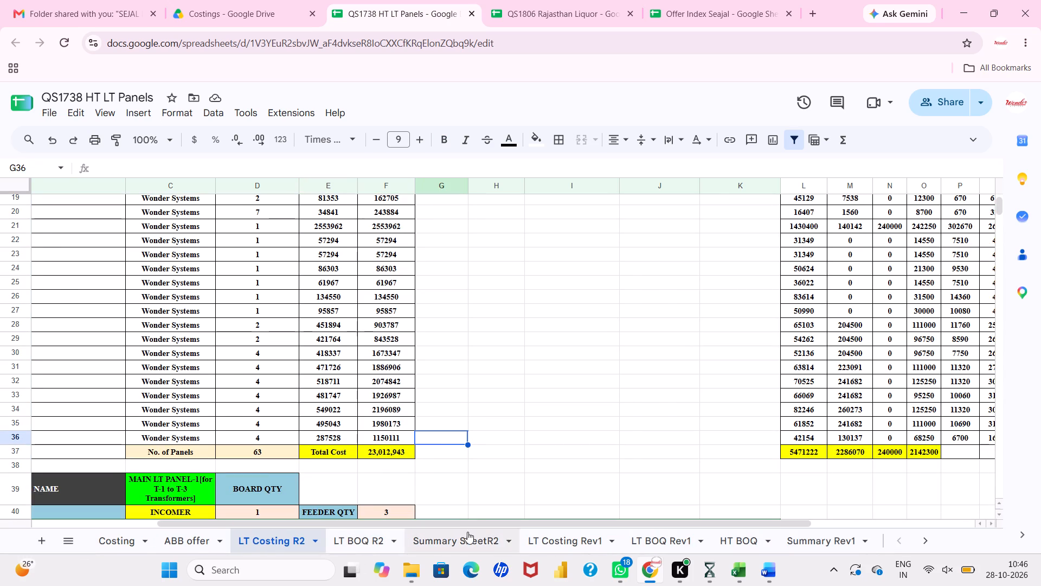
Format the TOTAL COST column M on Summary SheetR2 to show no decimal places.
{"action": "left_click", "coordinate": [468, 532]}
{"action": "scroll", "coordinate": [734, 465], "scroll_direction": "left", "scroll_amount": 3}
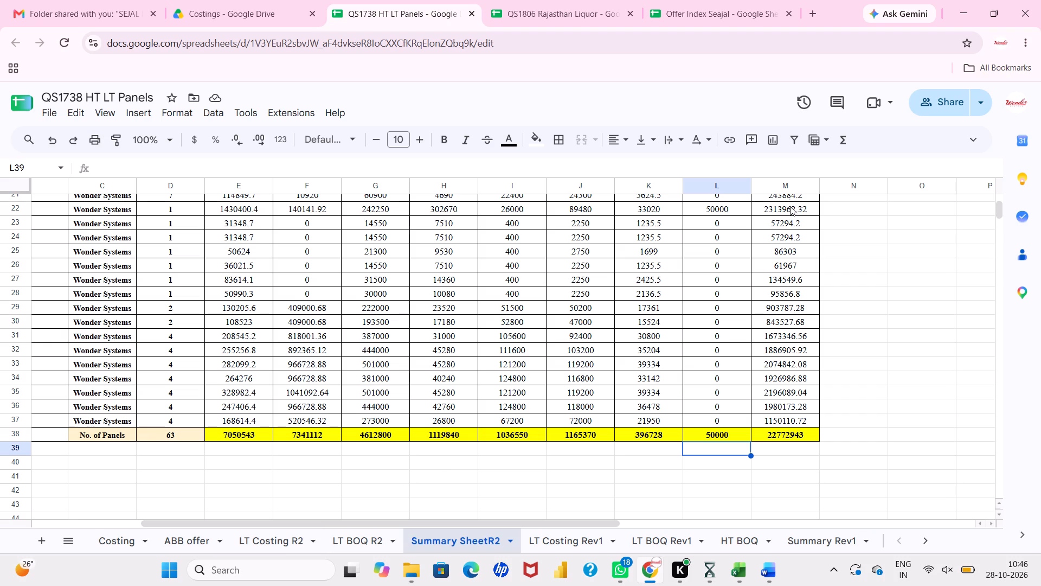
{"action": "left_click", "coordinate": [788, 189]}
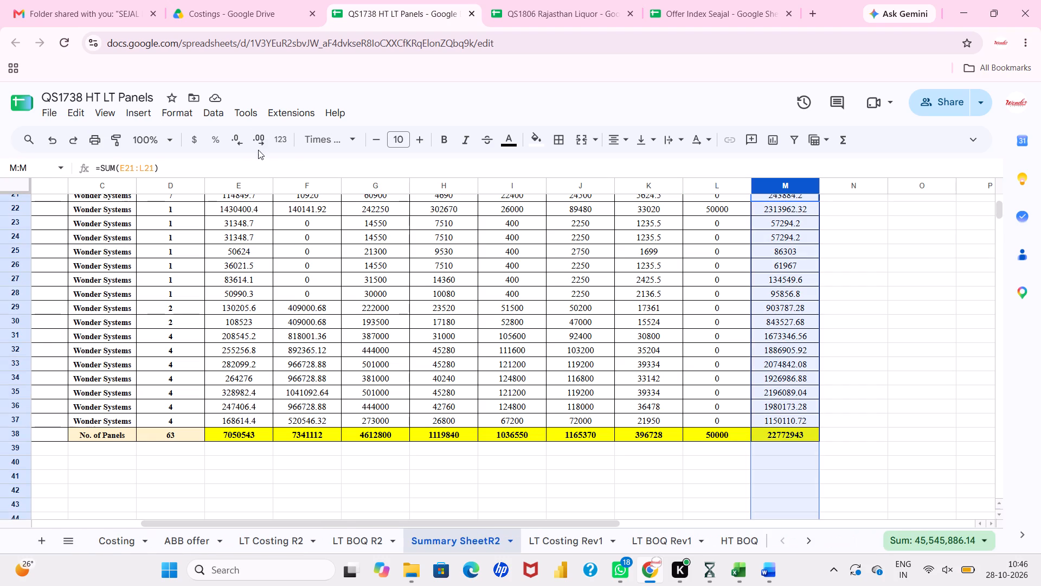
{"action": "left_click", "coordinate": [240, 138]}
{"action": "left_click", "coordinate": [240, 138]}
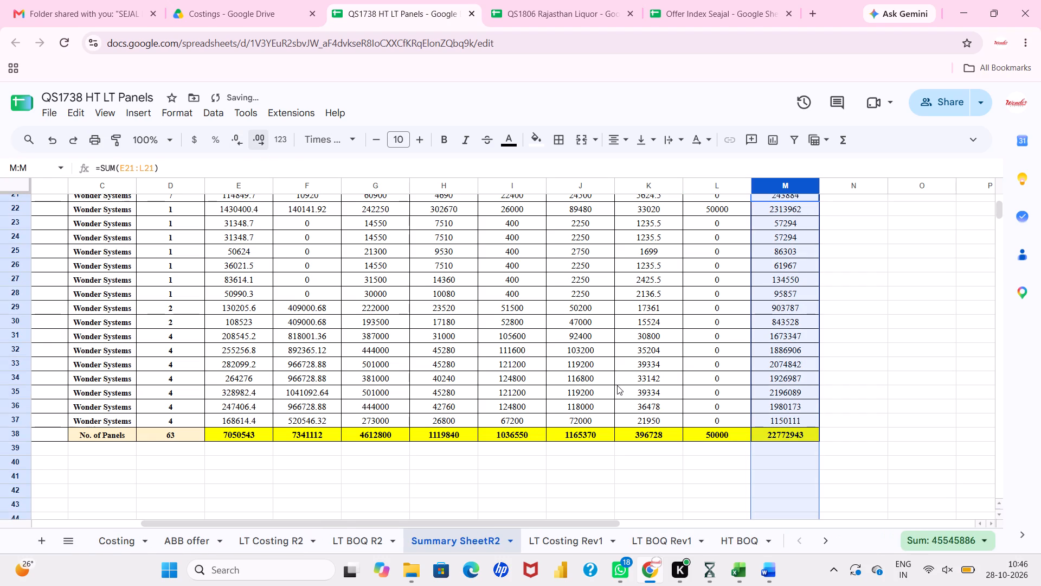
{"action": "left_click", "coordinate": [617, 385]}
{"action": "scroll", "coordinate": [839, 415], "scroll_direction": "up", "scroll_amount": 4}
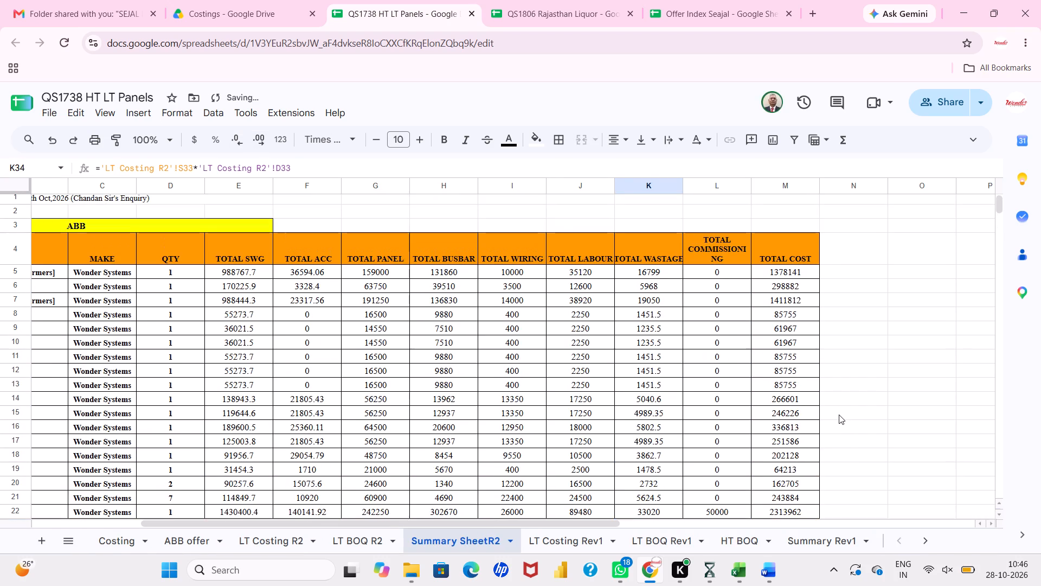
Copy the panel total costs F4:F36 from LT Costing R2 and paste them as values into N5:N37 of Summary SheetR2.
{"action": "left_click", "coordinate": [259, 540]}
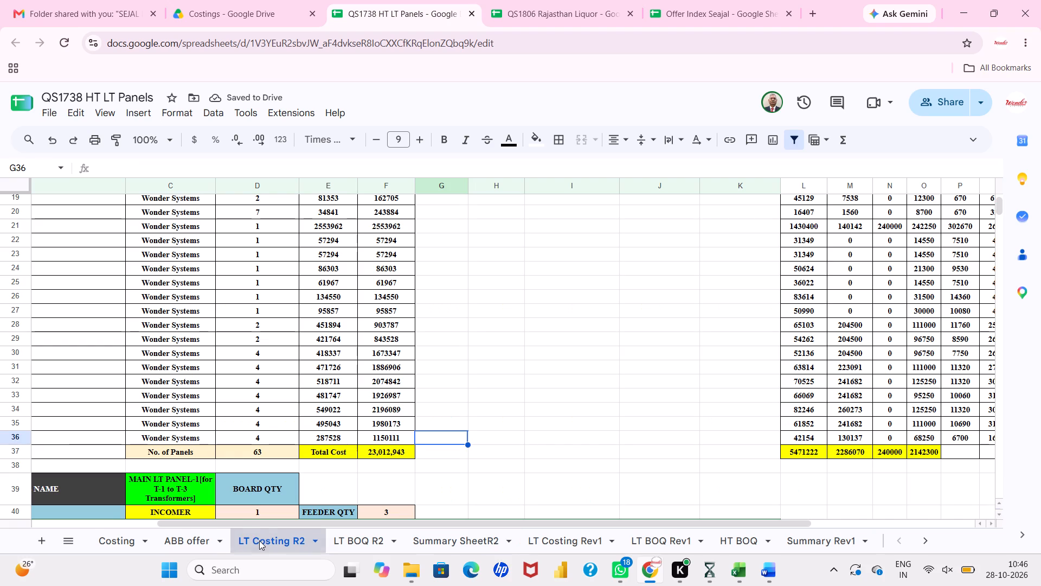
{"action": "scroll", "coordinate": [373, 253], "scroll_direction": "up", "scroll_amount": 3}
{"action": "left_click_drag", "start_coordinate": [384, 250], "coordinate": [391, 539]}
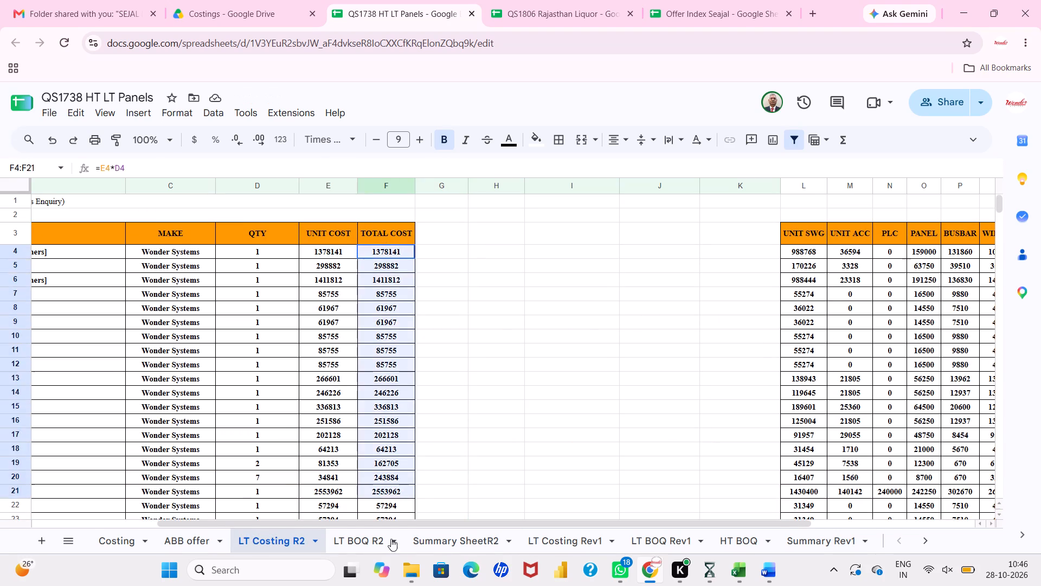
{"action": "left_click_drag", "start_coordinate": [391, 539], "coordinate": [389, 446]}
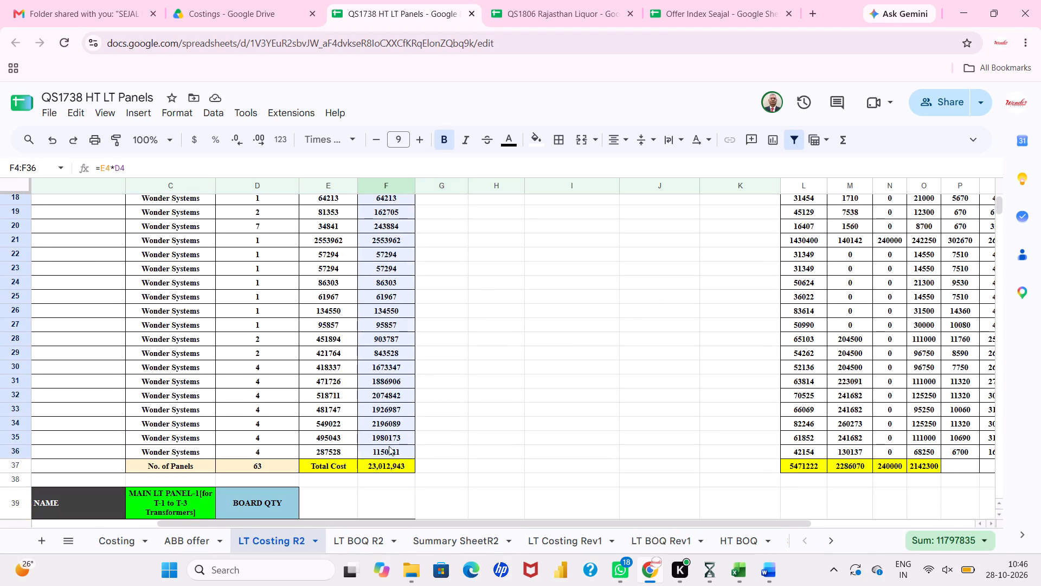
{"action": "left_click_drag", "start_coordinate": [389, 446], "coordinate": [389, 456]}
{"action": "key", "text": "ctrl+c"}
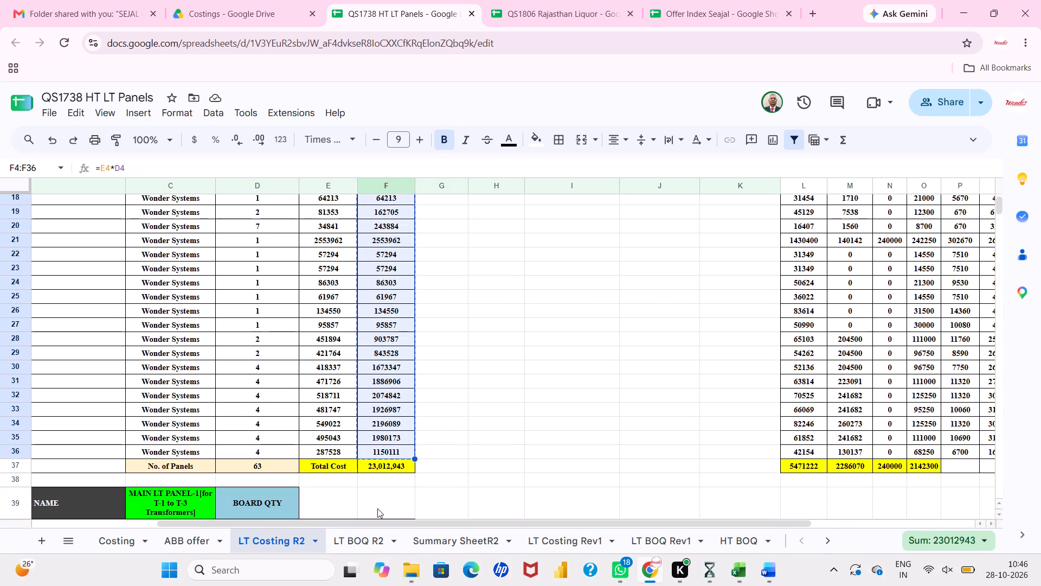
{"action": "left_click", "coordinate": [432, 533]}
{"action": "scroll", "coordinate": [756, 358], "scroll_direction": "left", "scroll_amount": 3}
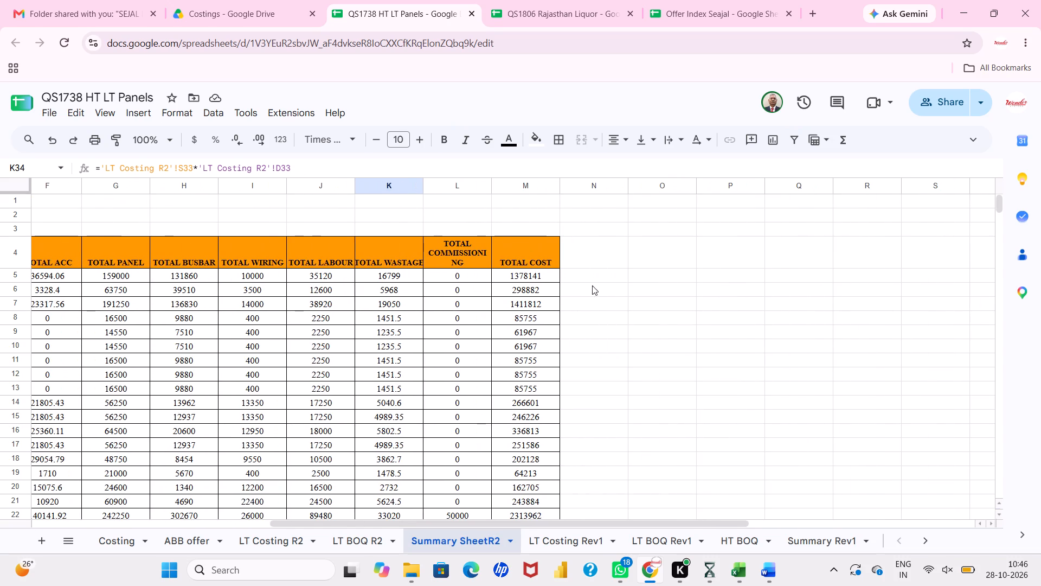
{"action": "left_click", "coordinate": [584, 278]}
{"action": "key", "text": "ctrl+v"}
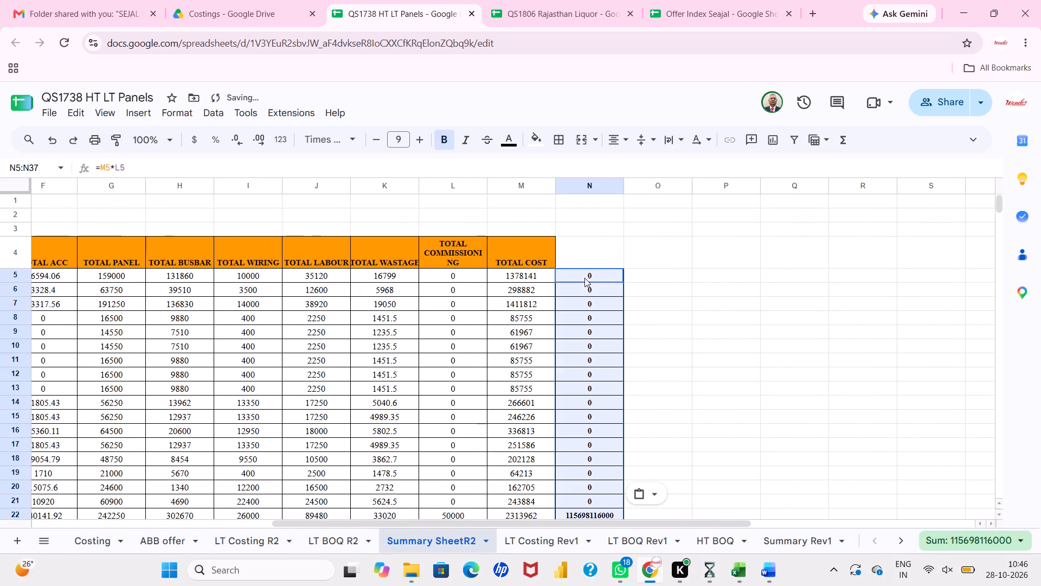
{"action": "right_click", "coordinate": [584, 278]}
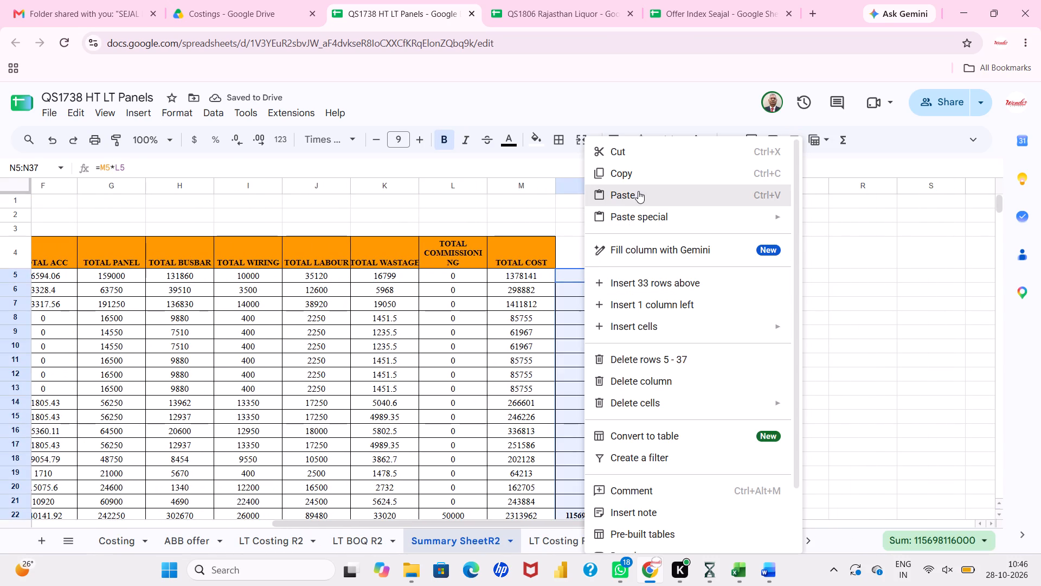
{"action": "left_click", "coordinate": [806, 225]}
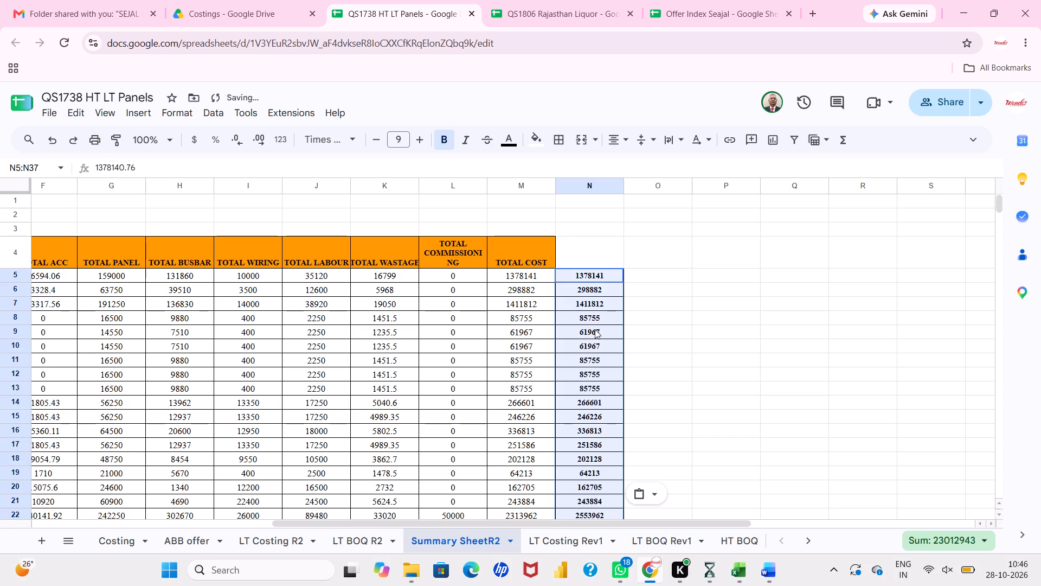
Compare TOTAL COST column M with the pasted costs in column N row by row, inspecting cells N22 and M22.
{"action": "left_click", "coordinate": [659, 335]}
{"action": "scroll", "coordinate": [659, 335], "scroll_direction": "down", "scroll_amount": 2}
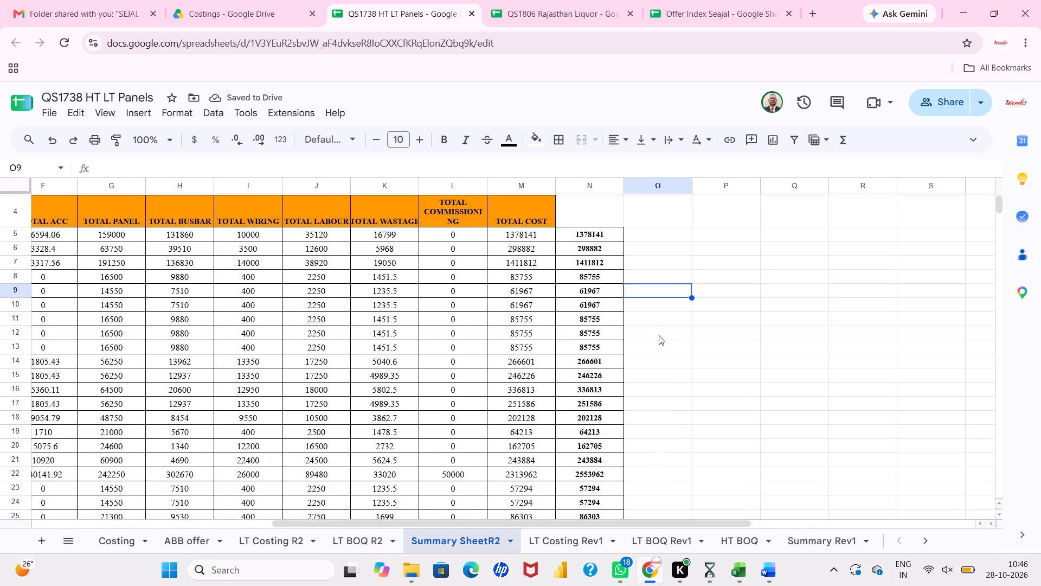
{"action": "scroll", "coordinate": [659, 335], "scroll_direction": "down", "scroll_amount": 2}
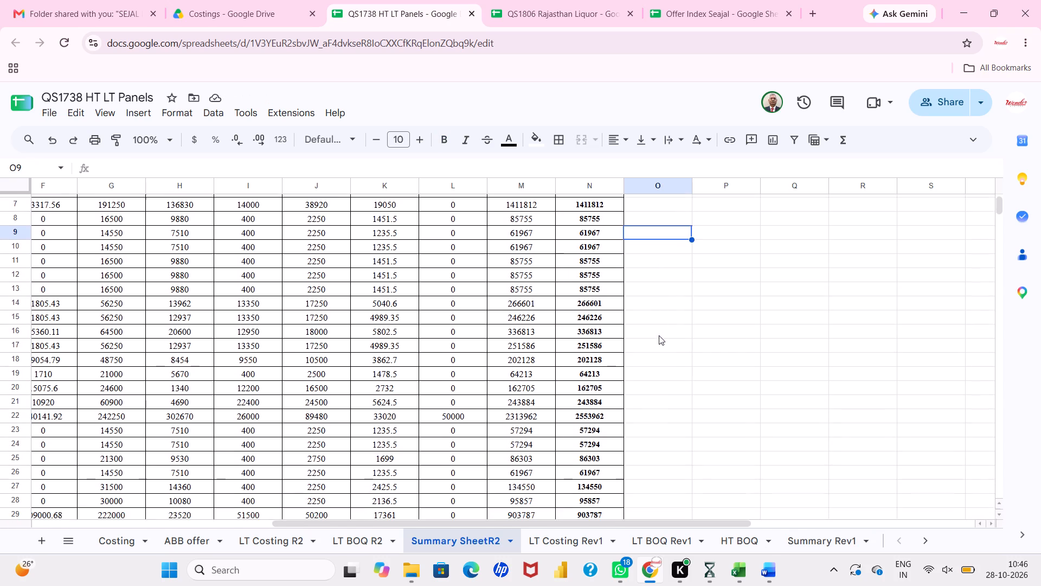
{"action": "scroll", "coordinate": [659, 335], "scroll_direction": "down", "scroll_amount": 1}
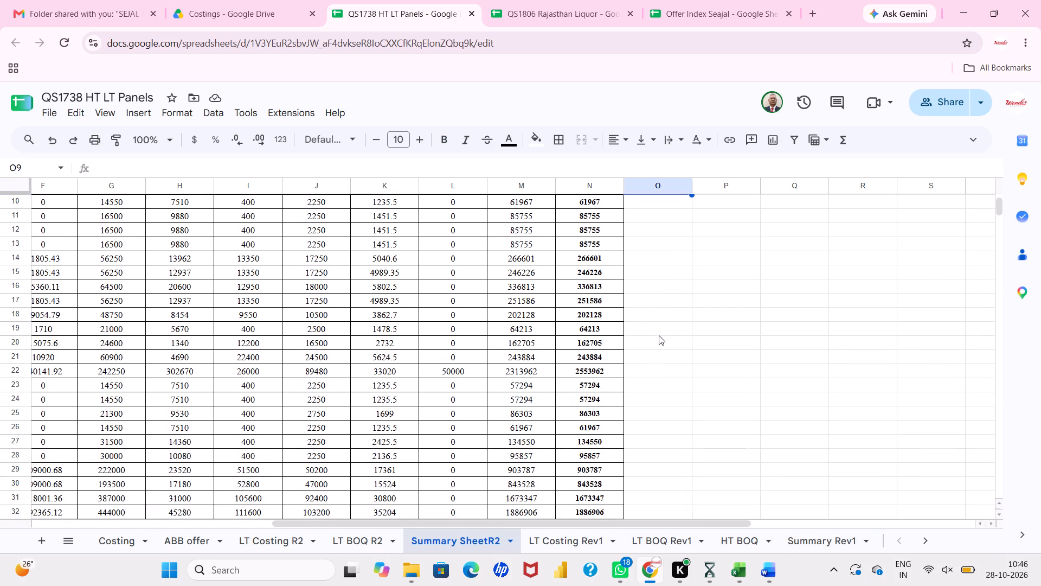
{"action": "scroll", "coordinate": [659, 335], "scroll_direction": "down", "scroll_amount": 1}
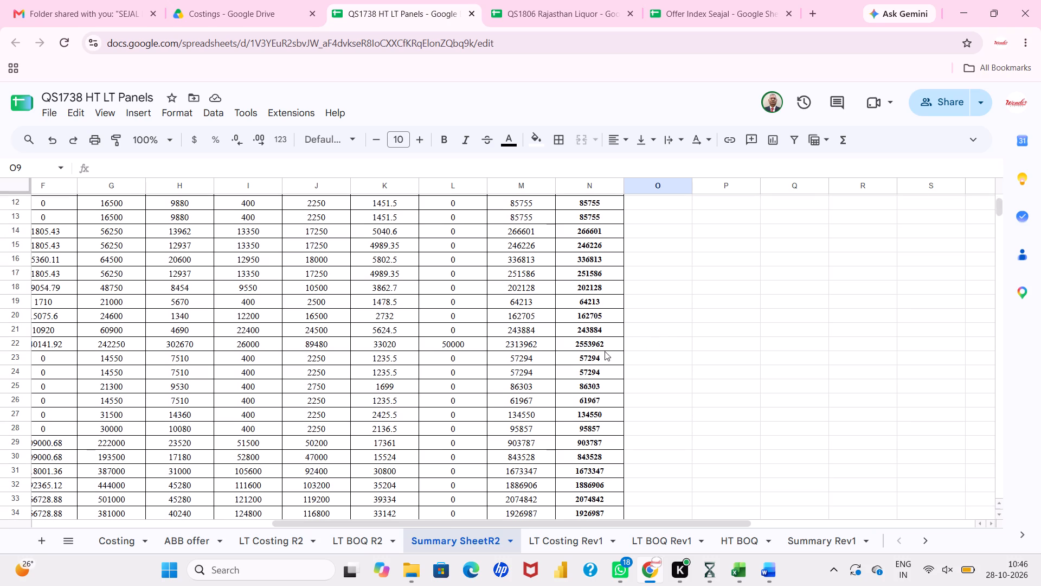
{"action": "left_click", "coordinate": [597, 341]}
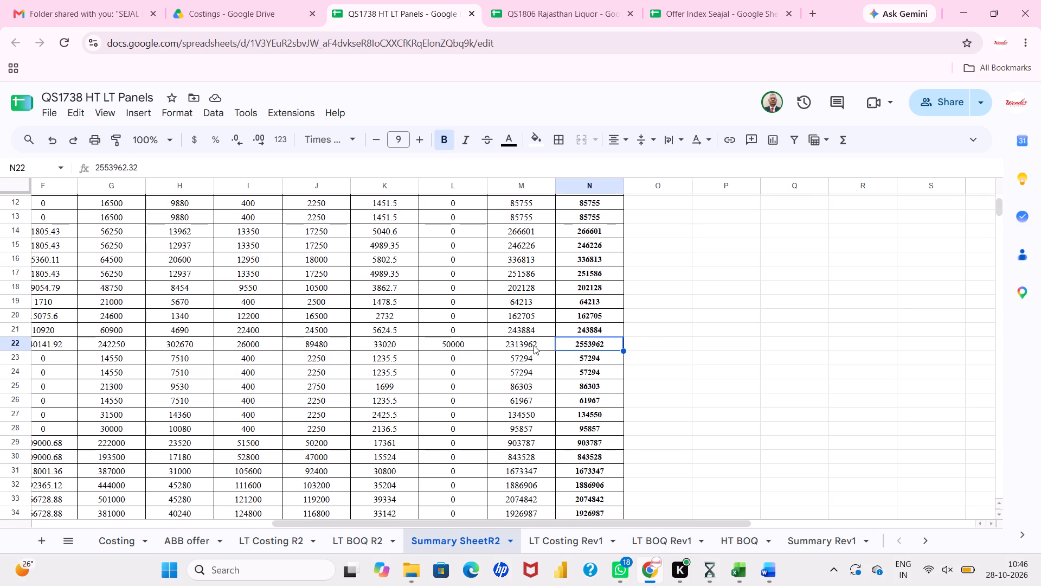
{"action": "left_click", "coordinate": [534, 345]}
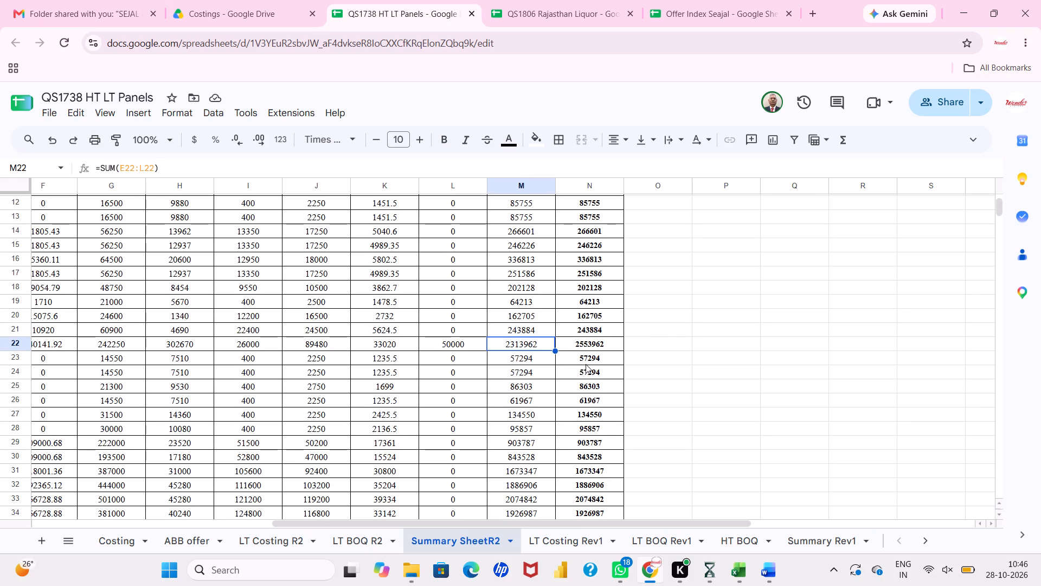
{"action": "scroll", "coordinate": [586, 364], "scroll_direction": "down", "scroll_amount": 2}
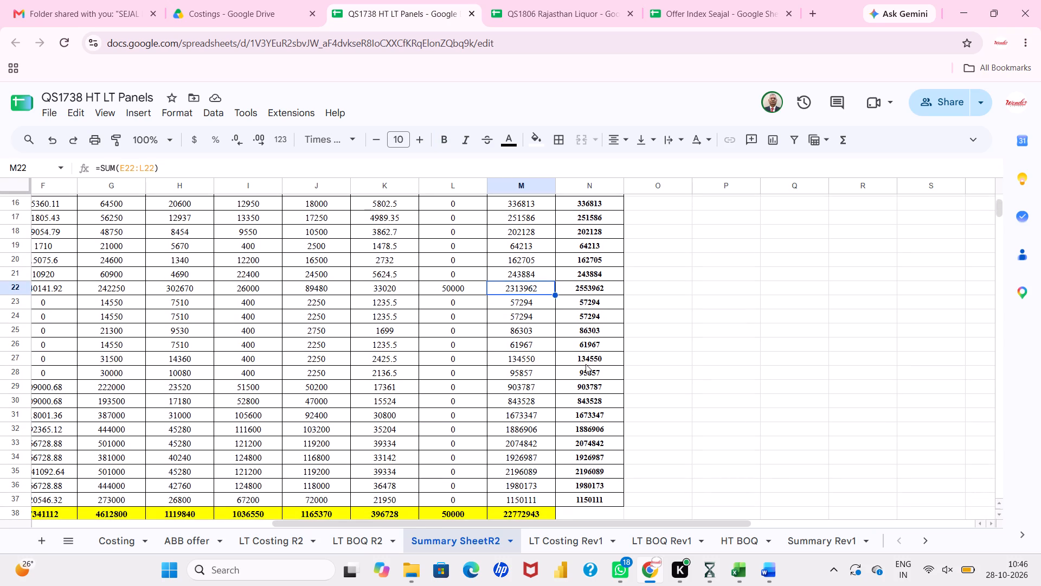
{"action": "scroll", "coordinate": [586, 364], "scroll_direction": "down", "scroll_amount": 1}
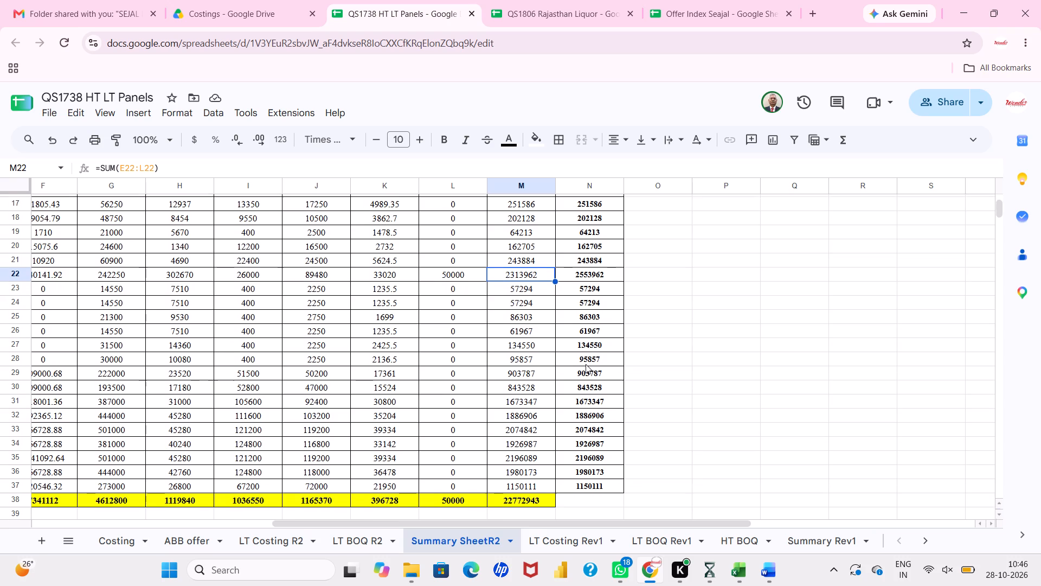
{"action": "scroll", "coordinate": [586, 364], "scroll_direction": "down", "scroll_amount": 1}
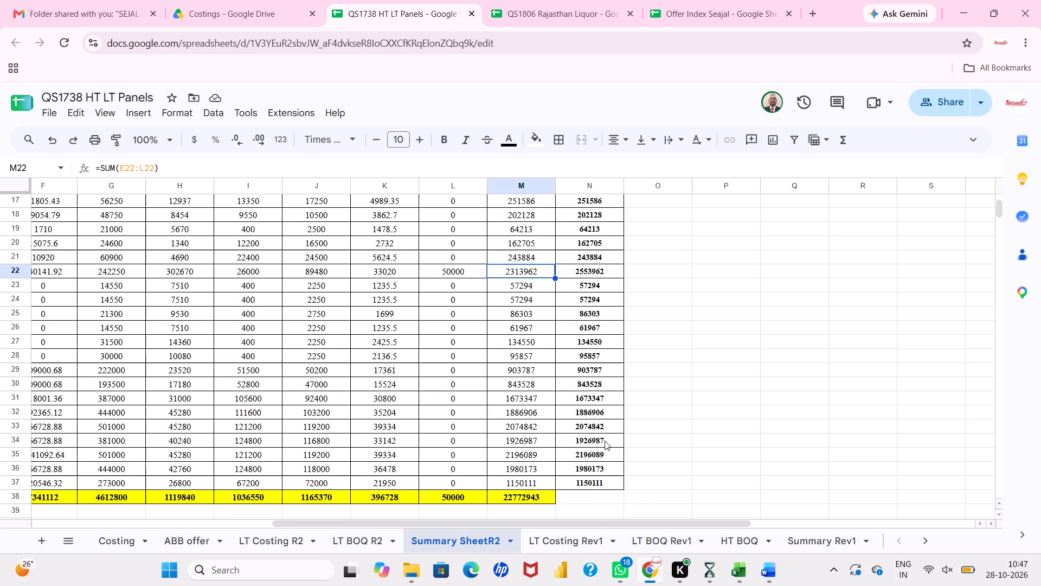
{"action": "scroll", "coordinate": [608, 422], "scroll_direction": "up", "scroll_amount": 1}
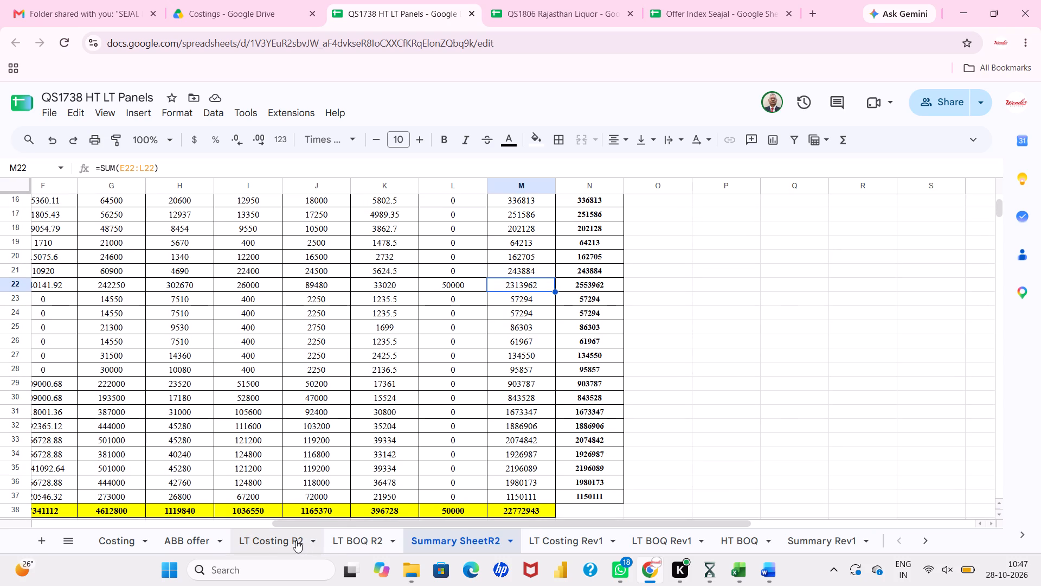
On LT Costing R2, look through the individual panel cost sections below the panel cost list.
{"action": "left_click", "coordinate": [269, 541]}
{"action": "scroll", "coordinate": [277, 391], "scroll_direction": "right", "scroll_amount": 3}
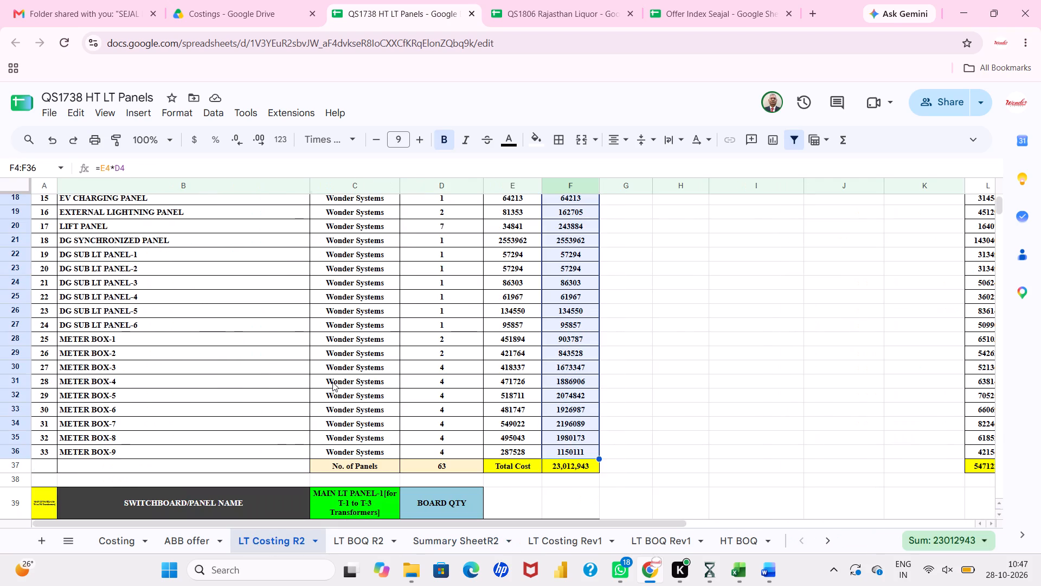
{"action": "left_click", "coordinate": [332, 382]}
{"action": "scroll", "coordinate": [332, 382], "scroll_direction": "down", "scroll_amount": 8}
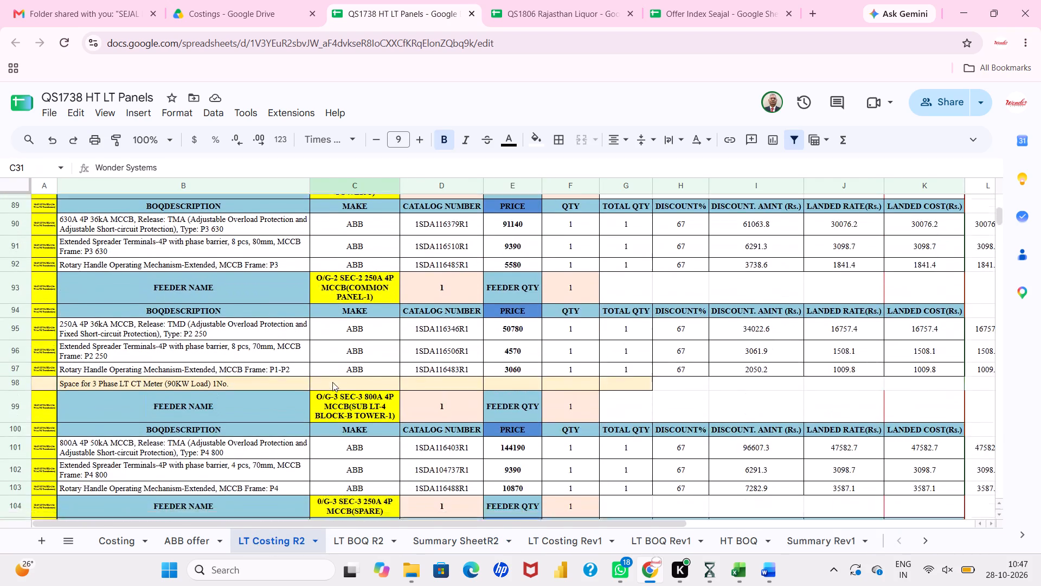
{"action": "scroll", "coordinate": [332, 382], "scroll_direction": "down", "scroll_amount": 10}
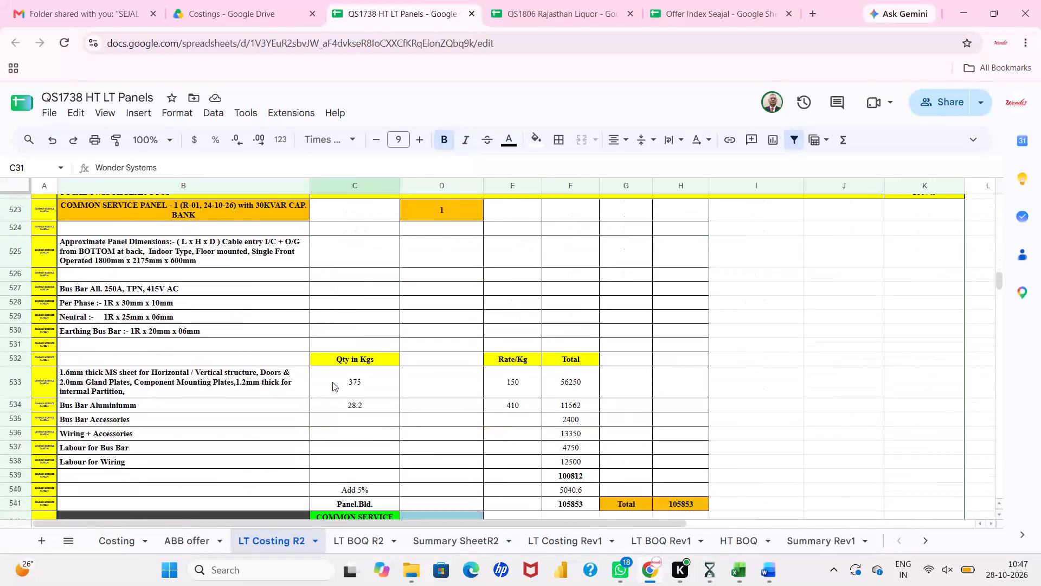
{"action": "scroll", "coordinate": [332, 382], "scroll_direction": "down", "scroll_amount": 10}
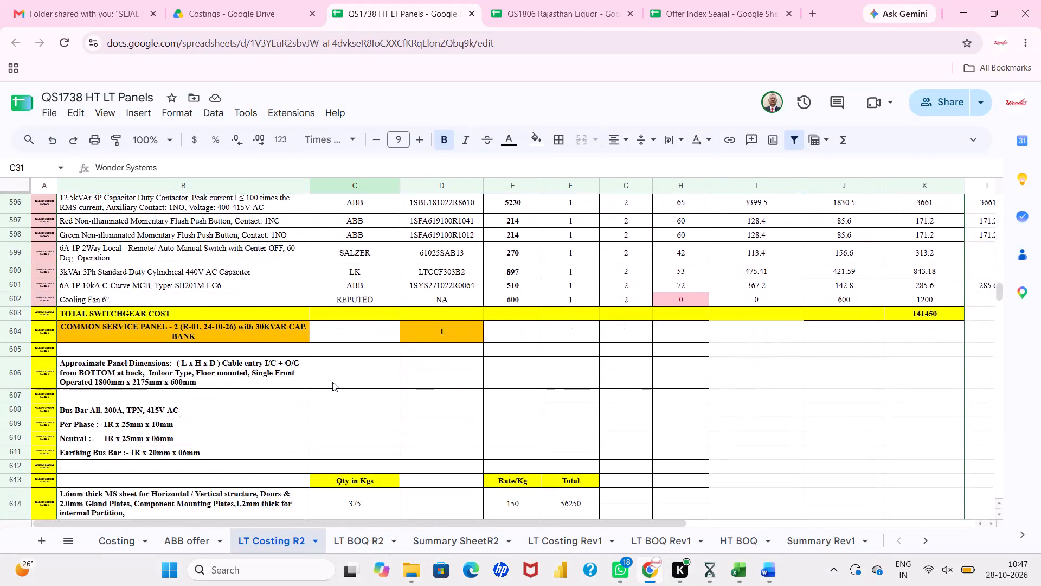
{"action": "scroll", "coordinate": [332, 382], "scroll_direction": "down", "scroll_amount": 7}
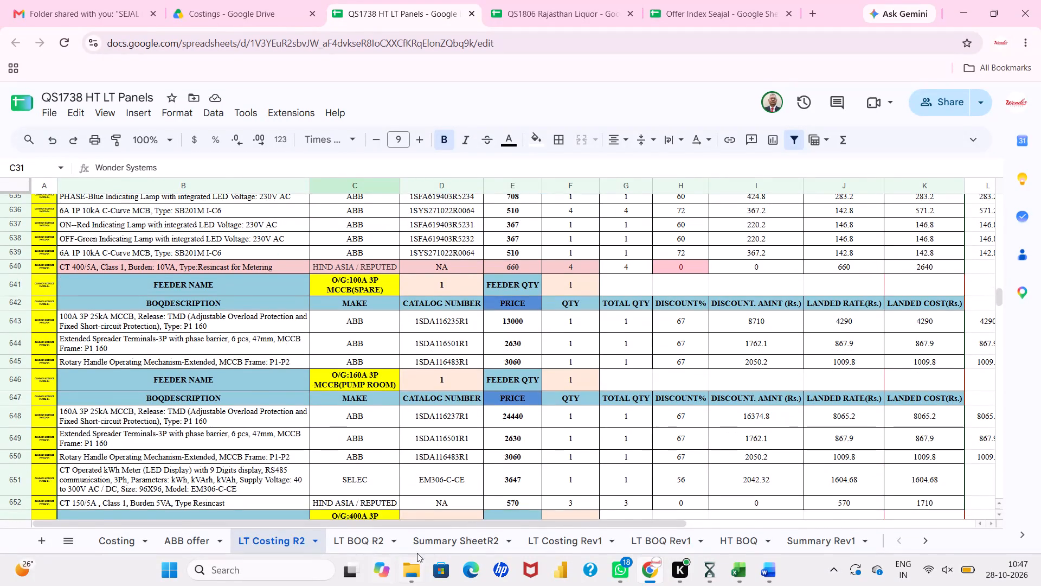
In O22 of Summary SheetR2, calculate the cost difference with =N22-M22, declining the suggested autofill for the other rows.
{"action": "left_click", "coordinate": [437, 542]}
{"action": "scroll", "coordinate": [621, 447], "scroll_direction": "up", "scroll_amount": 3}
{"action": "scroll", "coordinate": [621, 447], "scroll_direction": "down", "scroll_amount": 1}
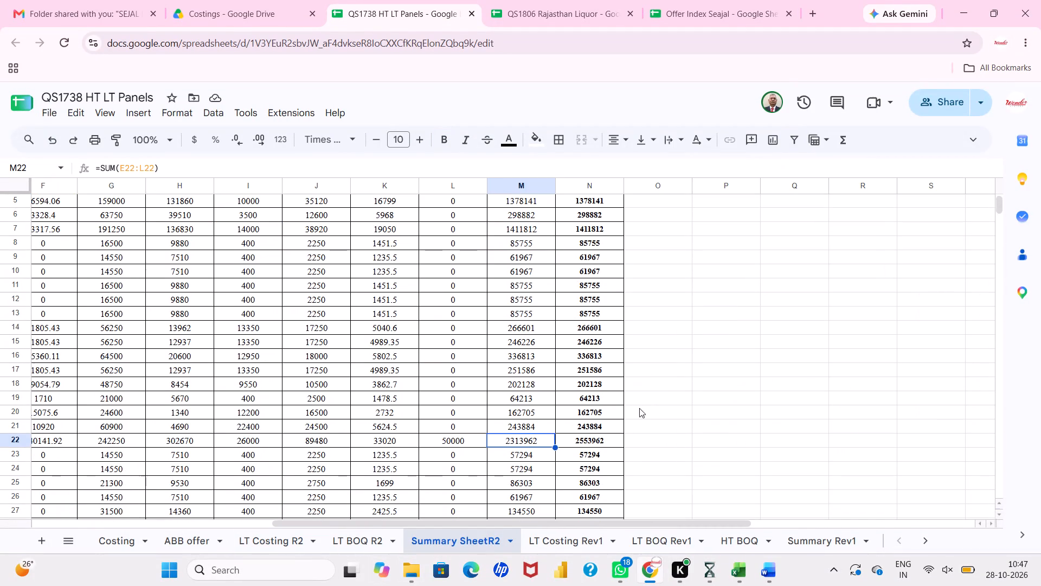
{"action": "left_click", "coordinate": [642, 437]}
{"action": "key", "text": "equal"}
{"action": "key", "text": "Left"}
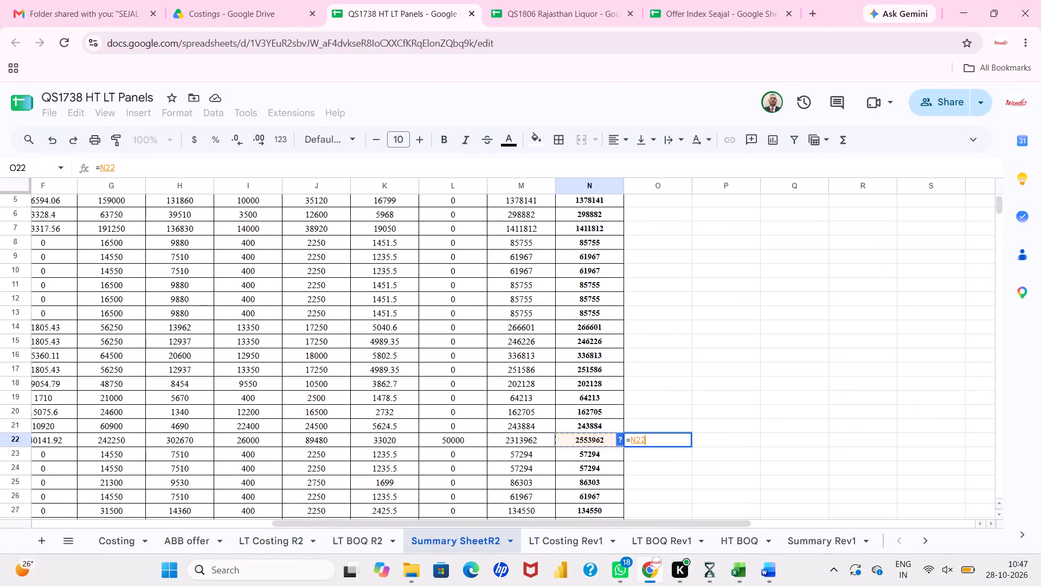
{"action": "key", "text": "minus"}
{"action": "key", "text": "Left"}
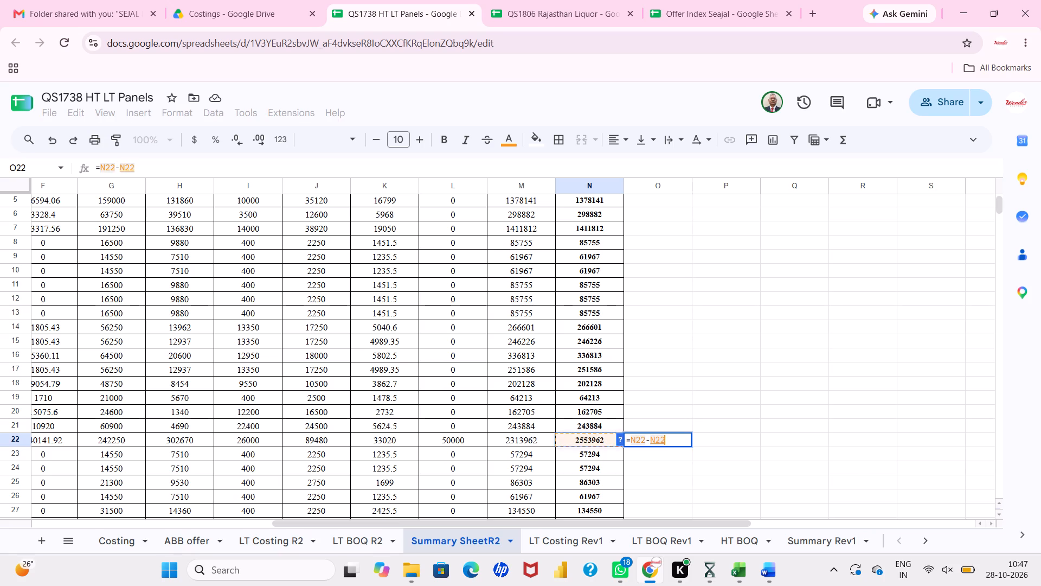
{"action": "key", "text": "Left"}
{"action": "key", "text": "Return"}
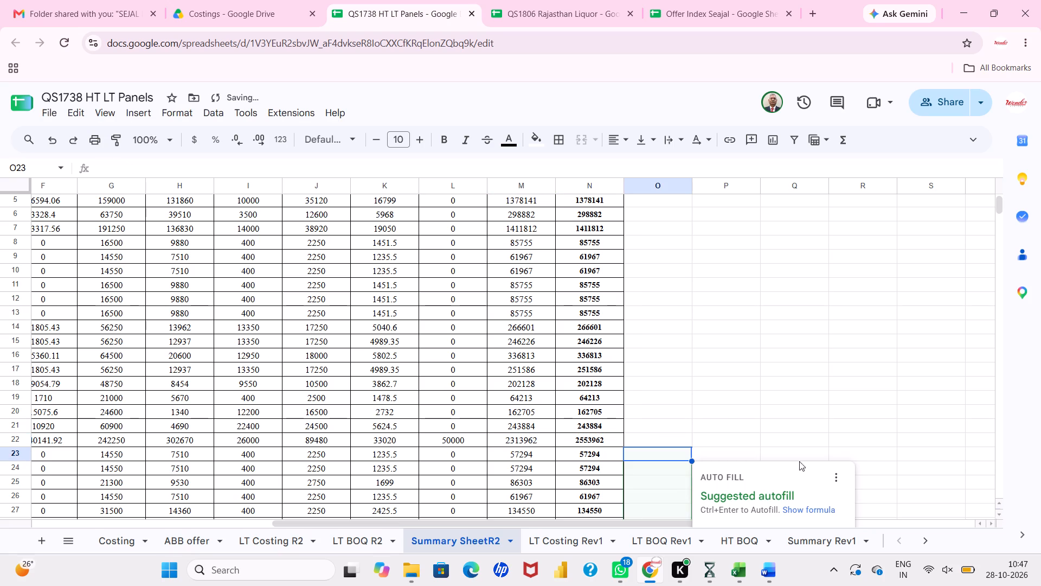
{"action": "scroll", "coordinate": [723, 412], "scroll_direction": "down", "scroll_amount": 4}
{"action": "scroll", "coordinate": [723, 298], "scroll_direction": "up", "scroll_amount": 1}
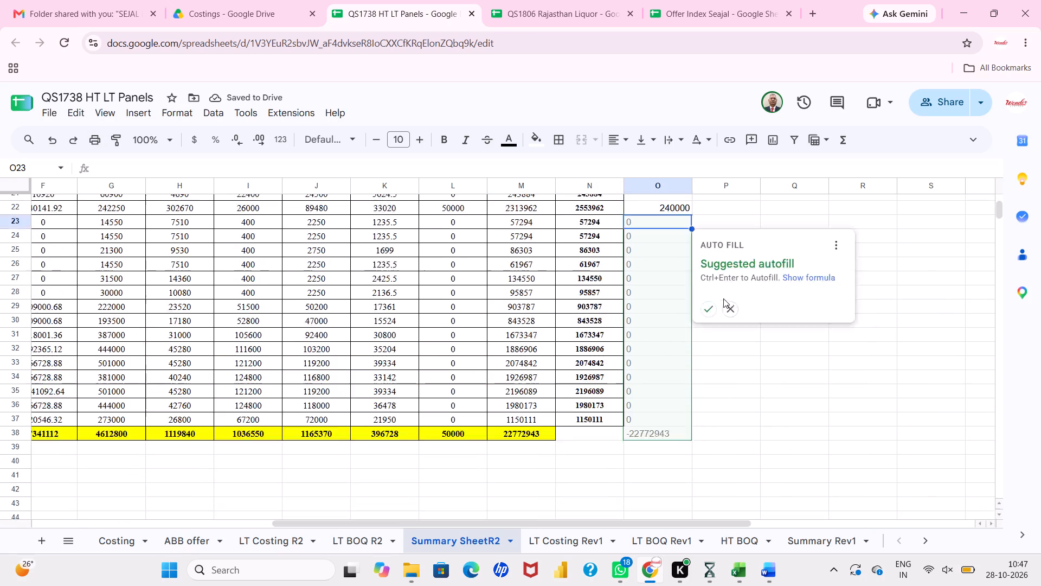
{"action": "scroll", "coordinate": [723, 298], "scroll_direction": "up", "scroll_amount": 2}
{"action": "left_click", "coordinate": [729, 394]}
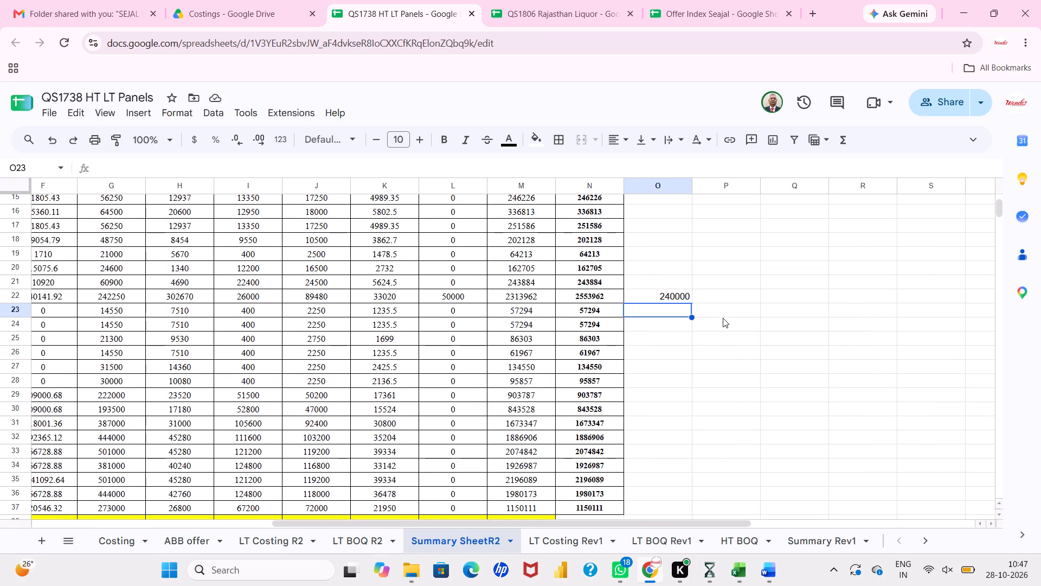
{"action": "left_click", "coordinate": [723, 318]}
{"action": "scroll", "coordinate": [560, 352], "scroll_direction": "right", "scroll_amount": 1}
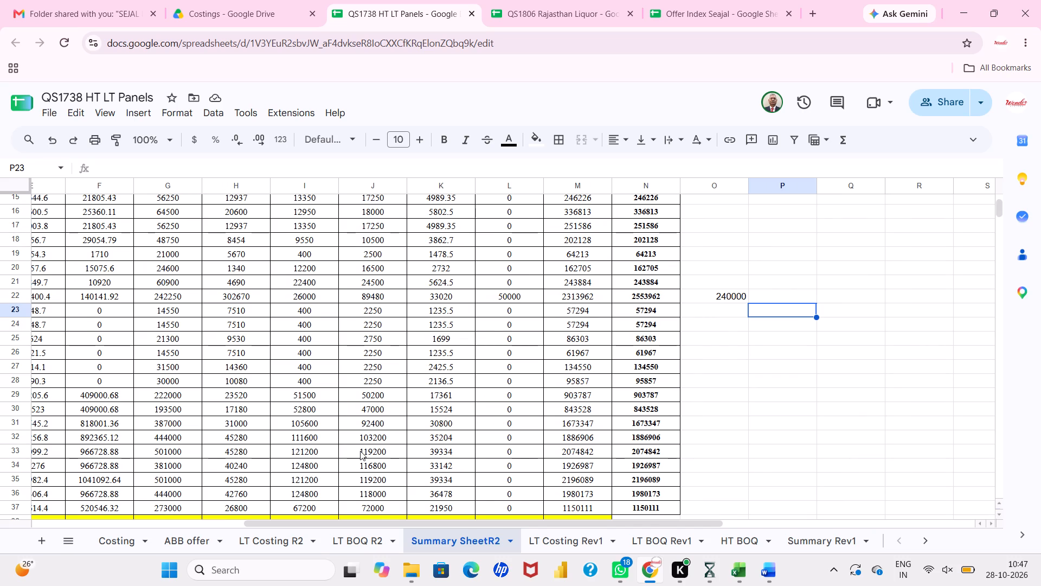
On LT Costing R2, find the DG SYNCHRONIZED PANEL costing section, starting with the DG INCOMER 500KVA feeder.
{"action": "left_click", "coordinate": [292, 532]}
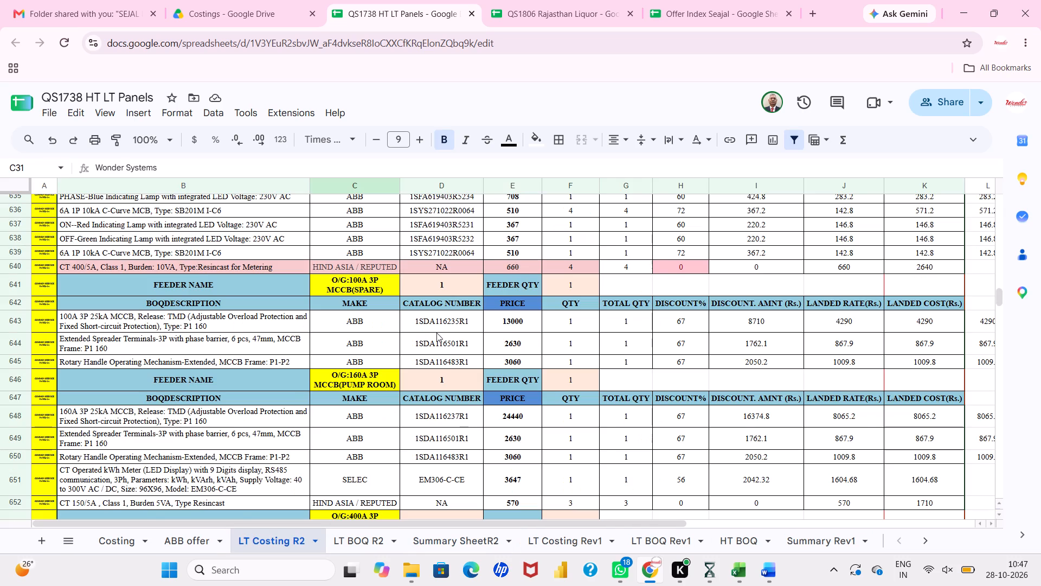
{"action": "scroll", "coordinate": [436, 333], "scroll_direction": "up", "scroll_amount": 10}
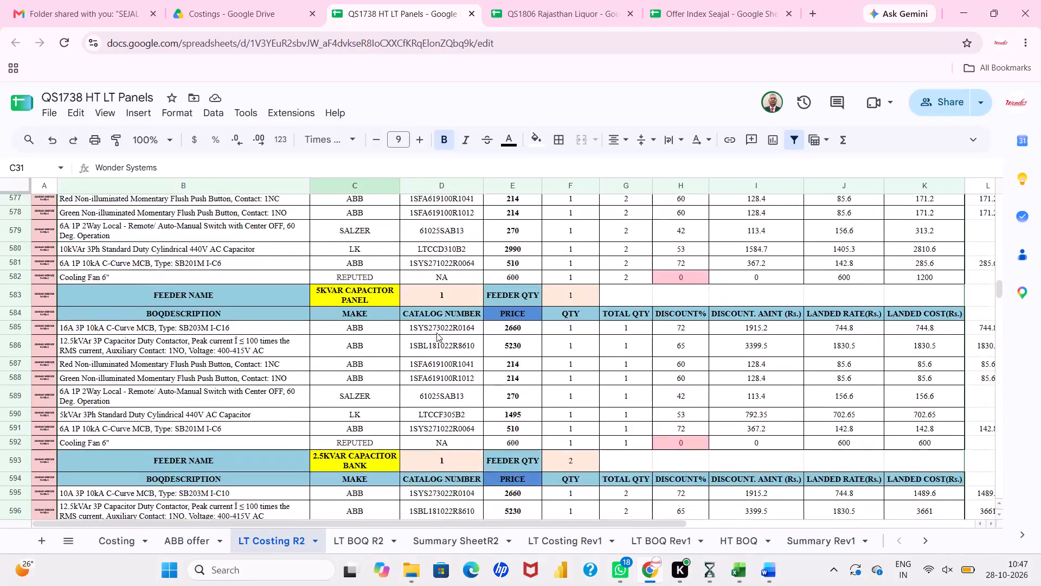
{"action": "scroll", "coordinate": [436, 333], "scroll_direction": "down", "scroll_amount": 5}
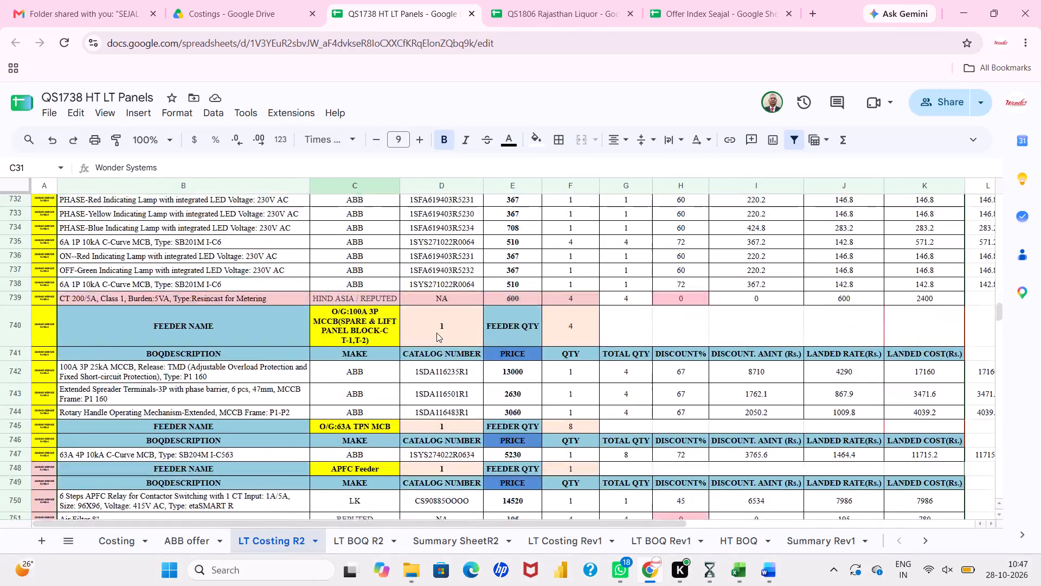
{"action": "scroll", "coordinate": [436, 333], "scroll_direction": "down", "scroll_amount": 8}
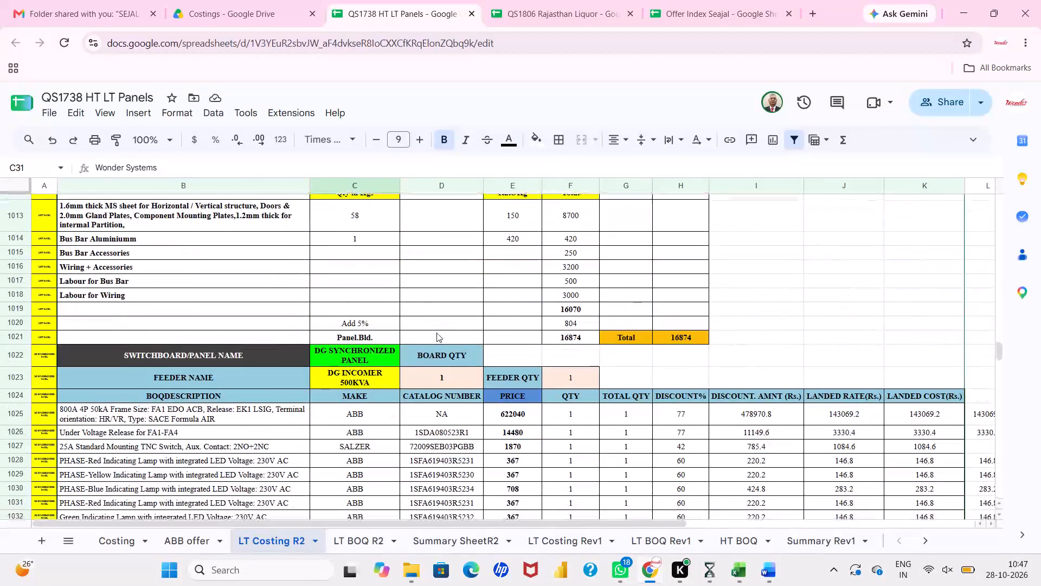
{"action": "scroll", "coordinate": [436, 333], "scroll_direction": "down", "scroll_amount": 2}
{"action": "scroll", "coordinate": [436, 333], "scroll_direction": "up", "scroll_amount": 1}
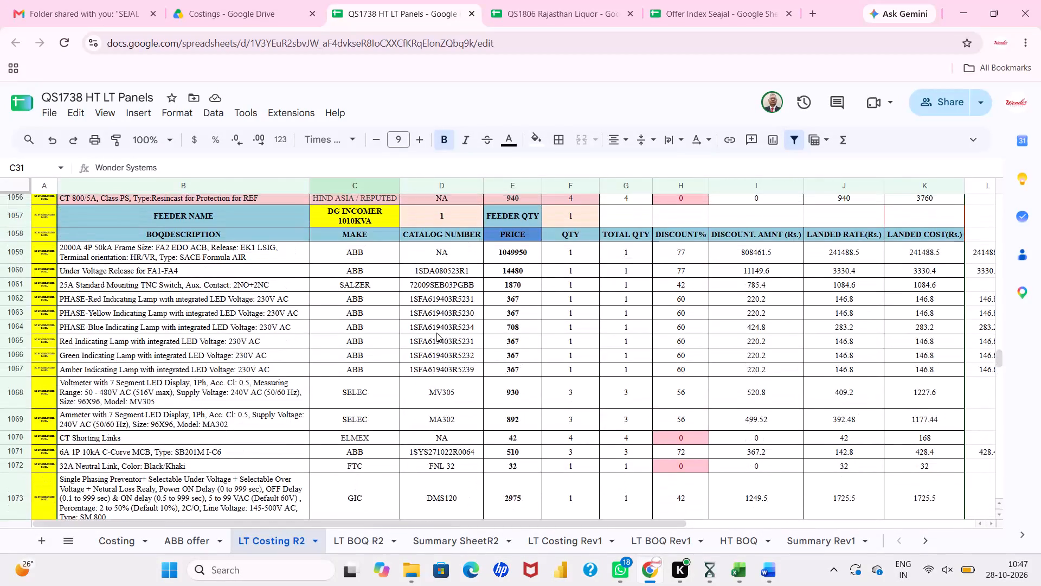
{"action": "scroll", "coordinate": [436, 333], "scroll_direction": "up", "scroll_amount": 2}
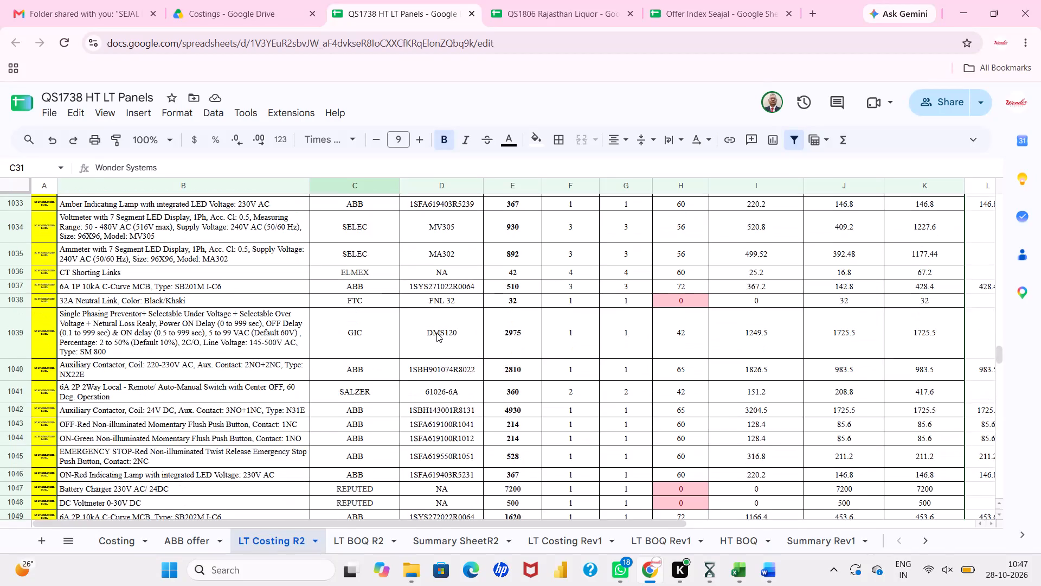
{"action": "scroll", "coordinate": [436, 333], "scroll_direction": "up", "scroll_amount": 2}
Check each DG INCOMER 500KVA item's landed cost in column K against the amounts carried into columns L and M.
{"action": "scroll", "coordinate": [436, 333], "scroll_direction": "left", "scroll_amount": 1}
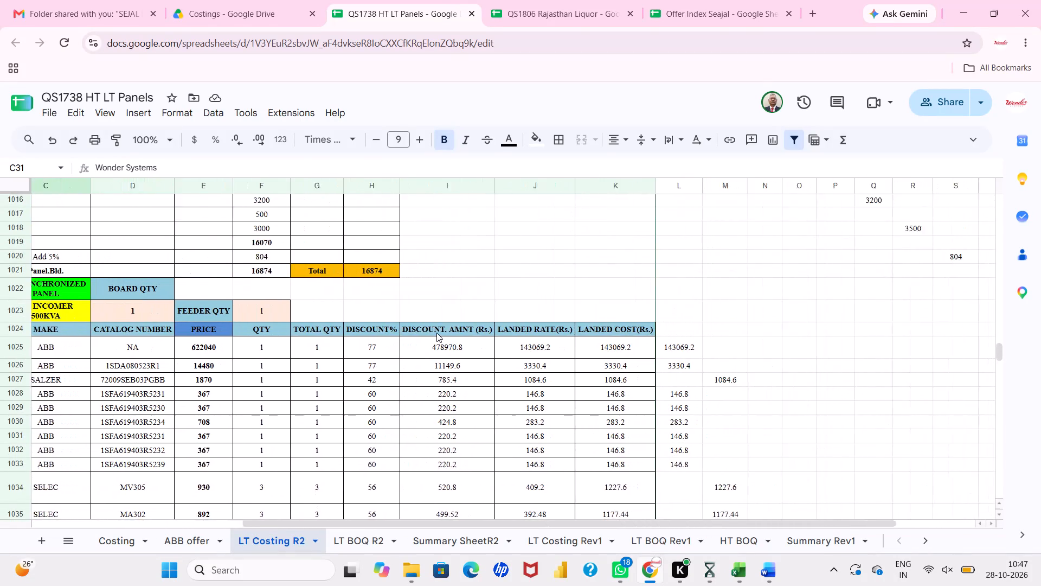
{"action": "scroll", "coordinate": [436, 333], "scroll_direction": "left", "scroll_amount": 1}
{"action": "scroll", "coordinate": [436, 333], "scroll_direction": "down", "scroll_amount": 2}
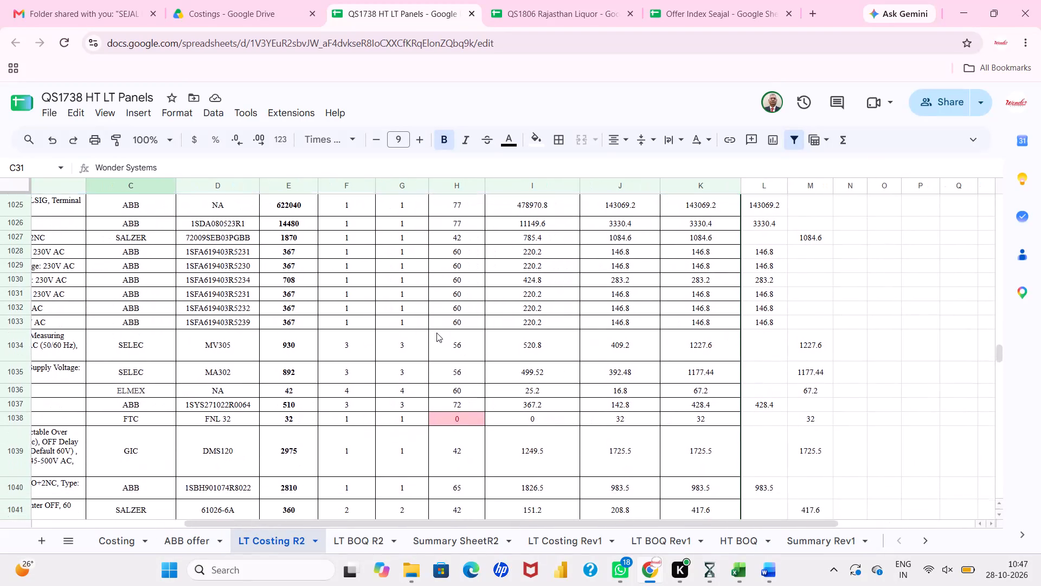
{"action": "scroll", "coordinate": [436, 333], "scroll_direction": "down", "scroll_amount": 1}
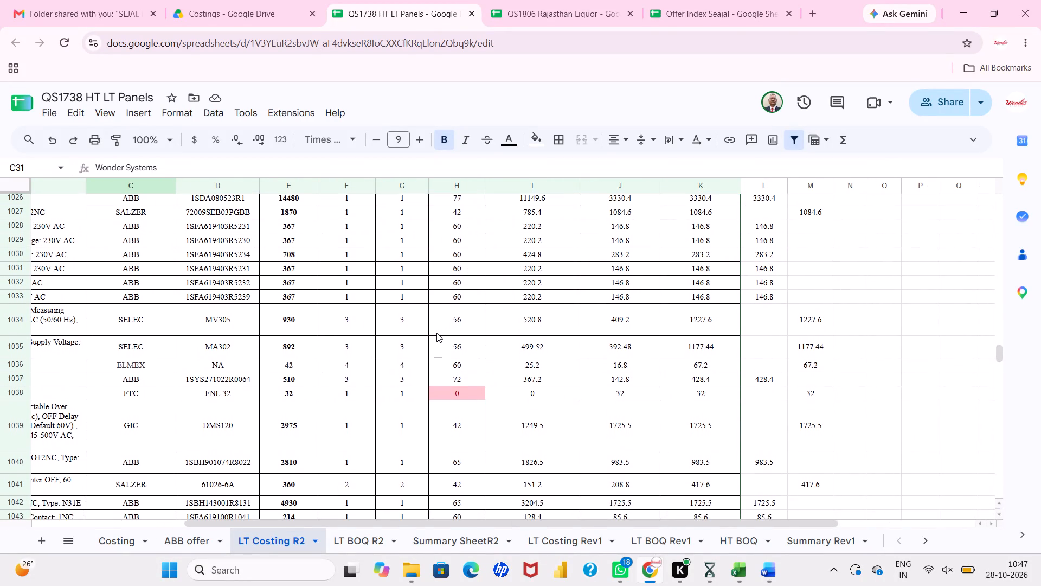
{"action": "scroll", "coordinate": [436, 333], "scroll_direction": "down", "scroll_amount": 1}
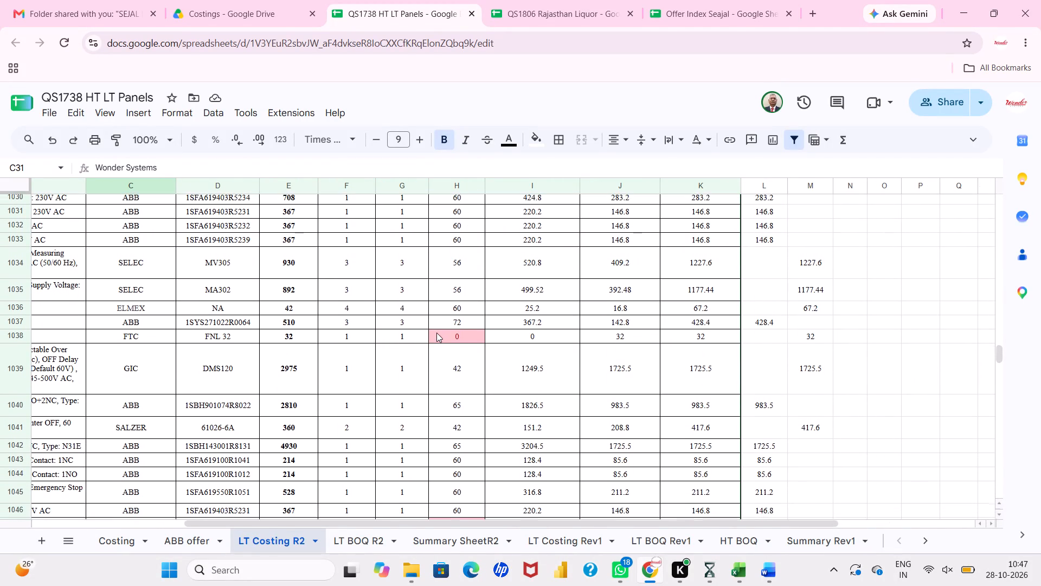
{"action": "scroll", "coordinate": [436, 333], "scroll_direction": "down", "scroll_amount": 3}
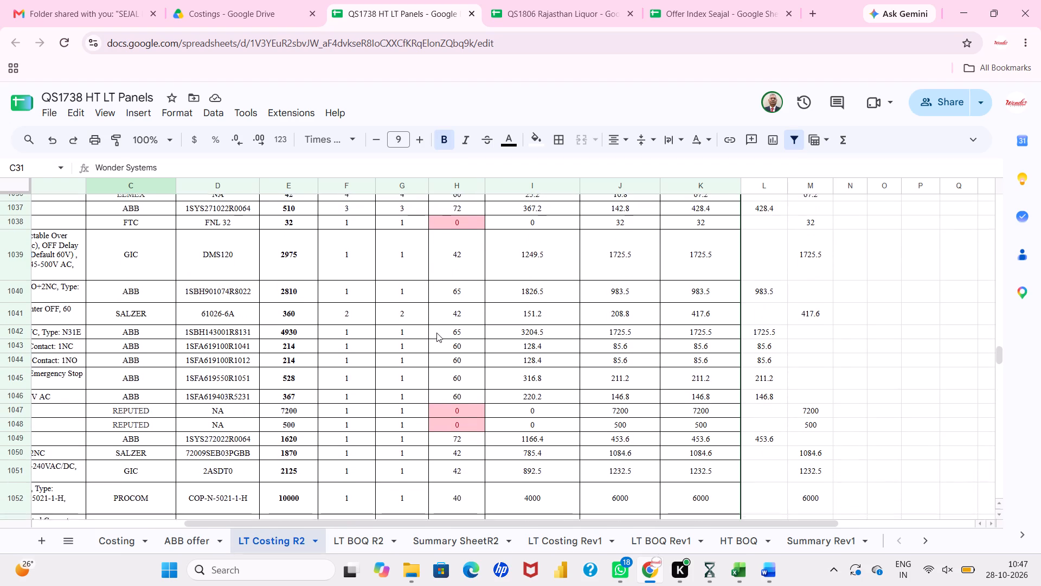
{"action": "scroll", "coordinate": [436, 333], "scroll_direction": "down", "scroll_amount": 1}
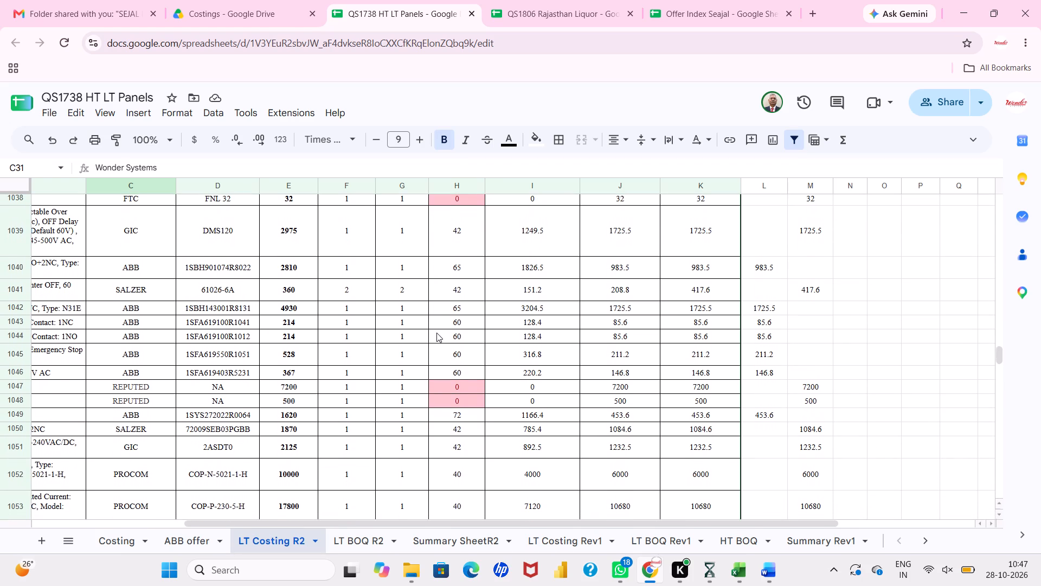
{"action": "scroll", "coordinate": [436, 333], "scroll_direction": "down", "scroll_amount": 2}
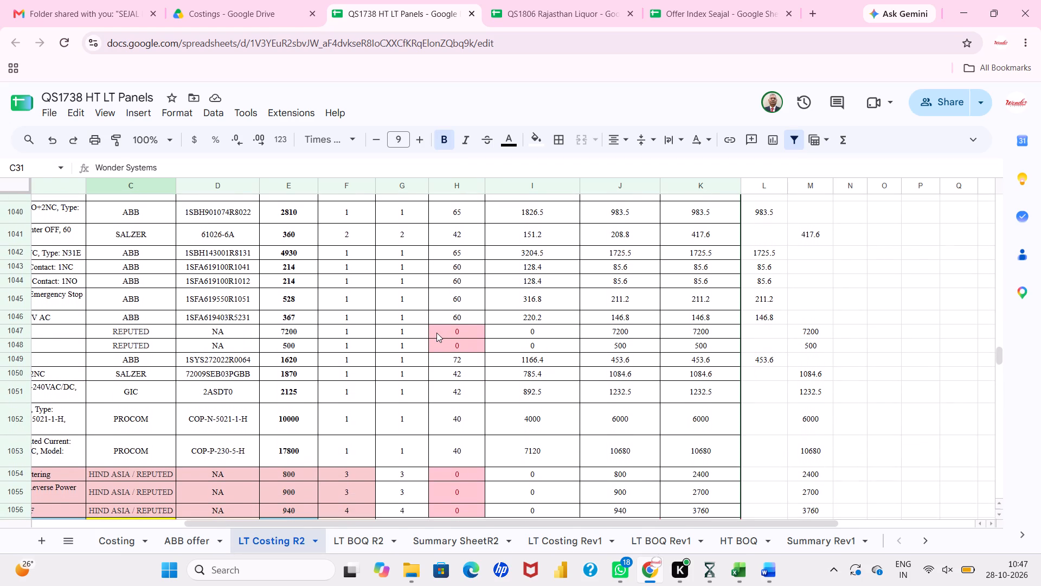
{"action": "scroll", "coordinate": [436, 333], "scroll_direction": "down", "scroll_amount": 1}
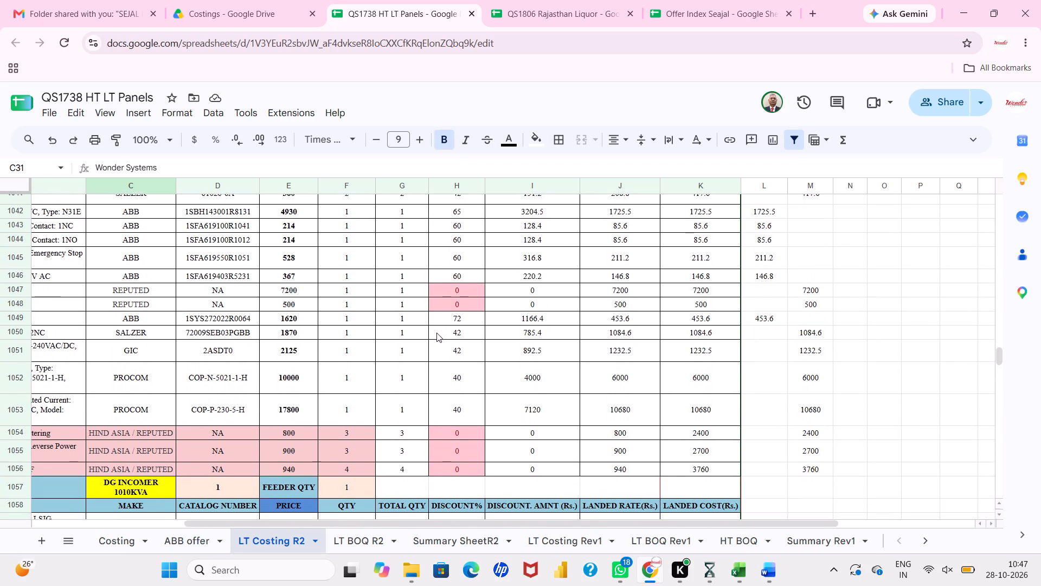
{"action": "scroll", "coordinate": [436, 333], "scroll_direction": "down", "scroll_amount": 3}
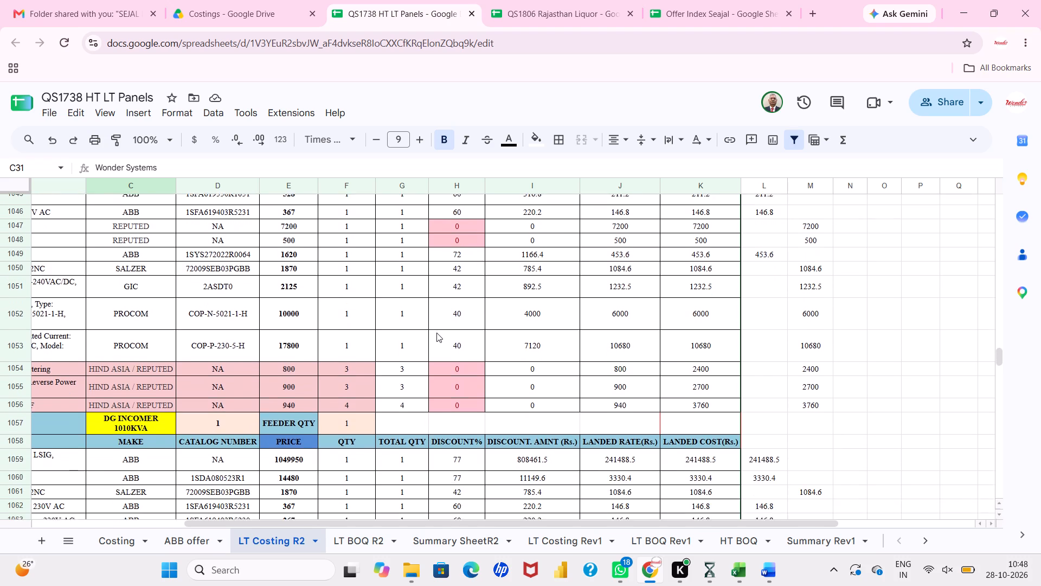
Check the remaining DG SYNCHRONIZED PANEL feeders, through PLC for Auto Load Management, comparing landed costs with the amounts in columns L to N.
{"action": "scroll", "coordinate": [436, 333], "scroll_direction": "down", "scroll_amount": 4}
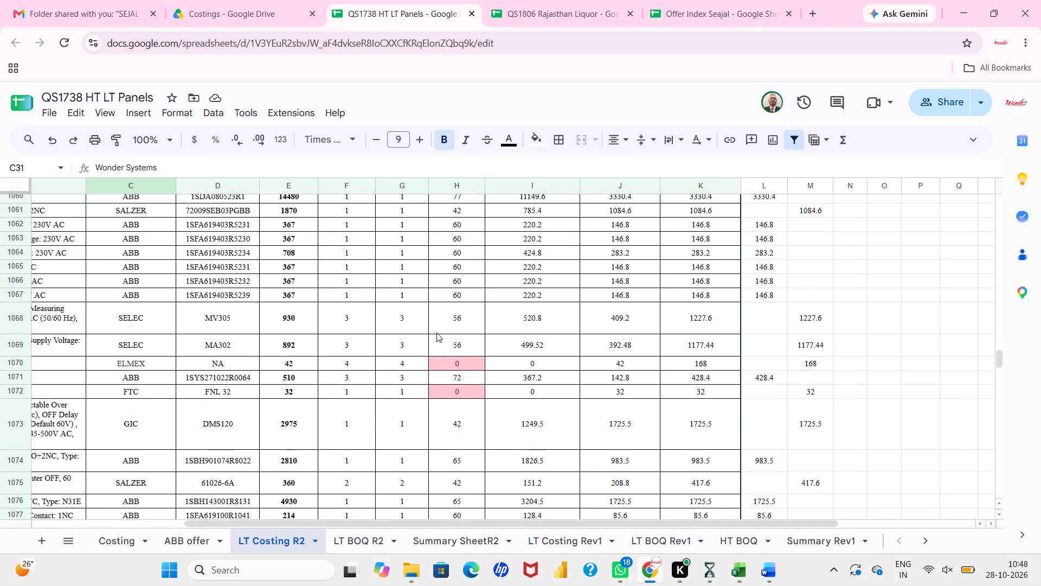
{"action": "scroll", "coordinate": [436, 333], "scroll_direction": "down", "scroll_amount": 4}
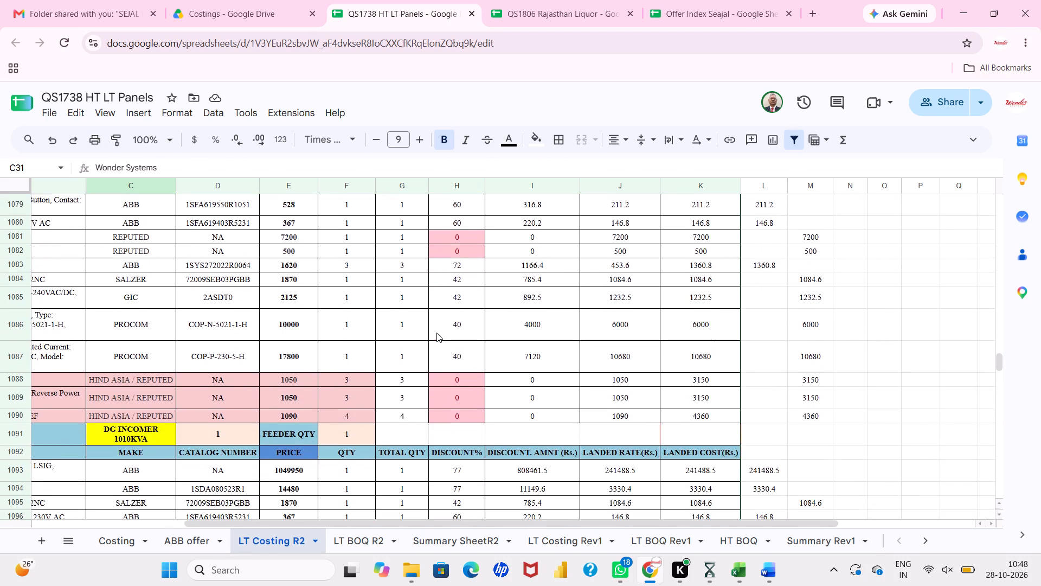
{"action": "scroll", "coordinate": [436, 333], "scroll_direction": "down", "scroll_amount": 4}
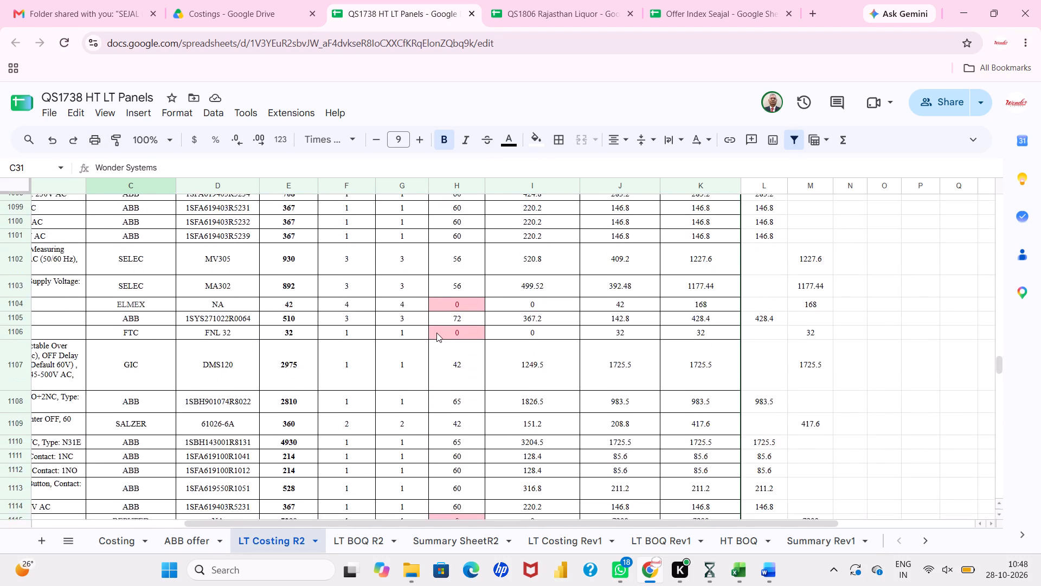
{"action": "scroll", "coordinate": [436, 333], "scroll_direction": "down", "scroll_amount": 5}
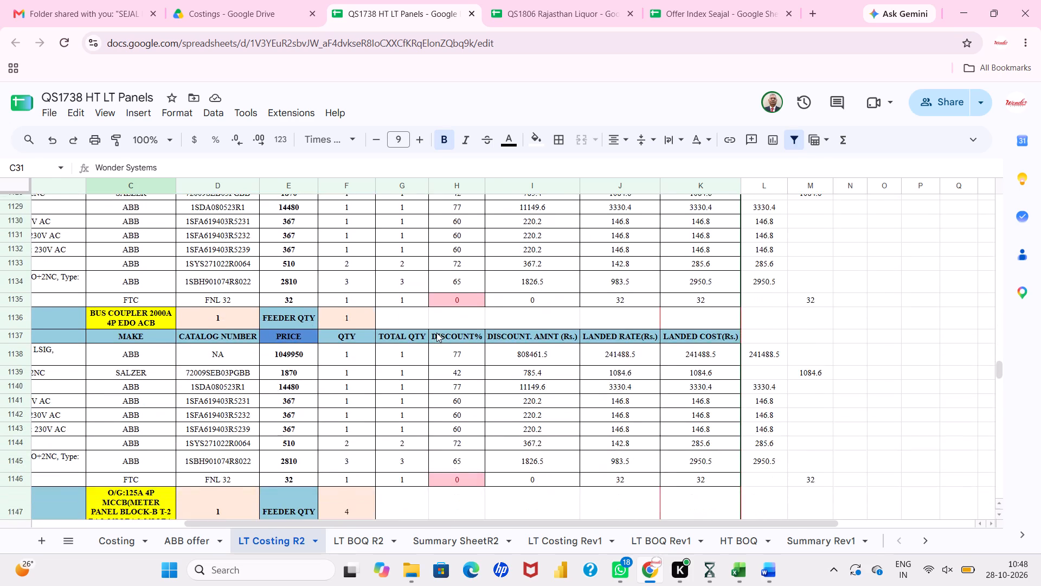
{"action": "scroll", "coordinate": [436, 333], "scroll_direction": "down", "scroll_amount": 5}
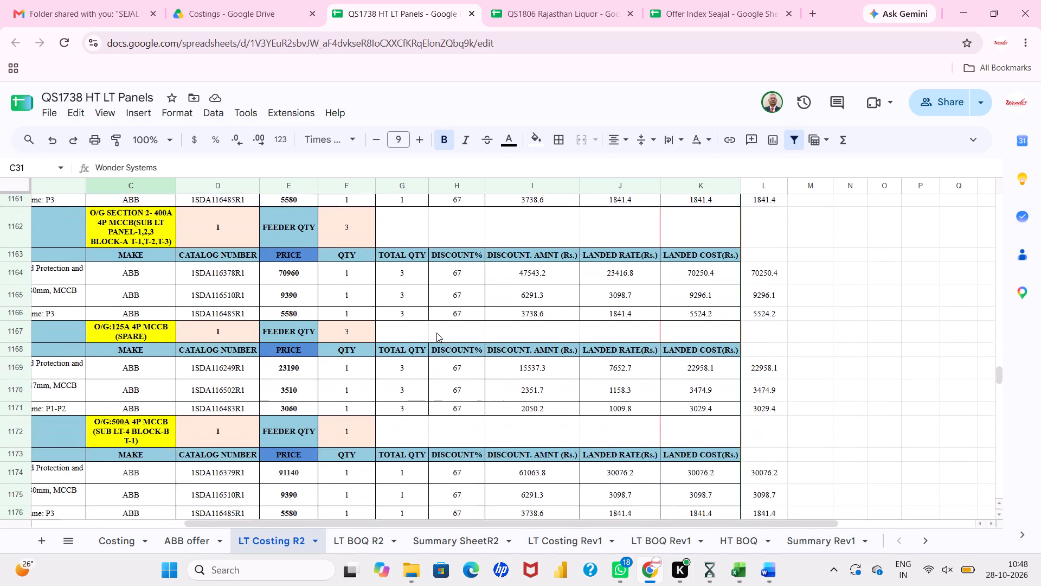
{"action": "scroll", "coordinate": [436, 333], "scroll_direction": "down", "scroll_amount": 4}
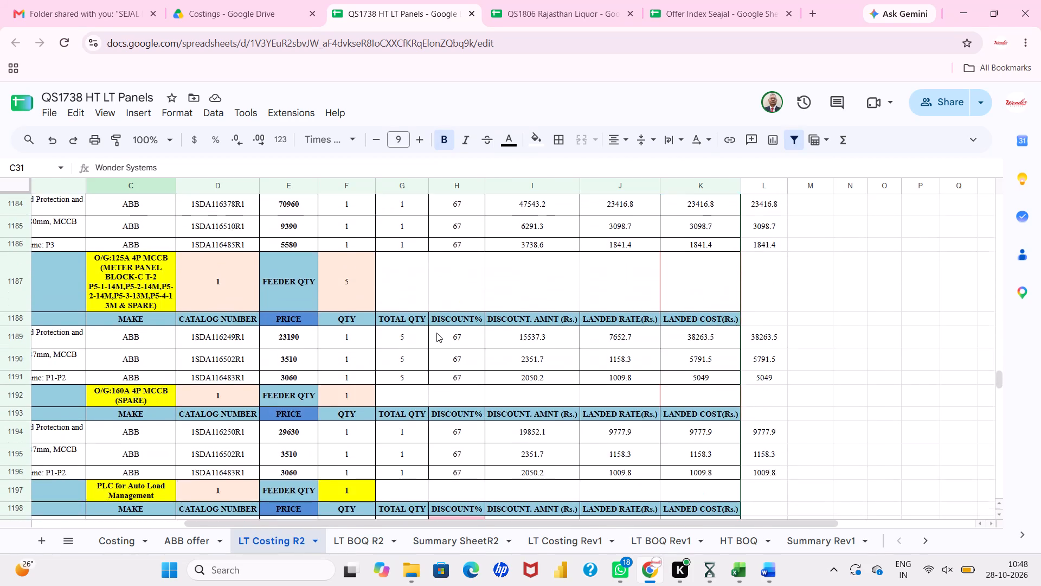
{"action": "scroll", "coordinate": [436, 333], "scroll_direction": "down", "scroll_amount": 4}
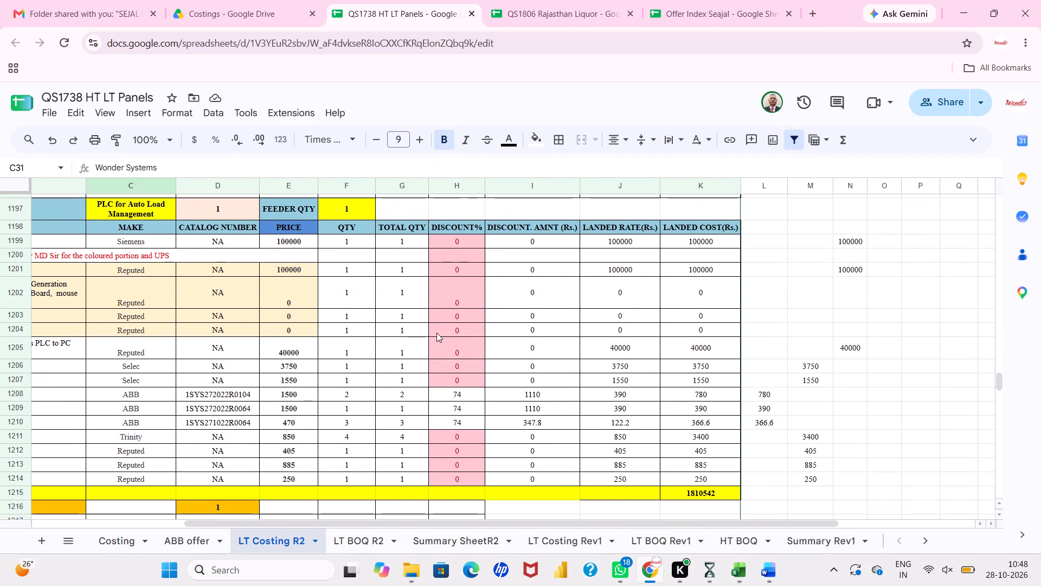
{"action": "scroll", "coordinate": [436, 333], "scroll_direction": "down", "scroll_amount": 1}
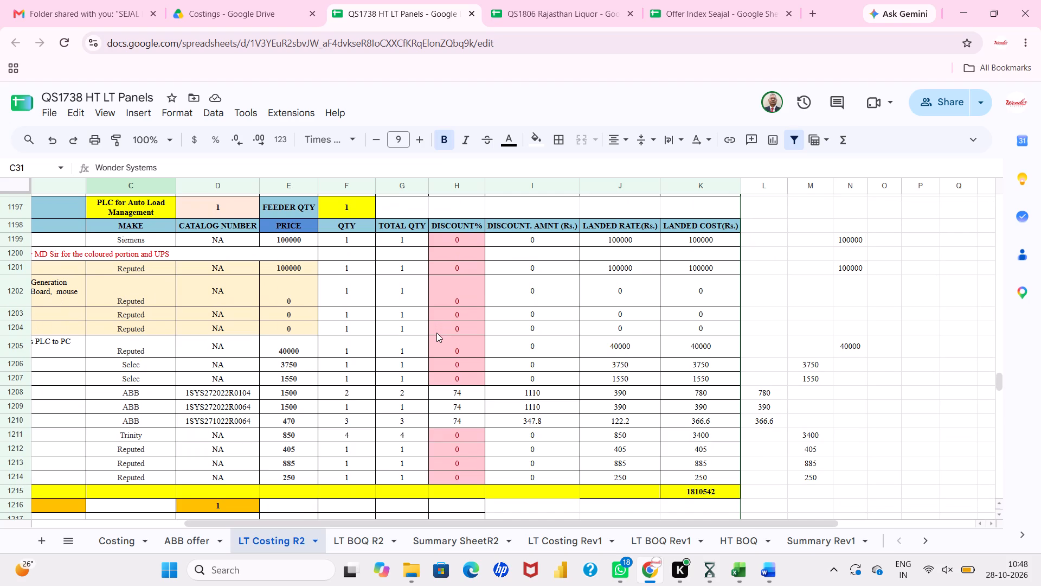
Check which feeder rows the DG SYNCHRONIZED PANEL's landed cost total formula in K1215 covers.
{"action": "scroll", "coordinate": [436, 333], "scroll_direction": "down", "scroll_amount": 3}
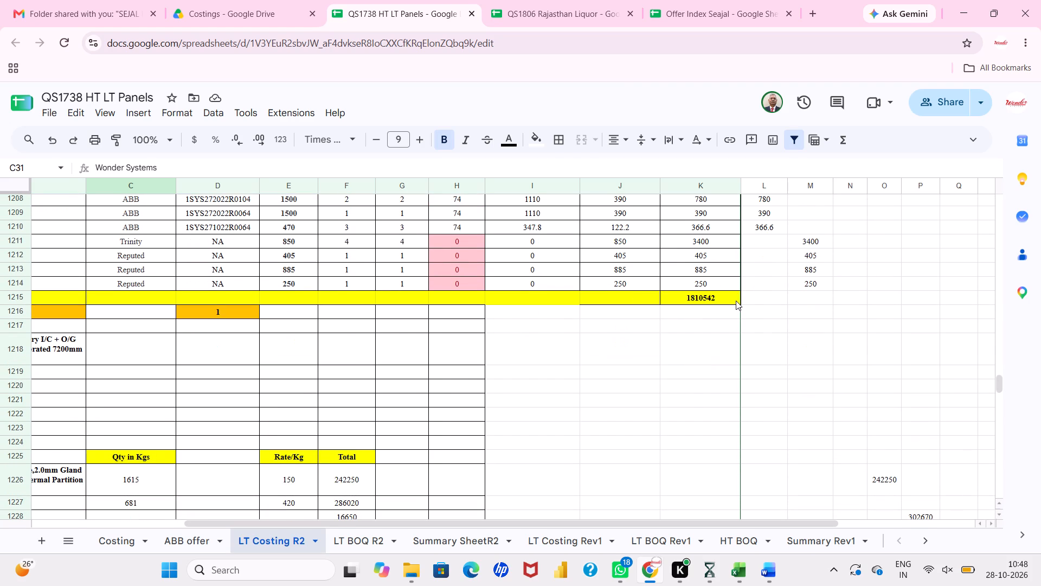
{"action": "double_click", "coordinate": [736, 301]}
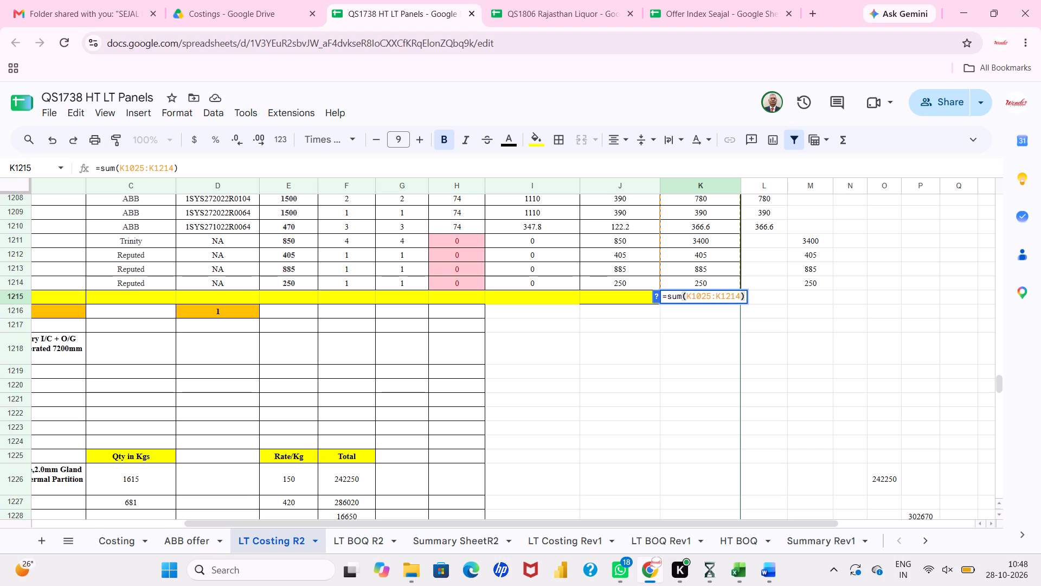
{"action": "scroll", "coordinate": [733, 348], "scroll_direction": "up", "scroll_amount": 8}
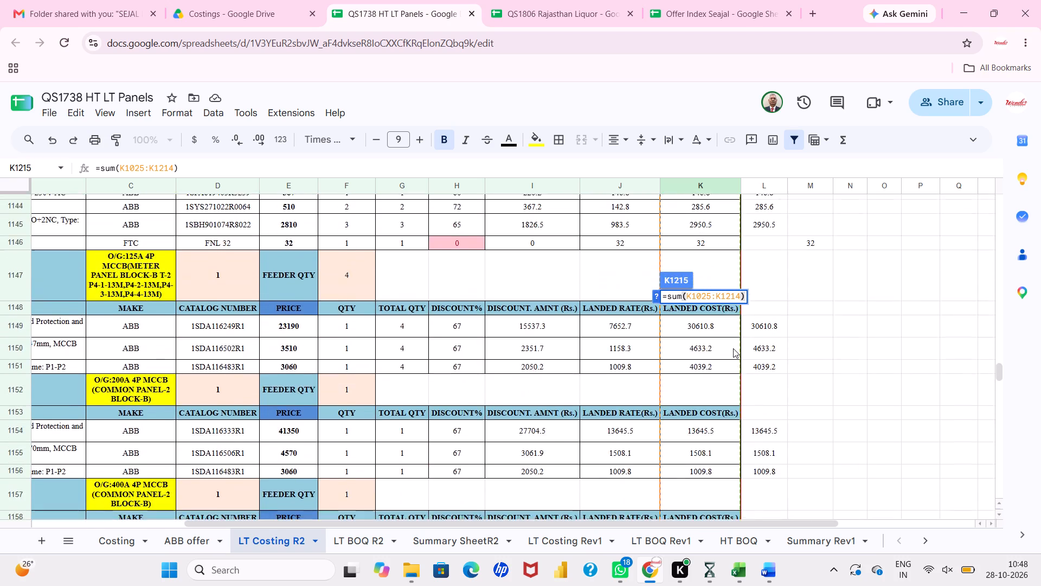
{"action": "scroll", "coordinate": [733, 348], "scroll_direction": "up", "scroll_amount": 8}
{"action": "scroll", "coordinate": [733, 348], "scroll_direction": "down", "scroll_amount": 6}
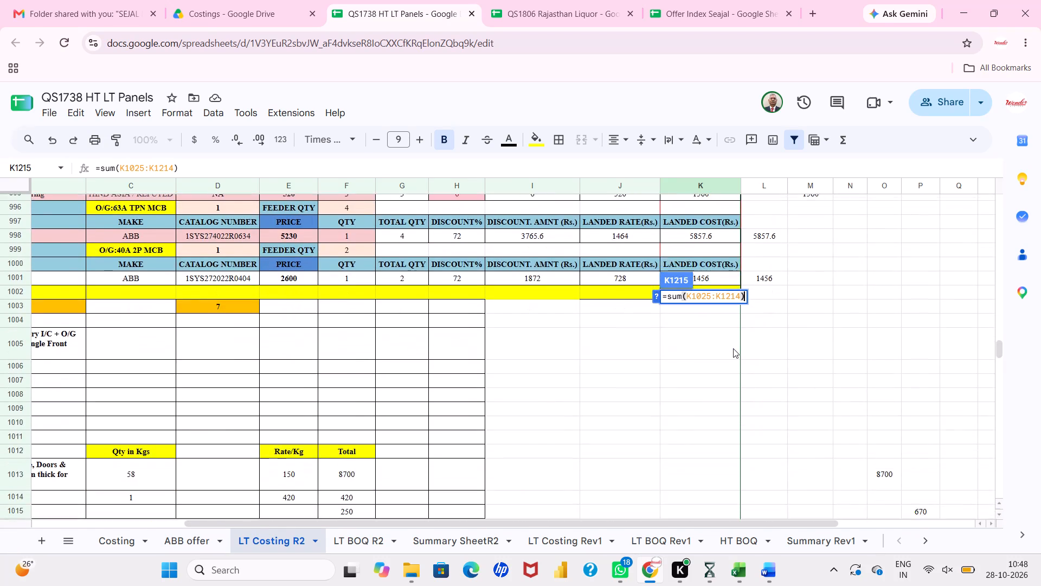
{"action": "scroll", "coordinate": [733, 348], "scroll_direction": "down", "scroll_amount": 3}
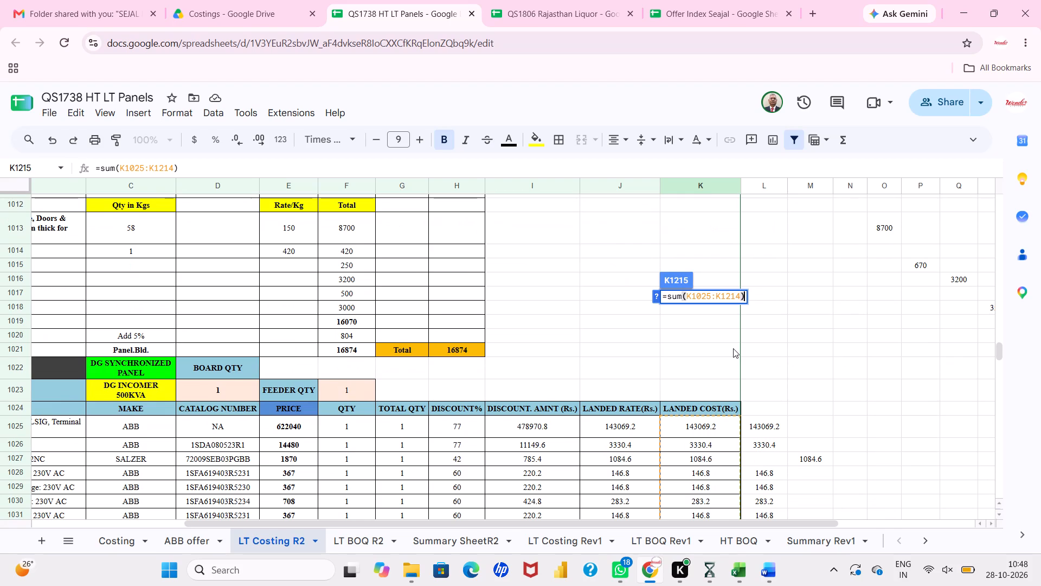
{"action": "key", "text": "Return"}
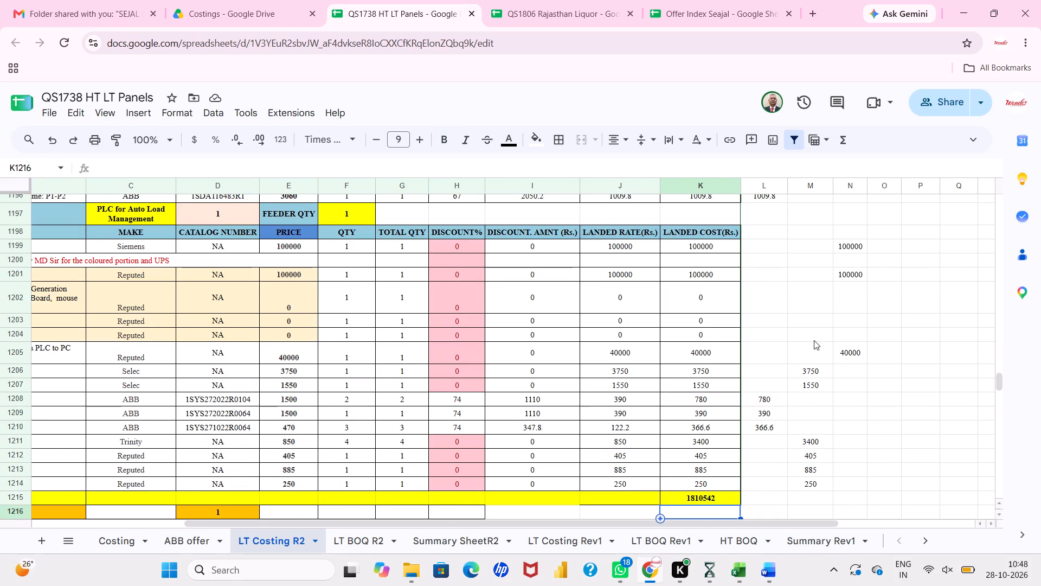
In LT Costing R2's summary table, sum L21:N21 for the DG SYNCHRONIZED PANEL and inspect the total formula in U21.
{"action": "scroll", "coordinate": [814, 340], "scroll_direction": "up", "scroll_amount": 20}
{"action": "scroll", "coordinate": [814, 340], "scroll_direction": "up", "scroll_amount": 14}
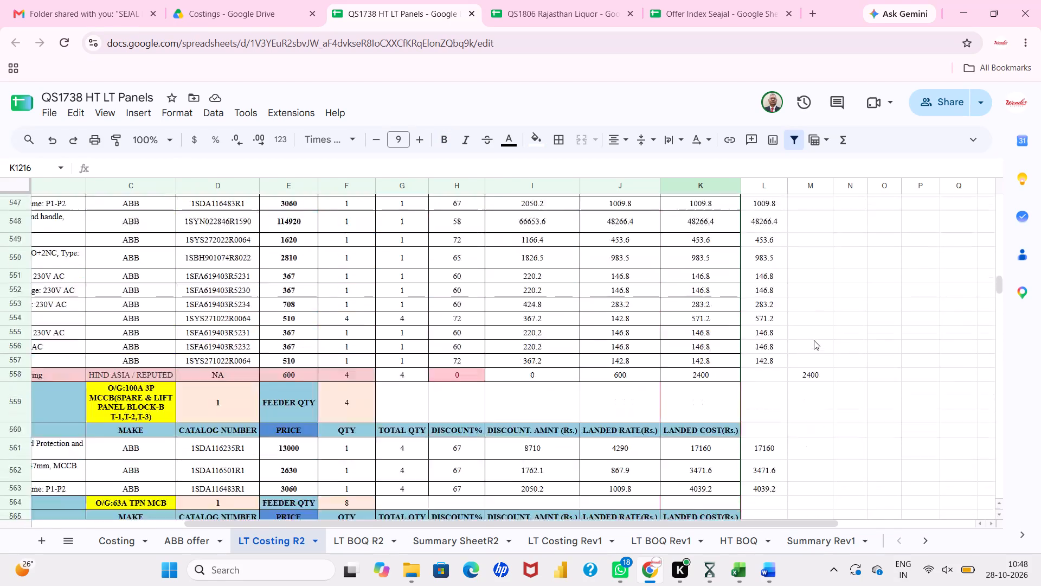
{"action": "scroll", "coordinate": [814, 340], "scroll_direction": "up", "scroll_amount": 11}
{"action": "scroll", "coordinate": [814, 340], "scroll_direction": "up", "scroll_amount": 16}
{"action": "scroll", "coordinate": [814, 340], "scroll_direction": "down", "scroll_amount": 1}
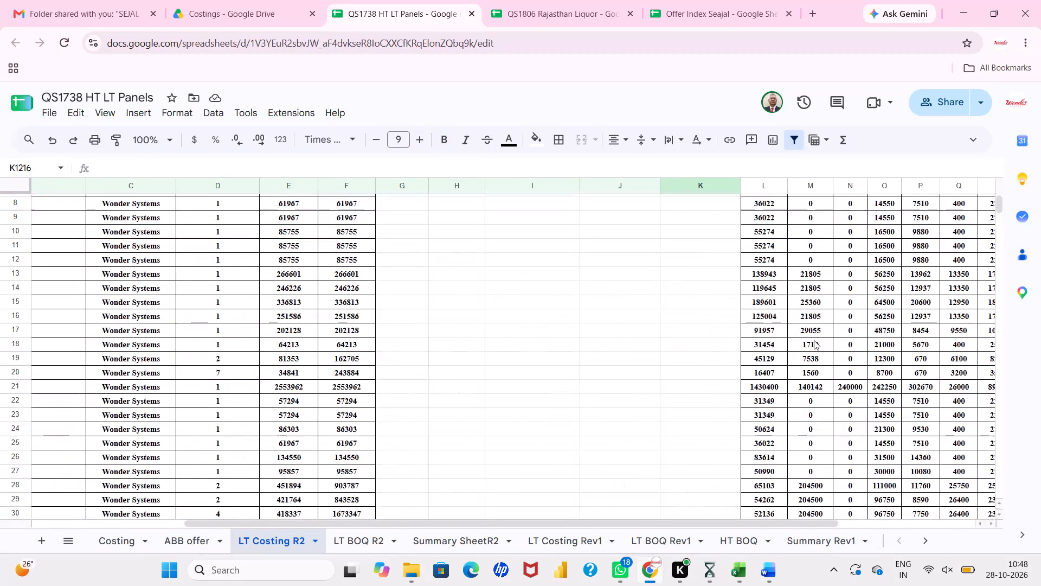
{"action": "scroll", "coordinate": [814, 340], "scroll_direction": "left", "scroll_amount": 3}
{"action": "left_click_drag", "start_coordinate": [582, 384], "coordinate": [584, 383]}
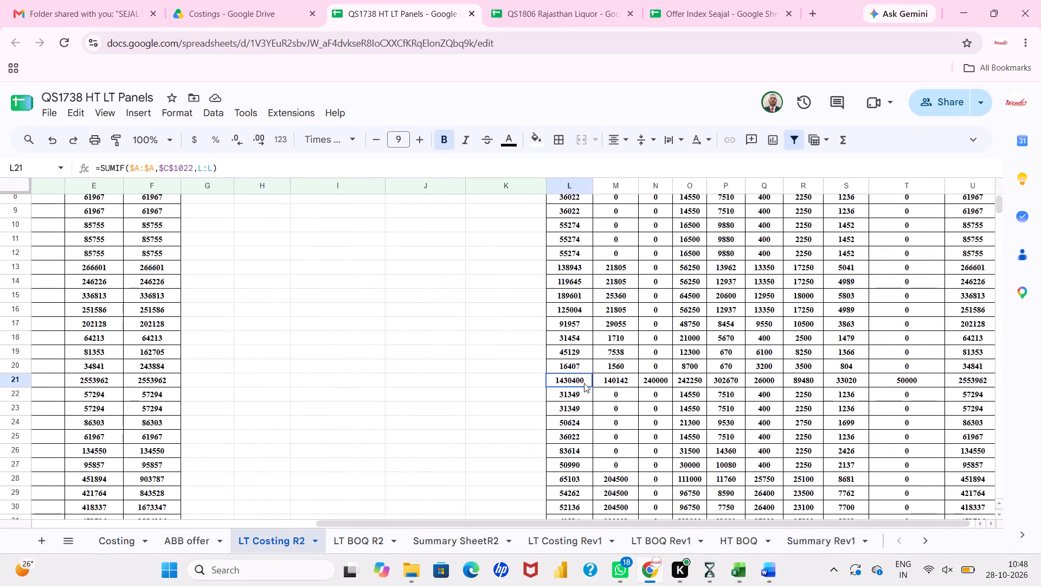
{"action": "left_click_drag", "start_coordinate": [584, 383], "coordinate": [669, 381]}
{"action": "scroll", "coordinate": [669, 381], "scroll_direction": "left", "scroll_amount": 3}
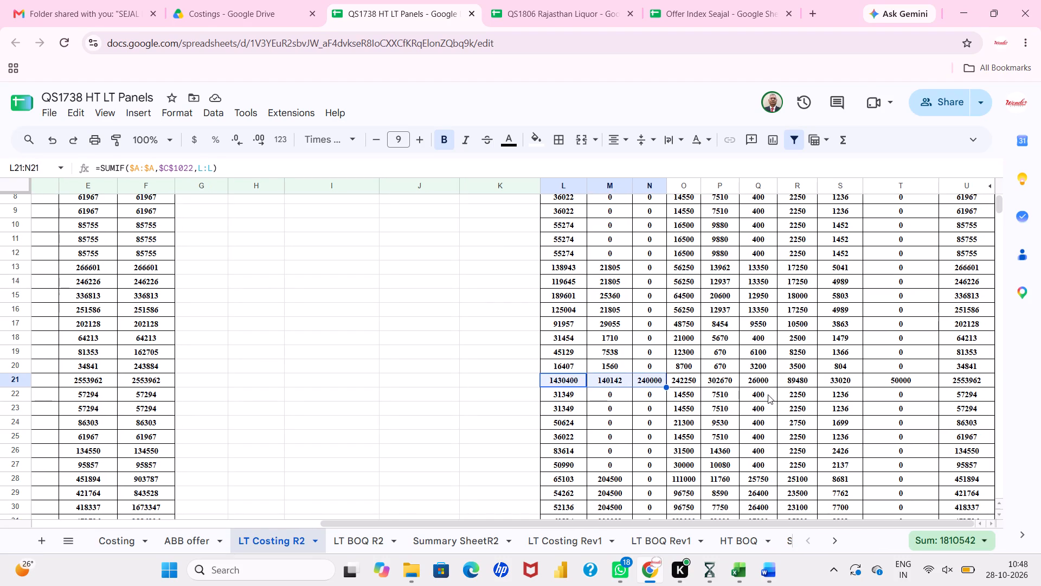
{"action": "double_click", "coordinate": [962, 384]}
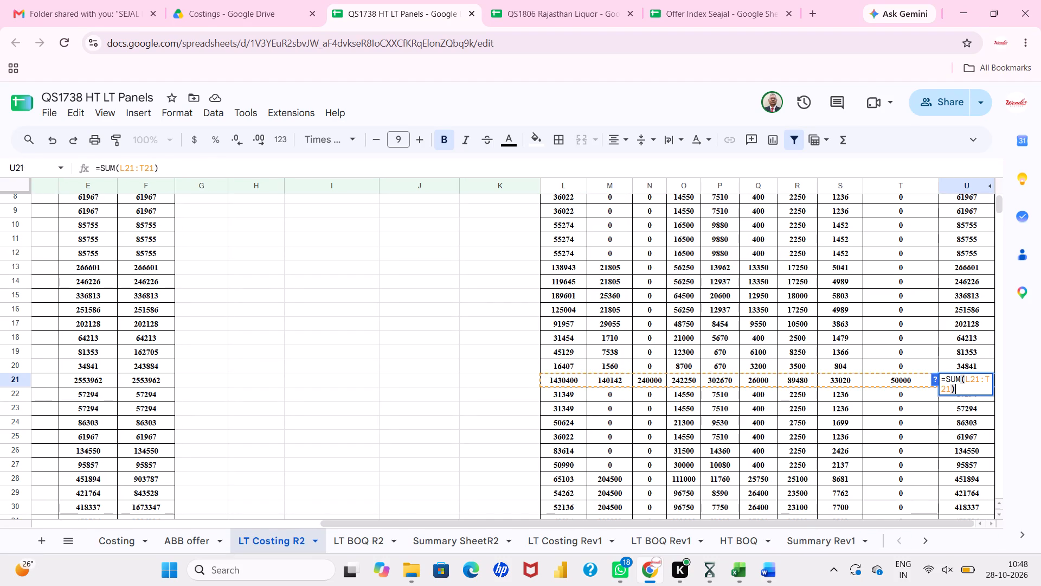
{"action": "left_click", "coordinate": [911, 418]}
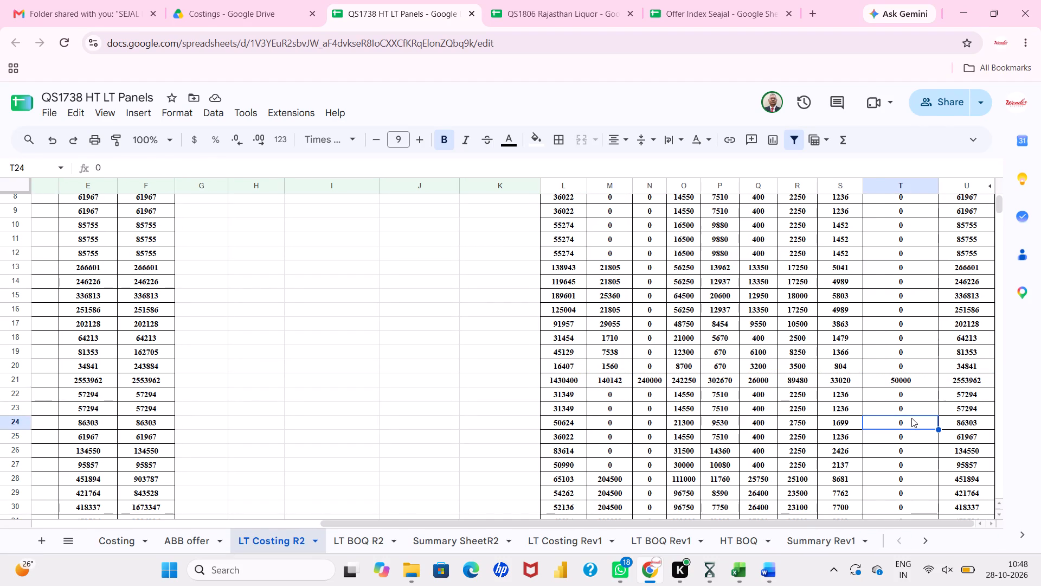
{"action": "scroll", "coordinate": [626, 406], "scroll_direction": "right", "scroll_amount": 1}
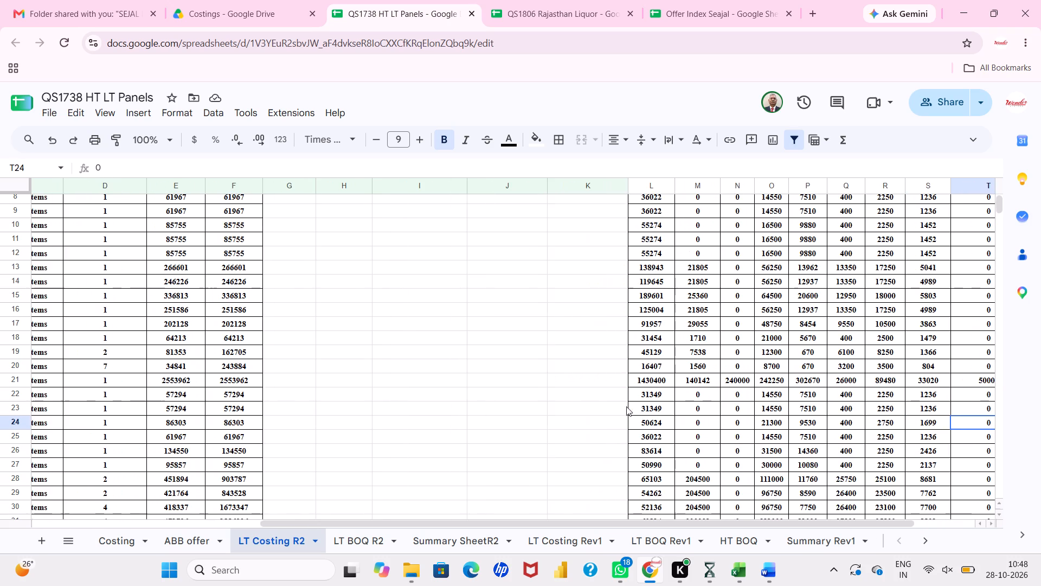
On Summary SheetR2, check the row total formula in M22.
{"action": "left_click", "coordinate": [360, 540]}
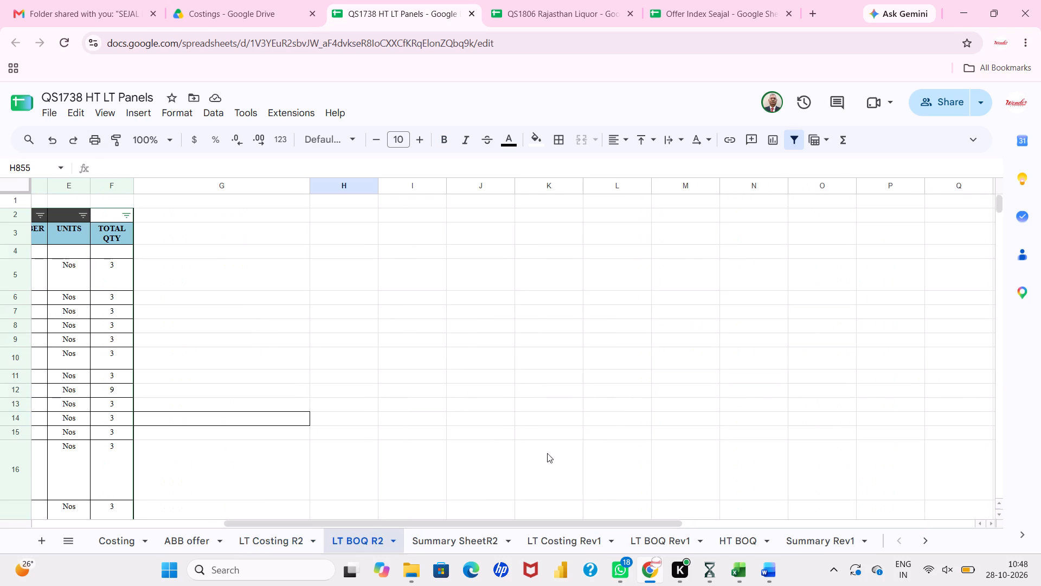
{"action": "scroll", "coordinate": [606, 434], "scroll_direction": "right", "scroll_amount": 2}
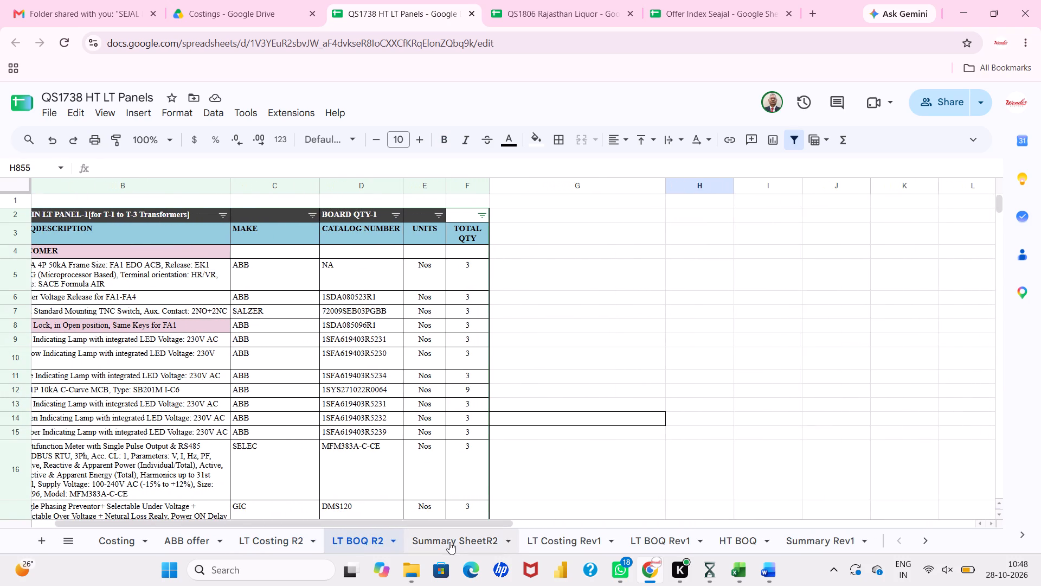
{"action": "left_click", "coordinate": [449, 542]}
{"action": "scroll", "coordinate": [545, 394], "scroll_direction": "up", "scroll_amount": 2}
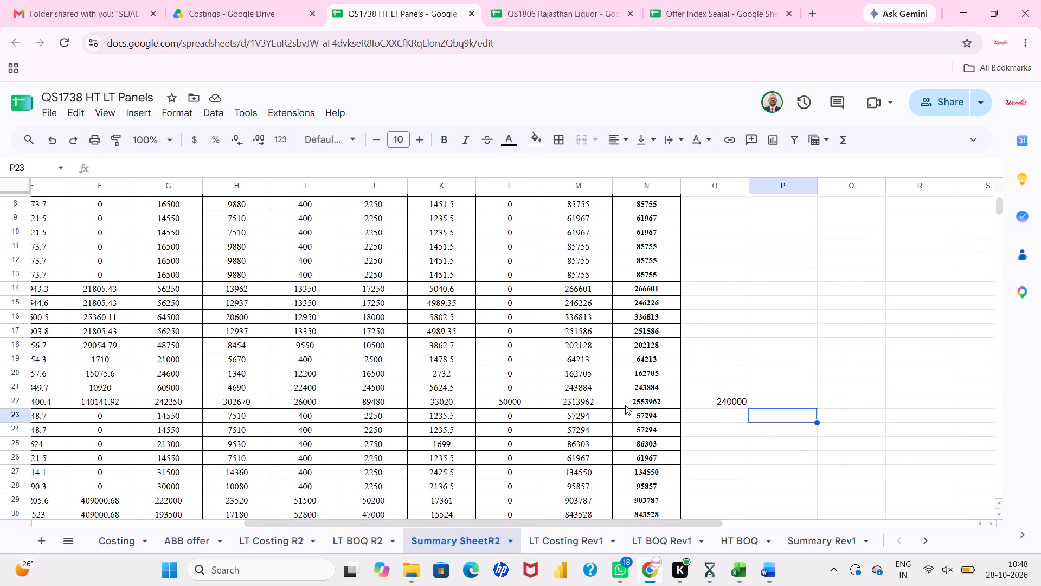
{"action": "double_click", "coordinate": [590, 404]}
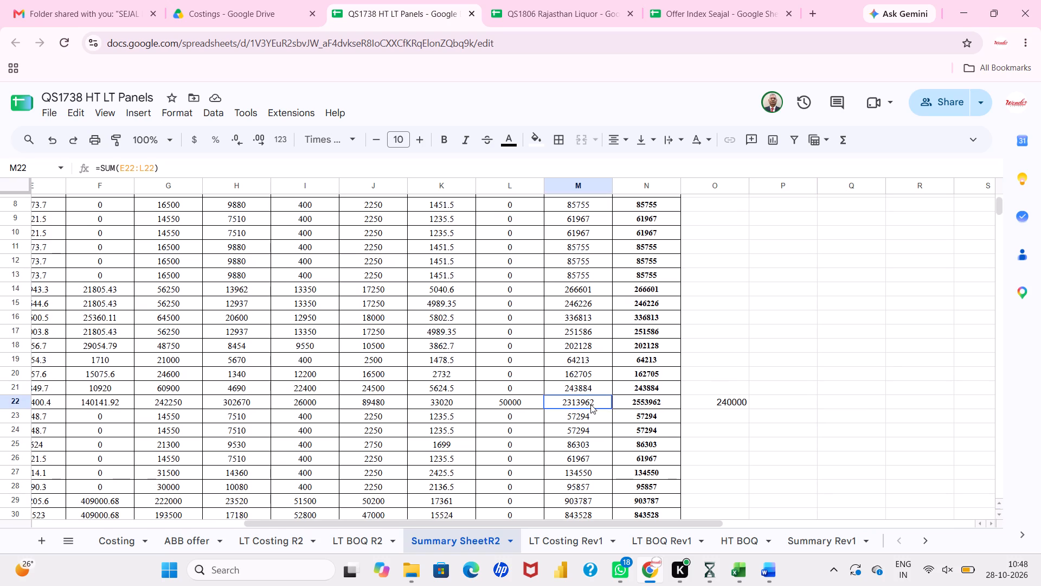
{"action": "left_click", "coordinate": [761, 447]}
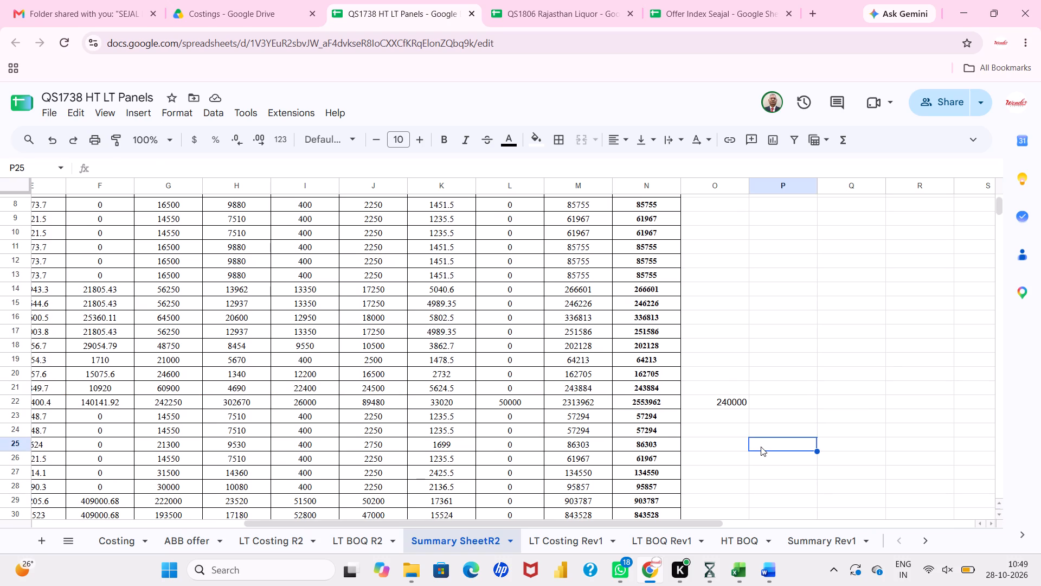
Compare the cost breakdown columns of Summary SheetR2 row 22 with those of LT Costing R2 row 21.
{"action": "scroll", "coordinate": [761, 447], "scroll_direction": "right", "scroll_amount": 2}
{"action": "scroll", "coordinate": [522, 443], "scroll_direction": "right", "scroll_amount": 1}
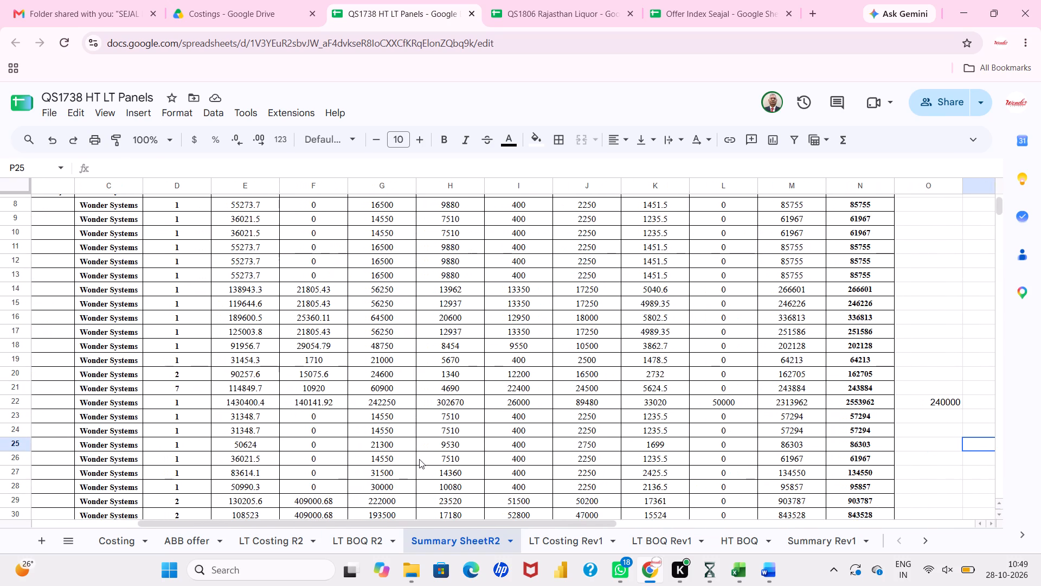
{"action": "scroll", "coordinate": [419, 459], "scroll_direction": "left", "scroll_amount": 1}
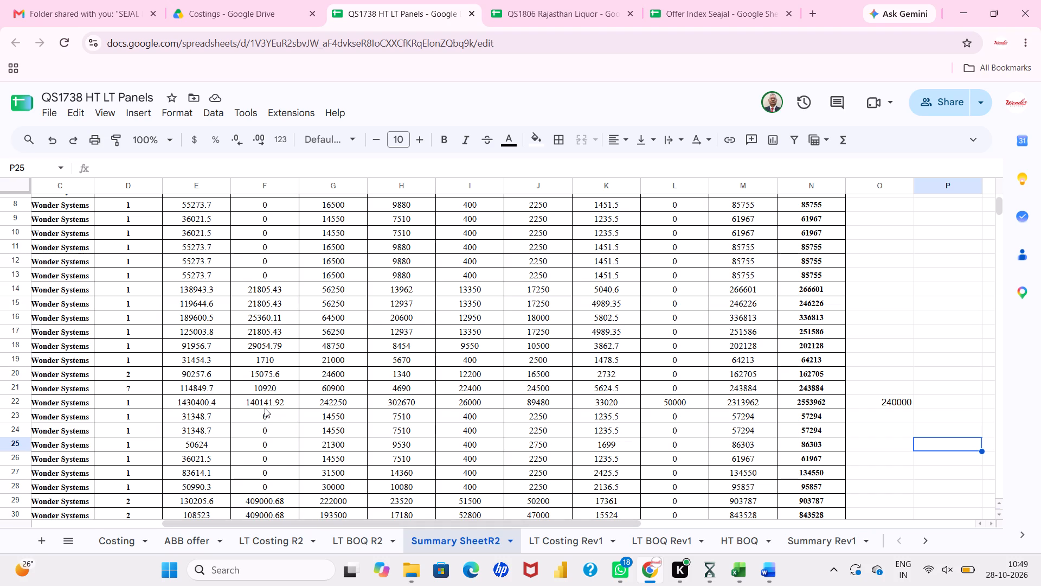
{"action": "scroll", "coordinate": [265, 408], "scroll_direction": "down", "scroll_amount": 1}
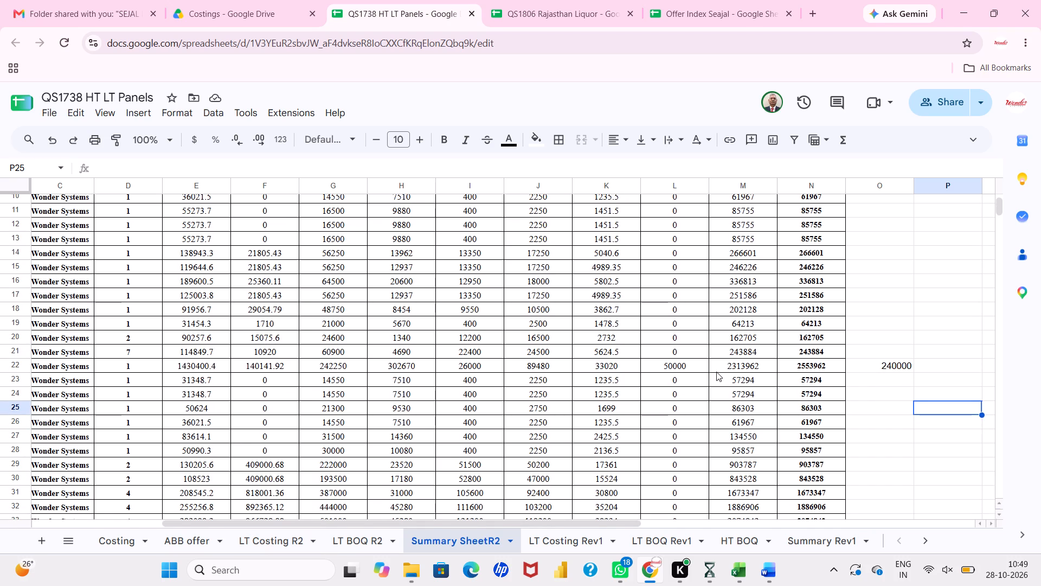
{"action": "left_click", "coordinate": [294, 543]}
{"action": "scroll", "coordinate": [577, 413], "scroll_direction": "left", "scroll_amount": 4}
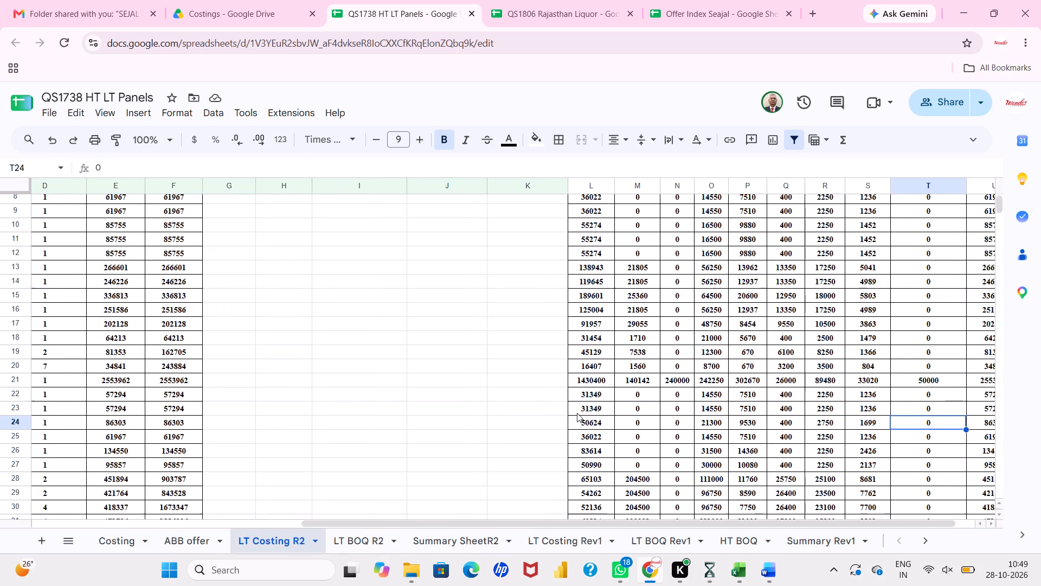
{"action": "scroll", "coordinate": [577, 413], "scroll_direction": "left", "scroll_amount": 1}
{"action": "left_click", "coordinate": [466, 539]}
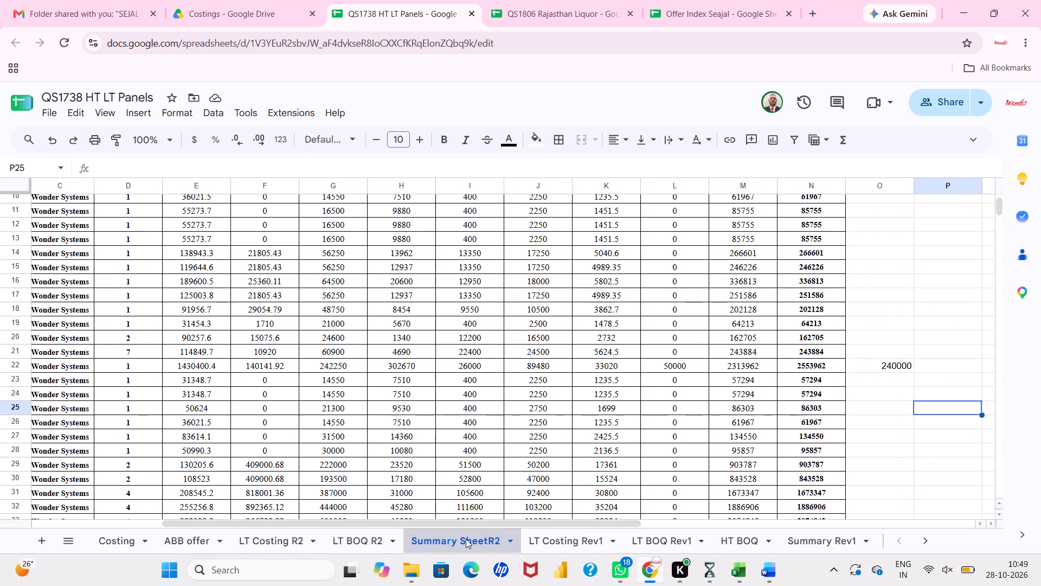
Compare Summary SheetR2's cost columns with LT Costing R2's and inspect the PLC formula in N21.
{"action": "left_click", "coordinate": [266, 539]}
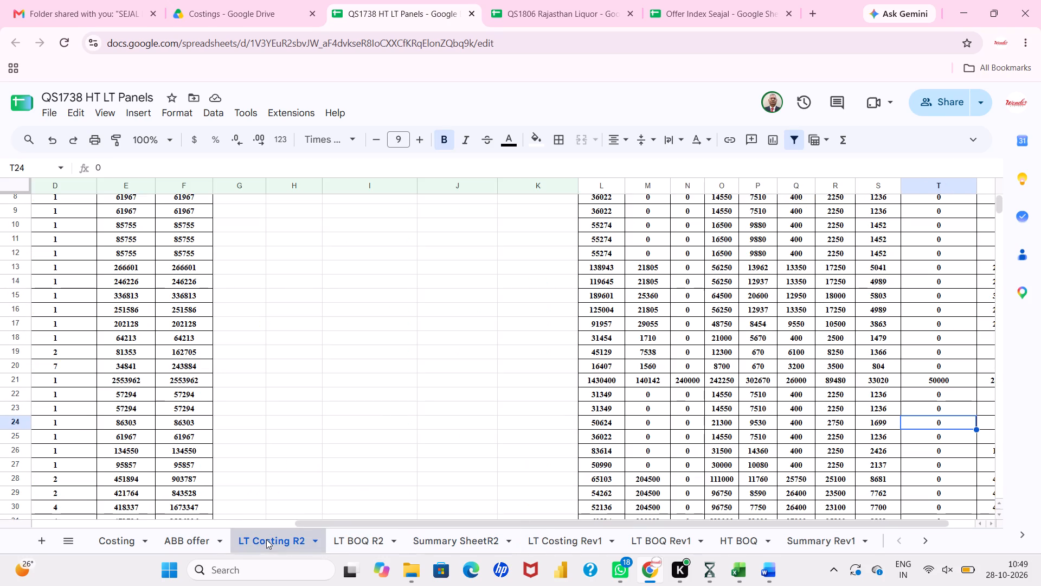
{"action": "left_click", "coordinate": [448, 541]}
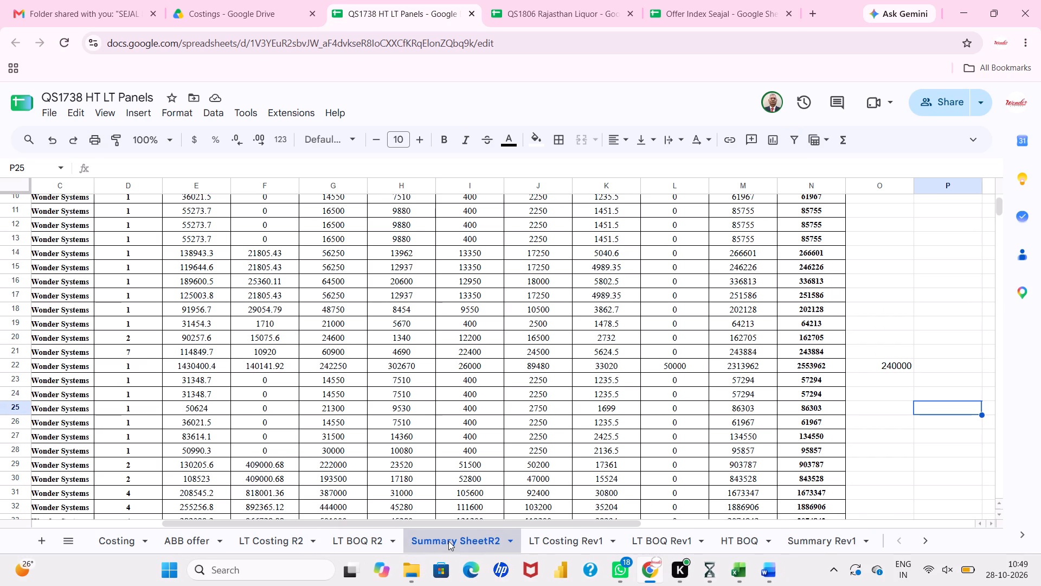
{"action": "left_click", "coordinate": [286, 544]}
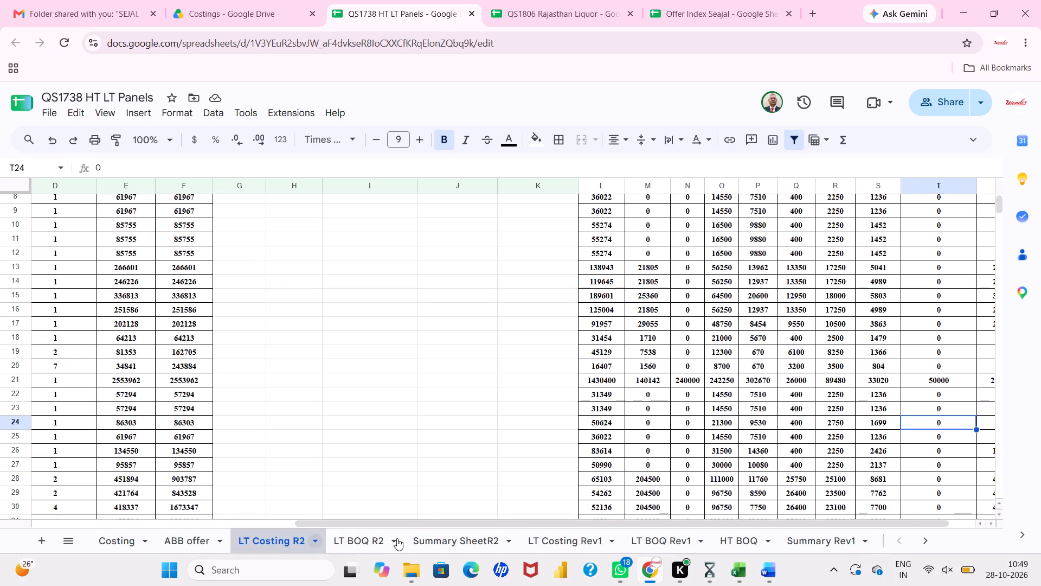
{"action": "left_click", "coordinate": [686, 382]}
{"action": "scroll", "coordinate": [686, 382], "scroll_direction": "up", "scroll_amount": 2}
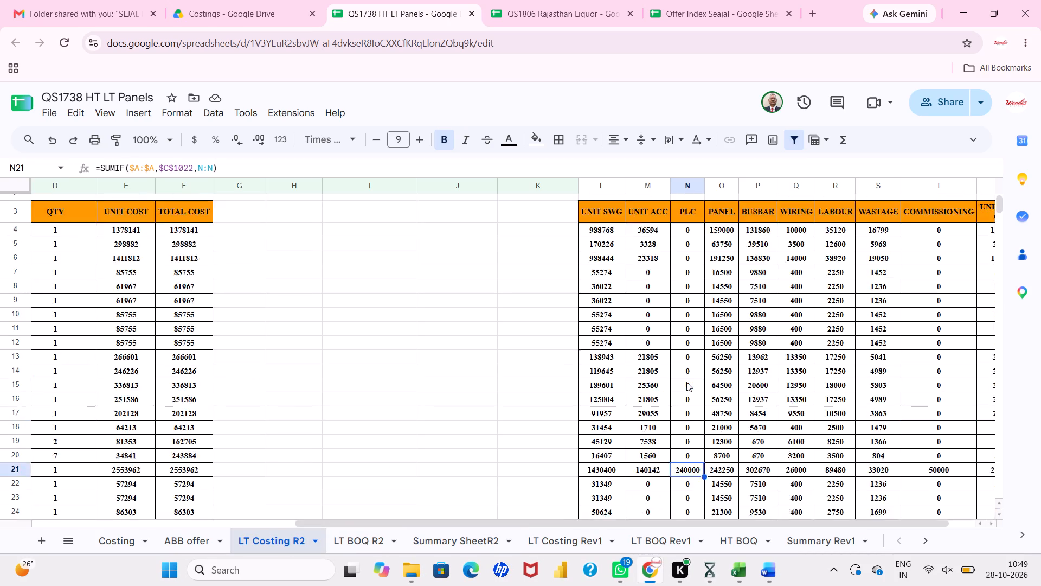
{"action": "scroll", "coordinate": [686, 382], "scroll_direction": "up", "scroll_amount": 2}
{"action": "scroll", "coordinate": [686, 382], "scroll_direction": "down", "scroll_amount": 2}
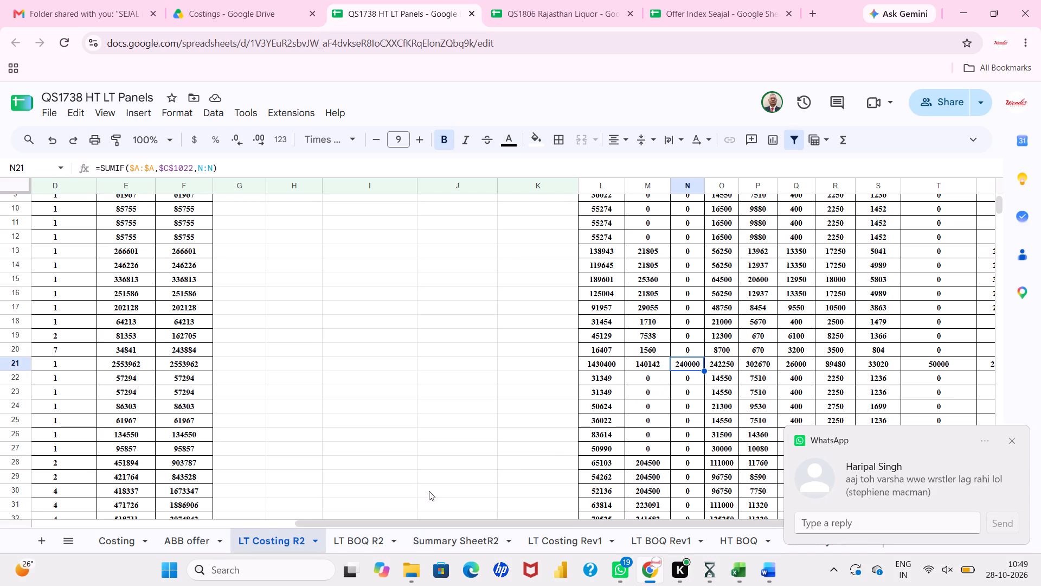
On Summary SheetR2, insert a column between TOTAL ACC and TOTAL PANEL and head it PLC in G4.
{"action": "left_click", "coordinate": [439, 536]}
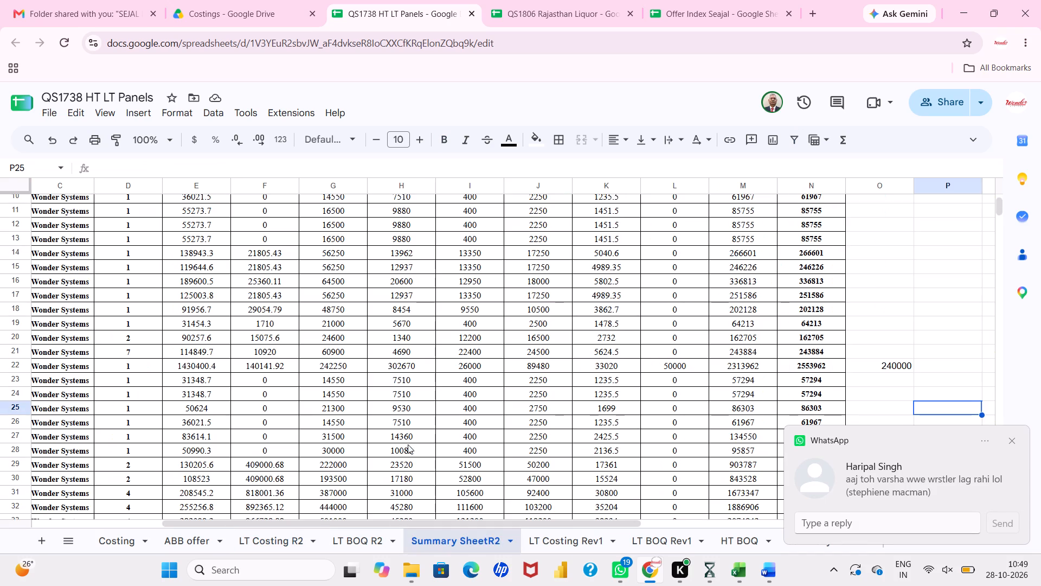
{"action": "scroll", "coordinate": [401, 417], "scroll_direction": "up", "scroll_amount": 2}
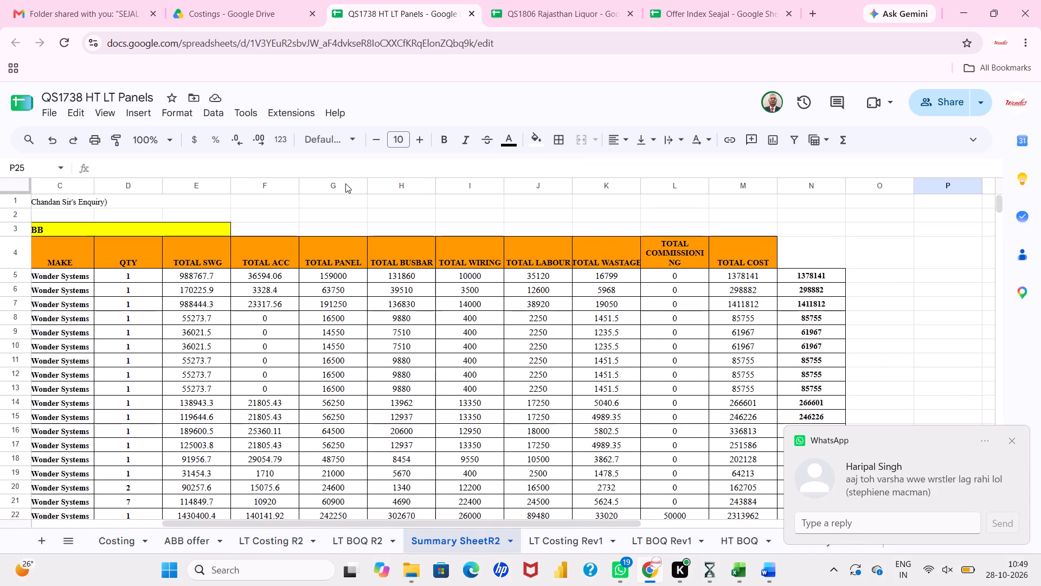
{"action": "right_click", "coordinate": [345, 183]}
{"action": "left_click", "coordinate": [364, 242]}
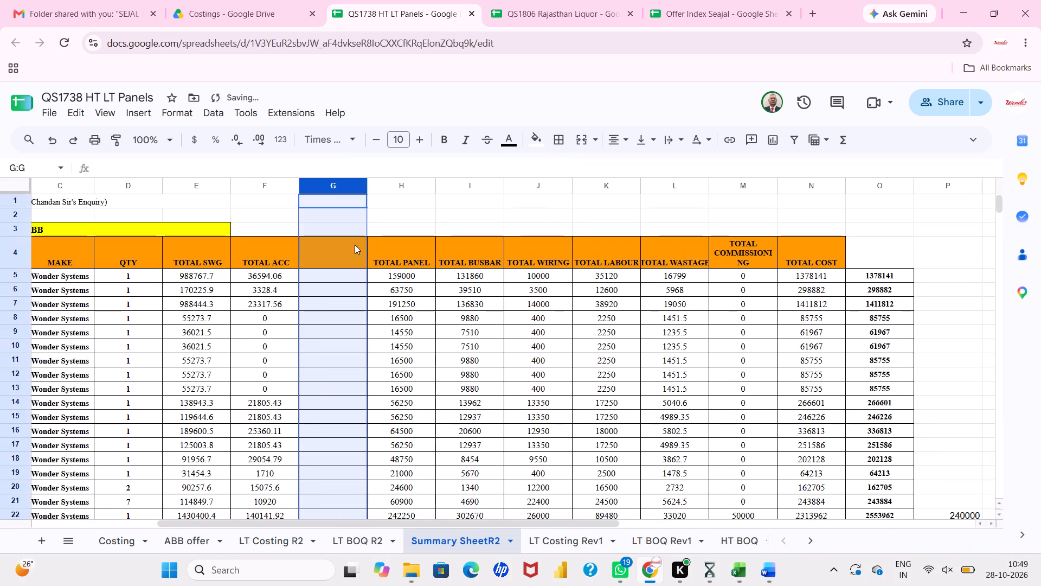
{"action": "left_click", "coordinate": [335, 250]}
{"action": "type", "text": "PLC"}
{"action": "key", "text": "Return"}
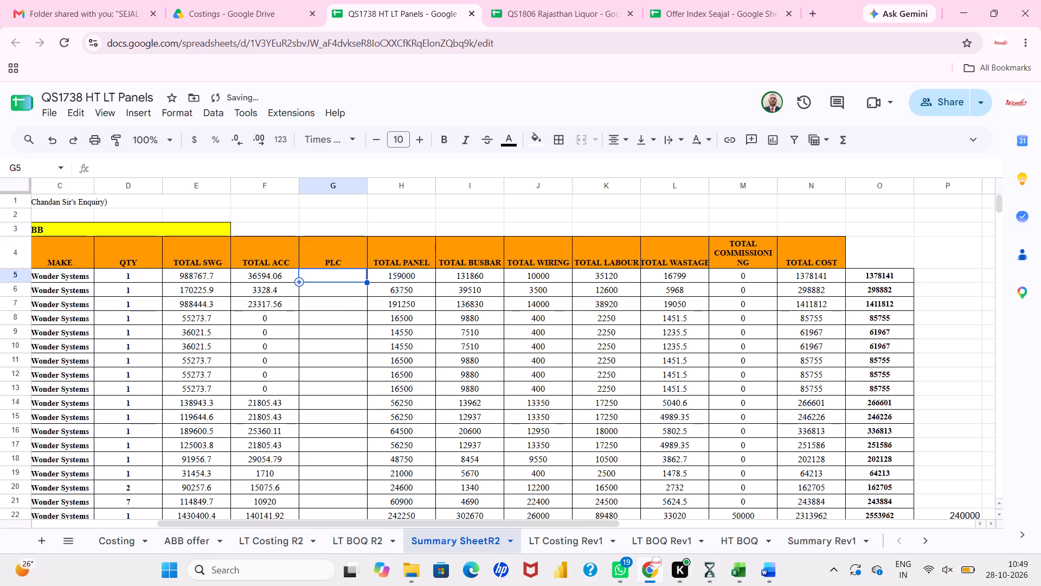
Calculate PLC in G5 as LT Costing R2's N4 multiplied by its quantity D4, and fill the formula down to G37.
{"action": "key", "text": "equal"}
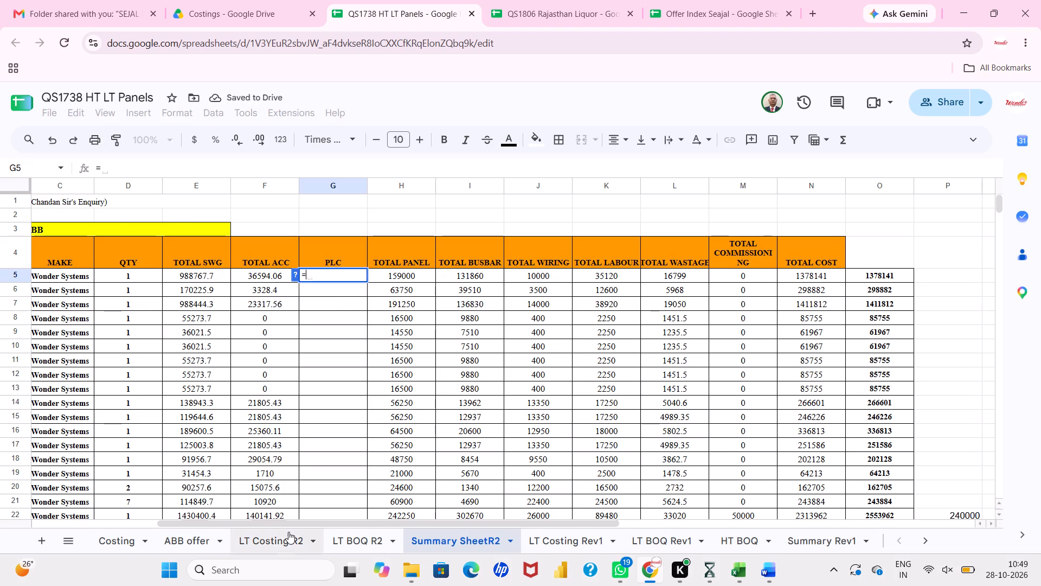
{"action": "left_click", "coordinate": [288, 533]}
{"action": "scroll", "coordinate": [723, 255], "scroll_direction": "up", "scroll_amount": 2}
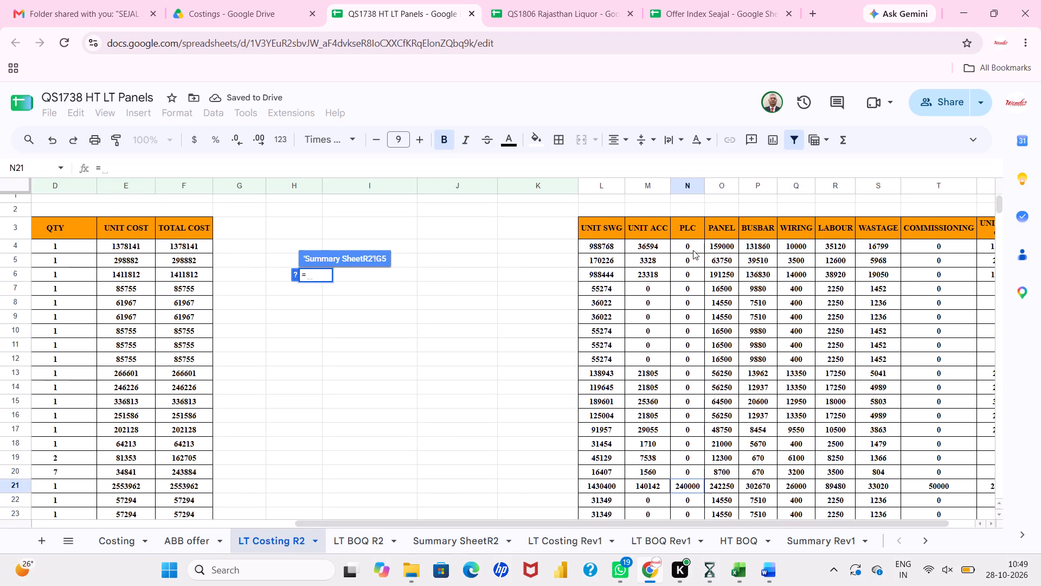
{"action": "left_click", "coordinate": [693, 250]}
{"action": "key", "text": "shift+asterisk"}
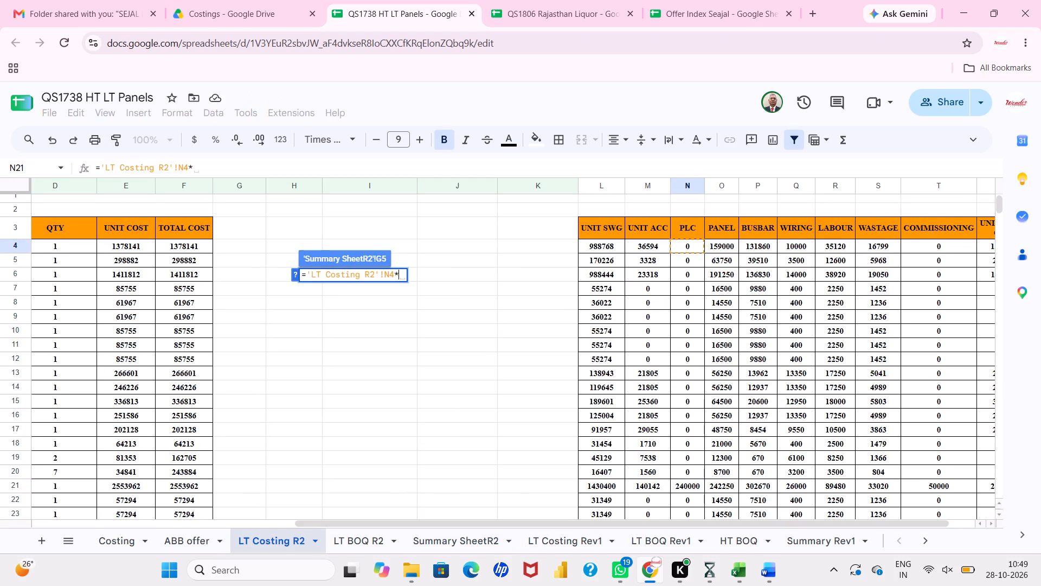
{"action": "left_click", "coordinate": [90, 247]}
{"action": "key", "text": "Return"}
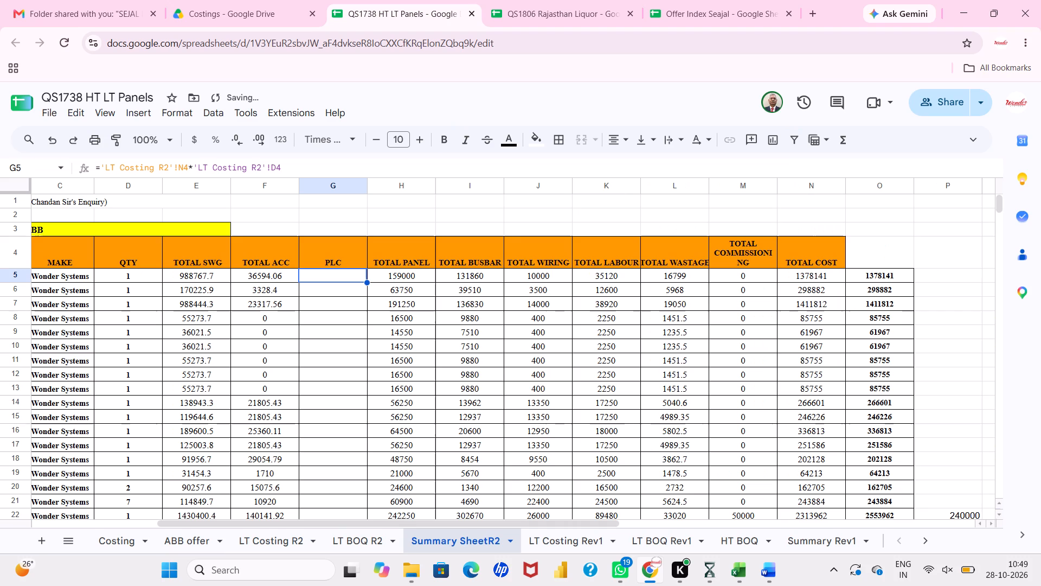
{"action": "left_click_drag", "start_coordinate": [367, 283], "coordinate": [360, 585]}
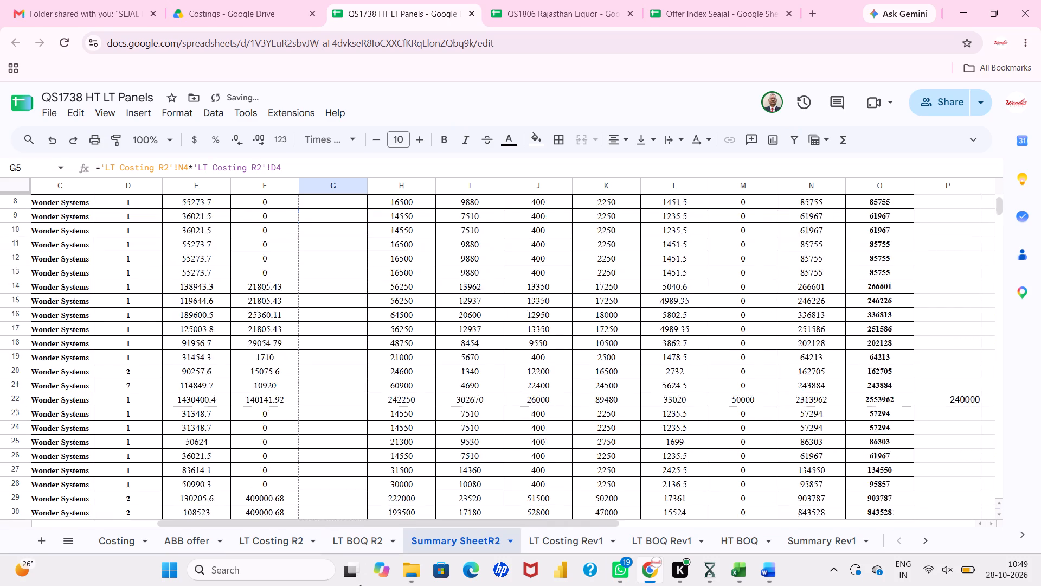
{"action": "left_click_drag", "start_coordinate": [360, 585], "coordinate": [362, 431]}
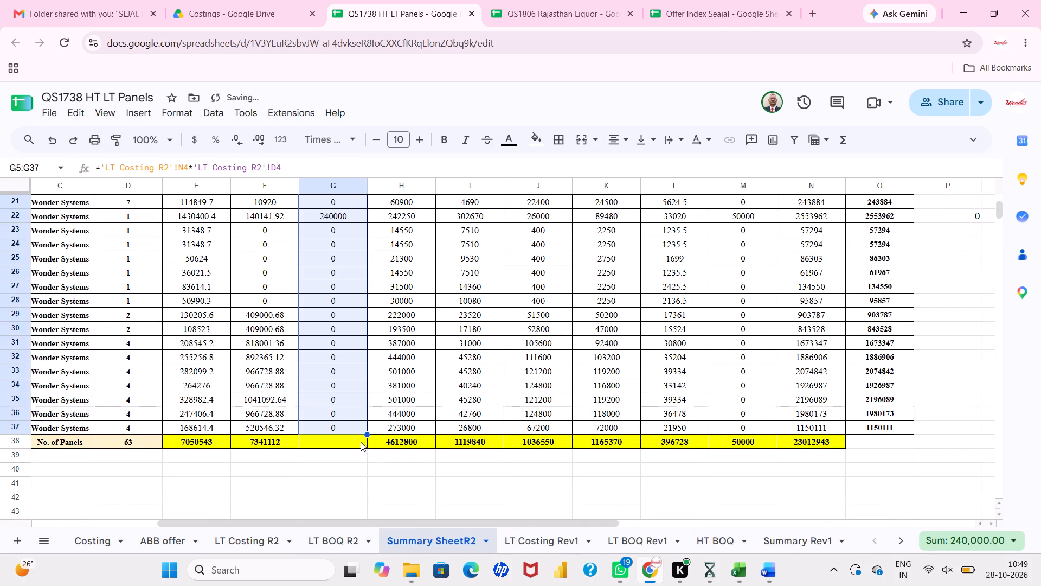
Copy the column total formula from F38 into G38 so it sums G5:G37.
{"action": "left_click", "coordinate": [359, 445]}
{"action": "left_click", "coordinate": [291, 444]}
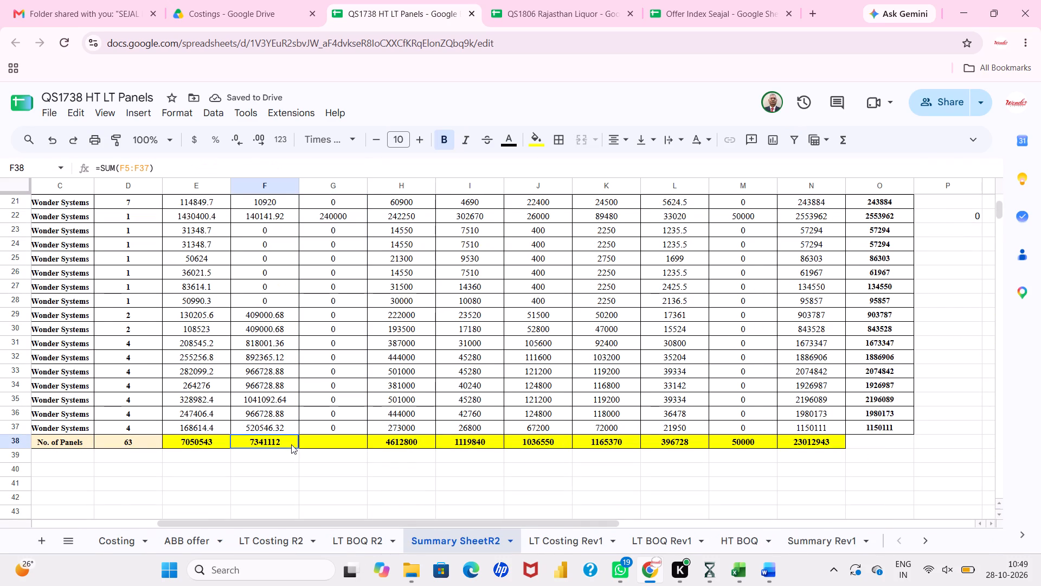
{"action": "key", "text": "ctrl+c"}
{"action": "left_click", "coordinate": [317, 441], "text": "ctrl"}
{"action": "key", "text": "ctrl+v"}
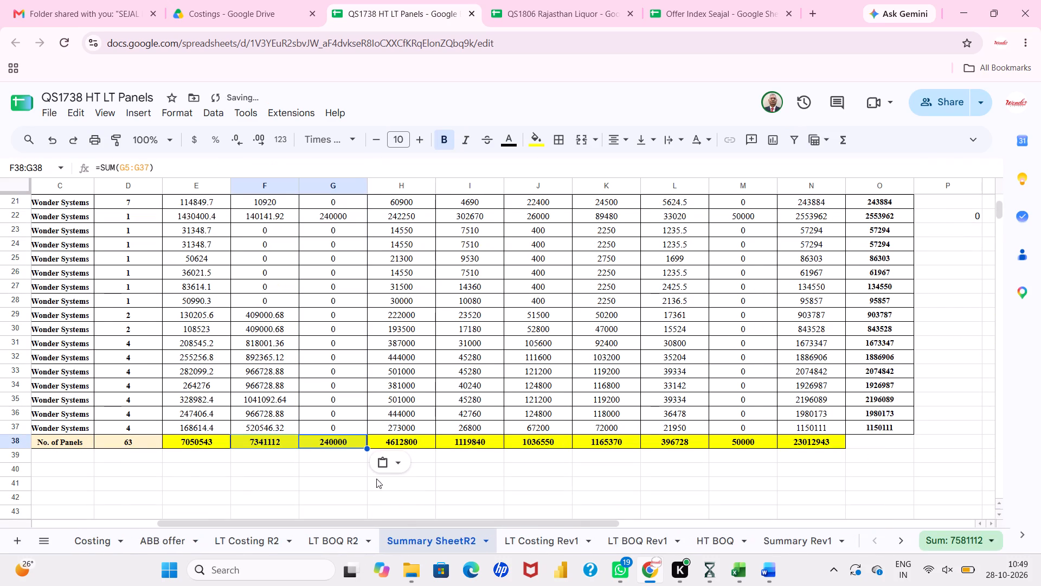
{"action": "left_click", "coordinate": [383, 484]}
Delete column O, which holds the fixed comparison totals for rows 5 to 37, from Summary SheetR2.
{"action": "scroll", "coordinate": [901, 364], "scroll_direction": "up", "scroll_amount": 3}
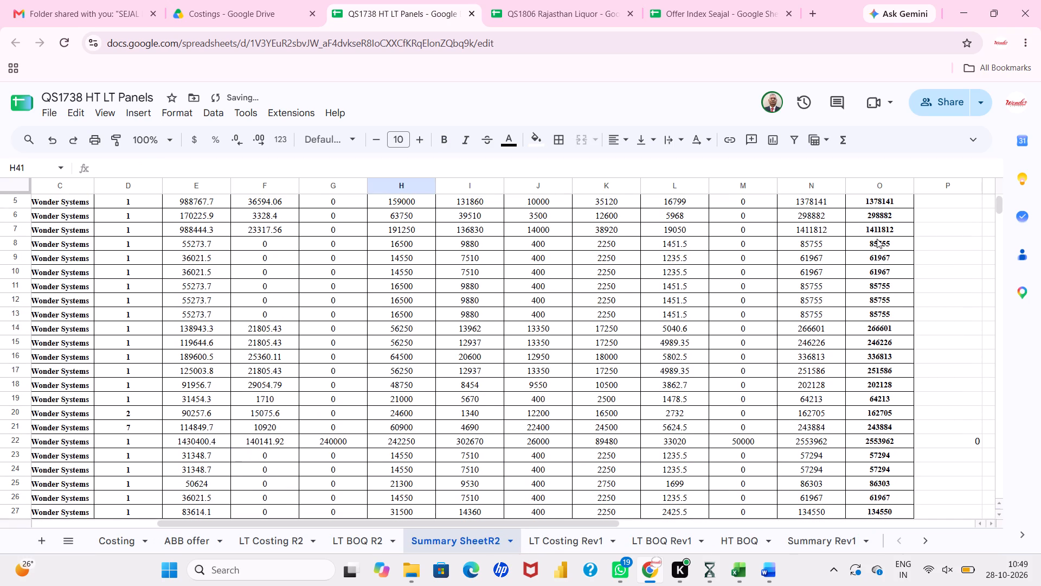
{"action": "left_click_drag", "start_coordinate": [879, 204], "coordinate": [888, 328]}
{"action": "right_click", "coordinate": [882, 191]}
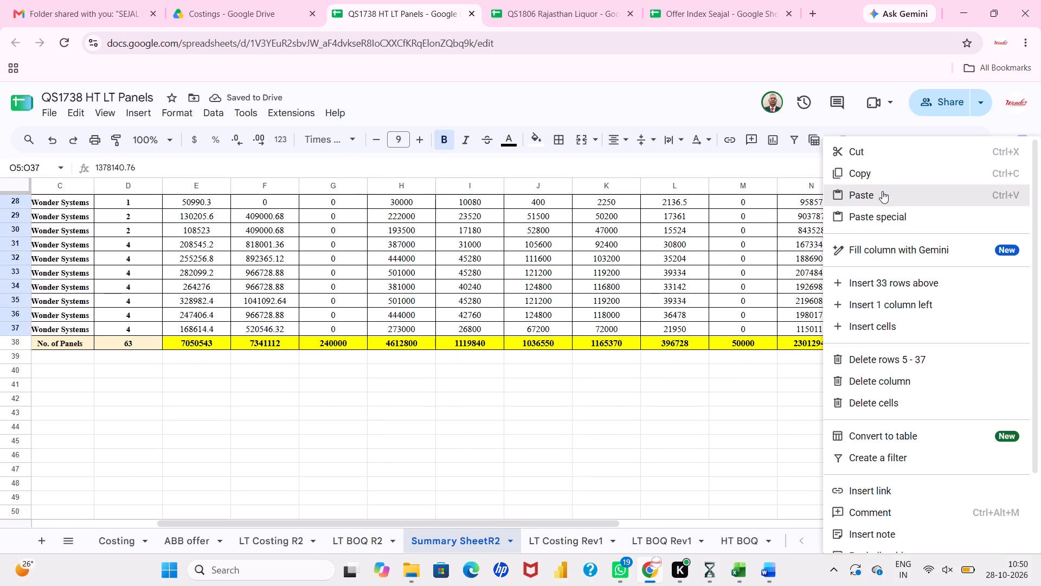
{"action": "left_click", "coordinate": [903, 379]}
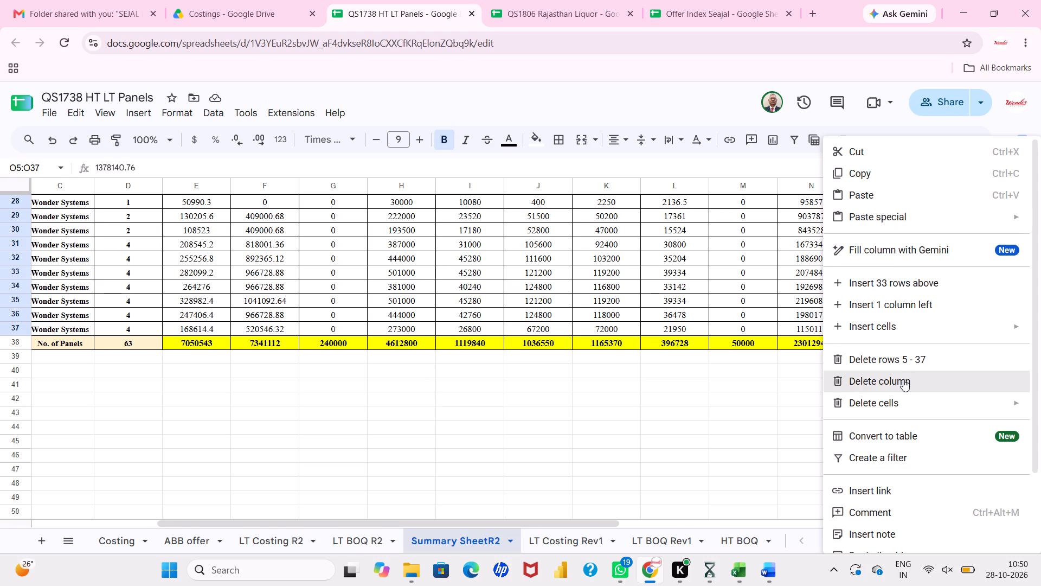
{"action": "left_click", "coordinate": [861, 391]}
Enter =E38/100000 in E39 of Summary SheetR2, beneath the column total.
{"action": "scroll", "coordinate": [861, 391], "scroll_direction": "right", "scroll_amount": 2}
{"action": "scroll", "coordinate": [648, 439], "scroll_direction": "left", "scroll_amount": 2}
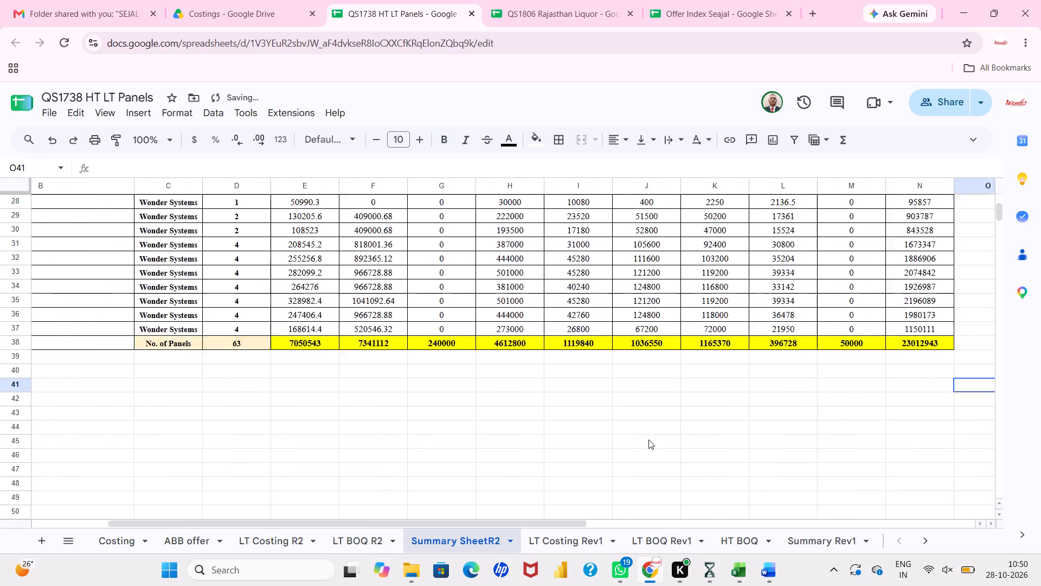
{"action": "scroll", "coordinate": [648, 439], "scroll_direction": "left", "scroll_amount": 2}
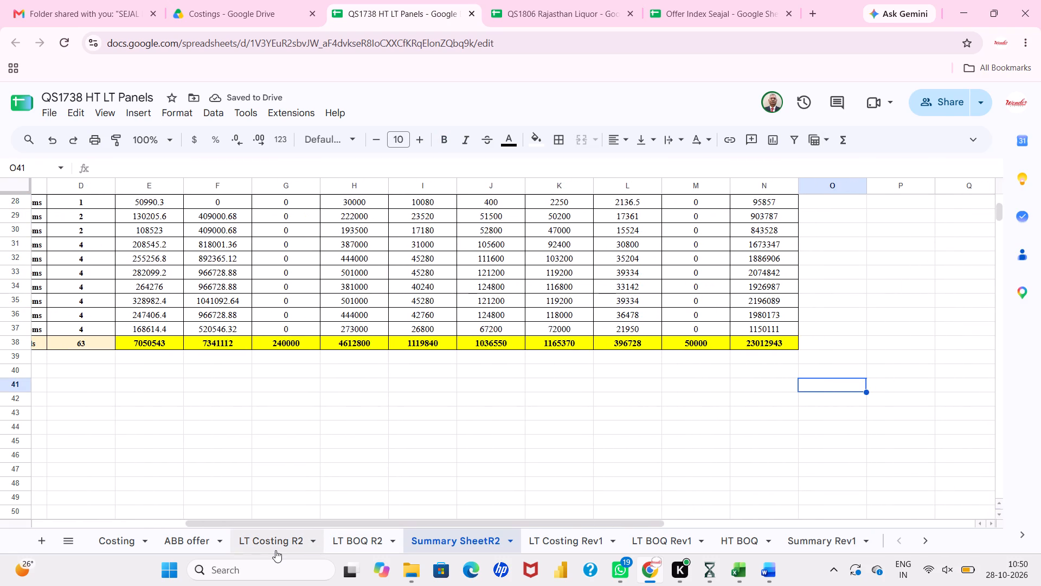
{"action": "left_click", "coordinate": [163, 353]}
{"action": "key", "text": "equal"}
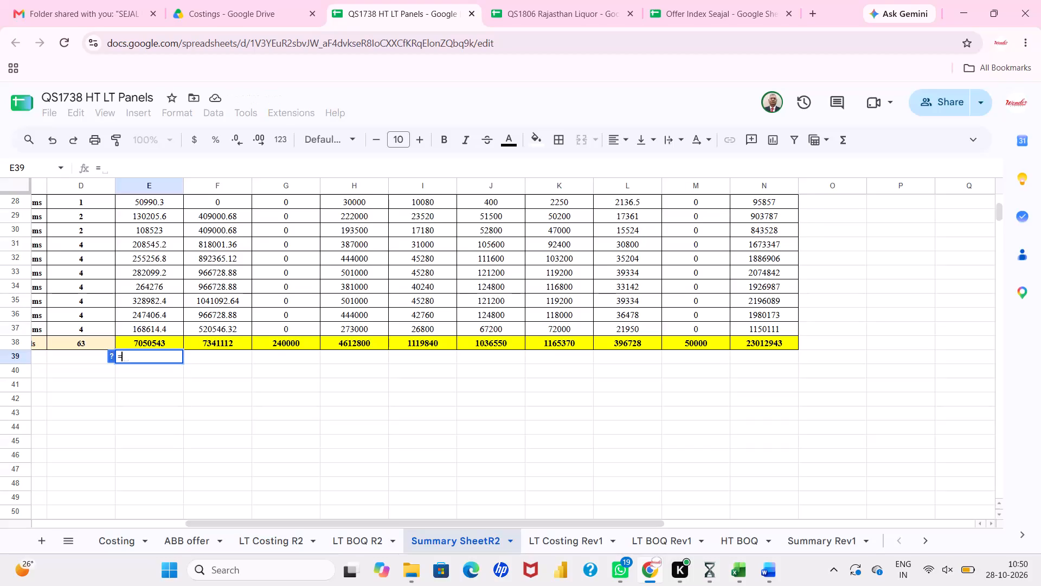
{"action": "key", "text": "Up"}
{"action": "key", "text": "slash"}
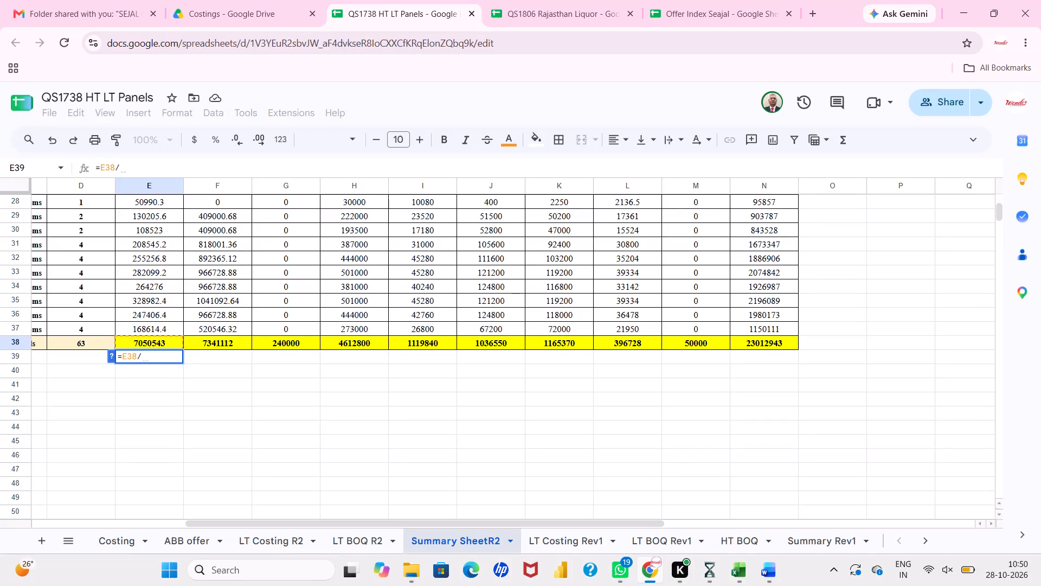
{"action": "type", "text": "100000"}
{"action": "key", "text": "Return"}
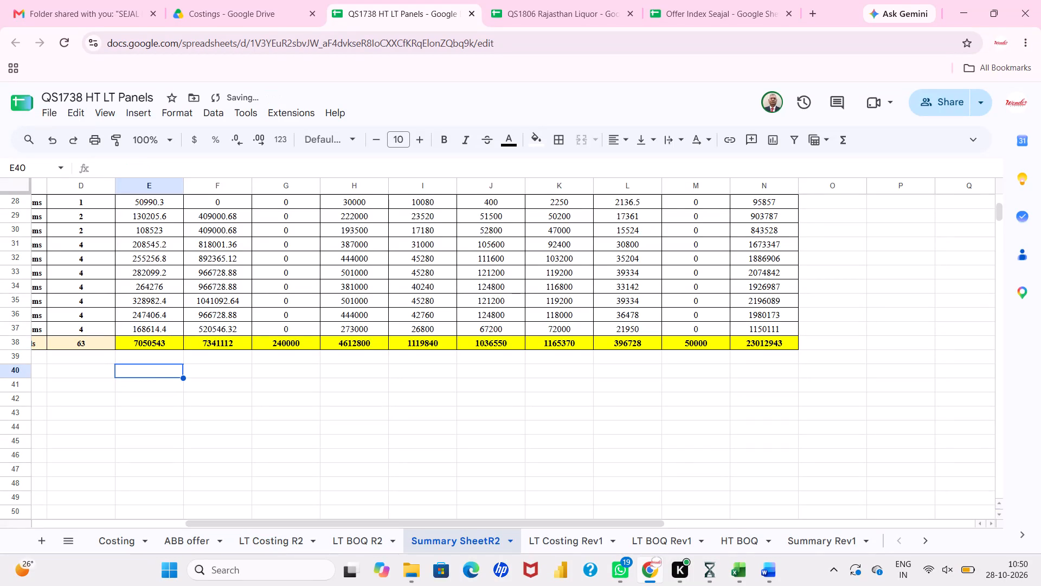
Copy the E39 formula across F39 to N39 so every column total in row 38 is divided by 100000.
{"action": "left_click", "coordinate": [156, 358]}
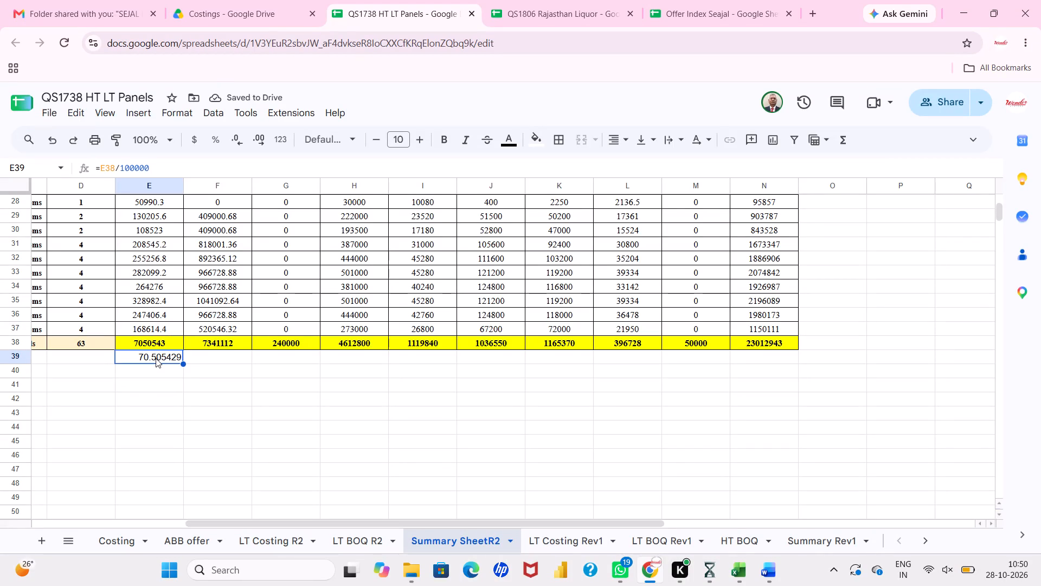
{"action": "key", "text": "ctrl+c"}
{"action": "key", "text": "Right"}
{"action": "key", "text": "ctrl+v"}
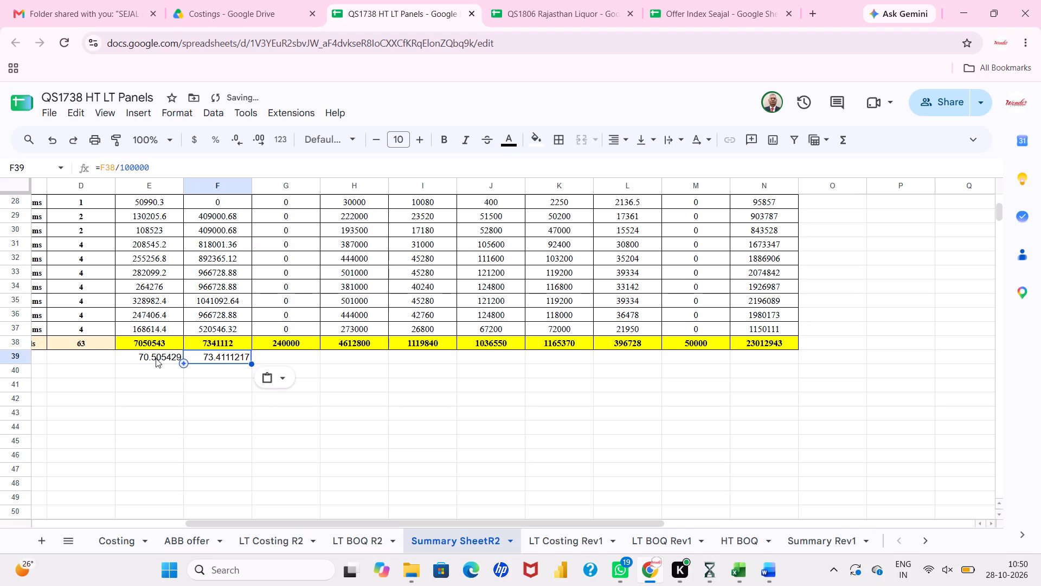
{"action": "key", "text": "Right"}
{"action": "key", "text": "ctrl+v"}
{"action": "key", "text": "Right"}
{"action": "key", "text": "ctrl+v"}
{"action": "key", "text": "Right"}
{"action": "key", "text": "ctrl+v"}
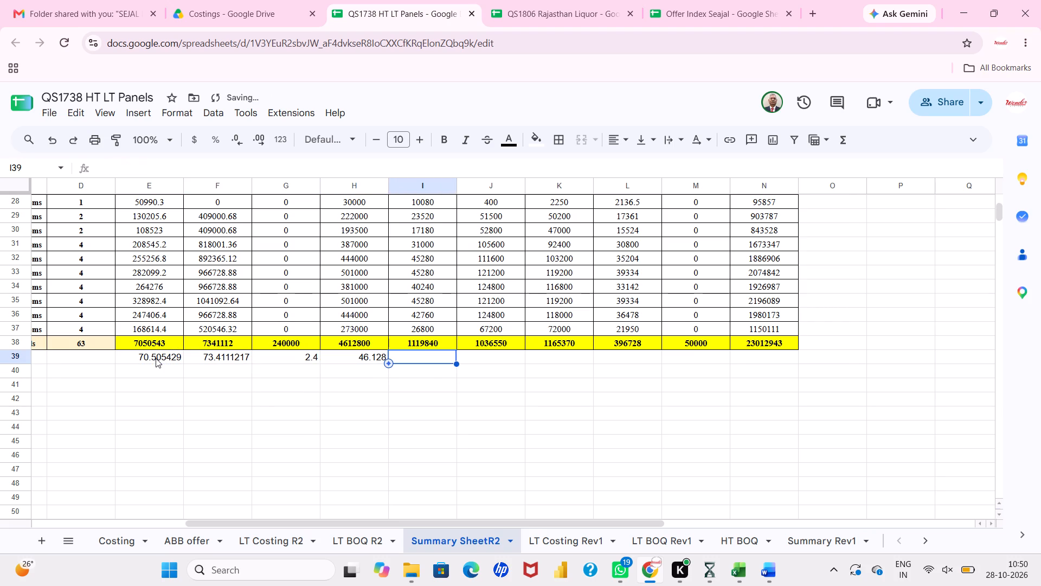
{"action": "key", "text": "ctrl+Right"}
{"action": "scroll", "coordinate": [156, 358], "scroll_direction": "right", "scroll_amount": 4}
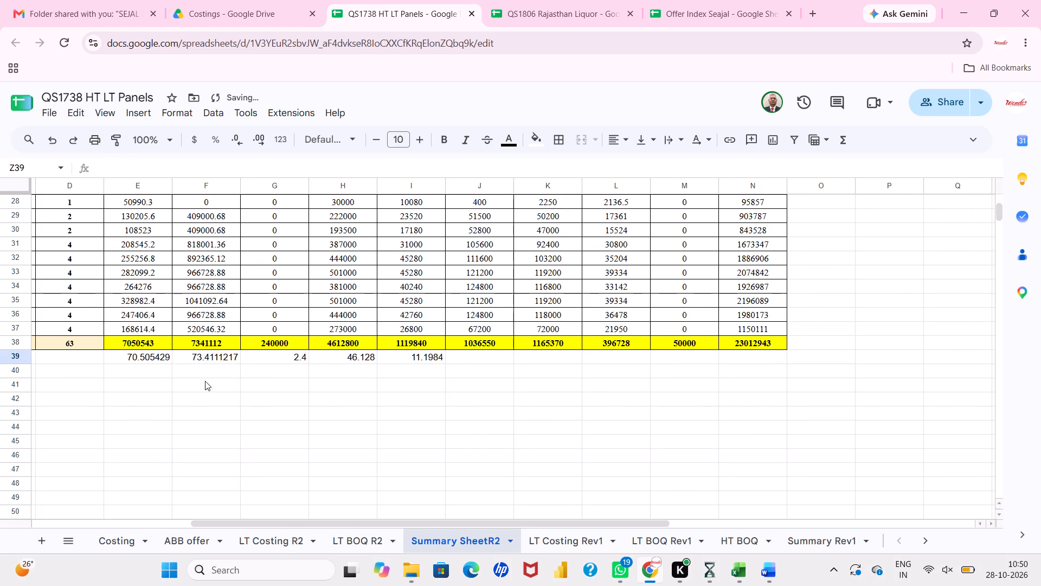
{"action": "left_click", "coordinate": [475, 361]}
{"action": "key", "text": "ctrl+v"}
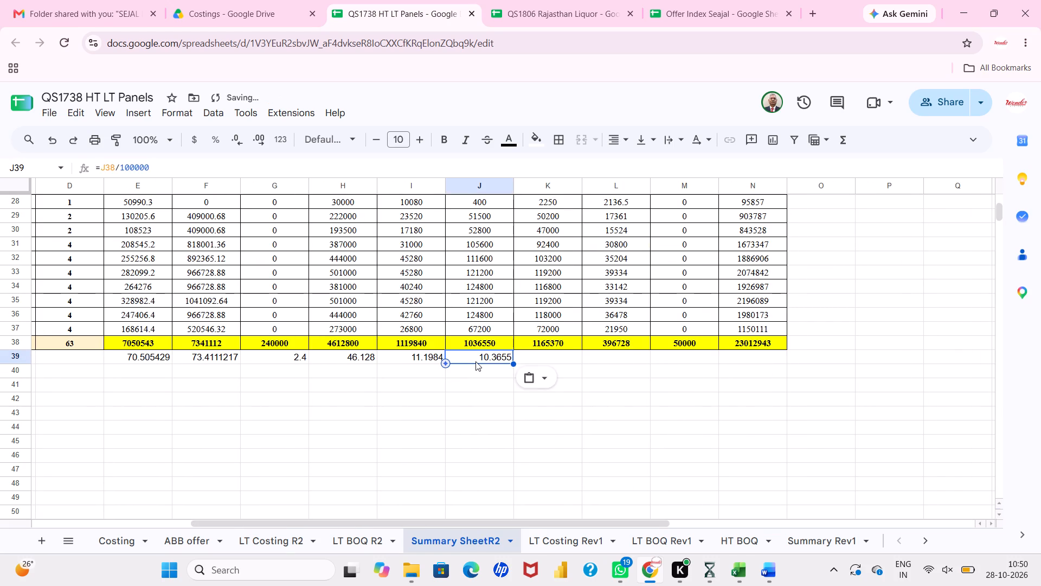
{"action": "key", "text": "Right"}
{"action": "key", "text": "ctrl+v"}
{"action": "key", "text": "Right"}
{"action": "key", "text": "ctrl+v"}
{"action": "key", "text": "Right"}
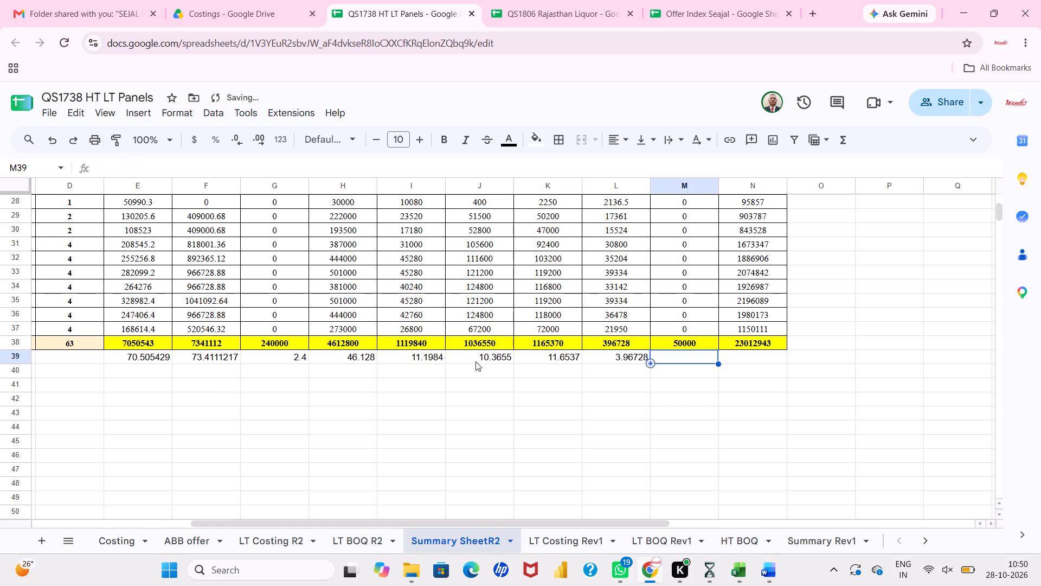
{"action": "key", "text": "ctrl+v"}
{"action": "key", "text": "Right"}
{"action": "key", "text": "ctrl+v"}
{"action": "key", "text": "ctrl+Right"}
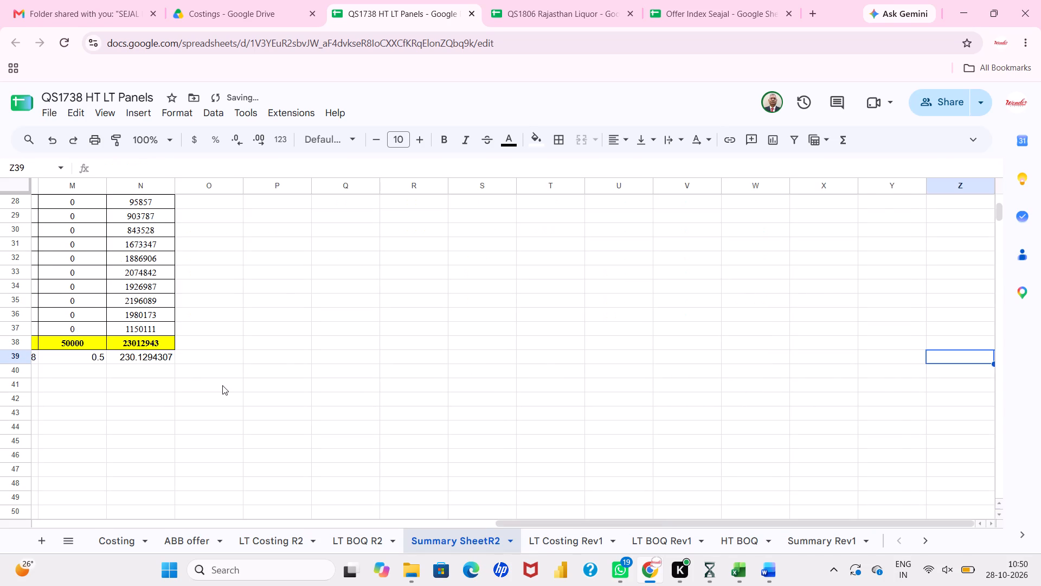
Format row 39 of Summary SheetR2 in Times New Roman size 9, centred horizontally, with one decimal place.
{"action": "scroll", "coordinate": [222, 385], "scroll_direction": "right", "scroll_amount": 3}
{"action": "left_click", "coordinate": [23, 362]}
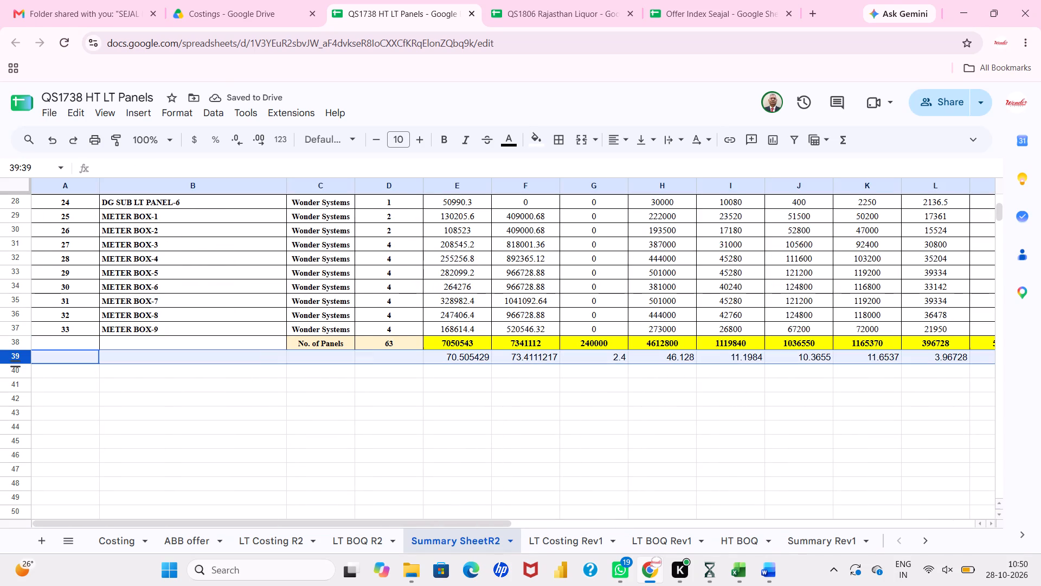
{"action": "left_click", "coordinate": [352, 138]}
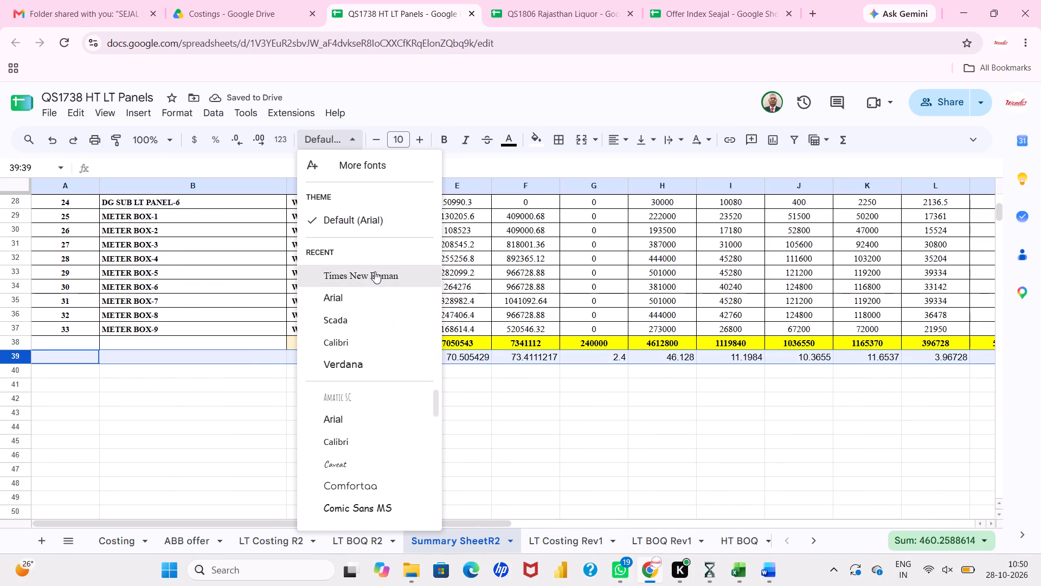
{"action": "left_click", "coordinate": [375, 271]}
{"action": "left_click", "coordinate": [378, 146]}
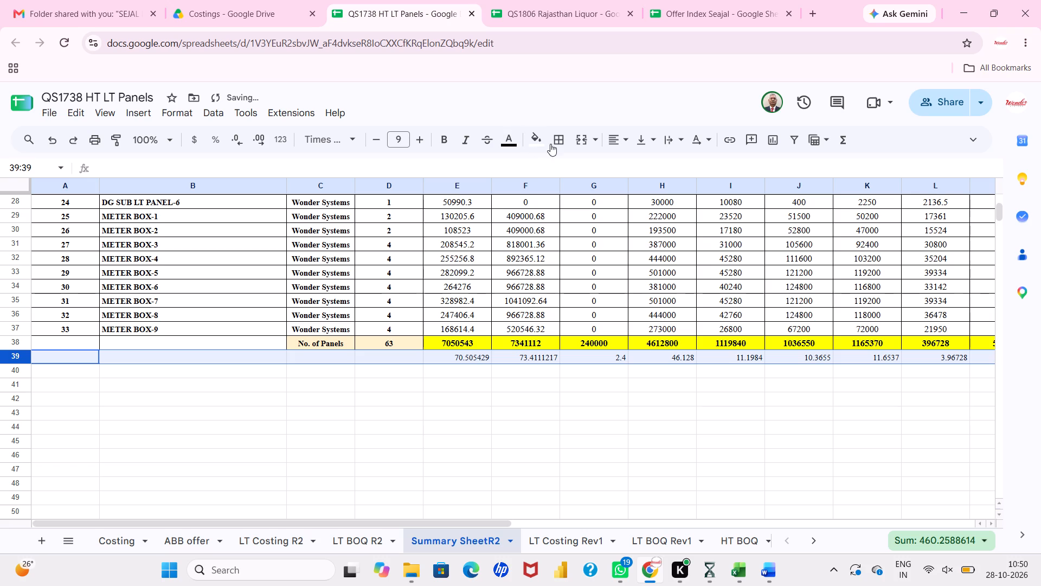
{"action": "left_click", "coordinate": [625, 140]}
{"action": "left_click", "coordinate": [634, 158]}
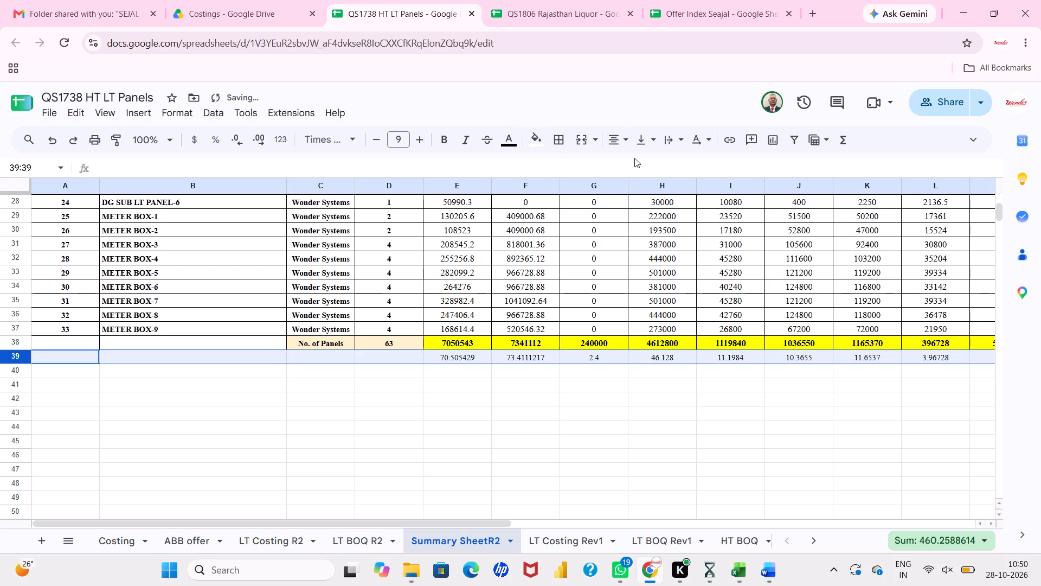
{"action": "double_click", "coordinate": [242, 142]}
{"action": "triple_click", "coordinate": [242, 142]}
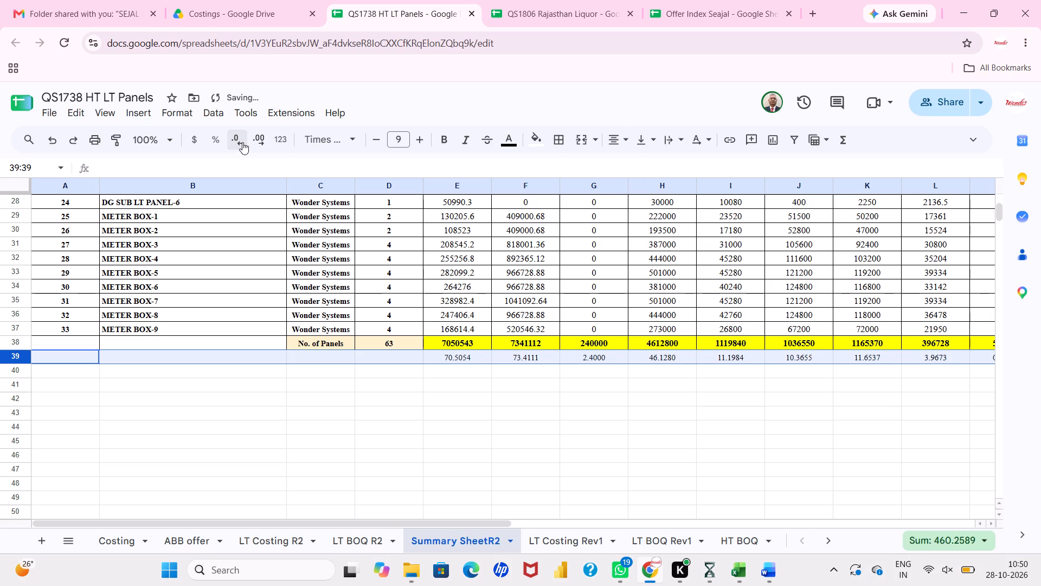
{"action": "left_click", "coordinate": [501, 373]}
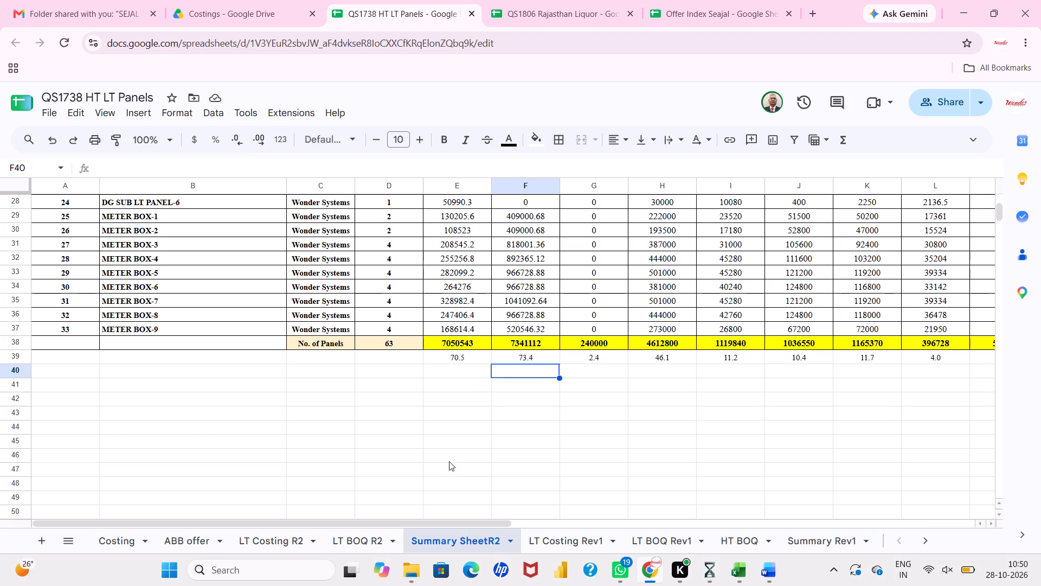
Review the contents of the LT BOQ R2 sheet and the panel rows of Summary SheetR2.
{"action": "left_click", "coordinate": [531, 534]}
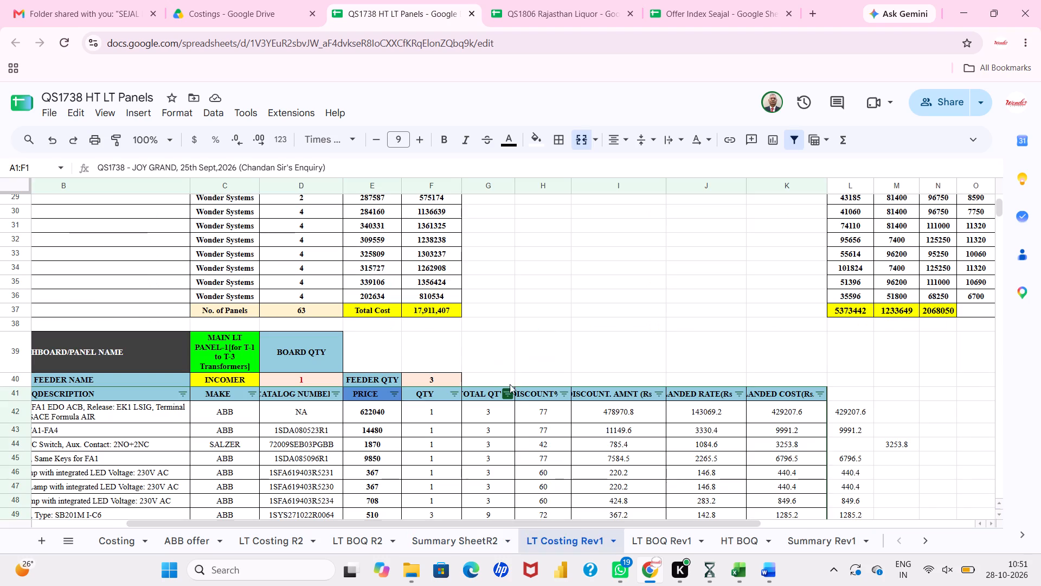
{"action": "left_click", "coordinate": [382, 542]}
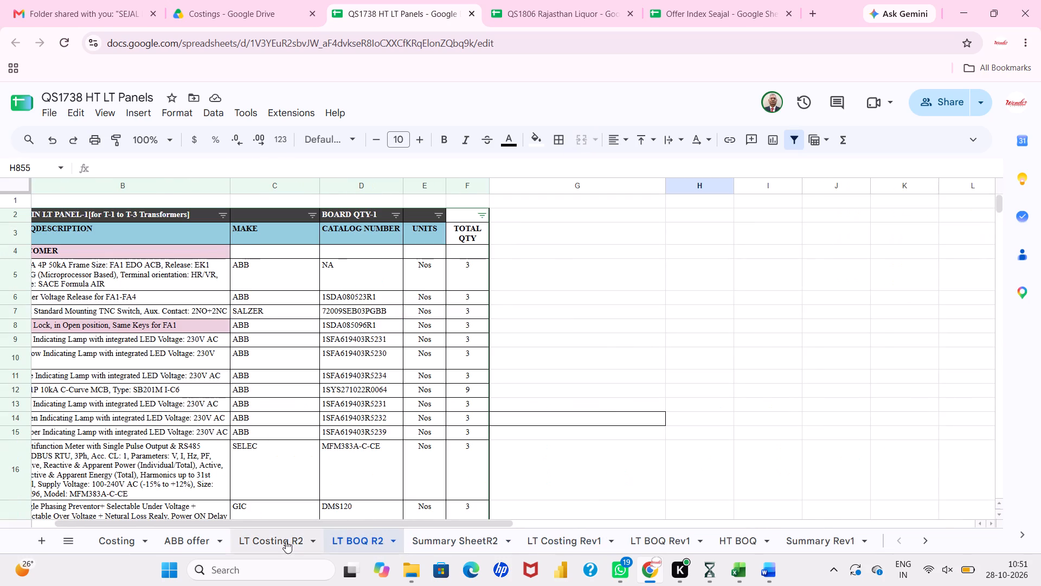
{"action": "left_click", "coordinate": [286, 541]}
{"action": "left_click", "coordinate": [354, 544]}
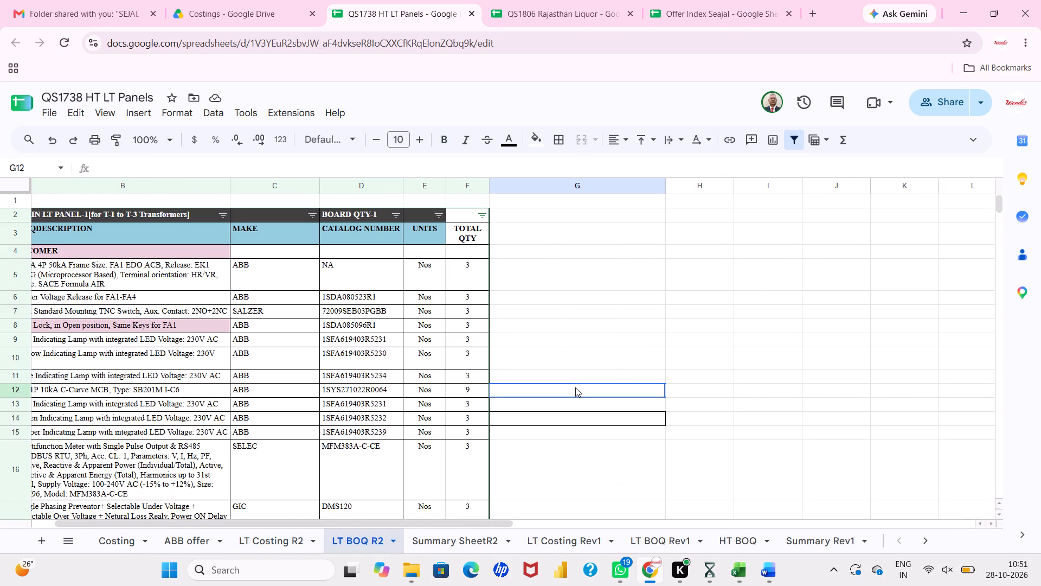
{"action": "left_click", "coordinate": [575, 387]}
{"action": "scroll", "coordinate": [575, 387], "scroll_direction": "down", "scroll_amount": 3}
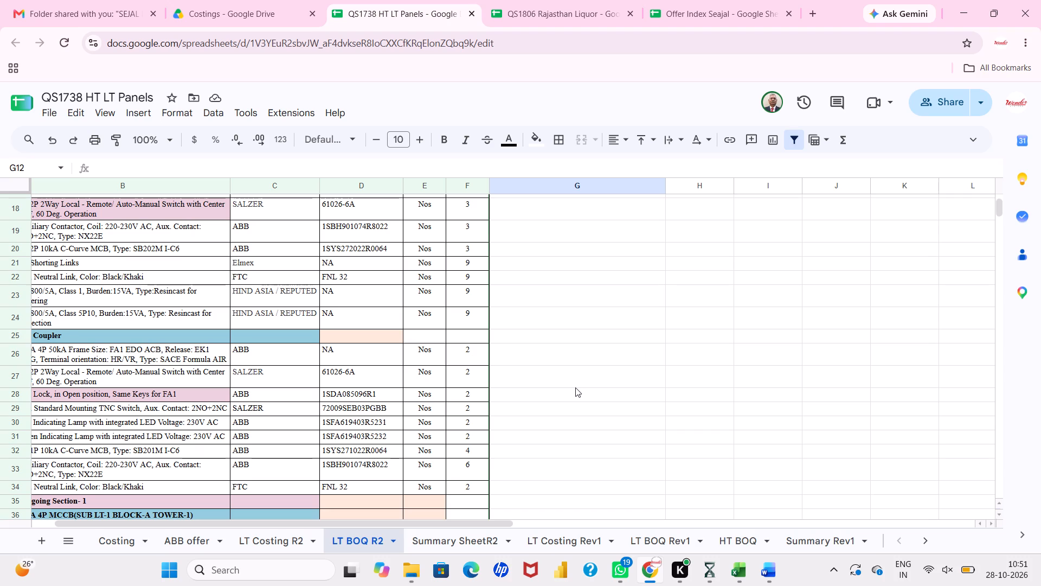
{"action": "scroll", "coordinate": [561, 411], "scroll_direction": "up", "scroll_amount": 6}
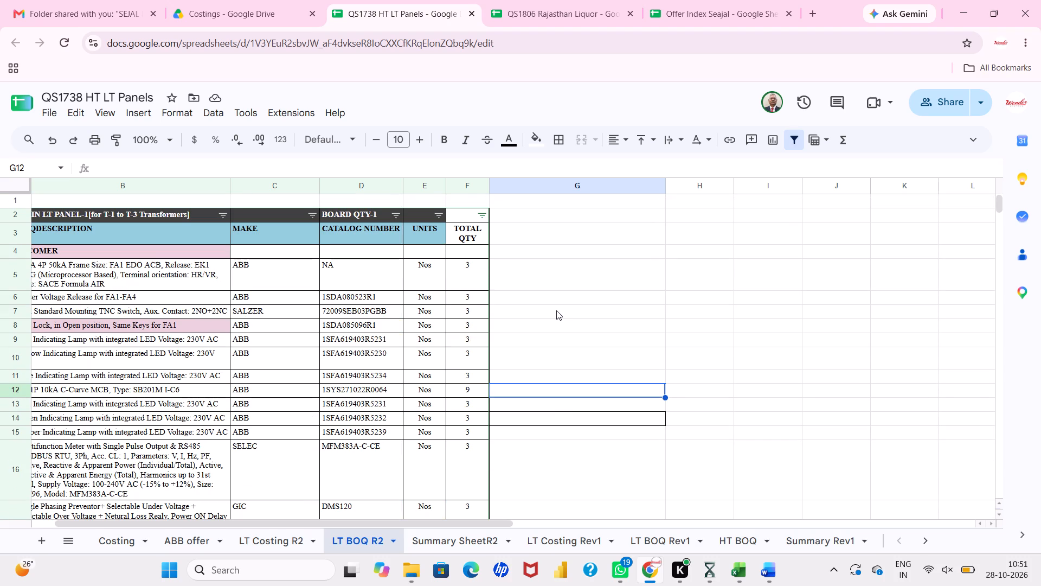
{"action": "left_click", "coordinate": [463, 537]}
{"action": "scroll", "coordinate": [545, 462], "scroll_direction": "up", "scroll_amount": 1}
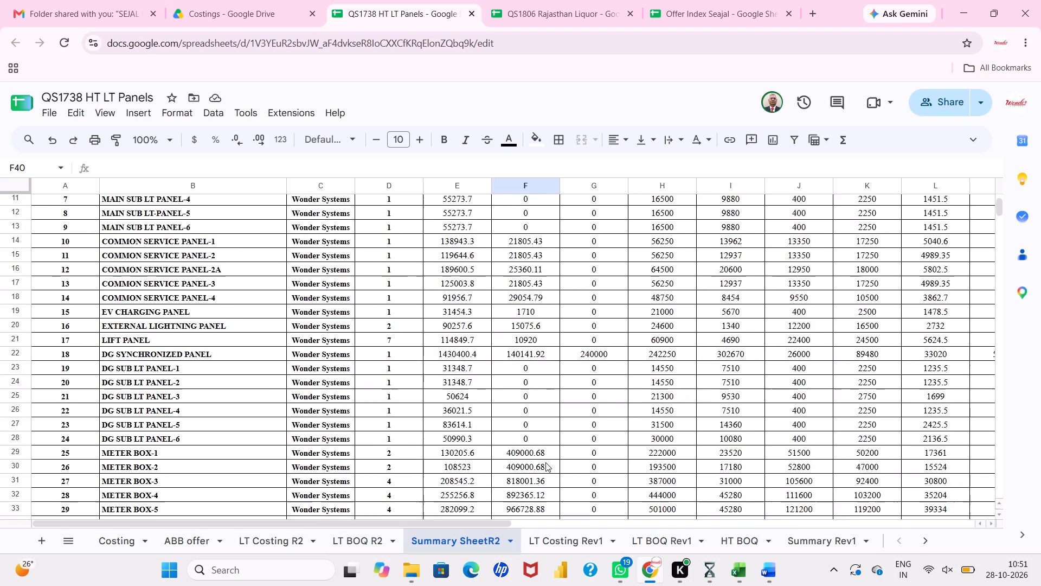
{"action": "scroll", "coordinate": [545, 462], "scroll_direction": "up", "scroll_amount": 2}
{"action": "scroll", "coordinate": [545, 462], "scroll_direction": "down", "scroll_amount": 4}
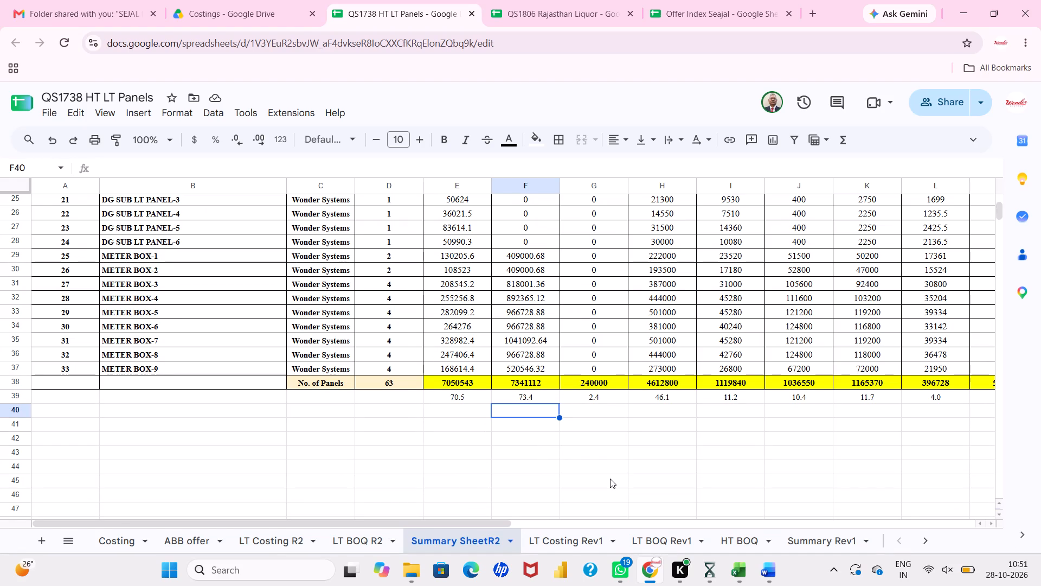
Apply a white fill to the whole TOTAL QTY column F in LT BOQ R2.
{"action": "left_click", "coordinate": [355, 537]}
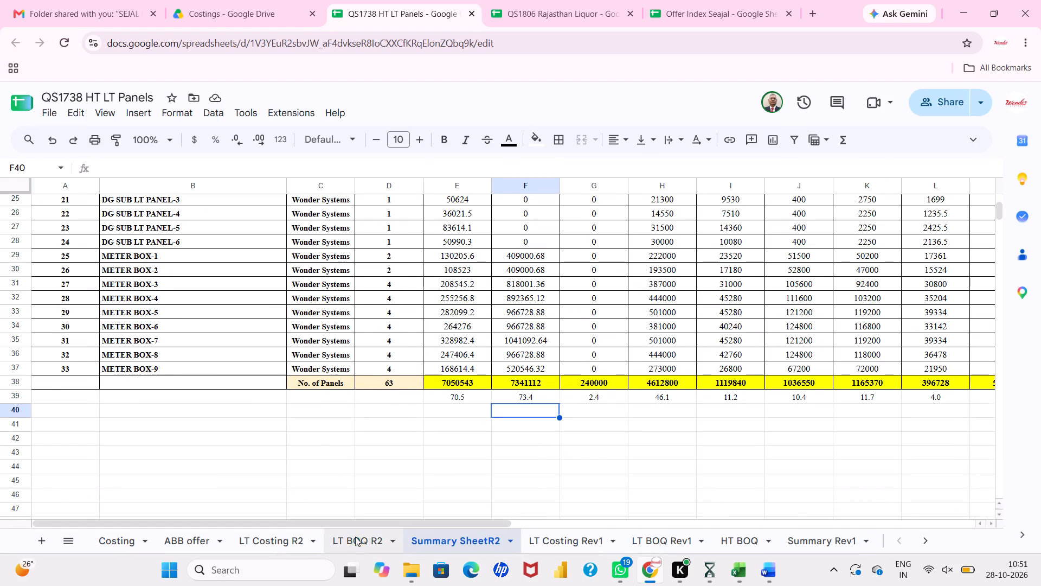
{"action": "scroll", "coordinate": [487, 459], "scroll_direction": "down", "scroll_amount": 14}
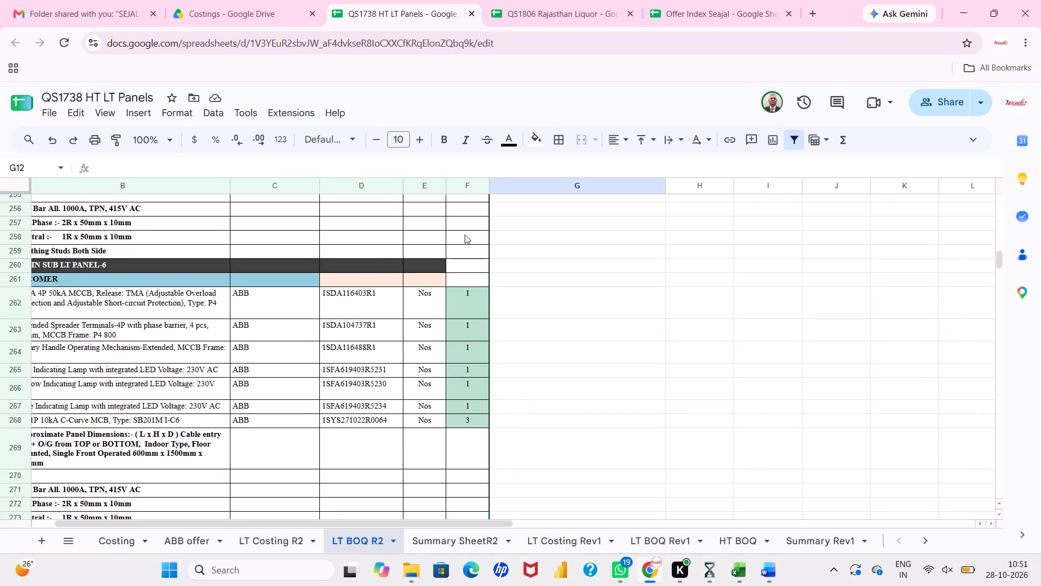
{"action": "left_click", "coordinate": [468, 186]}
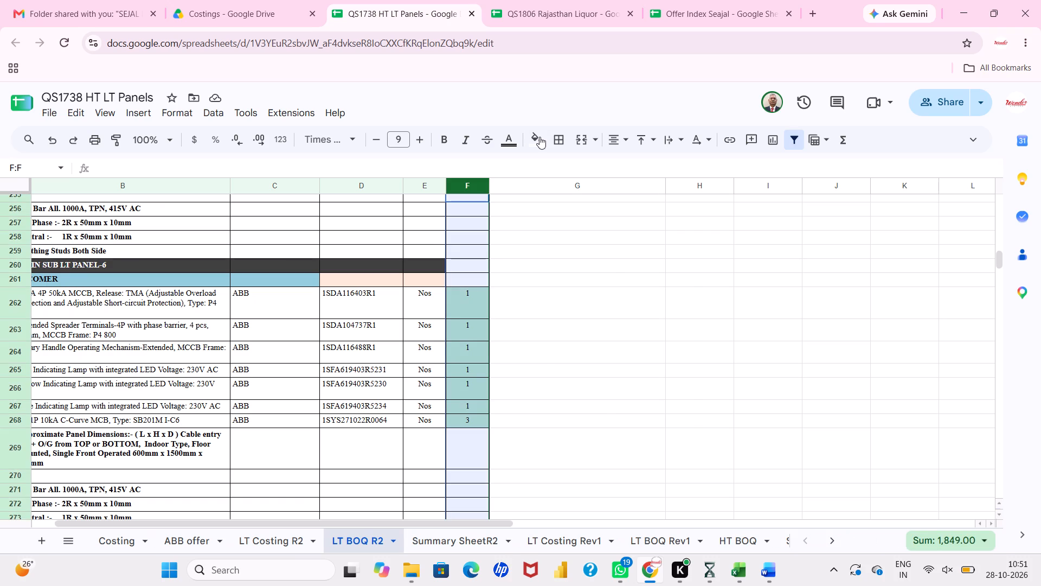
{"action": "left_click", "coordinate": [539, 137]}
{"action": "left_click", "coordinate": [672, 188]}
{"action": "left_click", "coordinate": [535, 144]}
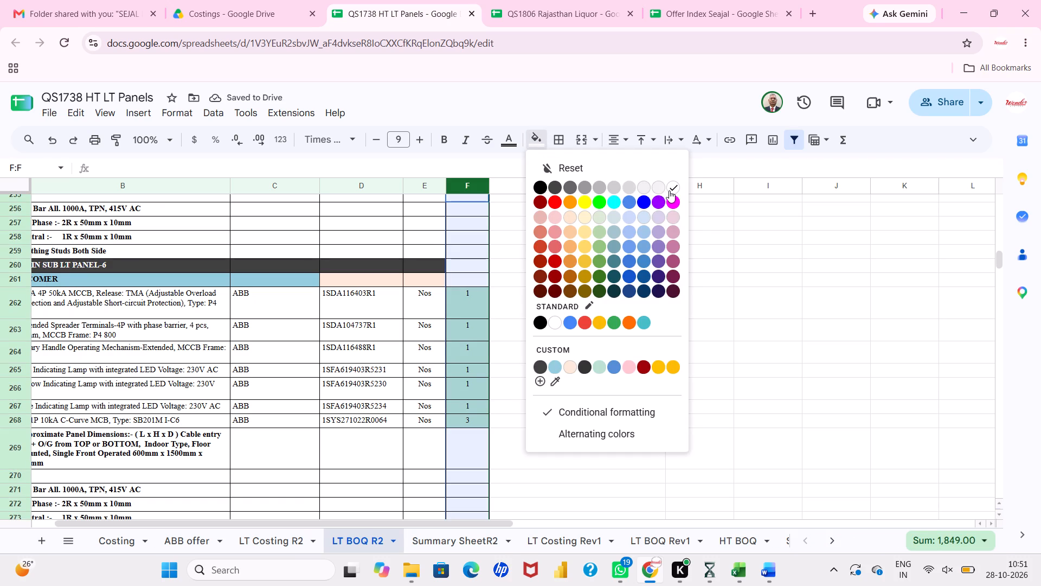
{"action": "left_click", "coordinate": [670, 190]}
{"action": "left_click", "coordinate": [595, 272]}
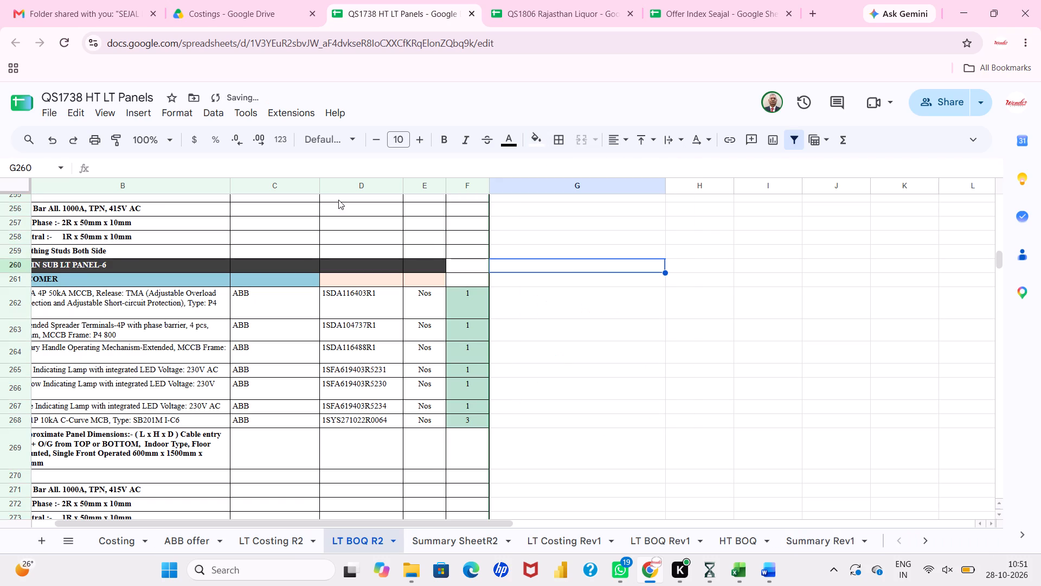
Reload the spreadsheet and check the cell shading of column F in LT BOQ R2 around MAIN SUB LT PANEL-6.
{"action": "left_click", "coordinate": [69, 47]}
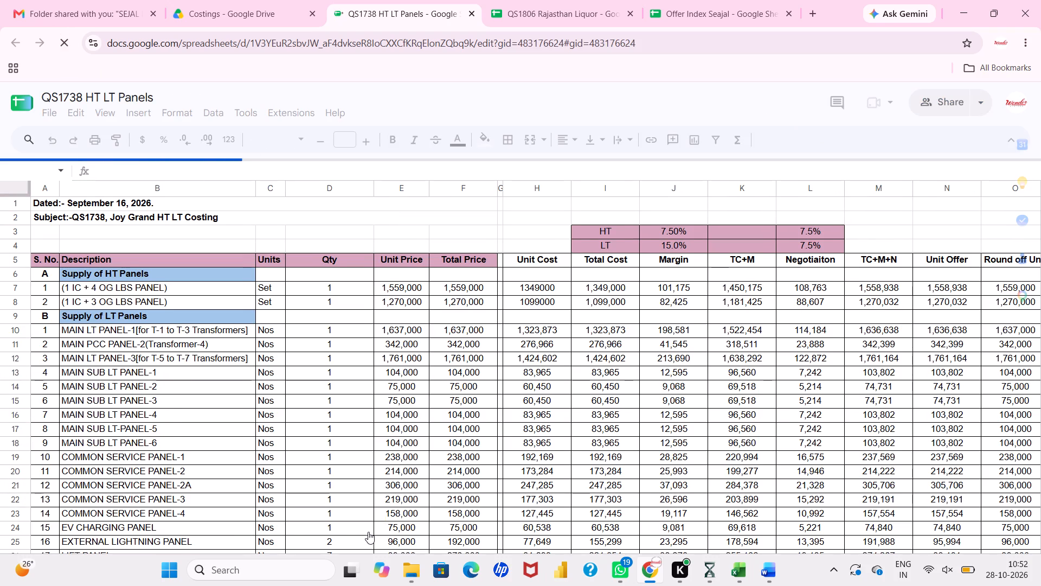
{"action": "left_click", "coordinate": [426, 536]}
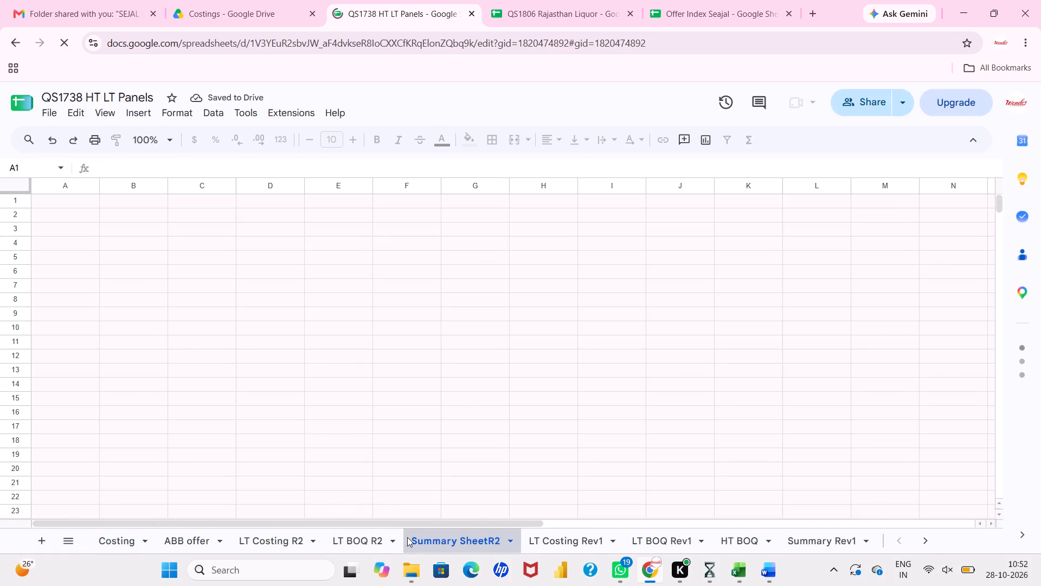
{"action": "left_click", "coordinate": [356, 537]}
{"action": "scroll", "coordinate": [547, 366], "scroll_direction": "down", "scroll_amount": 11}
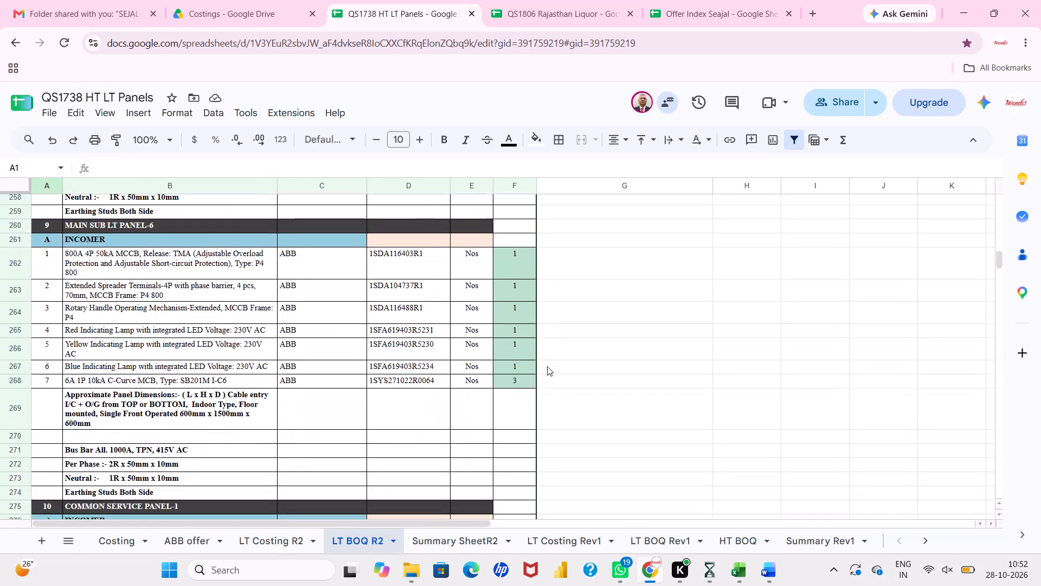
{"action": "left_click", "coordinate": [620, 329]}
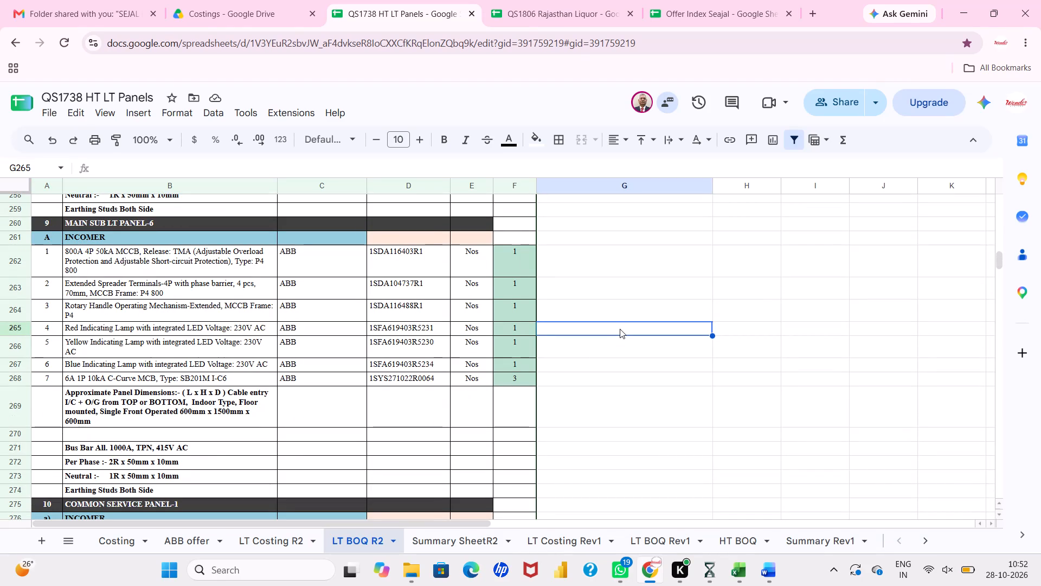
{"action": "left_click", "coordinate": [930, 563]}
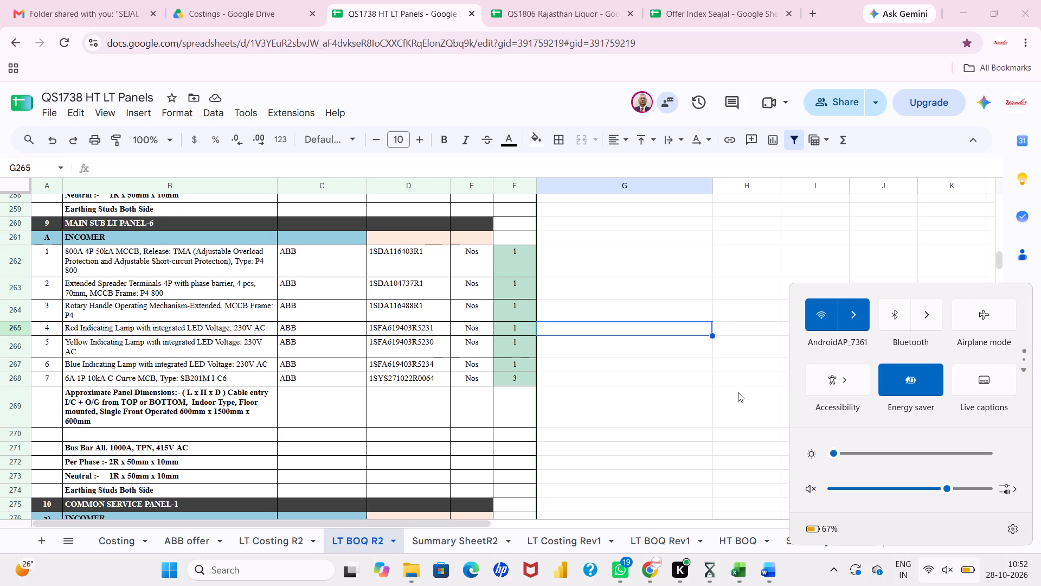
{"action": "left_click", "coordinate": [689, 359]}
Fill the TOTAL QTY header cell F3 at the top of LT BOQ R2 with the custom light blue of its header row.
{"action": "scroll", "coordinate": [689, 359], "scroll_direction": "up", "scroll_amount": 14}
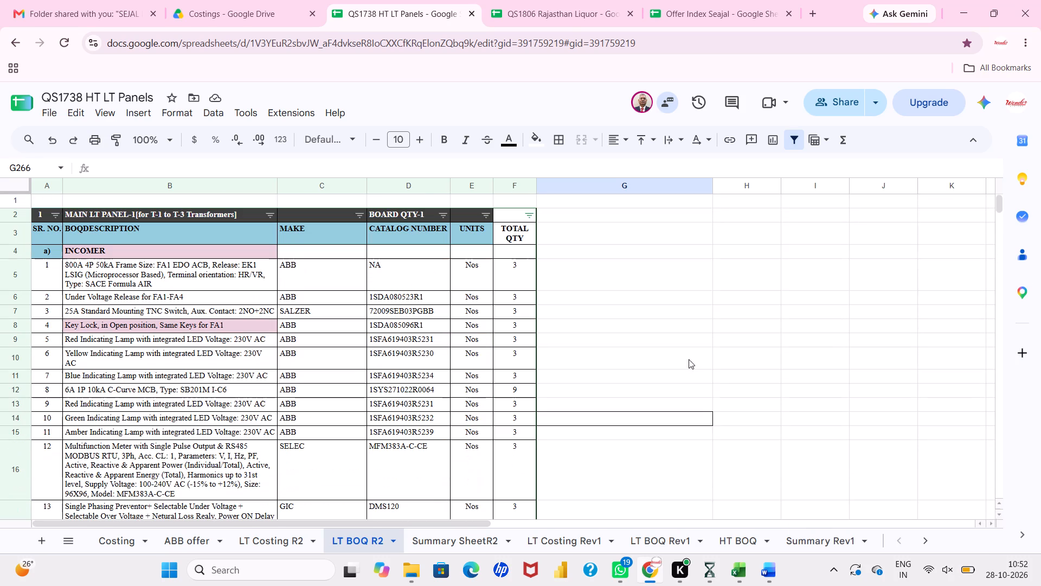
{"action": "scroll", "coordinate": [689, 359], "scroll_direction": "up", "scroll_amount": 7}
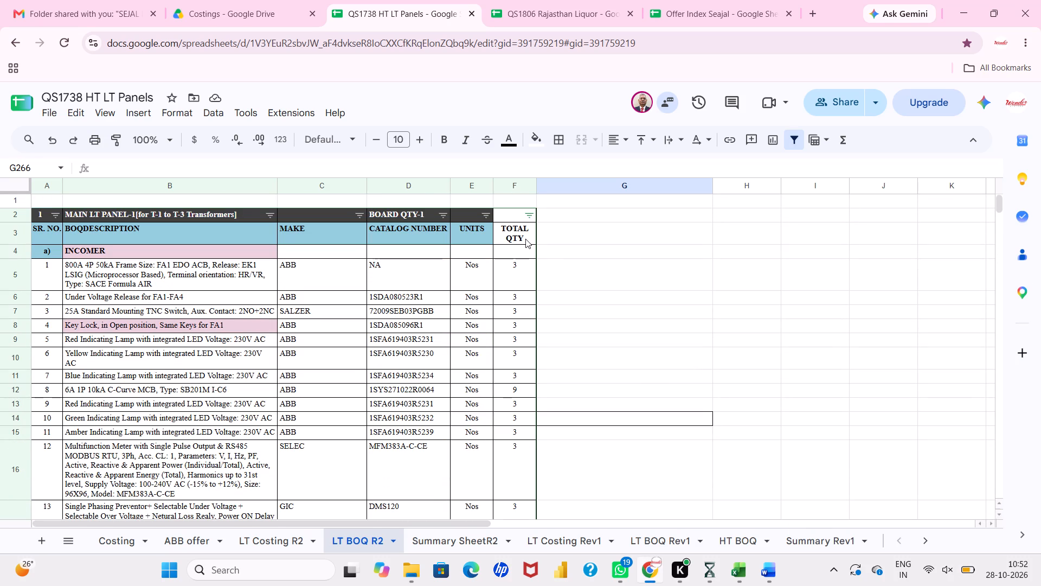
{"action": "left_click", "coordinate": [525, 239]}
{"action": "left_click", "coordinate": [543, 145]}
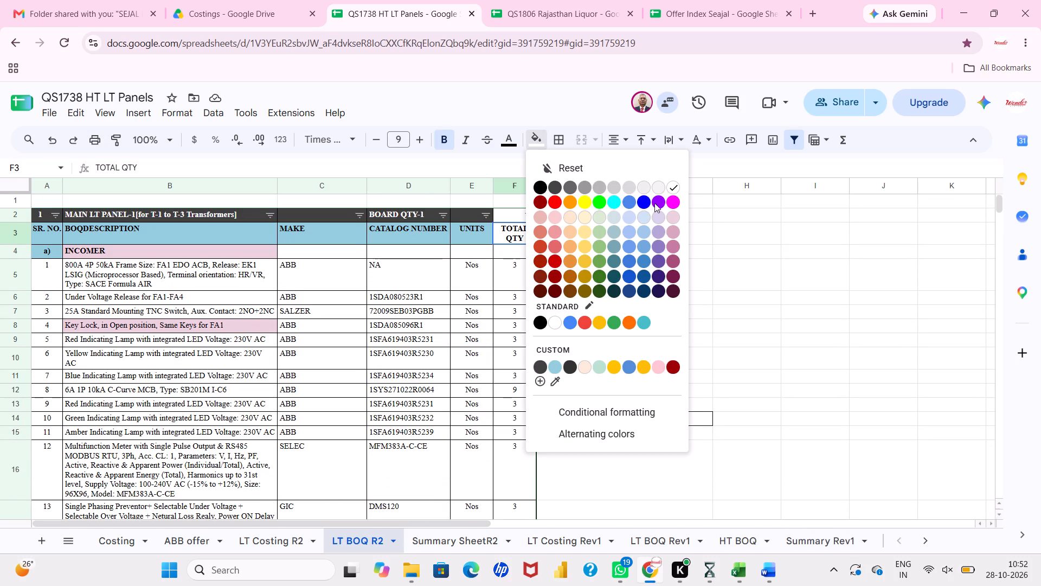
{"action": "left_click", "coordinate": [552, 367]}
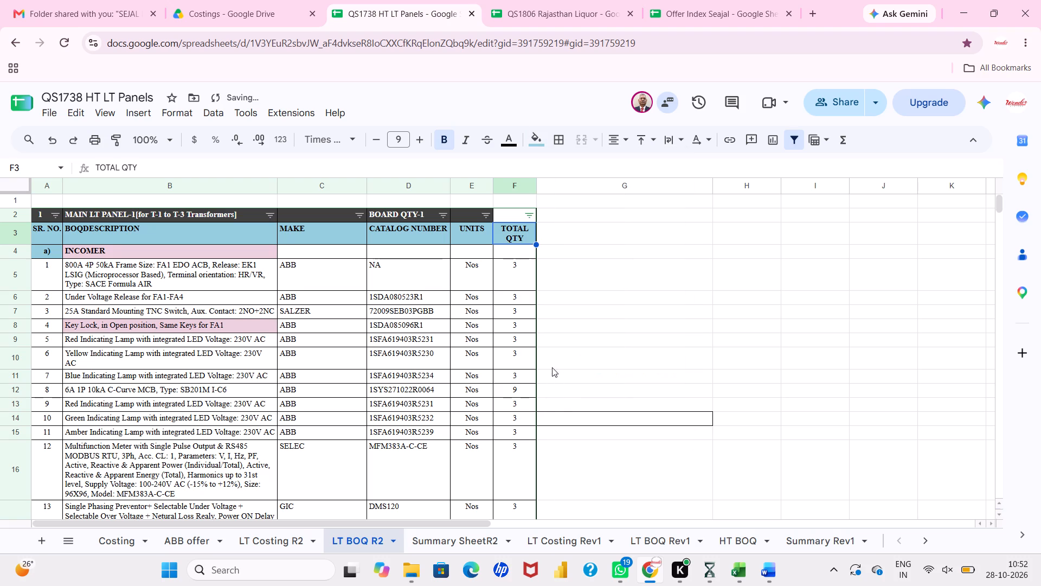
{"action": "left_click", "coordinate": [576, 342]}
Apply a black fill to cell F2, at the end of the MAIN LT PANEL-1 title row in LT BOQ R2.
{"action": "left_click", "coordinate": [518, 218]}
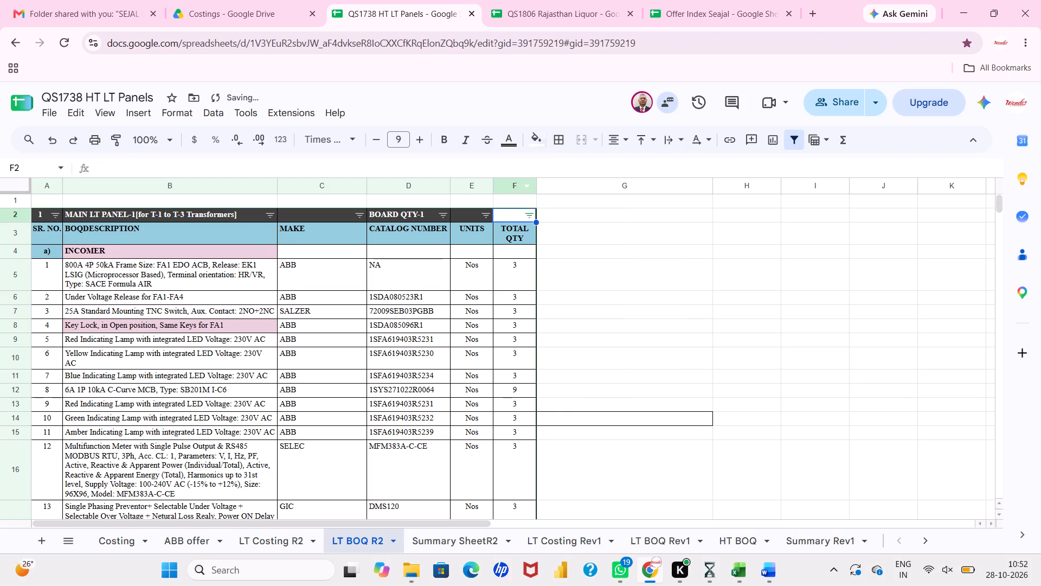
{"action": "left_click_drag", "start_coordinate": [533, 141], "coordinate": [543, 185]}
{"action": "left_click", "coordinate": [543, 185]}
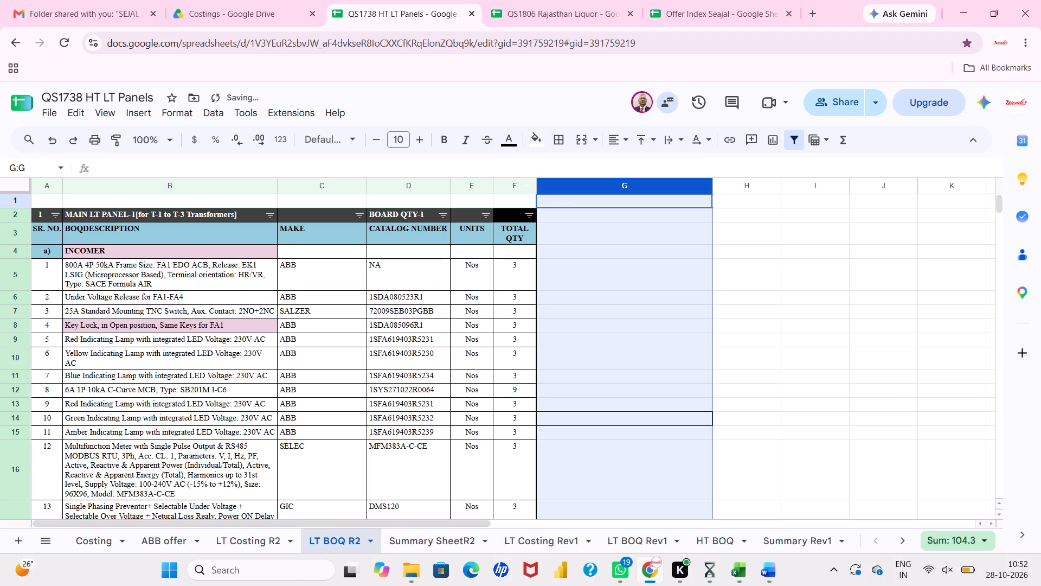
{"action": "left_click", "coordinate": [657, 282]}
Check the first item rows of LT BOQ R2 and the cost breakdown and total rows of LT Costing R2.
{"action": "scroll", "coordinate": [657, 282], "scroll_direction": "down", "scroll_amount": 1}
{"action": "scroll", "coordinate": [524, 411], "scroll_direction": "right", "scroll_amount": 3}
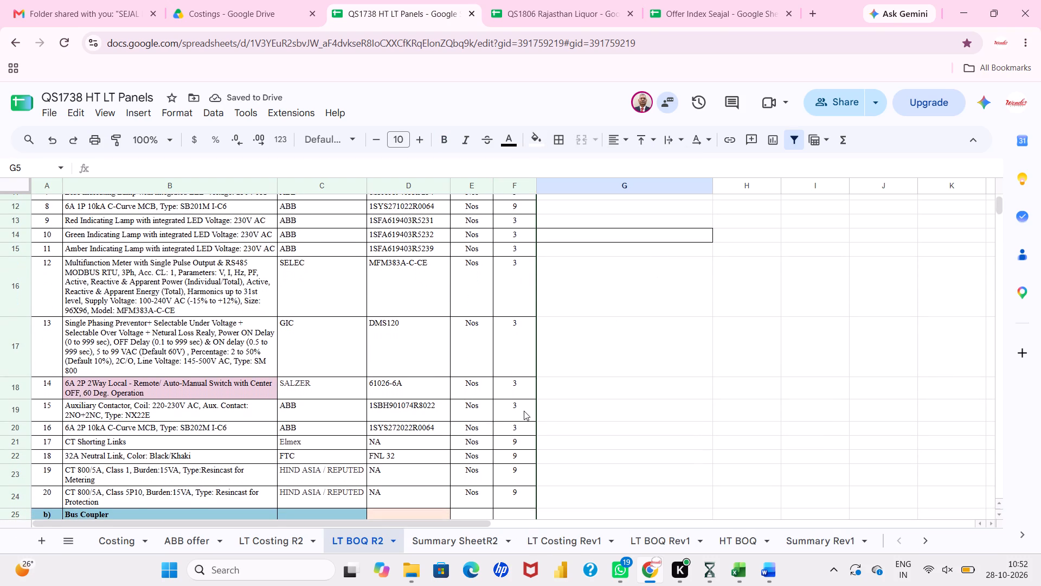
{"action": "left_click", "coordinate": [282, 537]}
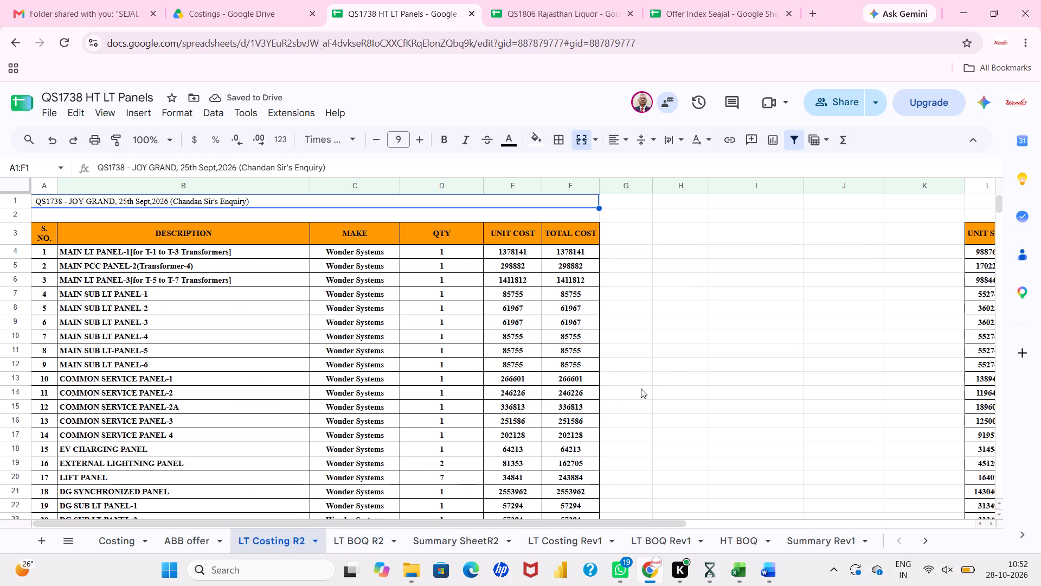
{"action": "scroll", "coordinate": [654, 386], "scroll_direction": "down", "scroll_amount": 3}
{"action": "scroll", "coordinate": [654, 386], "scroll_direction": "left", "scroll_amount": 5}
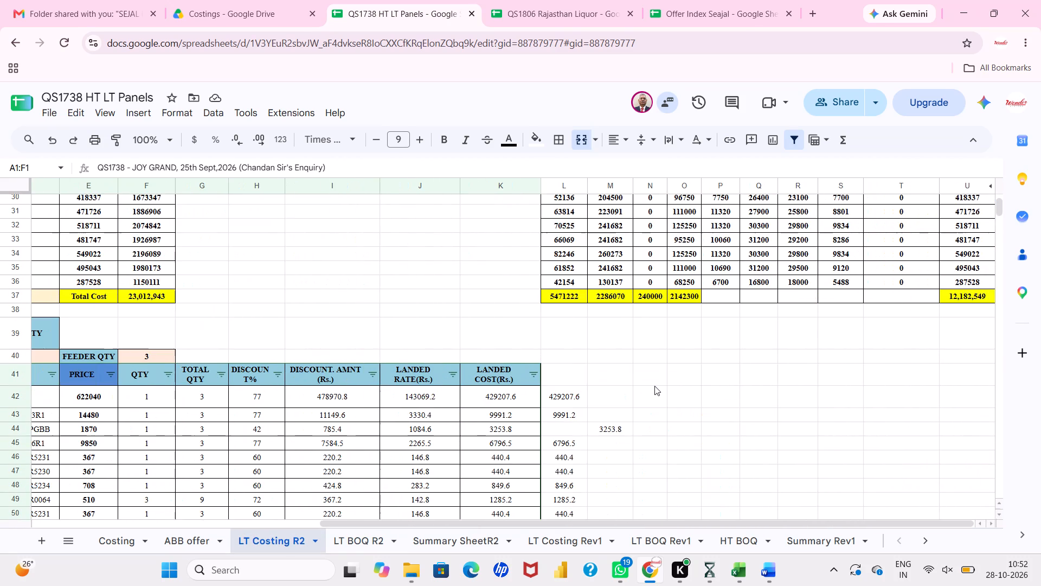
{"action": "left_click", "coordinate": [722, 385]}
{"action": "scroll", "coordinate": [722, 385], "scroll_direction": "left", "scroll_amount": 1}
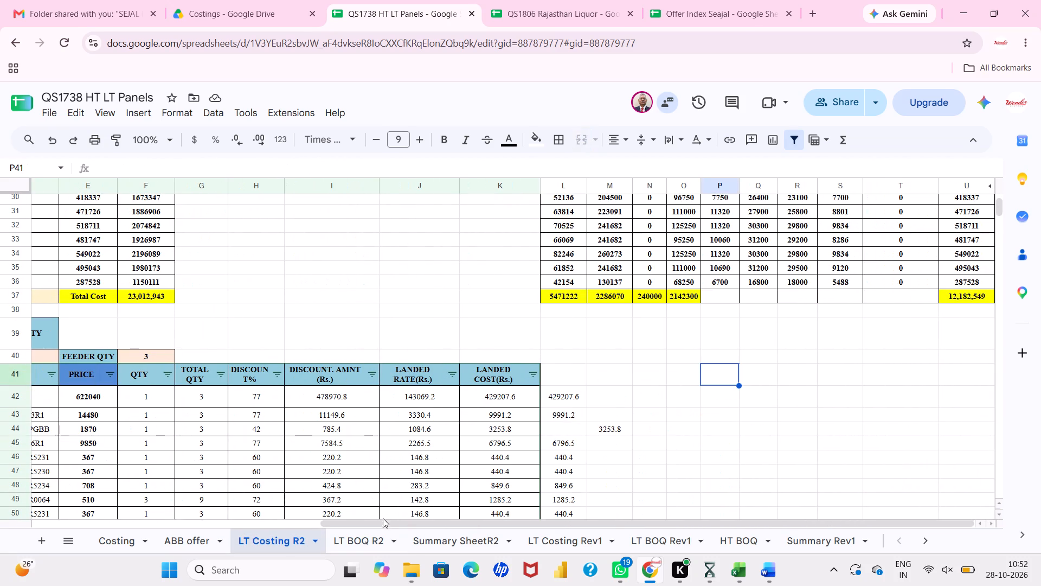
Delete the stray #REF! entry in cell O22 of Summary SheetR2, beside the DG SYNCHRONIZED PANEL row.
{"action": "left_click", "coordinate": [458, 546]}
{"action": "scroll", "coordinate": [648, 444], "scroll_direction": "left", "scroll_amount": 4}
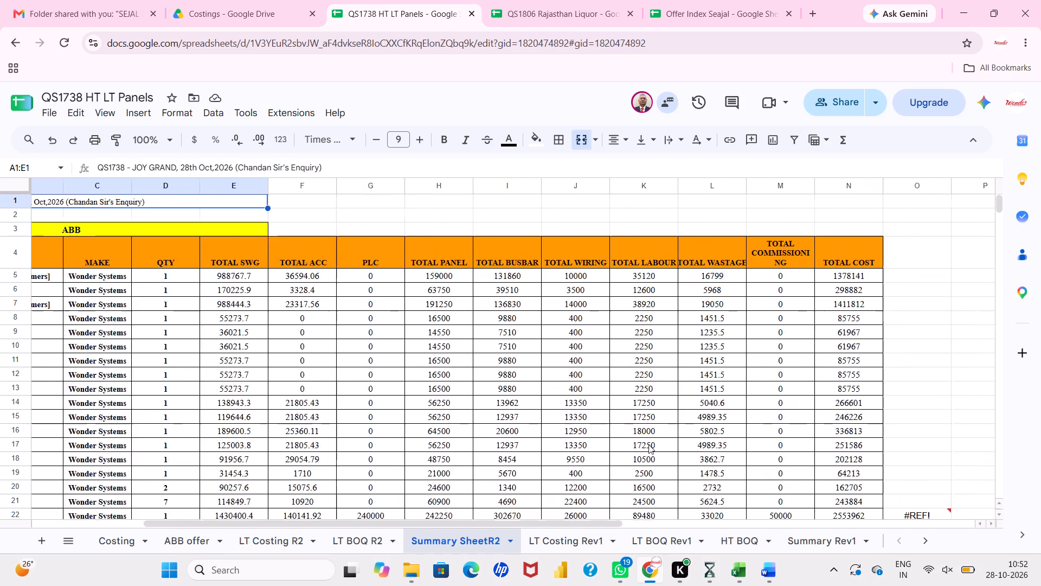
{"action": "scroll", "coordinate": [648, 444], "scroll_direction": "down", "scroll_amount": 4}
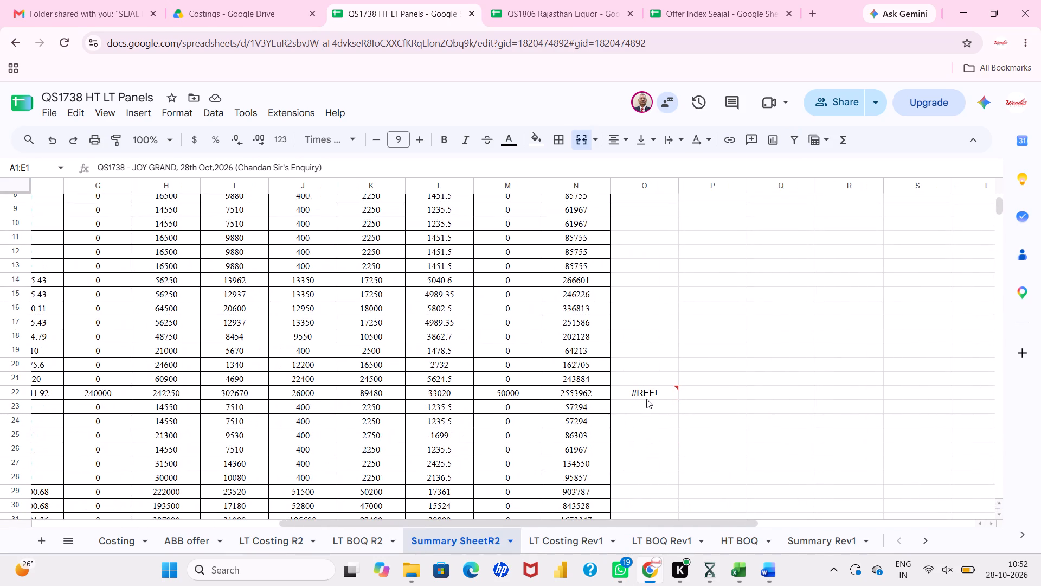
{"action": "left_click", "coordinate": [646, 399]}
{"action": "key", "text": "Delete"}
{"action": "left_click", "coordinate": [704, 296]}
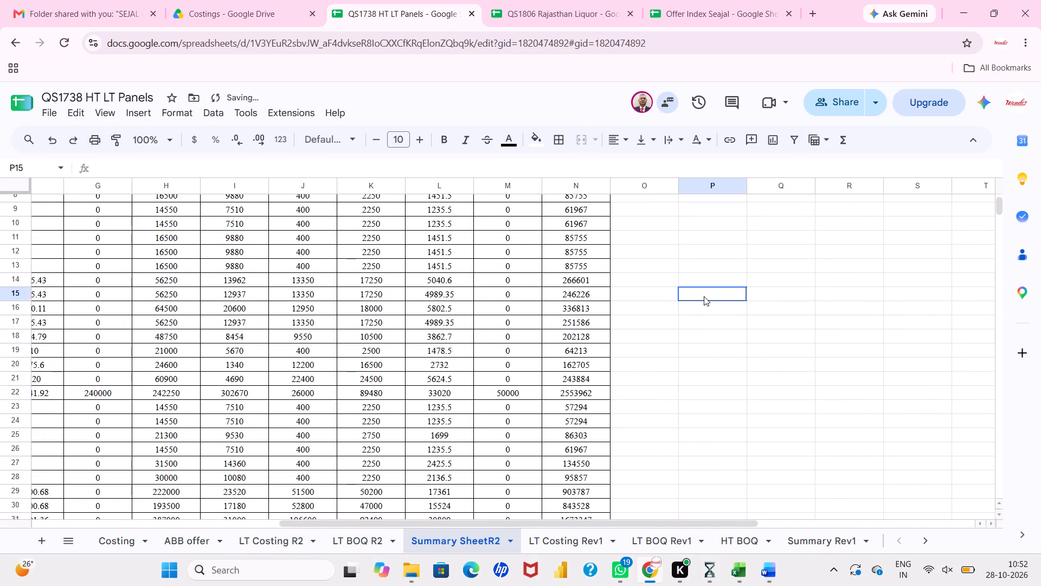
Review the panel rows and totals of Summary SheetR2 against the unit cost breakdown in LT Costing R2.
{"action": "scroll", "coordinate": [704, 296], "scroll_direction": "down", "scroll_amount": 3}
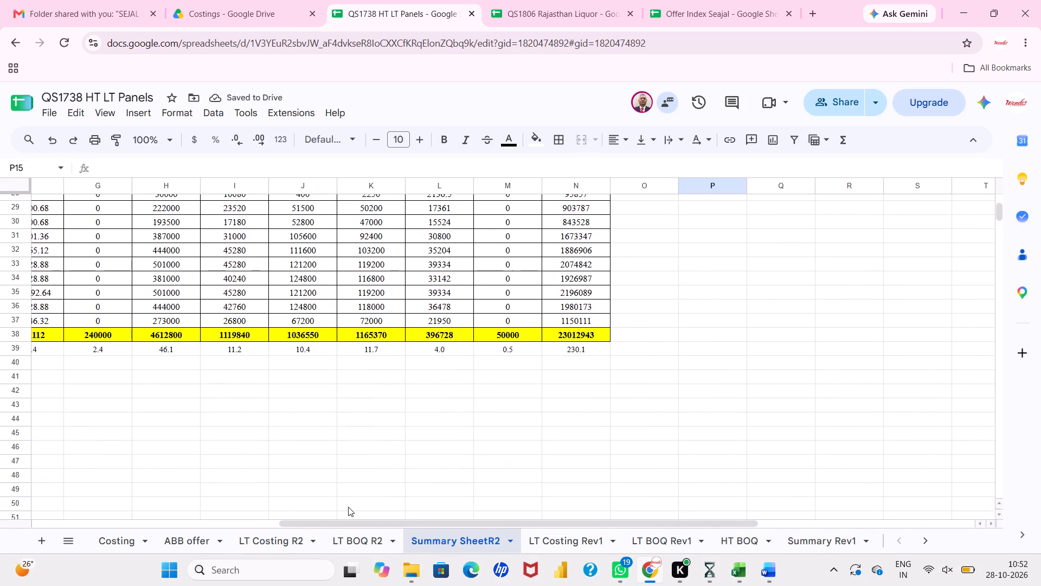
{"action": "scroll", "coordinate": [438, 439], "scroll_direction": "right", "scroll_amount": 3}
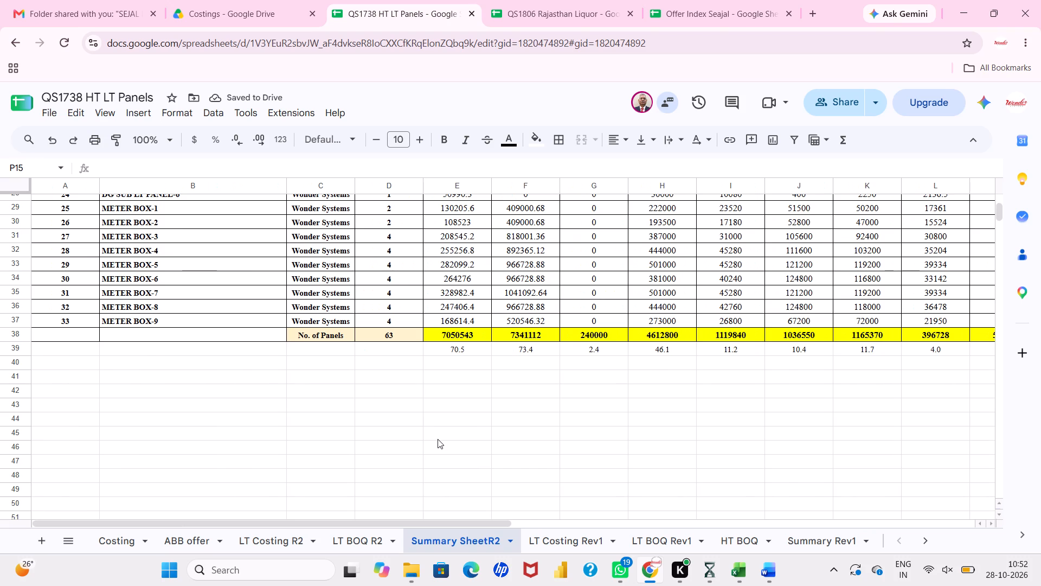
{"action": "left_click", "coordinate": [406, 455]}
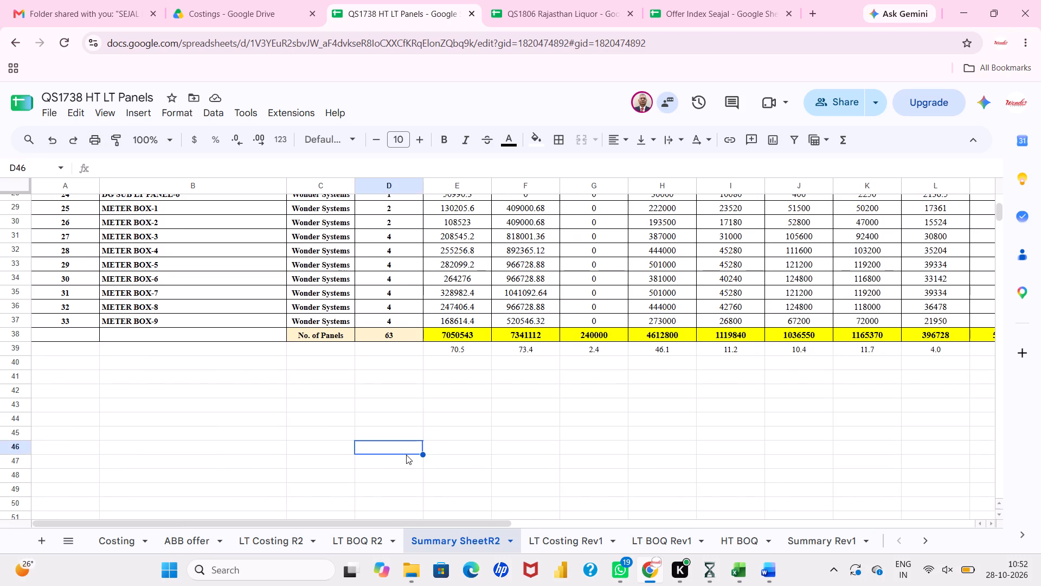
{"action": "scroll", "coordinate": [458, 431], "scroll_direction": "up", "scroll_amount": 1}
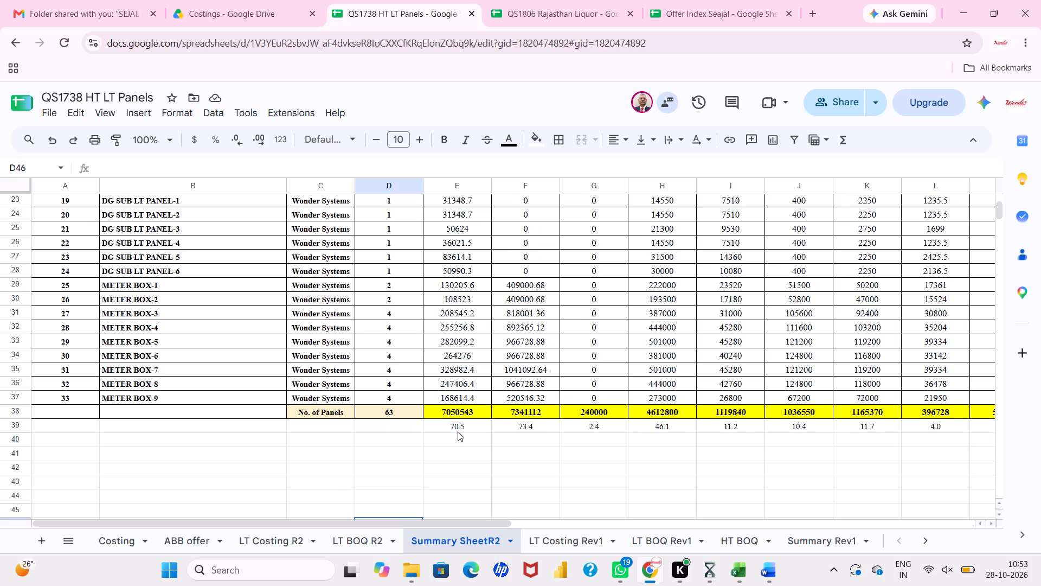
{"action": "left_click", "coordinate": [488, 444]}
{"action": "scroll", "coordinate": [488, 444], "scroll_direction": "up", "scroll_amount": 2}
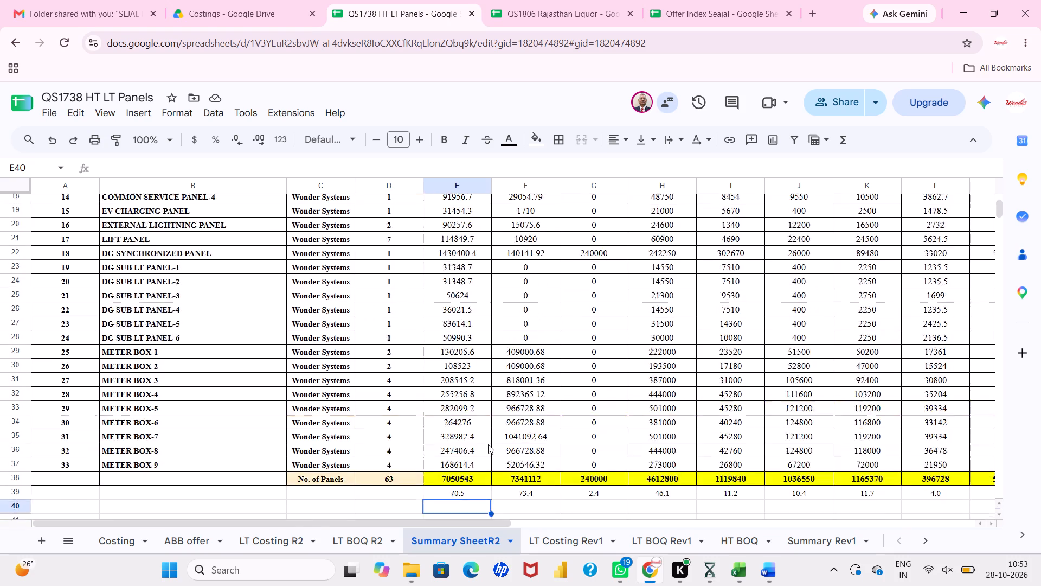
{"action": "scroll", "coordinate": [499, 364], "scroll_direction": "up", "scroll_amount": 2}
{"action": "left_click", "coordinate": [504, 307]}
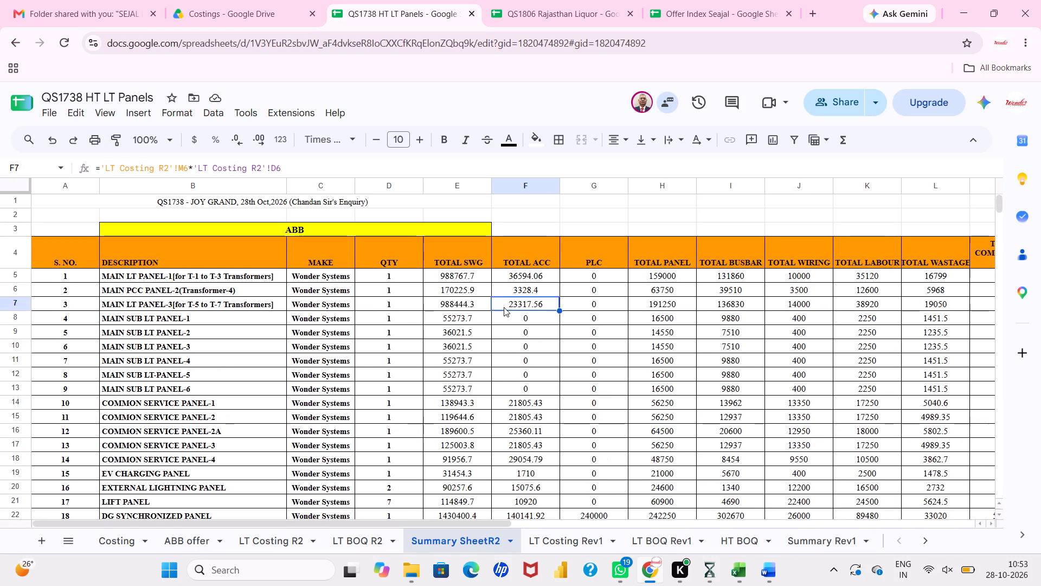
{"action": "left_click", "coordinate": [292, 536]}
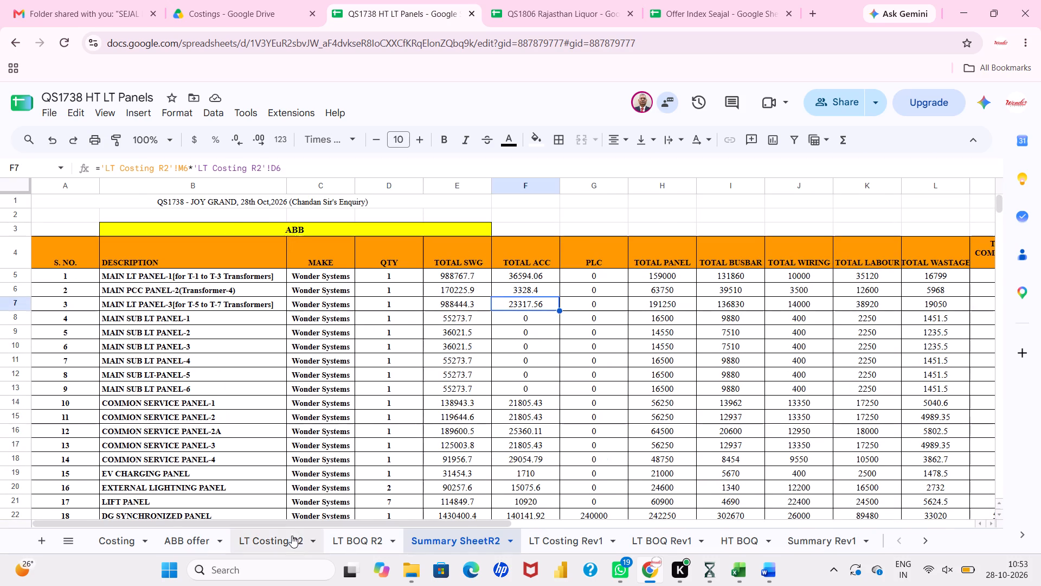
{"action": "scroll", "coordinate": [507, 409], "scroll_direction": "up", "scroll_amount": 3}
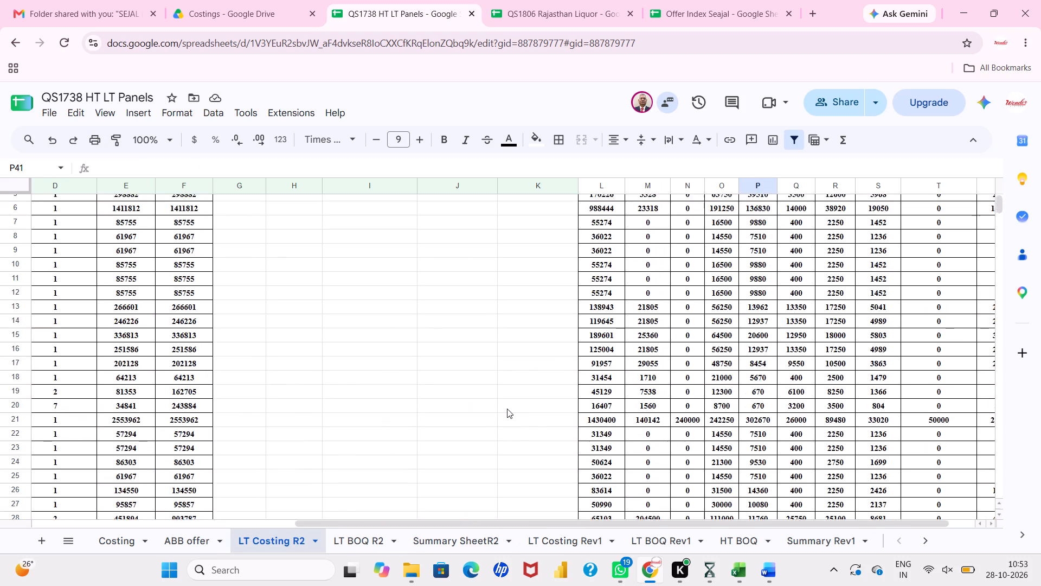
{"action": "scroll", "coordinate": [507, 409], "scroll_direction": "up", "scroll_amount": 1}
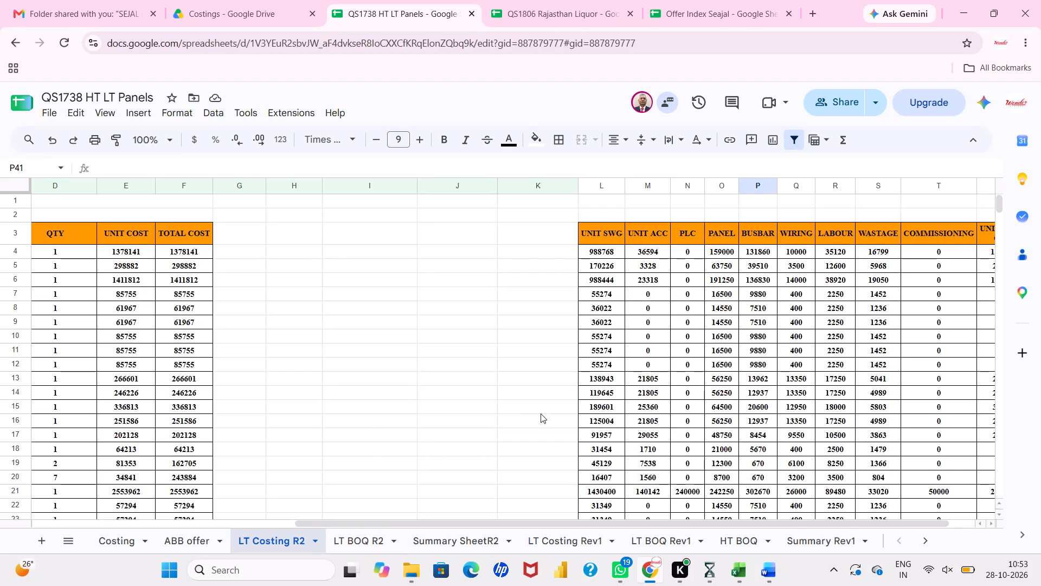
{"action": "scroll", "coordinate": [541, 413], "scroll_direction": "right", "scroll_amount": 2}
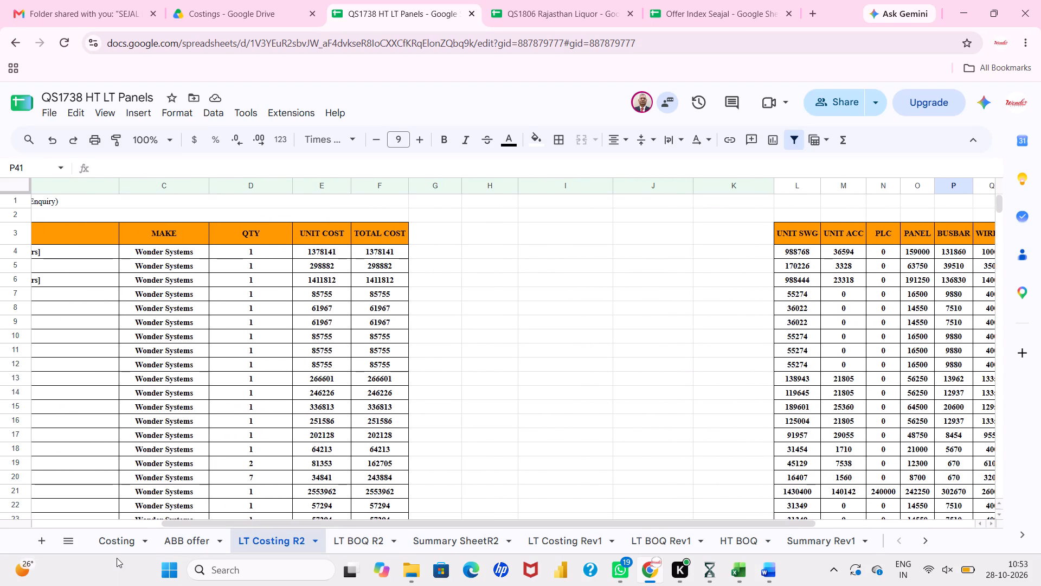
Examine the QS1738R02 LT pricing table in the Costing sheet down to its Total LT row, and recheck Summary SheetR2.
{"action": "left_click", "coordinate": [125, 542]}
{"action": "scroll", "coordinate": [390, 475], "scroll_direction": "down", "scroll_amount": 1}
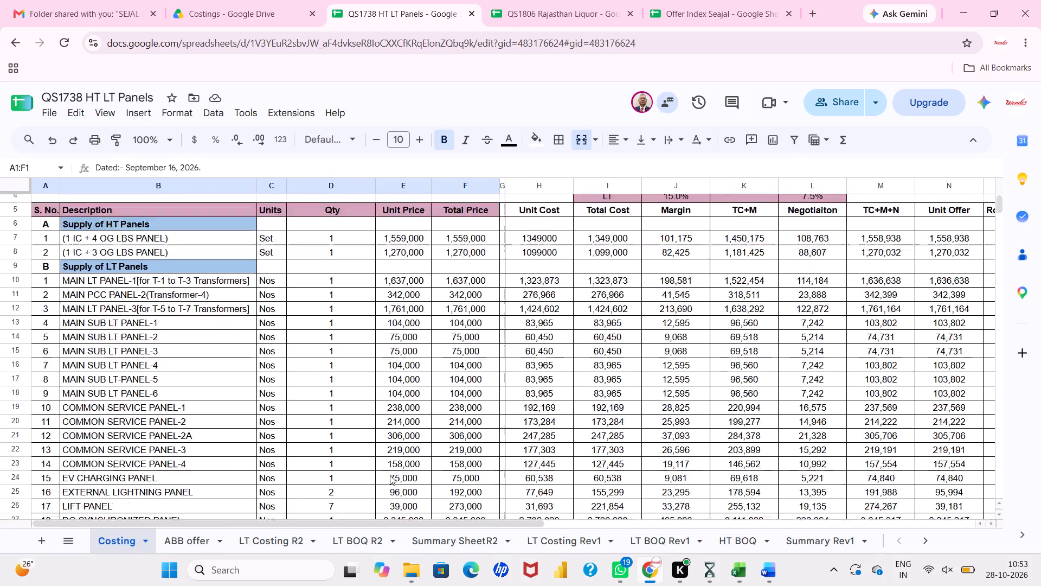
{"action": "scroll", "coordinate": [390, 475], "scroll_direction": "down", "scroll_amount": 6}
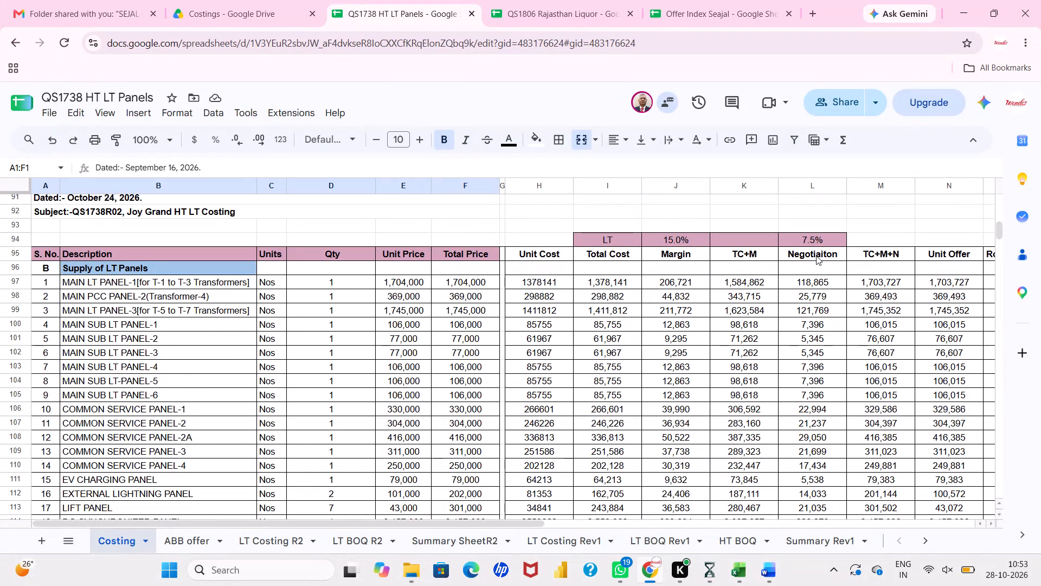
{"action": "left_click", "coordinate": [903, 222]}
{"action": "scroll", "coordinate": [903, 222], "scroll_direction": "down", "scroll_amount": 1}
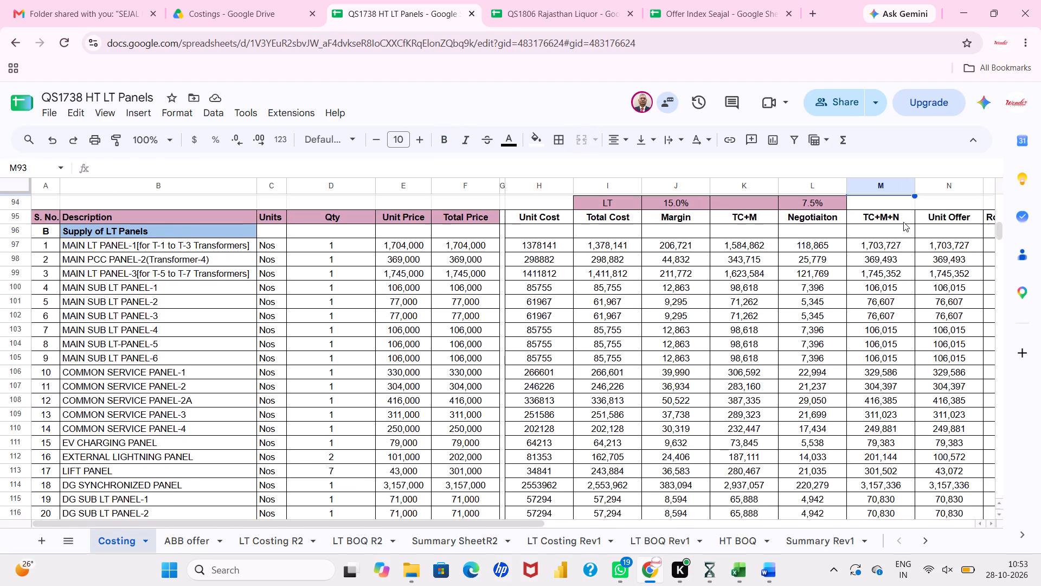
{"action": "scroll", "coordinate": [903, 222], "scroll_direction": "down", "scroll_amount": 2}
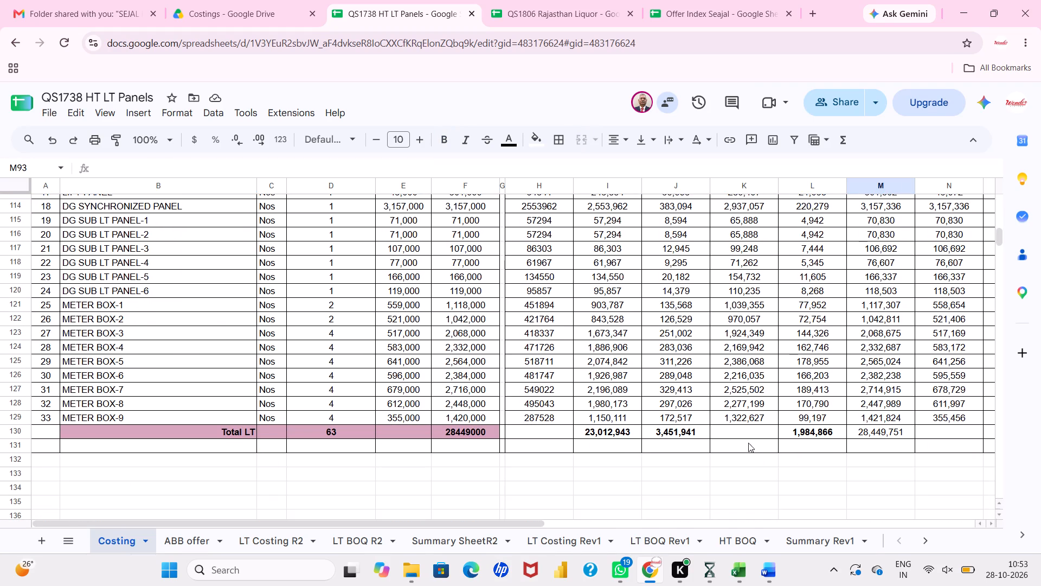
{"action": "left_click", "coordinate": [746, 473]}
{"action": "scroll", "coordinate": [746, 473], "scroll_direction": "left", "scroll_amount": 1}
{"action": "scroll", "coordinate": [746, 473], "scroll_direction": "up", "scroll_amount": 1}
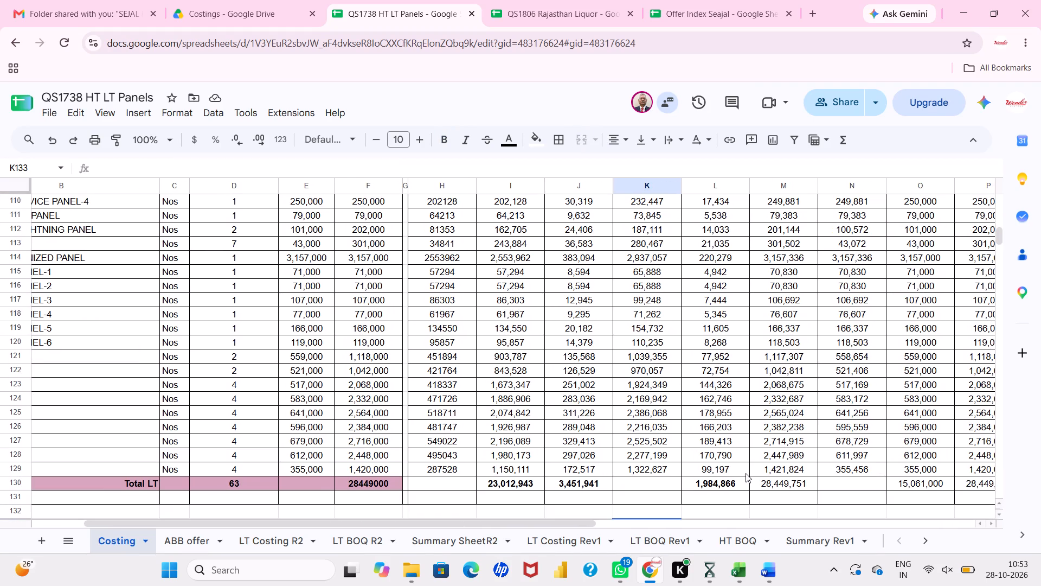
{"action": "left_click", "coordinate": [451, 542]}
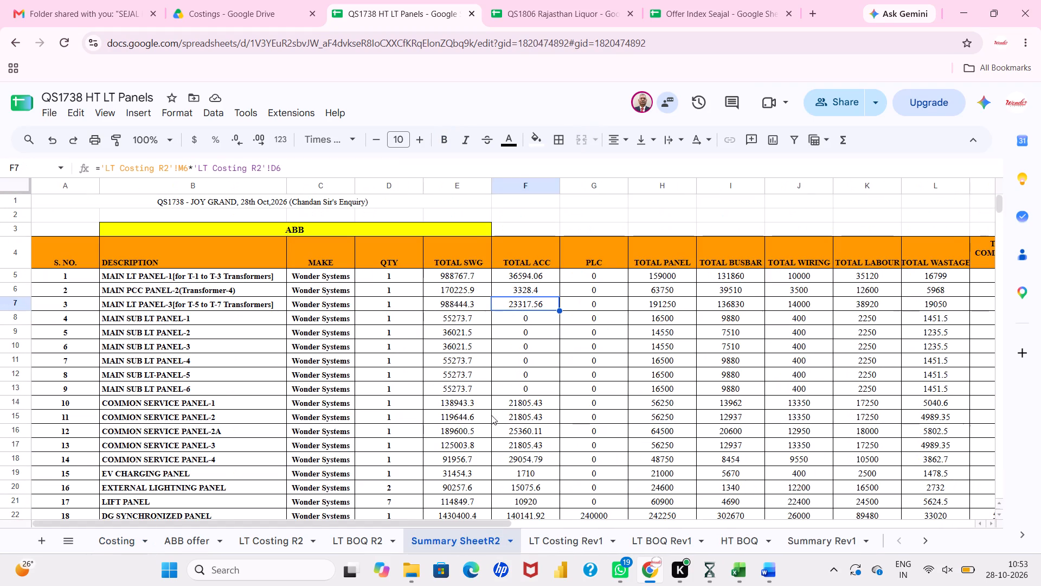
{"action": "left_click", "coordinate": [506, 393]}
{"action": "left_click", "coordinate": [574, 215]}
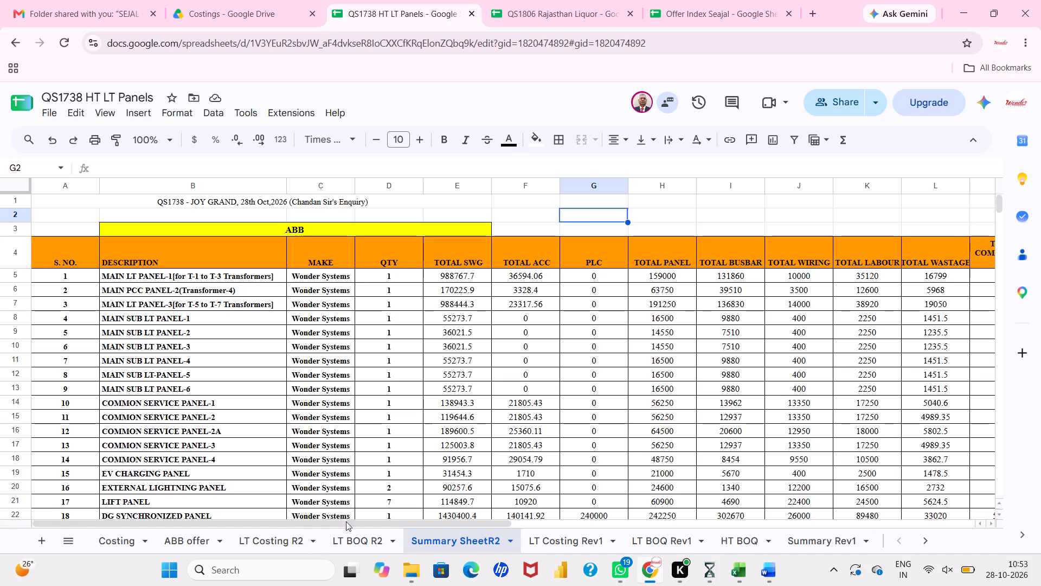
Look through the panel item rows of LT BOQ R2, down to the capacitor bank items of COMMON SERVICE PANEL-2A.
{"action": "left_click", "coordinate": [357, 537]}
{"action": "left_click", "coordinate": [587, 413]}
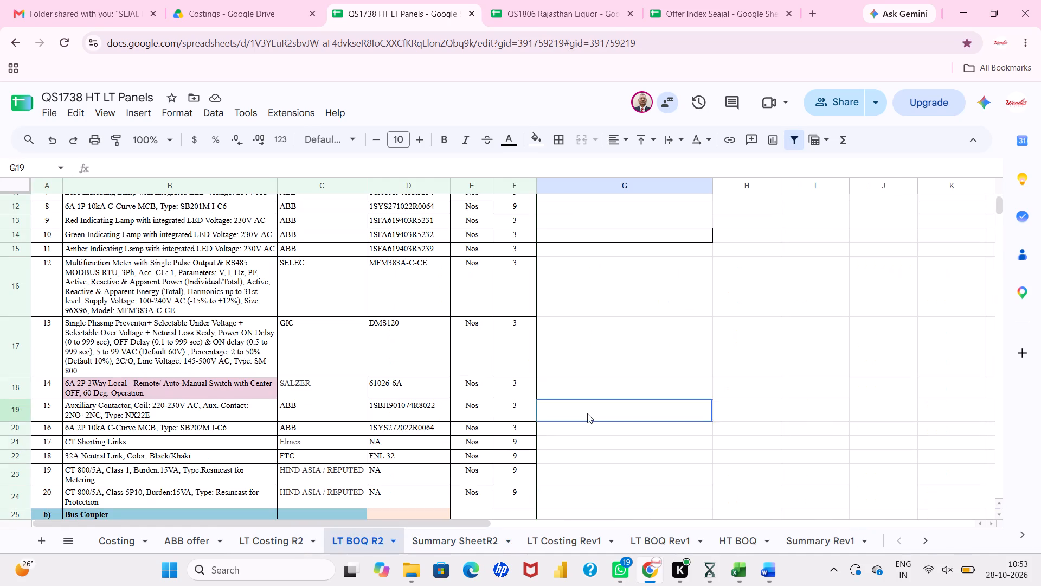
{"action": "scroll", "coordinate": [587, 413], "scroll_direction": "down", "scroll_amount": 12}
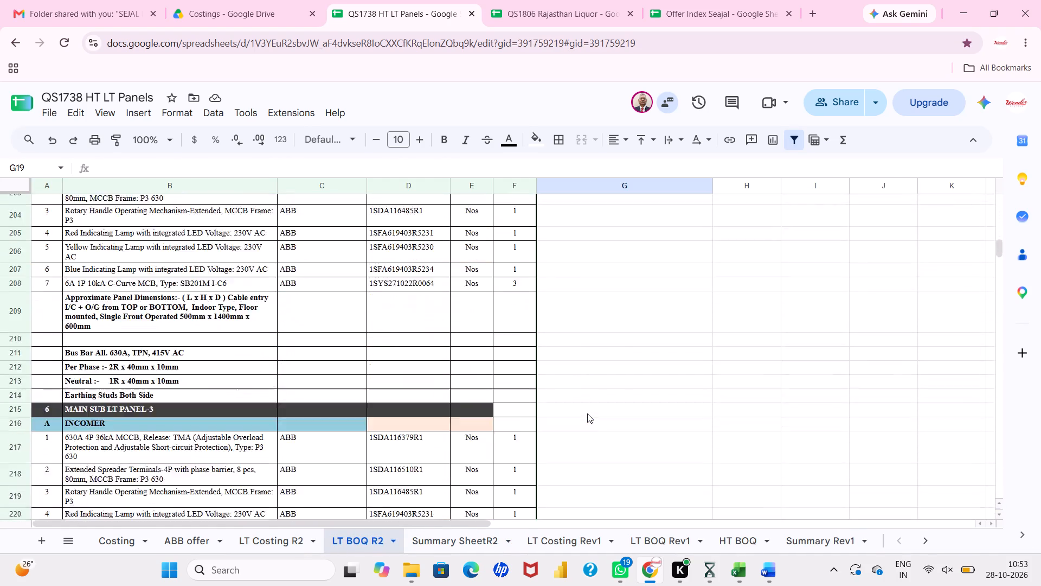
{"action": "scroll", "coordinate": [587, 413], "scroll_direction": "down", "scroll_amount": 6}
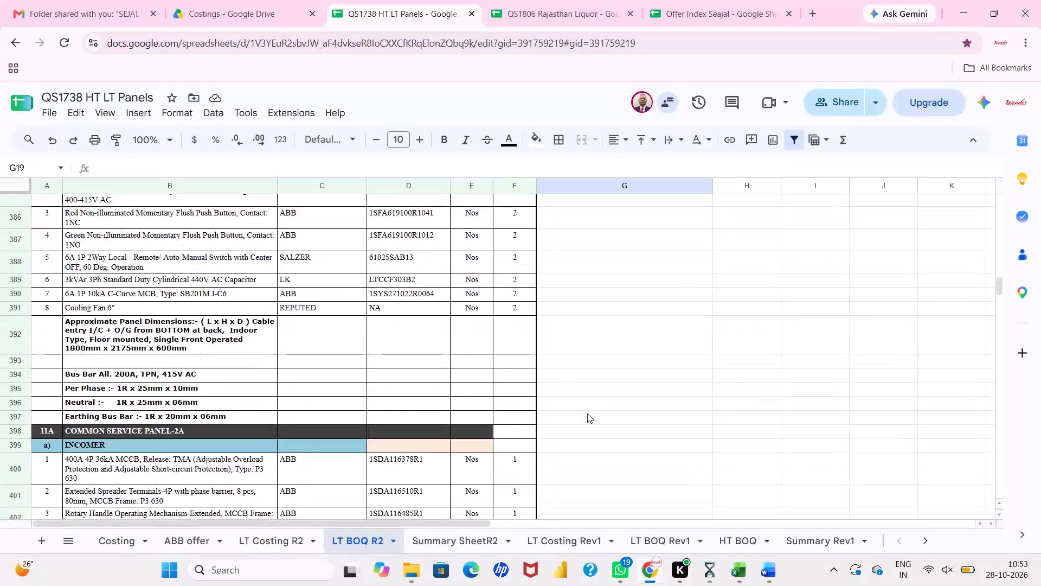
{"action": "scroll", "coordinate": [587, 413], "scroll_direction": "down", "scroll_amount": 2}
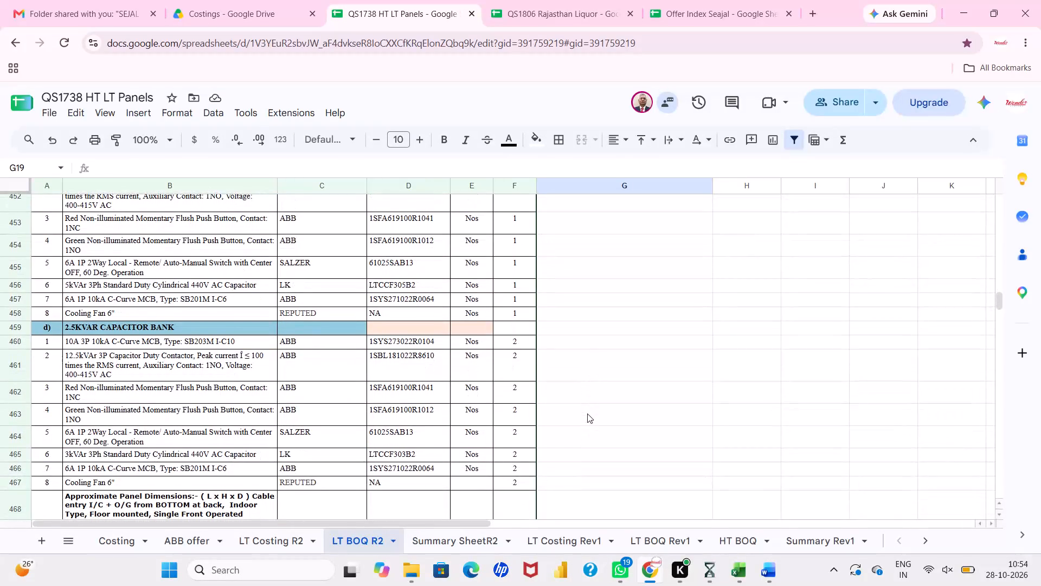
Switch to the Price_List workbook in Excel and set the quantity of the CT 800/5A, Class 1 metering item in row 929 to 3.
{"action": "left_click", "coordinate": [729, 564]}
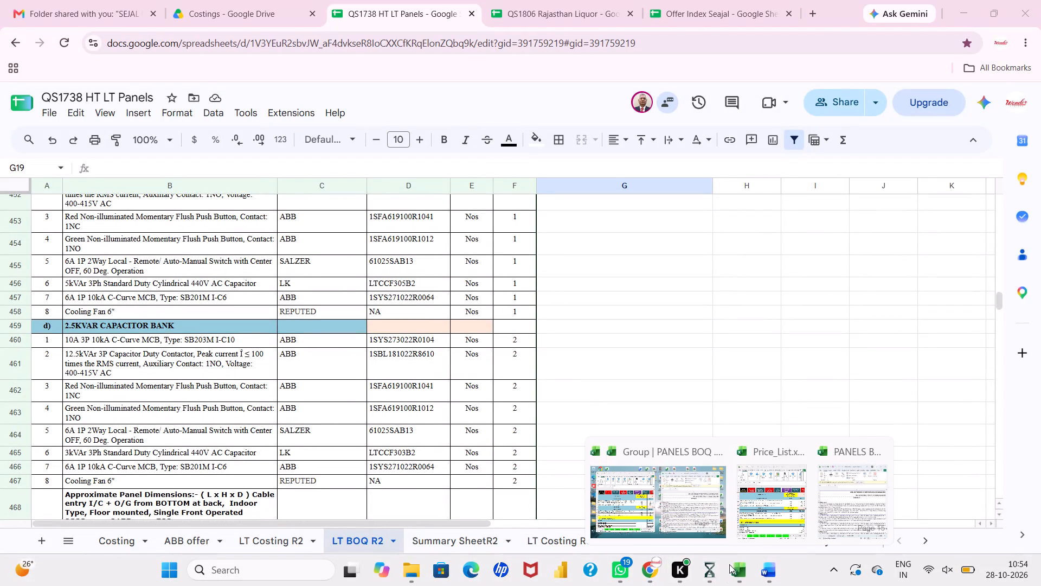
{"action": "left_click", "coordinate": [741, 488]}
{"action": "scroll", "coordinate": [386, 293], "scroll_direction": "up", "scroll_amount": 2}
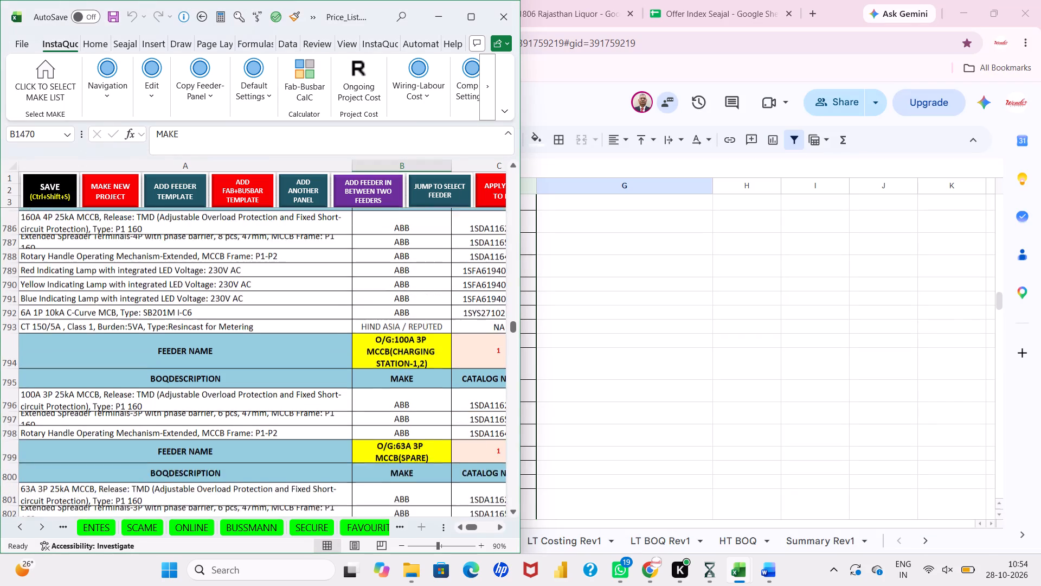
{"action": "scroll", "coordinate": [386, 293], "scroll_direction": "up", "scroll_amount": 20}
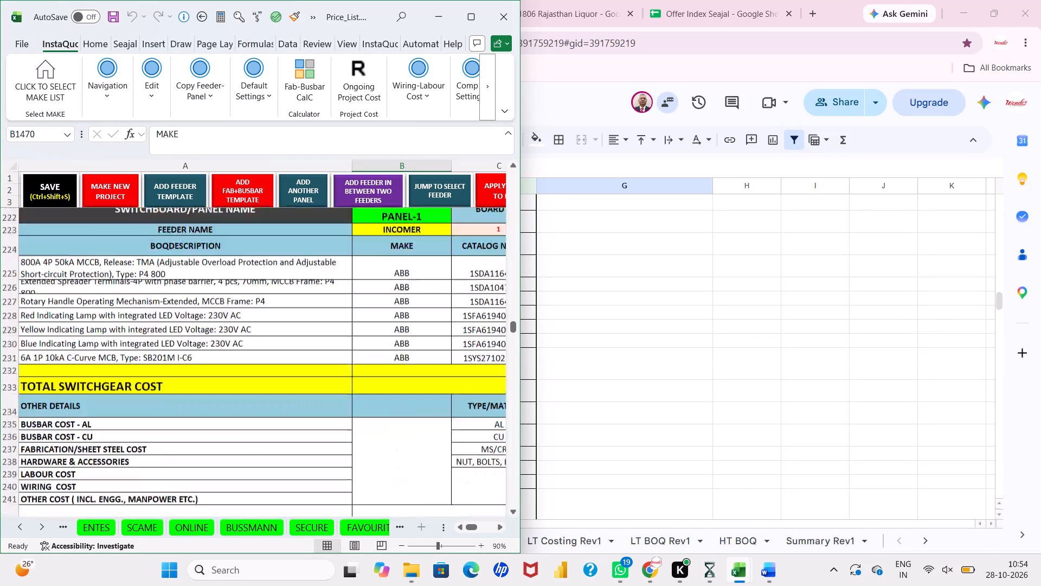
{"action": "scroll", "coordinate": [386, 293], "scroll_direction": "up", "scroll_amount": 11}
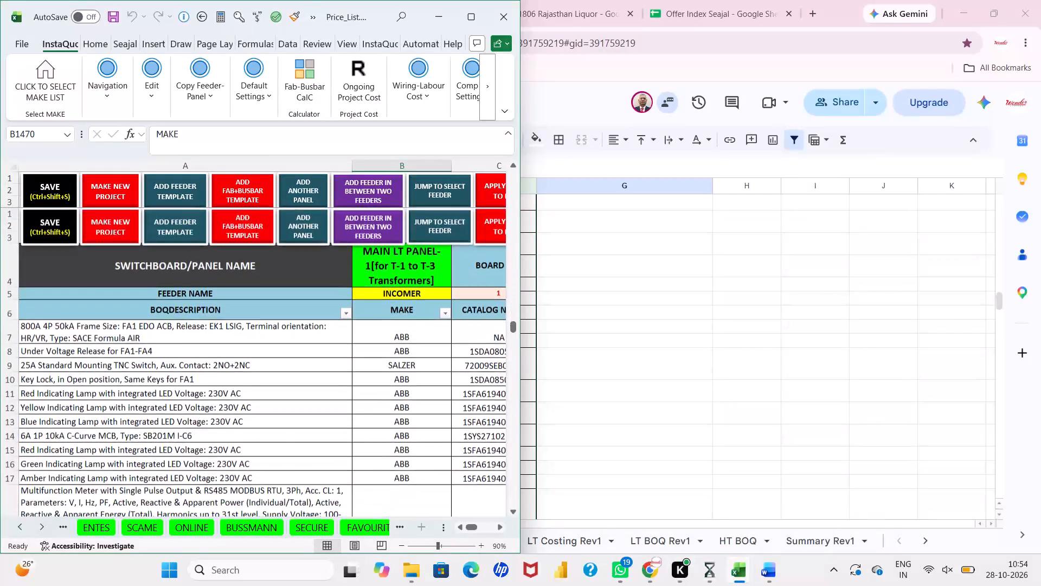
{"action": "scroll", "coordinate": [386, 293], "scroll_direction": "down", "scroll_amount": 5}
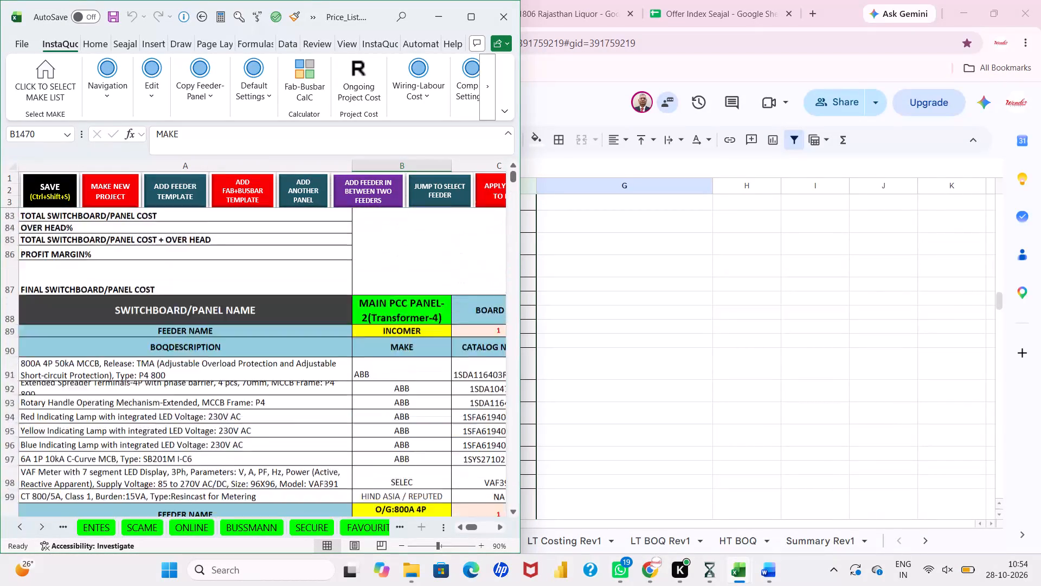
{"action": "scroll", "coordinate": [386, 293], "scroll_direction": "down", "scroll_amount": 4}
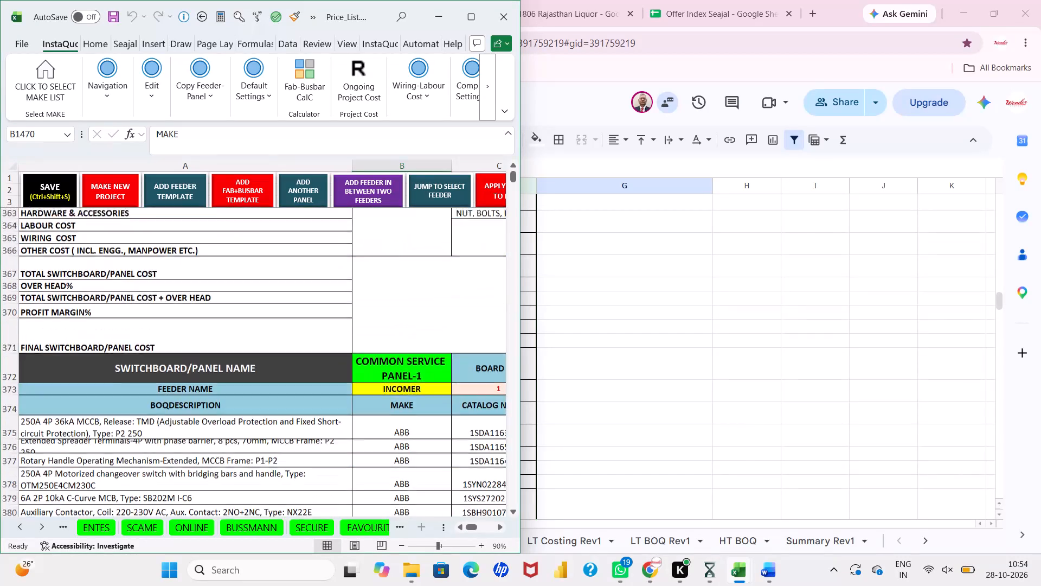
{"action": "scroll", "coordinate": [386, 293], "scroll_direction": "down", "scroll_amount": 5}
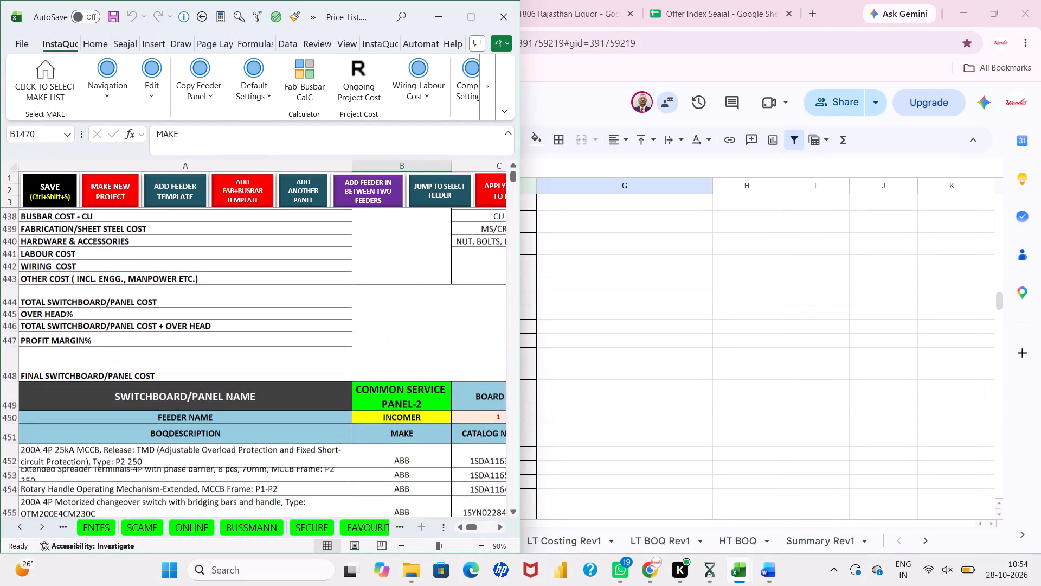
{"action": "scroll", "coordinate": [386, 293], "scroll_direction": "down", "scroll_amount": 5}
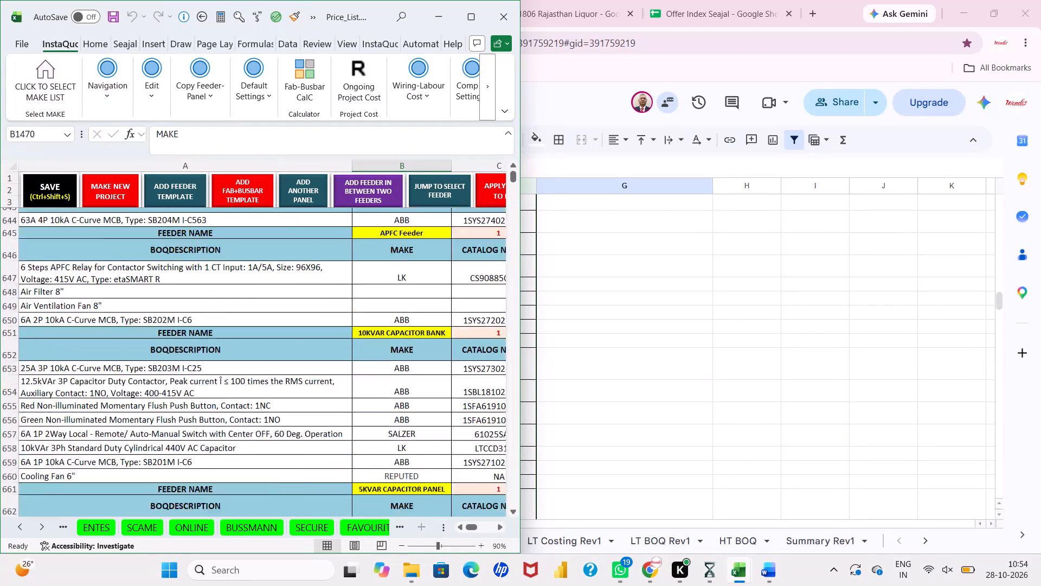
{"action": "scroll", "coordinate": [386, 293], "scroll_direction": "down", "scroll_amount": 5}
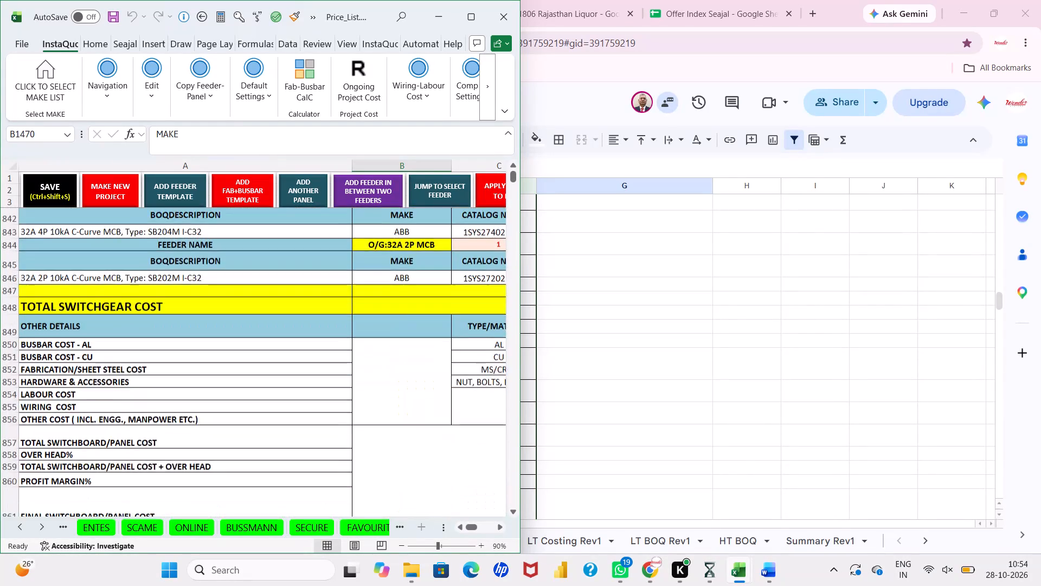
{"action": "scroll", "coordinate": [386, 293], "scroll_direction": "down", "scroll_amount": 5}
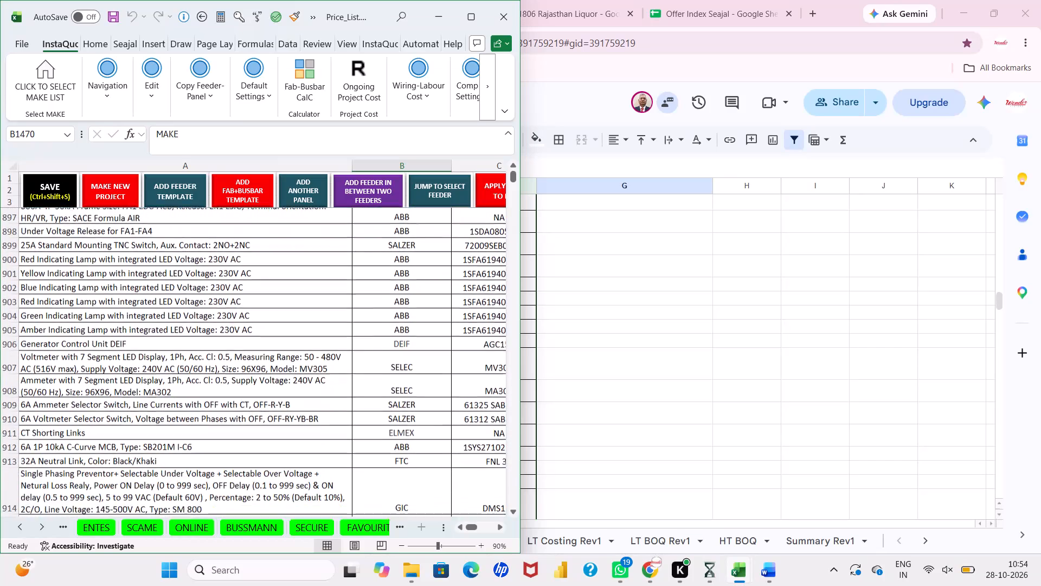
{"action": "scroll", "coordinate": [386, 293], "scroll_direction": "down", "scroll_amount": 1}
{"action": "scroll", "coordinate": [260, 374], "scroll_direction": "down", "scroll_amount": 1}
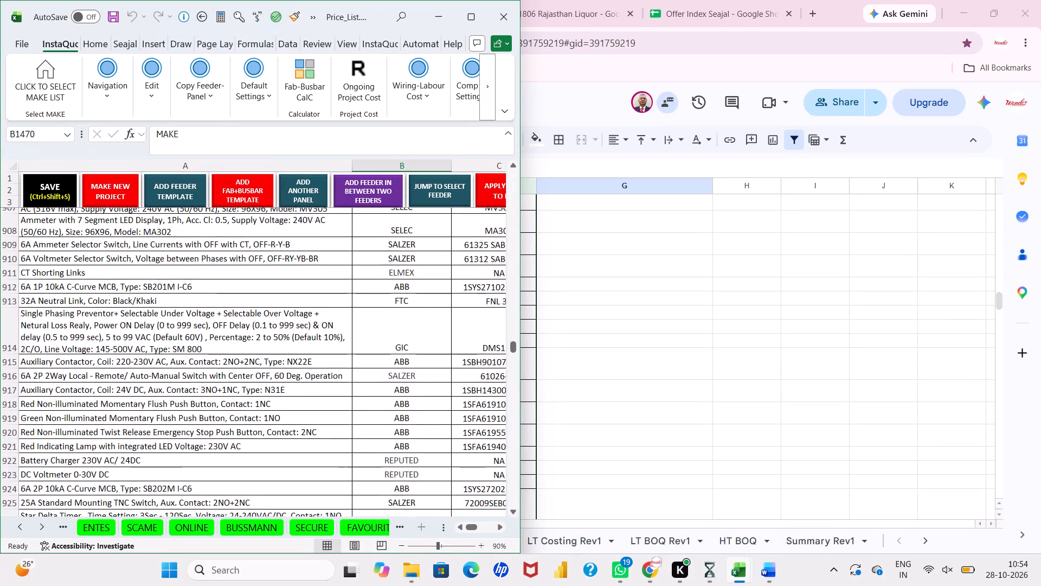
{"action": "scroll", "coordinate": [260, 374], "scroll_direction": "down", "scroll_amount": 2}
{"action": "scroll", "coordinate": [260, 374], "scroll_direction": "left", "scroll_amount": 3}
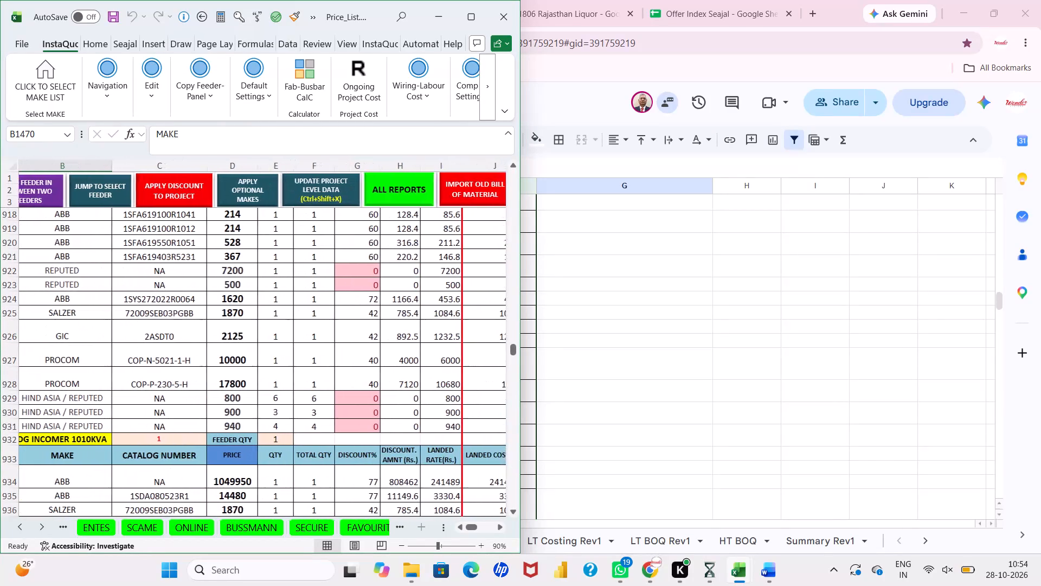
{"action": "left_click", "coordinate": [279, 399]}
{"action": "key", "text": "3"}
{"action": "key", "text": "Return"}
Set the quantity of the CT 2000/5A, Class 1 metering item in row 966, in the first DG INCOMER 1010KVA feeder, to 3.
{"action": "scroll", "coordinate": [279, 399], "scroll_direction": "right", "scroll_amount": 1}
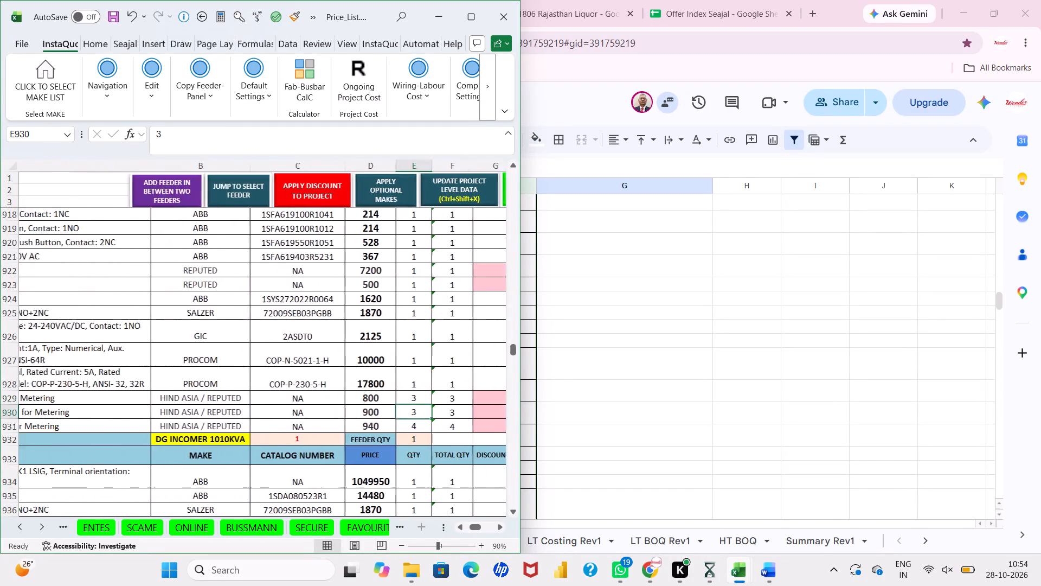
{"action": "scroll", "coordinate": [279, 399], "scroll_direction": "down", "scroll_amount": 2}
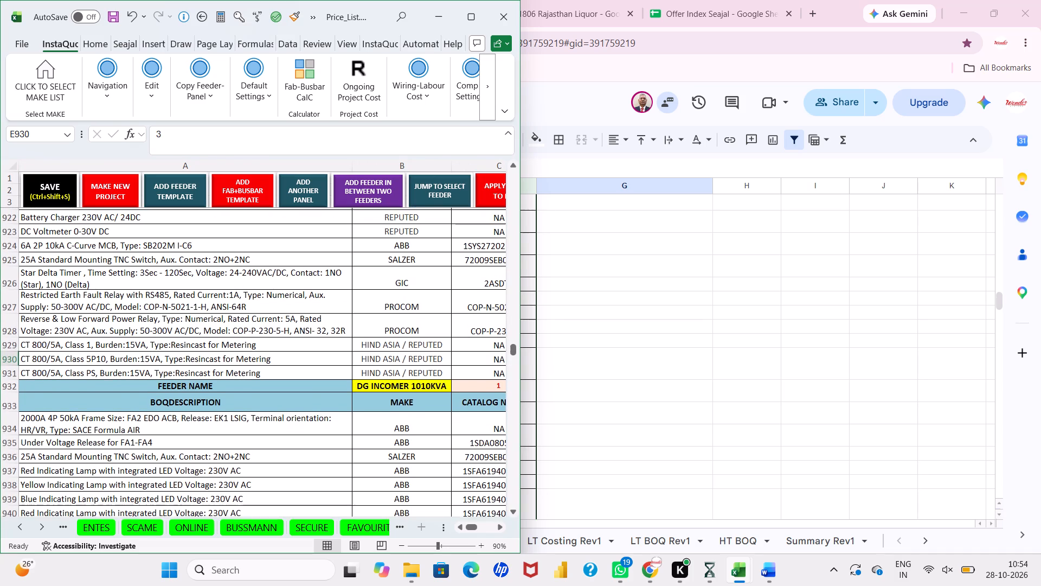
{"action": "scroll", "coordinate": [279, 399], "scroll_direction": "down", "scroll_amount": 2}
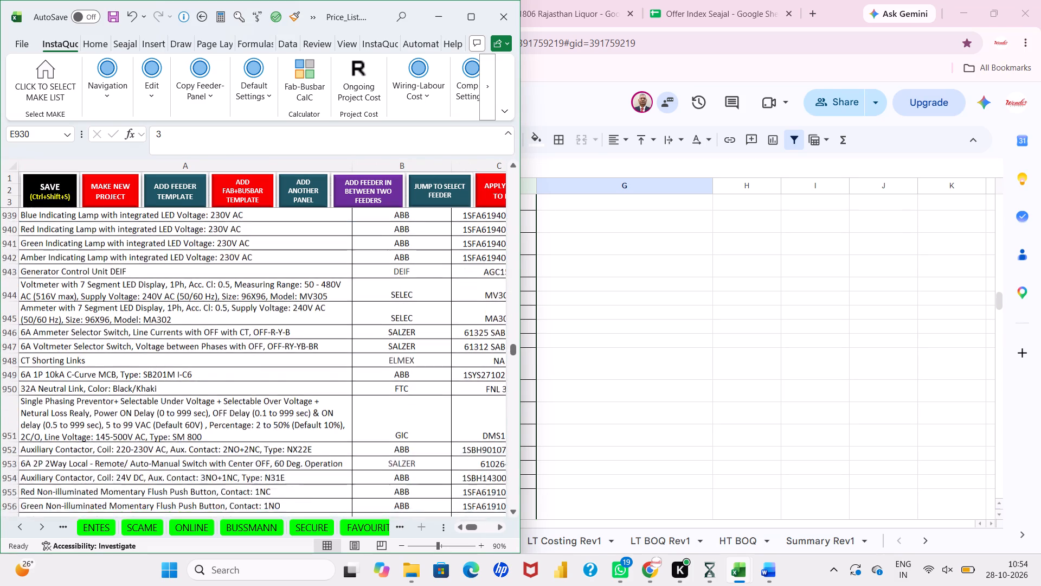
{"action": "scroll", "coordinate": [279, 399], "scroll_direction": "down", "scroll_amount": 2}
{"action": "scroll", "coordinate": [279, 399], "scroll_direction": "left", "scroll_amount": 2}
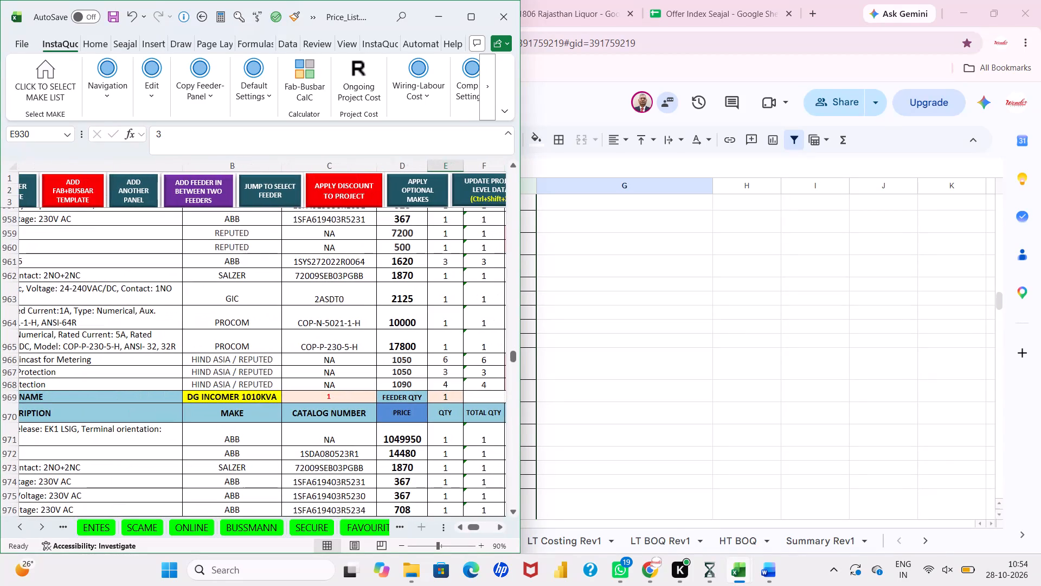
{"action": "left_click", "coordinate": [438, 355]}
{"action": "key", "text": "3"}
{"action": "key", "text": "Return"}
Set the quantity of the CT 2000/5A, Class 1 metering item in row 1004, in the second DG INCOMER 1010KVA feeder, to 3.
{"action": "scroll", "coordinate": [438, 355], "scroll_direction": "right", "scroll_amount": 1}
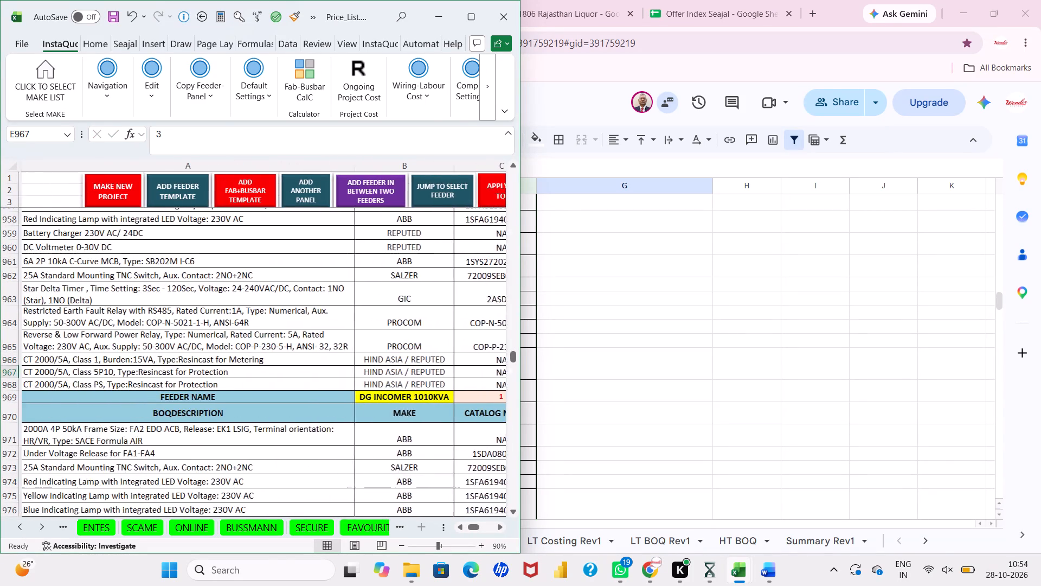
{"action": "scroll", "coordinate": [438, 355], "scroll_direction": "down", "scroll_amount": 4}
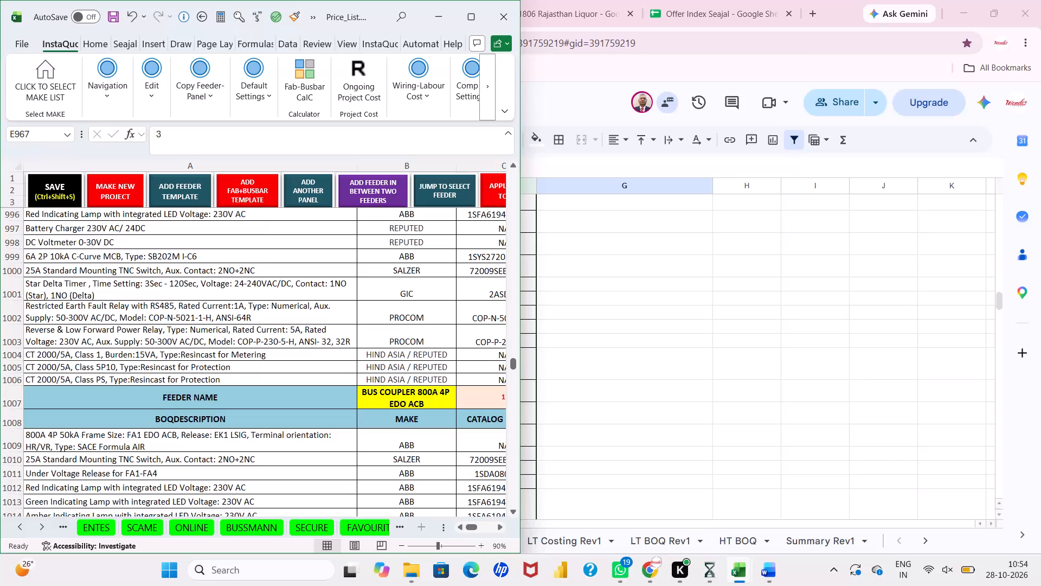
{"action": "scroll", "coordinate": [322, 339], "scroll_direction": "up", "scroll_amount": 3}
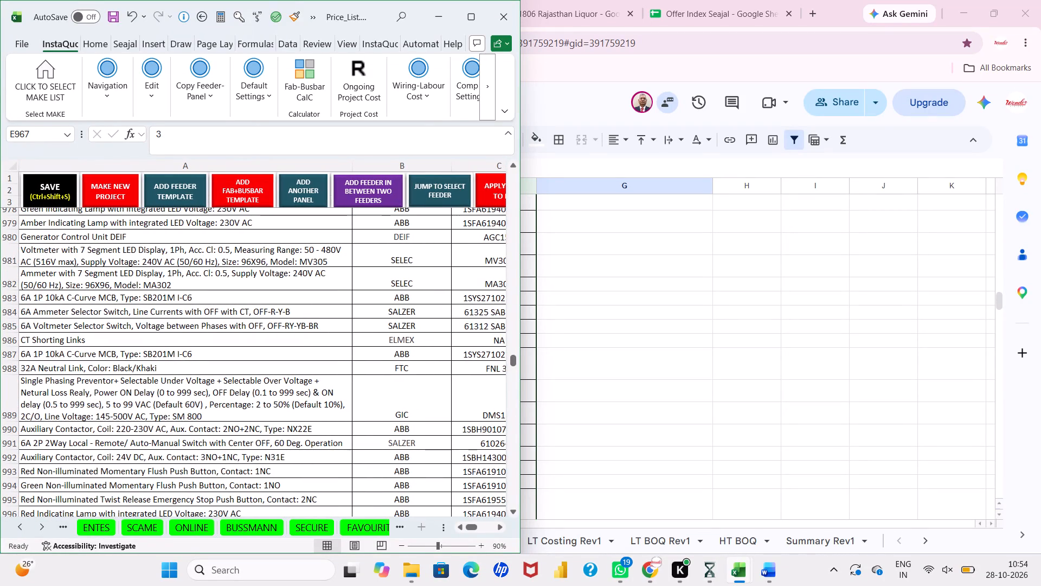
{"action": "scroll", "coordinate": [159, 339], "scroll_direction": "left", "scroll_amount": 2}
{"action": "scroll", "coordinate": [159, 339], "scroll_direction": "down", "scroll_amount": 2}
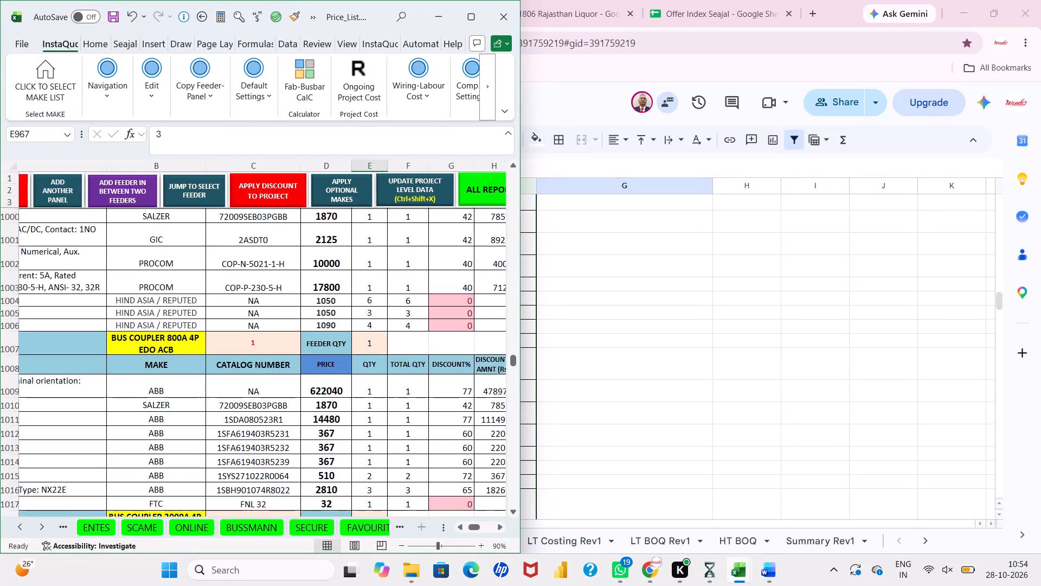
{"action": "scroll", "coordinate": [159, 339], "scroll_direction": "down", "scroll_amount": 1}
{"action": "left_click", "coordinate": [374, 297]}
{"action": "key", "text": "3"}
{"action": "key", "text": "Return"}
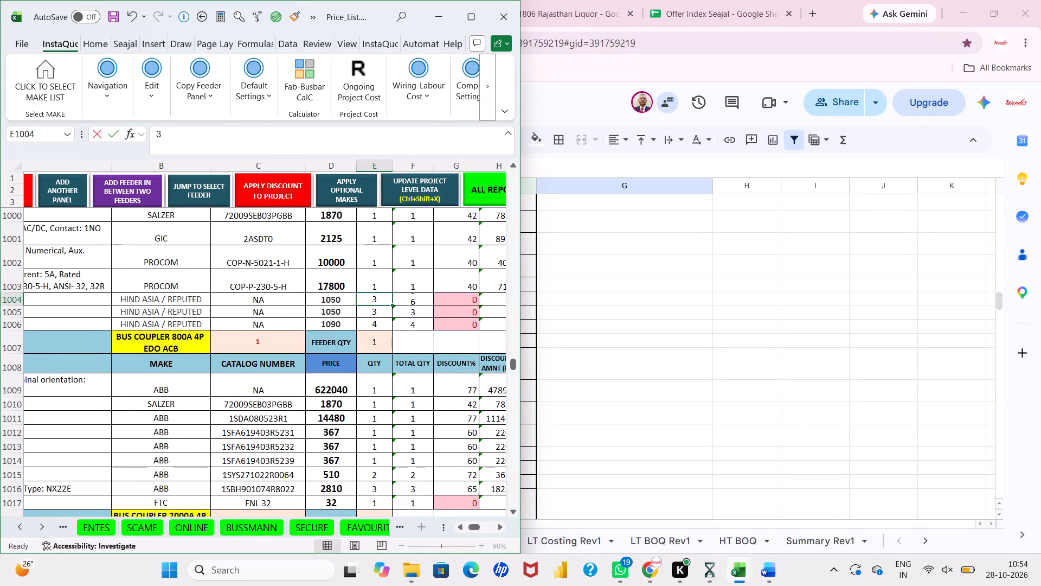
Save the price list project with the workbook's own save macro.
{"action": "scroll", "coordinate": [374, 297], "scroll_direction": "down", "scroll_amount": 1}
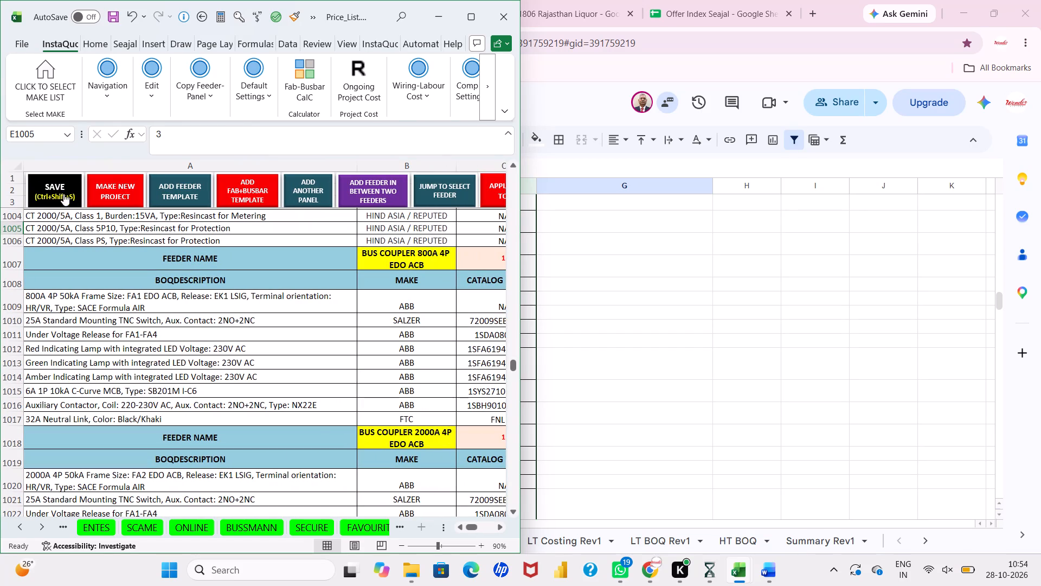
{"action": "left_click", "coordinate": [63, 194]}
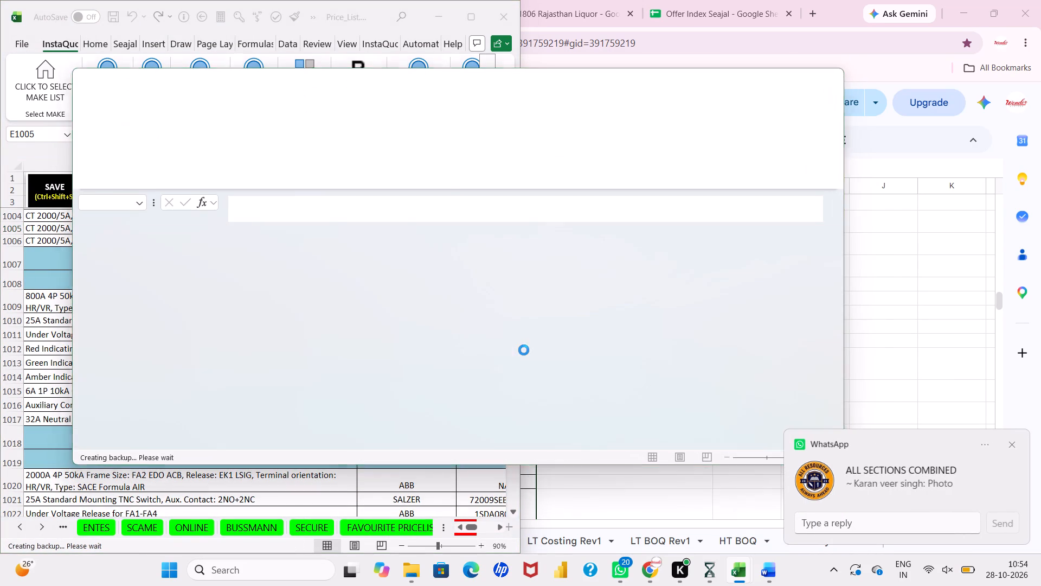
{"action": "left_click", "coordinate": [616, 360]}
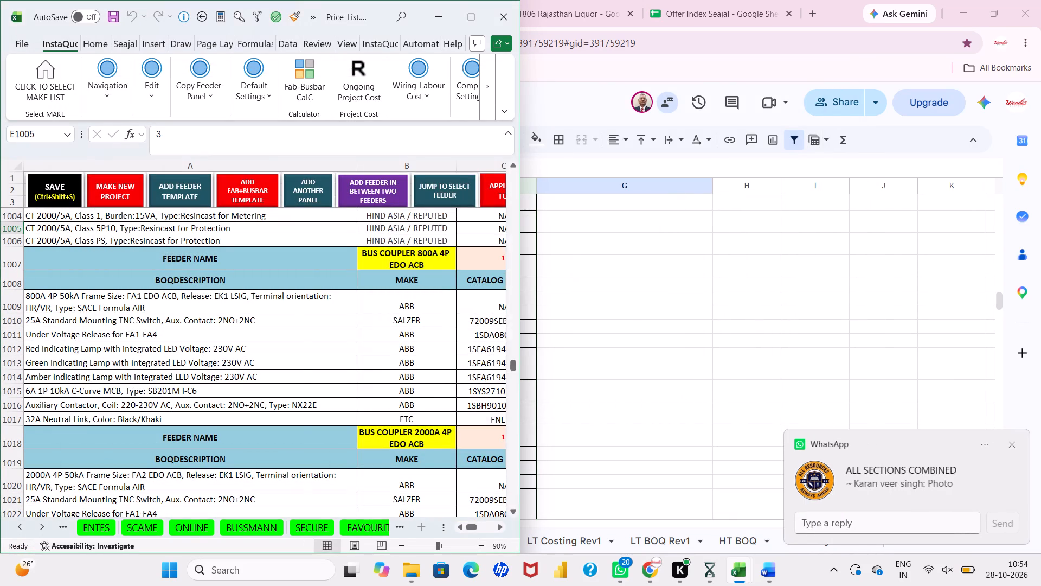
Check the landed costs and the TOTAL SWITCHGEAR COST row of the panel containing the edited CT items.
{"action": "scroll", "coordinate": [435, 366], "scroll_direction": "left", "scroll_amount": 2}
{"action": "scroll", "coordinate": [435, 366], "scroll_direction": "down", "scroll_amount": 4}
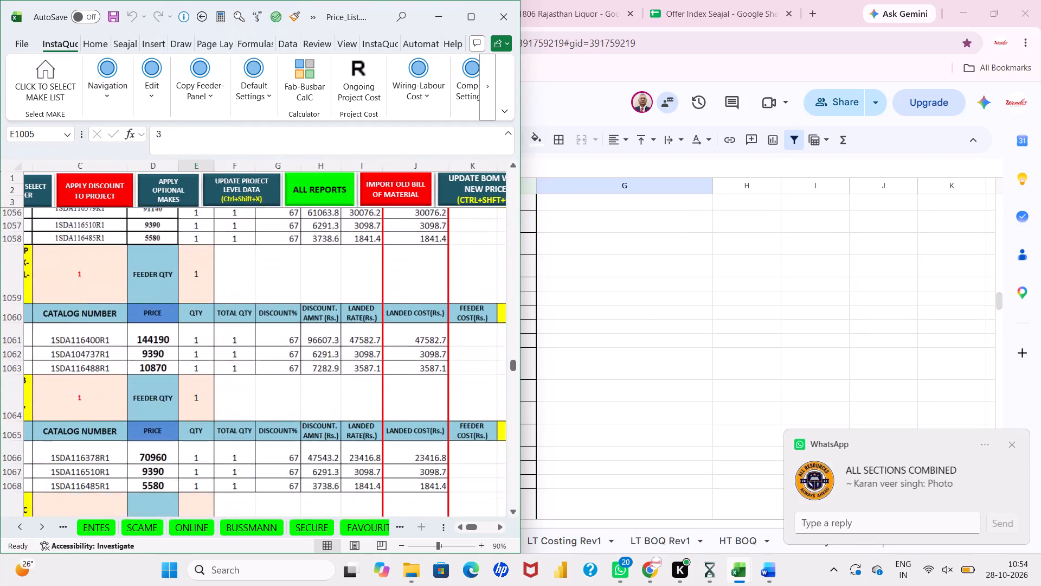
{"action": "scroll", "coordinate": [435, 366], "scroll_direction": "down", "scroll_amount": 6}
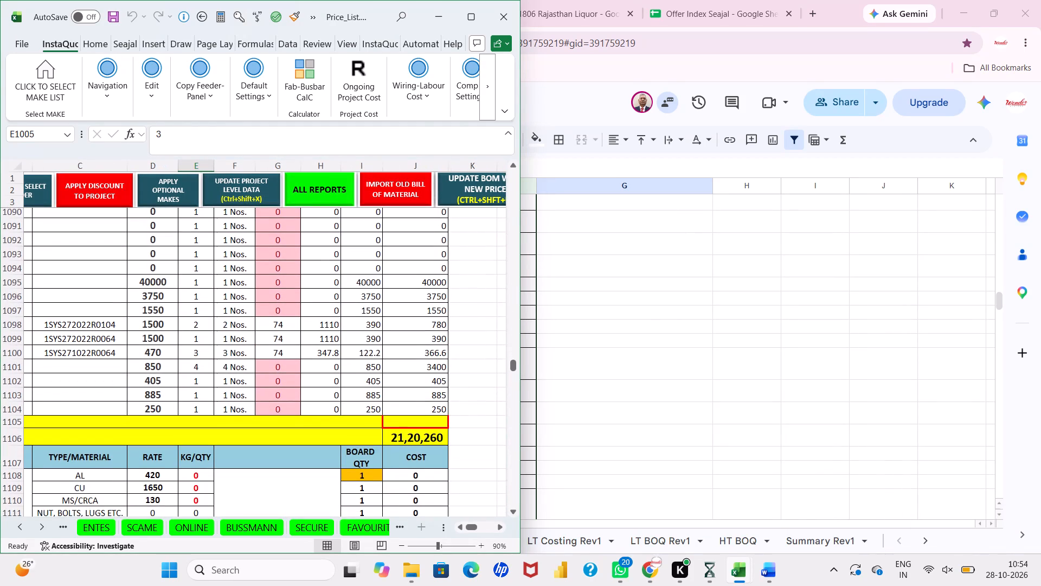
{"action": "scroll", "coordinate": [605, 358], "scroll_direction": "right", "scroll_amount": 1}
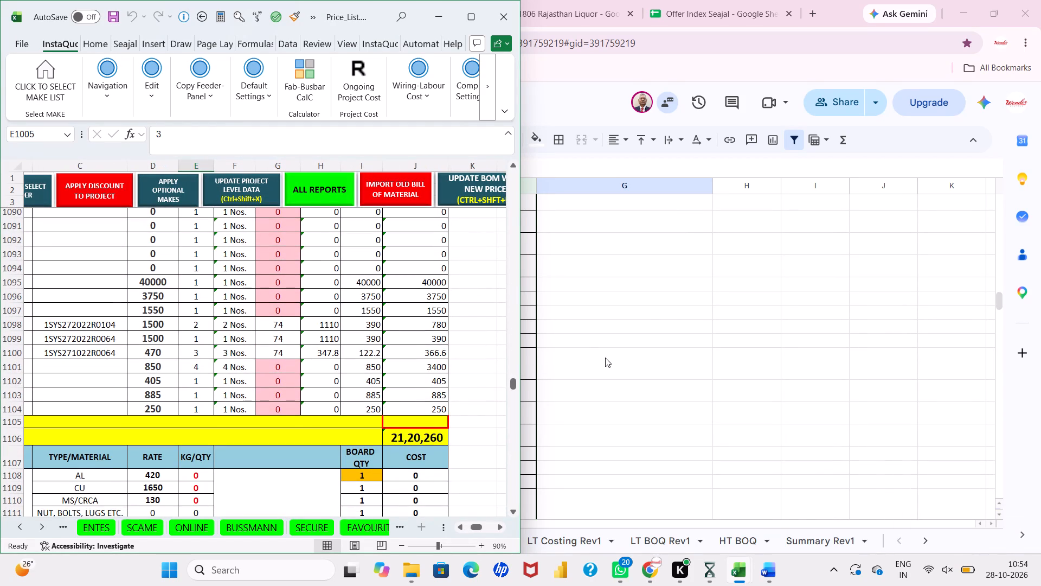
{"action": "scroll", "coordinate": [605, 358], "scroll_direction": "right", "scroll_amount": 1}
{"action": "scroll", "coordinate": [566, 385], "scroll_direction": "right", "scroll_amount": 4}
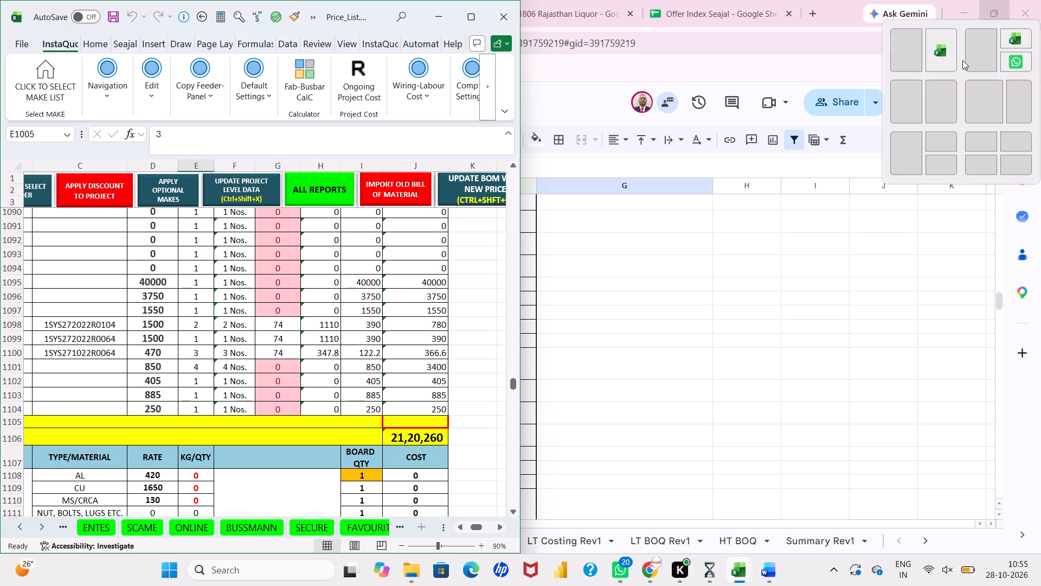
Place the QS1738 HT LT panels sheet in Chrome side by side with the price list workbook.
{"action": "left_click", "coordinate": [945, 107]}
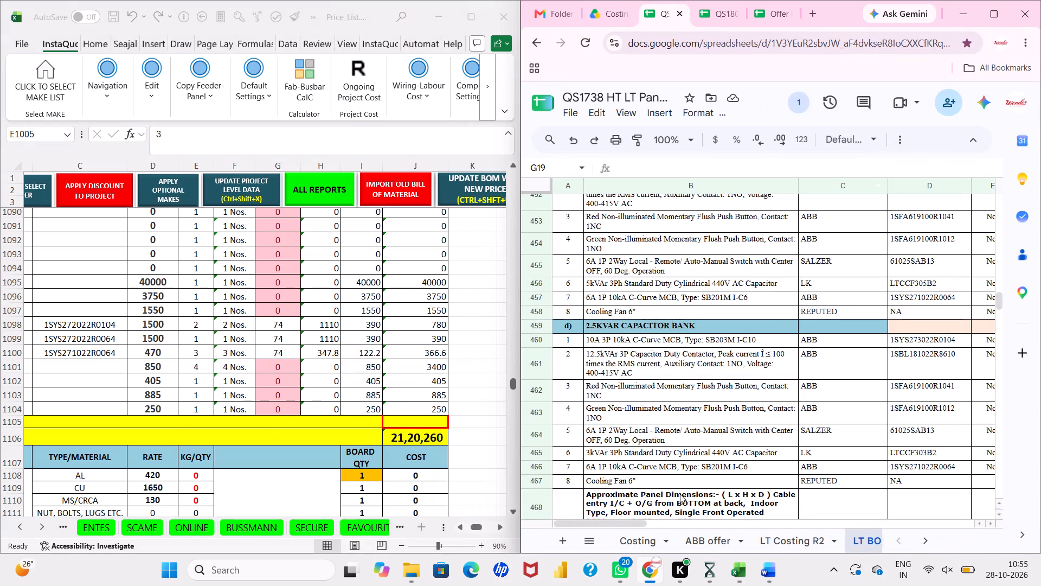
In LT Costing R2, total the cost cells L21 to N21 of the DG synchronizing panel's summary row.
{"action": "left_click", "coordinate": [775, 542]}
{"action": "scroll", "coordinate": [792, 409], "scroll_direction": "left", "scroll_amount": 4}
{"action": "scroll", "coordinate": [792, 409], "scroll_direction": "right", "scroll_amount": 2}
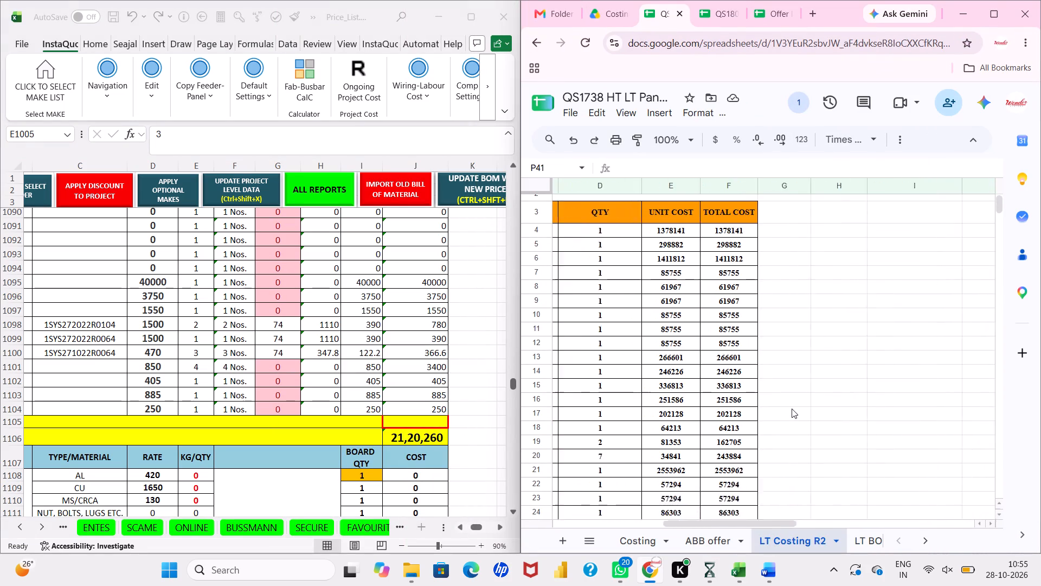
{"action": "scroll", "coordinate": [744, 441], "scroll_direction": "down", "scroll_amount": 1}
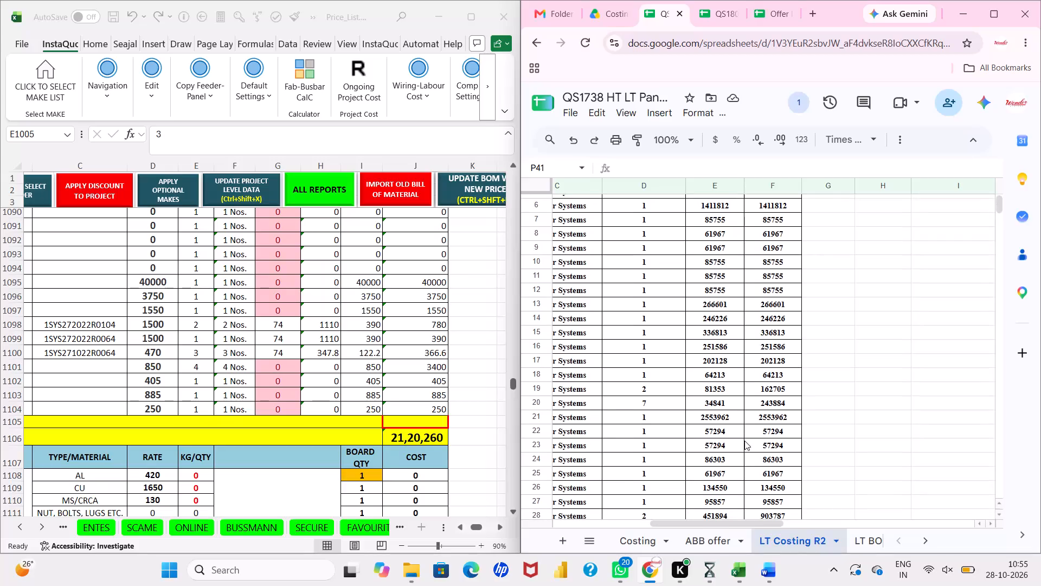
{"action": "scroll", "coordinate": [751, 426], "scroll_direction": "left", "scroll_amount": 6}
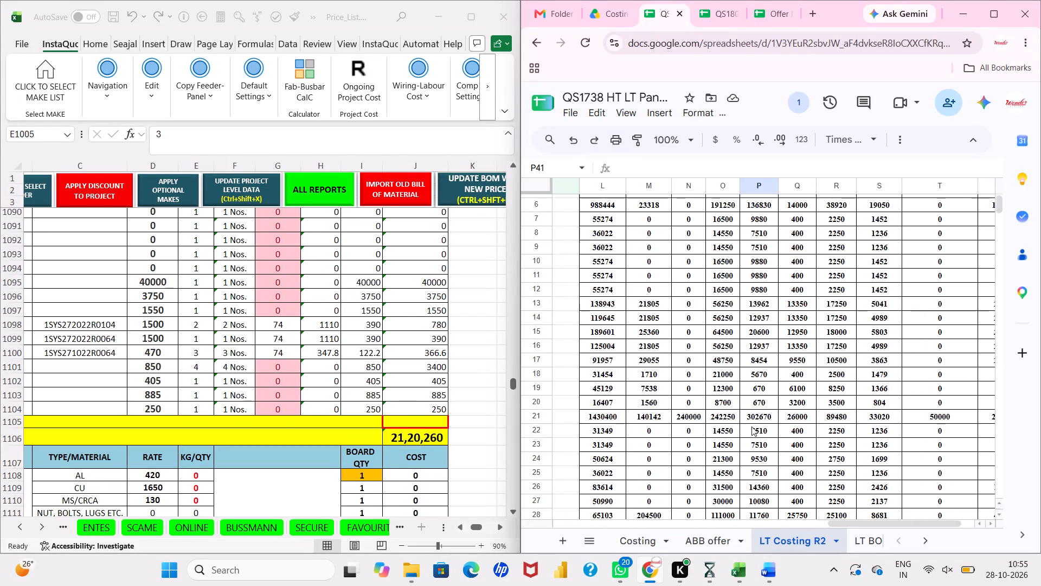
{"action": "left_click_drag", "start_coordinate": [589, 416], "coordinate": [692, 423]}
{"action": "scroll", "coordinate": [692, 423], "scroll_direction": "right", "scroll_amount": 1}
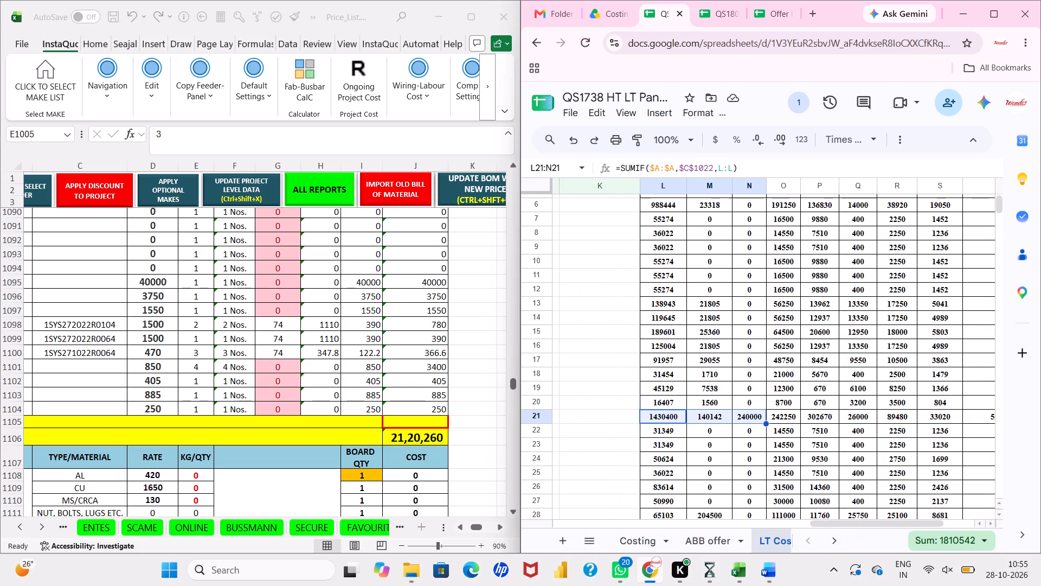
Examine the PLC for Auto Load Management feeder of the DG SYNCHRONIZING PANEL in LT Costing R2, including quantities and landed costs.
{"action": "left_click", "coordinate": [607, 492]}
{"action": "scroll", "coordinate": [607, 492], "scroll_direction": "right", "scroll_amount": 6}
{"action": "scroll", "coordinate": [607, 492], "scroll_direction": "down", "scroll_amount": 5}
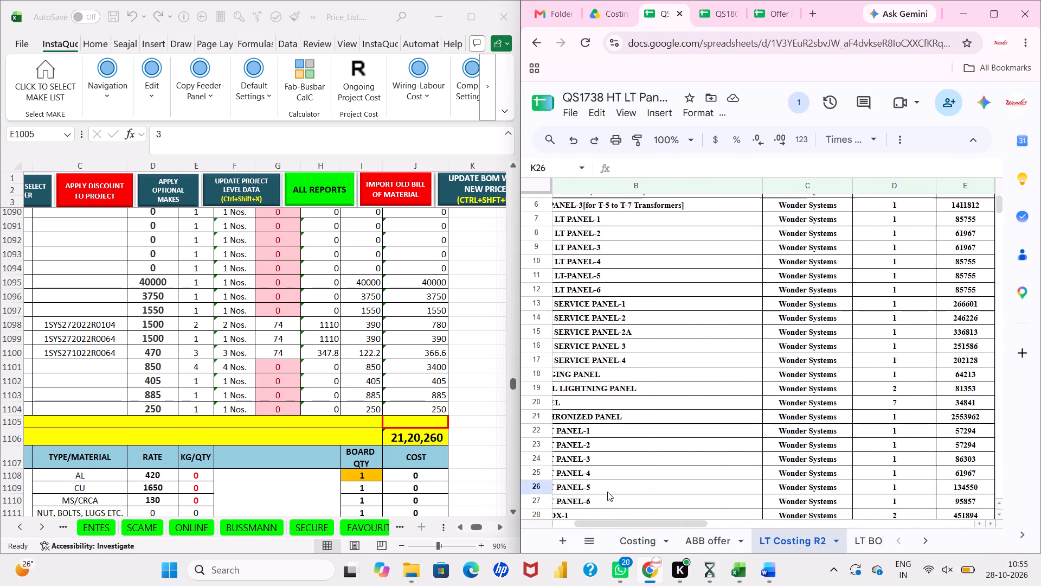
{"action": "scroll", "coordinate": [607, 492], "scroll_direction": "down", "scroll_amount": 2}
{"action": "scroll", "coordinate": [607, 492], "scroll_direction": "left", "scroll_amount": 4}
{"action": "scroll", "coordinate": [677, 450], "scroll_direction": "right", "scroll_amount": 1}
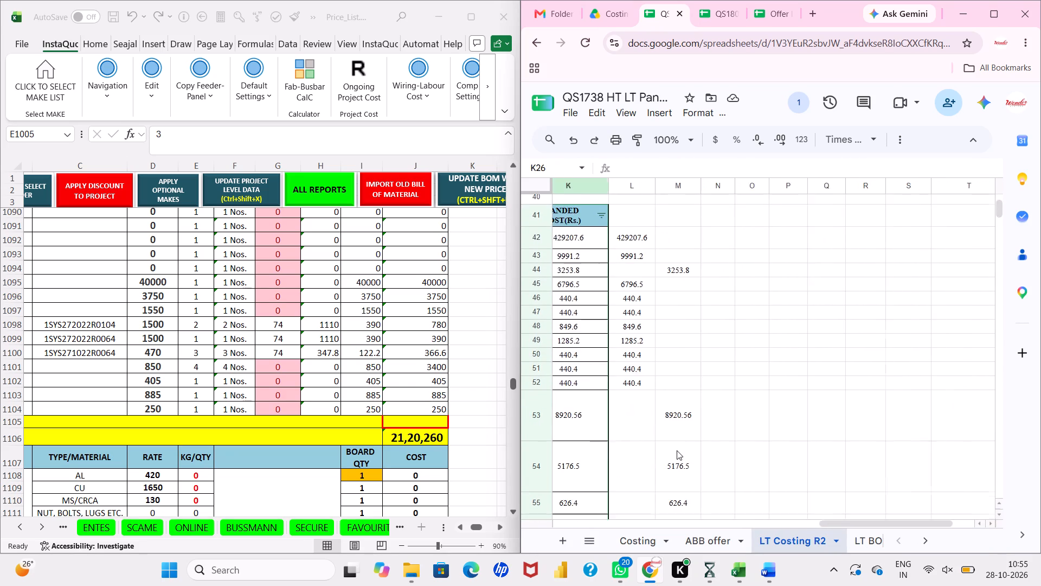
{"action": "scroll", "coordinate": [677, 450], "scroll_direction": "right", "scroll_amount": 1}
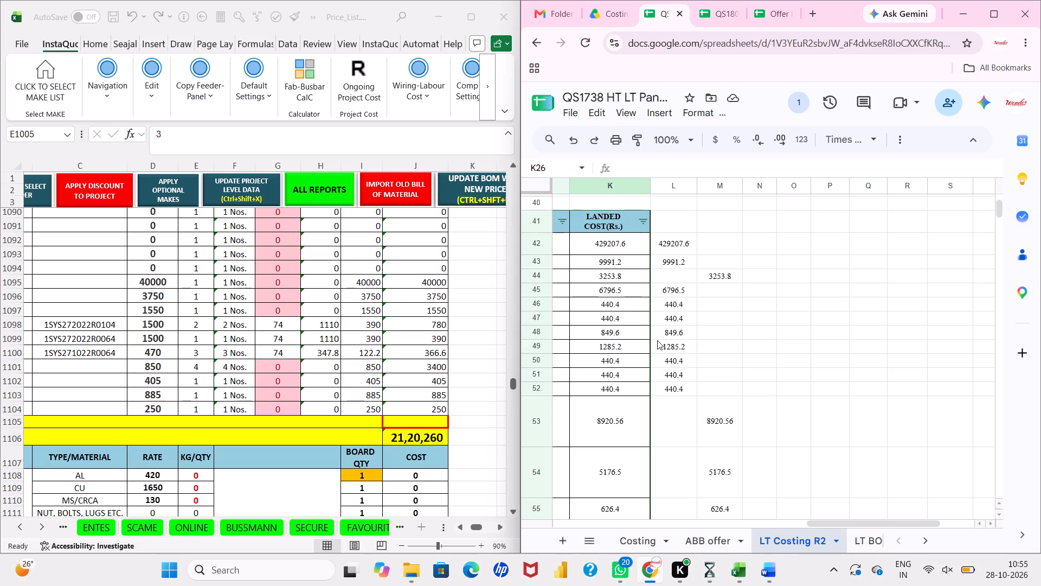
{"action": "scroll", "coordinate": [657, 340], "scroll_direction": "down", "scroll_amount": 18}
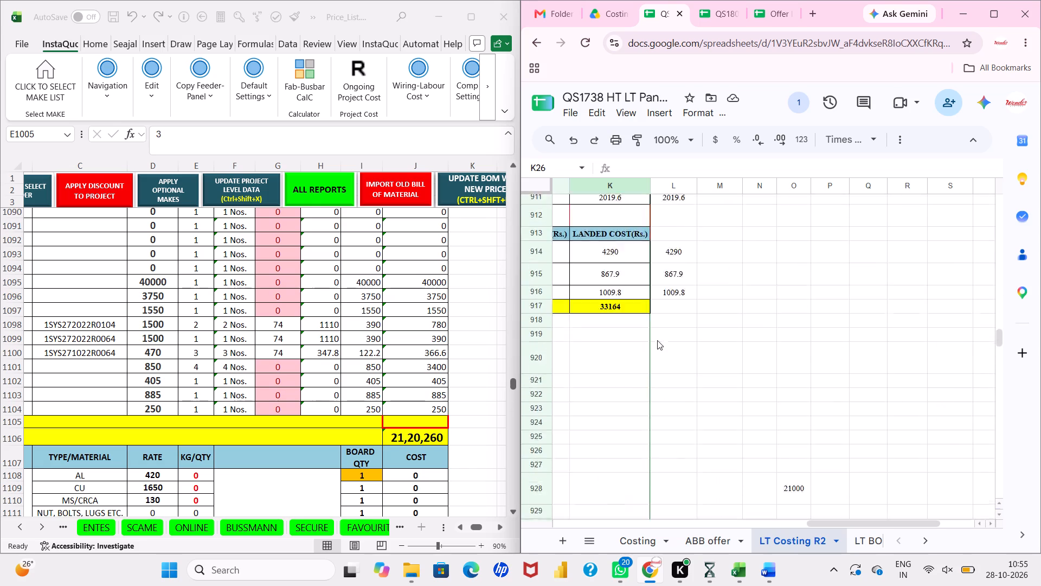
{"action": "scroll", "coordinate": [657, 340], "scroll_direction": "down", "scroll_amount": 18}
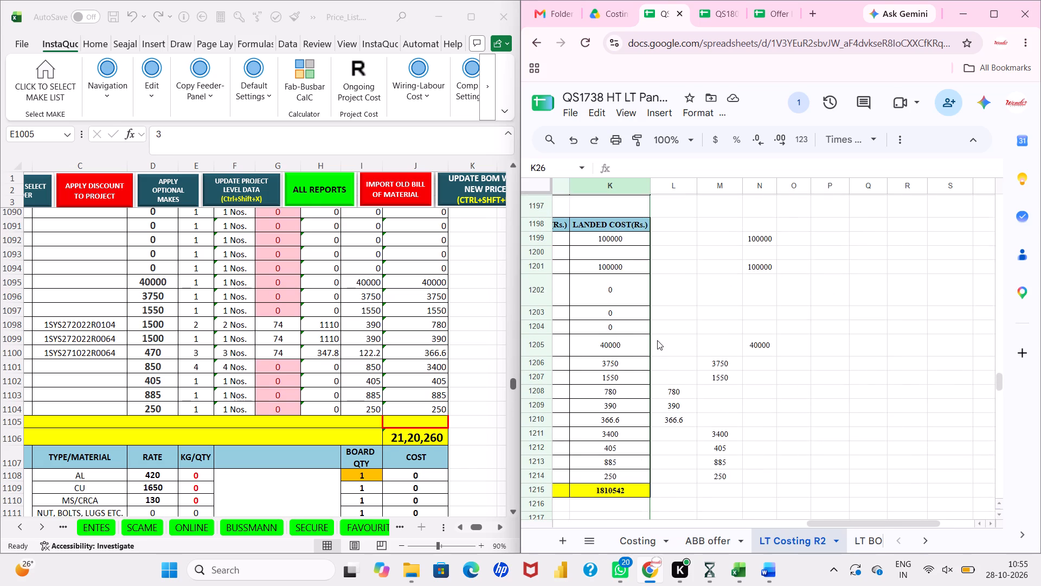
{"action": "scroll", "coordinate": [657, 340], "scroll_direction": "down", "scroll_amount": 5}
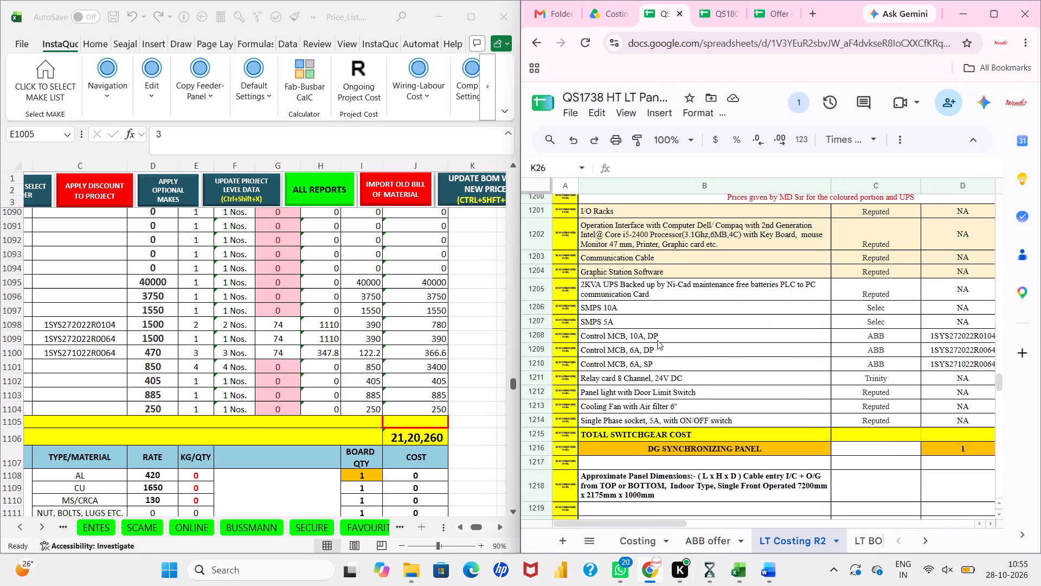
{"action": "scroll", "coordinate": [657, 340], "scroll_direction": "left", "scroll_amount": 2}
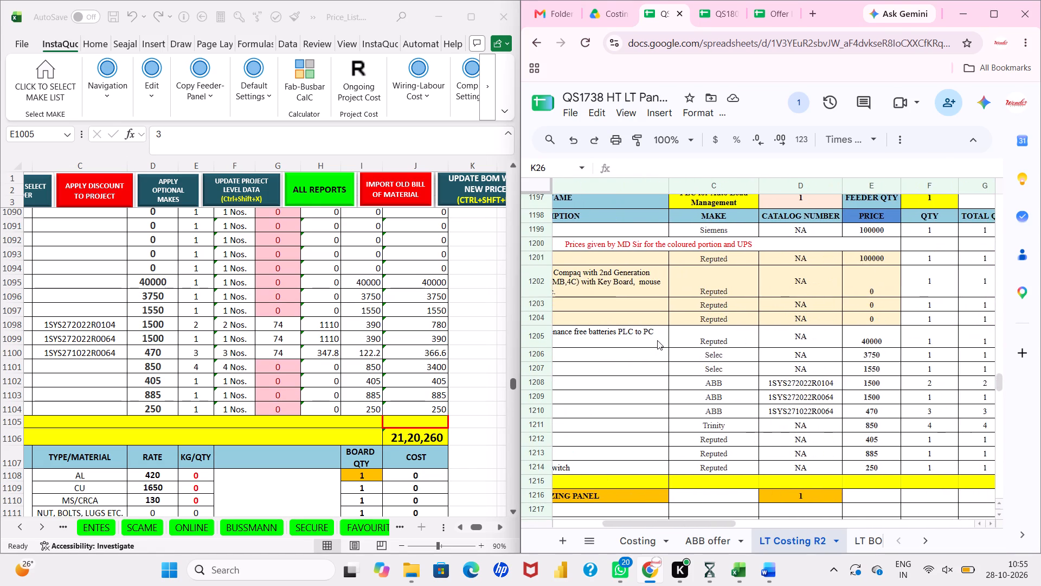
{"action": "scroll", "coordinate": [657, 340], "scroll_direction": "left", "scroll_amount": 5}
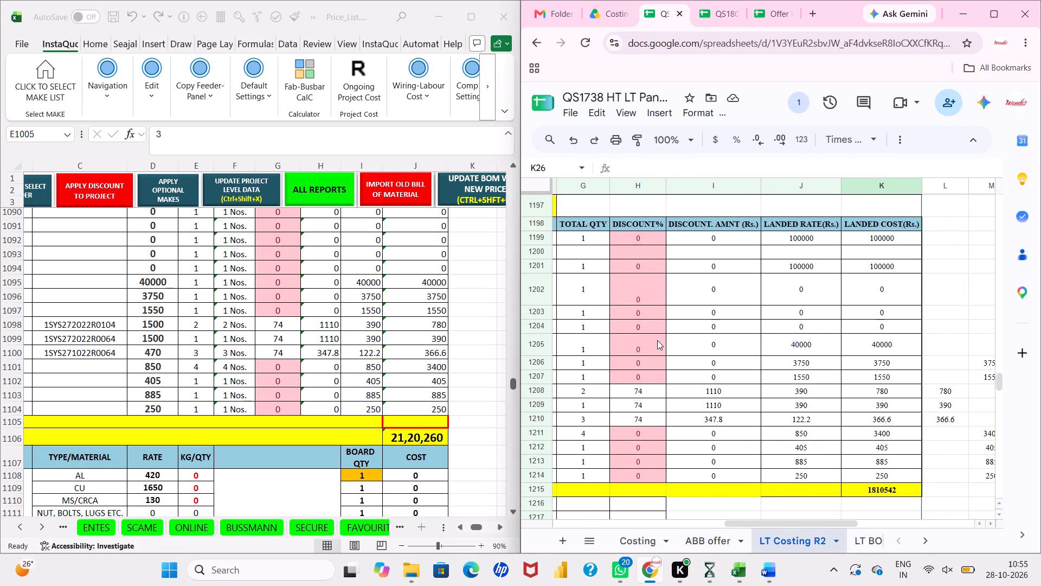
In the price list workbook, sum the landed costs of the PLC for Auto Load Management feeder from row 1081 to 1104.
{"action": "scroll", "coordinate": [429, 340], "scroll_direction": "up", "scroll_amount": 1}
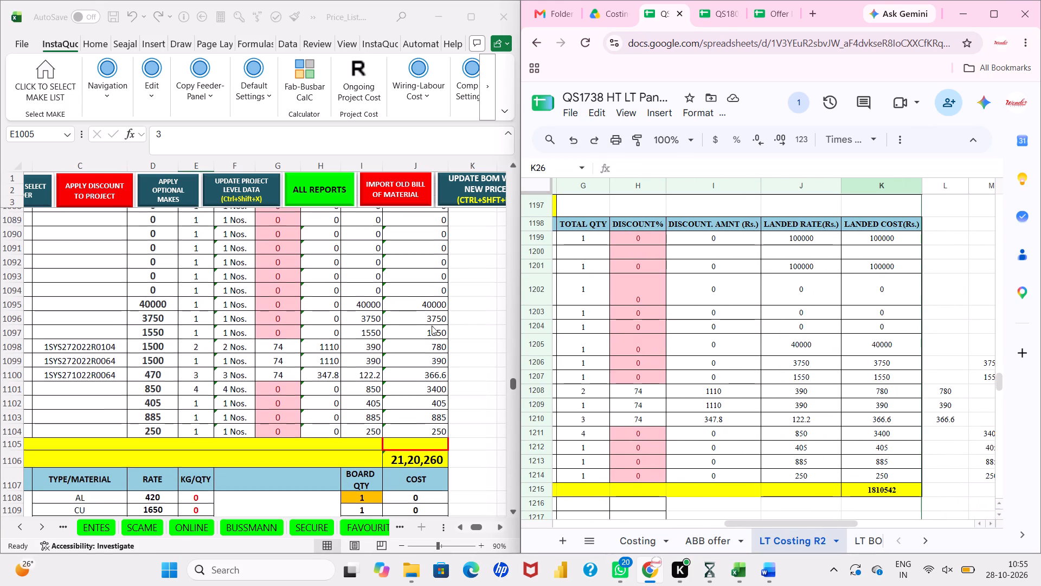
{"action": "scroll", "coordinate": [439, 300], "scroll_direction": "up", "scroll_amount": 3}
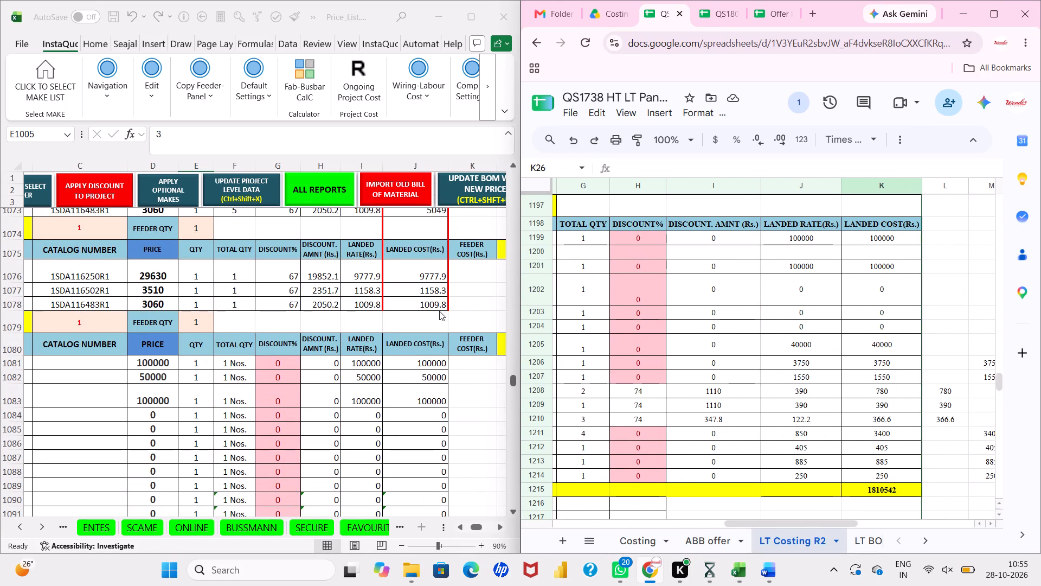
{"action": "left_click", "coordinate": [432, 363]}
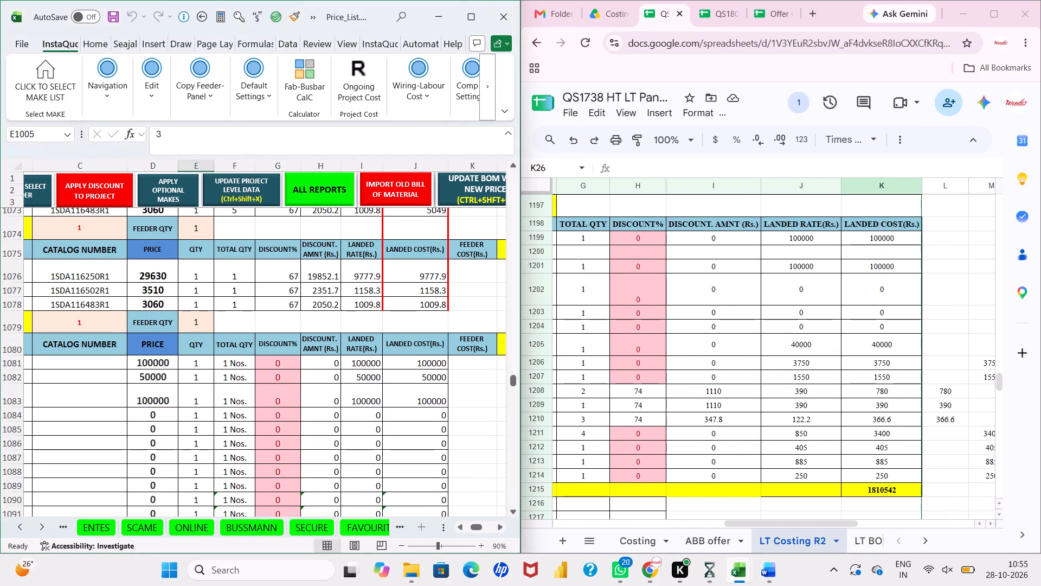
{"action": "left_click_drag", "start_coordinate": [432, 363], "coordinate": [422, 527]}
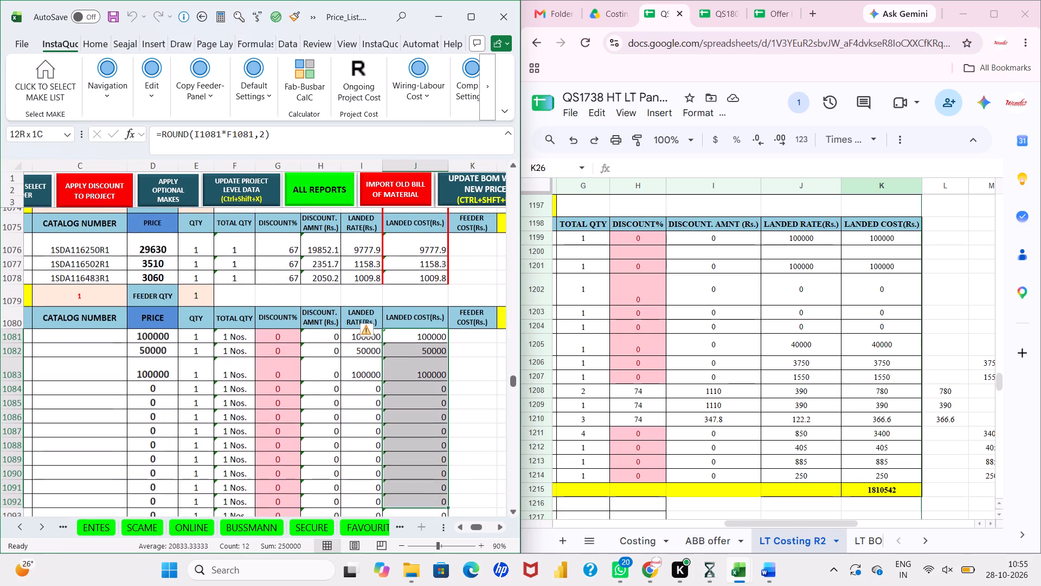
{"action": "left_click_drag", "start_coordinate": [422, 527], "coordinate": [416, 531]}
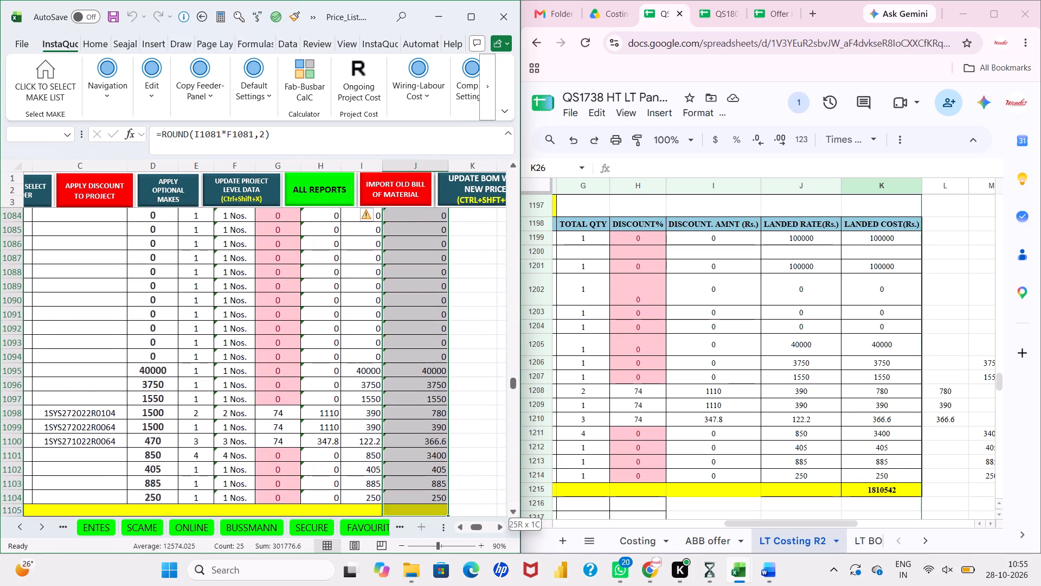
{"action": "left_click_drag", "start_coordinate": [416, 531], "coordinate": [421, 474]}
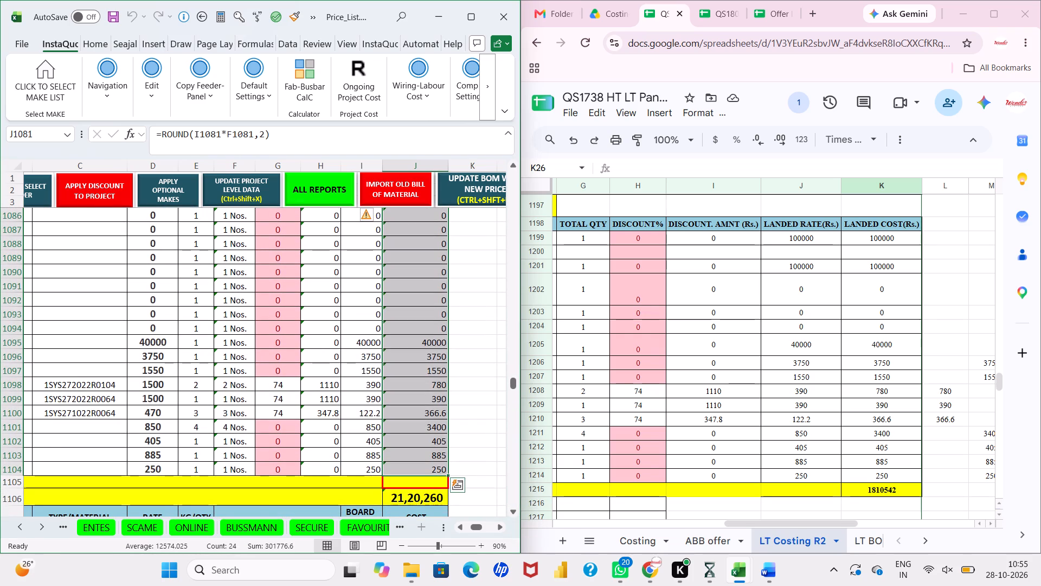
Delete the Siemens HMI, 10" item row from the PLC for Auto Load Management feeder in the price list.
{"action": "scroll", "coordinate": [367, 412], "scroll_direction": "right", "scroll_amount": 1}
{"action": "scroll", "coordinate": [146, 342], "scroll_direction": "up", "scroll_amount": 1}
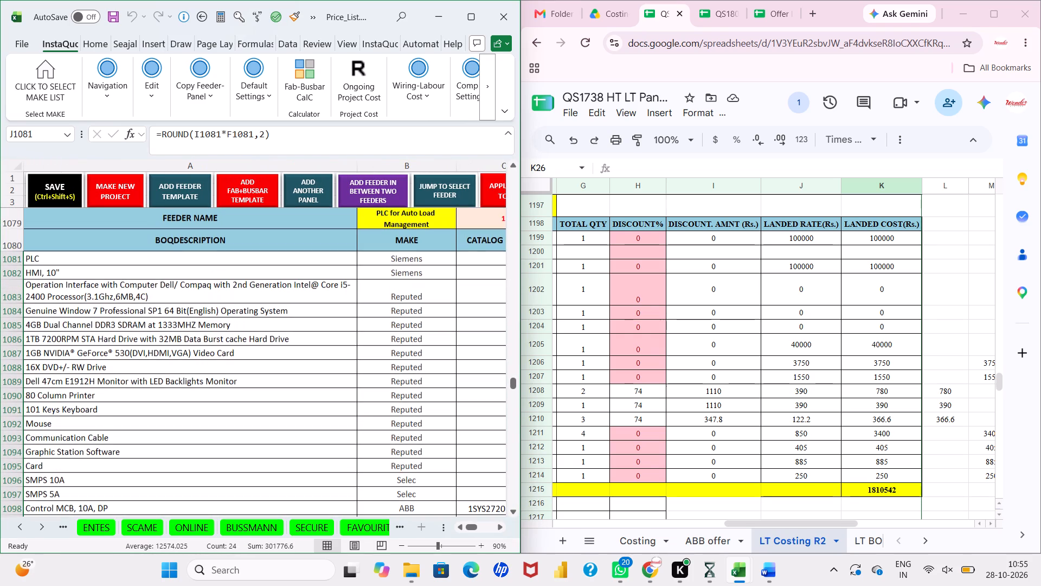
{"action": "left_click", "coordinate": [21, 273]}
{"action": "right_click", "coordinate": [21, 273]}
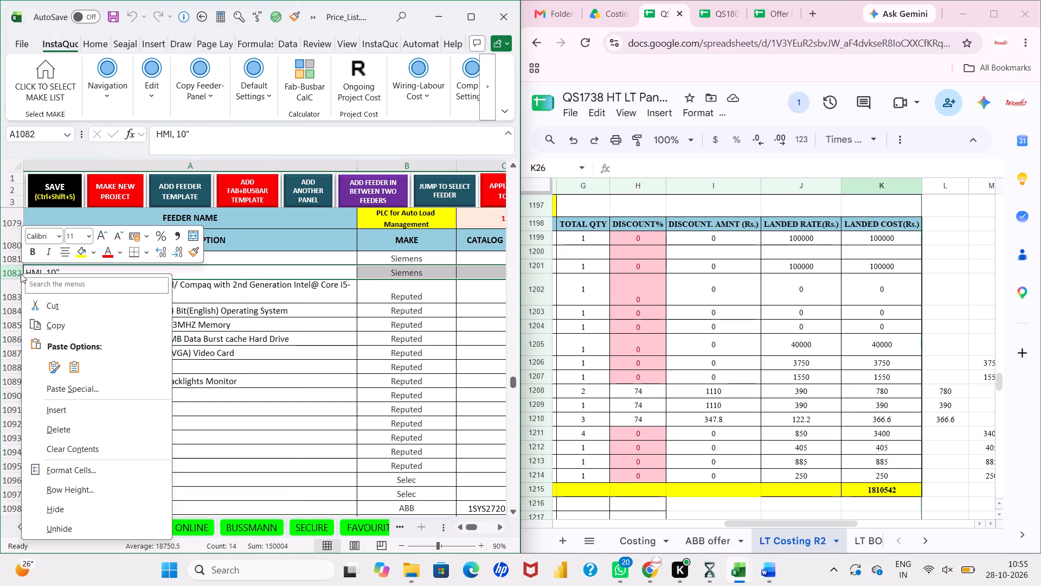
{"action": "left_click", "coordinate": [49, 425]}
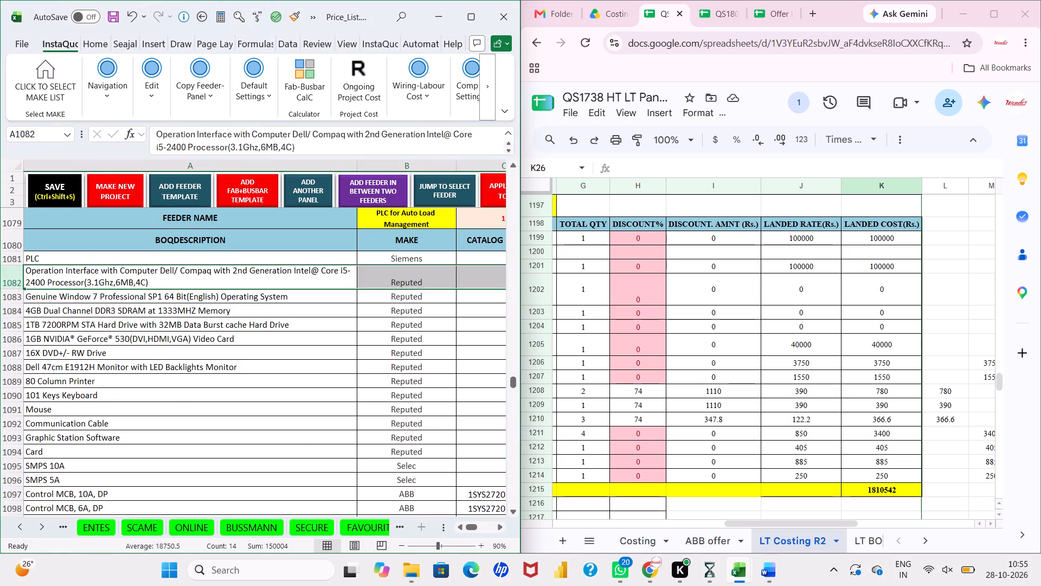
Save the price list project with the workbook's own save macro and close its backup message.
{"action": "scroll", "coordinate": [203, 402], "scroll_direction": "left", "scroll_amount": 4}
{"action": "scroll", "coordinate": [203, 402], "scroll_direction": "down", "scroll_amount": 1}
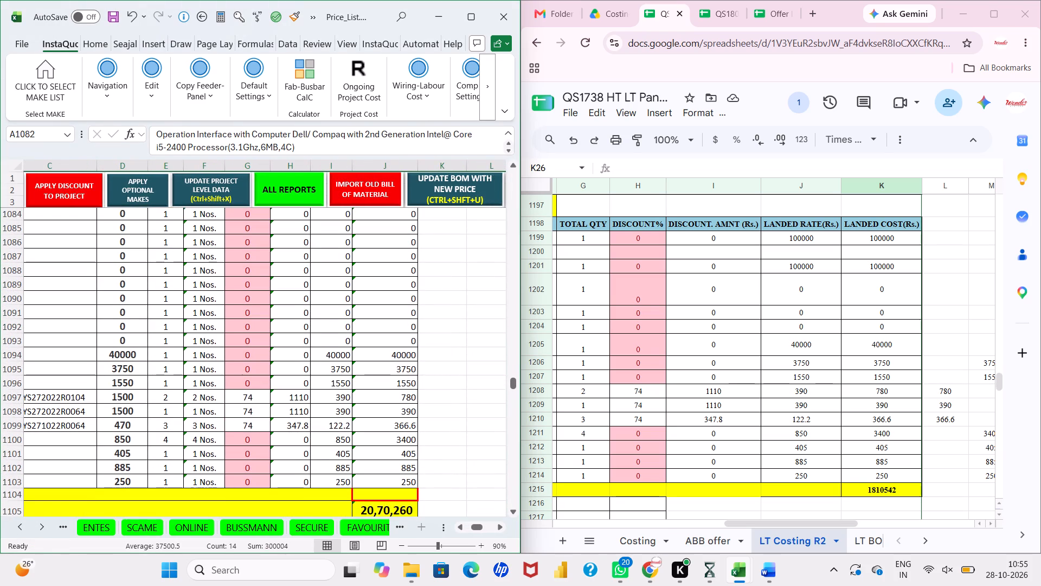
{"action": "left_click", "coordinate": [428, 378]}
{"action": "scroll", "coordinate": [428, 378], "scroll_direction": "right", "scroll_amount": 2}
{"action": "left_click", "coordinate": [70, 183]}
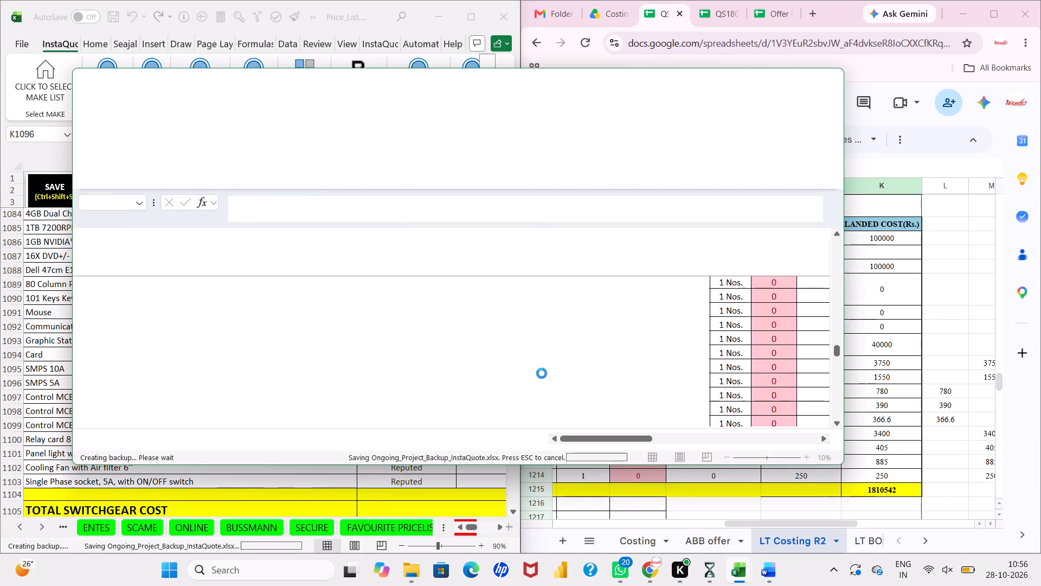
{"action": "left_click", "coordinate": [613, 358]}
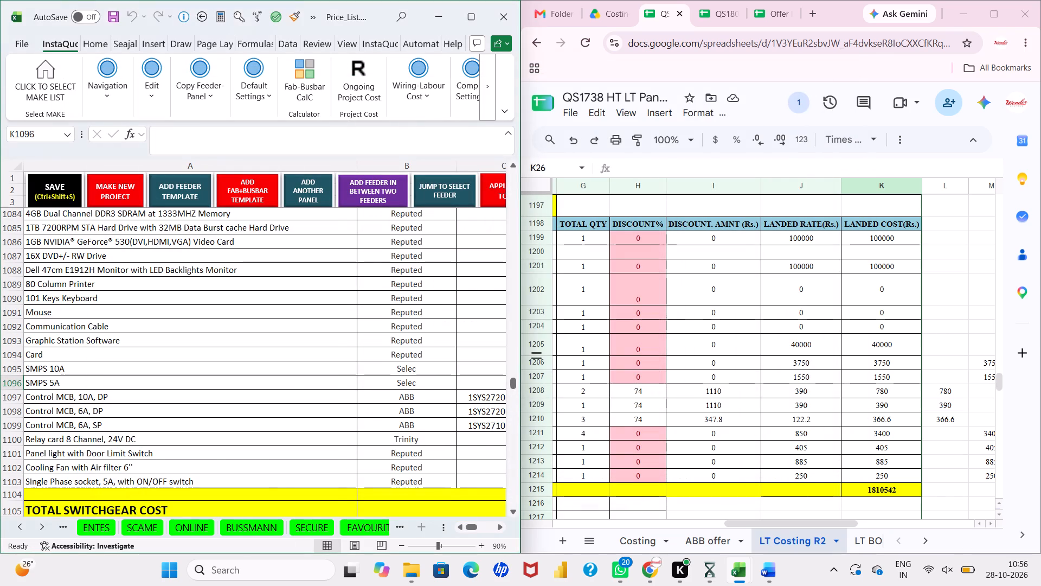
Check the panel's TOTAL SWITCHGEAR COST in row 1105 of the price list and the formula behind it.
{"action": "scroll", "coordinate": [430, 358], "scroll_direction": "left", "scroll_amount": 2}
{"action": "scroll", "coordinate": [430, 358], "scroll_direction": "down", "scroll_amount": 2}
{"action": "scroll", "coordinate": [430, 358], "scroll_direction": "left", "scroll_amount": 1}
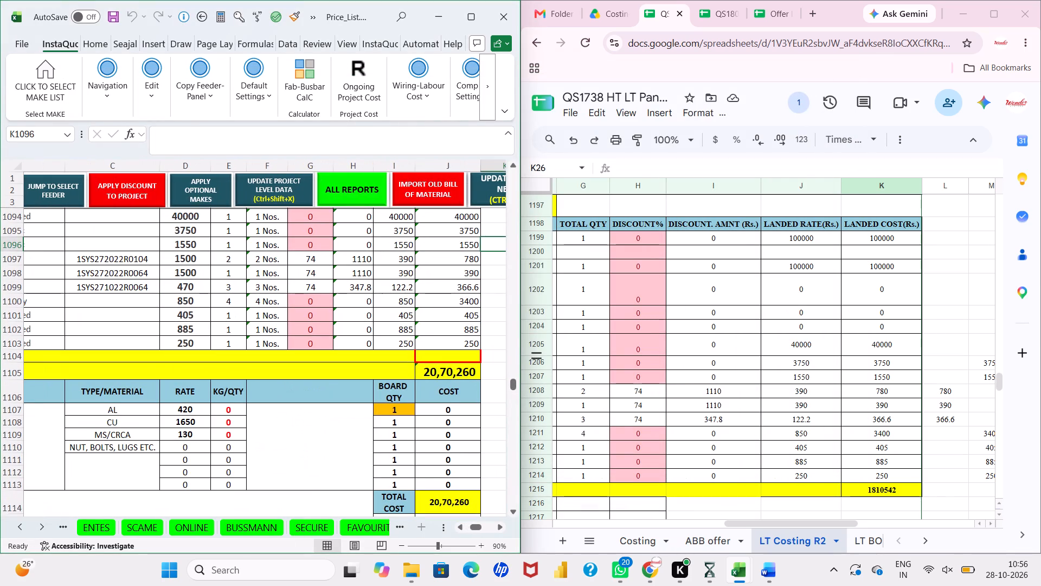
{"action": "scroll", "coordinate": [430, 358], "scroll_direction": "left", "scroll_amount": 1}
{"action": "left_click", "coordinate": [434, 368]}
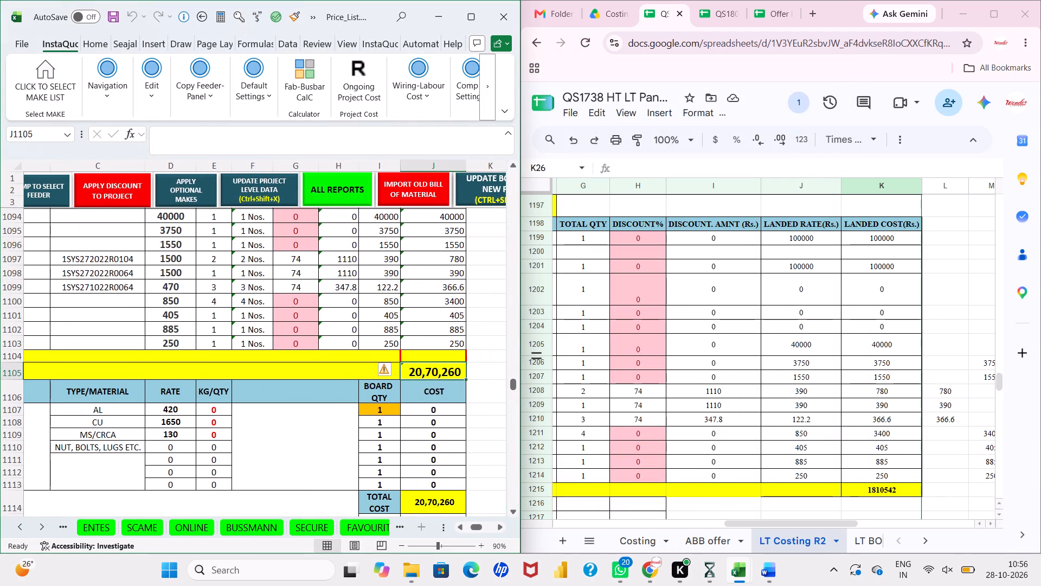
{"action": "left_click", "coordinate": [486, 376]}
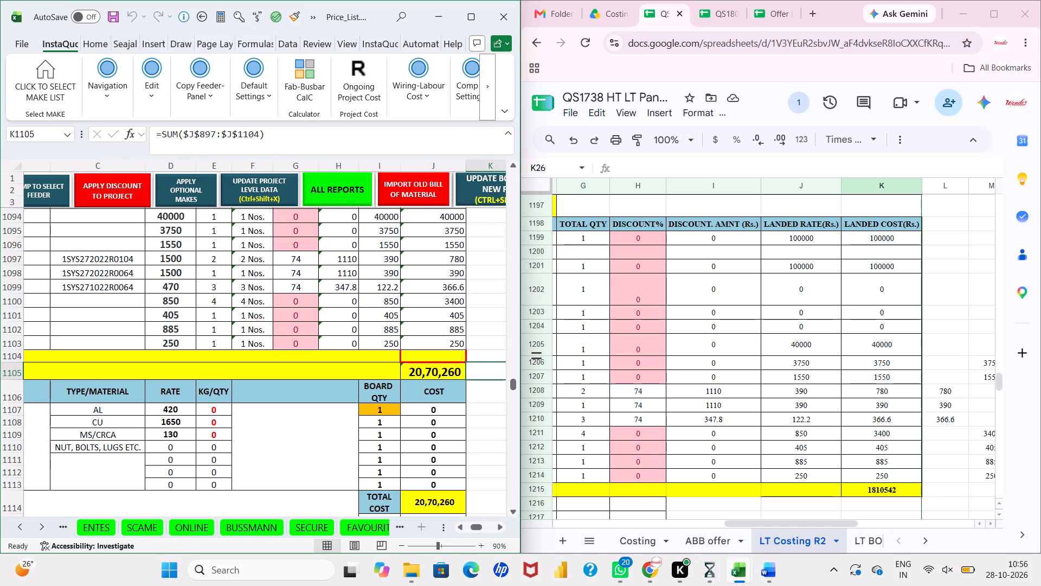
Compare the PLC feeder's landed-cost sum in the price list with K1199 to K1214 in LT Costing R2.
{"action": "scroll", "coordinate": [441, 297], "scroll_direction": "up", "scroll_amount": 4}
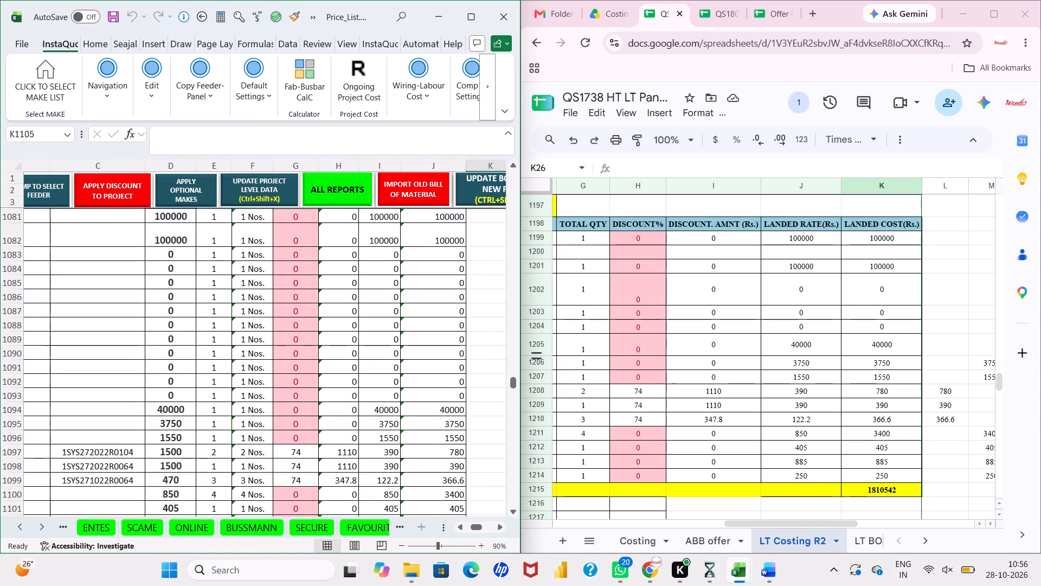
{"action": "left_click_drag", "start_coordinate": [458, 220], "coordinate": [445, 532]}
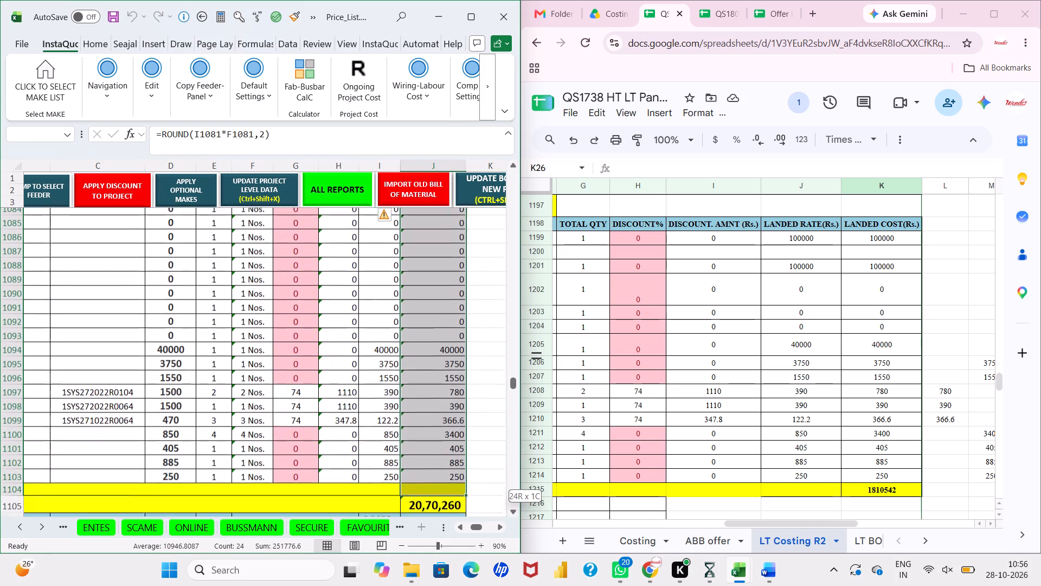
{"action": "left_click_drag", "start_coordinate": [445, 532], "coordinate": [451, 454]}
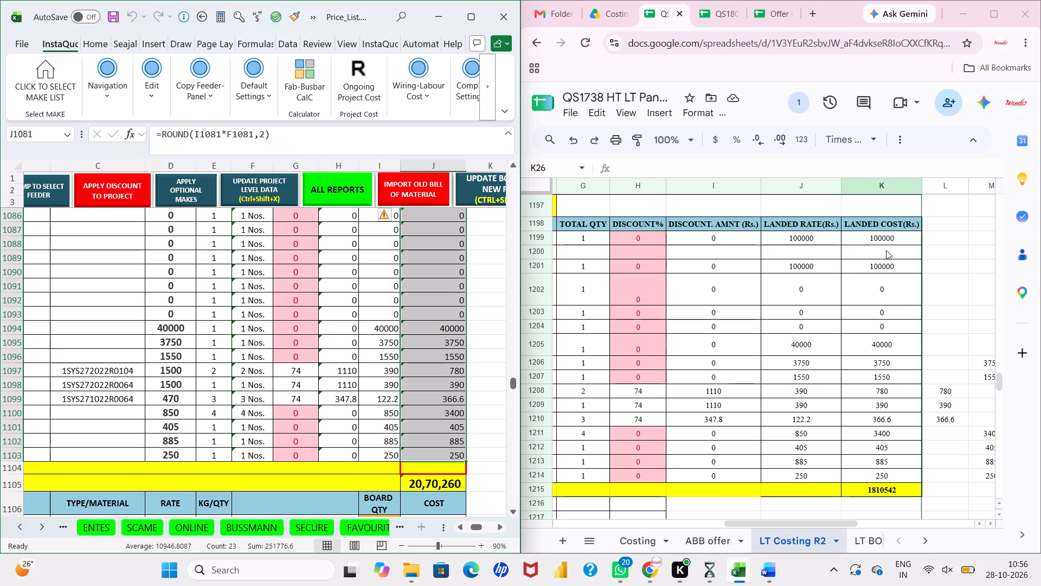
{"action": "left_click_drag", "start_coordinate": [887, 244], "coordinate": [879, 474]}
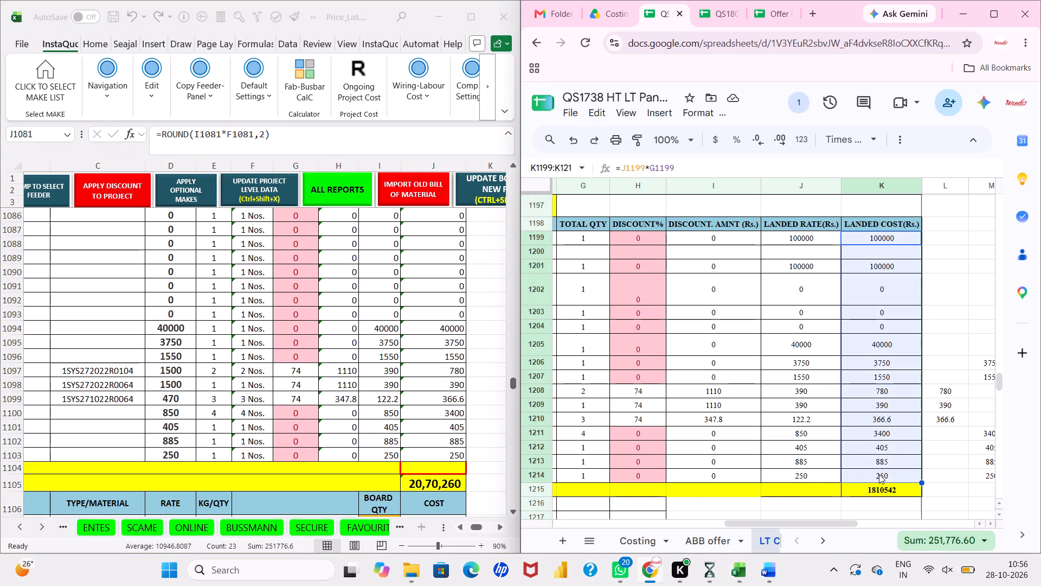
Save the price list project again with the workbook's own save macro and close its backup message.
{"action": "left_click", "coordinate": [455, 333]}
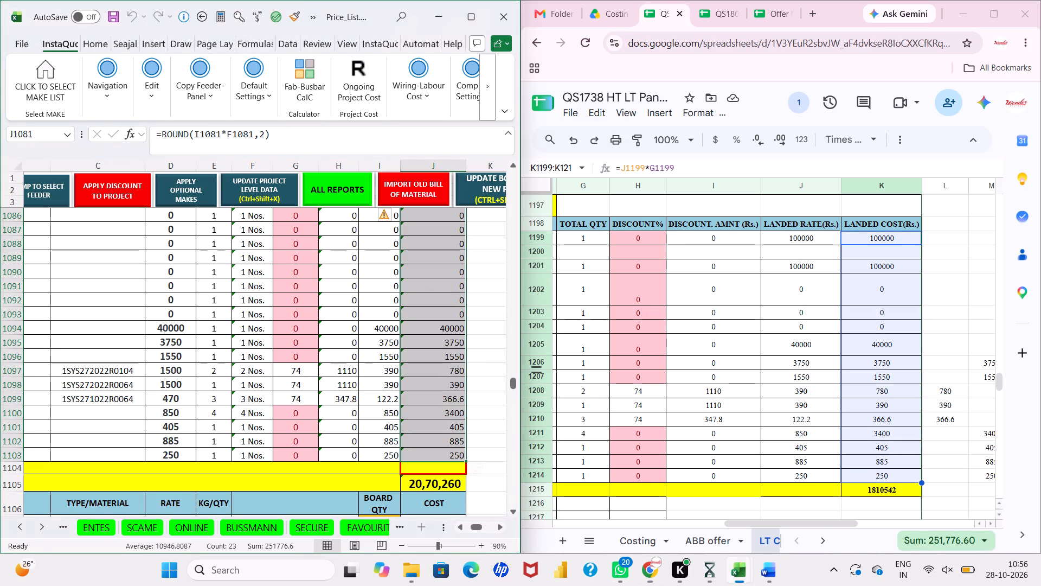
{"action": "left_click", "coordinate": [455, 333]}
{"action": "scroll", "coordinate": [389, 300], "scroll_direction": "right", "scroll_amount": 2}
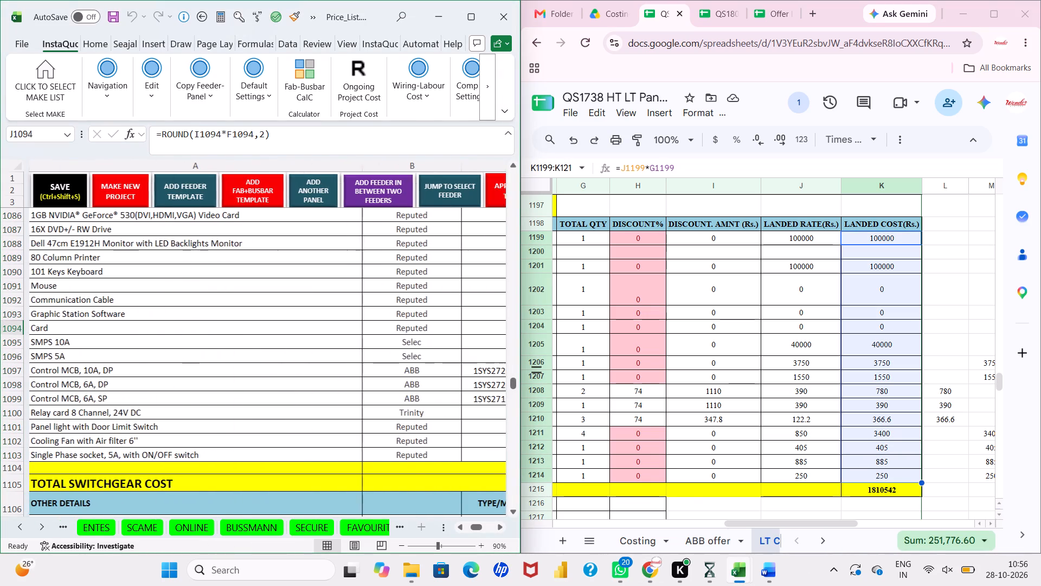
{"action": "left_click", "coordinate": [55, 189]}
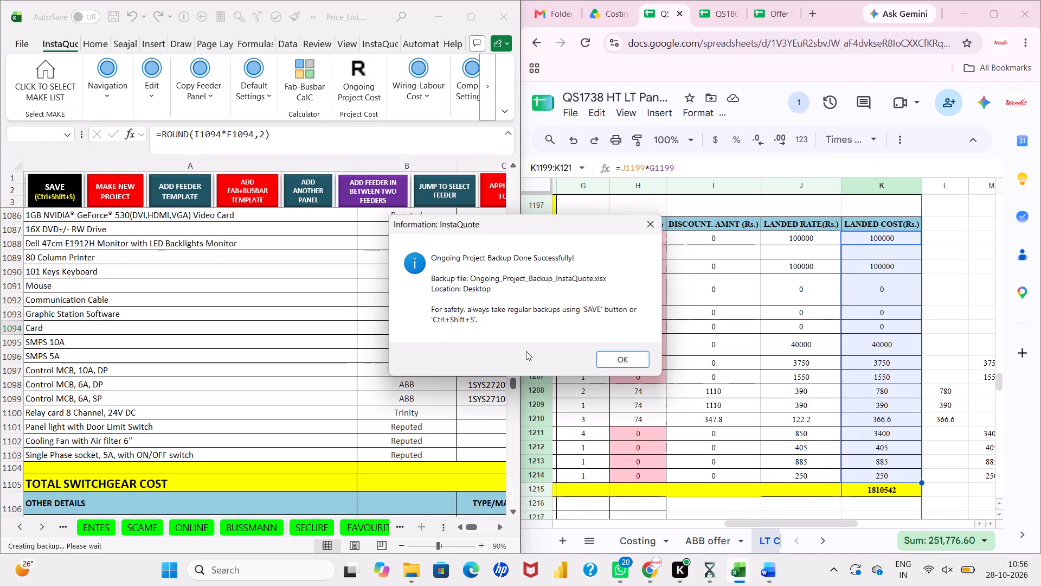
{"action": "left_click", "coordinate": [627, 360]}
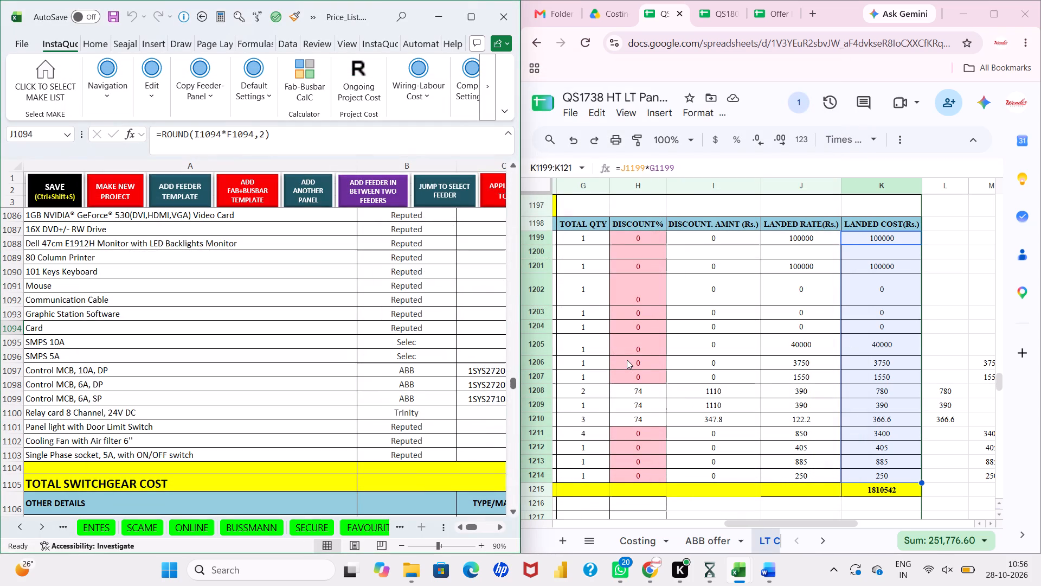
Sum the DG SYNCHRONIZED PANEL's landed costs in the price list from J897 down to the TOTAL SWITCHGEAR COST row.
{"action": "left_click", "coordinate": [474, 360]}
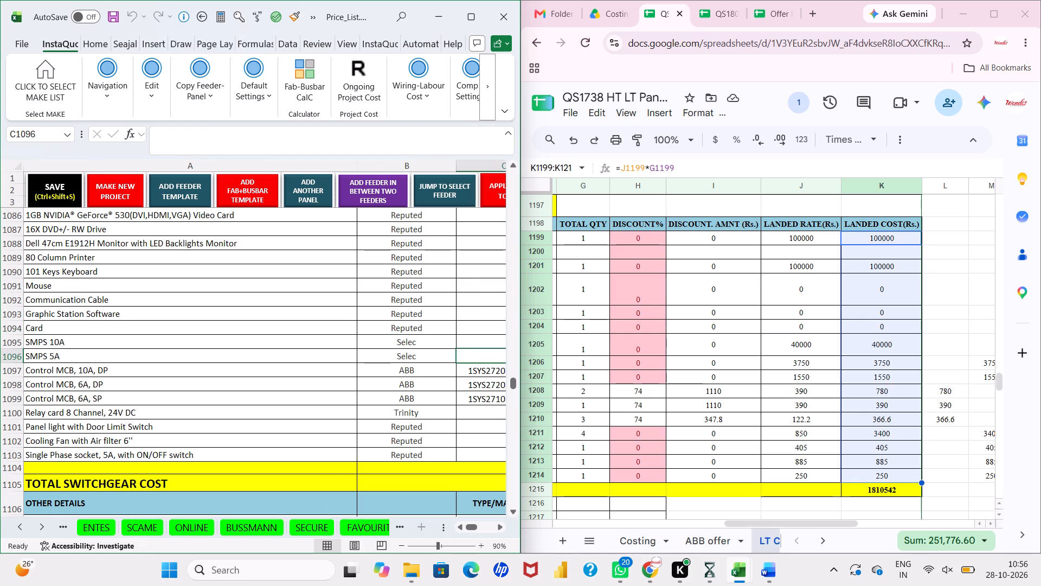
{"action": "scroll", "coordinate": [474, 360], "scroll_direction": "left", "scroll_amount": 3}
{"action": "scroll", "coordinate": [474, 360], "scroll_direction": "up", "scroll_amount": 4}
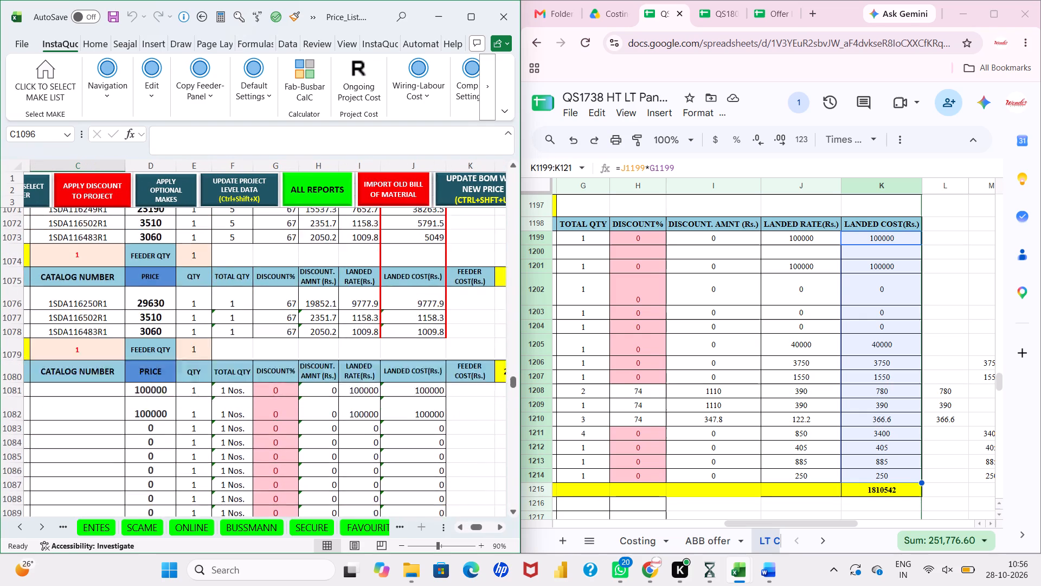
{"action": "scroll", "coordinate": [474, 360], "scroll_direction": "up", "scroll_amount": 10}
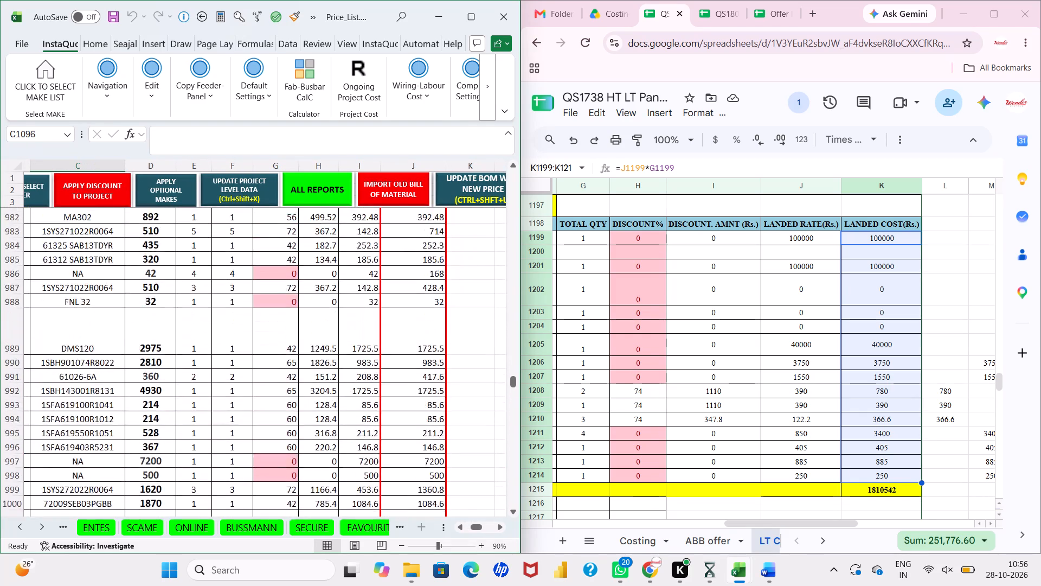
{"action": "scroll", "coordinate": [474, 360], "scroll_direction": "up", "scroll_amount": 7}
{"action": "scroll", "coordinate": [474, 360], "scroll_direction": "down", "scroll_amount": 1}
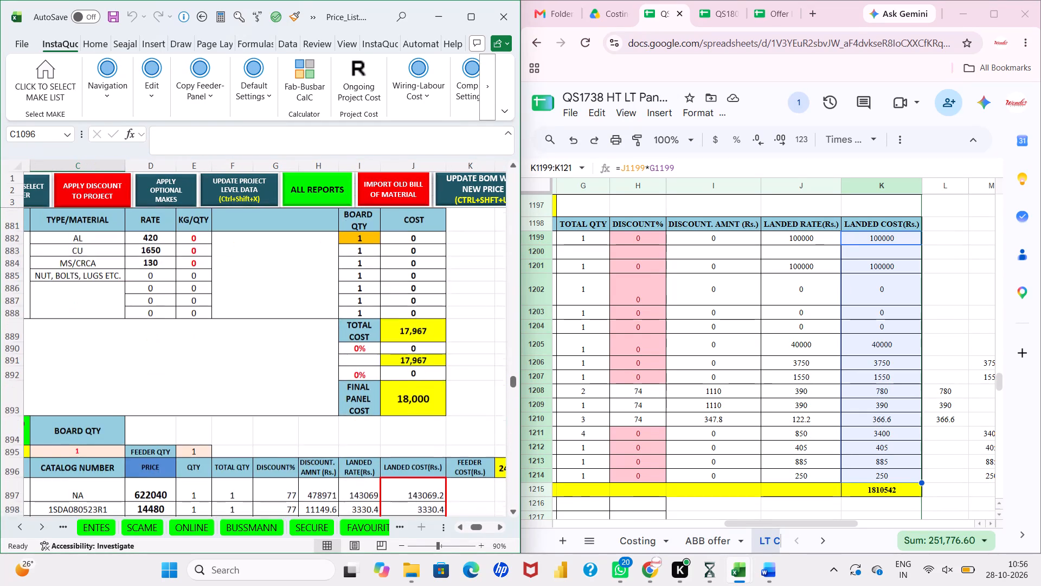
{"action": "scroll", "coordinate": [474, 360], "scroll_direction": "down", "scroll_amount": 1}
{"action": "left_click_drag", "start_coordinate": [425, 407], "coordinate": [429, 585]}
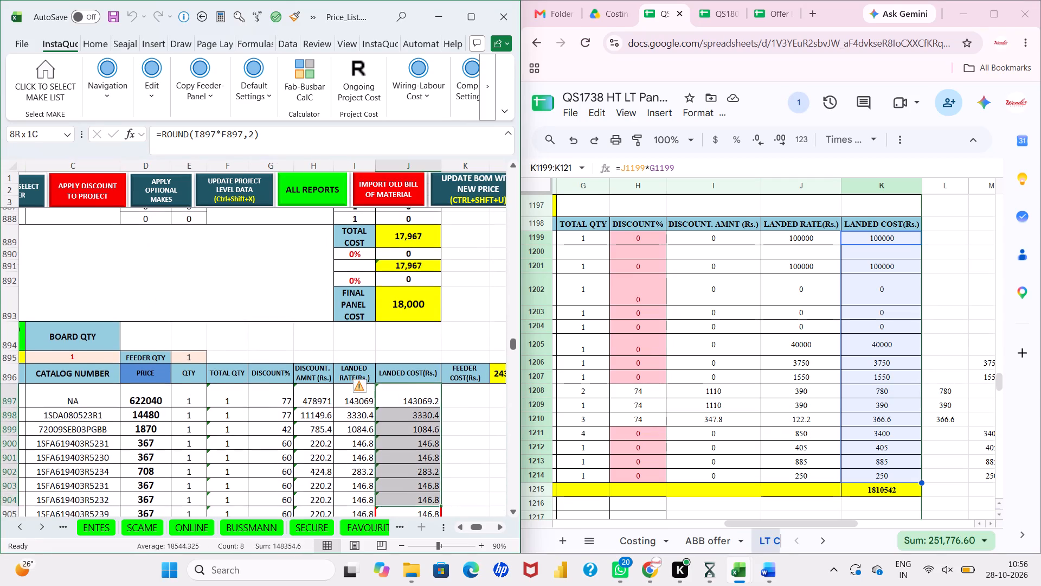
{"action": "left_click_drag", "start_coordinate": [429, 585], "coordinate": [428, 585]}
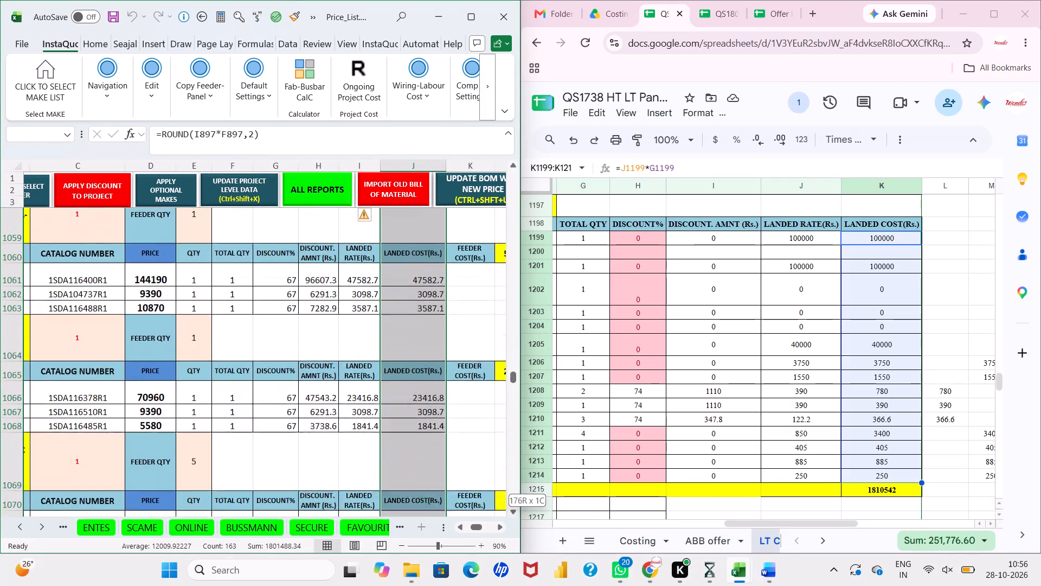
{"action": "left_click_drag", "start_coordinate": [428, 585], "coordinate": [440, 193]}
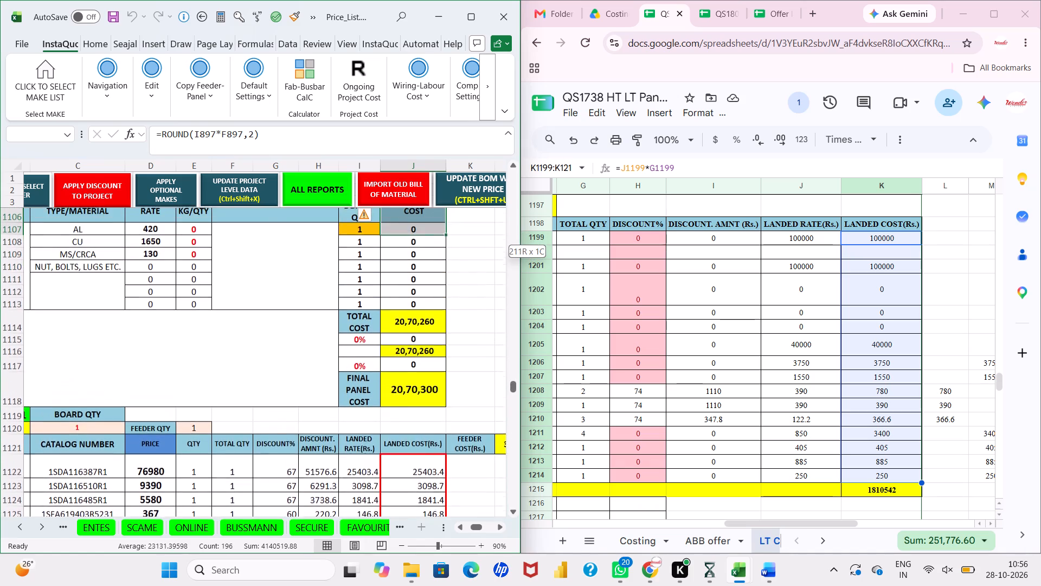
{"action": "left_click_drag", "start_coordinate": [440, 193], "coordinate": [425, 272]}
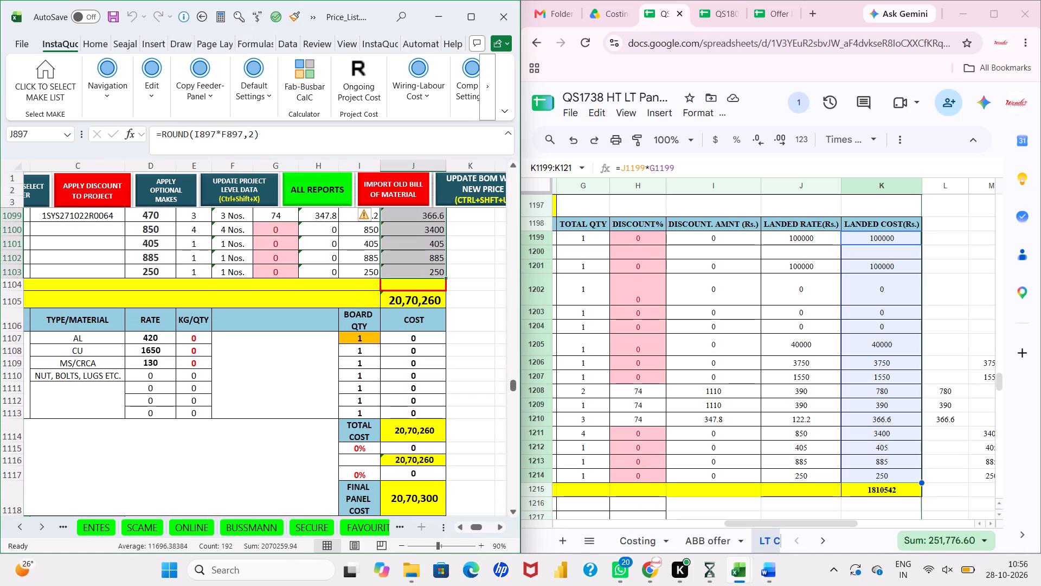
Check the formula behind the panel's landed-cost total in K1215 of LT Costing R2.
{"action": "left_click", "coordinate": [880, 409]}
{"action": "double_click", "coordinate": [897, 489]}
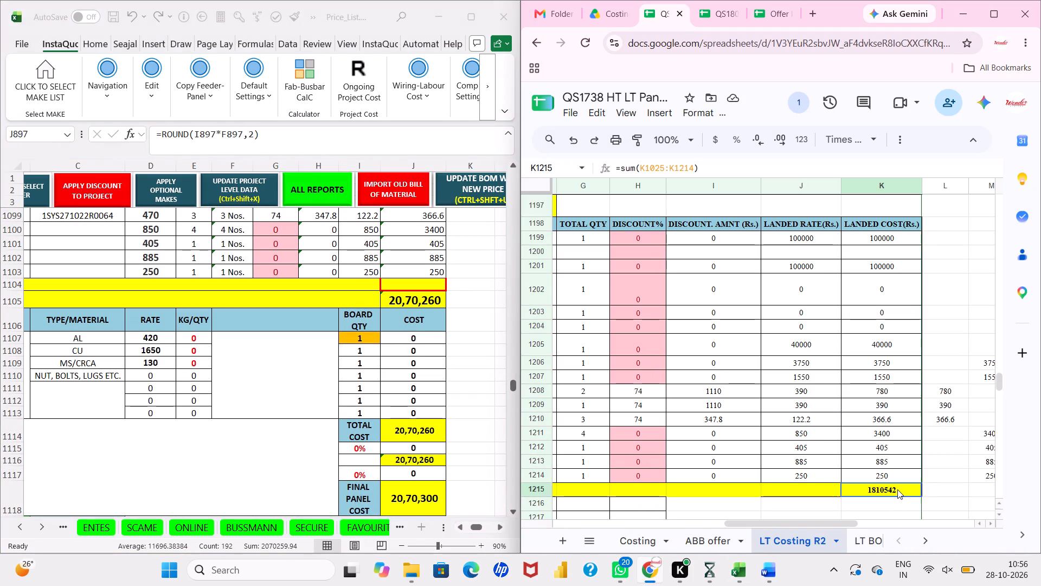
{"action": "left_click", "coordinate": [936, 459]}
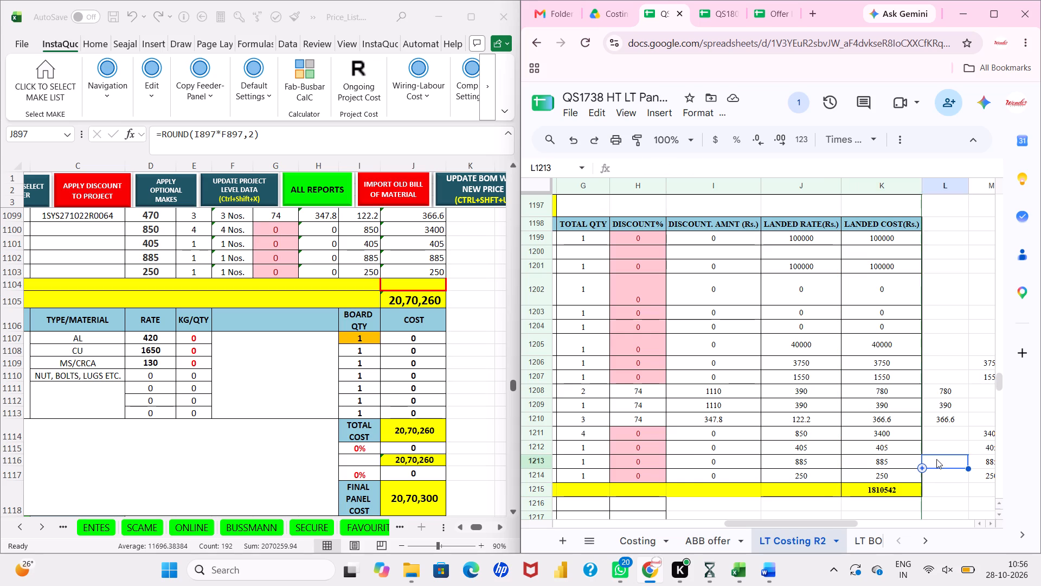
Examine the item rows, makes and quantities of the DG INCOMER 500KVA feeder in the price list.
{"action": "scroll", "coordinate": [764, 352], "scroll_direction": "right", "scroll_amount": 4}
{"action": "scroll", "coordinate": [764, 352], "scroll_direction": "up", "scroll_amount": 3}
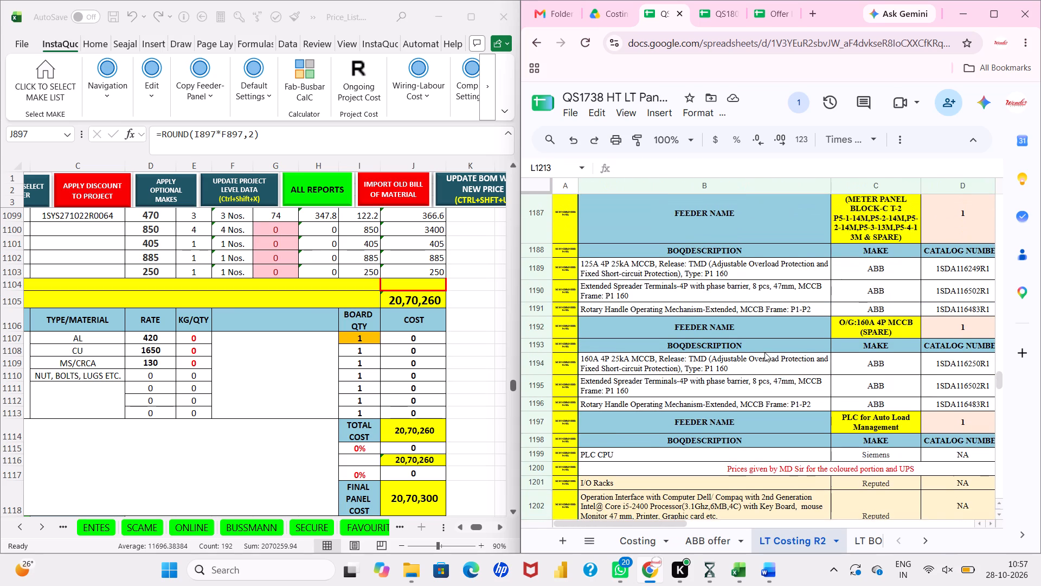
{"action": "scroll", "coordinate": [320, 347], "scroll_direction": "right", "scroll_amount": 2}
{"action": "scroll", "coordinate": [320, 347], "scroll_direction": "up", "scroll_amount": 10}
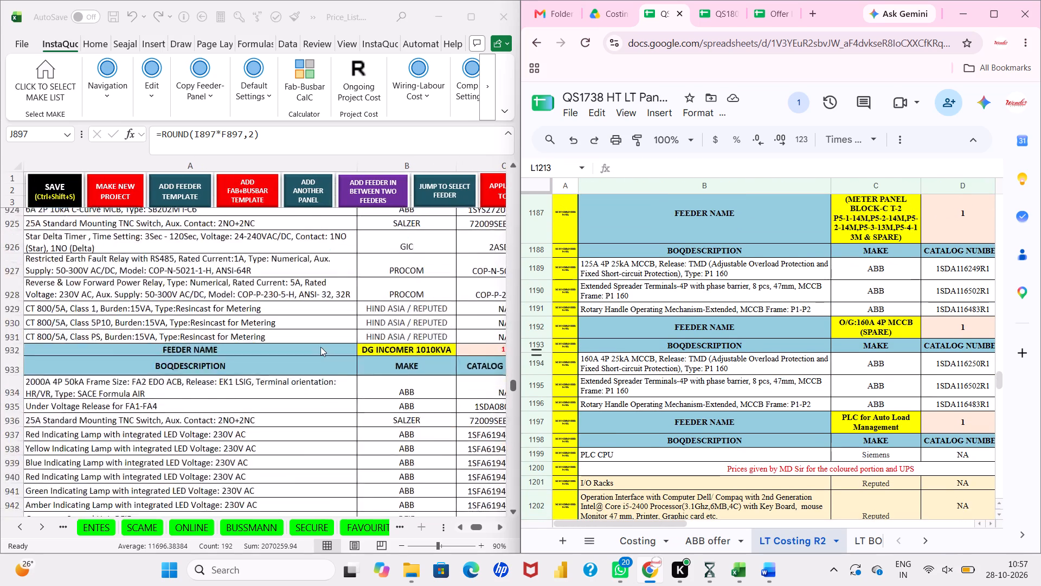
{"action": "scroll", "coordinate": [320, 347], "scroll_direction": "up", "scroll_amount": 3}
{"action": "scroll", "coordinate": [320, 347], "scroll_direction": "down", "scroll_amount": 5}
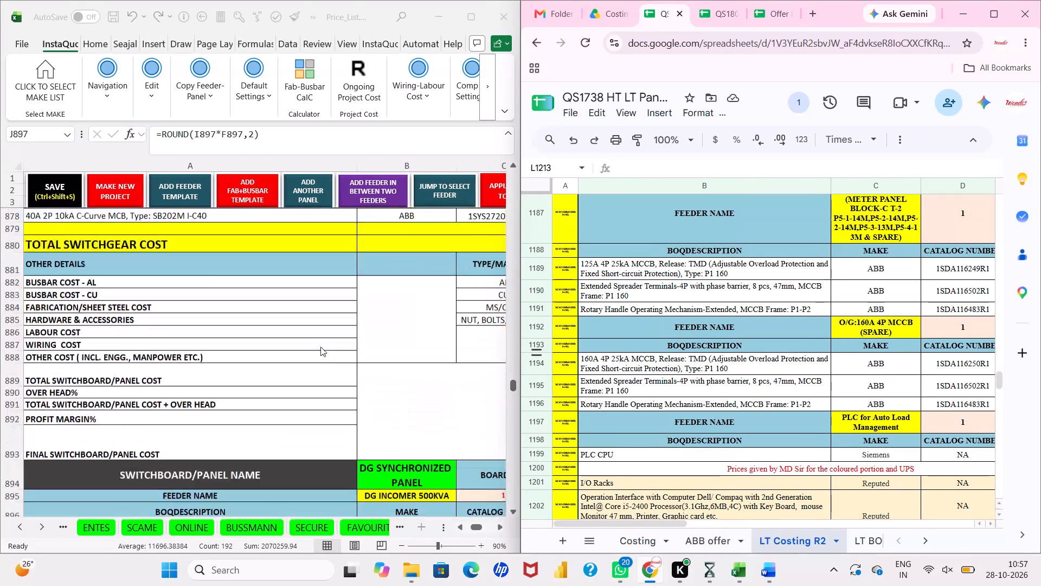
{"action": "scroll", "coordinate": [320, 347], "scroll_direction": "down", "scroll_amount": 6}
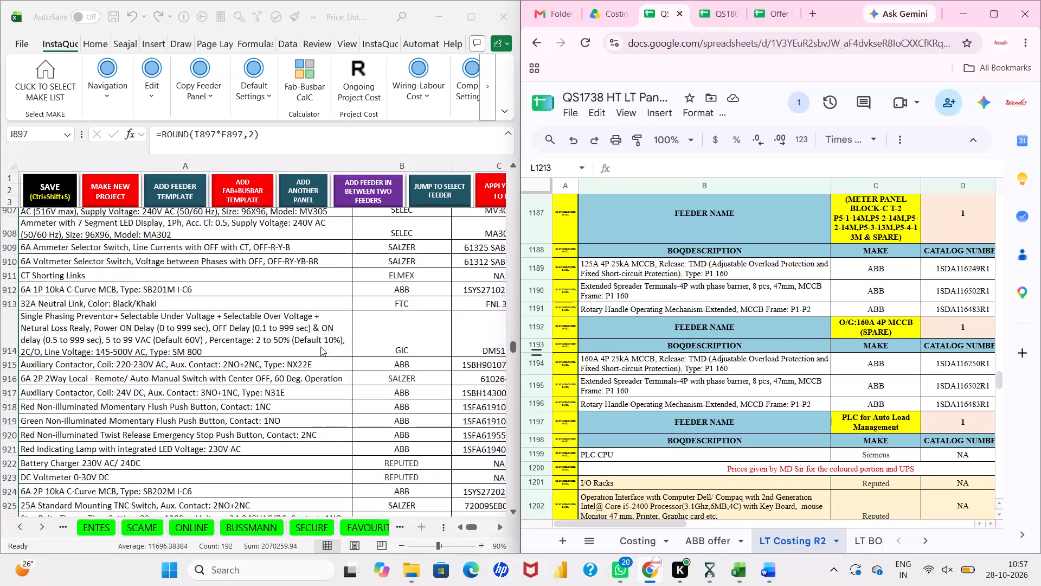
{"action": "scroll", "coordinate": [320, 347], "scroll_direction": "down", "scroll_amount": 3}
{"action": "scroll", "coordinate": [320, 347], "scroll_direction": "left", "scroll_amount": 3}
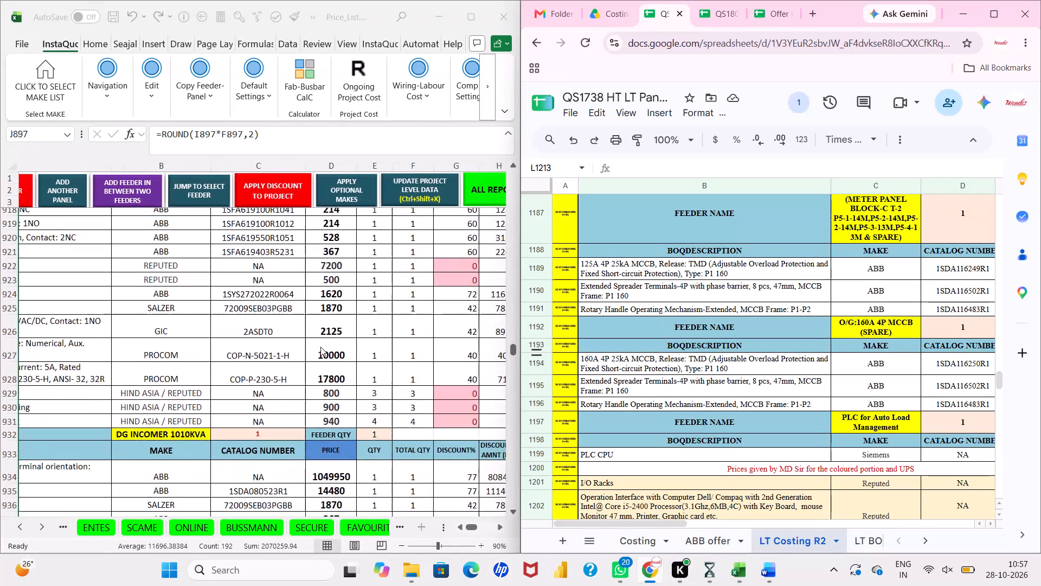
Examine the items, prices and quantities of the two DG INCOMER 1010KVA feeders in the price list, down to the 800A bus coupler.
{"action": "scroll", "coordinate": [320, 347], "scroll_direction": "down", "scroll_amount": 5}
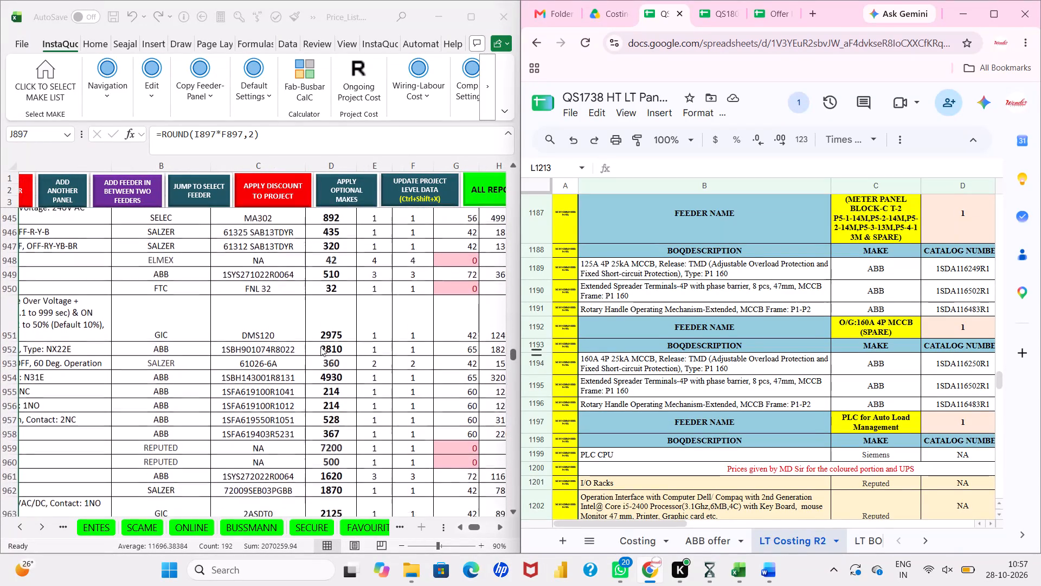
{"action": "scroll", "coordinate": [320, 347], "scroll_direction": "down", "scroll_amount": 2}
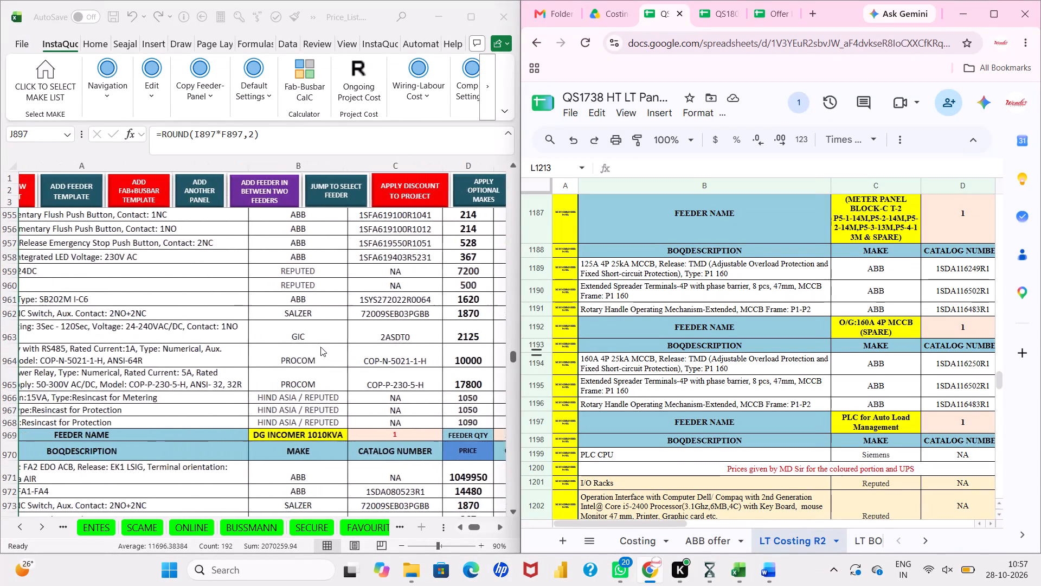
{"action": "scroll", "coordinate": [320, 347], "scroll_direction": "right", "scroll_amount": 1}
{"action": "scroll", "coordinate": [320, 347], "scroll_direction": "down", "scroll_amount": 2}
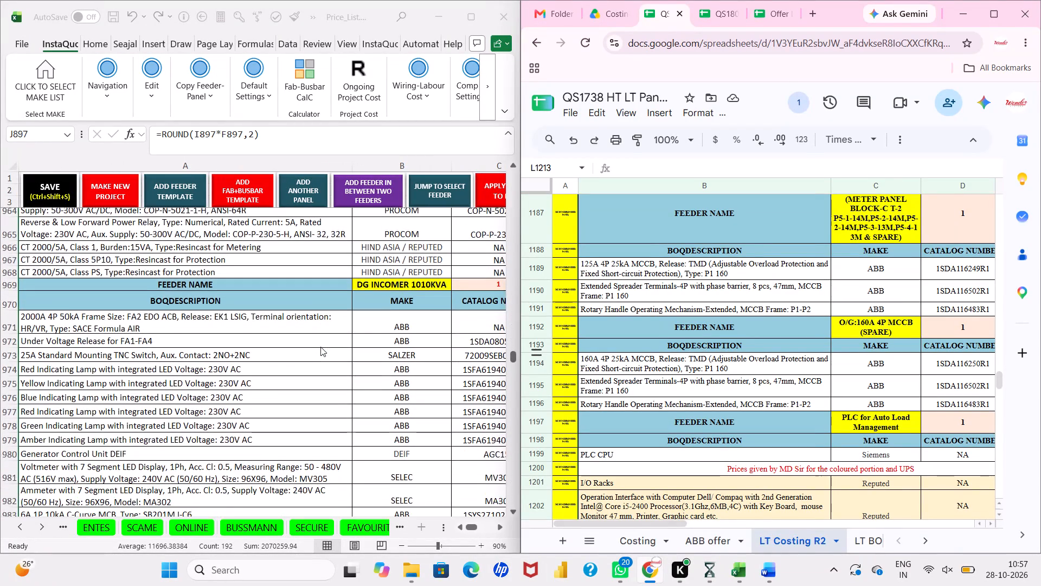
{"action": "scroll", "coordinate": [320, 347], "scroll_direction": "down", "scroll_amount": 2}
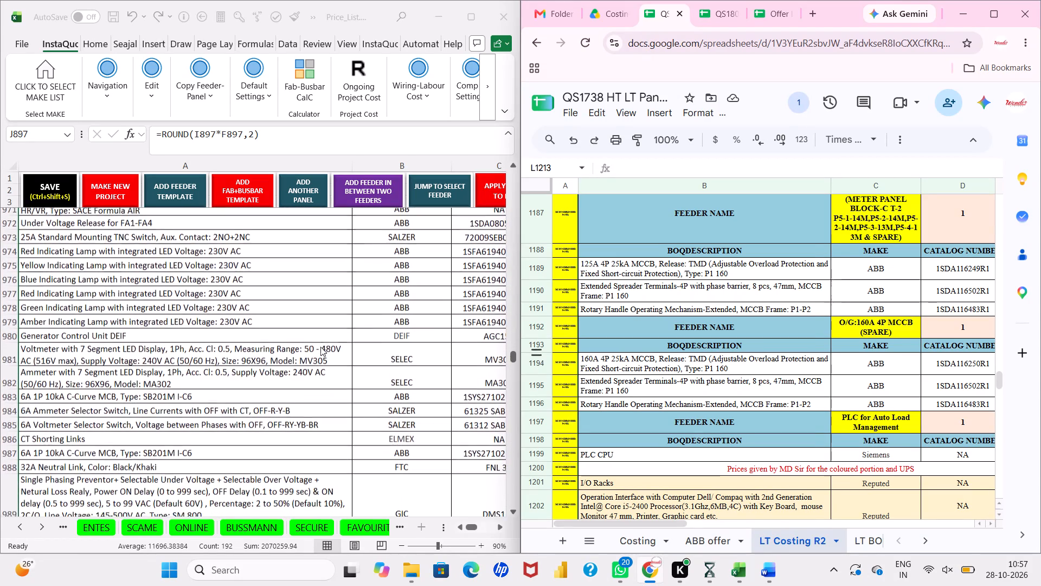
{"action": "scroll", "coordinate": [320, 347], "scroll_direction": "down", "scroll_amount": 3}
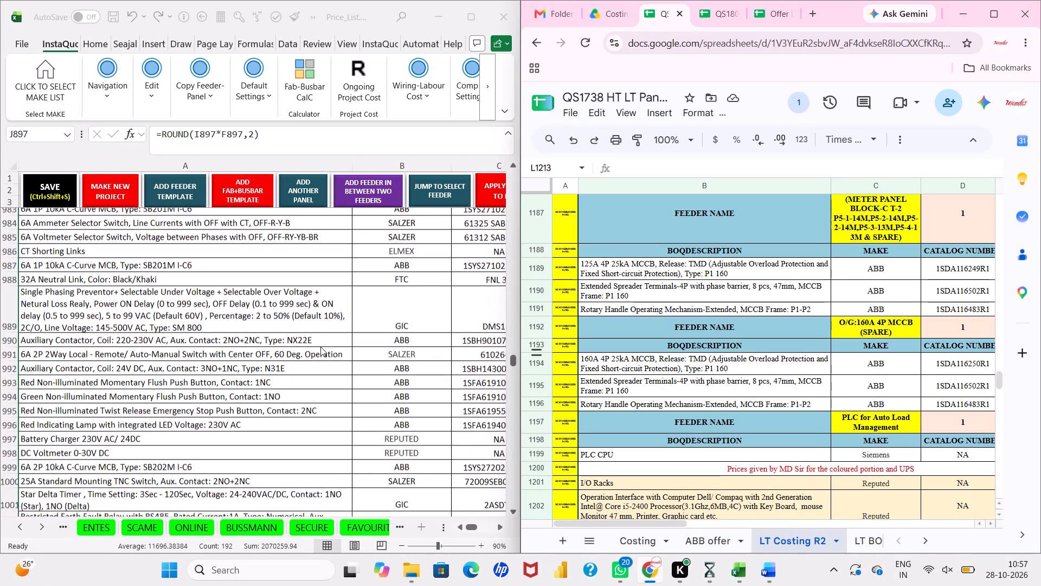
{"action": "scroll", "coordinate": [320, 347], "scroll_direction": "down", "scroll_amount": 1}
{"action": "scroll", "coordinate": [320, 347], "scroll_direction": "left", "scroll_amount": 3}
{"action": "scroll", "coordinate": [320, 347], "scroll_direction": "up", "scroll_amount": 2}
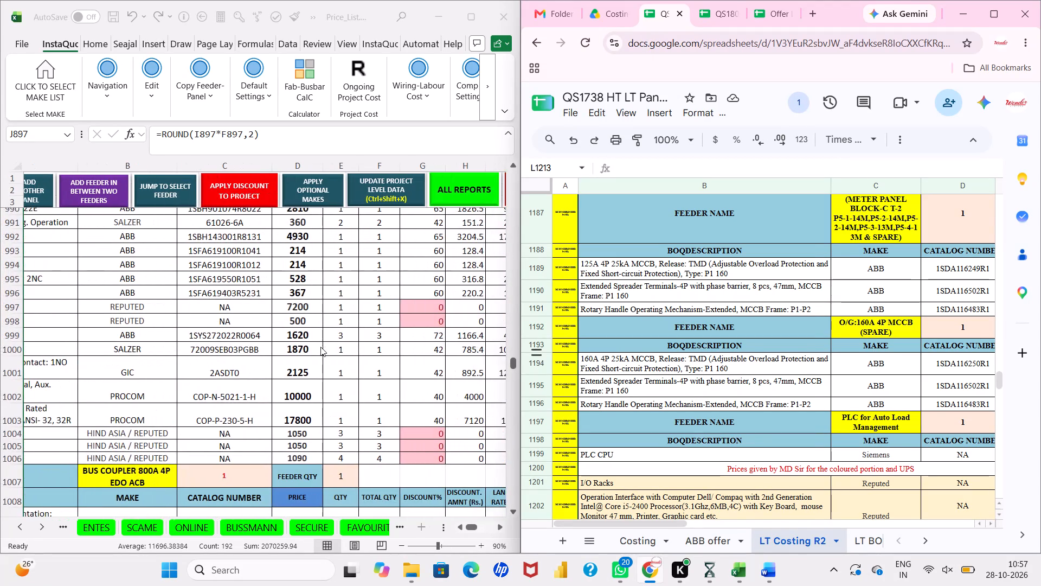
Sum the landed costs of the three DG incomer feeders in the price list, J897 to J1006.
{"action": "scroll", "coordinate": [320, 347], "scroll_direction": "up", "scroll_amount": 5}
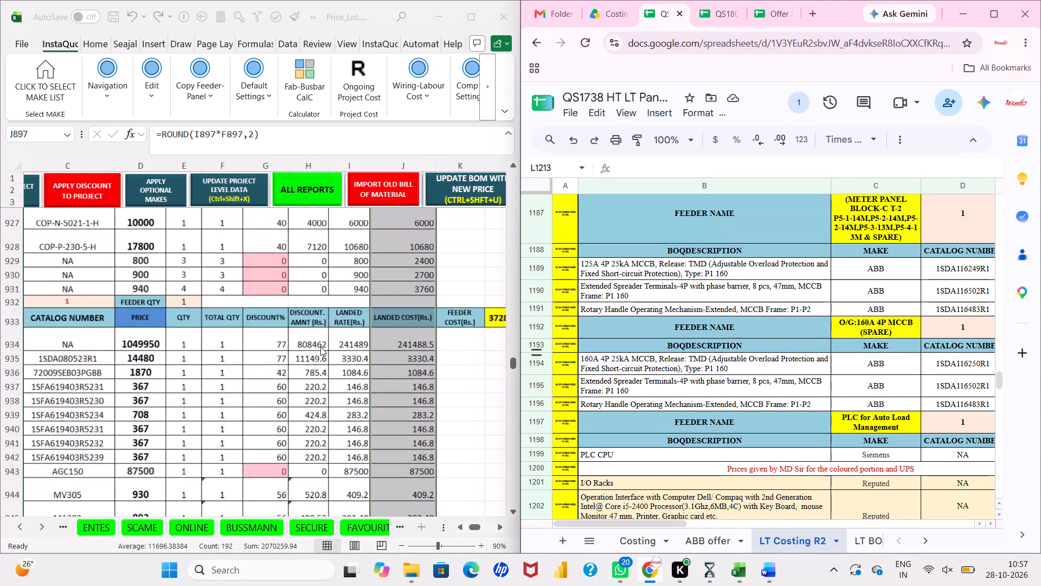
{"action": "scroll", "coordinate": [320, 347], "scroll_direction": "up", "scroll_amount": 2}
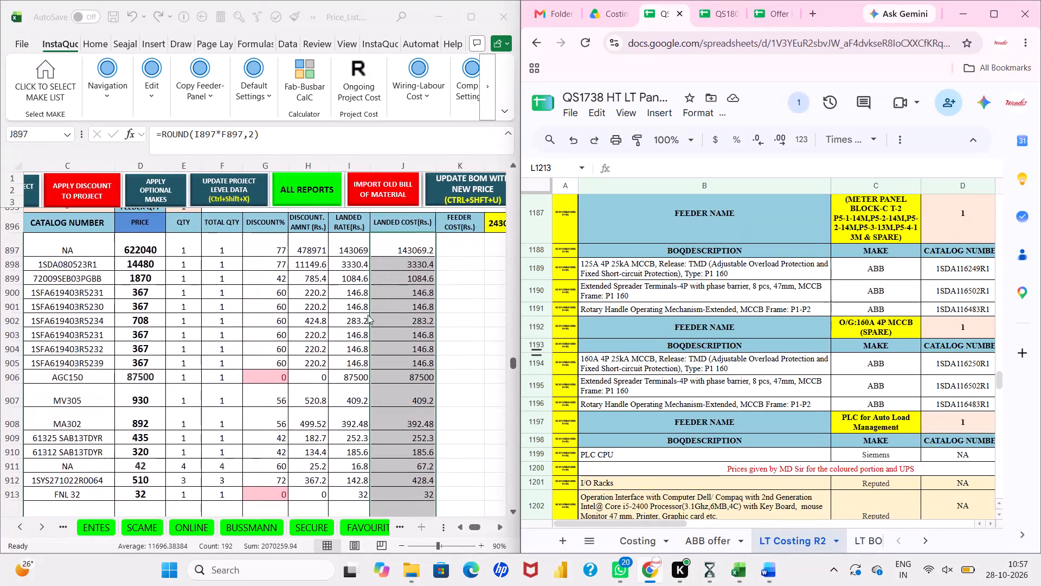
{"action": "left_click", "coordinate": [372, 313]}
{"action": "left_click", "coordinate": [372, 313]}
{"action": "left_click_drag", "start_coordinate": [400, 240], "coordinate": [405, 579]}
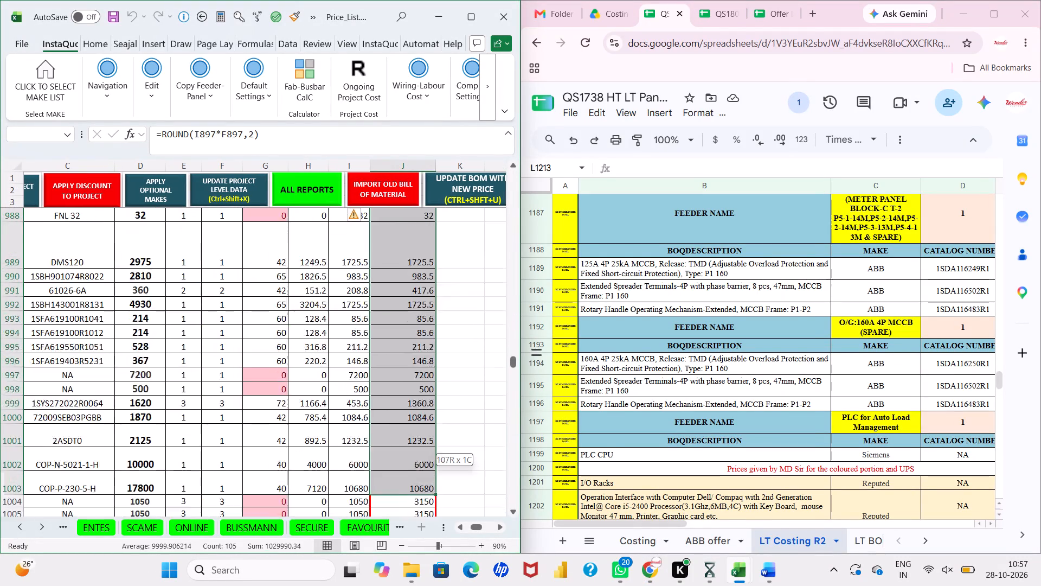
{"action": "left_click_drag", "start_coordinate": [405, 579], "coordinate": [415, 292]}
Sum the same DG incomers' landed costs in LT Costing R2, K1025 to K1125, for comparison with the price list.
{"action": "scroll", "coordinate": [832, 325], "scroll_direction": "up", "scroll_amount": 6}
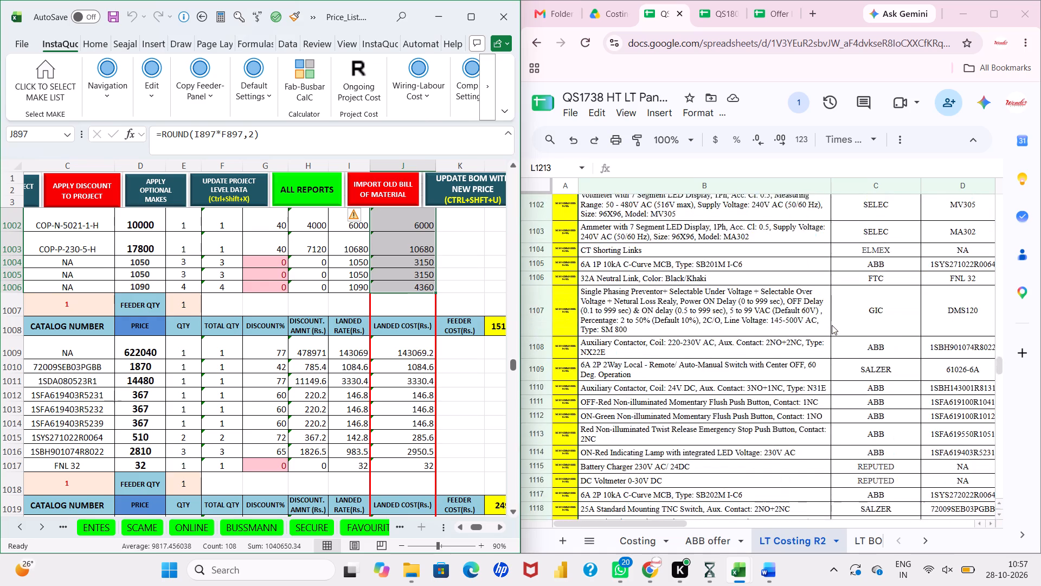
{"action": "scroll", "coordinate": [832, 325], "scroll_direction": "up", "scroll_amount": 10}
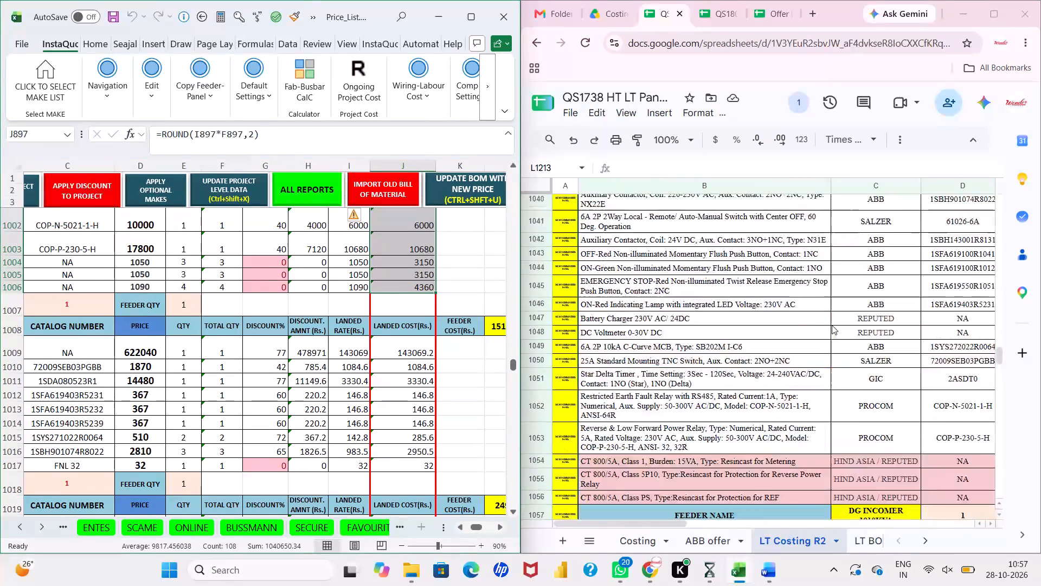
{"action": "scroll", "coordinate": [832, 325], "scroll_direction": "up", "scroll_amount": 8}
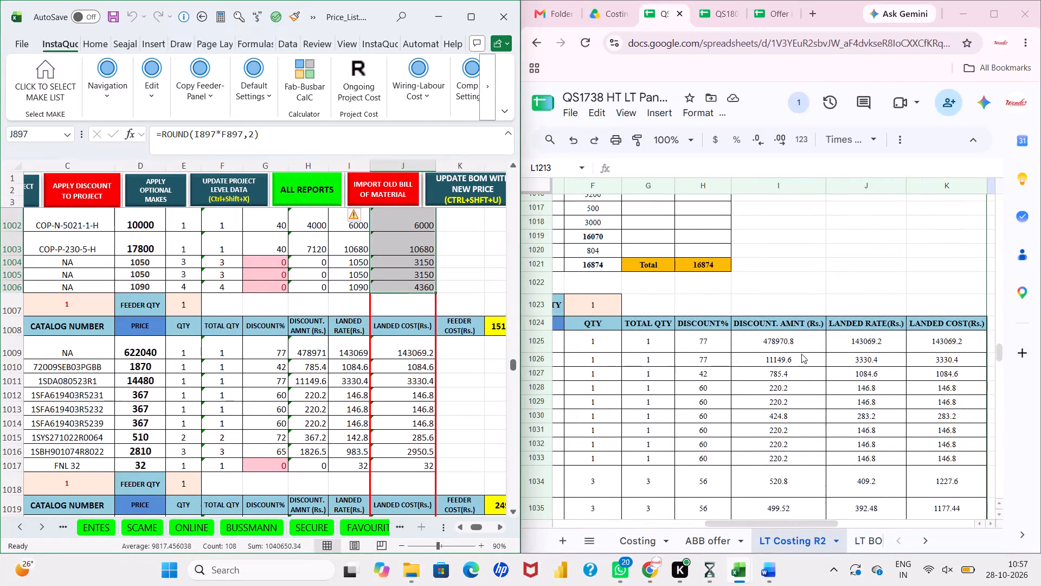
{"action": "scroll", "coordinate": [801, 354], "scroll_direction": "left", "scroll_amount": 2}
{"action": "left_click_drag", "start_coordinate": [788, 347], "coordinate": [801, 585]}
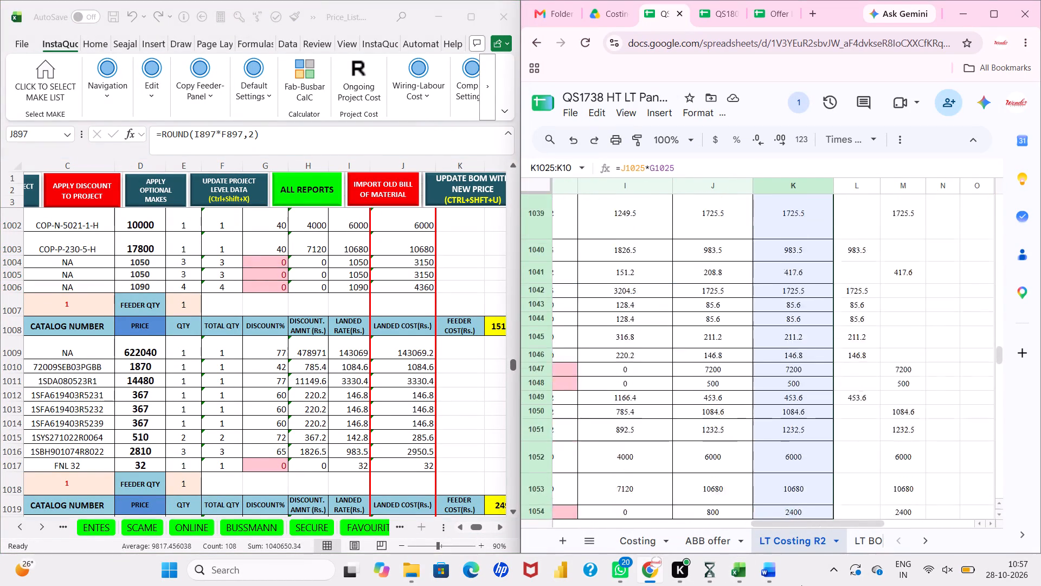
{"action": "left_click_drag", "start_coordinate": [801, 585], "coordinate": [808, 568]}
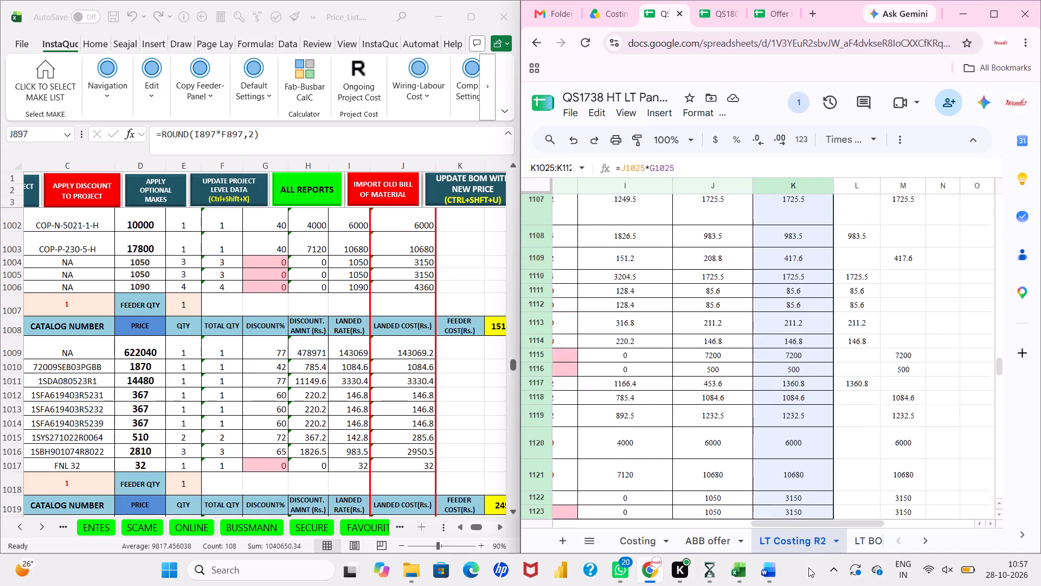
{"action": "left_click_drag", "start_coordinate": [808, 568], "coordinate": [800, 355]}
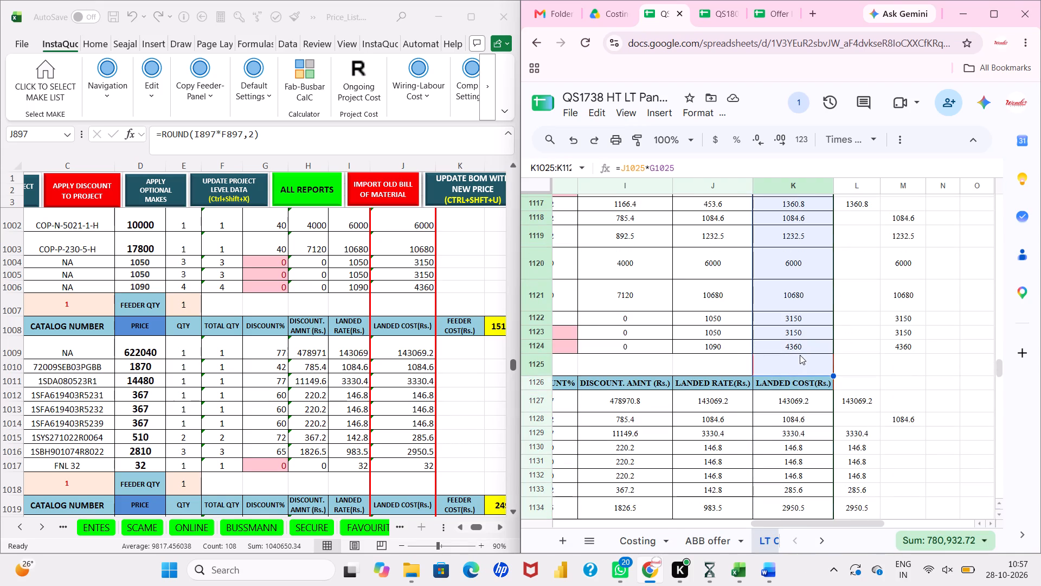
{"action": "scroll", "coordinate": [473, 353], "scroll_direction": "up", "scroll_amount": 1}
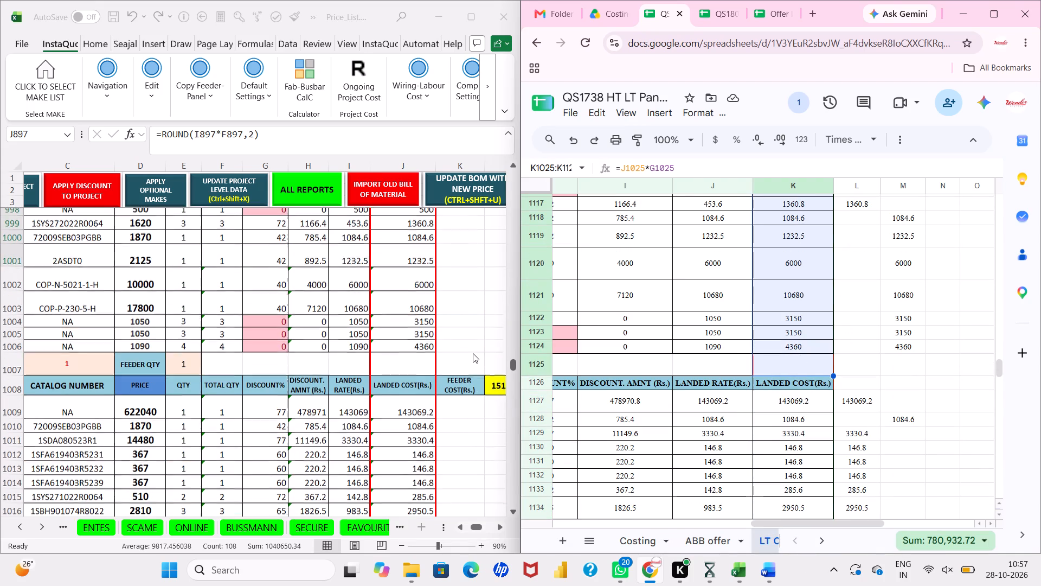
Compare the landed costs of the second DG INCOMER 1010KVA feeder, from its last rows upward, between the price list and LT Costing R2.
{"action": "scroll", "coordinate": [473, 353], "scroll_direction": "up", "scroll_amount": 1}
{"action": "left_click", "coordinate": [462, 351]}
{"action": "left_click", "coordinate": [462, 351]}
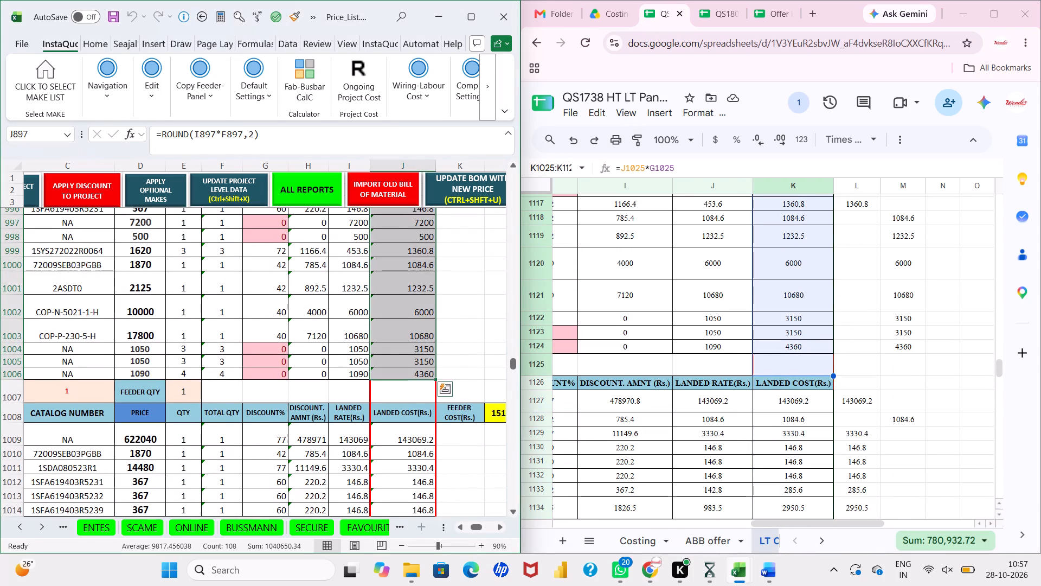
{"action": "left_click", "coordinate": [741, 304]}
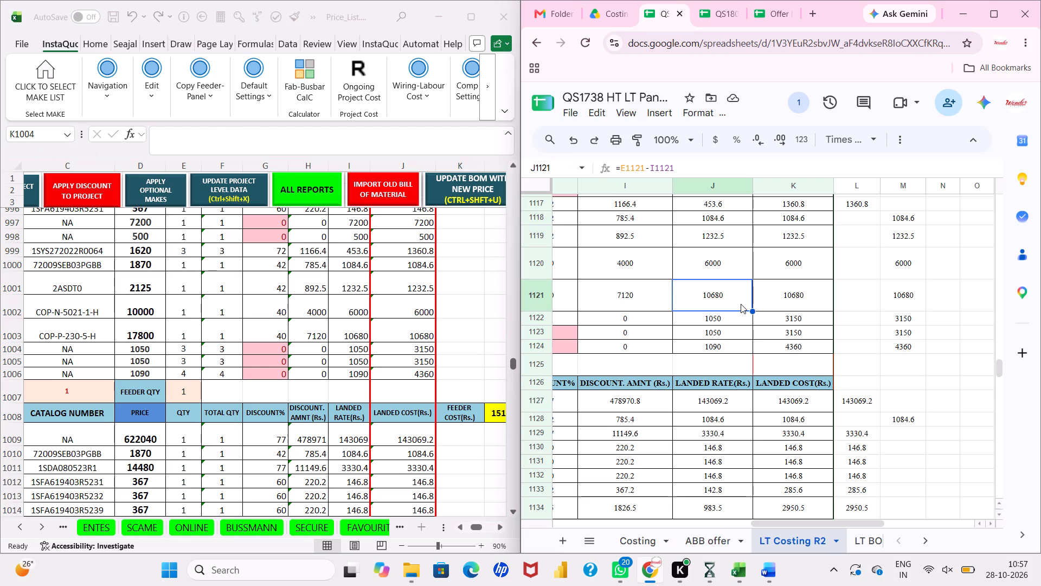
{"action": "scroll", "coordinate": [741, 304], "scroll_direction": "up", "scroll_amount": 1}
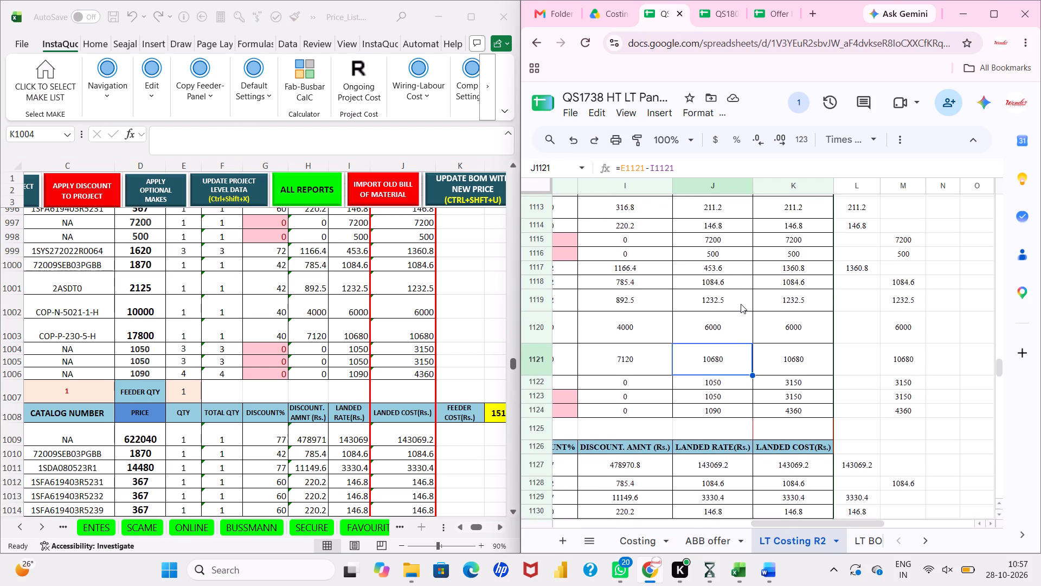
{"action": "scroll", "coordinate": [741, 304], "scroll_direction": "up", "scroll_amount": 1}
{"action": "scroll", "coordinate": [416, 316], "scroll_direction": "up", "scroll_amount": 1}
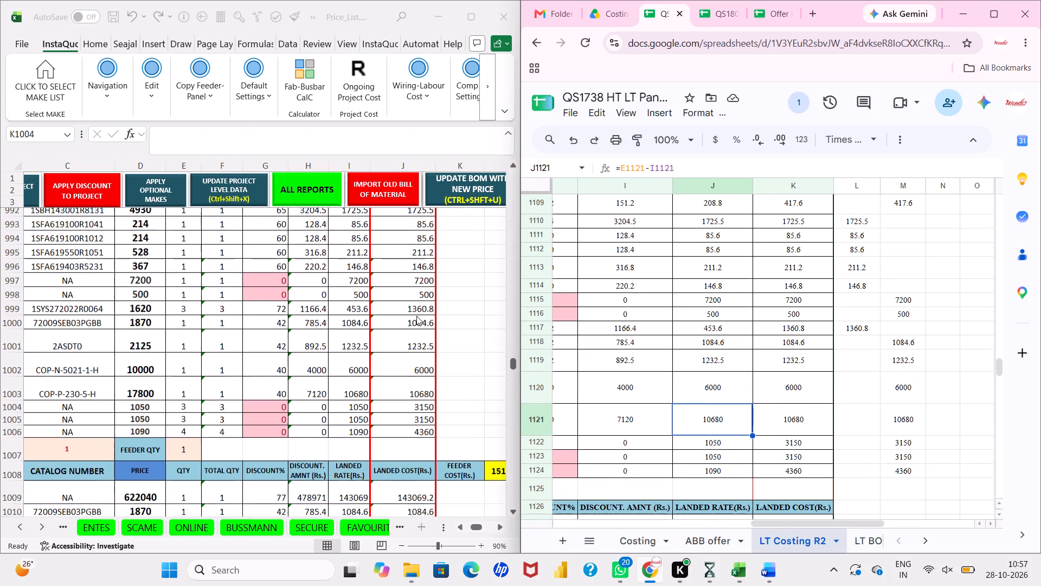
{"action": "scroll", "coordinate": [416, 316], "scroll_direction": "up", "scroll_amount": 2}
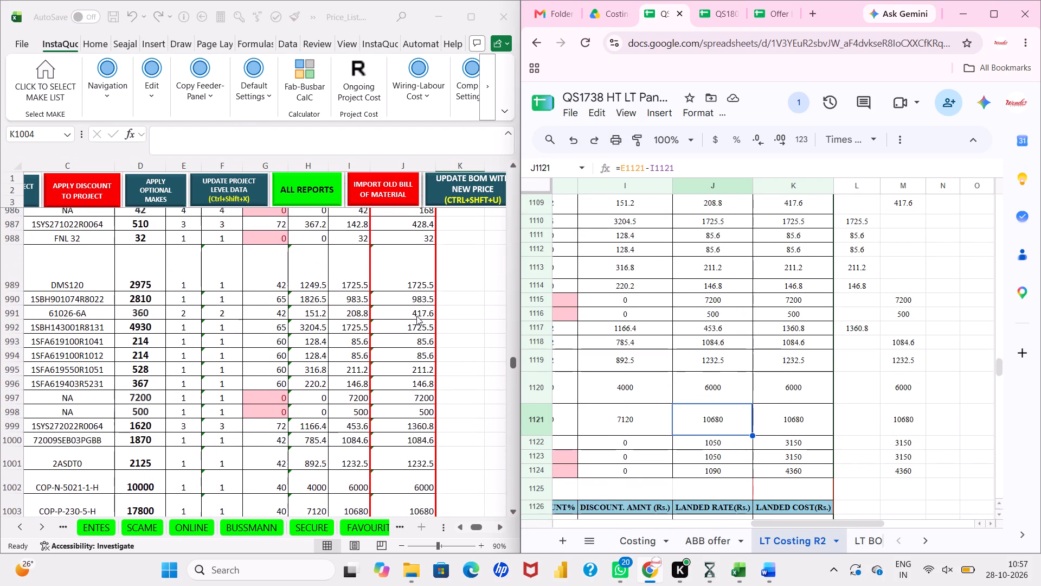
{"action": "scroll", "coordinate": [416, 316], "scroll_direction": "up", "scroll_amount": 1}
{"action": "scroll", "coordinate": [612, 309], "scroll_direction": "up", "scroll_amount": 3}
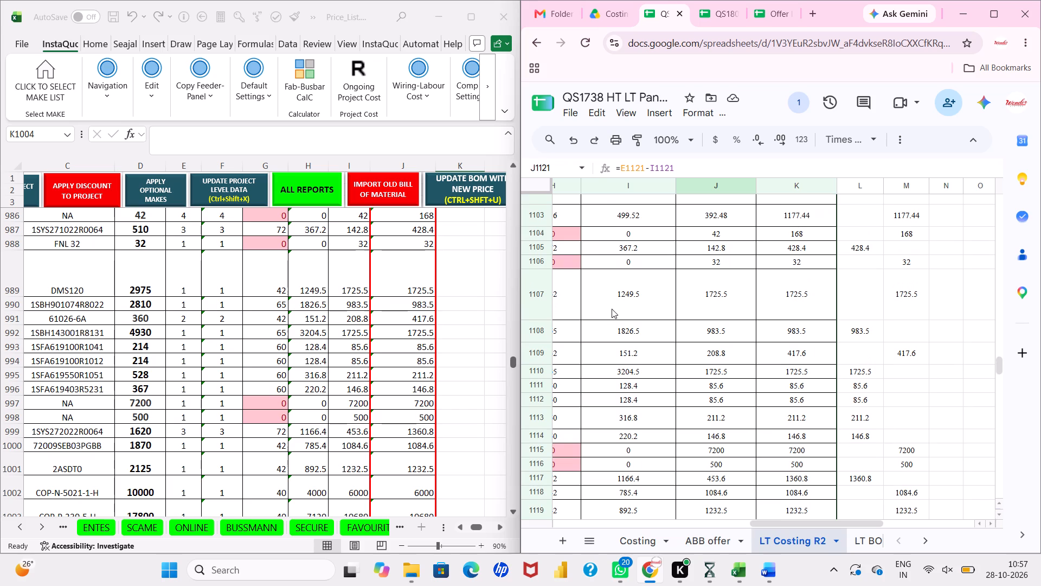
{"action": "scroll", "coordinate": [612, 309], "scroll_direction": "up", "scroll_amount": 2}
{"action": "scroll", "coordinate": [335, 372], "scroll_direction": "up", "scroll_amount": 1}
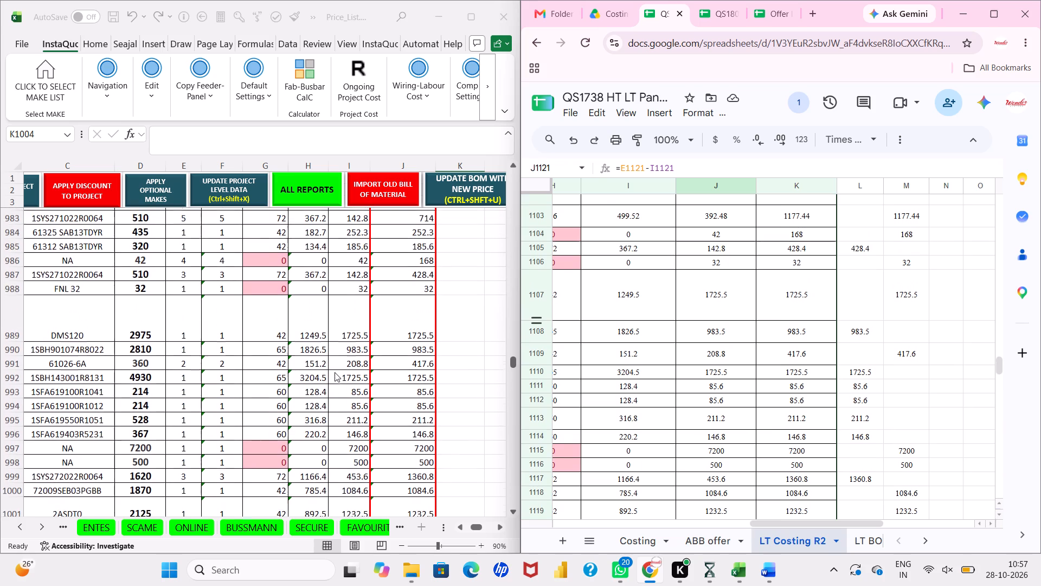
{"action": "scroll", "coordinate": [335, 372], "scroll_direction": "up", "scroll_amount": 1}
{"action": "scroll", "coordinate": [640, 301], "scroll_direction": "up", "scroll_amount": 1}
Compare the same feeder's lamp, meter, selector switch and MCB rows, including descriptions and quantities, between the price list and LT Costing R2.
{"action": "scroll", "coordinate": [640, 301], "scroll_direction": "up", "scroll_amount": 1}
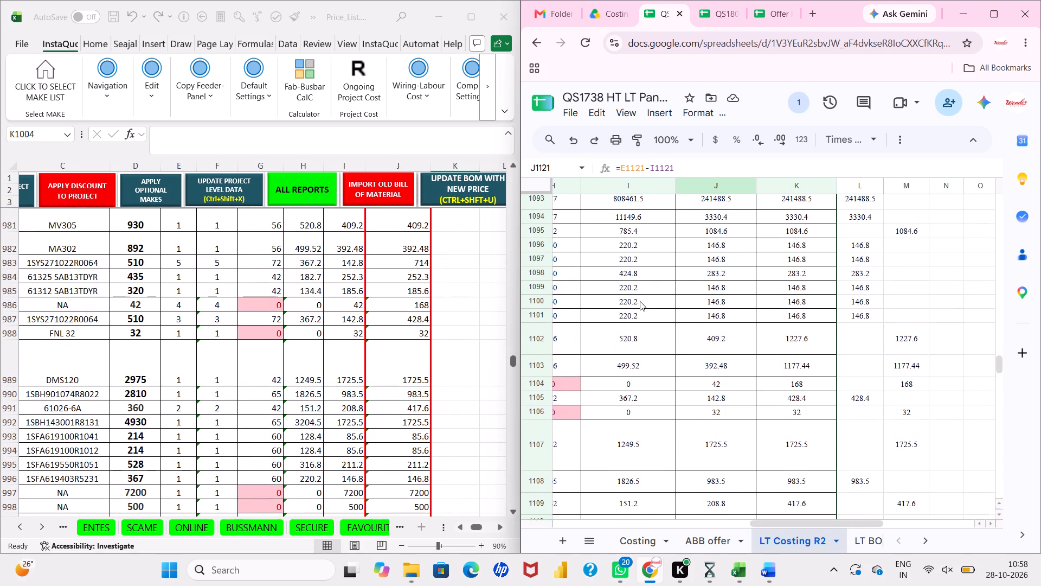
{"action": "scroll", "coordinate": [640, 301], "scroll_direction": "up", "scroll_amount": 1}
{"action": "scroll", "coordinate": [454, 324], "scroll_direction": "up", "scroll_amount": 1}
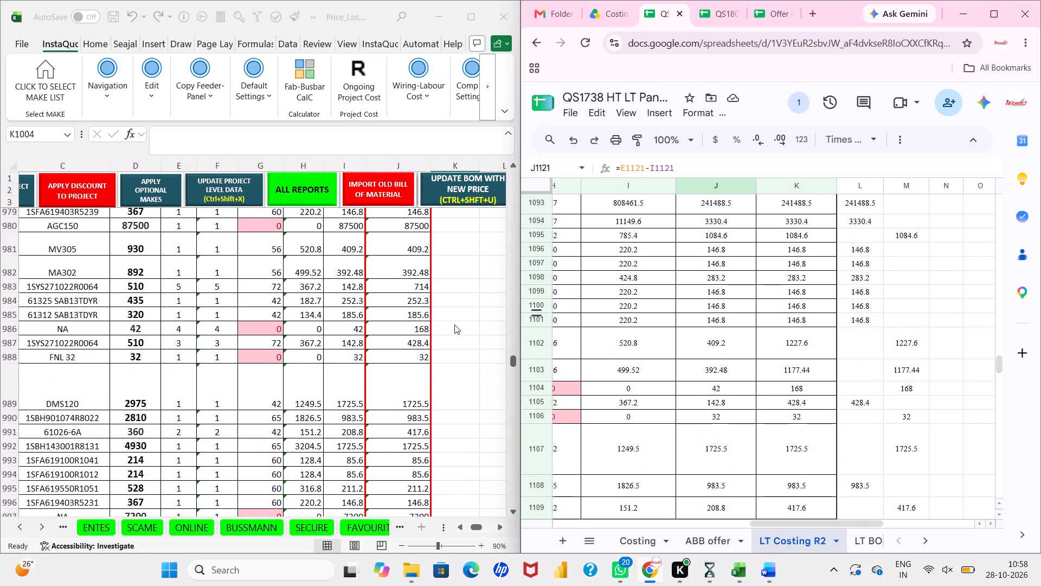
{"action": "scroll", "coordinate": [454, 324], "scroll_direction": "up", "scroll_amount": 1}
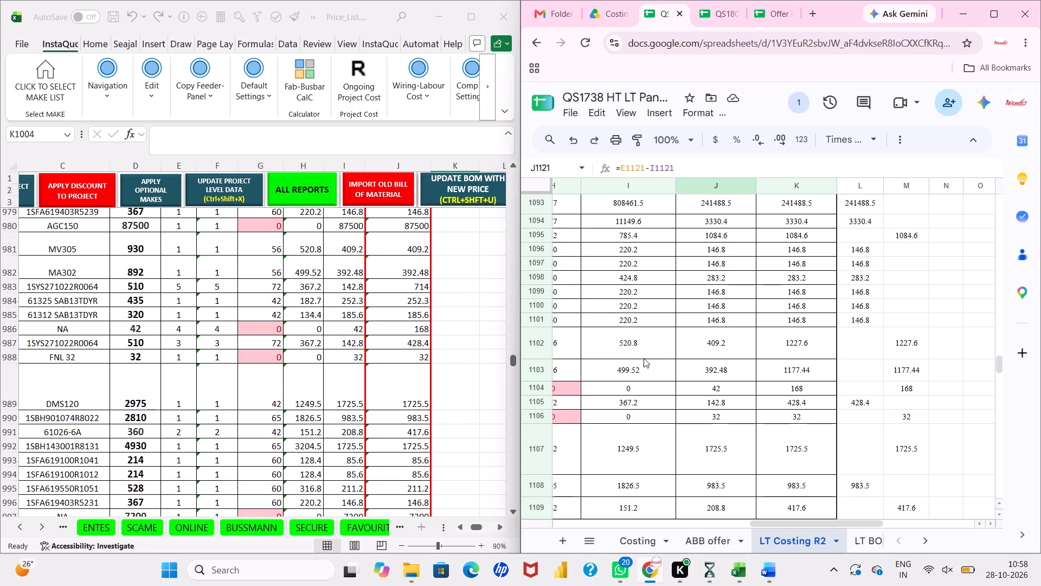
{"action": "scroll", "coordinate": [648, 360], "scroll_direction": "right", "scroll_amount": 5}
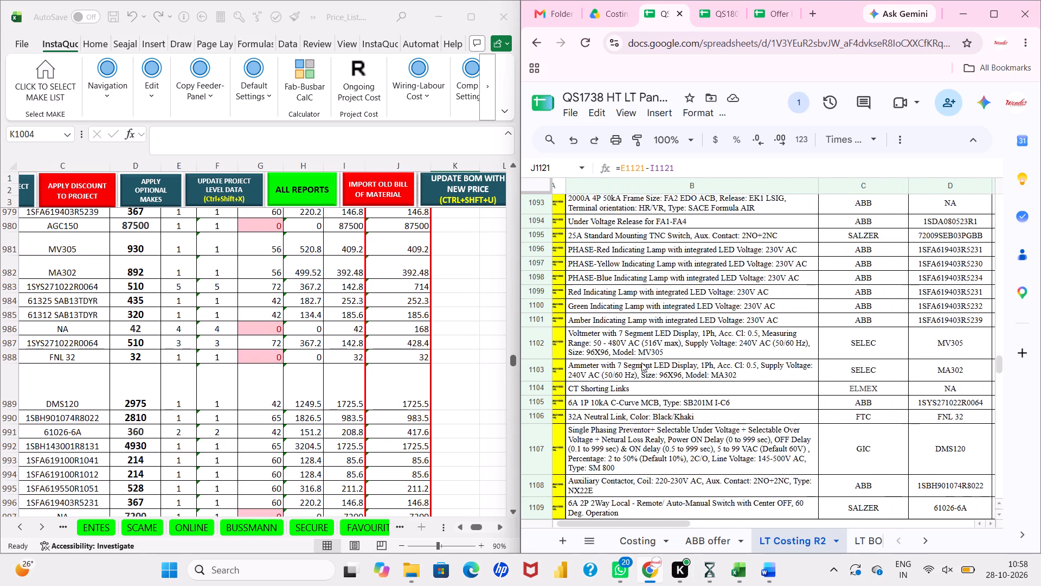
{"action": "scroll", "coordinate": [639, 363], "scroll_direction": "left", "scroll_amount": 3}
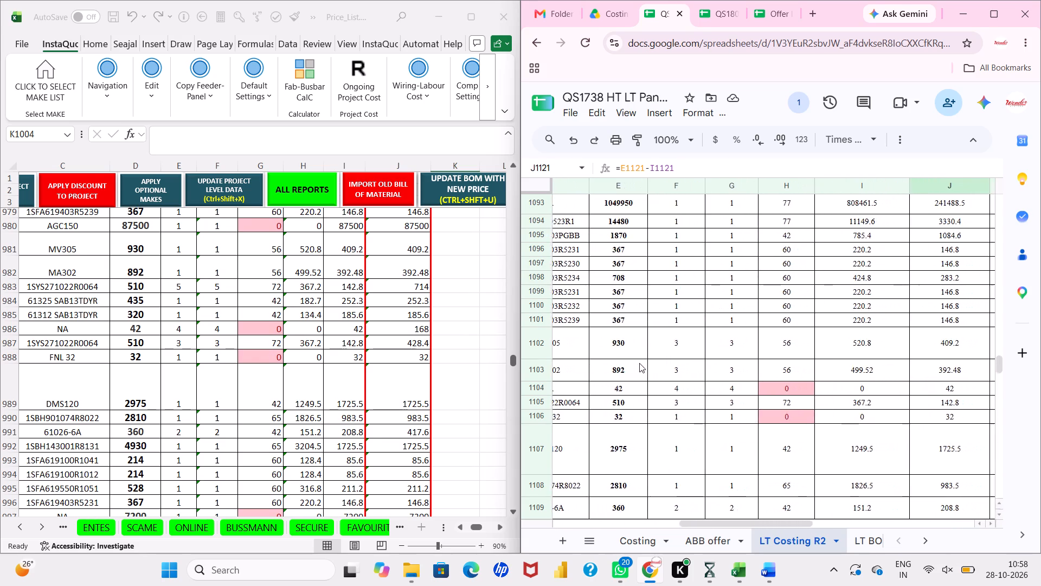
{"action": "scroll", "coordinate": [639, 363], "scroll_direction": "left", "scroll_amount": 2}
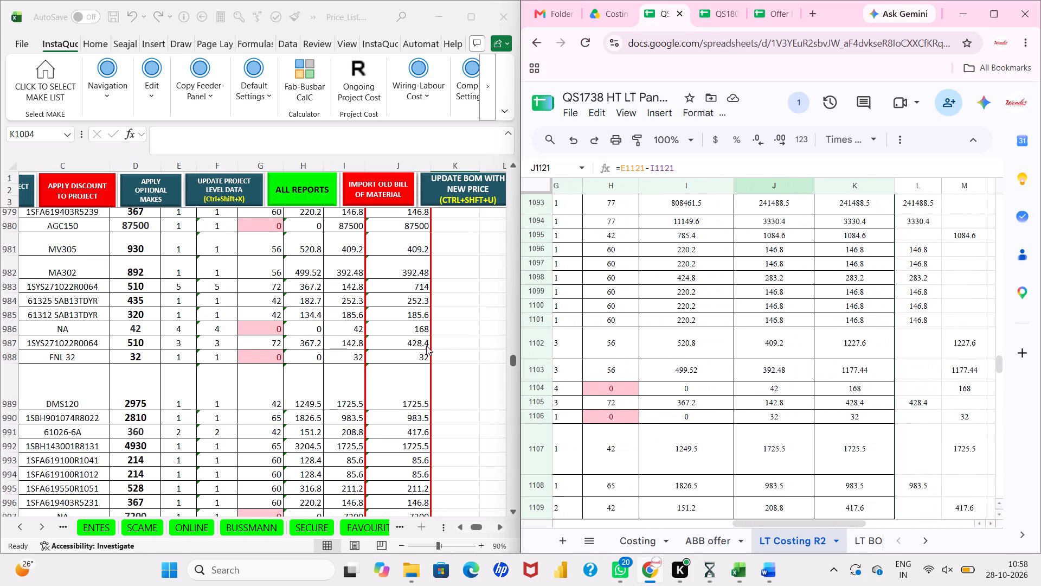
{"action": "scroll", "coordinate": [426, 346], "scroll_direction": "right", "scroll_amount": 2}
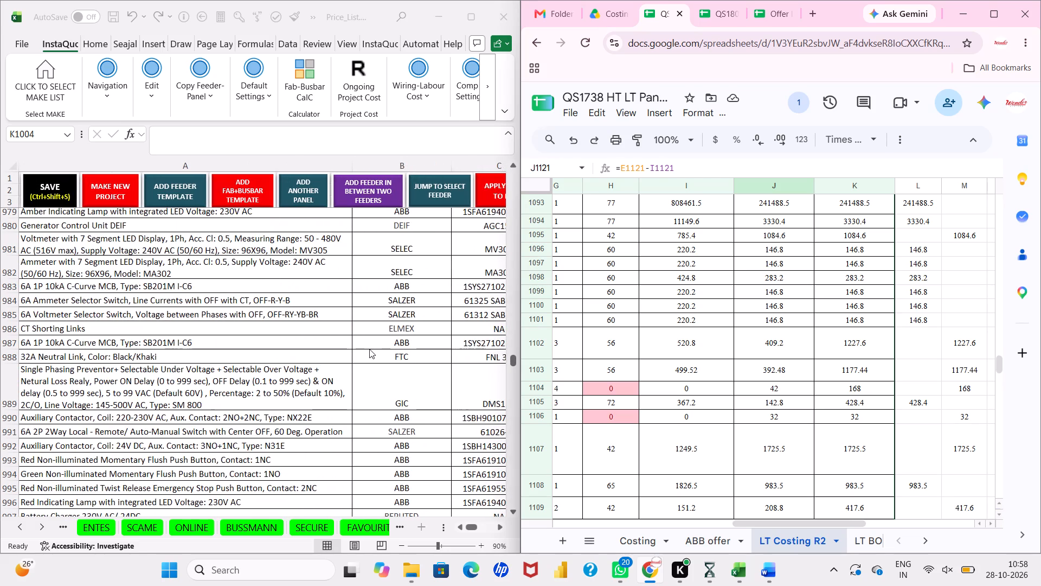
{"action": "scroll", "coordinate": [369, 349], "scroll_direction": "left", "scroll_amount": 2}
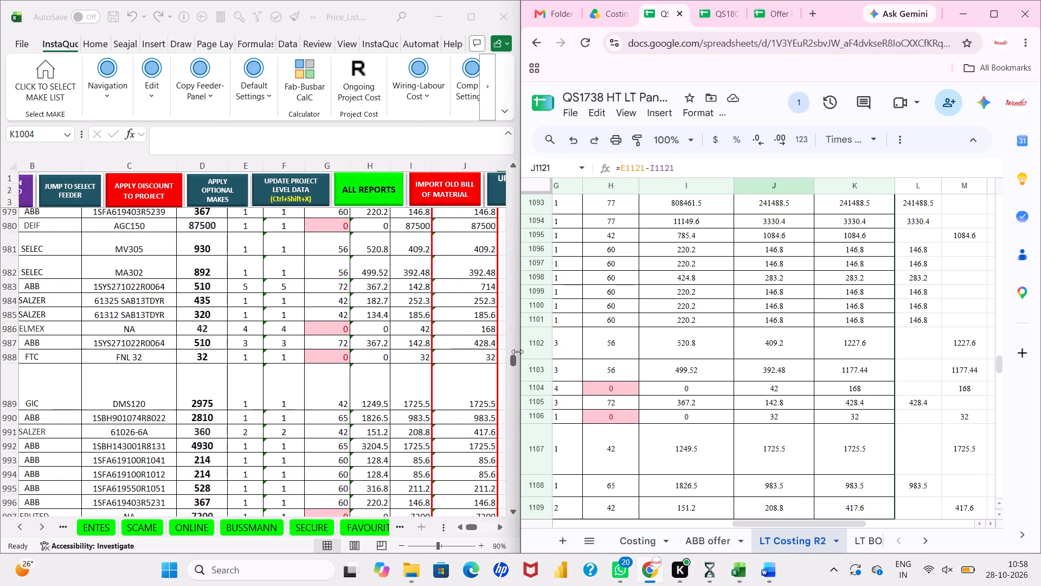
{"action": "scroll", "coordinate": [626, 360], "scroll_direction": "right", "scroll_amount": 2}
{"action": "scroll", "coordinate": [290, 310], "scroll_direction": "right", "scroll_amount": 1}
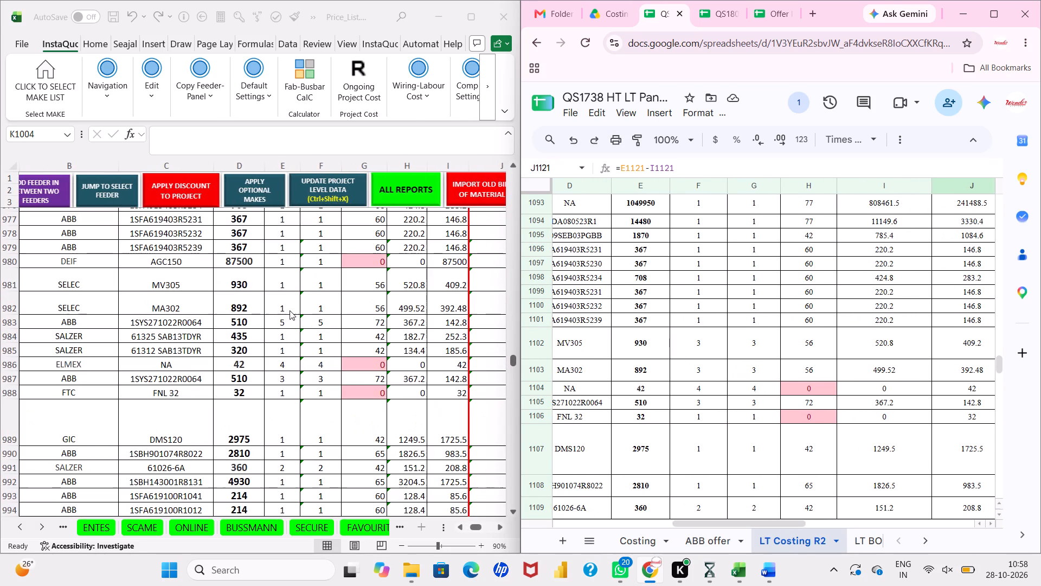
Set the MV305 voltmeter and MA302 ammeter quantities to 3 each in the second DG INCOMER 1010KVA feeder of the price list.
{"action": "left_click", "coordinate": [275, 281]}
{"action": "left_click", "coordinate": [275, 281]}
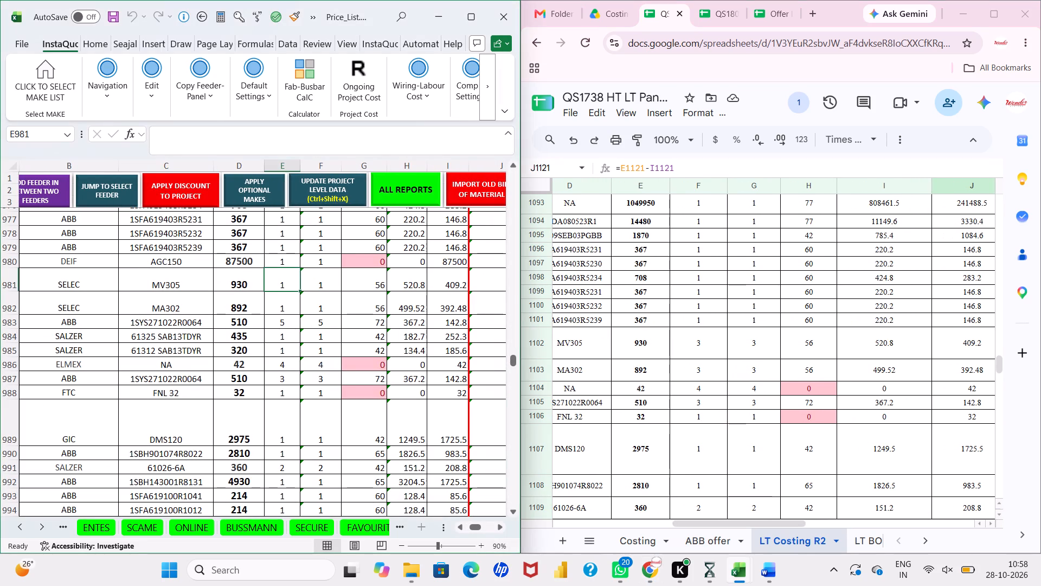
{"action": "key", "text": "3"}
{"action": "key", "text": "Return"}
{"action": "key", "text": "3"}
{"action": "key", "text": "Return"}
Set the MV305 voltmeter and MA302 ammeter quantities to 3 each in the first 1010KVA DG incomer, rows 944 and 945 of the price list.
{"action": "scroll", "coordinate": [275, 281], "scroll_direction": "up", "scroll_amount": 5}
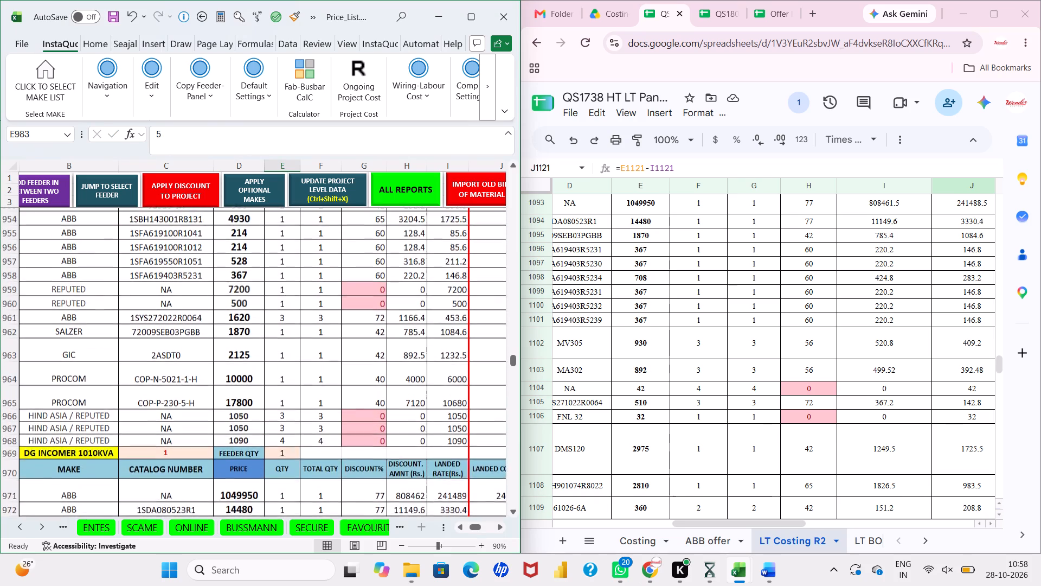
{"action": "scroll", "coordinate": [275, 281], "scroll_direction": "up", "scroll_amount": 1}
{"action": "scroll", "coordinate": [277, 326], "scroll_direction": "up", "scroll_amount": 1}
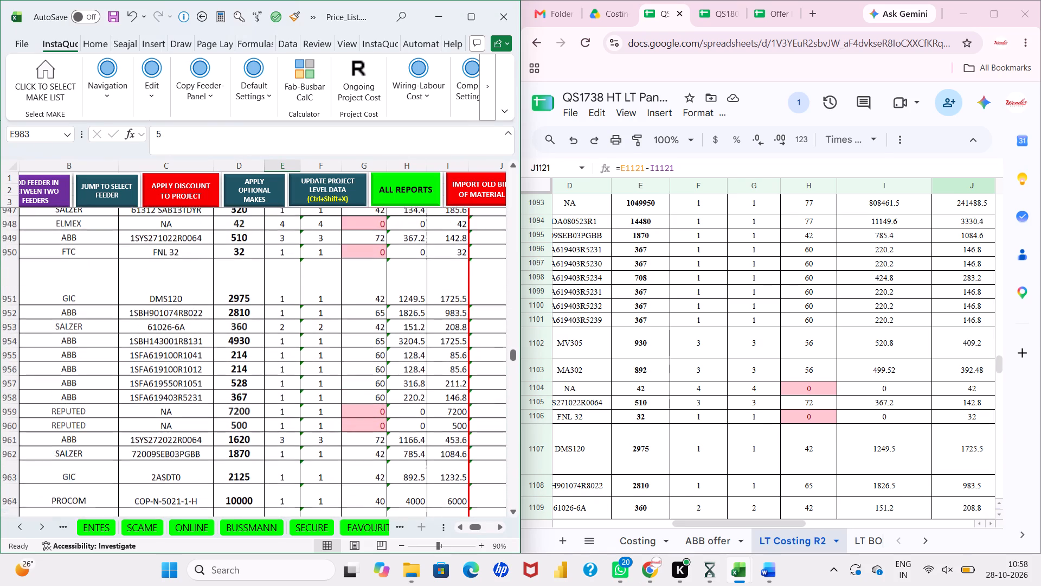
{"action": "scroll", "coordinate": [277, 326], "scroll_direction": "up", "scroll_amount": 2}
{"action": "left_click", "coordinate": [286, 252]}
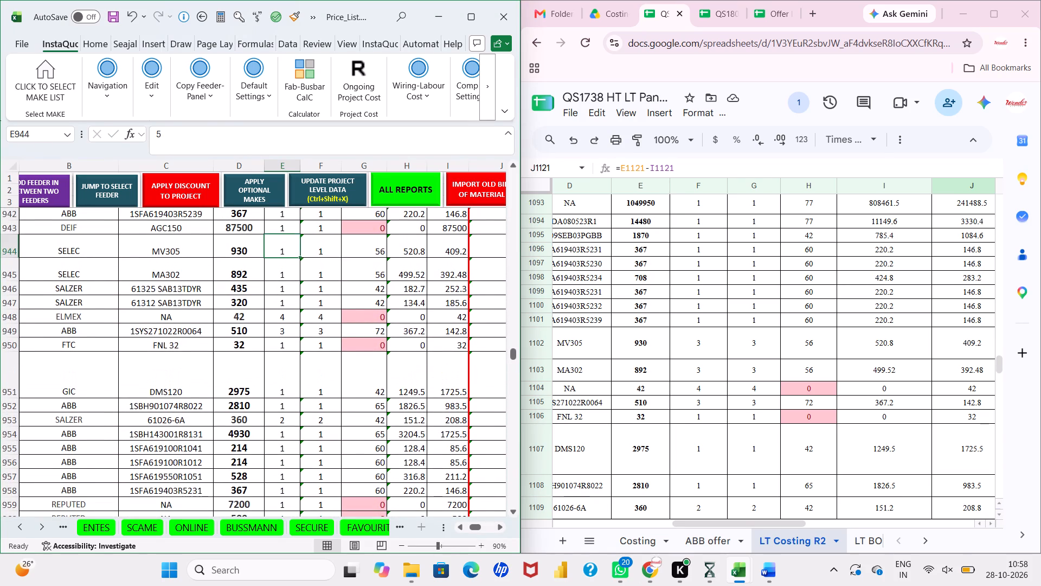
{"action": "key", "text": "3"}
{"action": "key", "text": "Return"}
{"action": "key", "text": "3"}
{"action": "key", "text": "Return"}
Set the MV305 voltmeter and MA302 ammeter quantities to 3 each in the DG INCOMER 500KVA feeder of the price list.
{"action": "scroll", "coordinate": [286, 252], "scroll_direction": "up", "scroll_amount": 4}
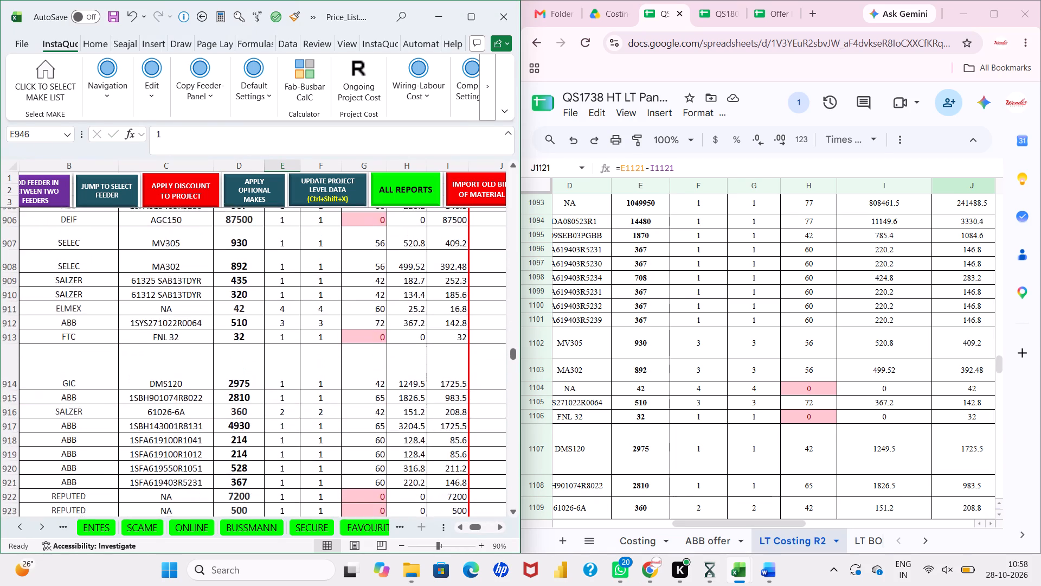
{"action": "scroll", "coordinate": [286, 252], "scroll_direction": "up", "scroll_amount": 4}
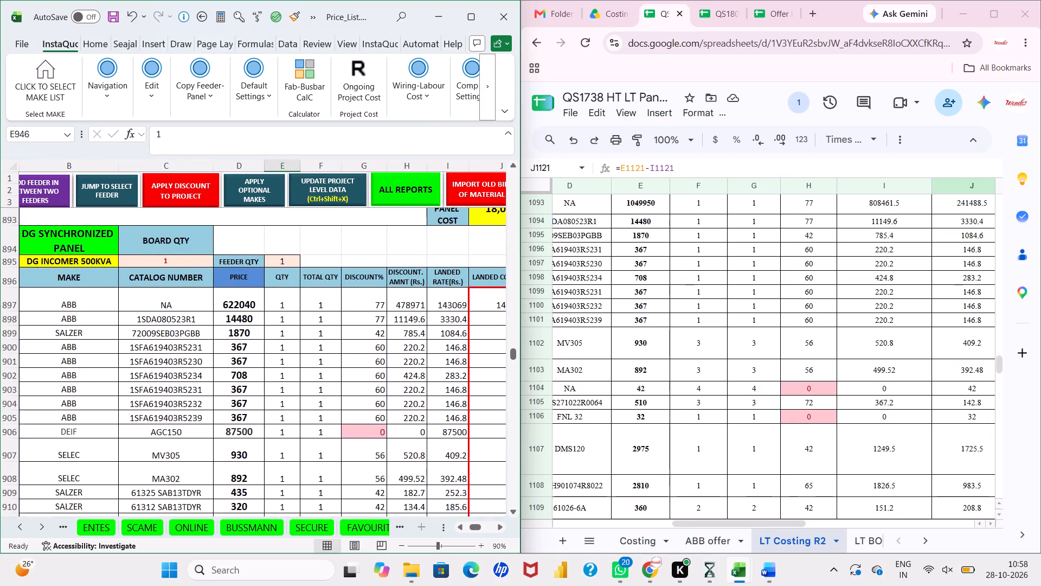
{"action": "scroll", "coordinate": [286, 252], "scroll_direction": "down", "scroll_amount": 1}
{"action": "left_click", "coordinate": [278, 348]}
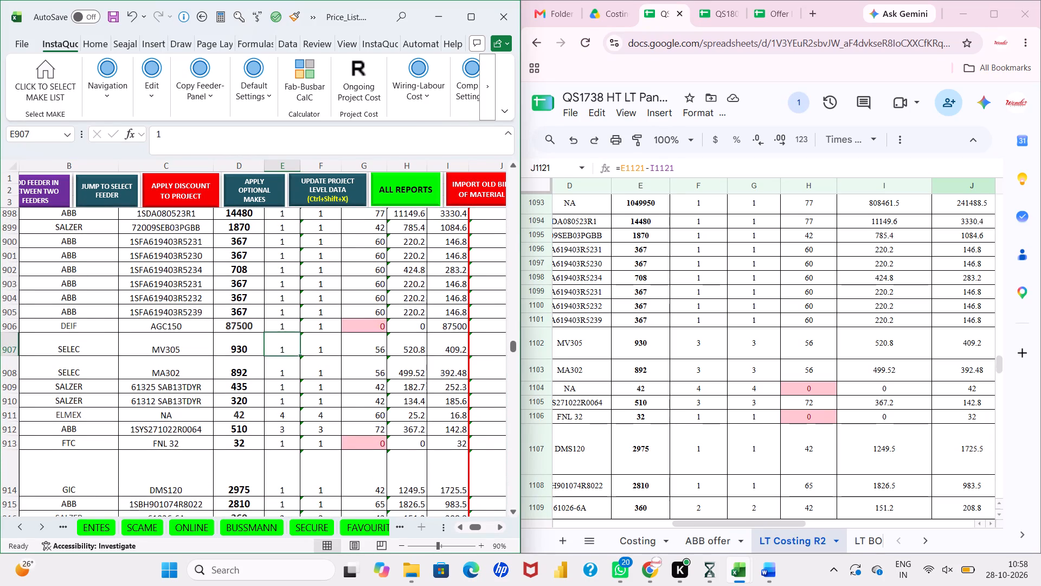
{"action": "key", "text": "3"}
{"action": "key", "text": "Return"}
{"action": "key", "text": "3"}
{"action": "key", "text": "Return"}
Save a backup of the ongoing InstaQuote project.
{"action": "scroll", "coordinate": [278, 348], "scroll_direction": "right", "scroll_amount": 1}
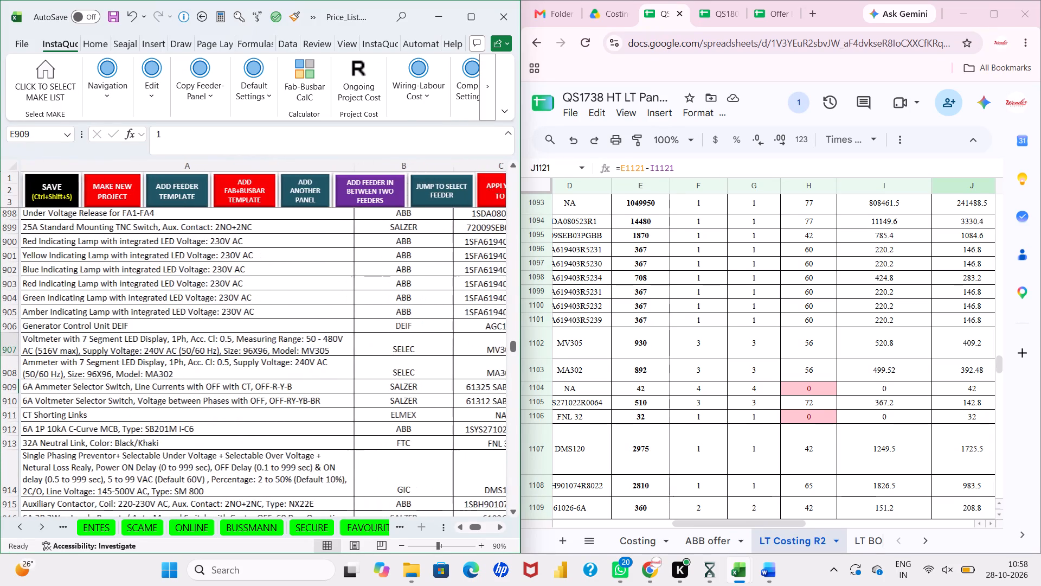
{"action": "left_click", "coordinate": [48, 200]}
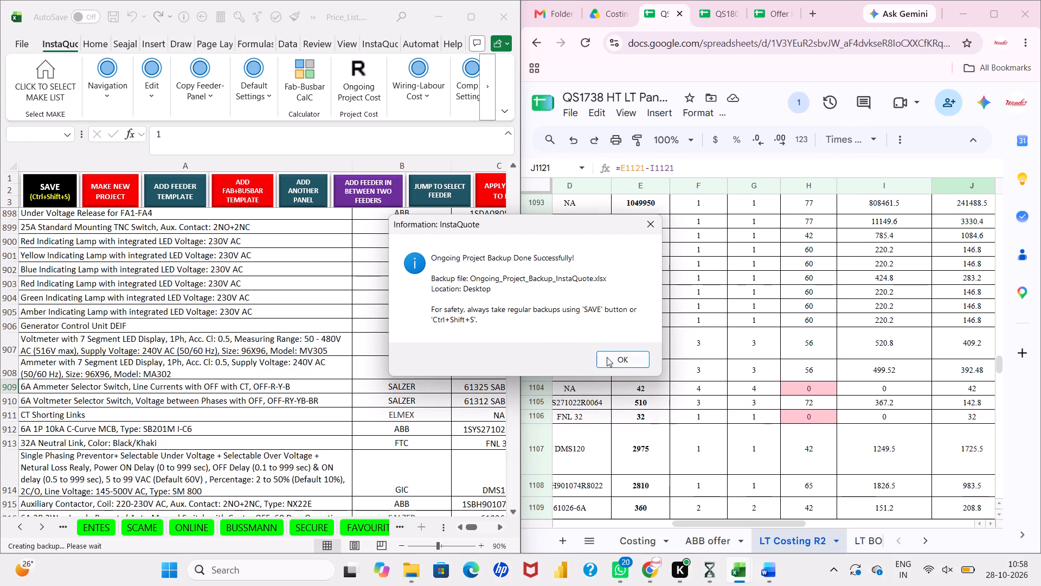
{"action": "left_click", "coordinate": [607, 357]}
Check the DG synchronizing panel's total cost and final panel cost in the price list.
{"action": "scroll", "coordinate": [391, 323], "scroll_direction": "left", "scroll_amount": 2}
{"action": "scroll", "coordinate": [391, 323], "scroll_direction": "down", "scroll_amount": 5}
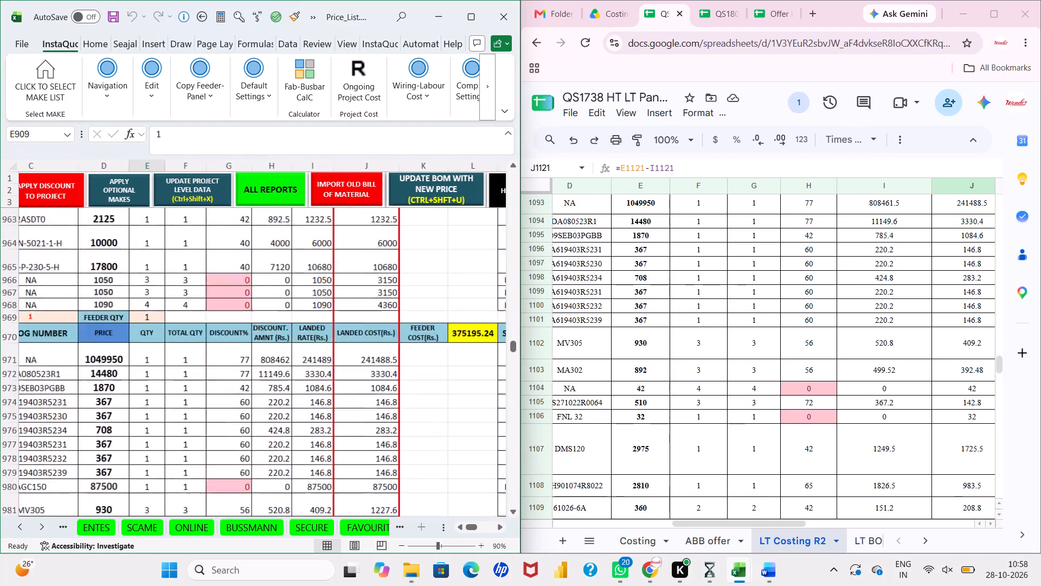
{"action": "scroll", "coordinate": [391, 323], "scroll_direction": "down", "scroll_amount": 5}
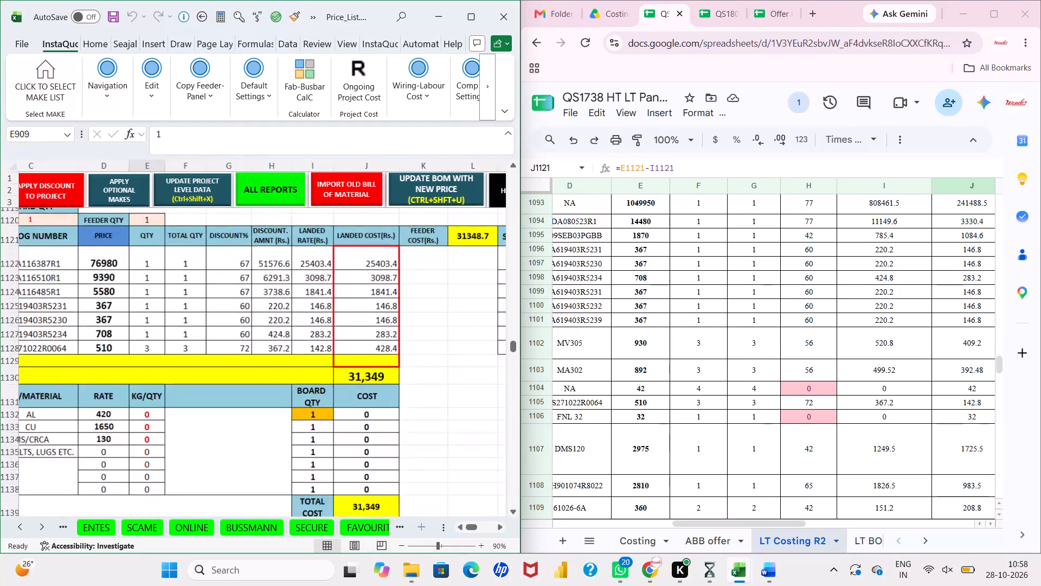
{"action": "scroll", "coordinate": [391, 323], "scroll_direction": "down", "scroll_amount": 2}
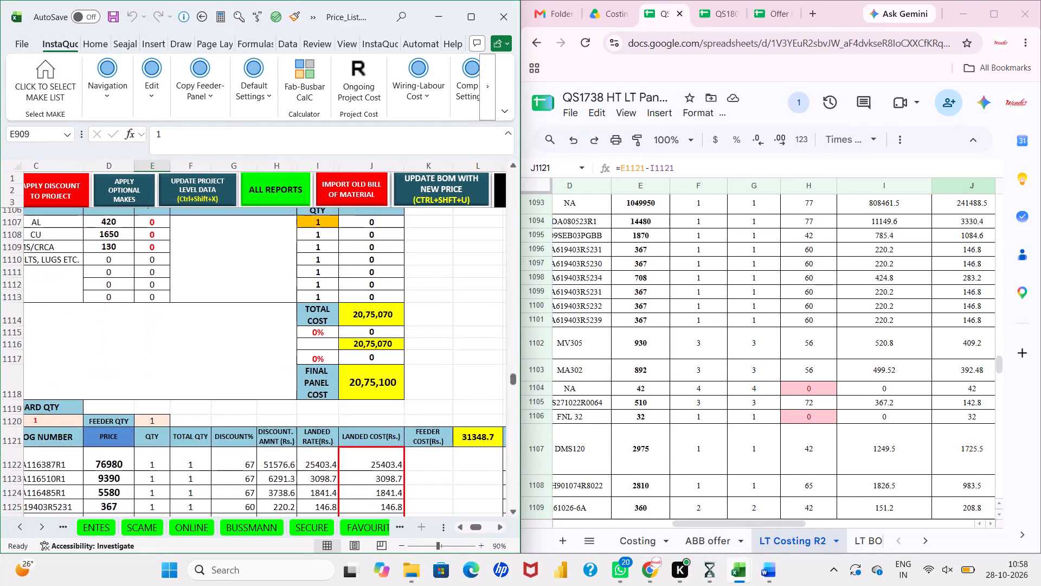
{"action": "scroll", "coordinate": [391, 323], "scroll_direction": "up", "scroll_amount": 1}
Sum the whole DG synchronizing panel's landed costs in LT Costing R2, K1025 to K1214, for comparison with the price list.
{"action": "scroll", "coordinate": [706, 345], "scroll_direction": "left", "scroll_amount": 2}
{"action": "scroll", "coordinate": [706, 345], "scroll_direction": "down", "scroll_amount": 1}
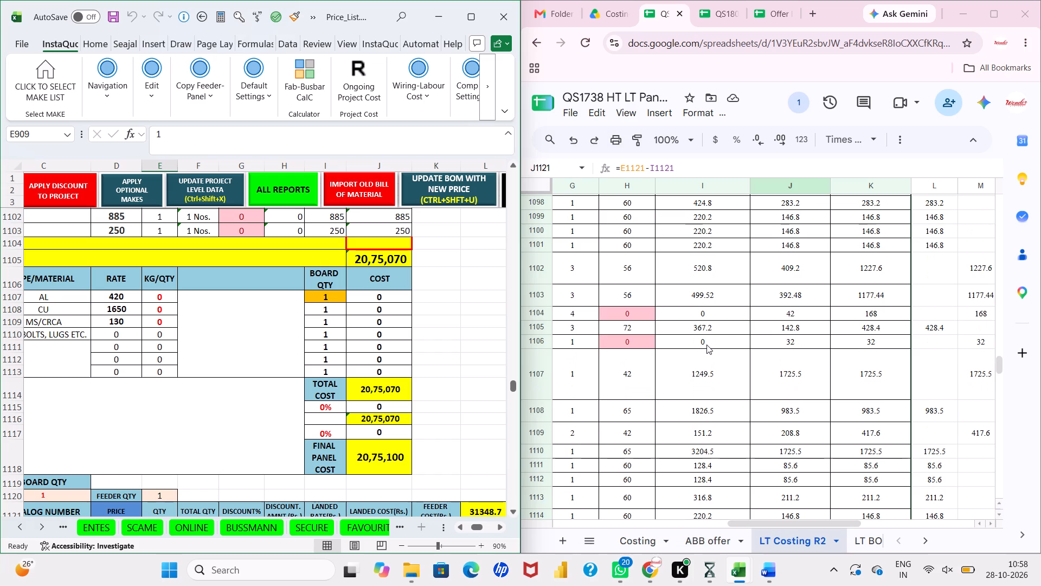
{"action": "scroll", "coordinate": [706, 345], "scroll_direction": "down", "scroll_amount": 5}
{"action": "scroll", "coordinate": [706, 345], "scroll_direction": "up", "scroll_amount": 1}
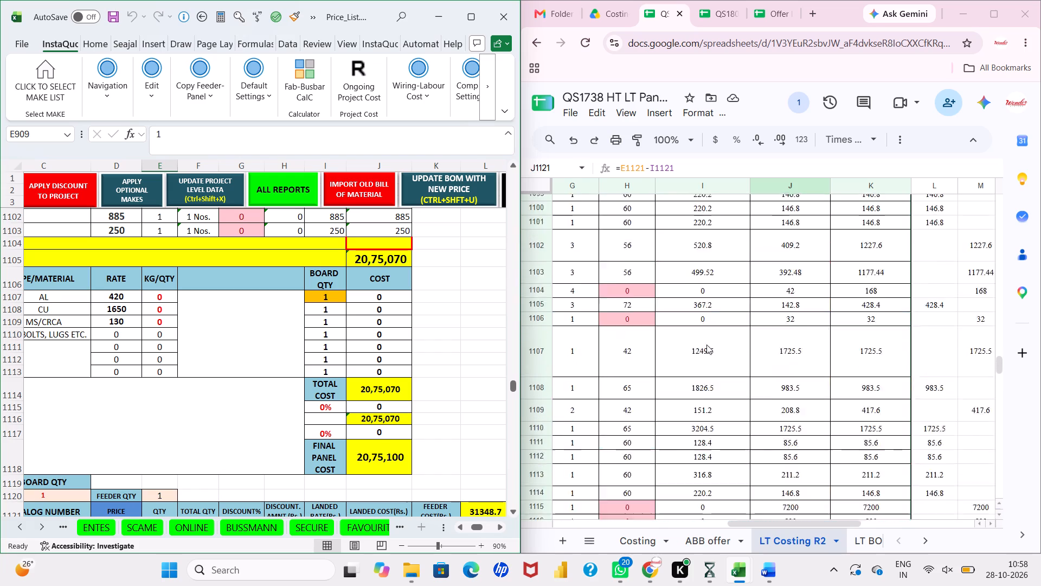
{"action": "scroll", "coordinate": [706, 345], "scroll_direction": "up", "scroll_amount": 3}
{"action": "scroll", "coordinate": [706, 345], "scroll_direction": "down", "scroll_amount": 2}
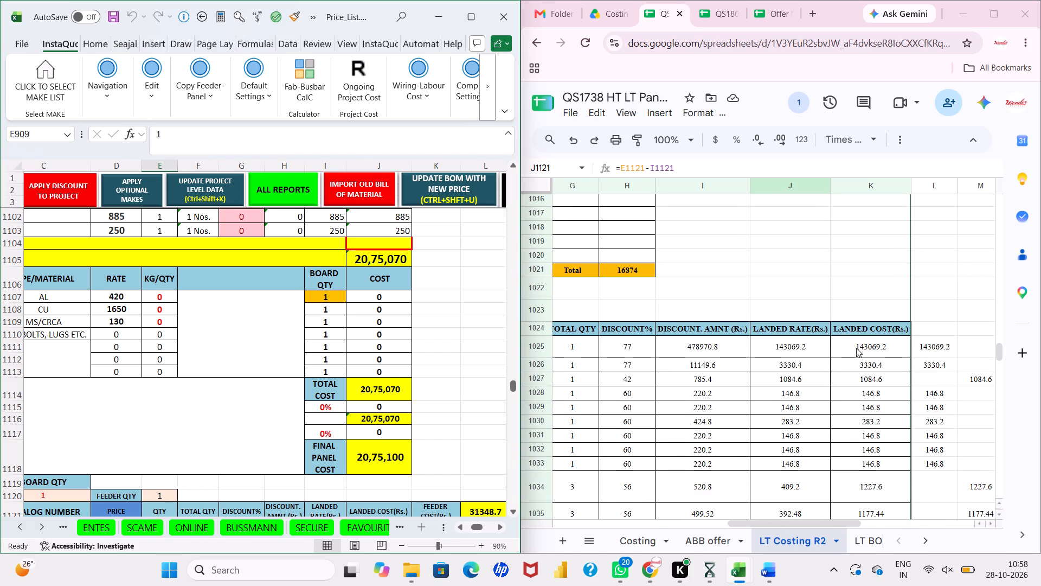
{"action": "left_click_drag", "start_coordinate": [863, 347], "coordinate": [874, 585]}
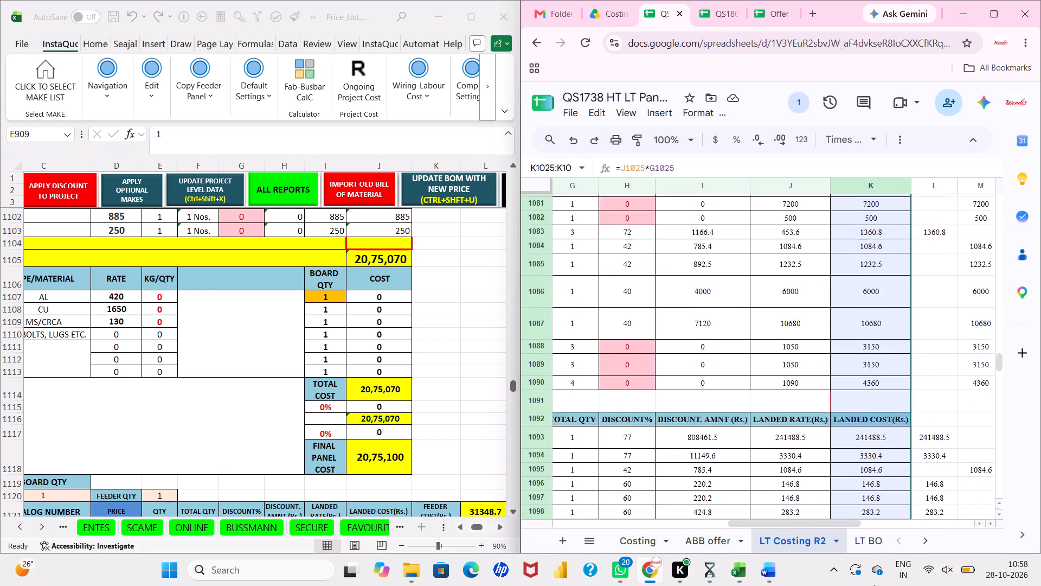
{"action": "left_click_drag", "start_coordinate": [874, 585], "coordinate": [873, 585]}
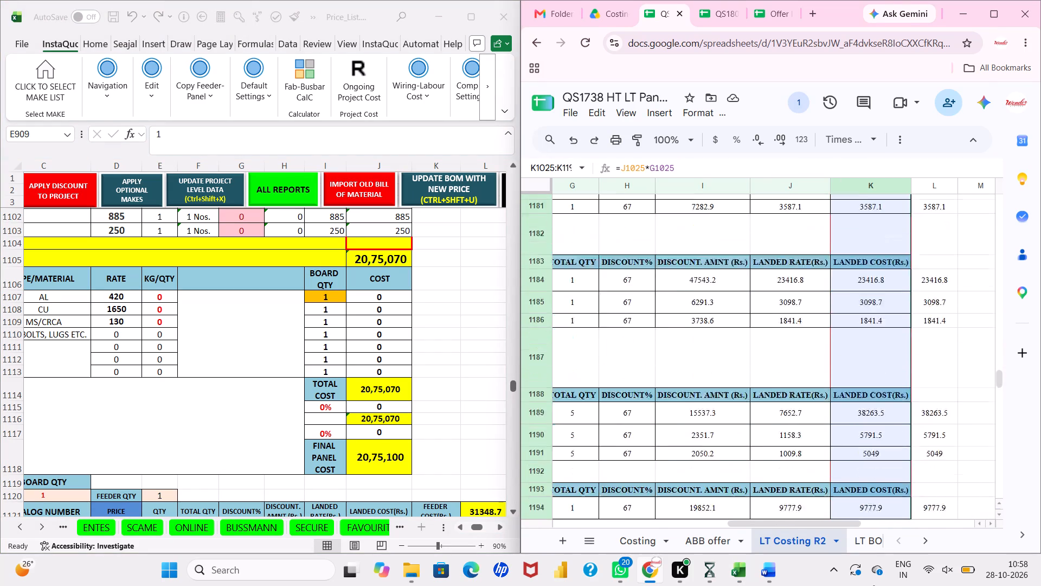
{"action": "left_click_drag", "start_coordinate": [873, 585], "coordinate": [851, 212]}
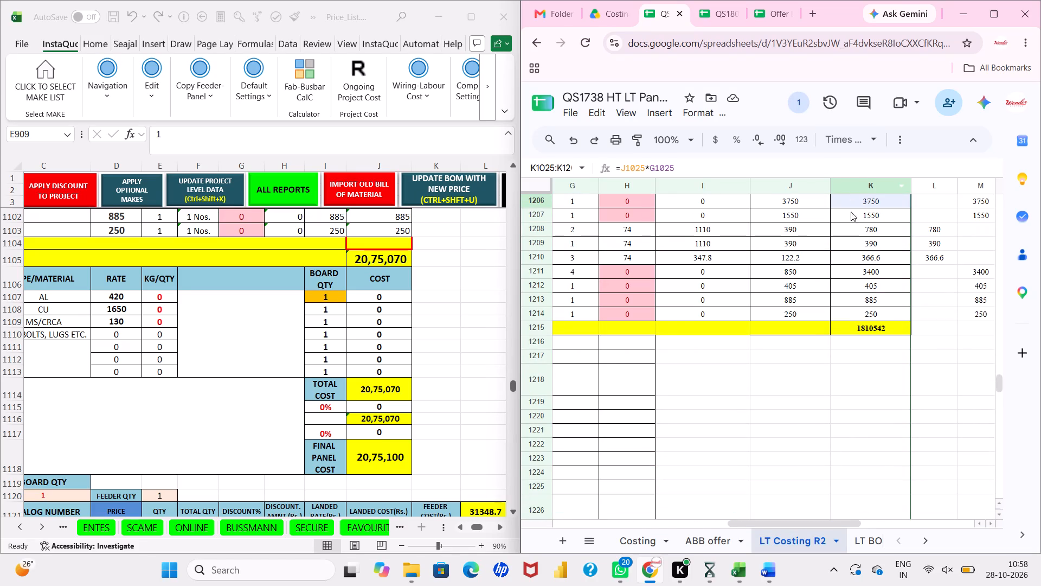
{"action": "left_click_drag", "start_coordinate": [851, 212], "coordinate": [858, 320]}
{"action": "scroll", "coordinate": [506, 348], "scroll_direction": "up", "scroll_amount": 7}
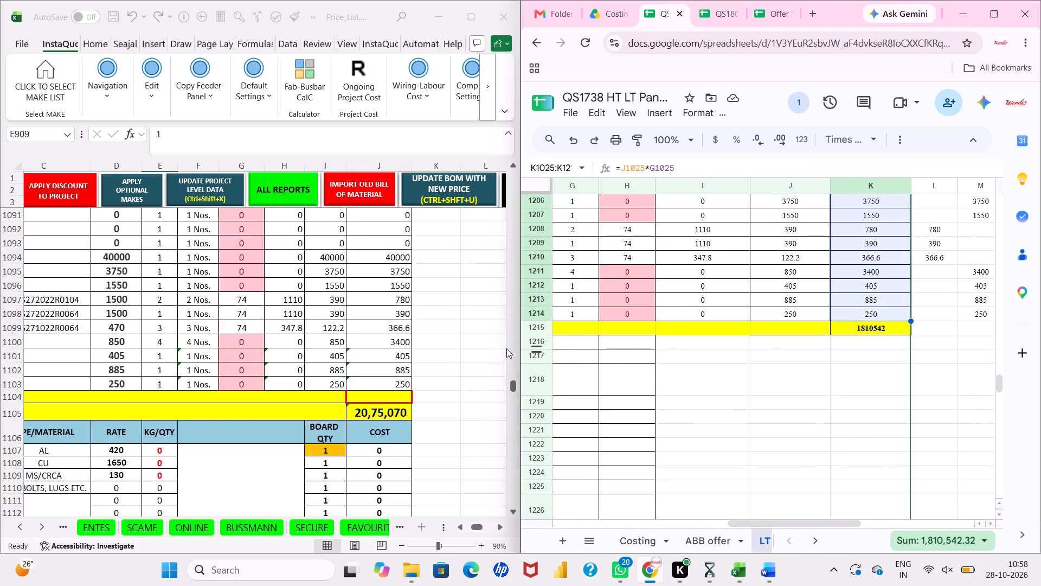
Sum the whole DG synchronized panel's landed costs in the price list, J897 to J1103, for comparison with LT Costing R2.
{"action": "scroll", "coordinate": [506, 348], "scroll_direction": "up", "scroll_amount": 5}
{"action": "scroll", "coordinate": [402, 417], "scroll_direction": "up", "scroll_amount": 7}
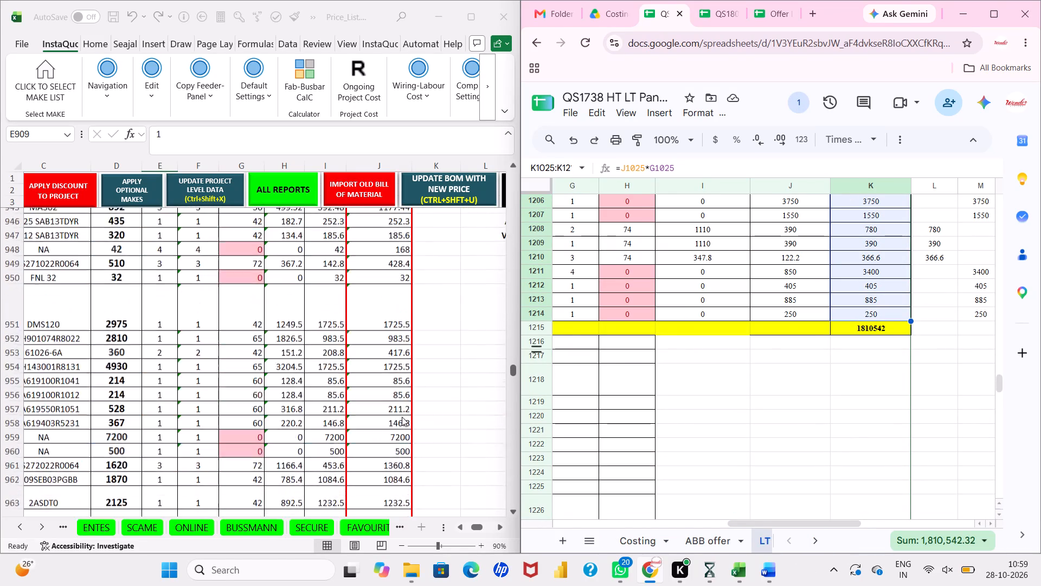
{"action": "scroll", "coordinate": [402, 417], "scroll_direction": "up", "scroll_amount": 8}
{"action": "left_click", "coordinate": [390, 405]}
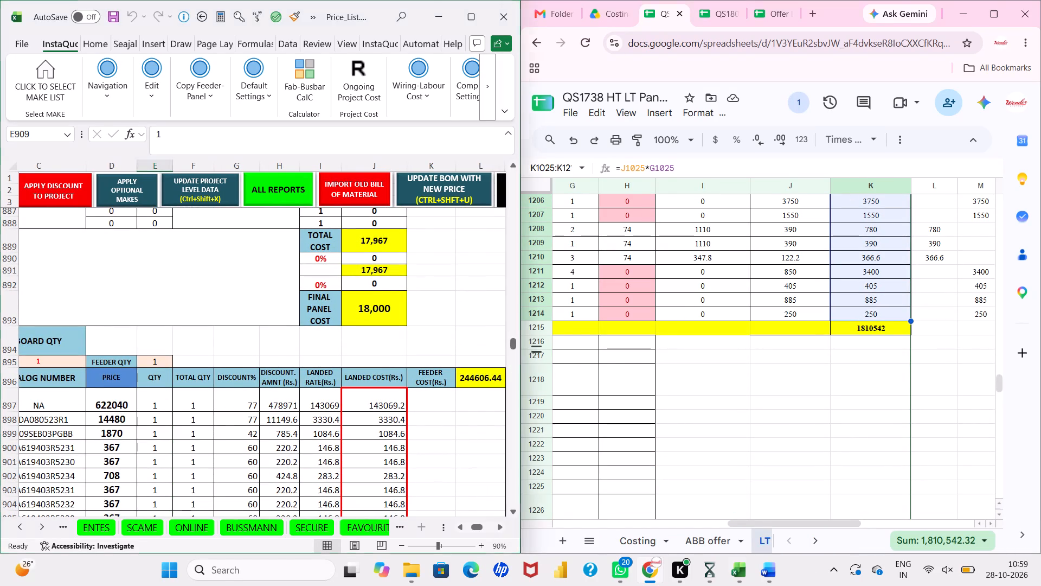
{"action": "left_click_drag", "start_coordinate": [390, 401], "coordinate": [384, 585]}
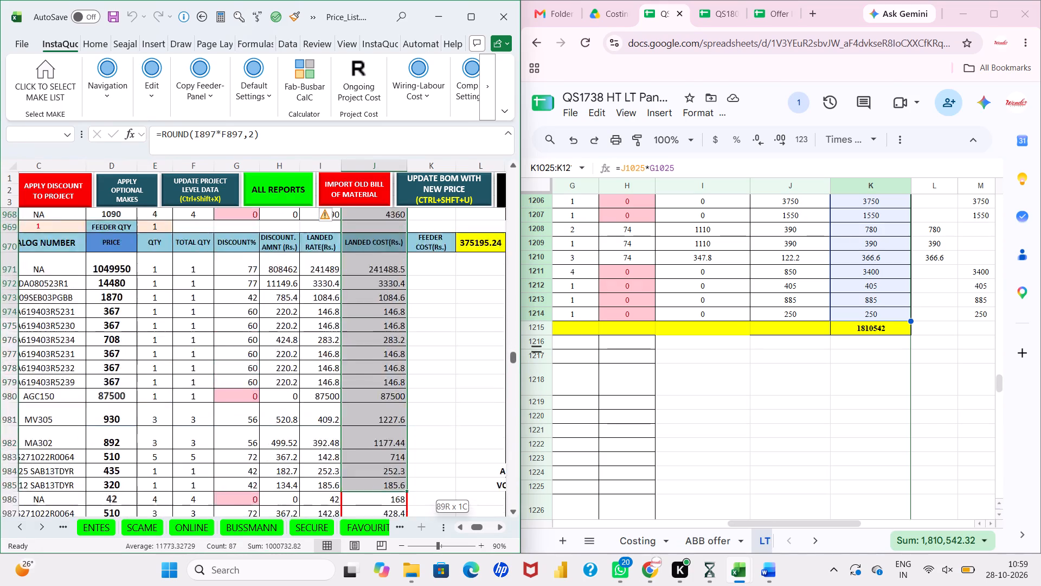
{"action": "left_click_drag", "start_coordinate": [384, 585], "coordinate": [384, 582]}
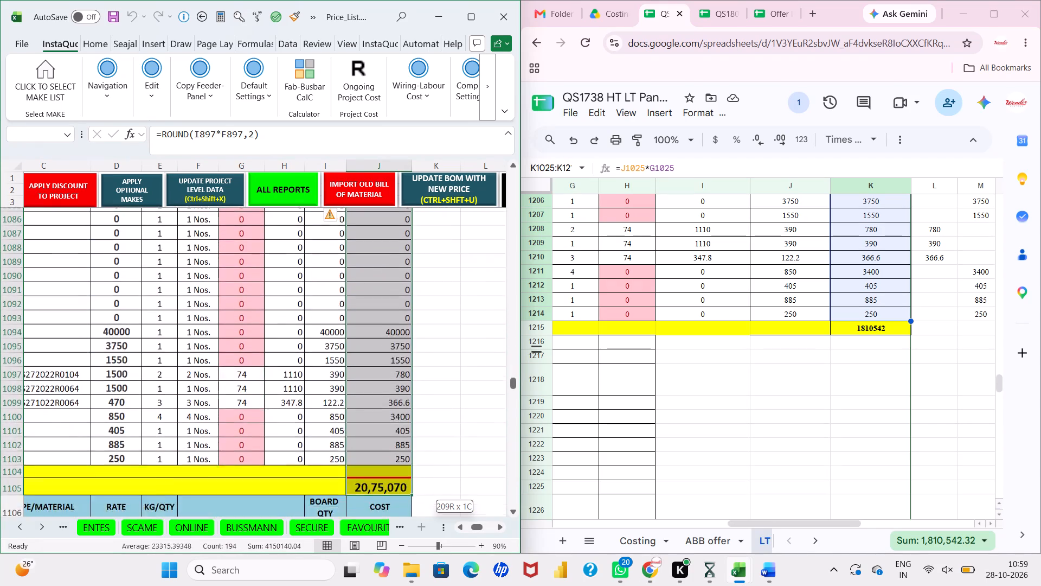
{"action": "left_click_drag", "start_coordinate": [384, 582], "coordinate": [391, 355]}
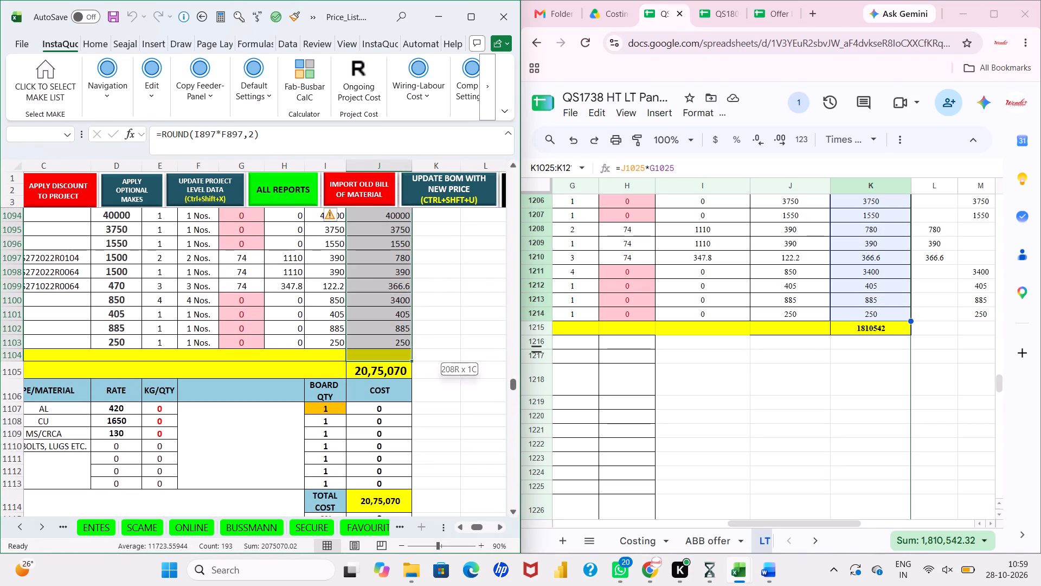
{"action": "left_click_drag", "start_coordinate": [391, 355], "coordinate": [392, 341]}
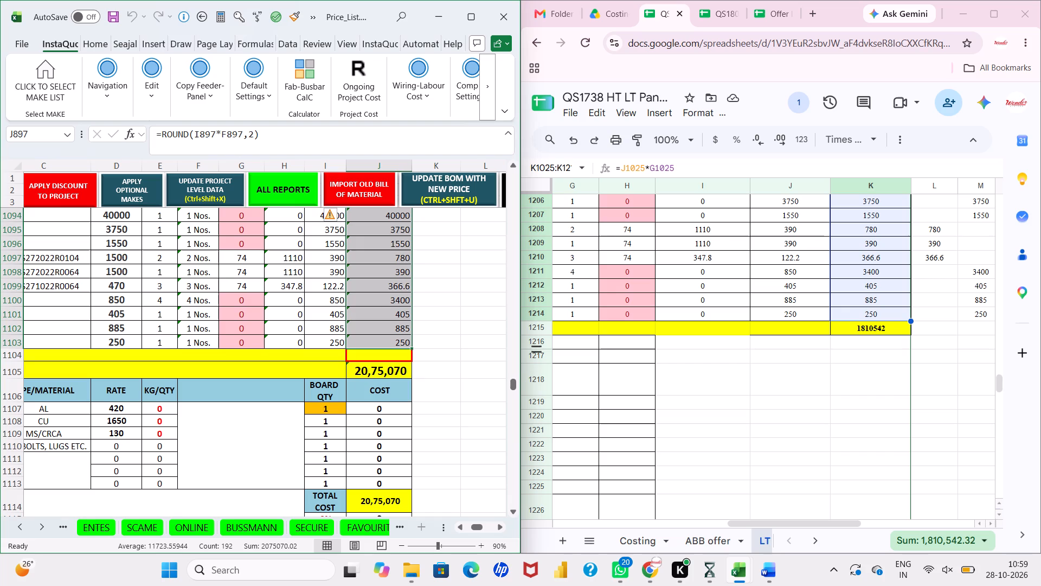
{"action": "left_click", "coordinate": [407, 336]}
Compare the component rows of the DG INCOMER 500KVA feeder in the price list with the same feeder in LT Costing R2.
{"action": "scroll", "coordinate": [407, 336], "scroll_direction": "right", "scroll_amount": 2}
{"action": "scroll", "coordinate": [407, 336], "scroll_direction": "up", "scroll_amount": 19}
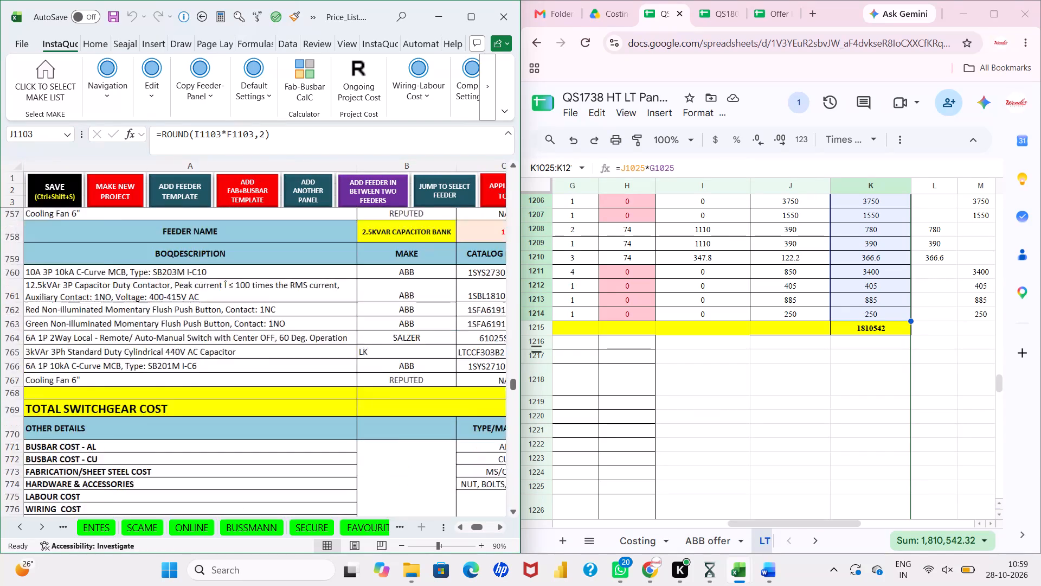
{"action": "scroll", "coordinate": [407, 336], "scroll_direction": "down", "scroll_amount": 7}
{"action": "scroll", "coordinate": [407, 336], "scroll_direction": "up", "scroll_amount": 1}
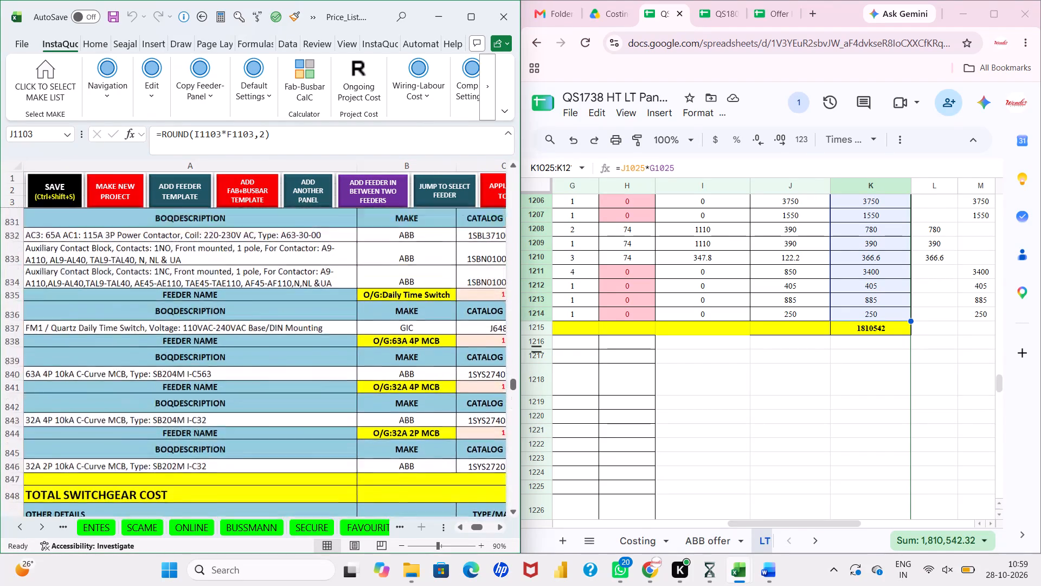
{"action": "scroll", "coordinate": [407, 336], "scroll_direction": "up", "scroll_amount": 1}
{"action": "scroll", "coordinate": [407, 336], "scroll_direction": "down", "scroll_amount": 5}
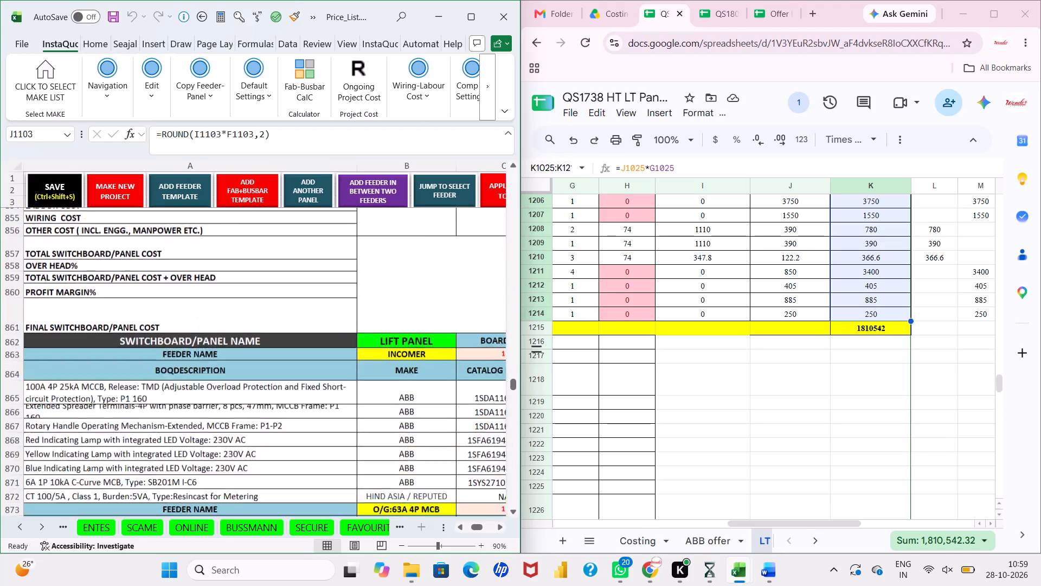
{"action": "scroll", "coordinate": [407, 336], "scroll_direction": "down", "scroll_amount": 7}
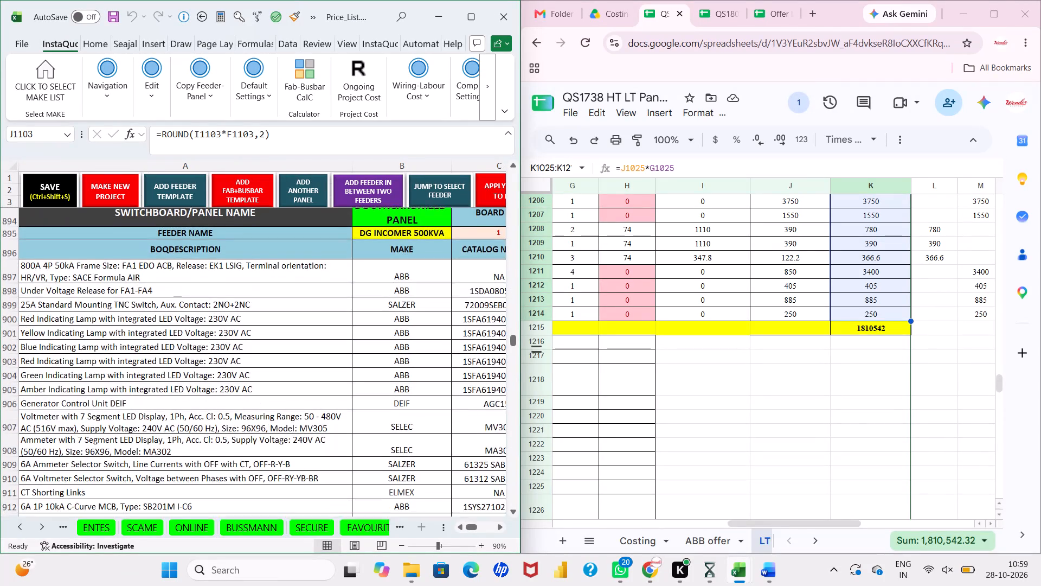
{"action": "scroll", "coordinate": [407, 336], "scroll_direction": "down", "scroll_amount": 1}
{"action": "scroll", "coordinate": [676, 311], "scroll_direction": "up", "scroll_amount": 3}
{"action": "scroll", "coordinate": [676, 311], "scroll_direction": "right", "scroll_amount": 5}
{"action": "scroll", "coordinate": [676, 311], "scroll_direction": "up", "scroll_amount": 3}
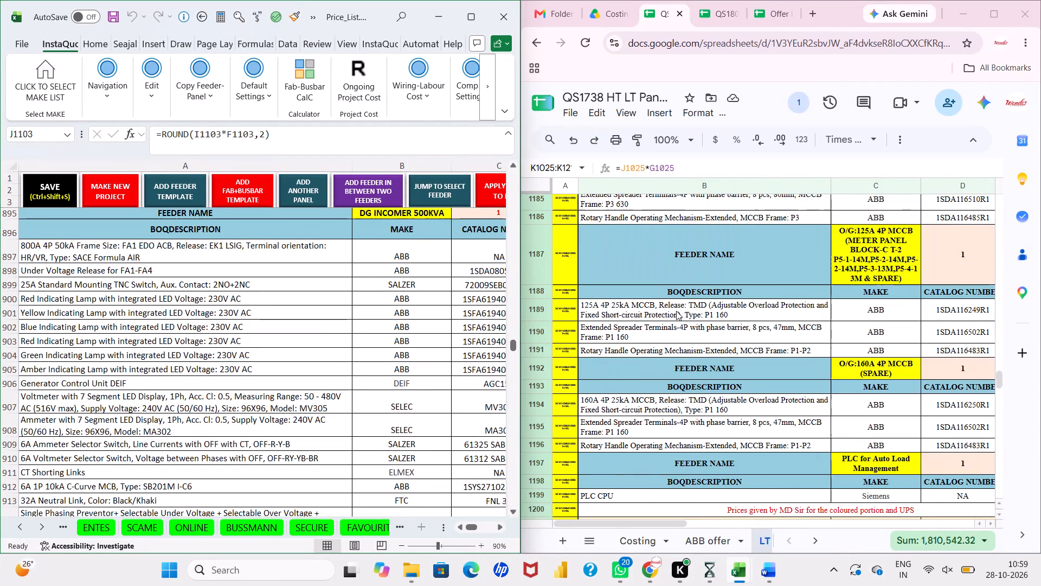
{"action": "scroll", "coordinate": [676, 311], "scroll_direction": "up", "scroll_amount": 16}
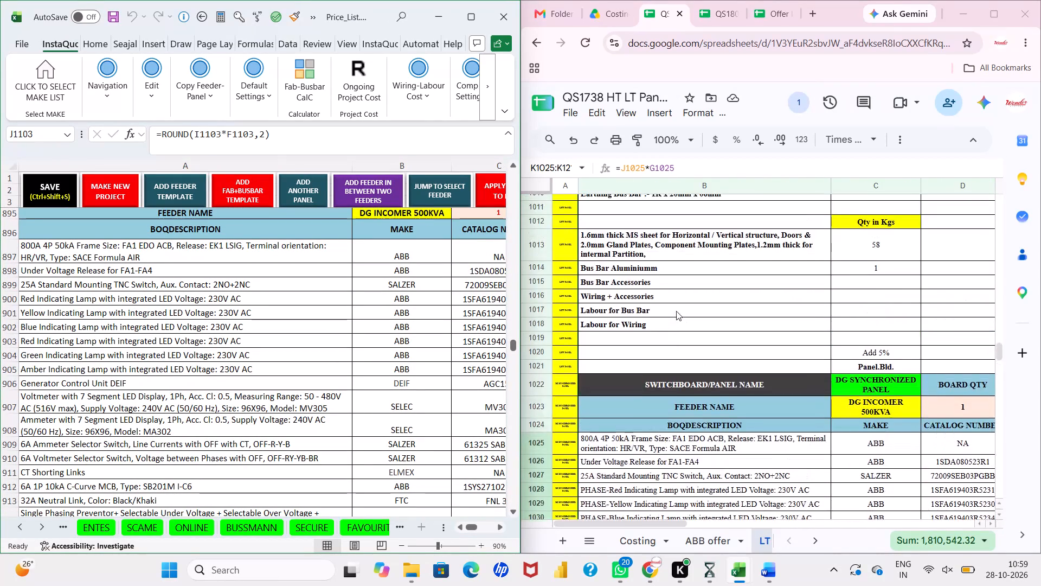
{"action": "scroll", "coordinate": [676, 311], "scroll_direction": "down", "scroll_amount": 2}
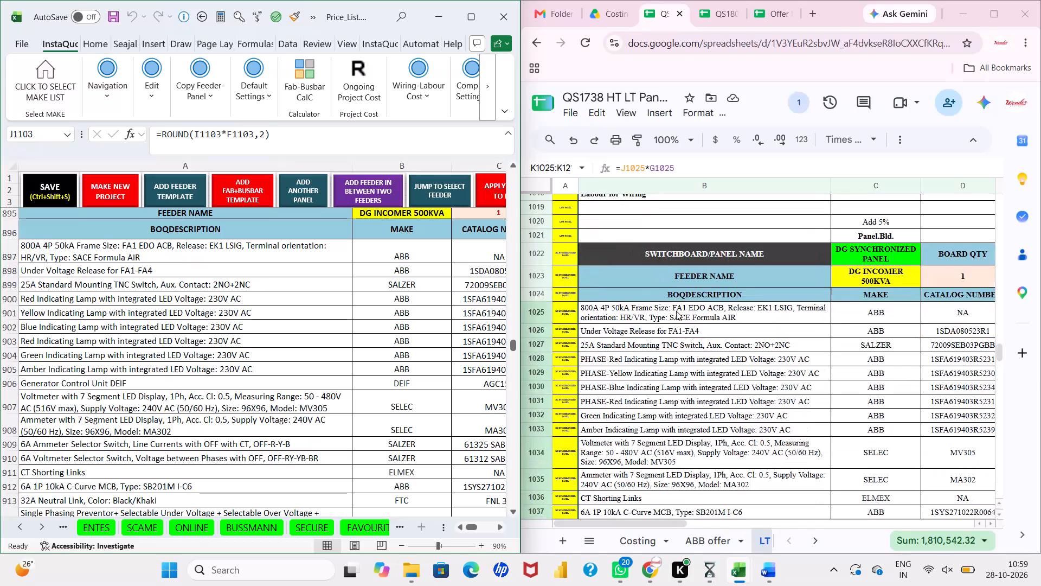
{"action": "scroll", "coordinate": [676, 311], "scroll_direction": "down", "scroll_amount": 1}
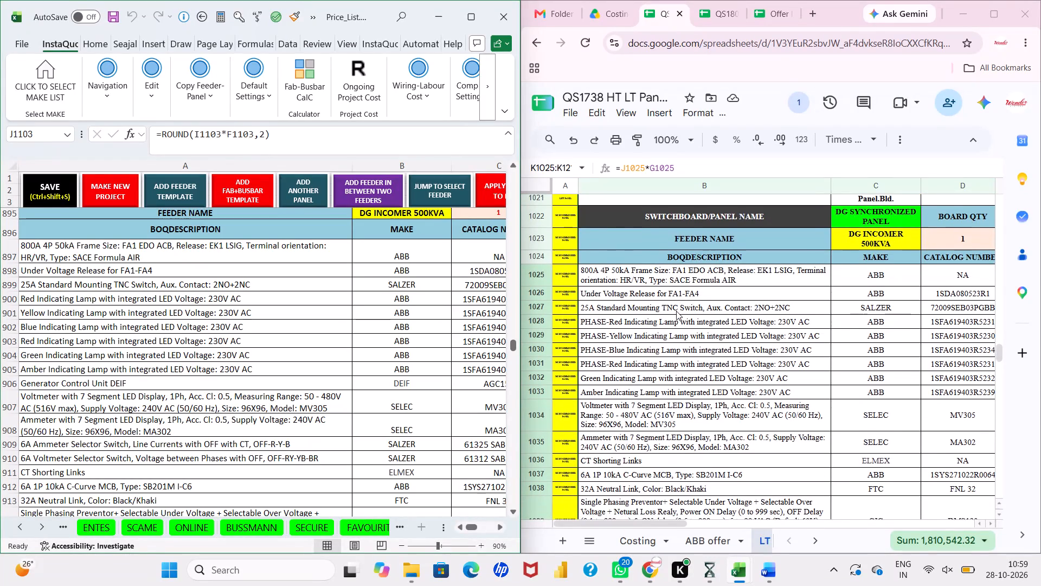
{"action": "scroll", "coordinate": [676, 311], "scroll_direction": "down", "scroll_amount": 2}
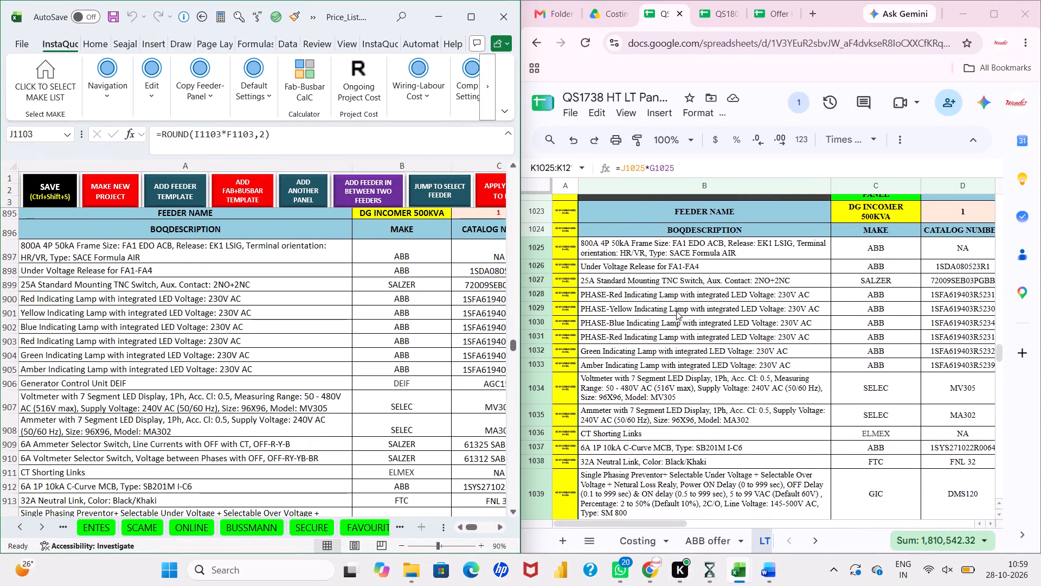
{"action": "scroll", "coordinate": [676, 311], "scroll_direction": "down", "scroll_amount": 2}
{"action": "scroll", "coordinate": [414, 368], "scroll_direction": "down", "scroll_amount": 1}
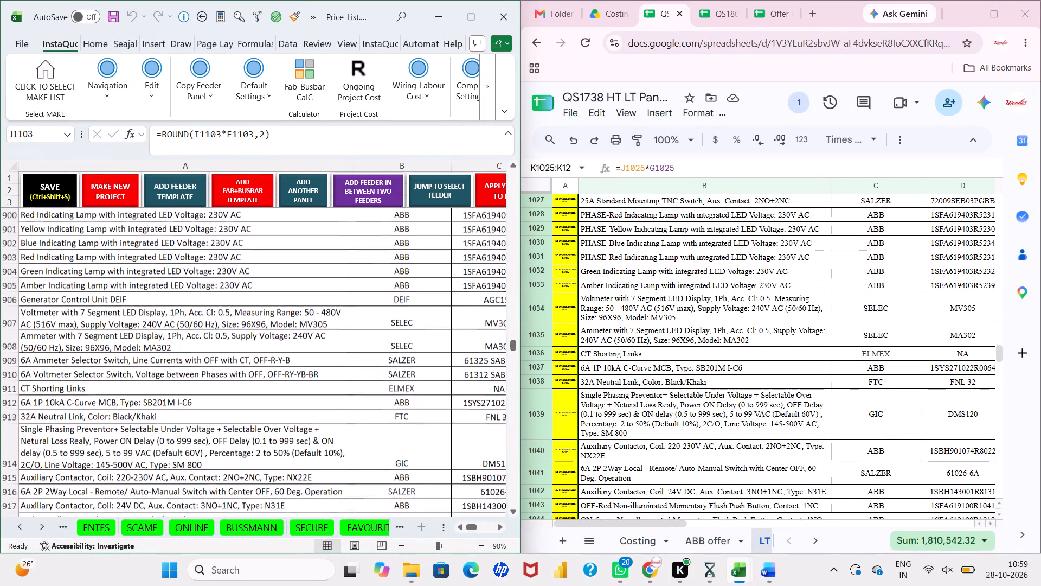
{"action": "scroll", "coordinate": [414, 368], "scroll_direction": "down", "scroll_amount": 2}
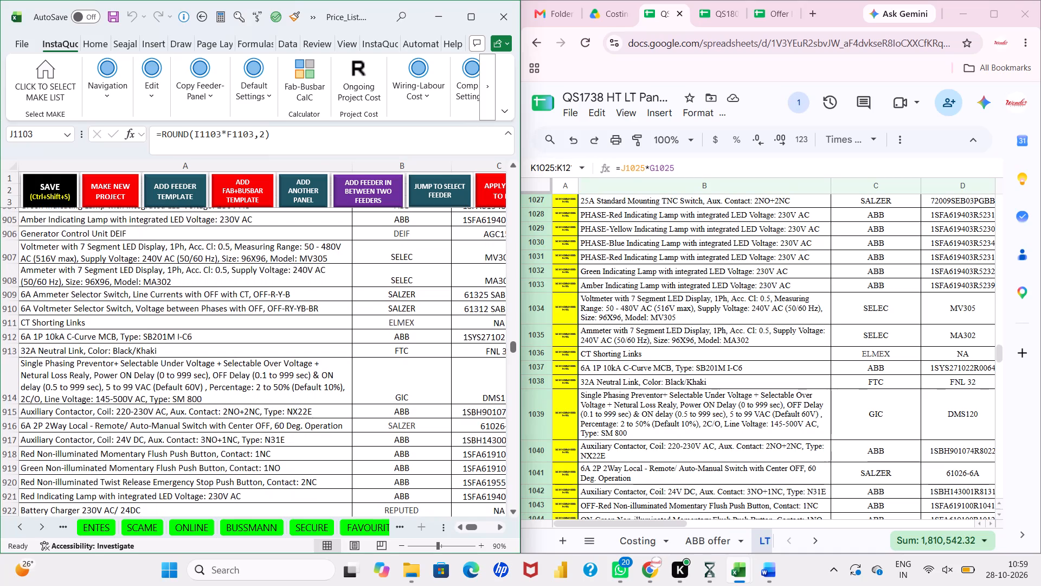
Delete the 6A ammeter and 6A voltmeter selector switch rows from each of the DG synchronized panel's first three feeders in the price list.
{"action": "scroll", "coordinate": [414, 368], "scroll_direction": "down", "scroll_amount": 1}
{"action": "left_click_drag", "start_coordinate": [9, 294], "coordinate": [9, 310]}
{"action": "right_click", "coordinate": [9, 310]}
{"action": "left_click", "coordinate": [38, 195]}
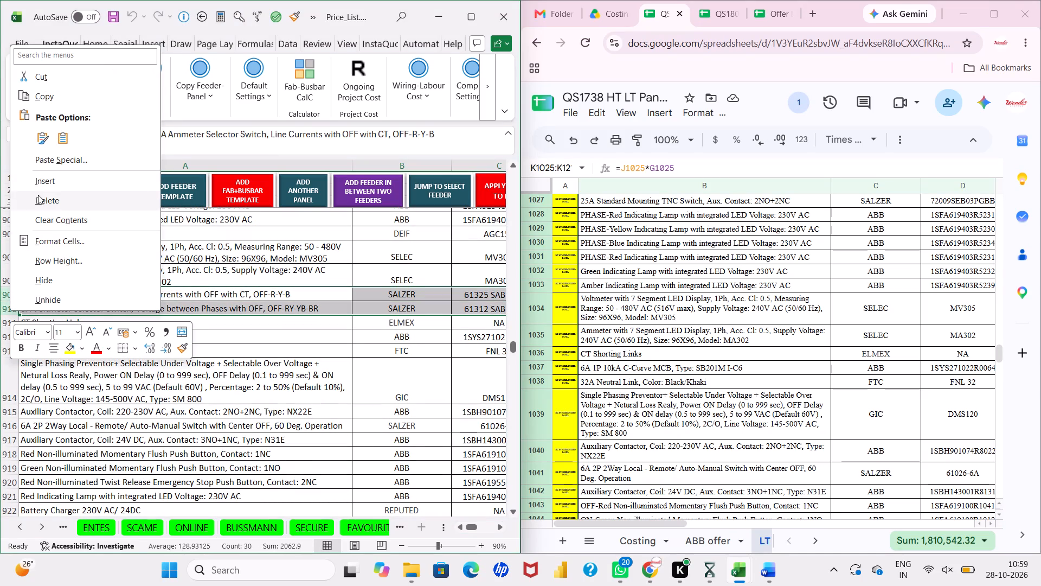
{"action": "scroll", "coordinate": [99, 363], "scroll_direction": "down", "scroll_amount": 4}
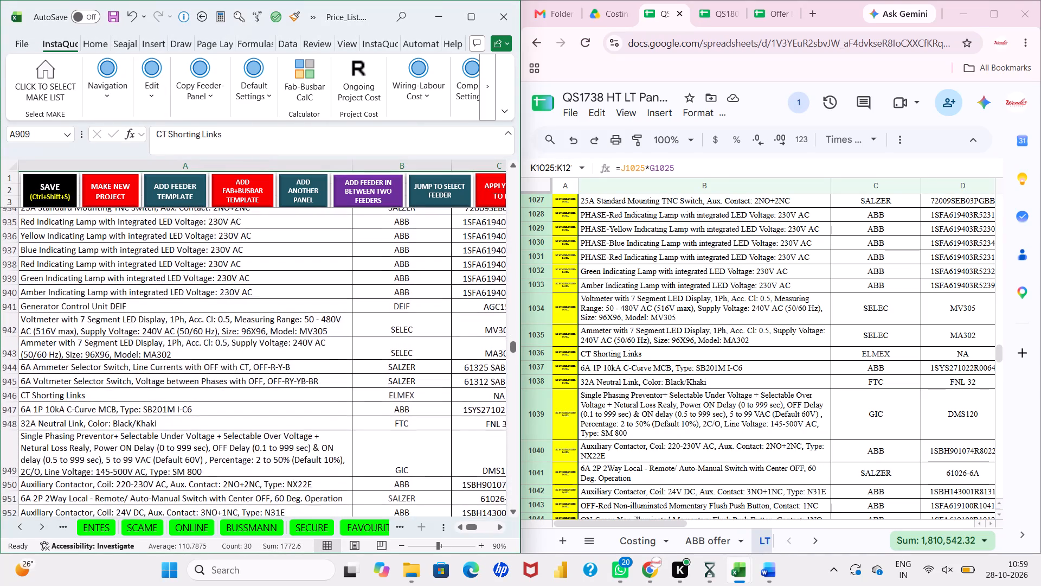
{"action": "left_click_drag", "start_coordinate": [14, 365], "coordinate": [13, 385]}
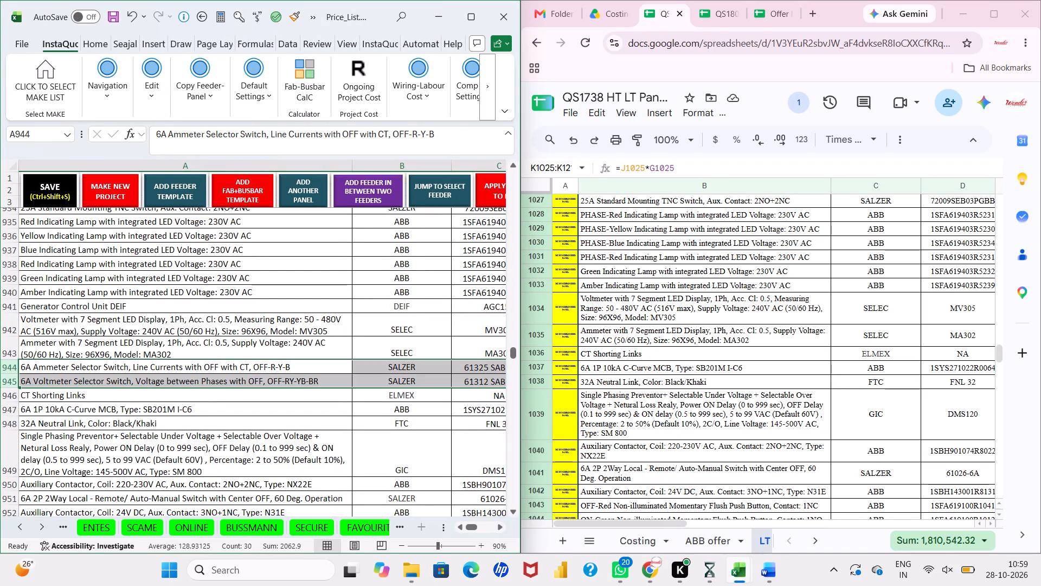
{"action": "right_click", "coordinate": [13, 385]}
{"action": "left_click", "coordinate": [27, 275]}
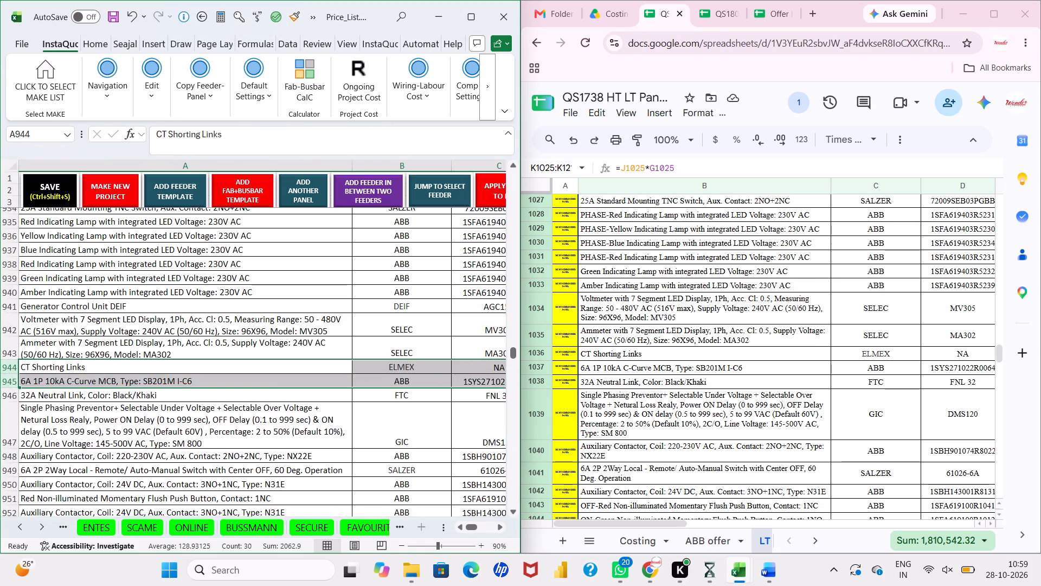
{"action": "scroll", "coordinate": [94, 379], "scroll_direction": "down", "scroll_amount": 4}
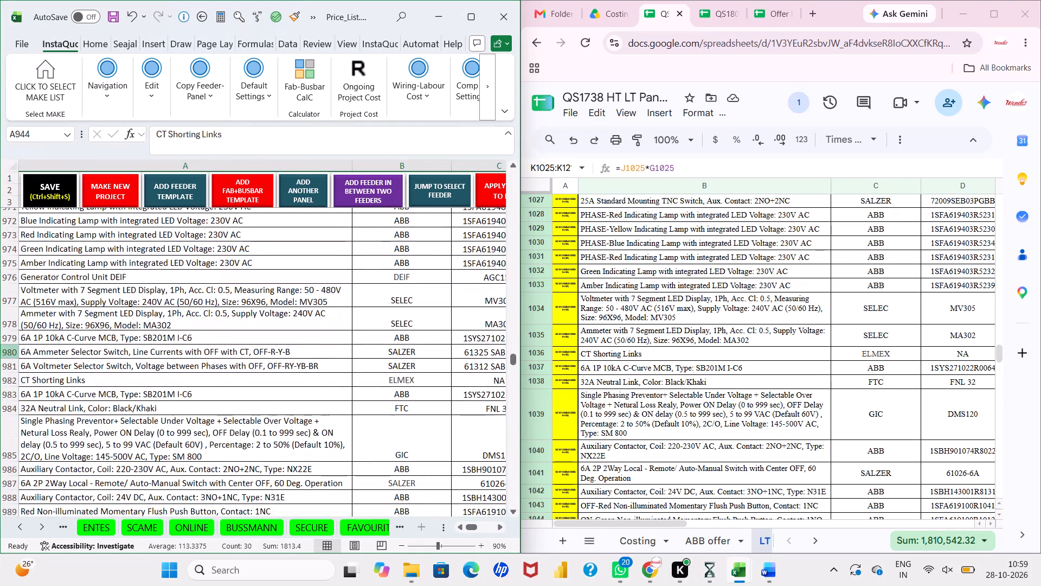
{"action": "left_click_drag", "start_coordinate": [11, 354], "coordinate": [10, 367]}
{"action": "right_click", "coordinate": [10, 367]}
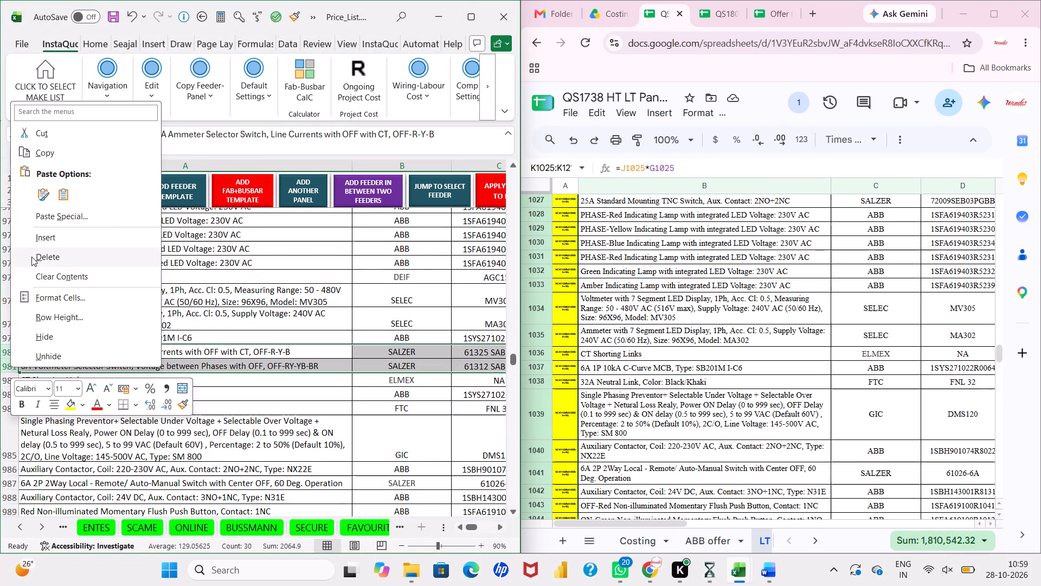
{"action": "left_click", "coordinate": [31, 257]}
{"action": "left_click", "coordinate": [125, 324]}
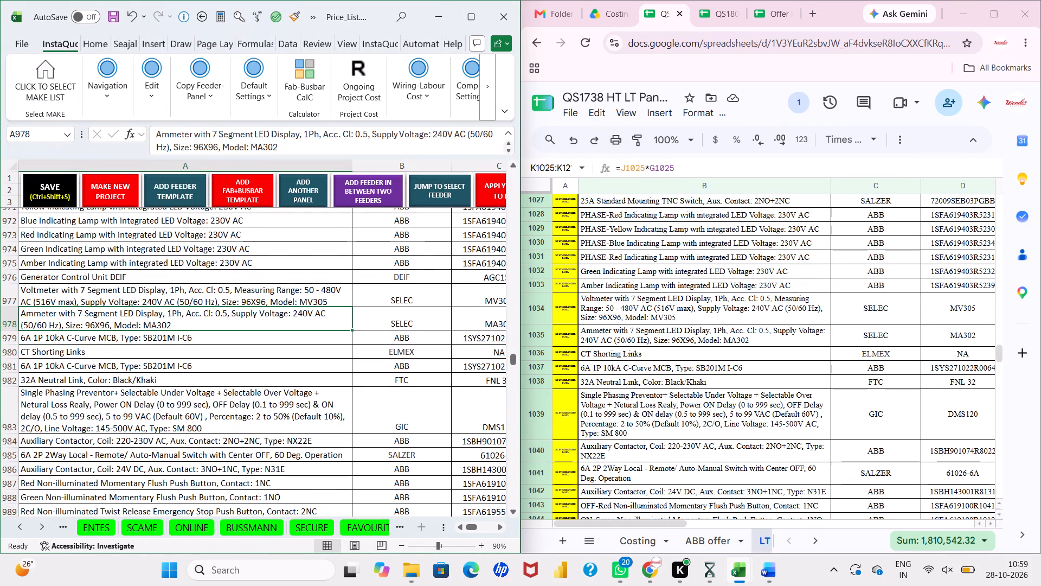
Save a backup of the ongoing InstaQuote project.
{"action": "left_click", "coordinate": [49, 189]}
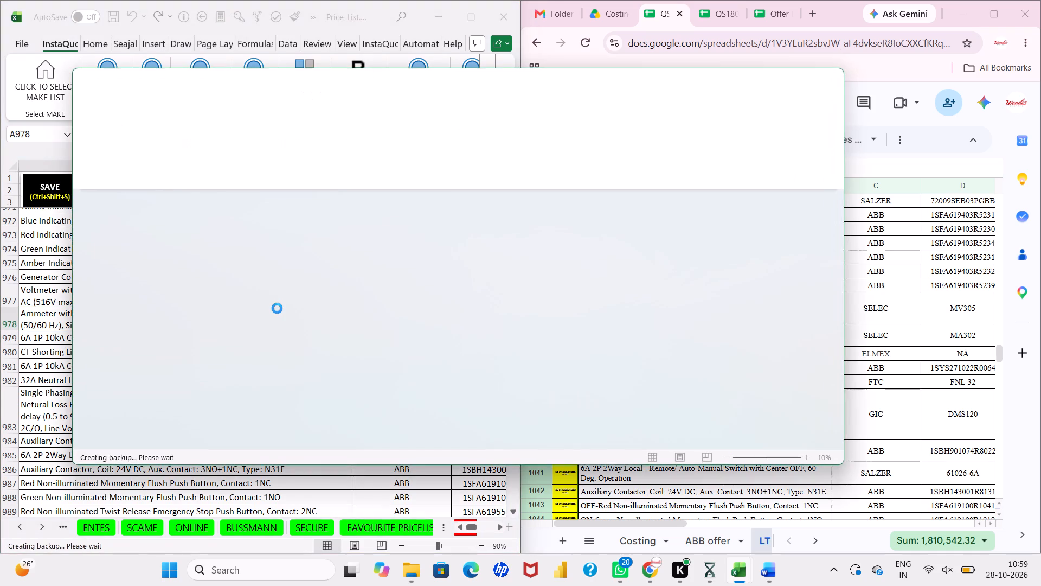
{"action": "left_click", "coordinate": [614, 358]}
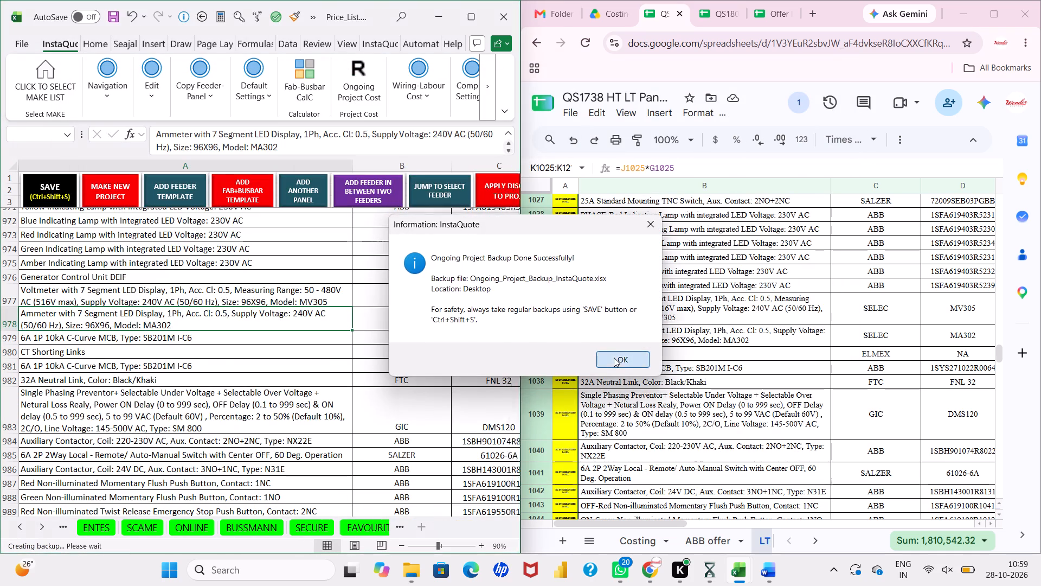
Check the DG synchronized panel's total cost and final panel cost in the price list.
{"action": "scroll", "coordinate": [437, 360], "scroll_direction": "left", "scroll_amount": 2}
{"action": "scroll", "coordinate": [437, 360], "scroll_direction": "down", "scroll_amount": 6}
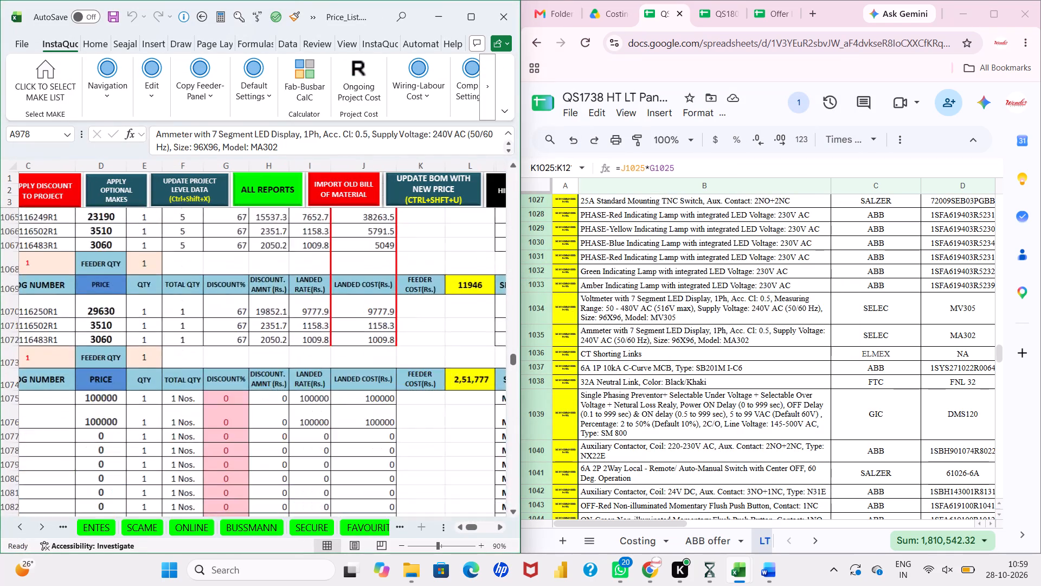
{"action": "scroll", "coordinate": [437, 360], "scroll_direction": "down", "scroll_amount": 5}
{"action": "scroll", "coordinate": [437, 360], "scroll_direction": "up", "scroll_amount": 2}
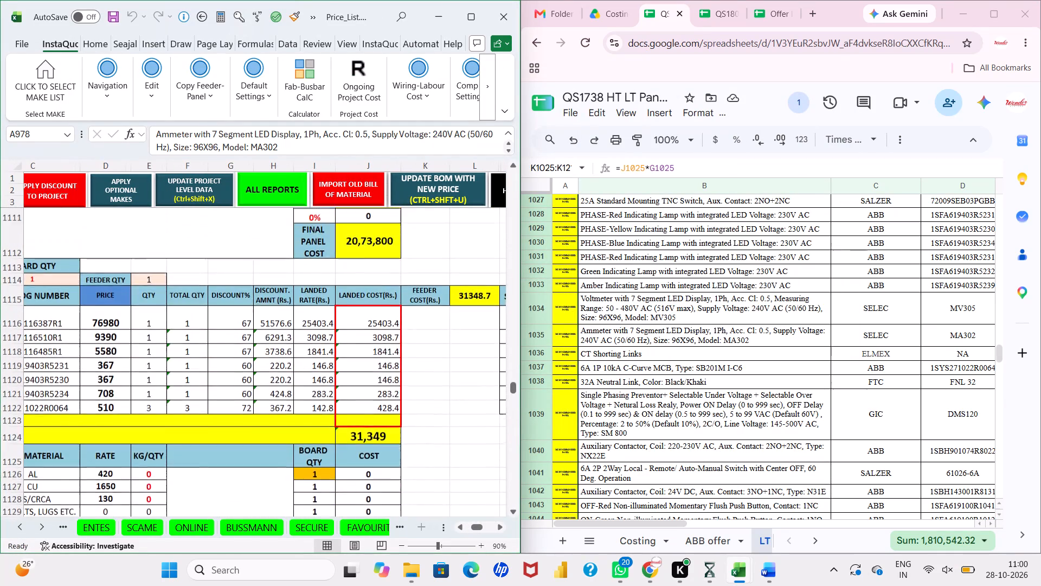
{"action": "scroll", "coordinate": [437, 360], "scroll_direction": "up", "scroll_amount": 2}
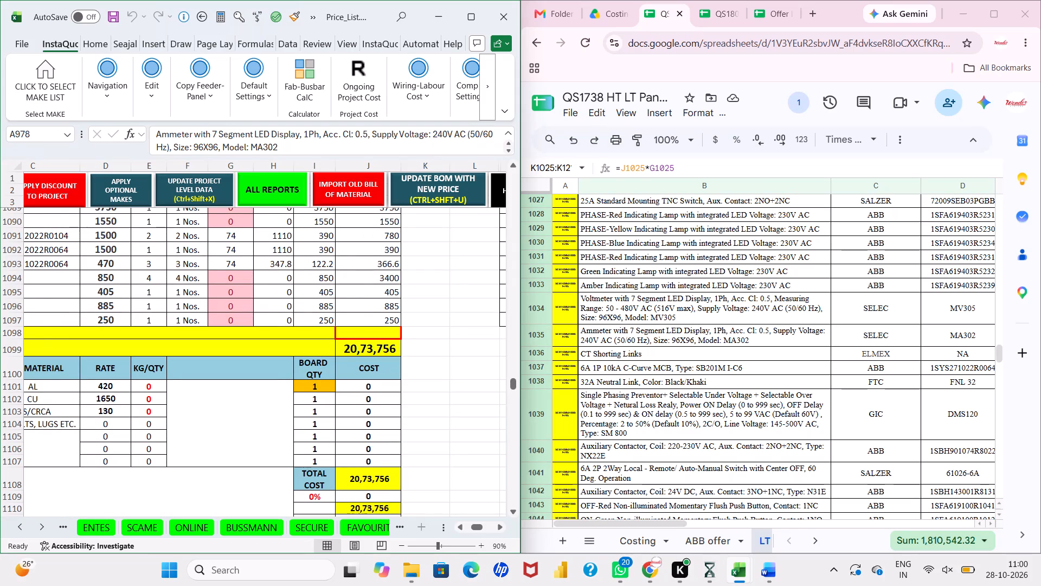
Go back to the DG INCOMER 500KVA feeder in the price list to review its components against LT Costing R2.
{"action": "scroll", "coordinate": [400, 356], "scroll_direction": "right", "scroll_amount": 2}
{"action": "scroll", "coordinate": [400, 356], "scroll_direction": "up", "scroll_amount": 5}
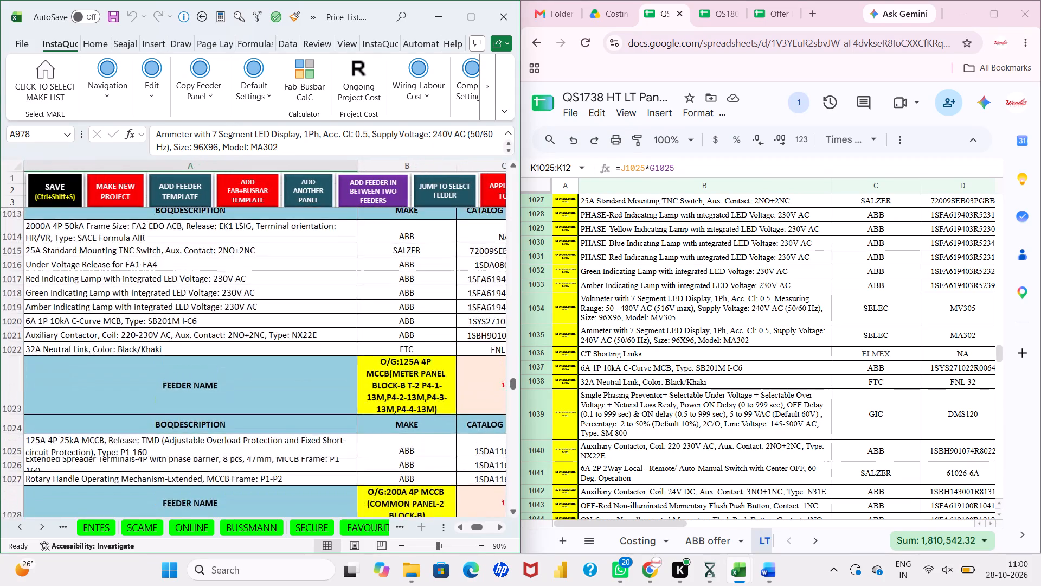
{"action": "scroll", "coordinate": [400, 356], "scroll_direction": "up", "scroll_amount": 6}
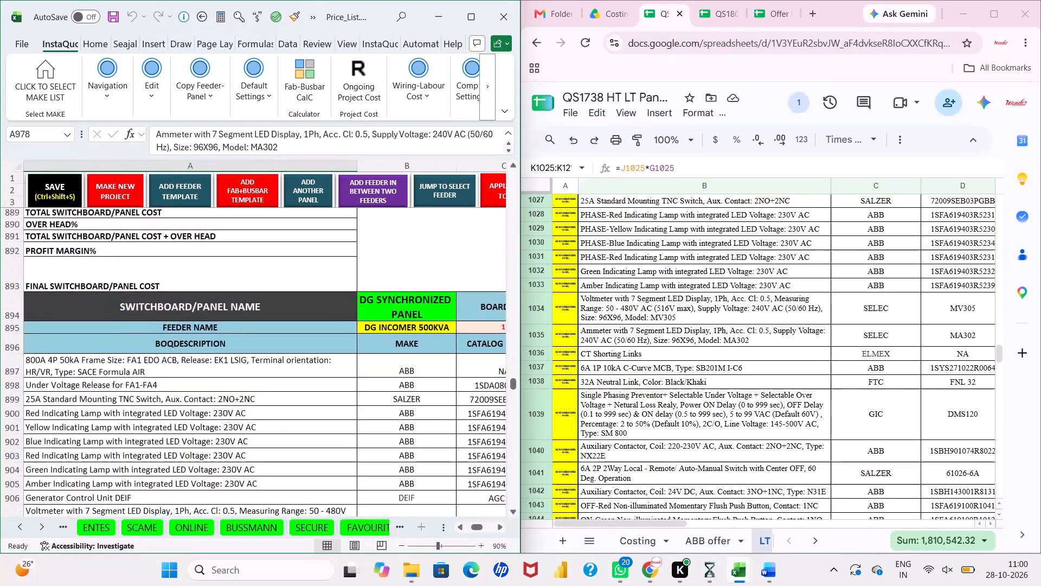
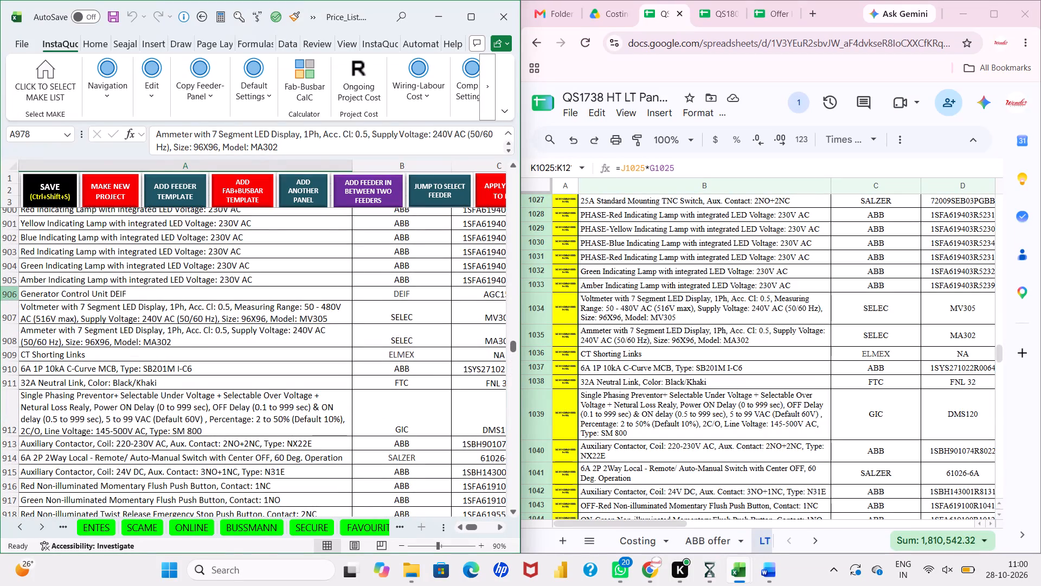
Delete the Generator Control Unit DEIF row from each of the DG synchronized panel's three DG incomer feeders in the price list.
{"action": "right_click", "coordinate": [12, 293]}
{"action": "left_click", "coordinate": [40, 180]}
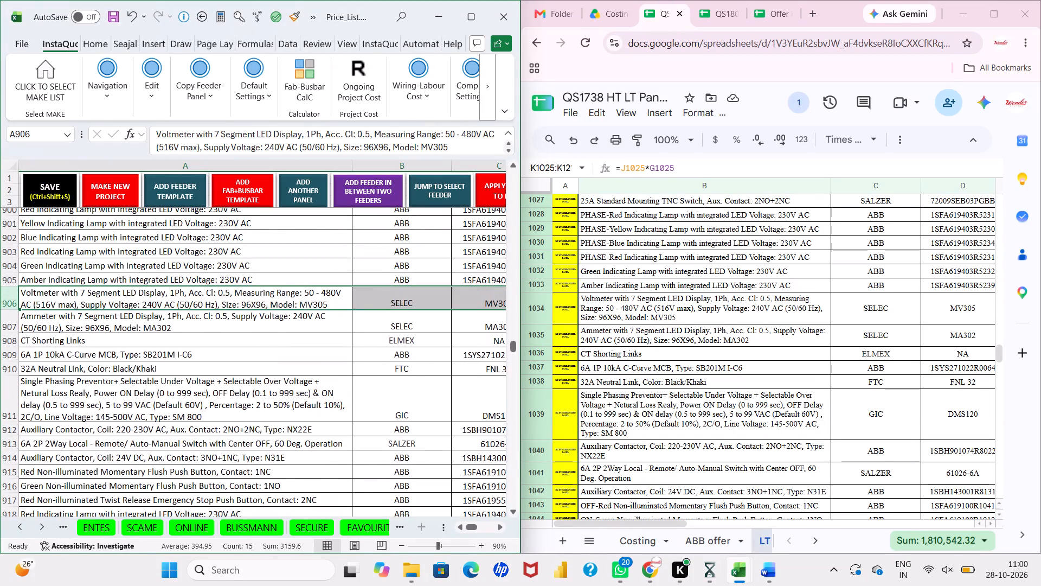
{"action": "scroll", "coordinate": [106, 330], "scroll_direction": "up", "scroll_amount": 3}
{"action": "scroll", "coordinate": [106, 330], "scroll_direction": "down", "scroll_amount": 5}
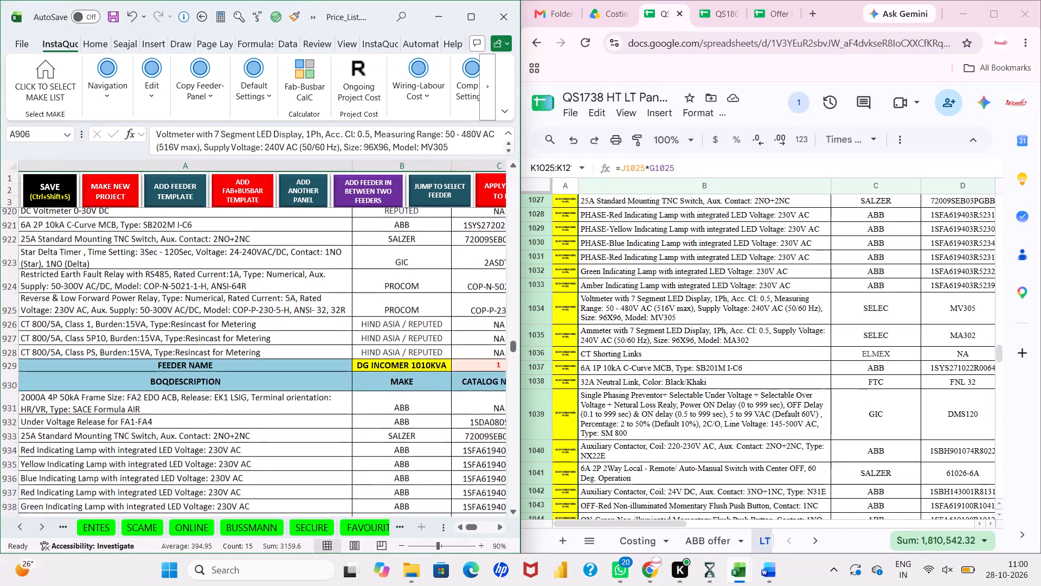
{"action": "scroll", "coordinate": [106, 330], "scroll_direction": "down", "scroll_amount": 3}
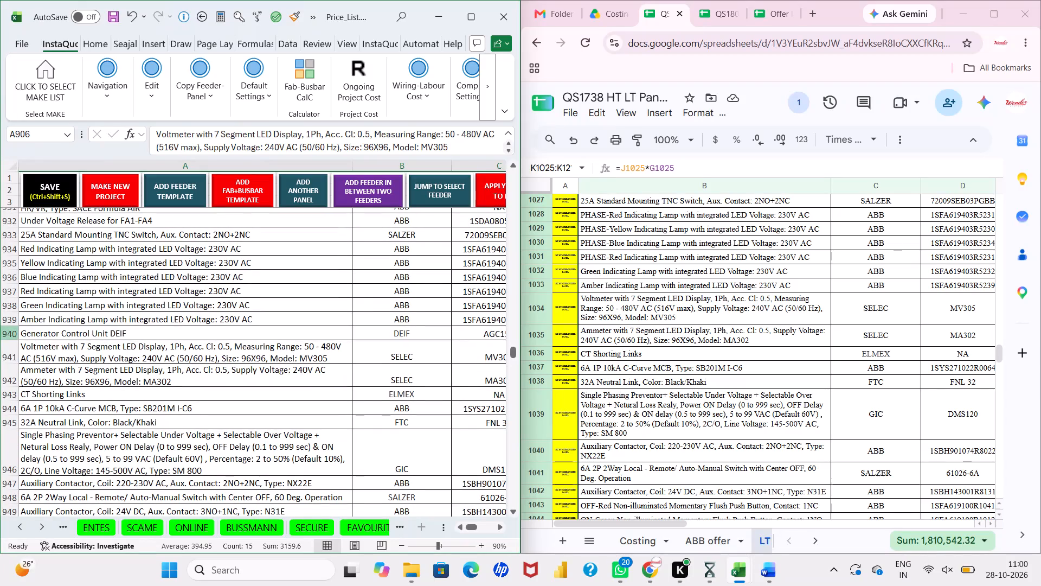
{"action": "left_click", "coordinate": [11, 333]}
{"action": "right_click", "coordinate": [11, 333]}
{"action": "left_click", "coordinate": [30, 220]}
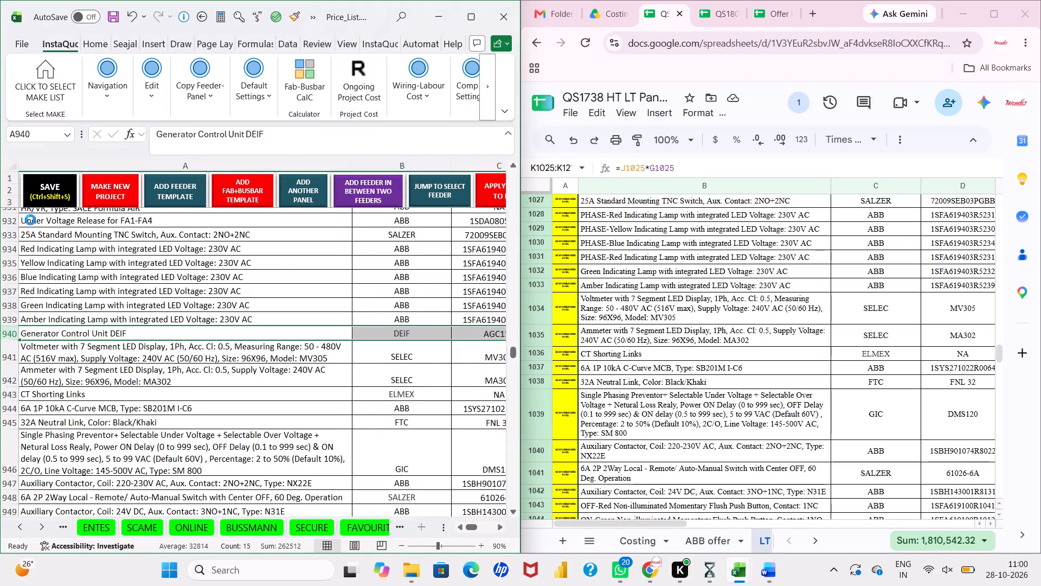
{"action": "scroll", "coordinate": [106, 351], "scroll_direction": "down", "scroll_amount": 5}
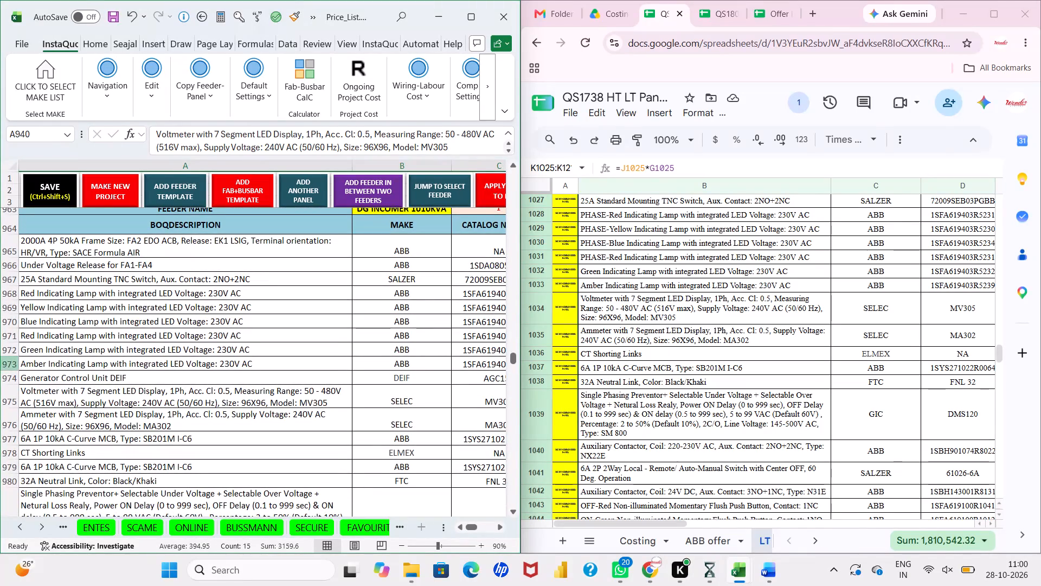
{"action": "left_click", "coordinate": [10, 383]}
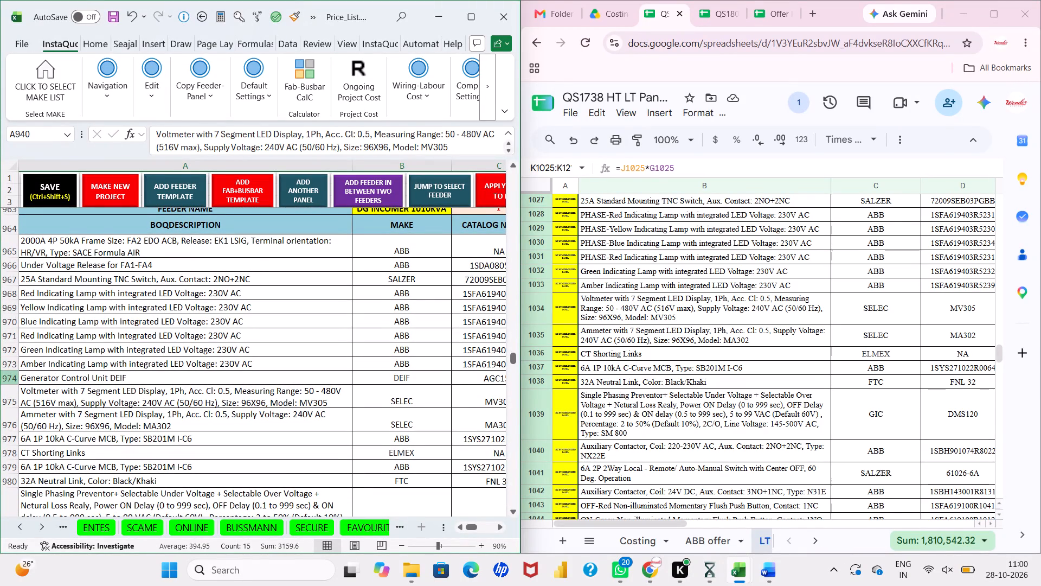
{"action": "left_click", "coordinate": [9, 380]}
{"action": "right_click", "coordinate": [9, 380]}
{"action": "left_click", "coordinate": [28, 272]}
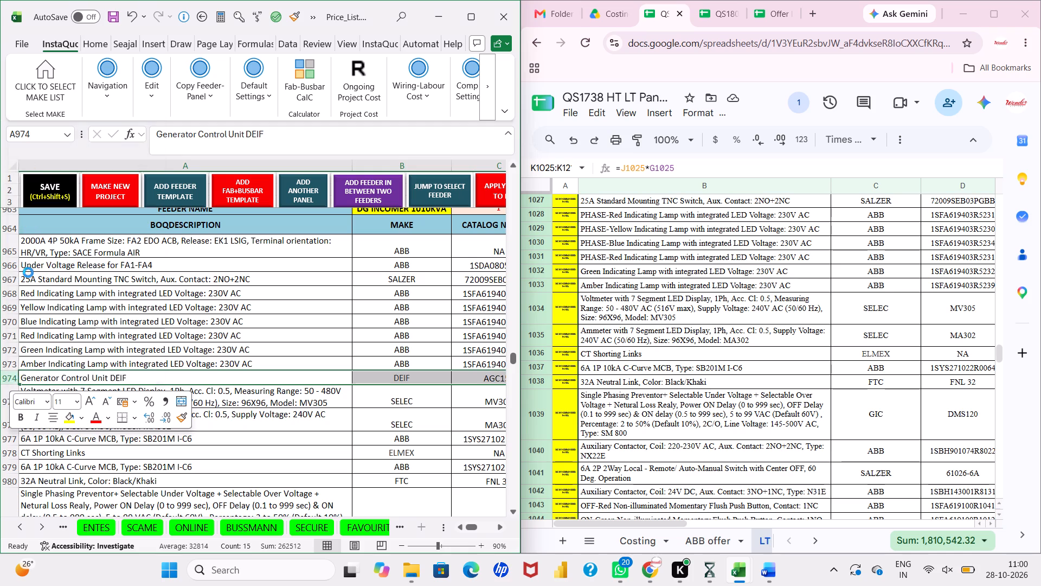
{"action": "left_click", "coordinate": [108, 381]}
Check the DG synchronized panel's total cost in the price list against the component costs in LT Costing R2.
{"action": "scroll", "coordinate": [108, 381], "scroll_direction": "down", "scroll_amount": 4}
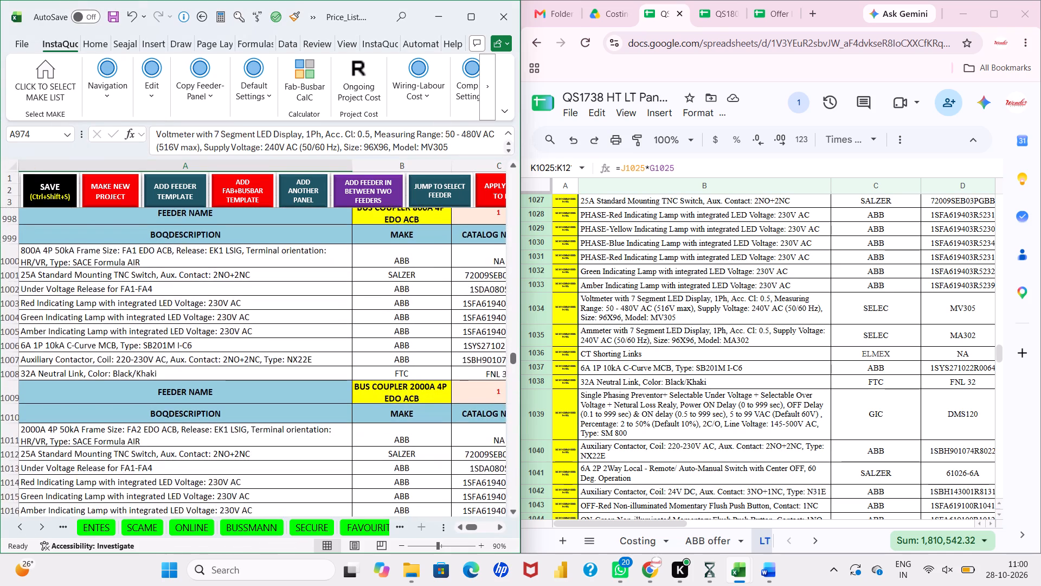
{"action": "scroll", "coordinate": [108, 381], "scroll_direction": "down", "scroll_amount": 3}
{"action": "scroll", "coordinate": [108, 381], "scroll_direction": "left", "scroll_amount": 2}
{"action": "scroll", "coordinate": [108, 381], "scroll_direction": "down", "scroll_amount": 5}
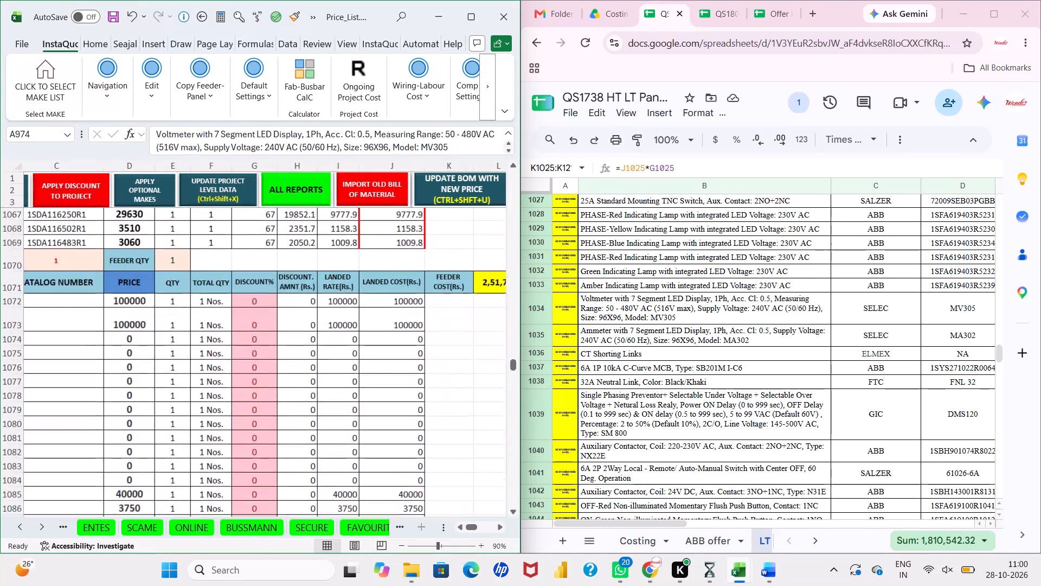
{"action": "scroll", "coordinate": [108, 381], "scroll_direction": "down", "scroll_amount": 2}
{"action": "scroll", "coordinate": [108, 381], "scroll_direction": "up", "scroll_amount": 1}
{"action": "scroll", "coordinate": [580, 435], "scroll_direction": "down", "scroll_amount": 2}
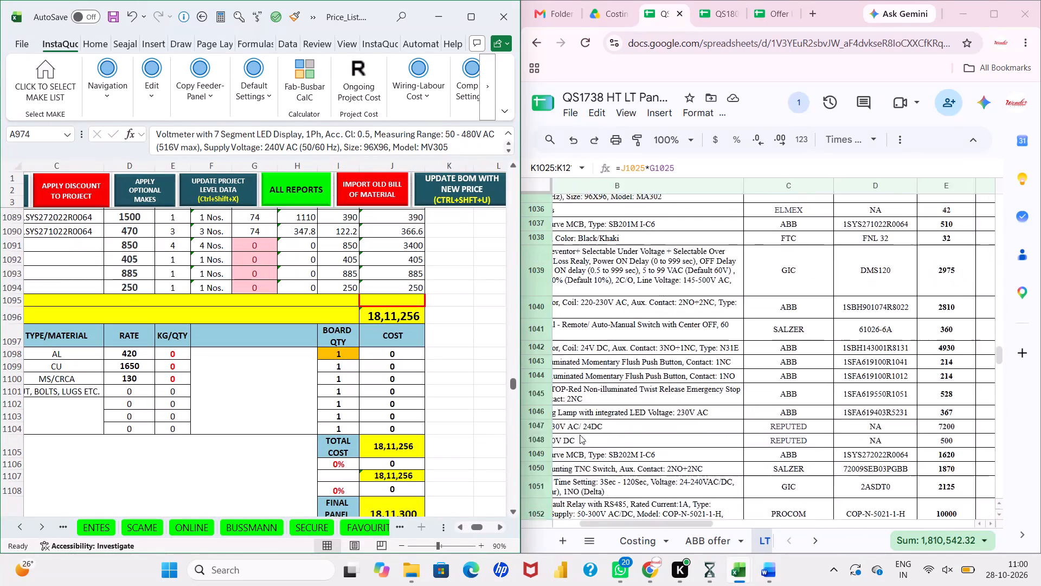
{"action": "scroll", "coordinate": [580, 435], "scroll_direction": "left", "scroll_amount": 2}
{"action": "scroll", "coordinate": [813, 465], "scroll_direction": "down", "scroll_amount": 3}
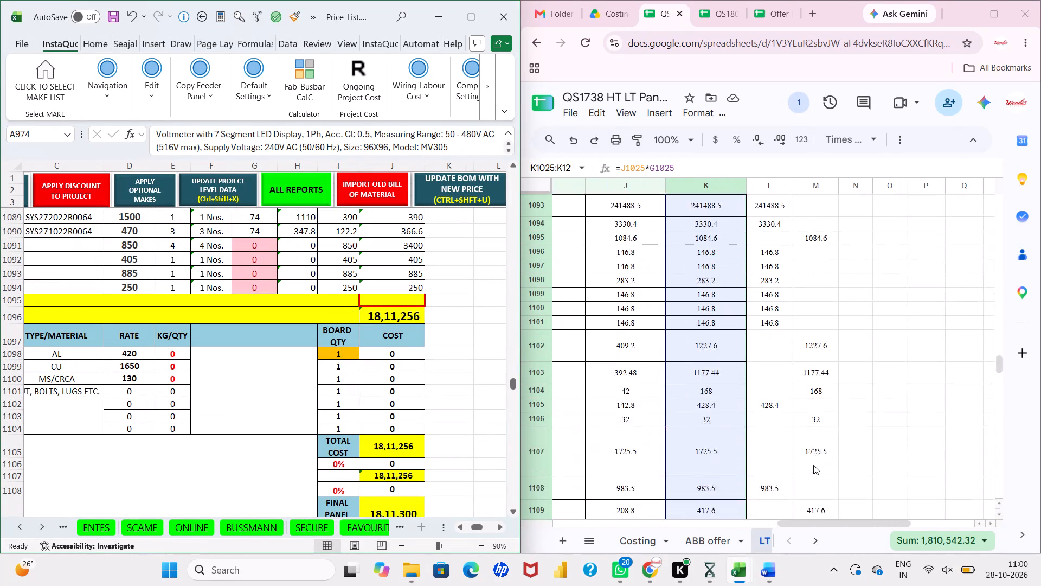
{"action": "scroll", "coordinate": [813, 465], "scroll_direction": "down", "scroll_amount": 4}
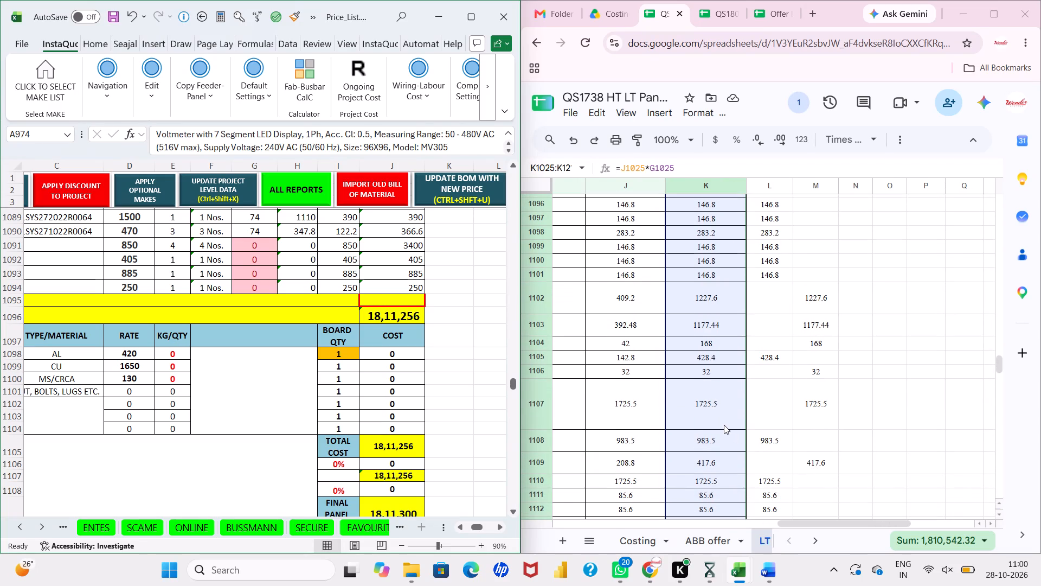
{"action": "left_click", "coordinate": [724, 425]}
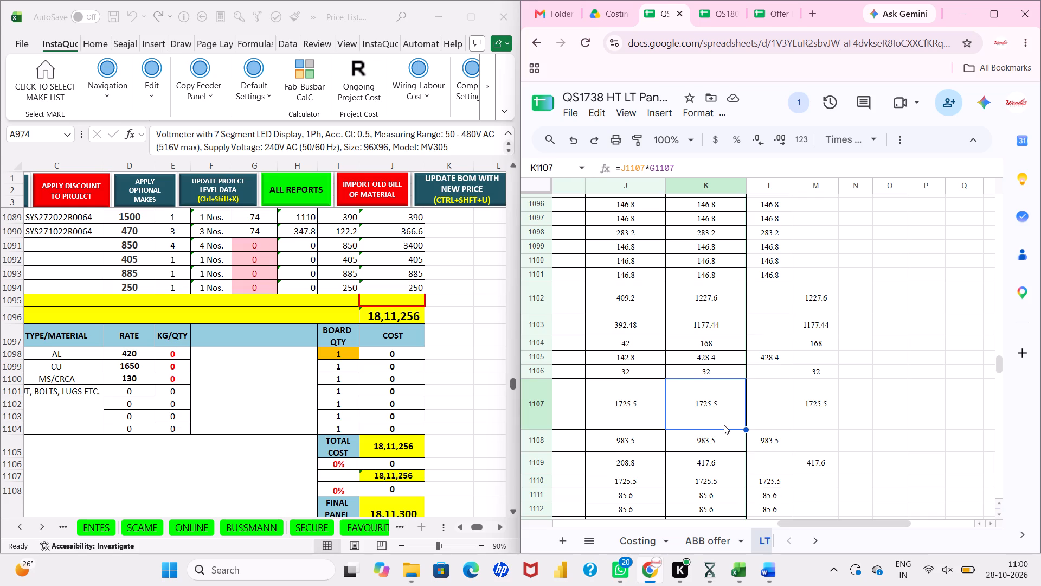
Review the DG synchronized panel's PLC and outgoing MCCB feeders in the price list.
{"action": "scroll", "coordinate": [410, 423], "scroll_direction": "right", "scroll_amount": 2}
{"action": "scroll", "coordinate": [410, 423], "scroll_direction": "up", "scroll_amount": 3}
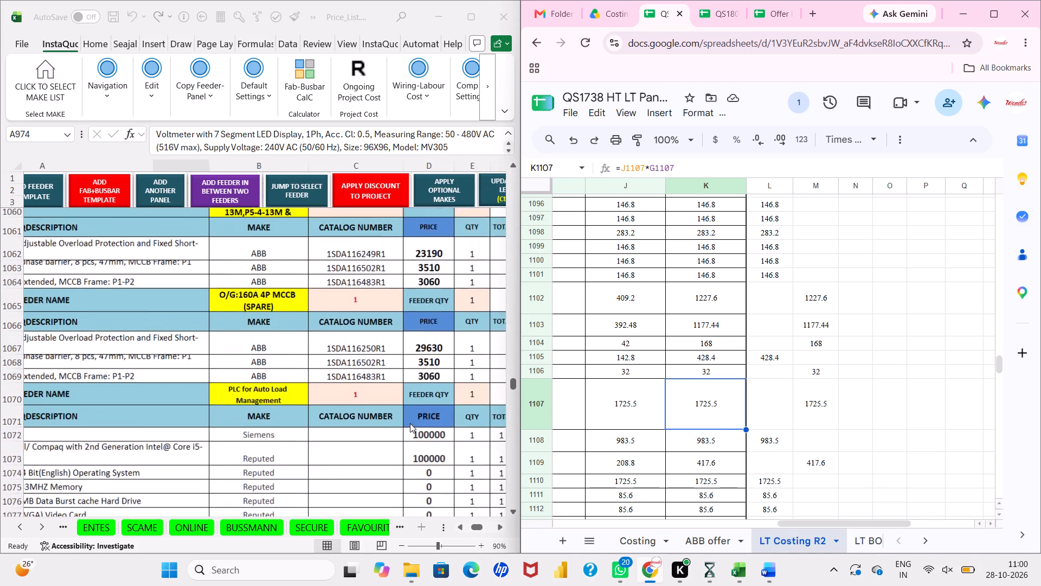
{"action": "scroll", "coordinate": [410, 423], "scroll_direction": "up", "scroll_amount": 3}
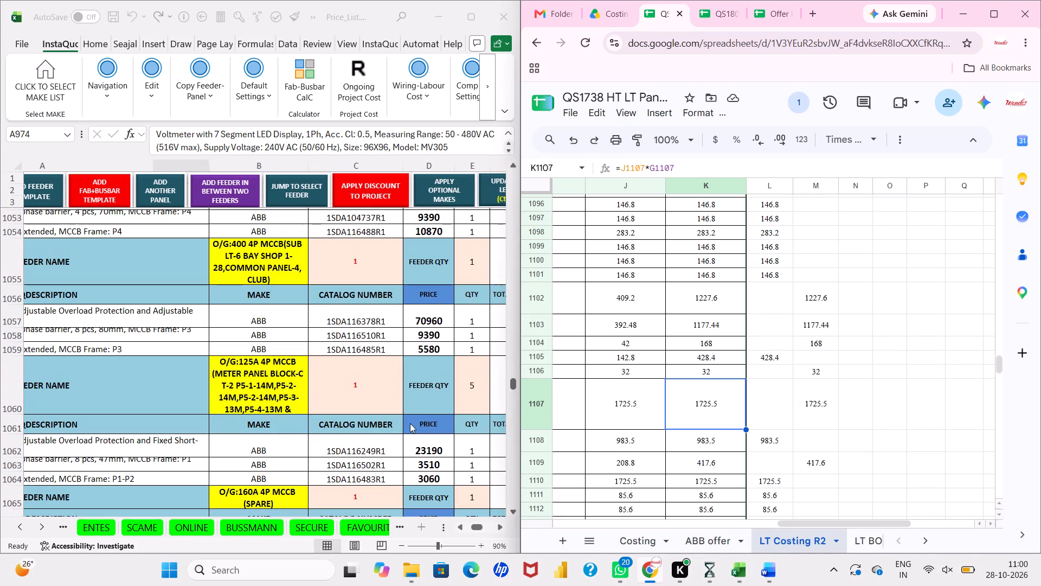
{"action": "scroll", "coordinate": [410, 423], "scroll_direction": "up", "scroll_amount": 1}
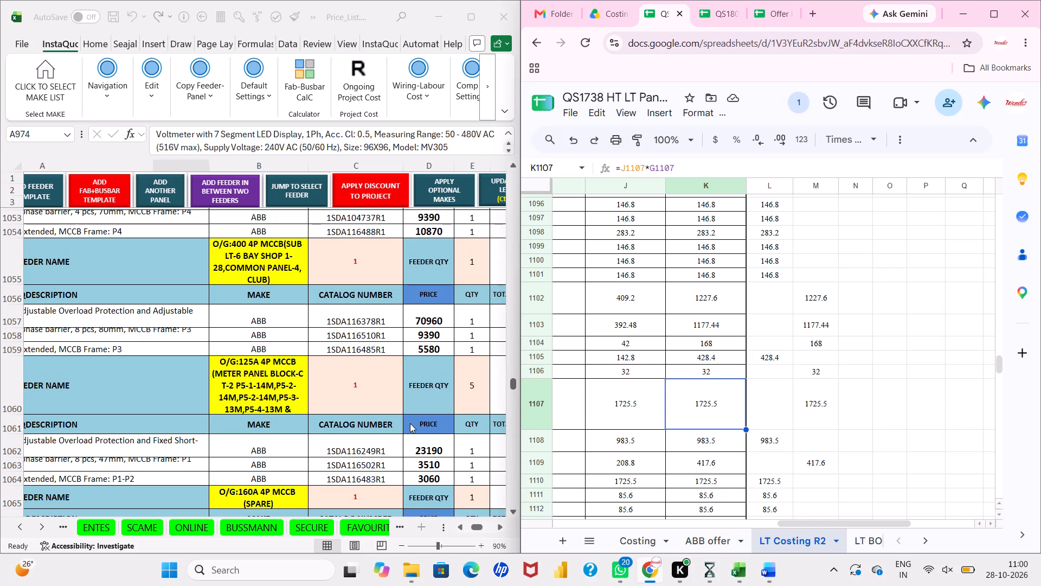
{"action": "scroll", "coordinate": [410, 423], "scroll_direction": "up", "scroll_amount": 4}
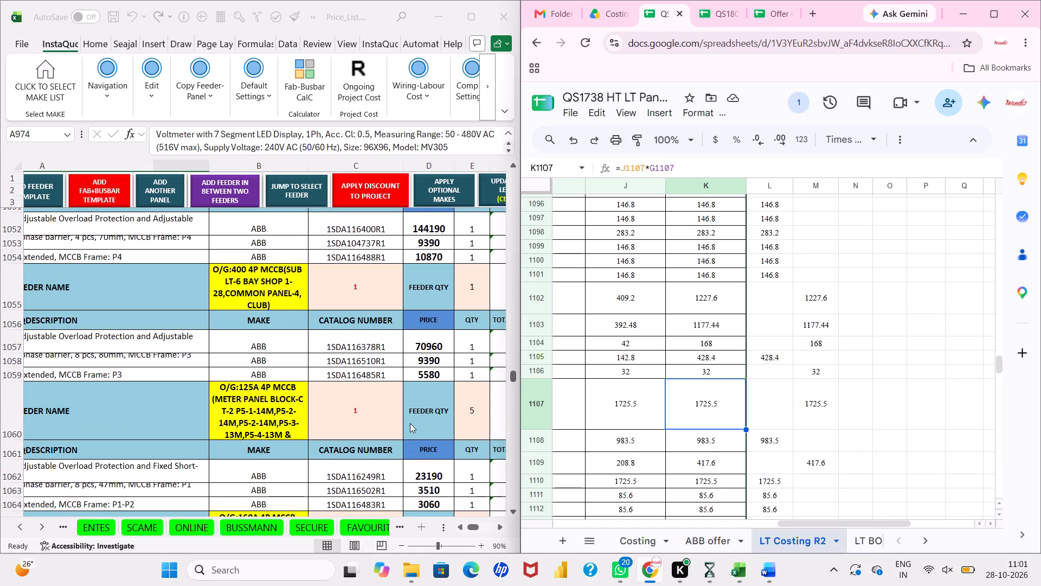
{"action": "scroll", "coordinate": [410, 423], "scroll_direction": "right", "scroll_amount": 1}
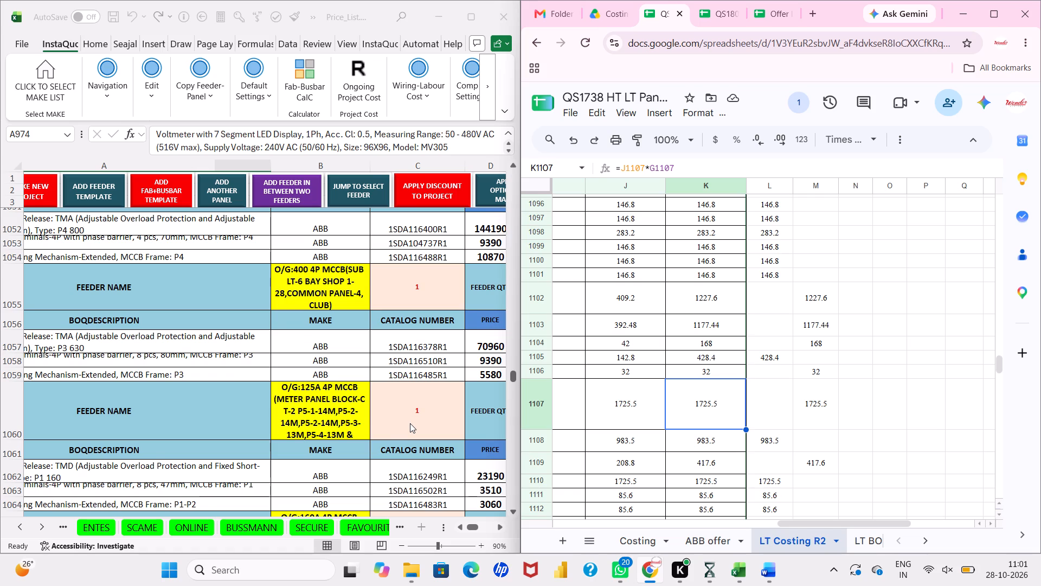
{"action": "scroll", "coordinate": [410, 423], "scroll_direction": "right", "scroll_amount": 2}
{"action": "scroll", "coordinate": [410, 423], "scroll_direction": "up", "scroll_amount": 1}
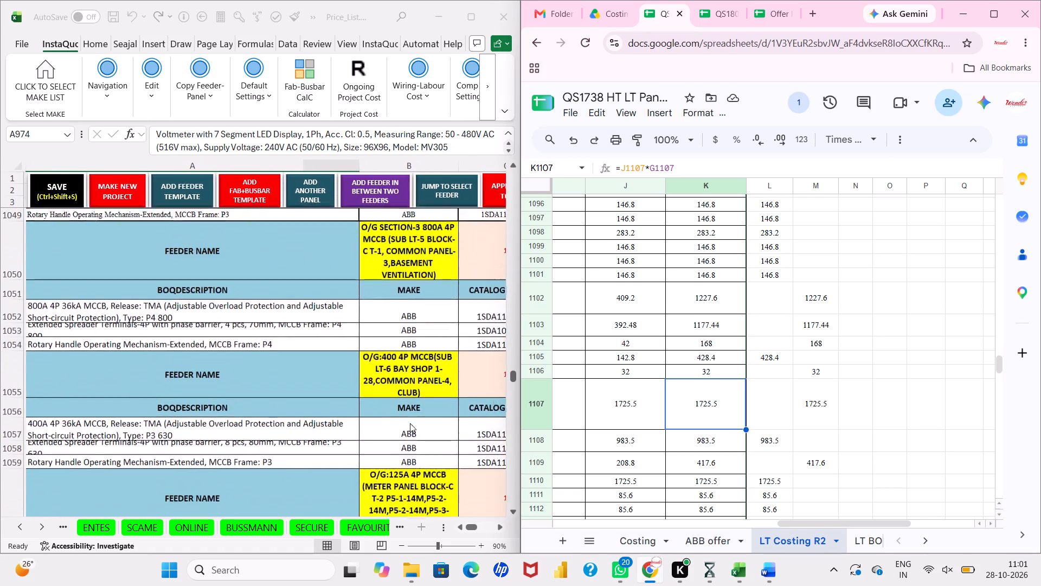
{"action": "scroll", "coordinate": [410, 423], "scroll_direction": "up", "scroll_amount": 1}
Save a backup of the ongoing InstaQuote project.
{"action": "left_click", "coordinate": [450, 365]}
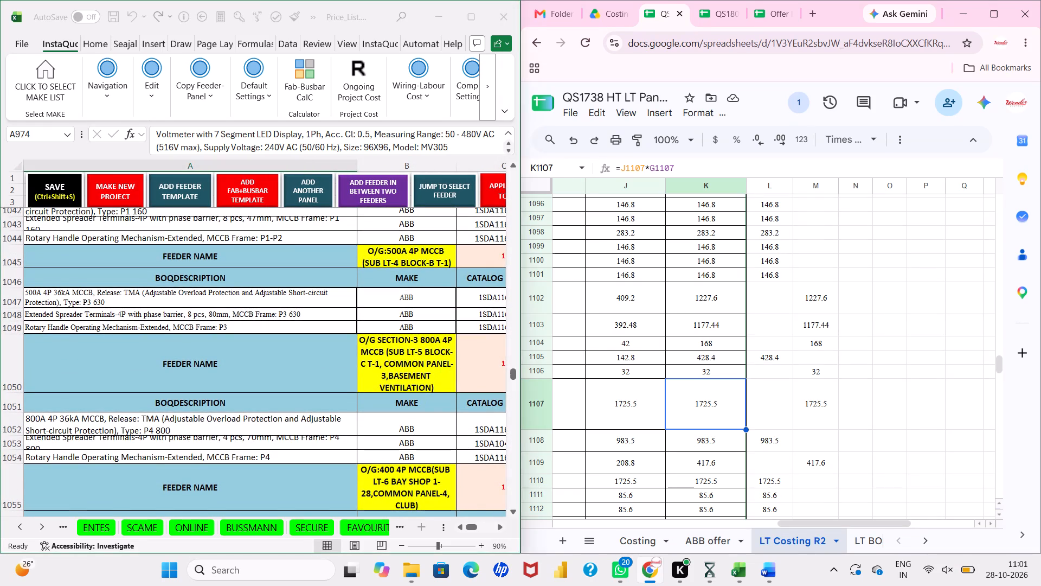
{"action": "left_click", "coordinate": [450, 365]}
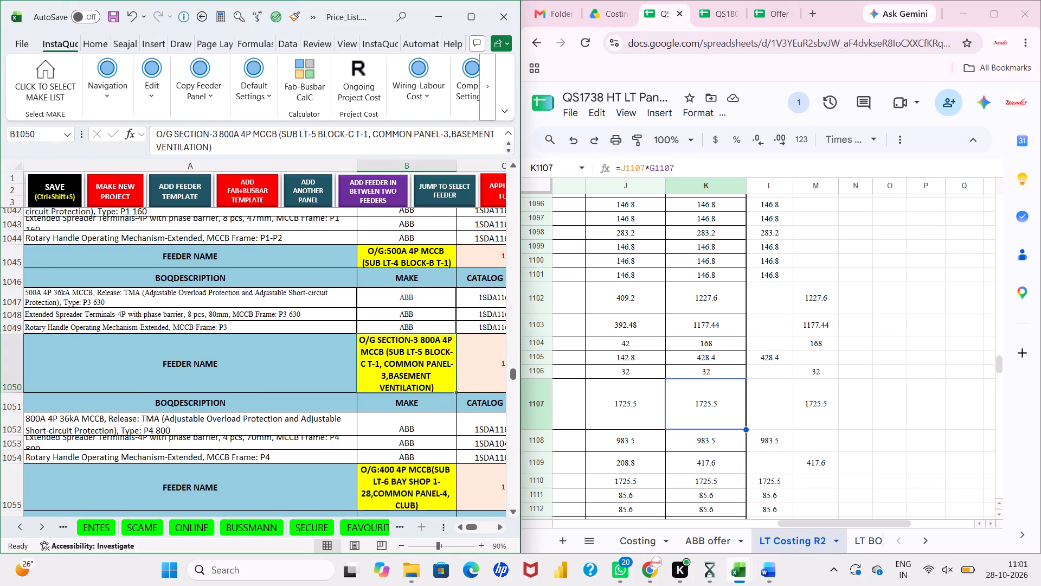
{"action": "left_click", "coordinate": [66, 205]}
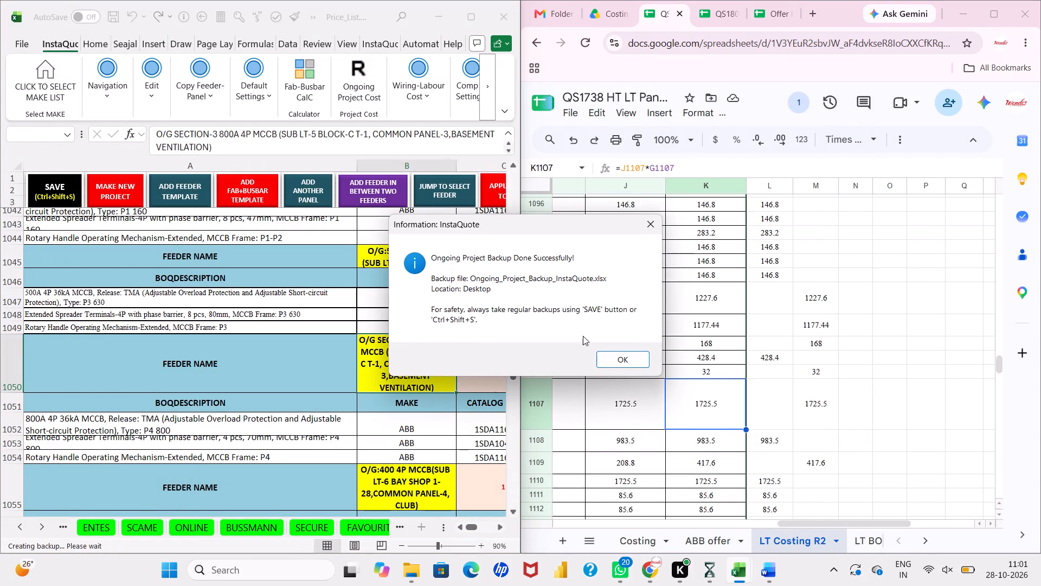
{"action": "left_click", "coordinate": [631, 361]}
Go back to the DG INCOMER 500KVA feeder in both LT Costing R2 and the price list to compare their components.
{"action": "scroll", "coordinate": [631, 361], "scroll_direction": "right", "scroll_amount": 2}
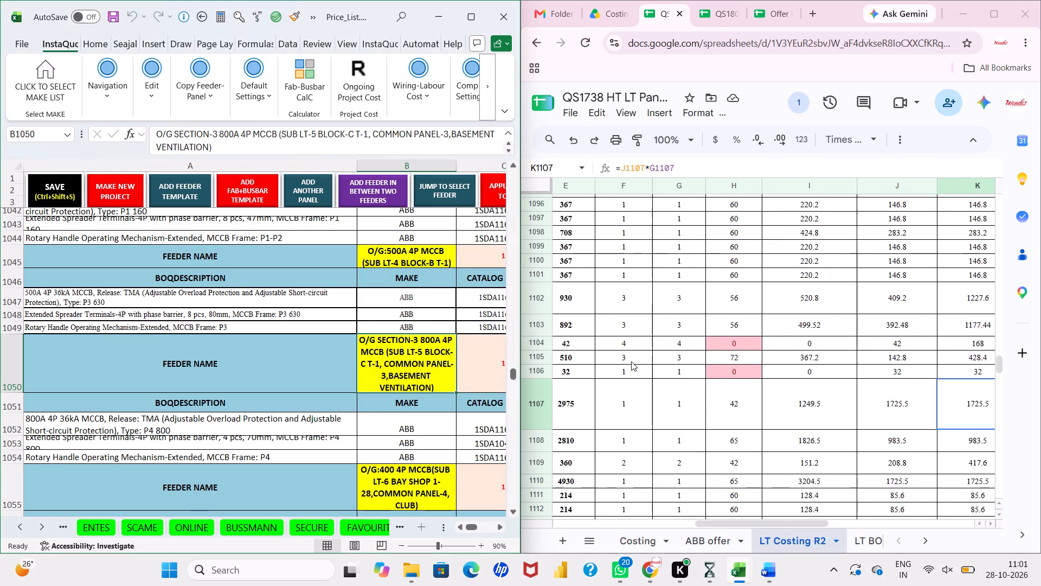
{"action": "left_click", "coordinate": [640, 375]}
{"action": "scroll", "coordinate": [640, 375], "scroll_direction": "right", "scroll_amount": 3}
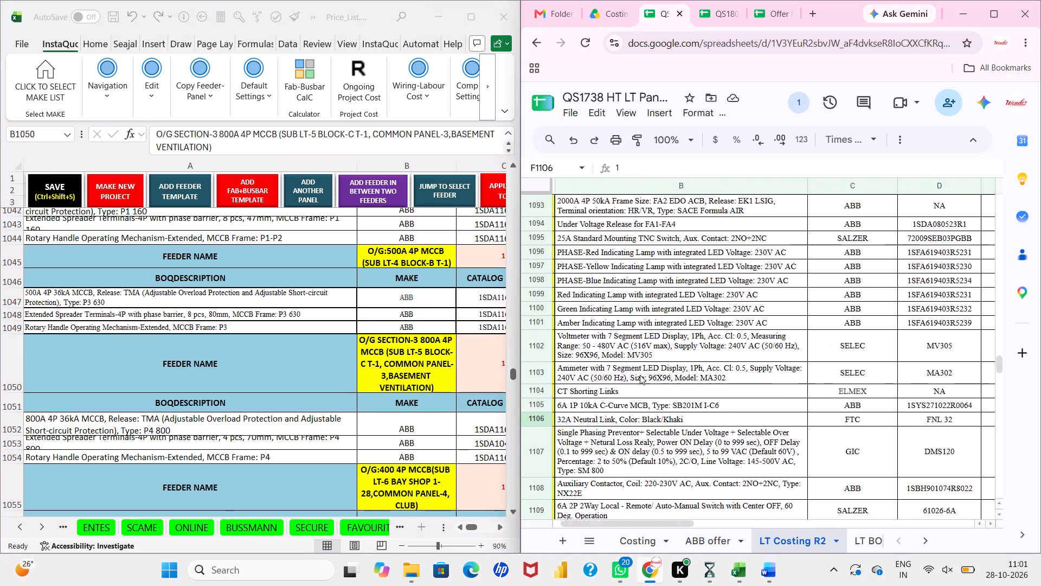
{"action": "scroll", "coordinate": [640, 375], "scroll_direction": "right", "scroll_amount": 2}
{"action": "scroll", "coordinate": [640, 375], "scroll_direction": "up", "scroll_amount": 7}
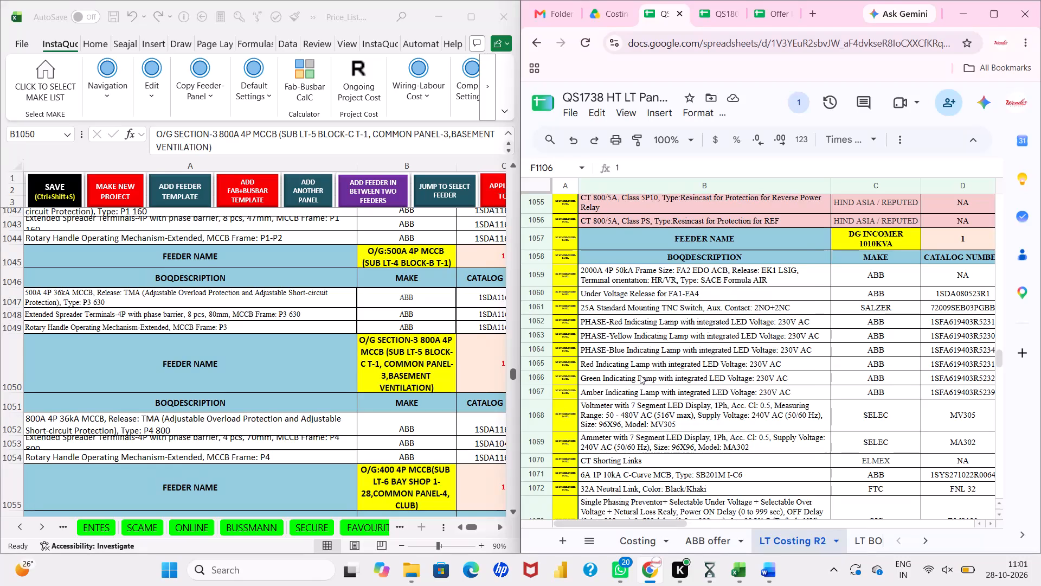
{"action": "scroll", "coordinate": [640, 375], "scroll_direction": "up", "scroll_amount": 2}
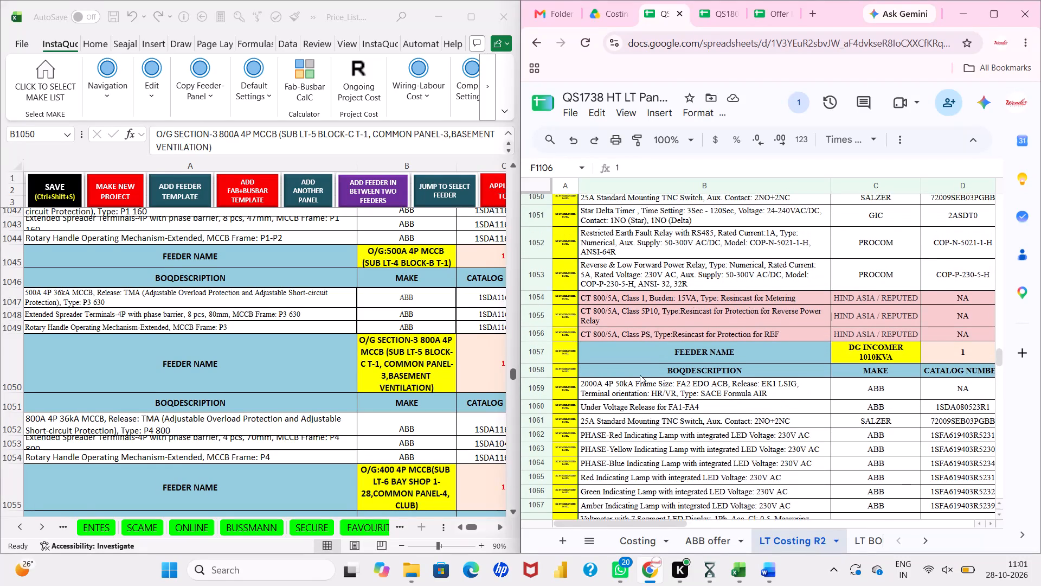
{"action": "scroll", "coordinate": [640, 375], "scroll_direction": "up", "scroll_amount": 1}
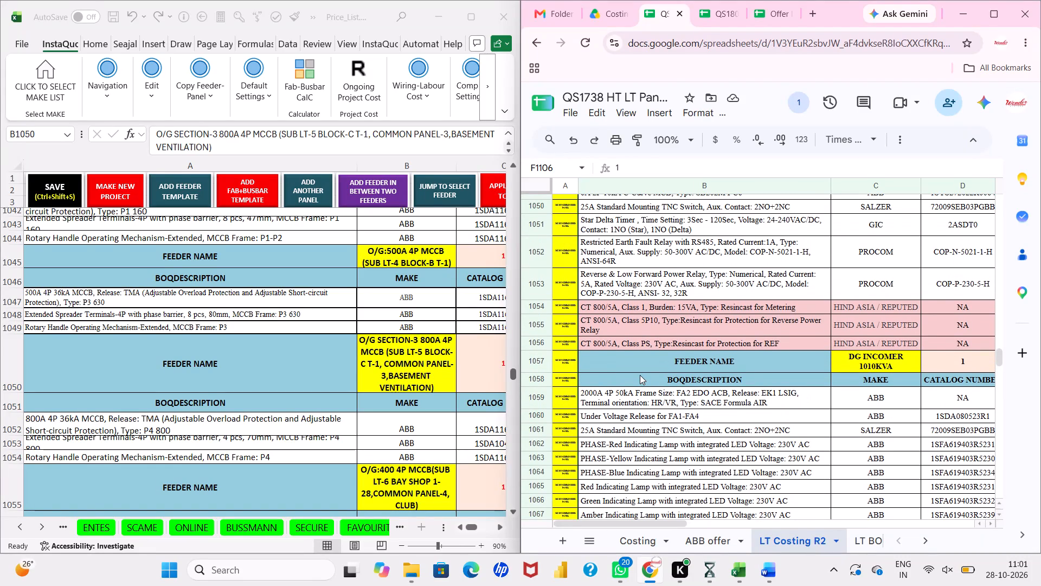
{"action": "scroll", "coordinate": [640, 375], "scroll_direction": "up", "scroll_amount": 1}
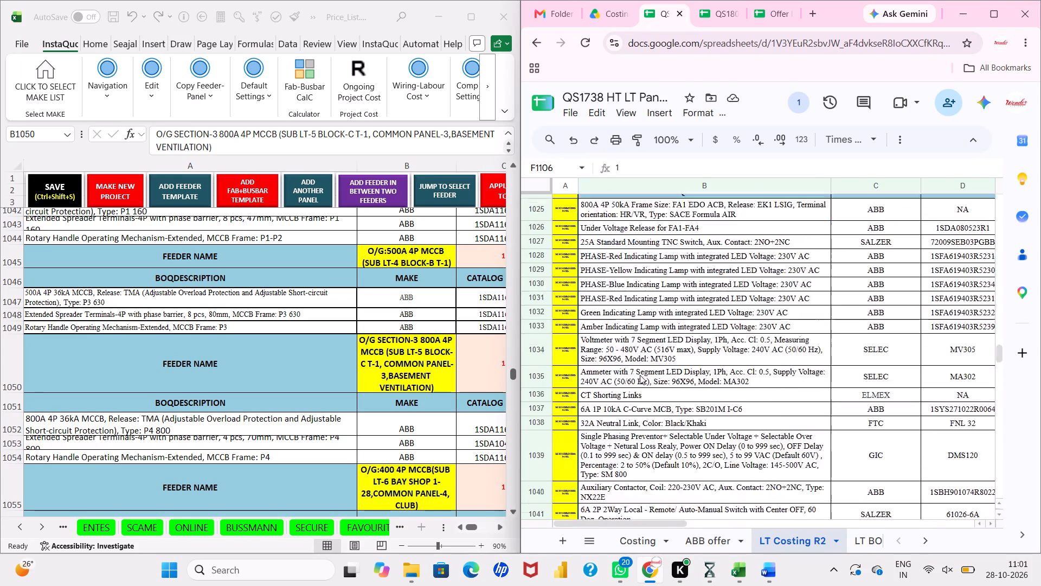
{"action": "scroll", "coordinate": [640, 375], "scroll_direction": "up", "scroll_amount": 1}
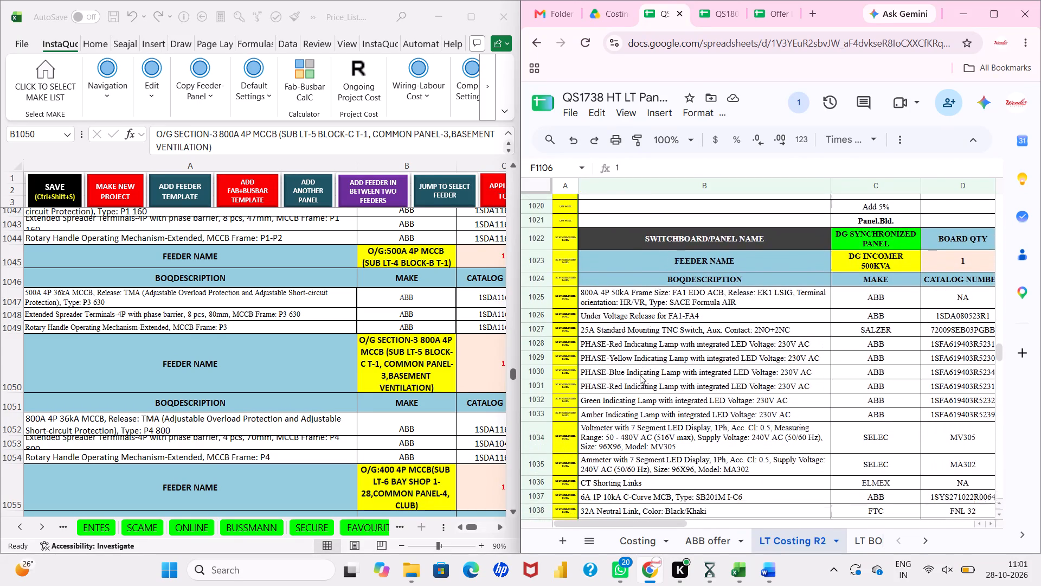
{"action": "scroll", "coordinate": [640, 375], "scroll_direction": "up", "scroll_amount": 1}
{"action": "scroll", "coordinate": [319, 348], "scroll_direction": "up", "scroll_amount": 3}
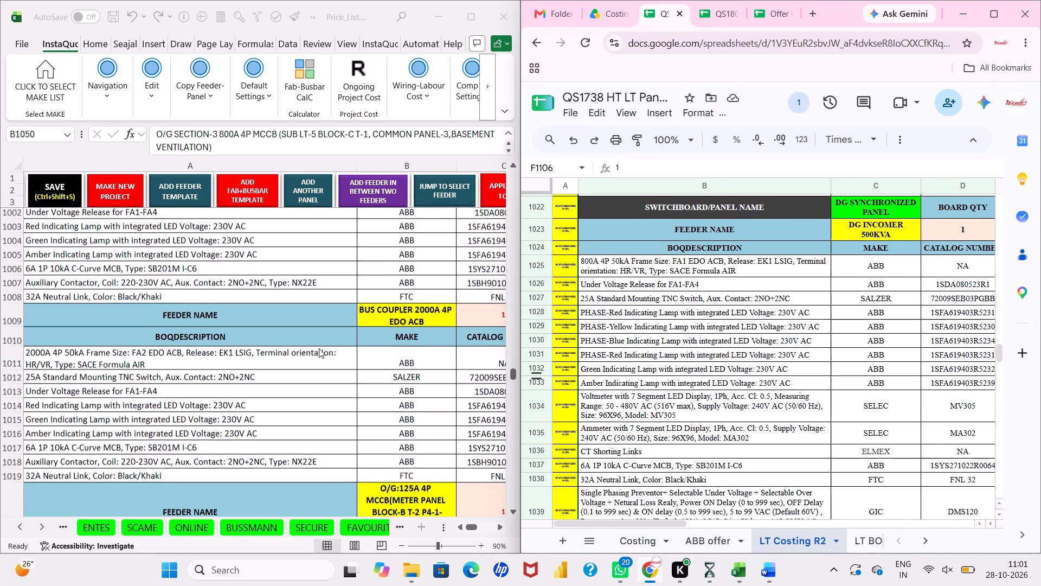
{"action": "scroll", "coordinate": [319, 348], "scroll_direction": "up", "scroll_amount": 5}
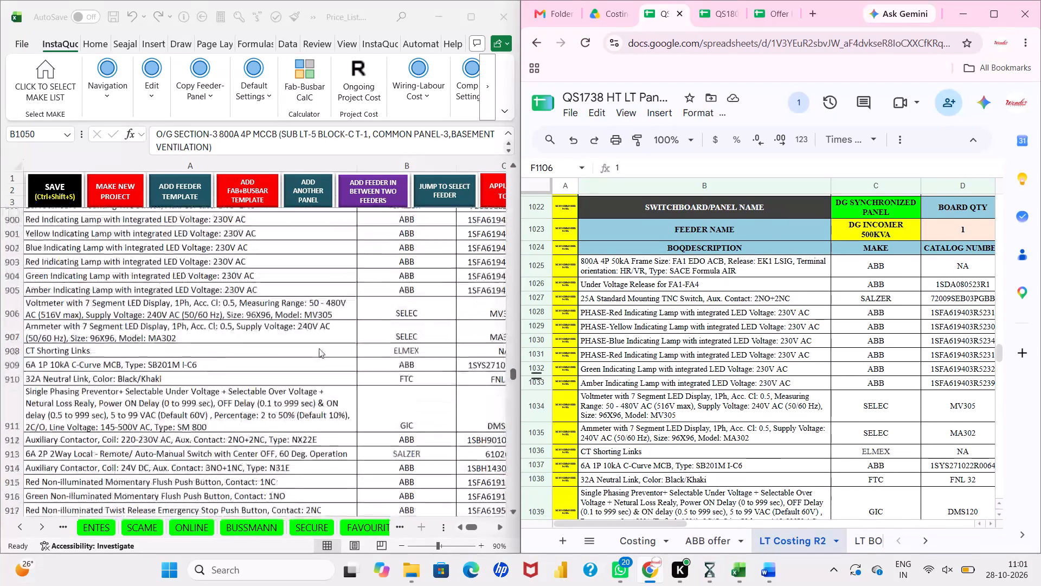
{"action": "scroll", "coordinate": [319, 348], "scroll_direction": "up", "scroll_amount": 4}
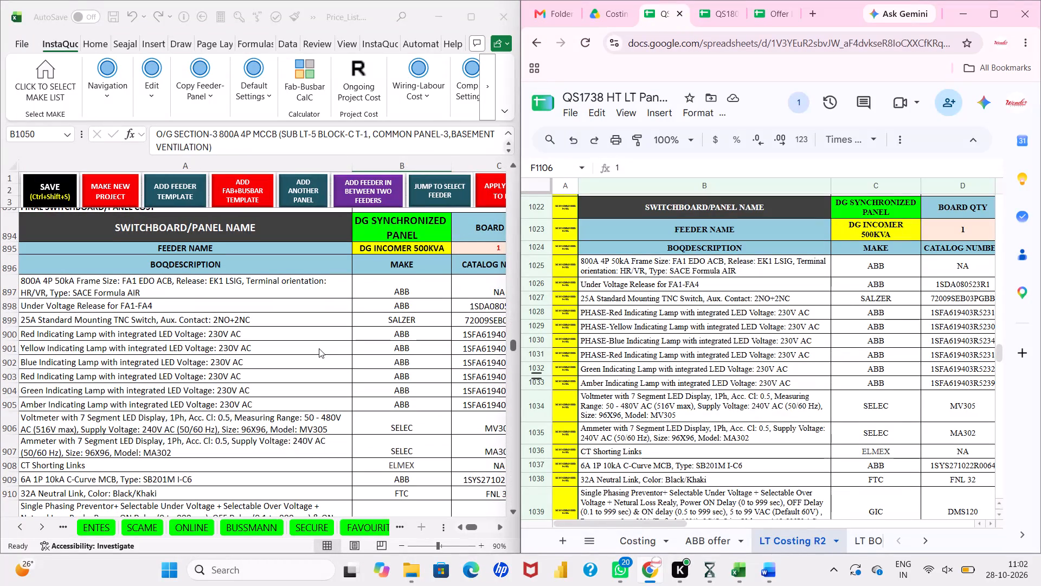
Compare the DG INCOMER 500KVA feeder's component rows in the price list with those in LT Costing R2.
{"action": "scroll", "coordinate": [319, 348], "scroll_direction": "down", "scroll_amount": 1}
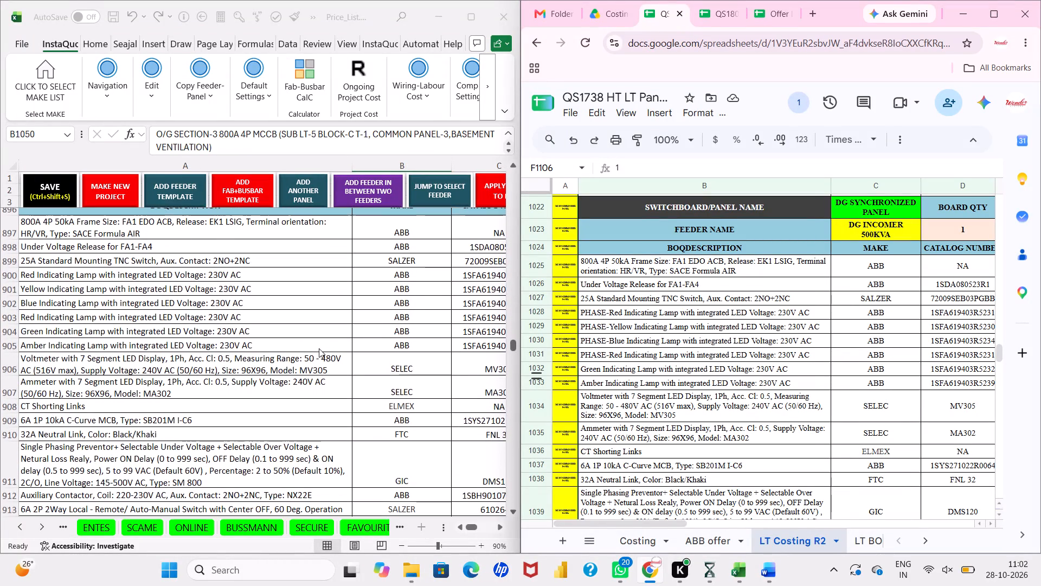
{"action": "scroll", "coordinate": [319, 348], "scroll_direction": "down", "scroll_amount": 1}
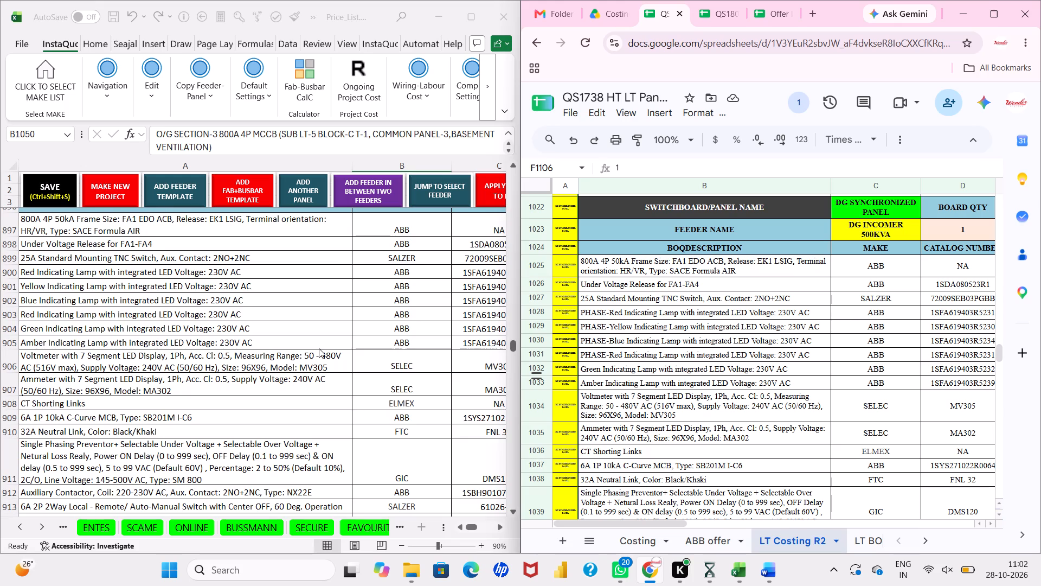
{"action": "scroll", "coordinate": [364, 361], "scroll_direction": "down", "scroll_amount": 1}
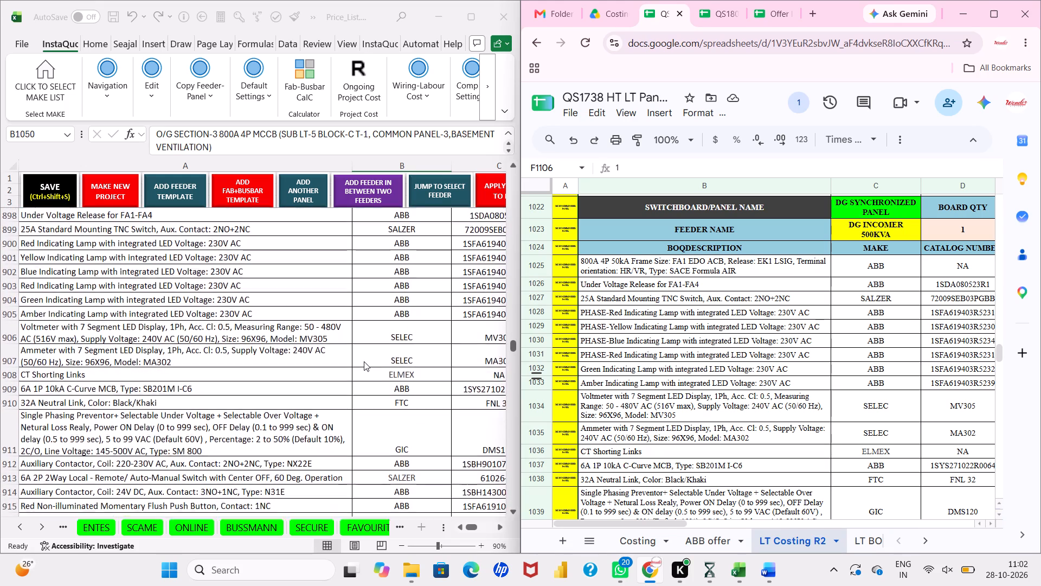
{"action": "scroll", "coordinate": [364, 361], "scroll_direction": "down", "scroll_amount": 2}
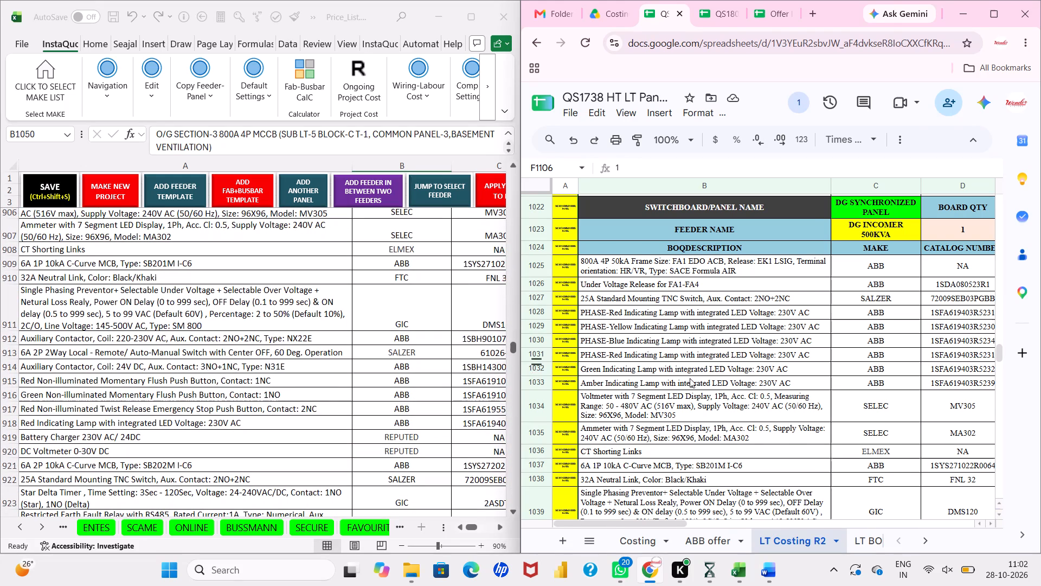
{"action": "scroll", "coordinate": [690, 378], "scroll_direction": "down", "scroll_amount": 3}
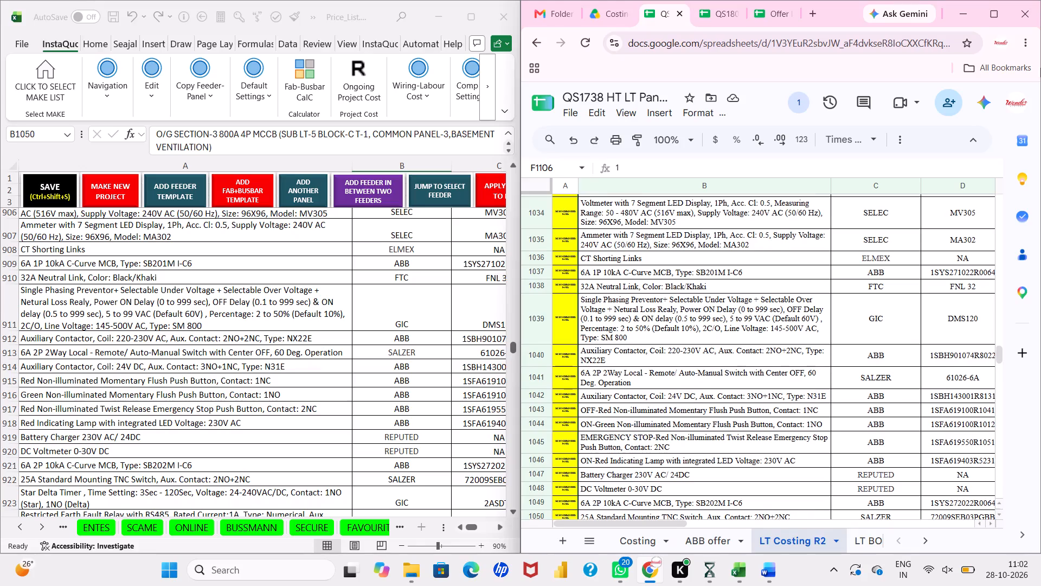
Search Google in a new browser tab for "MOTORISED CHANGEOVER SWITCH WITH BRIDGING BARS".
{"action": "left_click", "coordinate": [815, 16]}
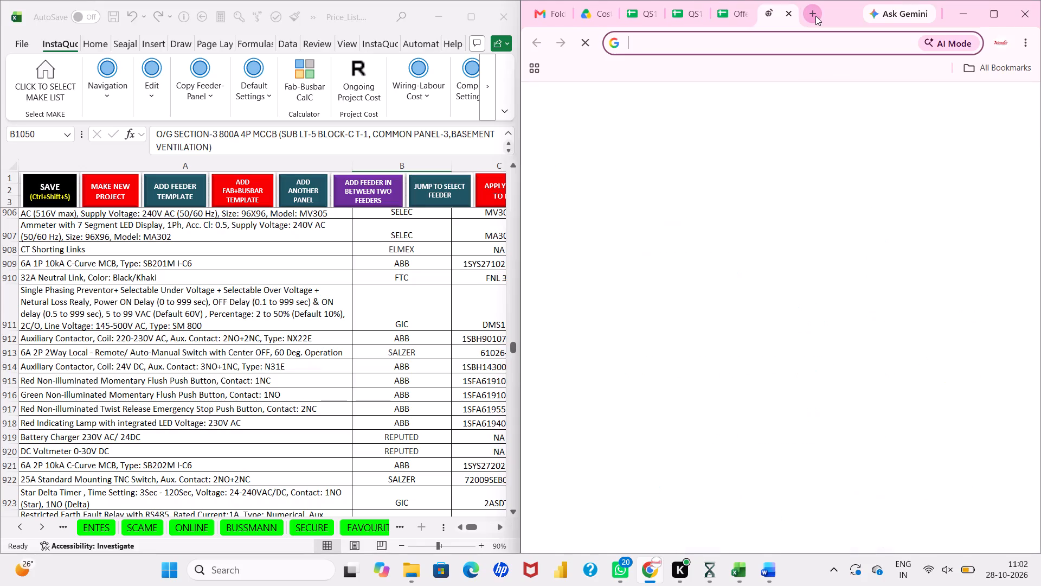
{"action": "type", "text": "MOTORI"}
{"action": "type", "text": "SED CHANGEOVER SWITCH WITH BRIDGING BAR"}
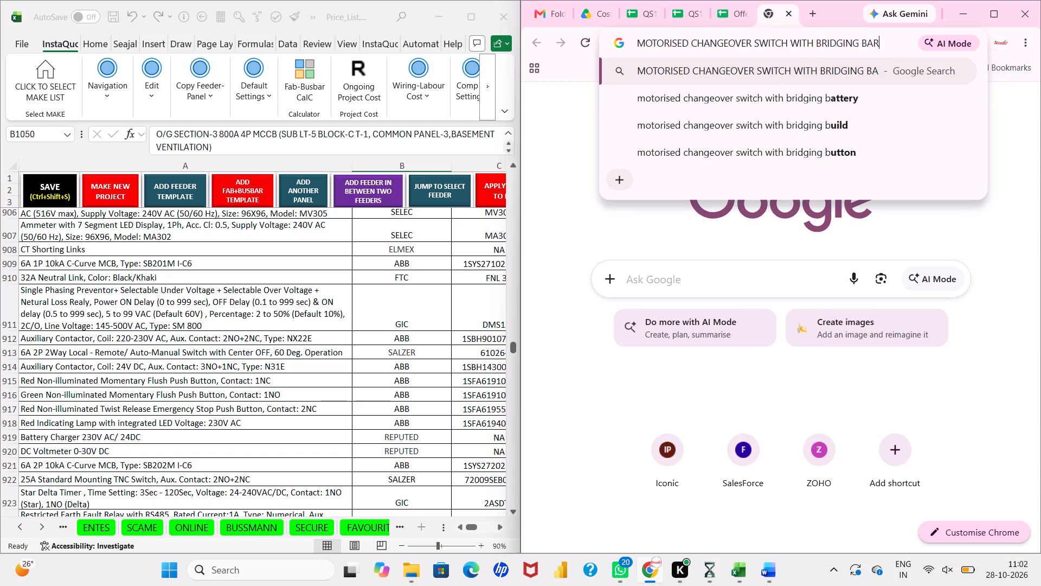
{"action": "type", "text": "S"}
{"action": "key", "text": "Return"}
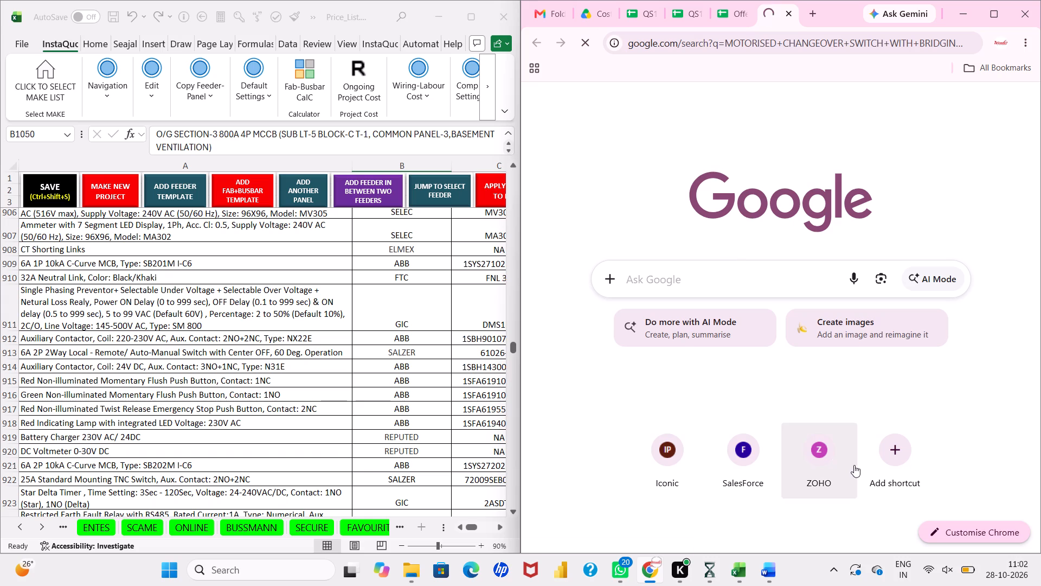
Switch the computer's Wi-Fi connection to the WSIPL Reception 5GHz network.
{"action": "left_click", "coordinate": [931, 572]}
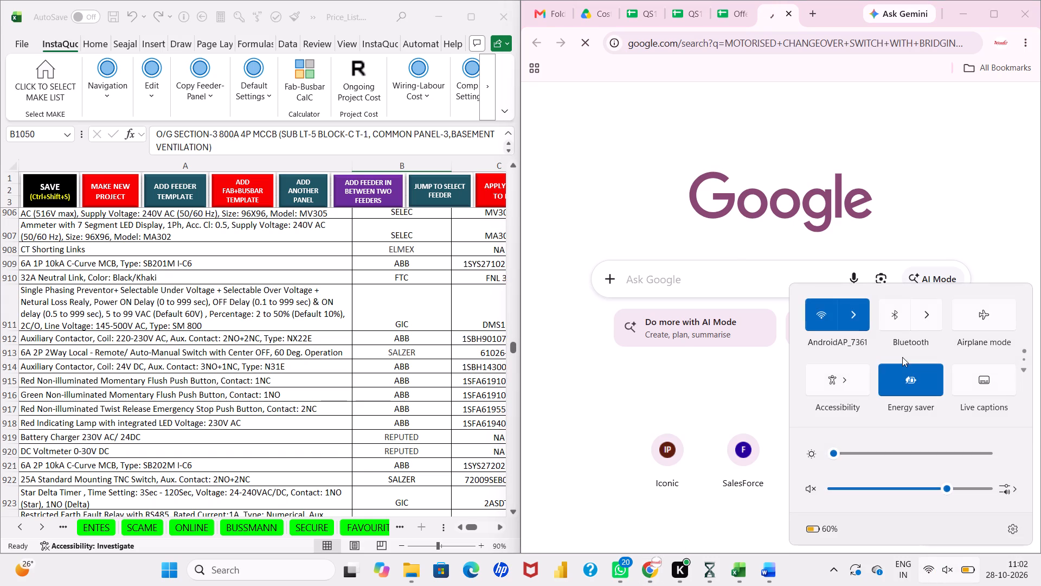
{"action": "left_click", "coordinate": [861, 319]}
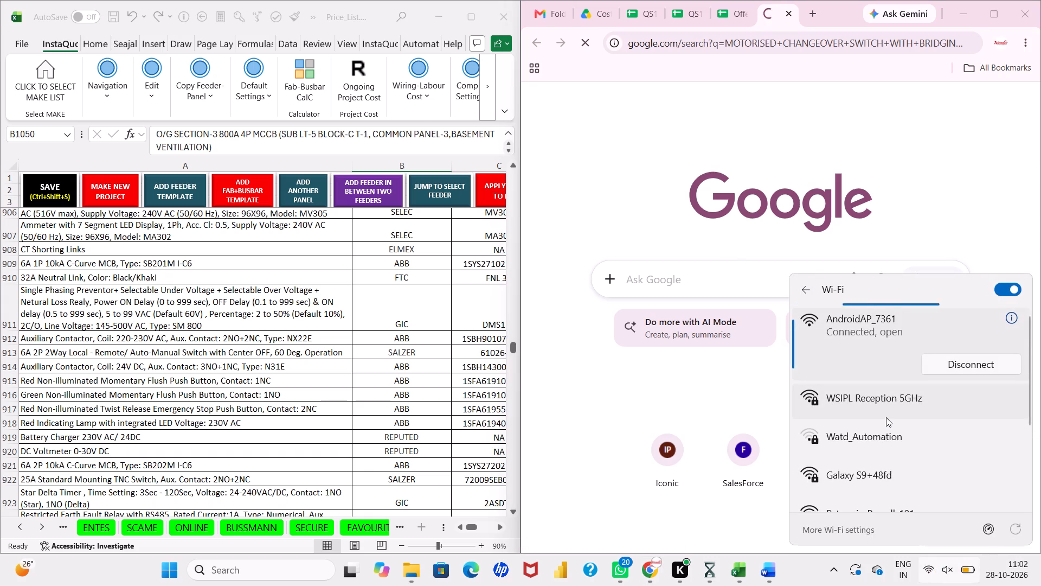
{"action": "left_click", "coordinate": [886, 417]}
{"action": "left_click", "coordinate": [942, 421]}
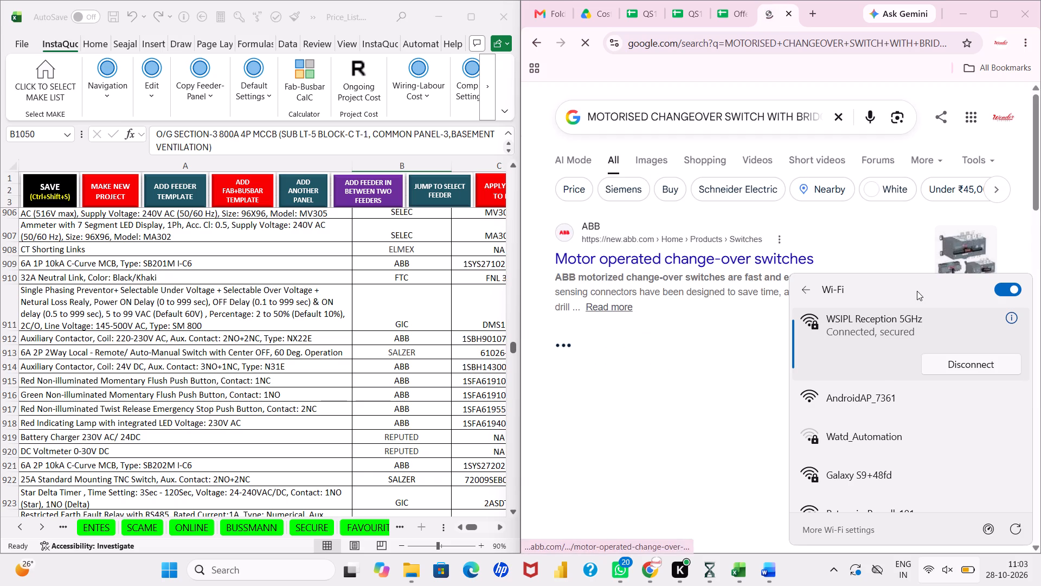
{"action": "left_click", "coordinate": [894, 239]}
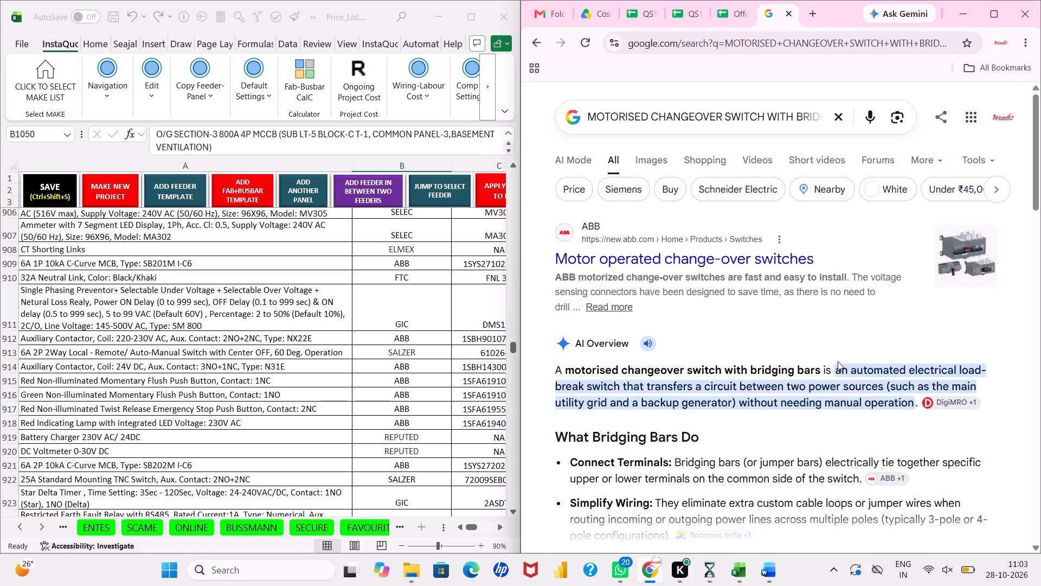
Read the AI Overview and web results explaining motorised changeover switches and what their bridging bars do.
{"action": "scroll", "coordinate": [838, 361], "scroll_direction": "down", "scroll_amount": 1}
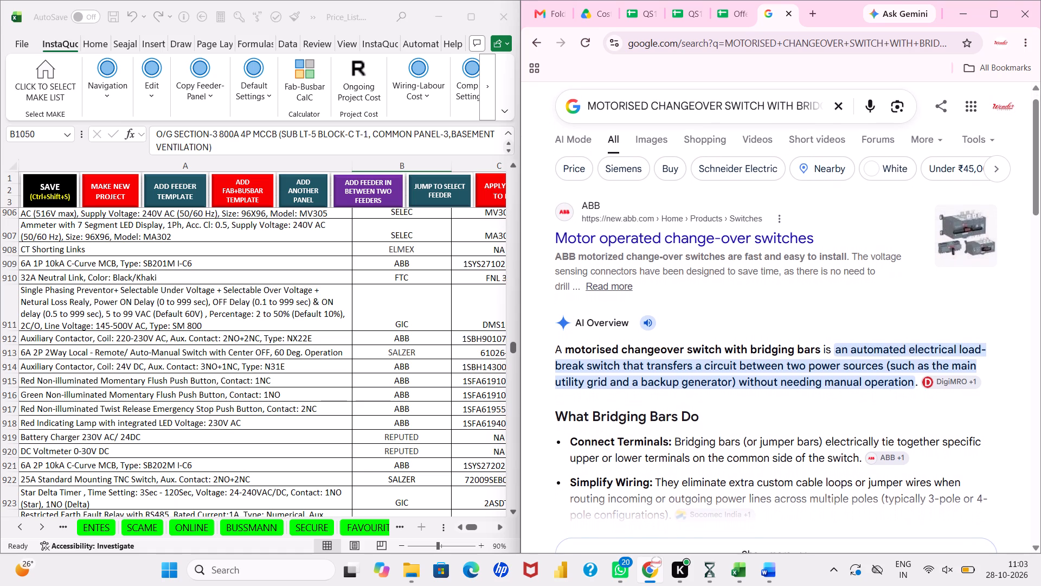
{"action": "scroll", "coordinate": [838, 361], "scroll_direction": "down", "scroll_amount": 1}
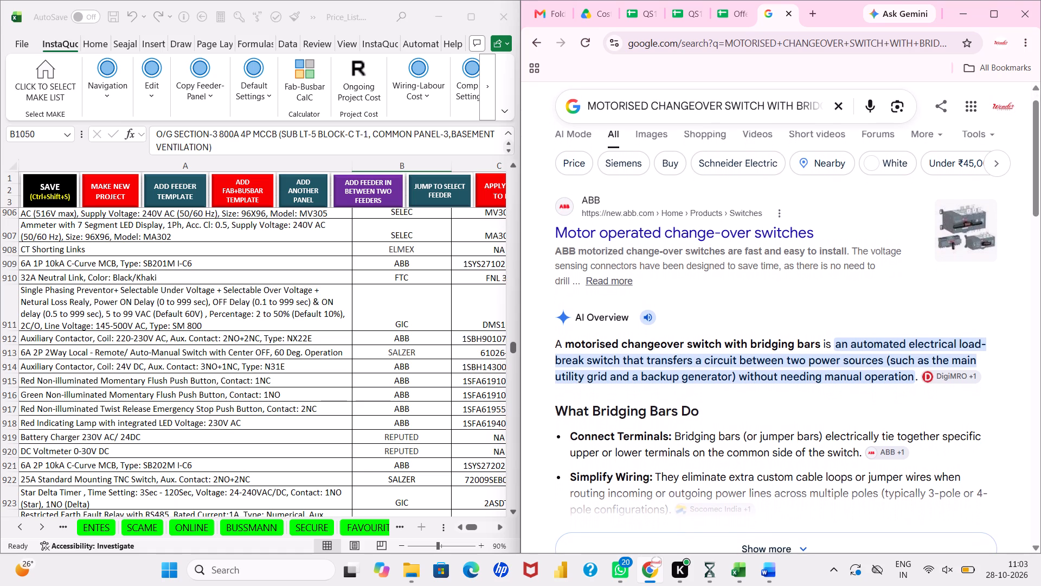
{"action": "scroll", "coordinate": [838, 361], "scroll_direction": "left", "scroll_amount": 2}
{"action": "scroll", "coordinate": [807, 365], "scroll_direction": "down", "scroll_amount": 1}
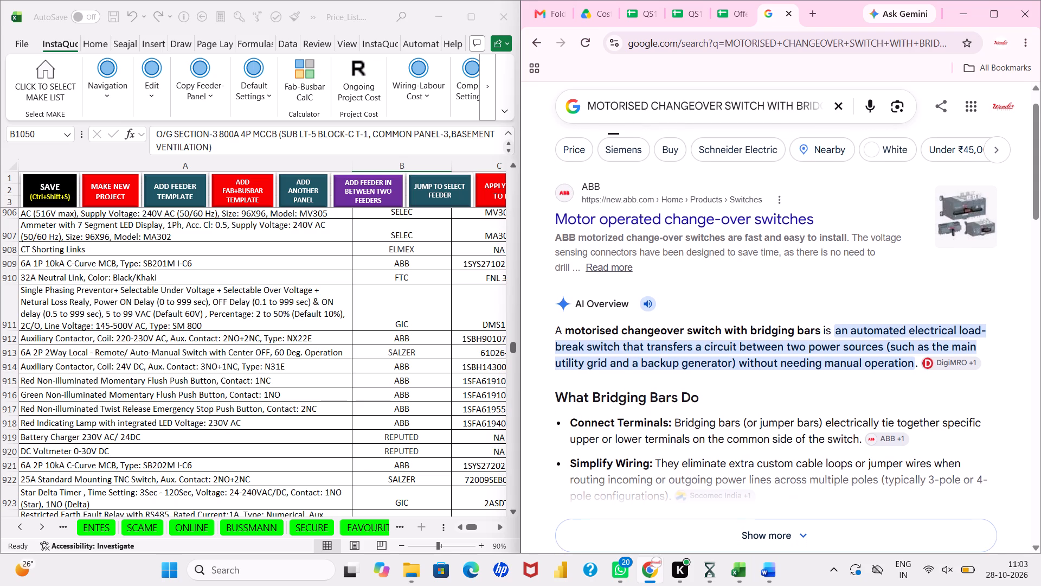
{"action": "scroll", "coordinate": [807, 365], "scroll_direction": "down", "scroll_amount": 1}
{"action": "scroll", "coordinate": [807, 365], "scroll_direction": "left", "scroll_amount": 1}
{"action": "scroll", "coordinate": [807, 365], "scroll_direction": "down", "scroll_amount": 2}
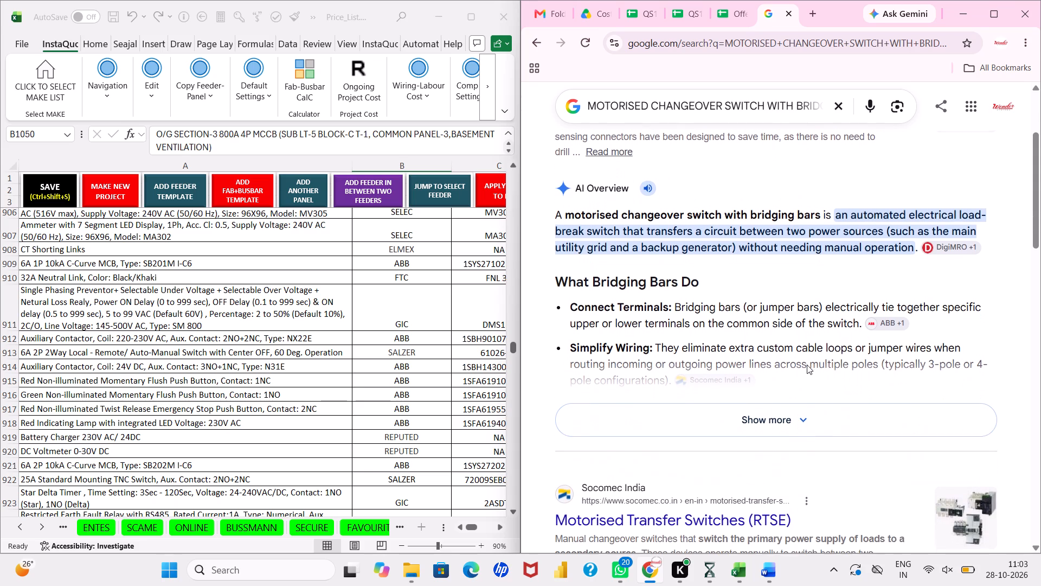
{"action": "scroll", "coordinate": [807, 365], "scroll_direction": "down", "scroll_amount": 1}
{"action": "scroll", "coordinate": [807, 365], "scroll_direction": "up", "scroll_amount": 1}
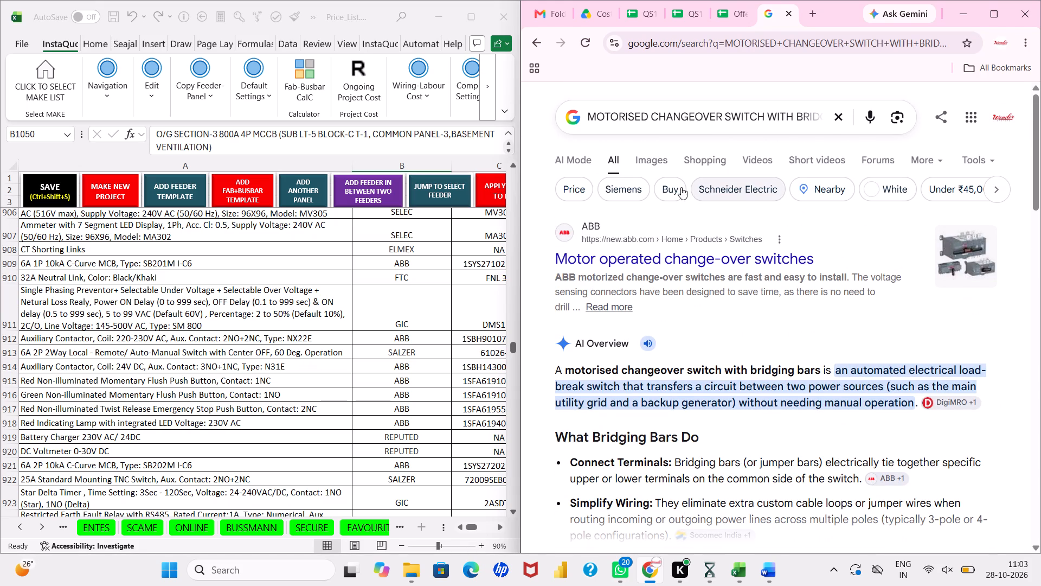
Browse the image results for motorised changeover switches with bridging bars.
{"action": "left_click", "coordinate": [651, 162]}
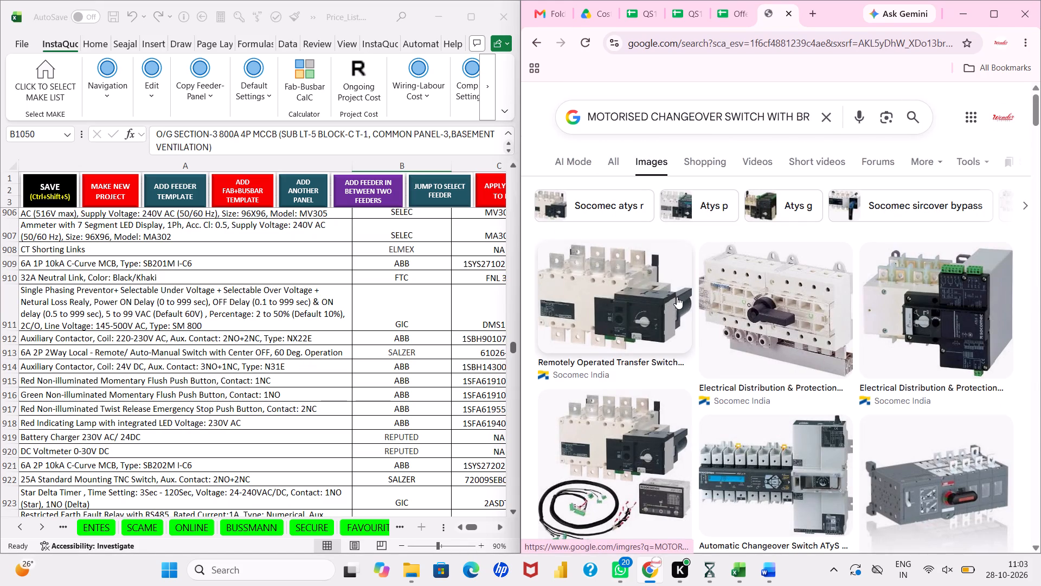
{"action": "scroll", "coordinate": [692, 380], "scroll_direction": "down", "scroll_amount": 1}
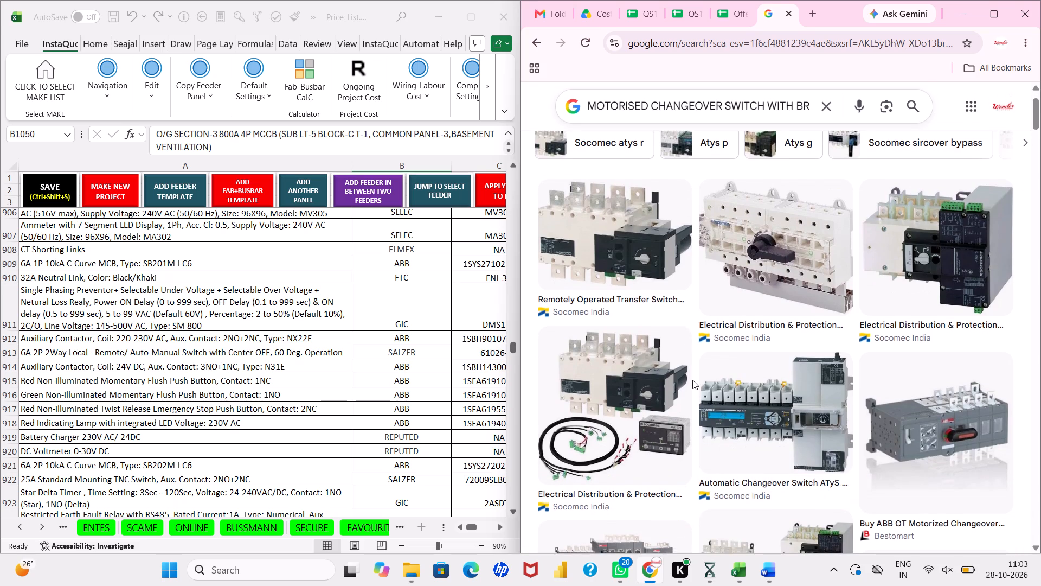
{"action": "scroll", "coordinate": [692, 380], "scroll_direction": "down", "scroll_amount": 1}
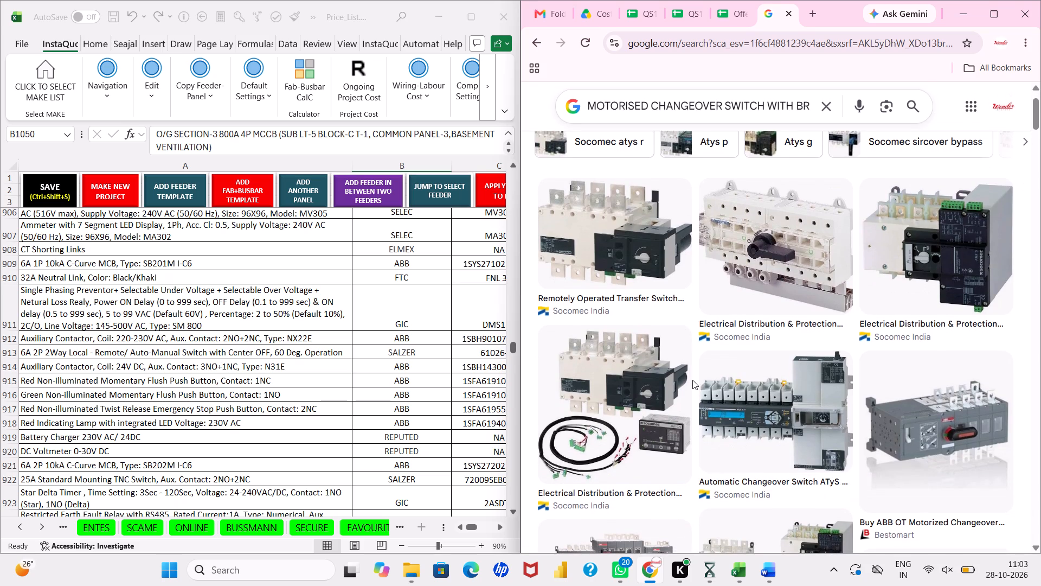
{"action": "scroll", "coordinate": [692, 380], "scroll_direction": "down", "scroll_amount": 1}
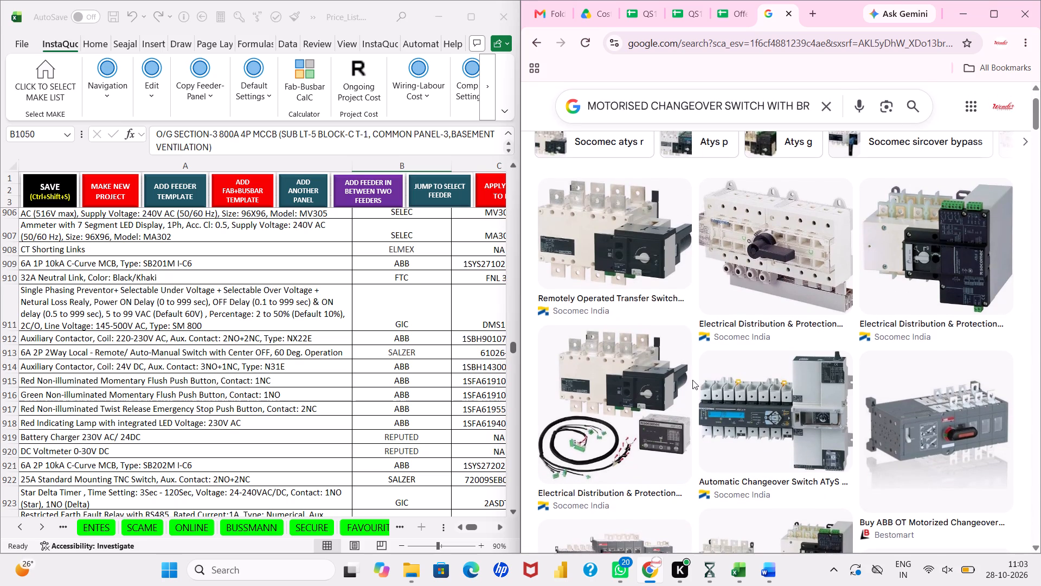
{"action": "scroll", "coordinate": [692, 380], "scroll_direction": "down", "scroll_amount": 3}
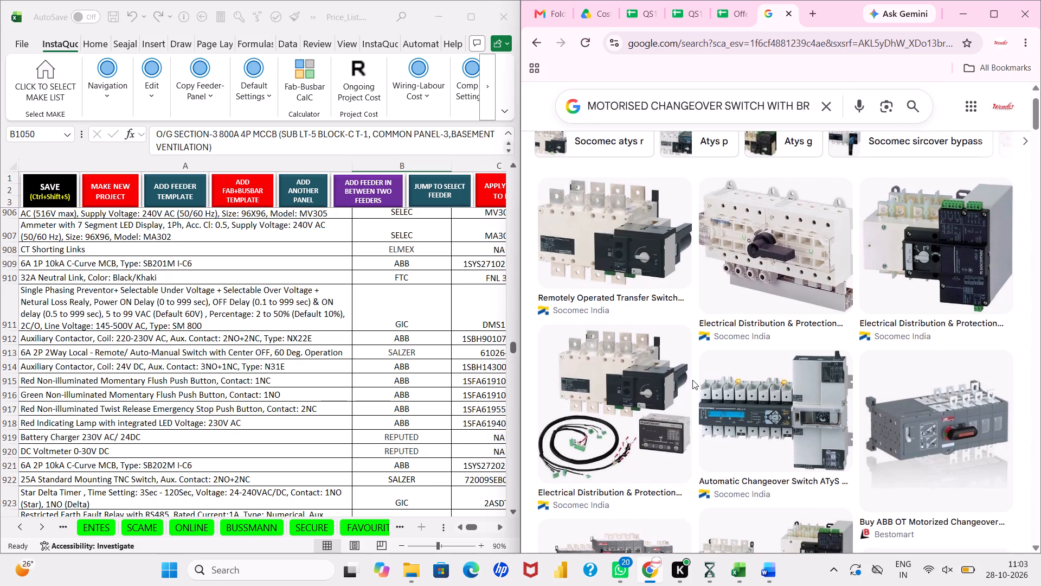
{"action": "scroll", "coordinate": [692, 380], "scroll_direction": "down", "scroll_amount": 2}
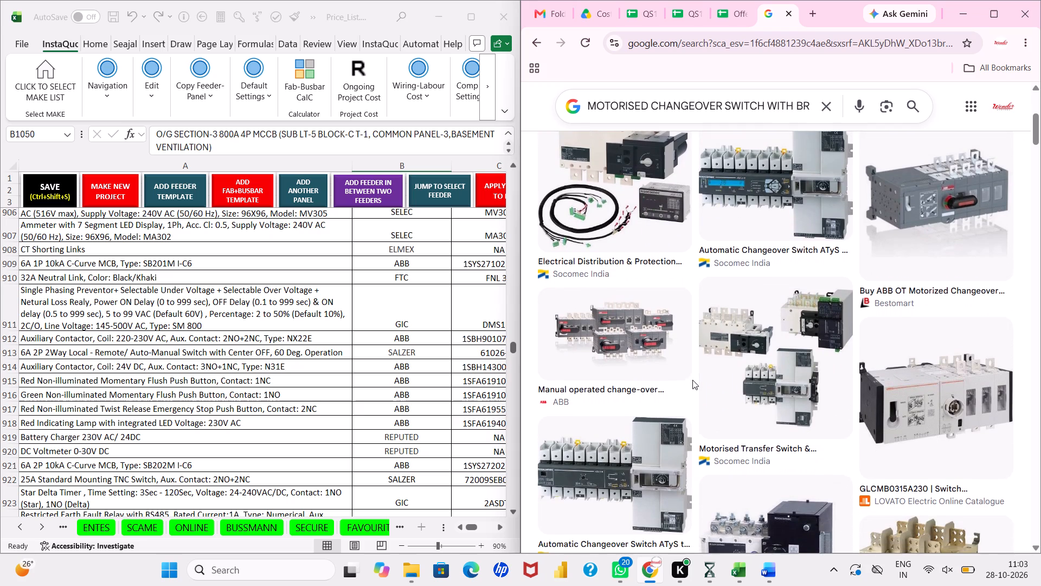
{"action": "scroll", "coordinate": [692, 380], "scroll_direction": "down", "scroll_amount": 2}
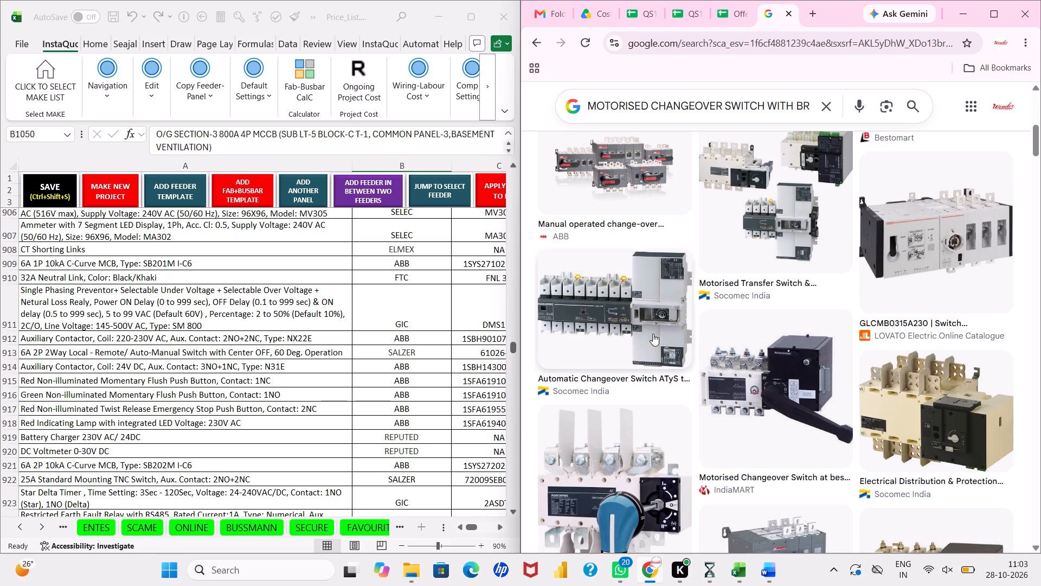
{"action": "scroll", "coordinate": [653, 334], "scroll_direction": "up", "scroll_amount": 2}
{"action": "scroll", "coordinate": [633, 239], "scroll_direction": "up", "scroll_amount": 3}
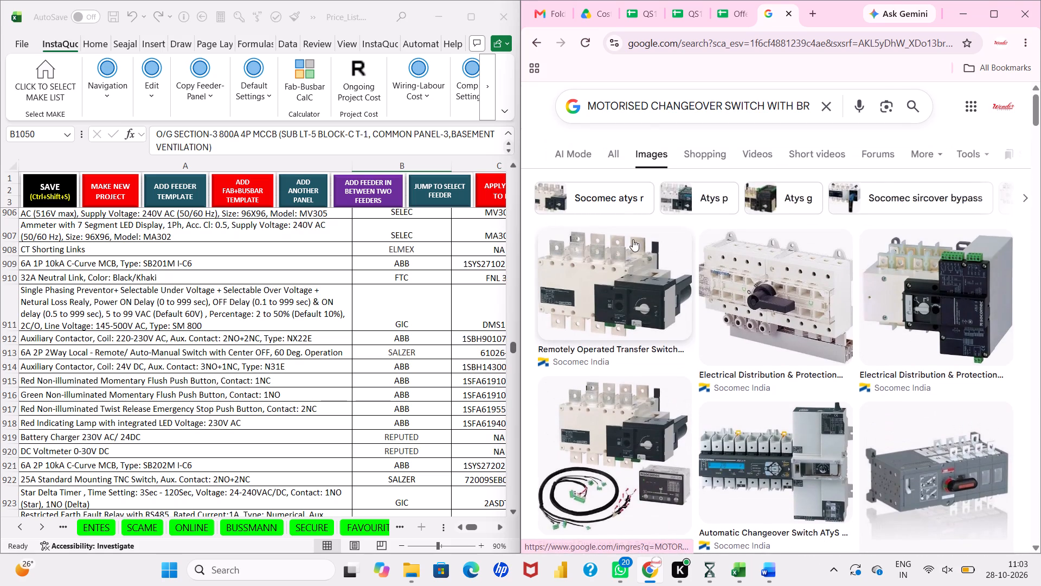
Go back to the general web results and extend the query to ask what the bridging bar is in the changeover switch.
{"action": "left_click", "coordinate": [616, 166]}
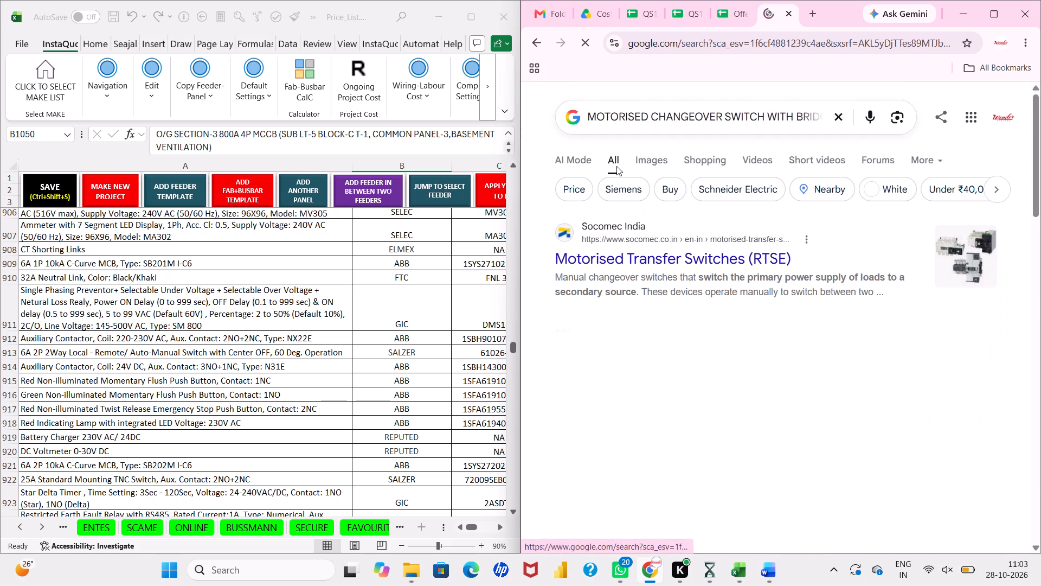
{"action": "left_click", "coordinate": [761, 120]}
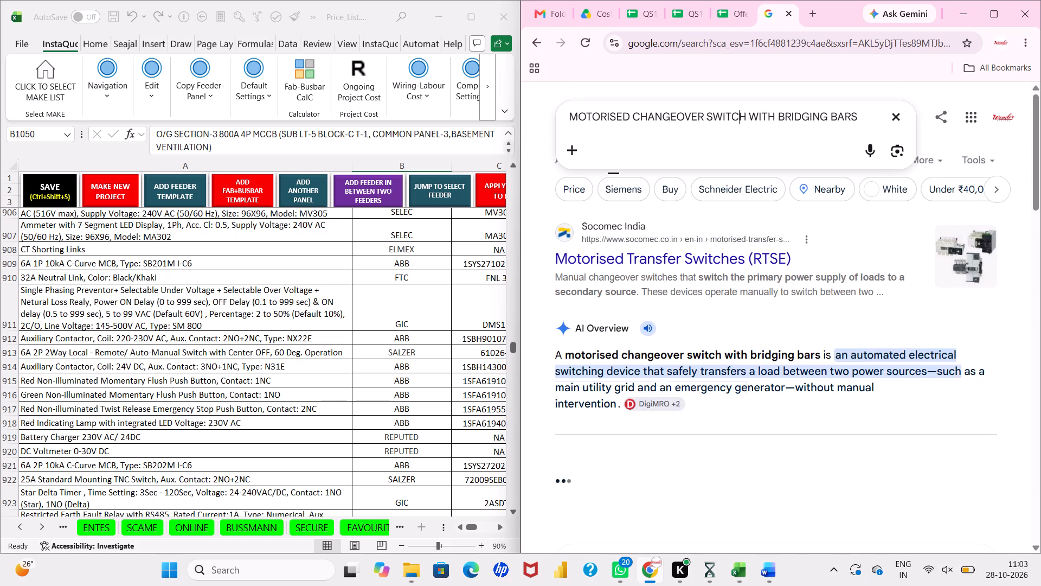
{"action": "left_click", "coordinate": [858, 122]}
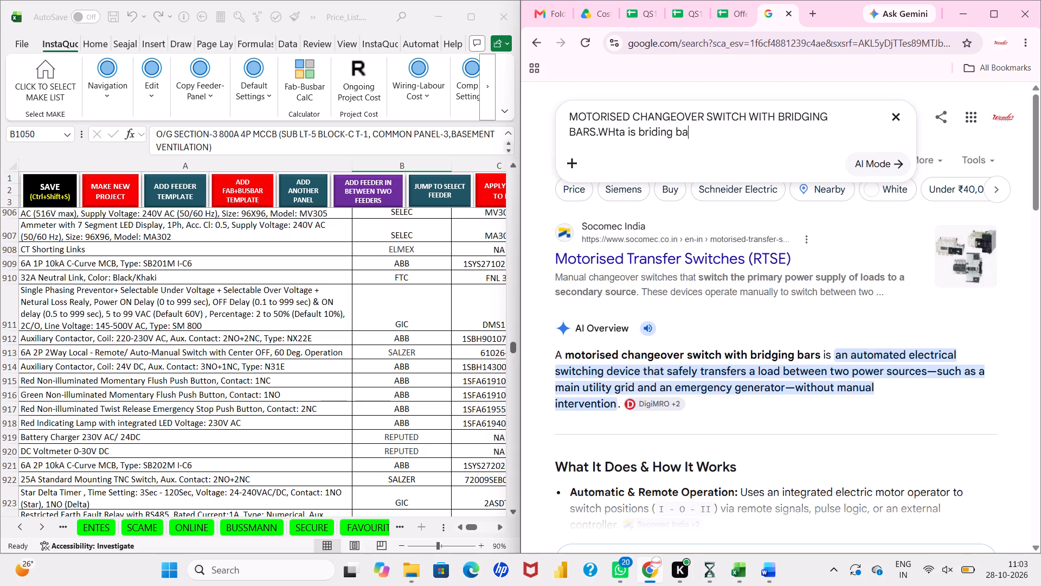
{"action": "key", "text": "Return"}
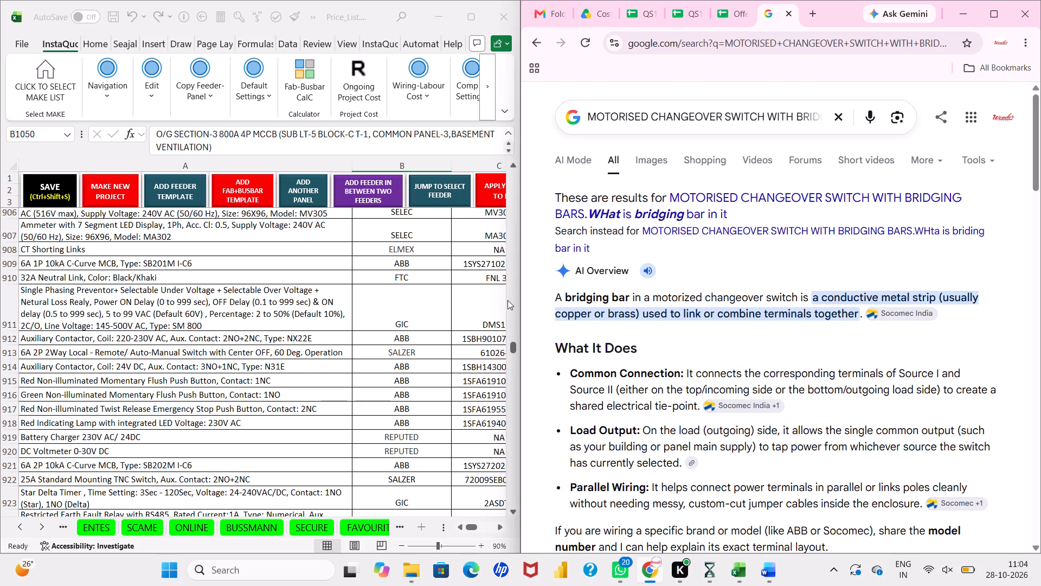
Return to LT Costing R2 and select the DG INCOMER 500KVA landed costs, K1025 to K1056, to get their sum.
{"action": "left_click", "coordinate": [637, 15]}
{"action": "scroll", "coordinate": [703, 258], "scroll_direction": "up", "scroll_amount": 2}
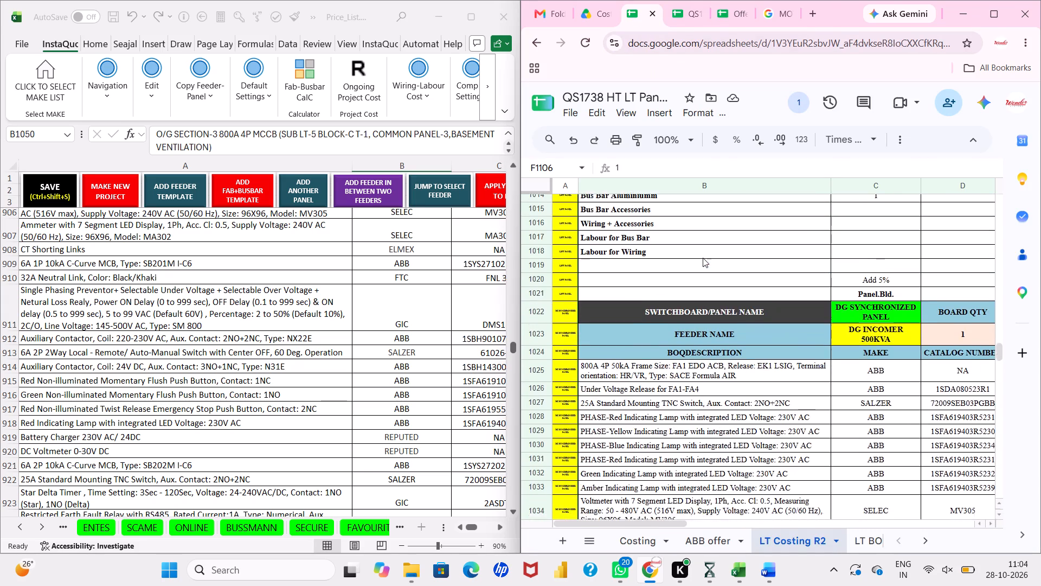
{"action": "scroll", "coordinate": [703, 258], "scroll_direction": "left", "scroll_amount": 8}
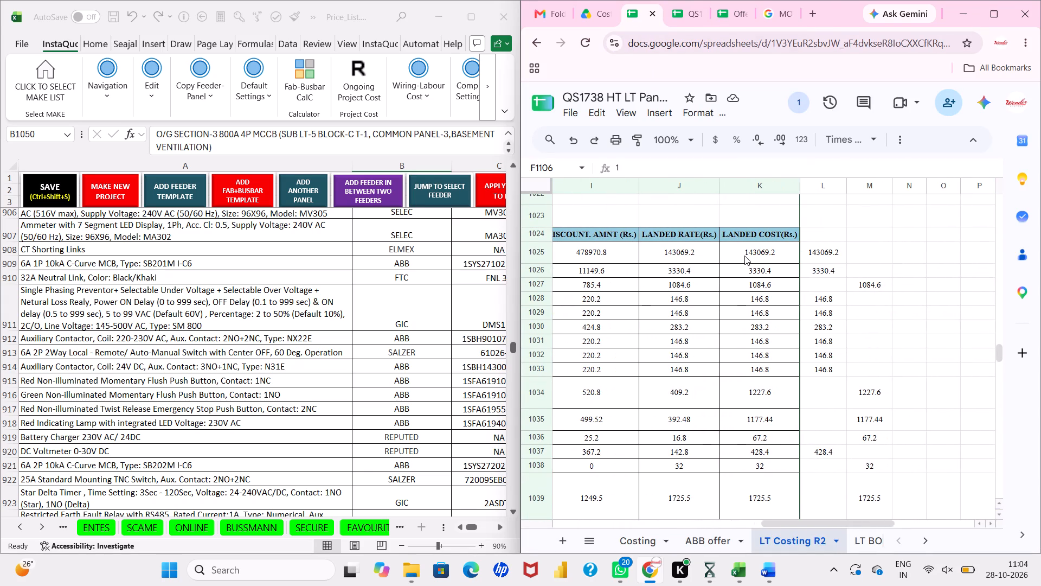
{"action": "left_click", "coordinate": [748, 257]}
{"action": "left_click_drag", "start_coordinate": [754, 253], "coordinate": [780, 585]}
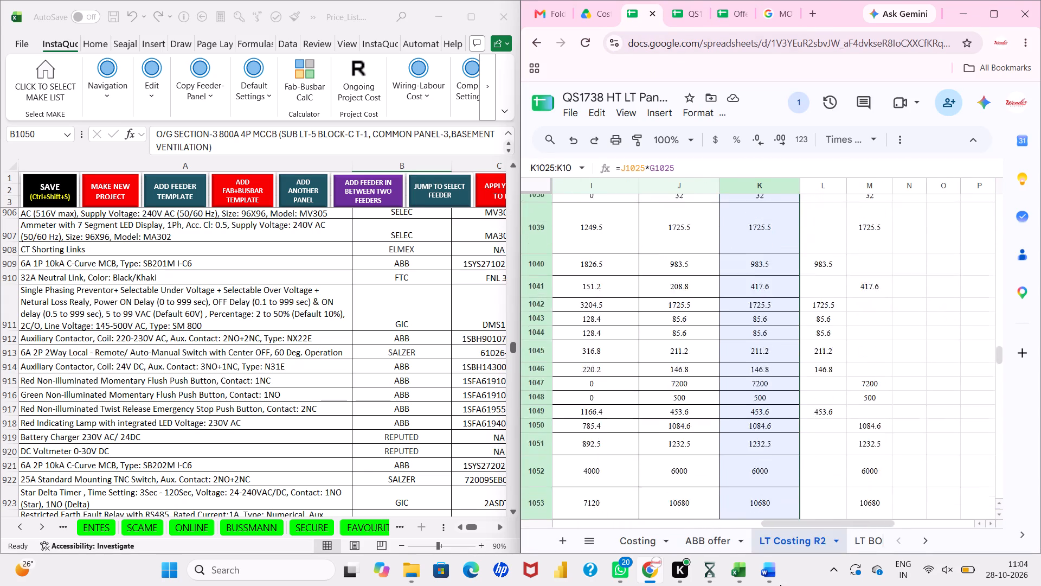
{"action": "left_click_drag", "start_coordinate": [780, 585], "coordinate": [780, 374]}
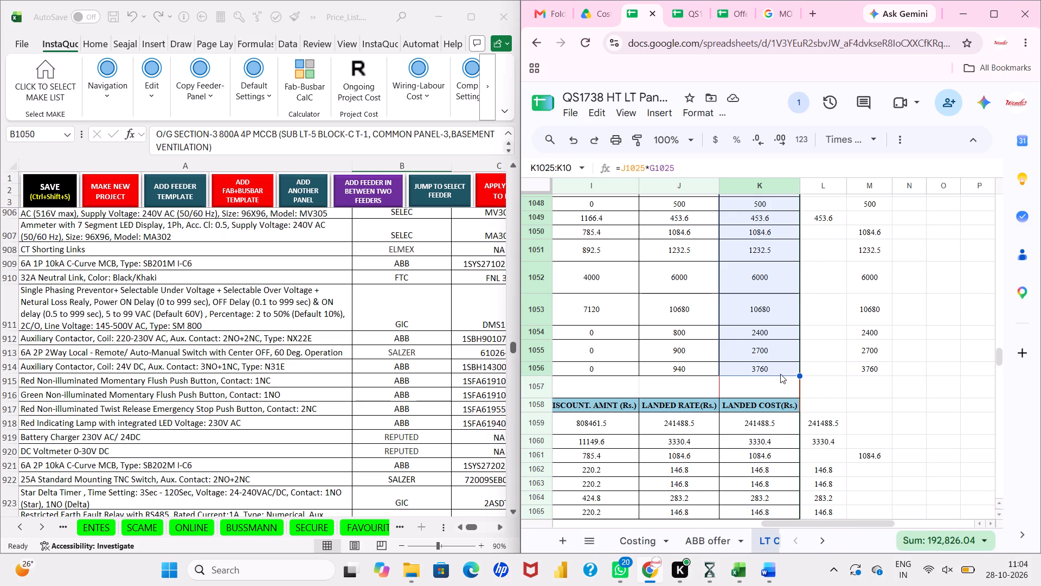
Select the DG INCOMER 500KVA feeder's landed costs from J897 downward in the price list to sum them for comparison.
{"action": "scroll", "coordinate": [433, 355], "scroll_direction": "up", "scroll_amount": 3}
{"action": "scroll", "coordinate": [433, 355], "scroll_direction": "down", "scroll_amount": 1}
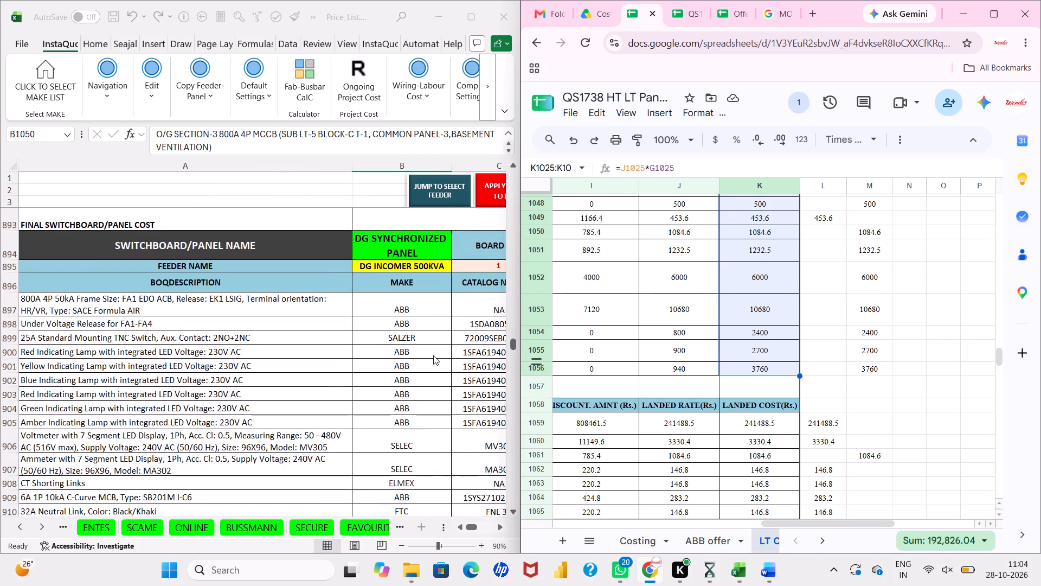
{"action": "scroll", "coordinate": [433, 355], "scroll_direction": "down", "scroll_amount": 1}
{"action": "scroll", "coordinate": [427, 344], "scroll_direction": "left", "scroll_amount": 4}
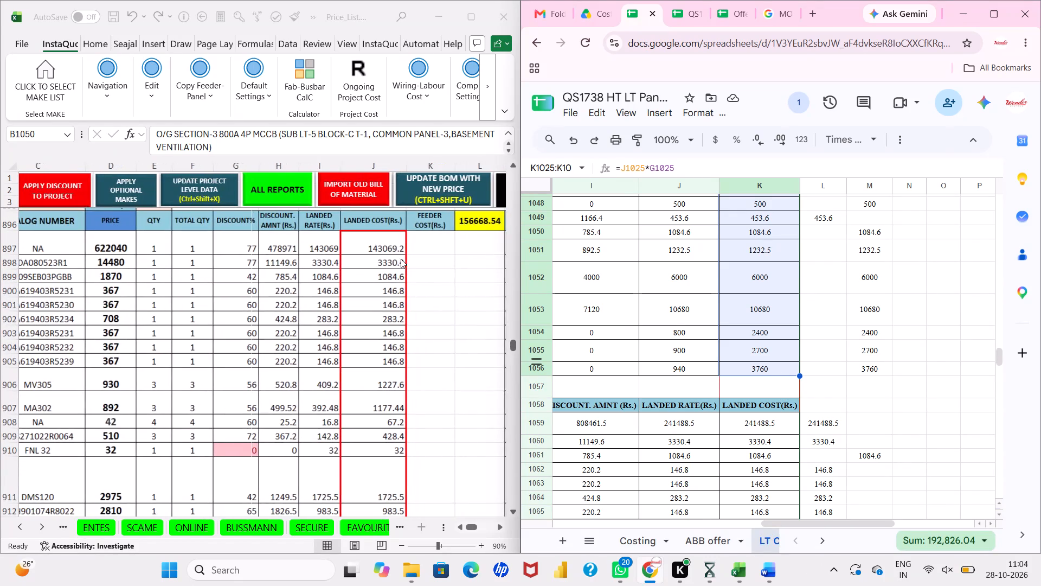
{"action": "left_click", "coordinate": [395, 246]}
{"action": "left_click_drag", "start_coordinate": [391, 251], "coordinate": [391, 525]}
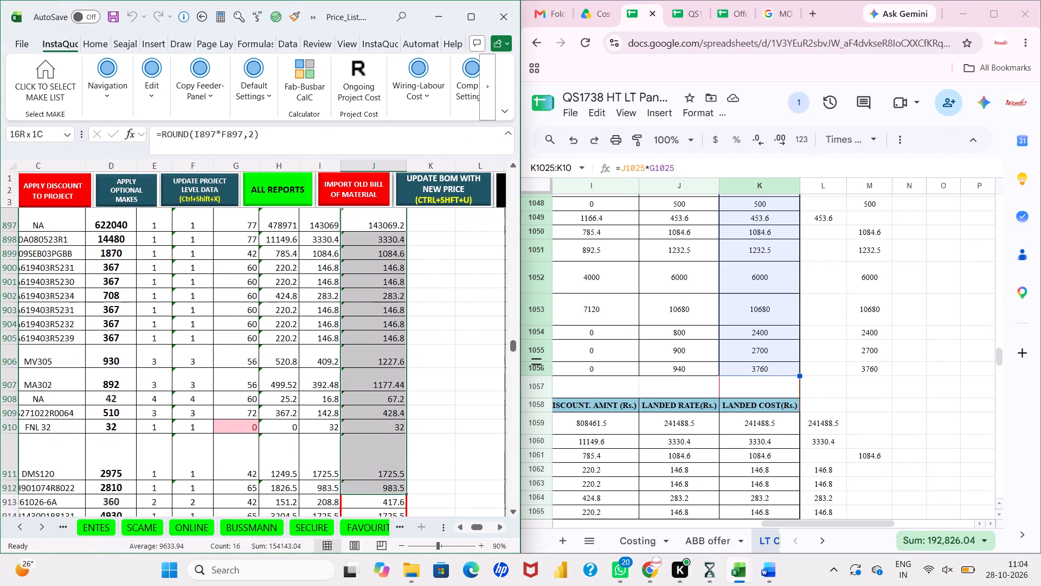
{"action": "left_click_drag", "start_coordinate": [391, 525], "coordinate": [390, 536]}
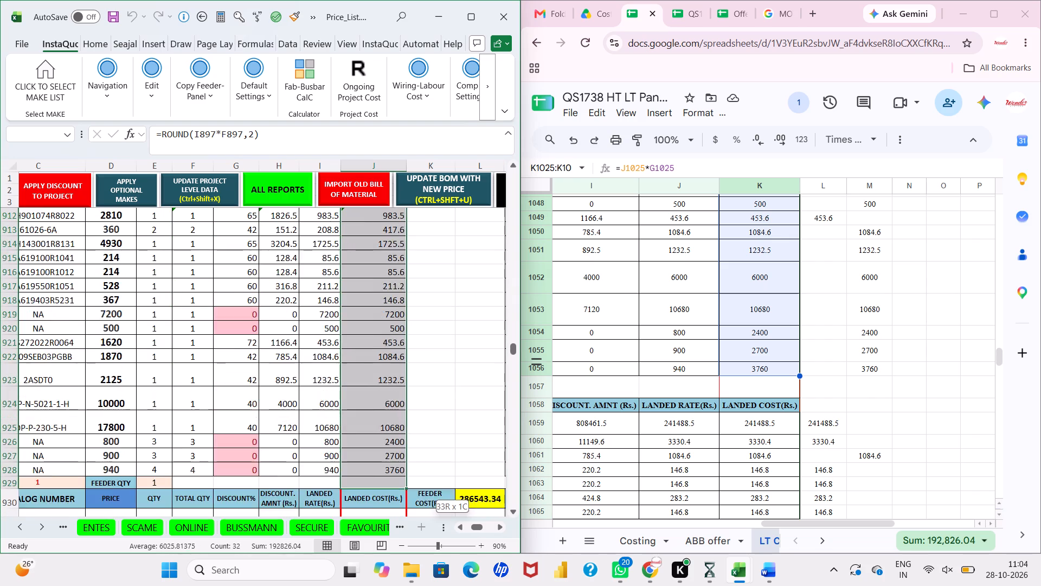
{"action": "left_click_drag", "start_coordinate": [390, 536], "coordinate": [391, 213]}
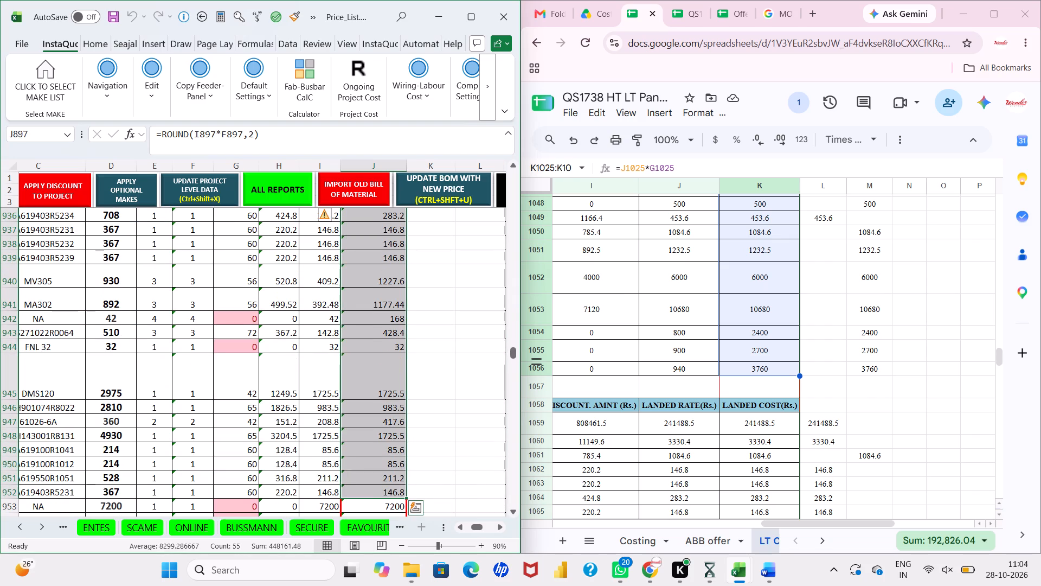
Select the DG INCOMER 500KVA feeder's landed costs, J897 to J928, in the price list to get their sum.
{"action": "left_click", "coordinate": [394, 290]}
{"action": "scroll", "coordinate": [394, 290], "scroll_direction": "up", "scroll_amount": 6}
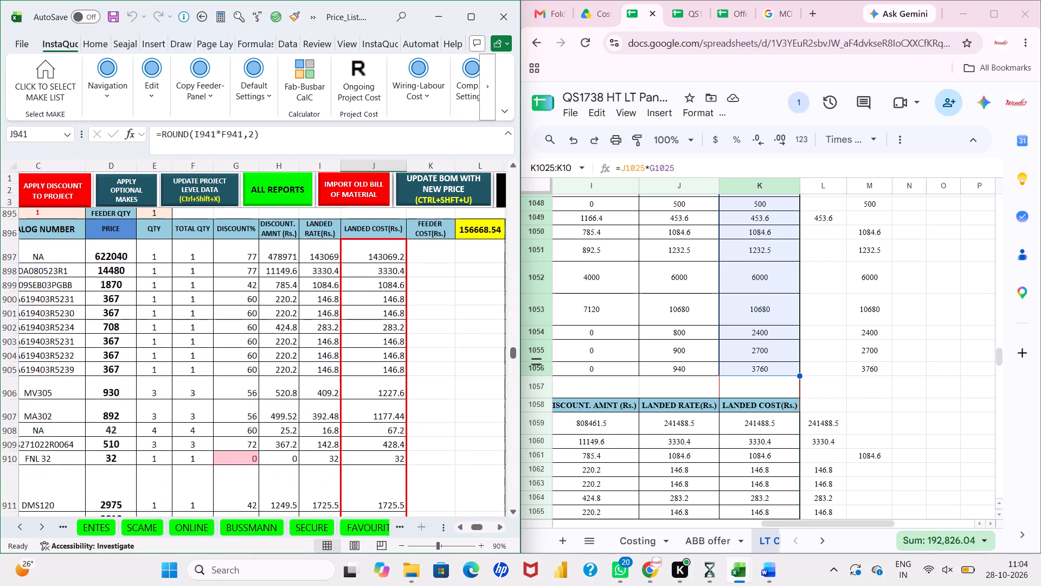
{"action": "left_click_drag", "start_coordinate": [382, 250], "coordinate": [390, 585]}
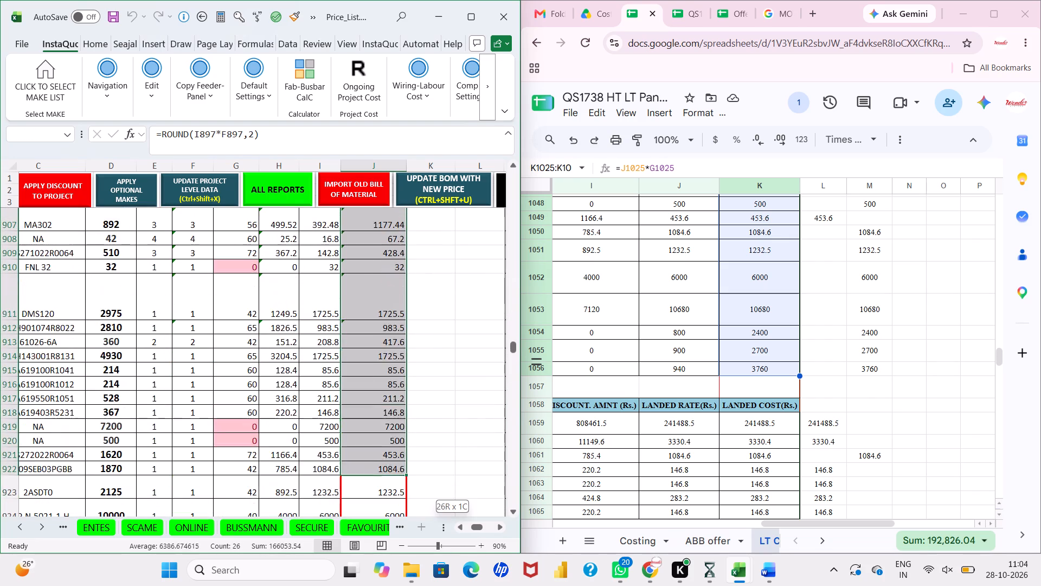
{"action": "left_click_drag", "start_coordinate": [390, 585], "coordinate": [393, 135]}
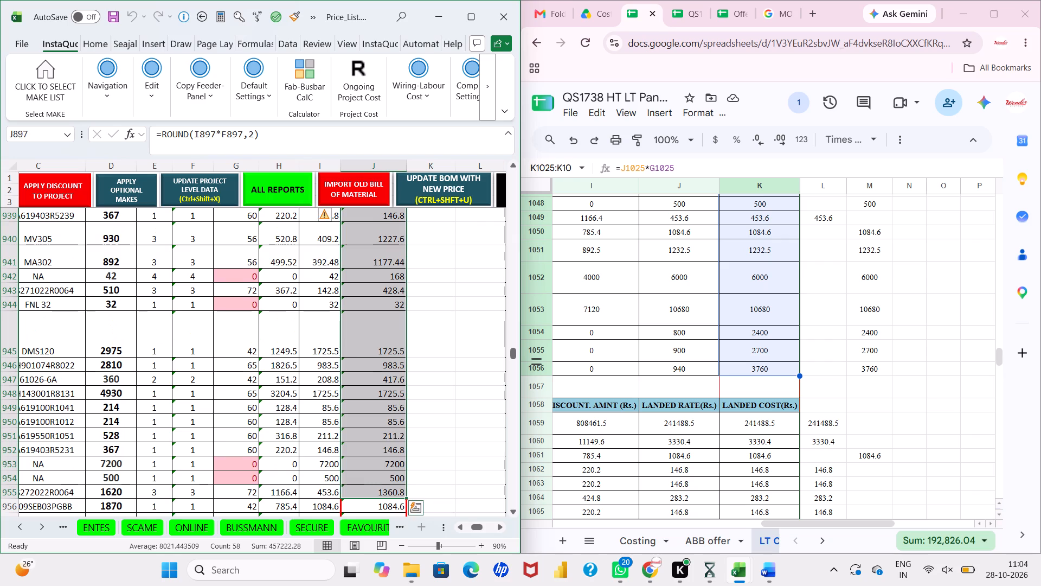
{"action": "left_click", "coordinate": [410, 272]}
{"action": "scroll", "coordinate": [410, 272], "scroll_direction": "up", "scroll_amount": 6}
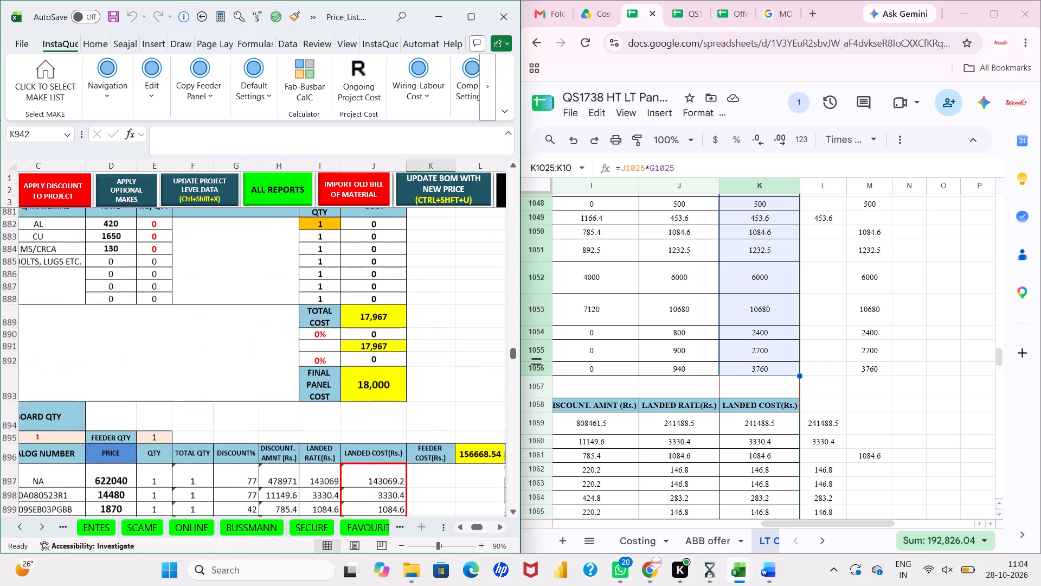
{"action": "scroll", "coordinate": [388, 417], "scroll_direction": "down", "scroll_amount": 2}
{"action": "left_click_drag", "start_coordinate": [385, 324], "coordinate": [384, 524]}
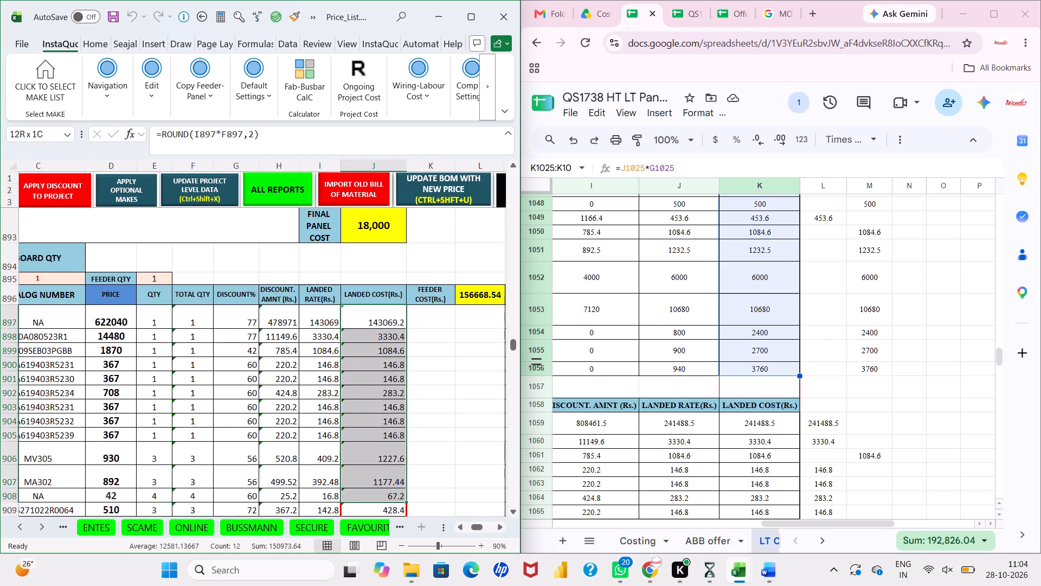
{"action": "left_click_drag", "start_coordinate": [384, 524], "coordinate": [387, 445]}
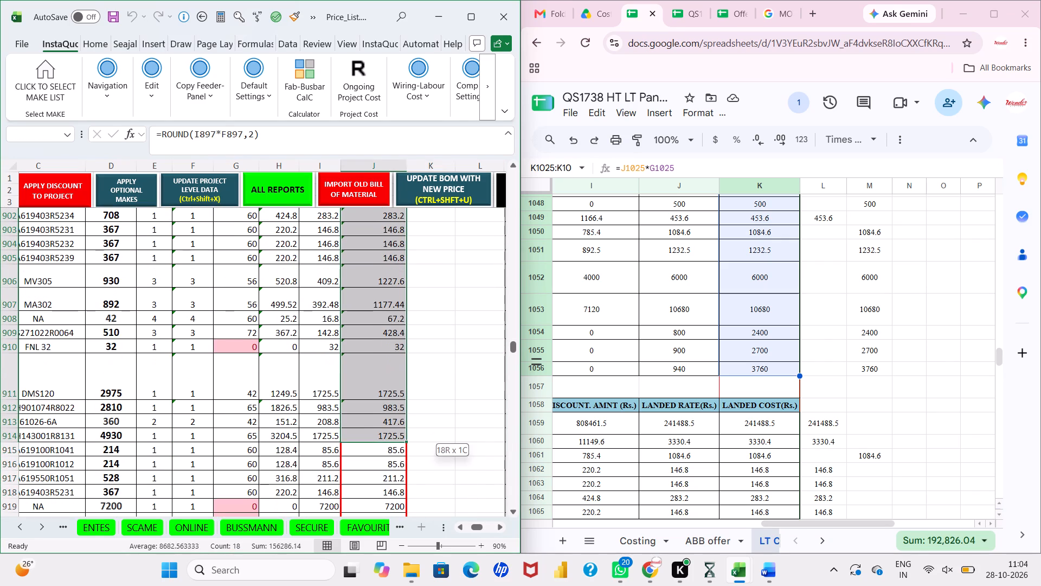
{"action": "left_click_drag", "start_coordinate": [387, 445], "coordinate": [388, 439]}
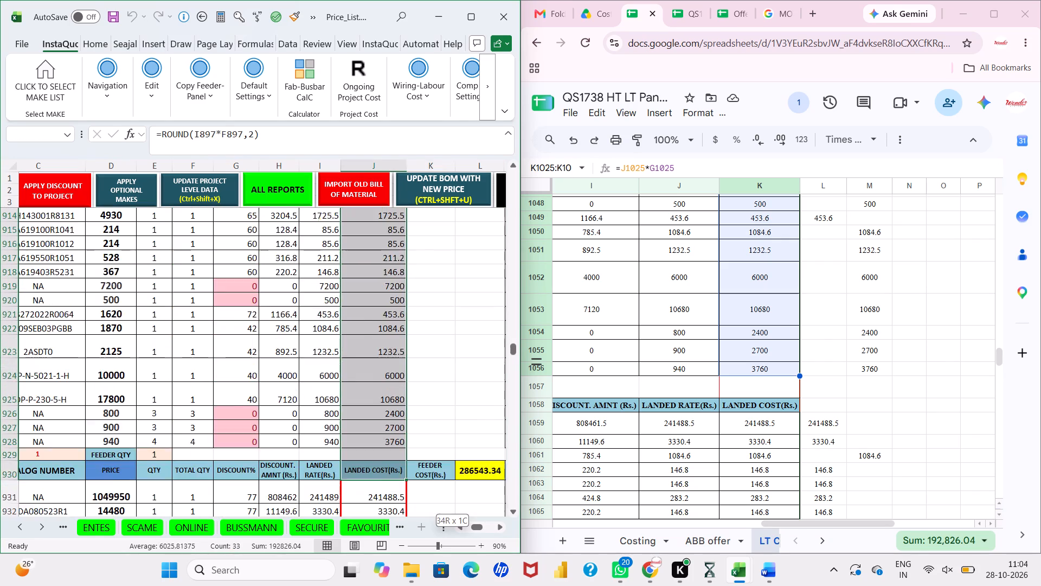
{"action": "left_click_drag", "start_coordinate": [388, 439], "coordinate": [391, 347]}
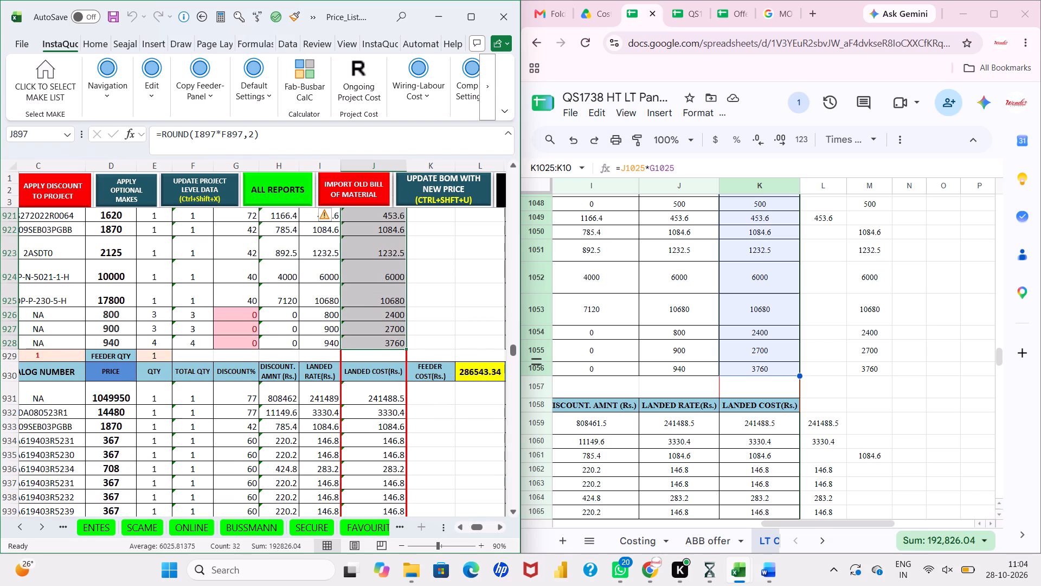
Select the next feeder's landed costs, J931 to J962, in the price list to get their sum.
{"action": "scroll", "coordinate": [391, 347], "scroll_direction": "down", "scroll_amount": 2}
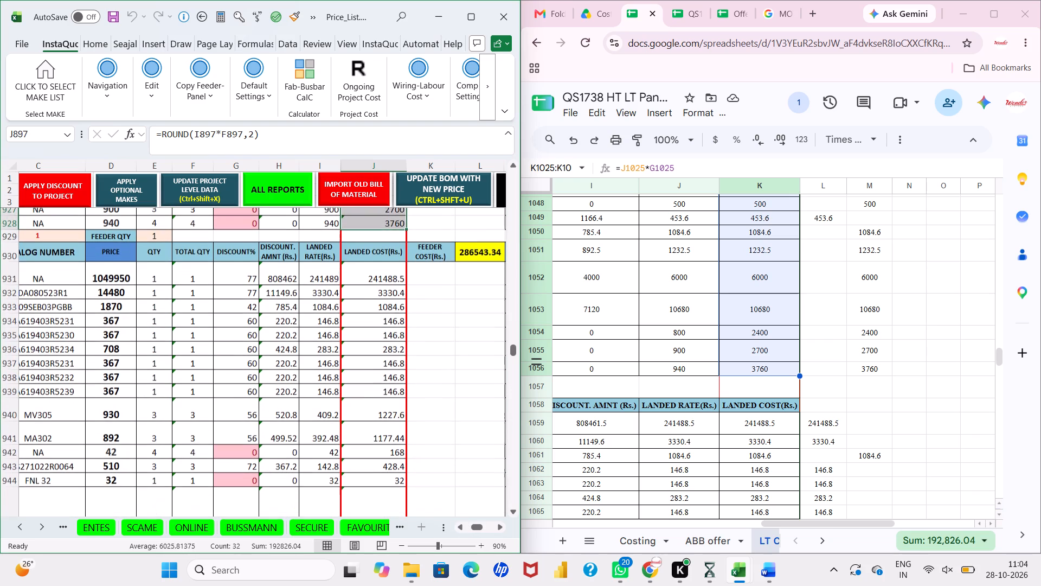
{"action": "left_click_drag", "start_coordinate": [395, 270], "coordinate": [393, 530]}
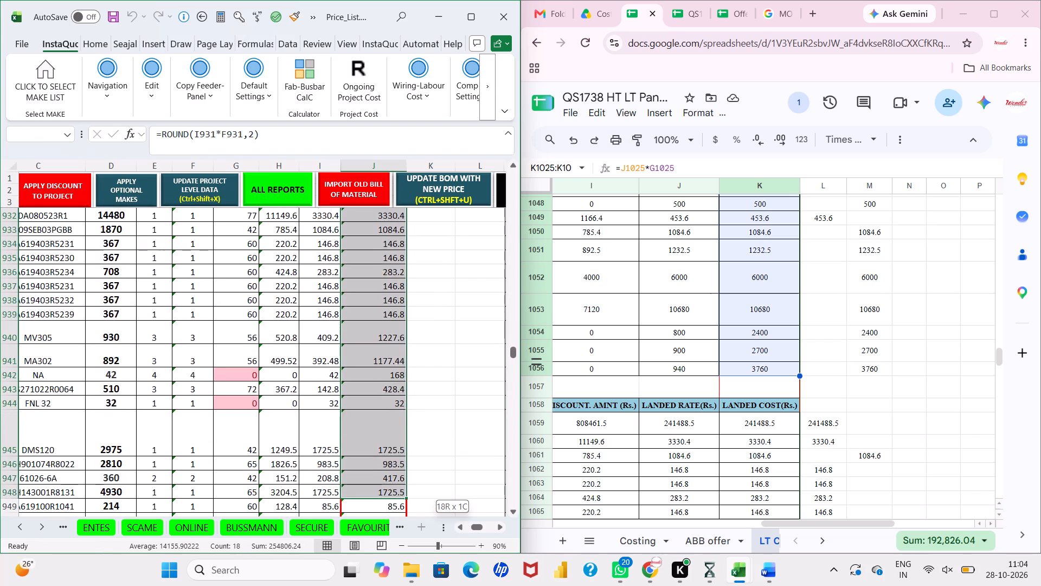
{"action": "left_click_drag", "start_coordinate": [393, 530], "coordinate": [391, 491]}
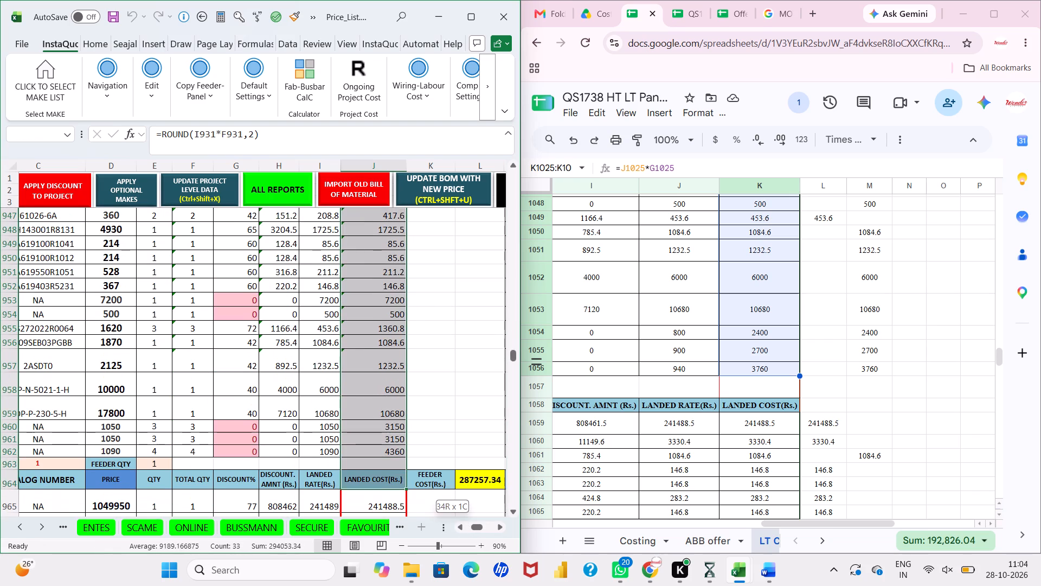
{"action": "left_click_drag", "start_coordinate": [391, 491], "coordinate": [391, 432]}
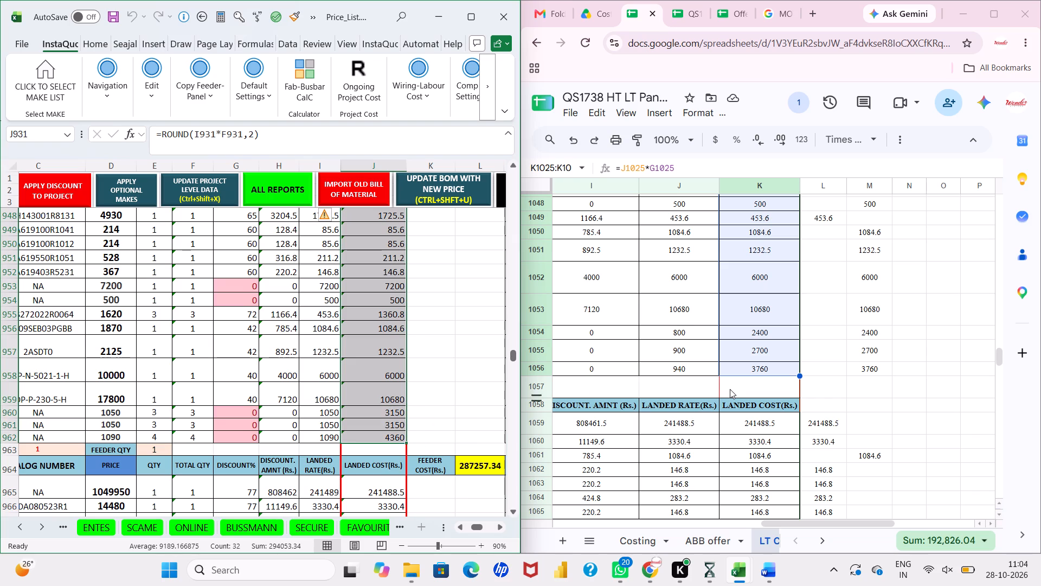
Select the matching feeder's landed costs, K1059 to K1090, in LT Costing R2 to sum them for comparison.
{"action": "scroll", "coordinate": [730, 389], "scroll_direction": "down", "scroll_amount": 2}
{"action": "left_click_drag", "start_coordinate": [770, 247], "coordinate": [757, 251]}
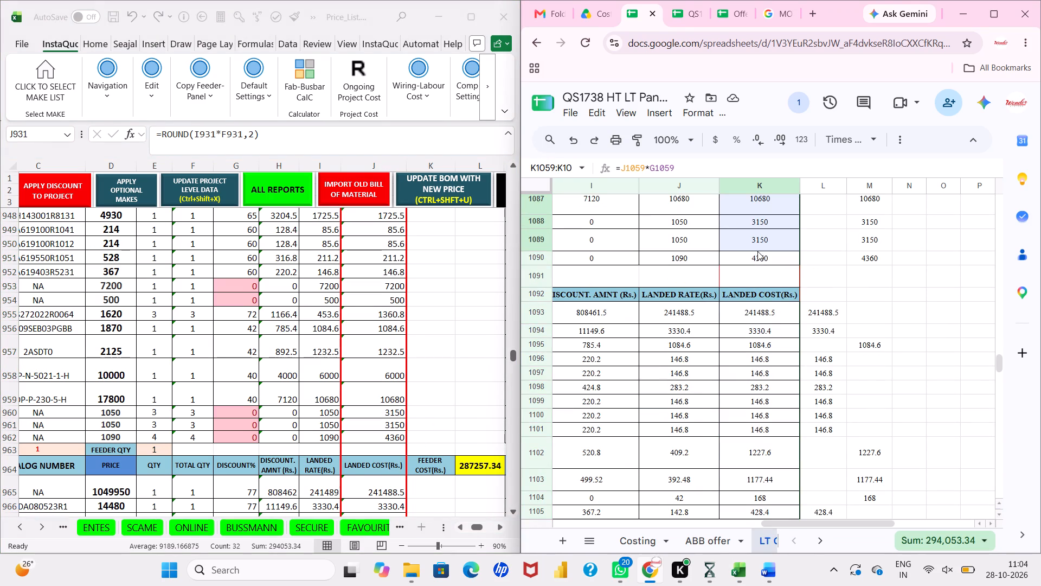
{"action": "left_click_drag", "start_coordinate": [757, 251], "coordinate": [757, 258]}
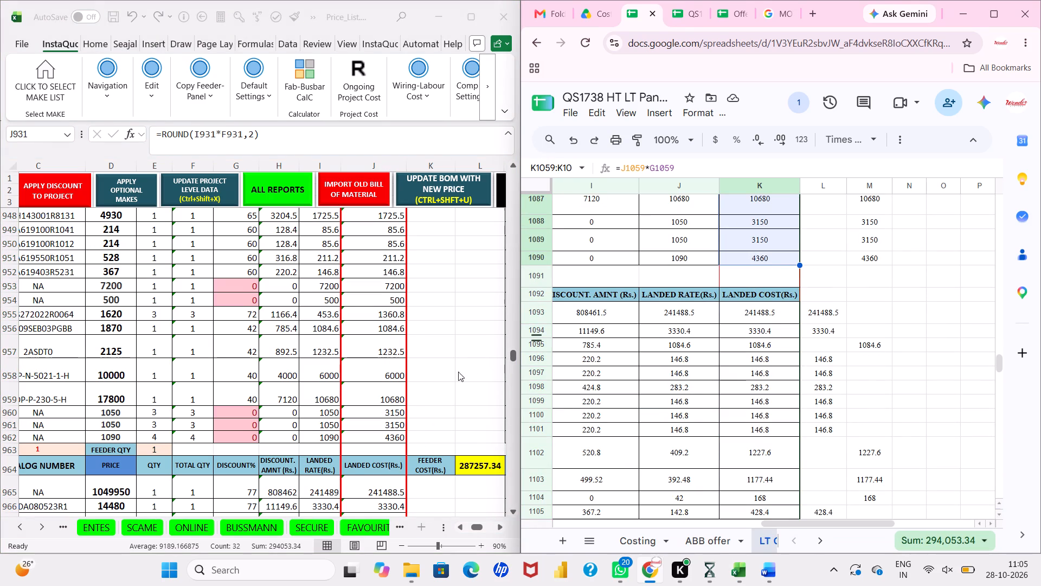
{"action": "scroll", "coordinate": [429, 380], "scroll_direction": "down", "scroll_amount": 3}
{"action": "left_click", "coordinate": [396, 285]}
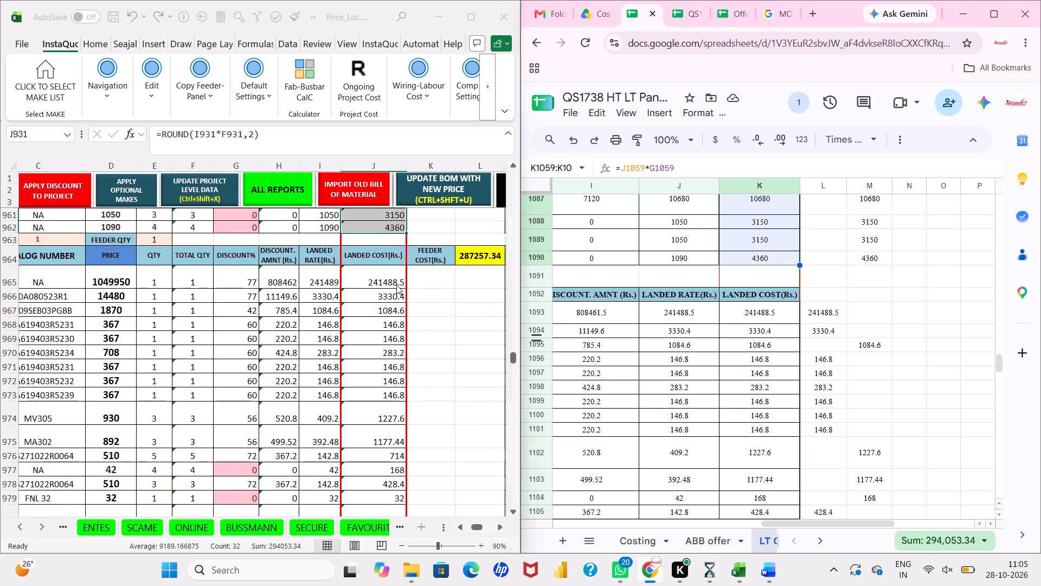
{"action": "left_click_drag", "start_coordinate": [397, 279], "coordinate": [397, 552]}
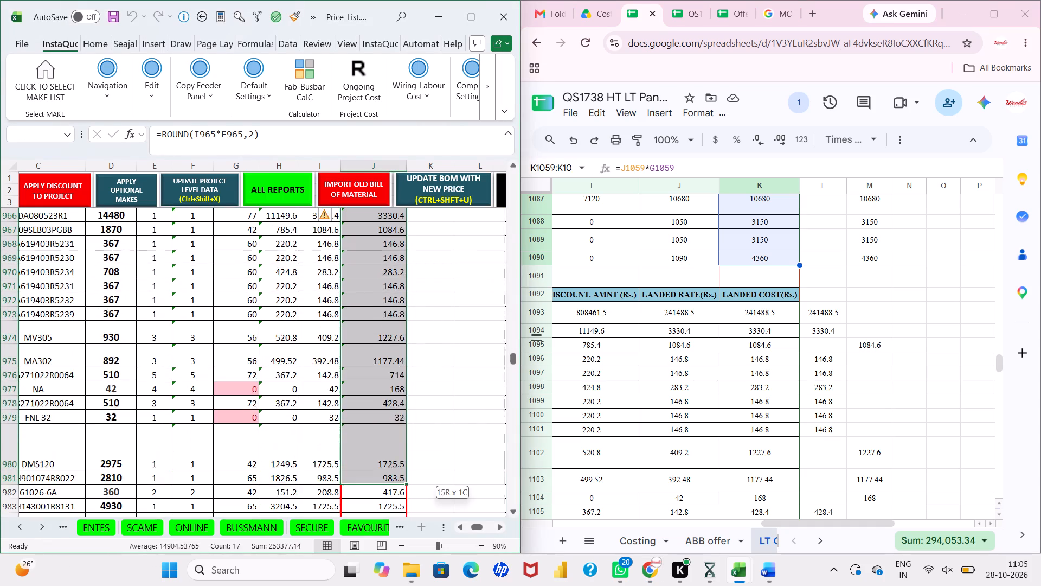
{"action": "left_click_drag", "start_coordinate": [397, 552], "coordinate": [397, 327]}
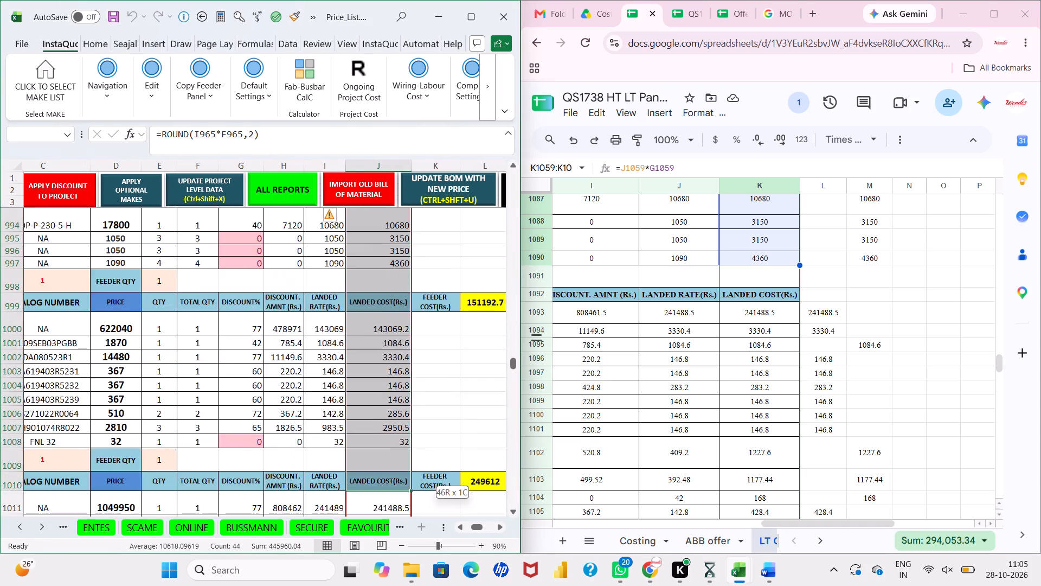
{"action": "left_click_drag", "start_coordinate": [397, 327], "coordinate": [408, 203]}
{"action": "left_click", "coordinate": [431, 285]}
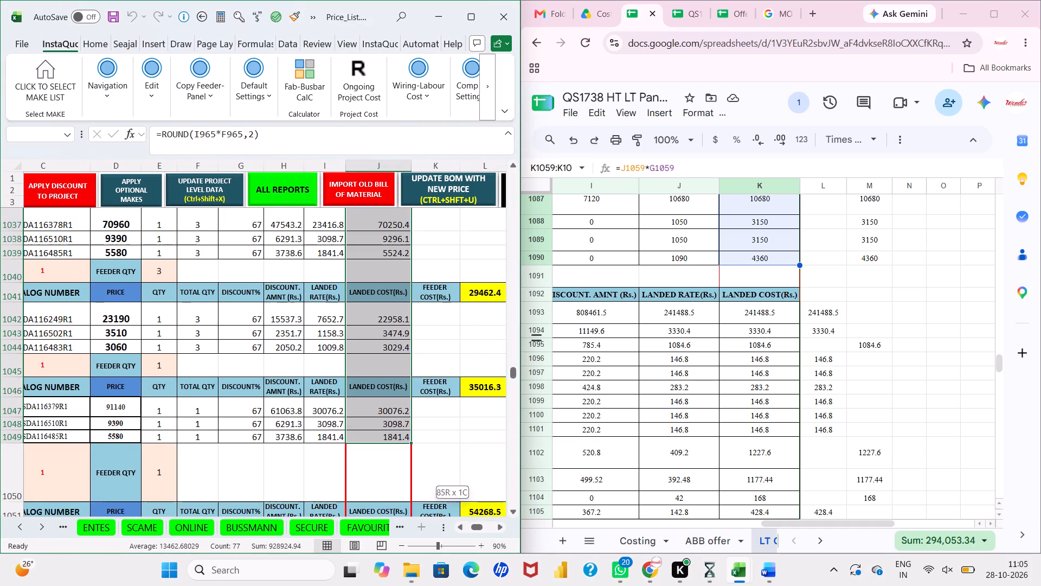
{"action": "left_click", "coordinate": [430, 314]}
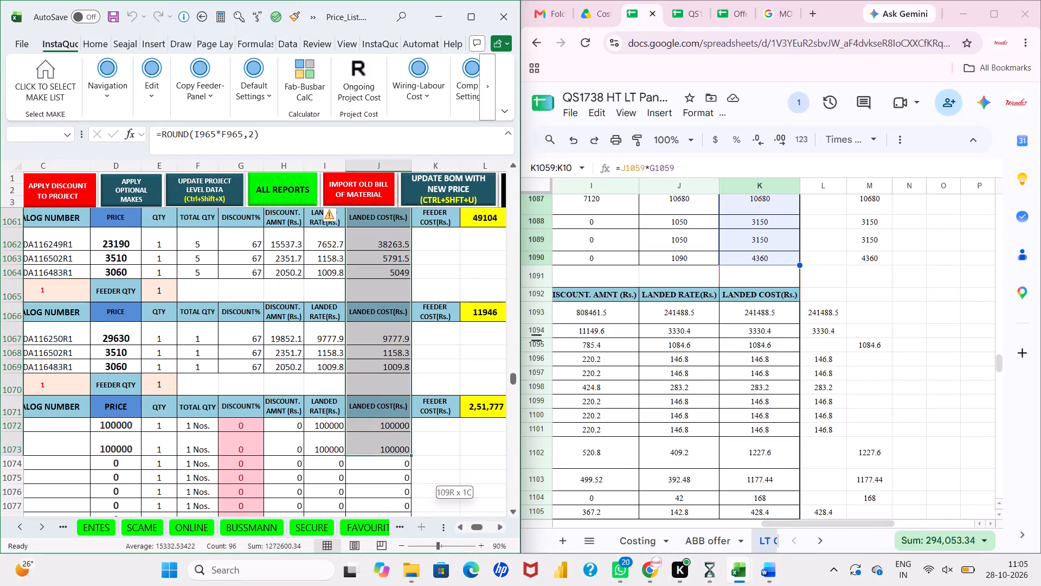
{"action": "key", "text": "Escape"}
Reselect landed costs J931 to J962 in the price list to recheck that feeder's sum.
{"action": "scroll", "coordinate": [430, 314], "scroll_direction": "up", "scroll_amount": 8}
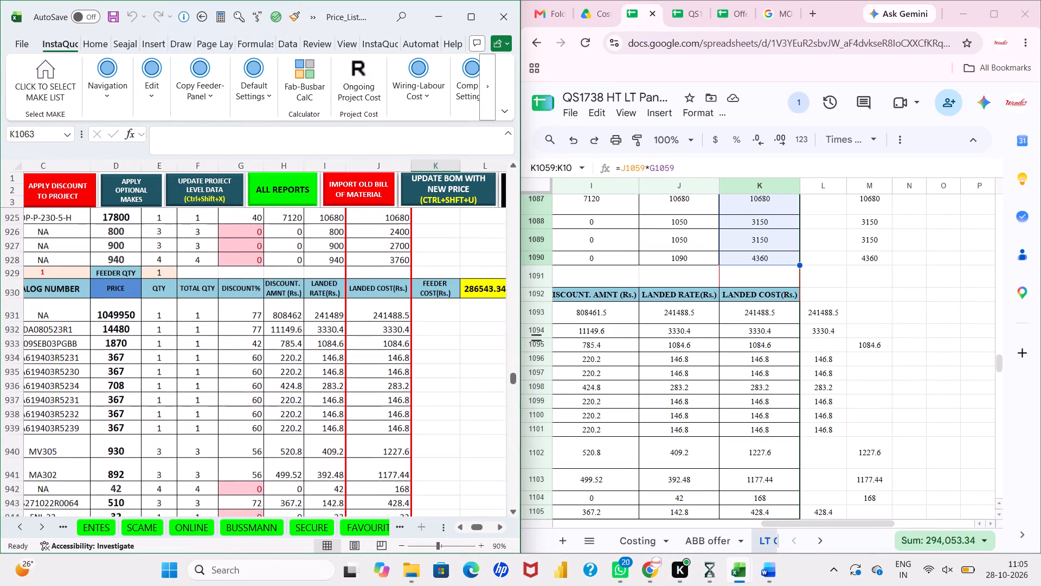
{"action": "left_click_drag", "start_coordinate": [397, 309], "coordinate": [378, 518]}
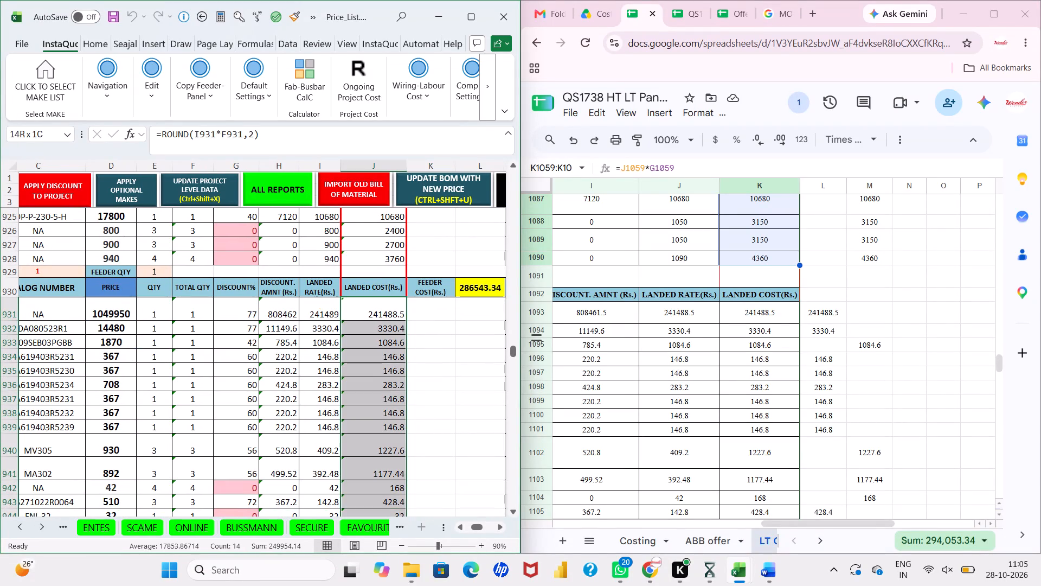
{"action": "left_click_drag", "start_coordinate": [378, 518], "coordinate": [378, 552]}
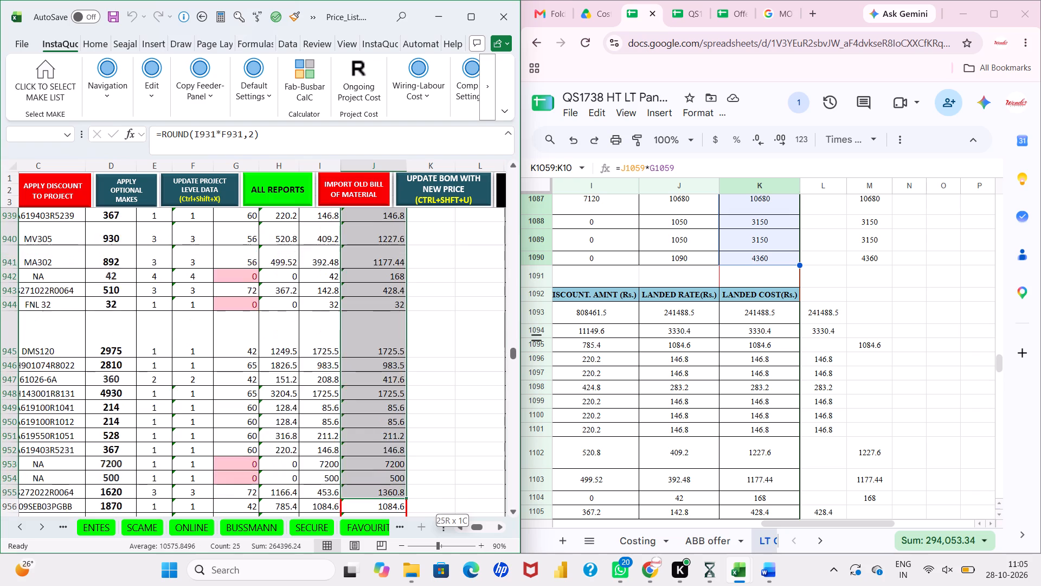
{"action": "left_click_drag", "start_coordinate": [378, 552], "coordinate": [395, 293]}
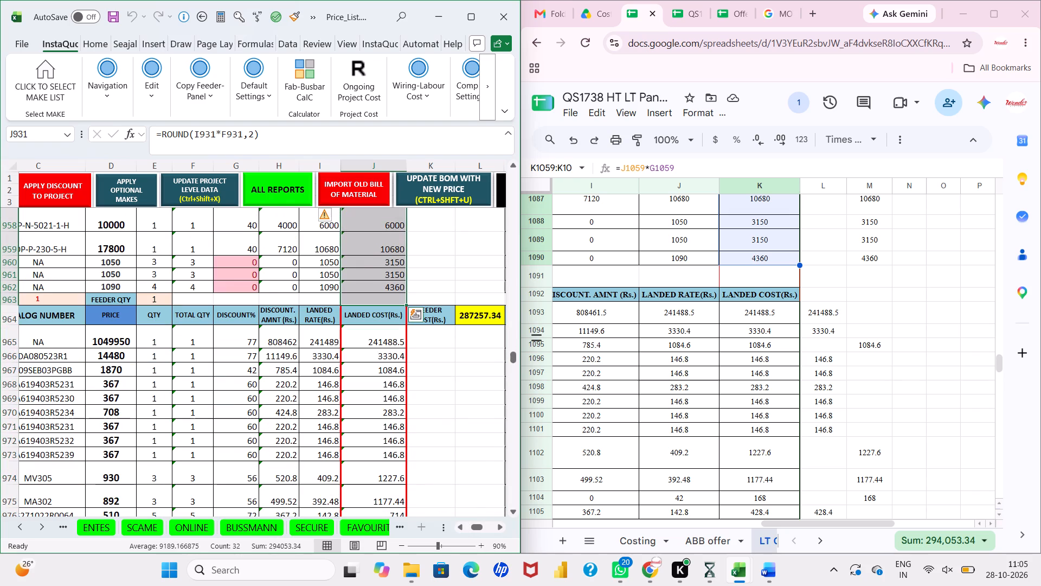
Select the following feeder's landed costs, K1093 to K1124, in LT Costing R2 to get their sum.
{"action": "left_click", "coordinate": [751, 314]}
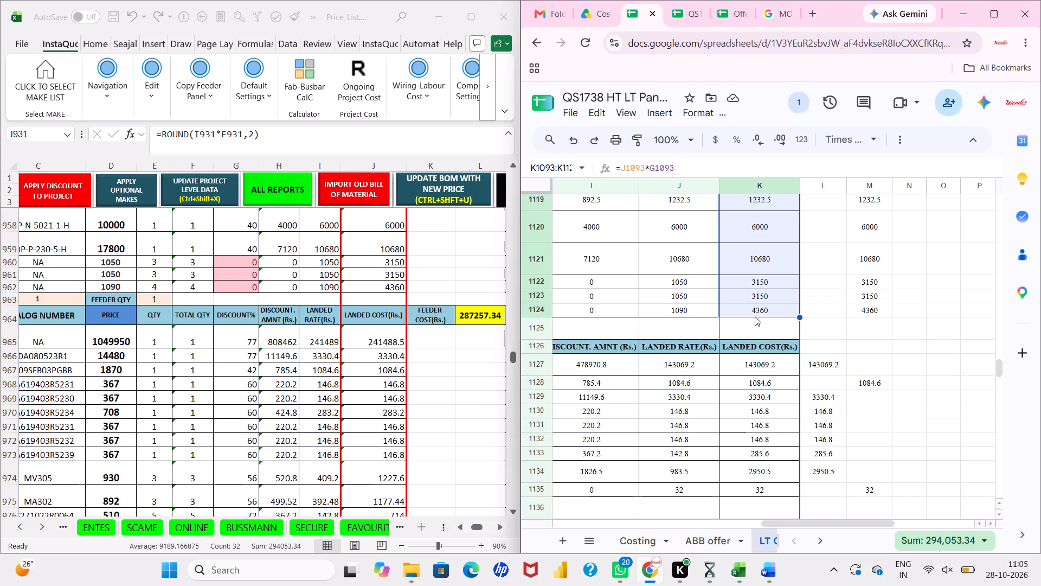
Select the panel's remaining landed costs, K1127 to K1214, in LT Costing R2 to get their sum.
{"action": "scroll", "coordinate": [755, 316], "scroll_direction": "down", "scroll_amount": 3}
{"action": "left_click_drag", "start_coordinate": [765, 221], "coordinate": [750, 585]}
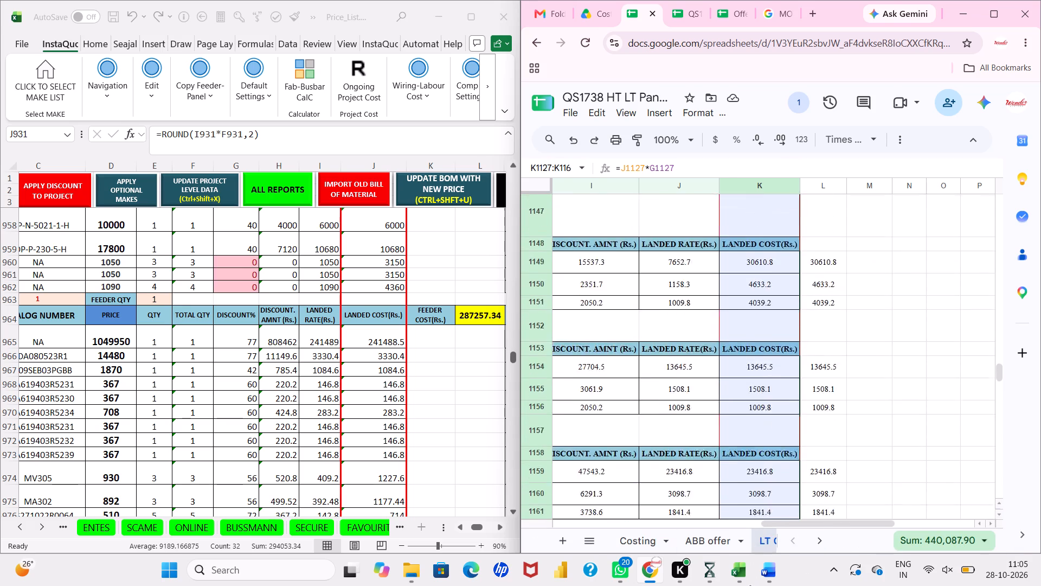
{"action": "left_click_drag", "start_coordinate": [750, 585], "coordinate": [755, 547]}
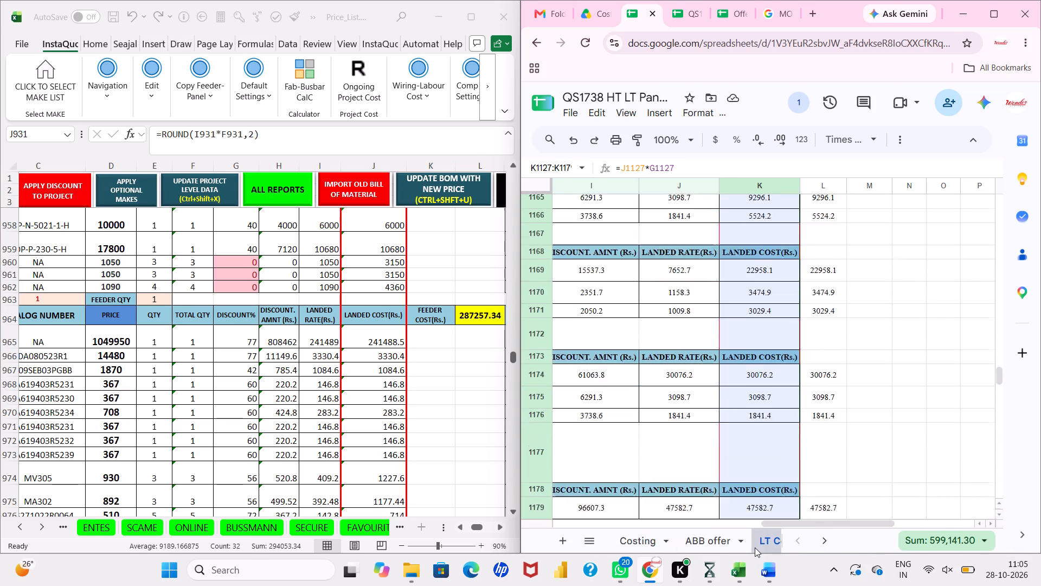
{"action": "left_click_drag", "start_coordinate": [755, 547], "coordinate": [752, 559]}
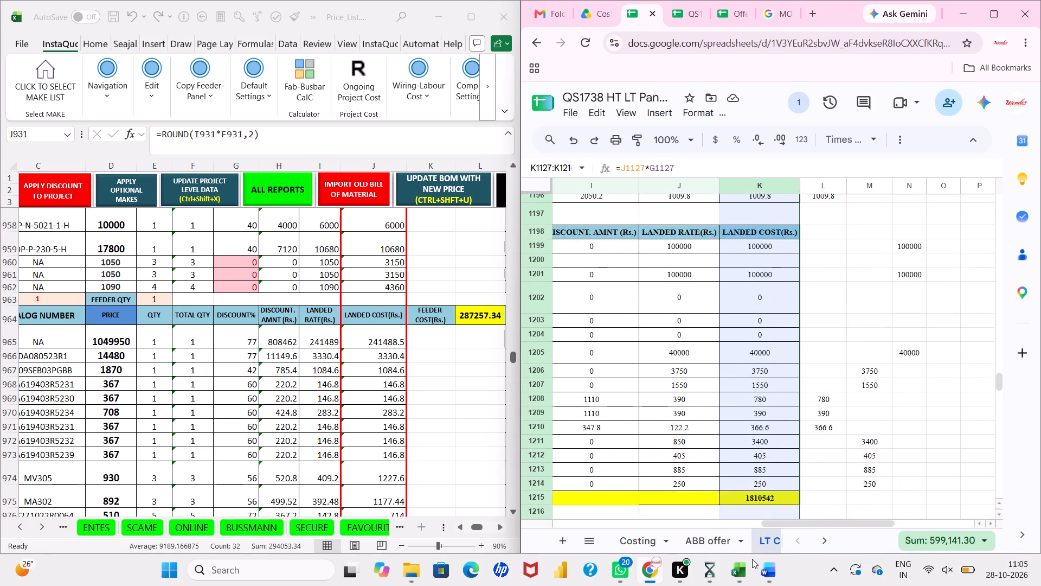
{"action": "left_click_drag", "start_coordinate": [752, 559], "coordinate": [753, 423]}
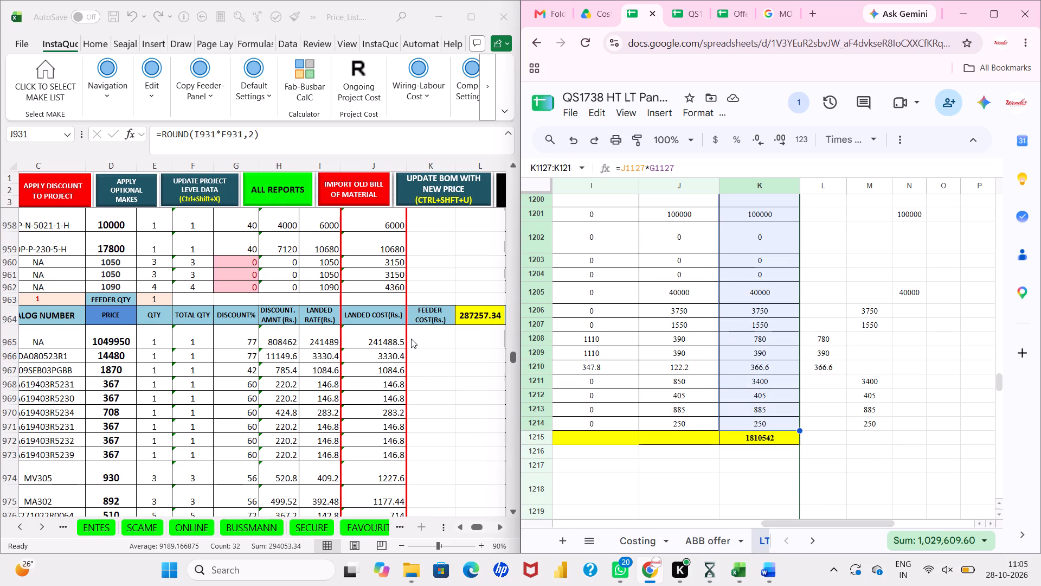
Select the third feeder's landed costs, J965 to J997, in the price list to get their sum.
{"action": "left_click", "coordinate": [394, 346]}
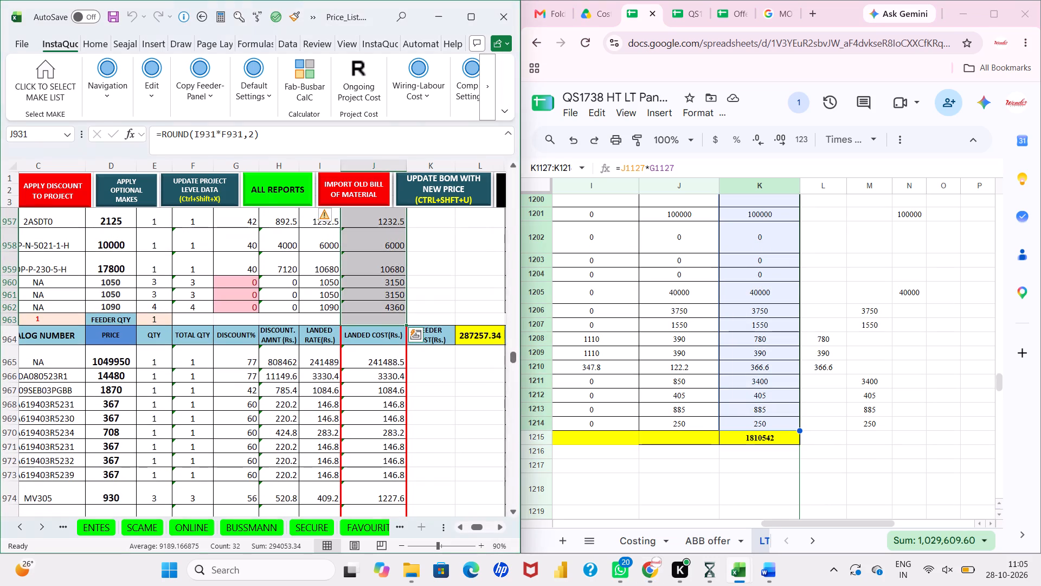
{"action": "left_click_drag", "start_coordinate": [389, 361], "coordinate": [387, 564]}
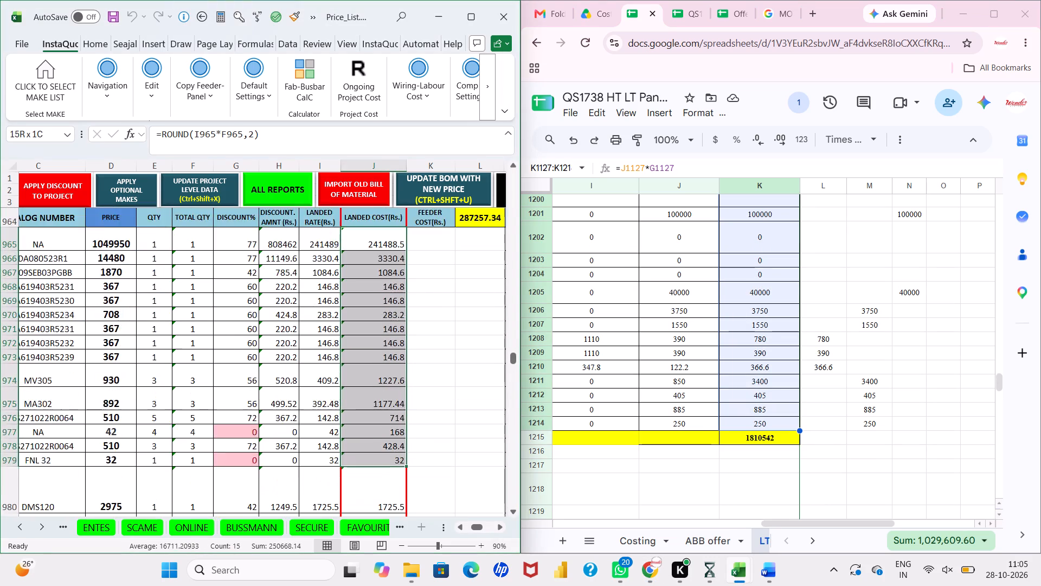
{"action": "left_click_drag", "start_coordinate": [387, 564], "coordinate": [389, 337]}
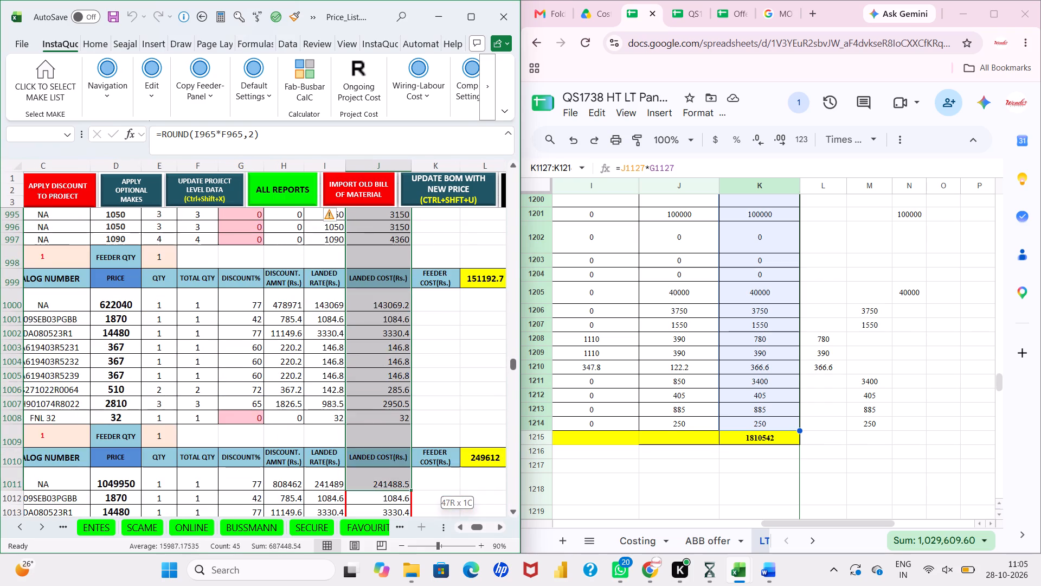
{"action": "left_click_drag", "start_coordinate": [389, 337], "coordinate": [391, 262]}
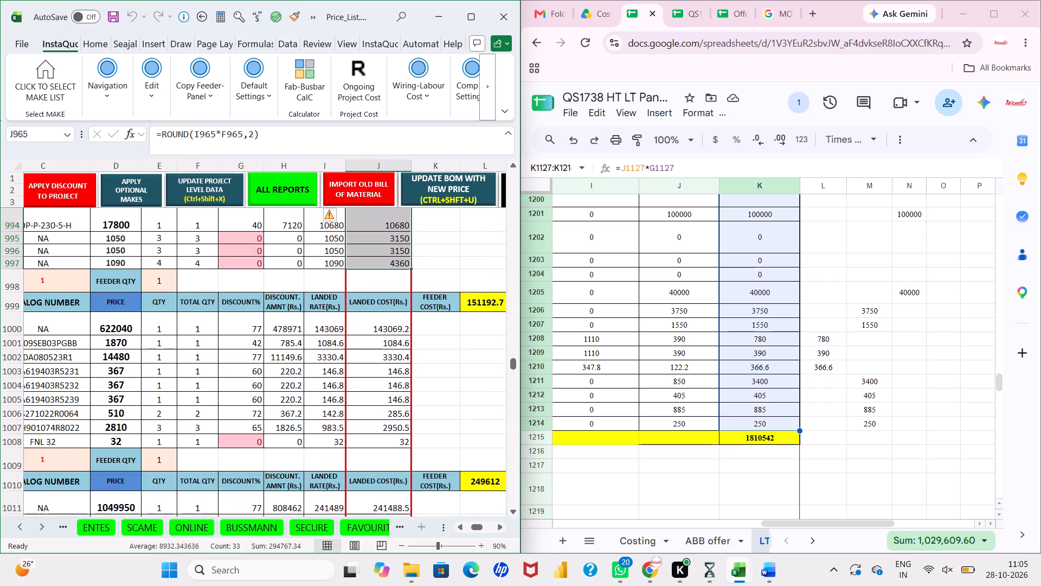
Reselect landed costs K1093 to K1124 in LT Costing R2 to recheck that feeder's sum.
{"action": "left_click", "coordinate": [751, 337]}
{"action": "scroll", "coordinate": [751, 337], "scroll_direction": "up", "scroll_amount": 5}
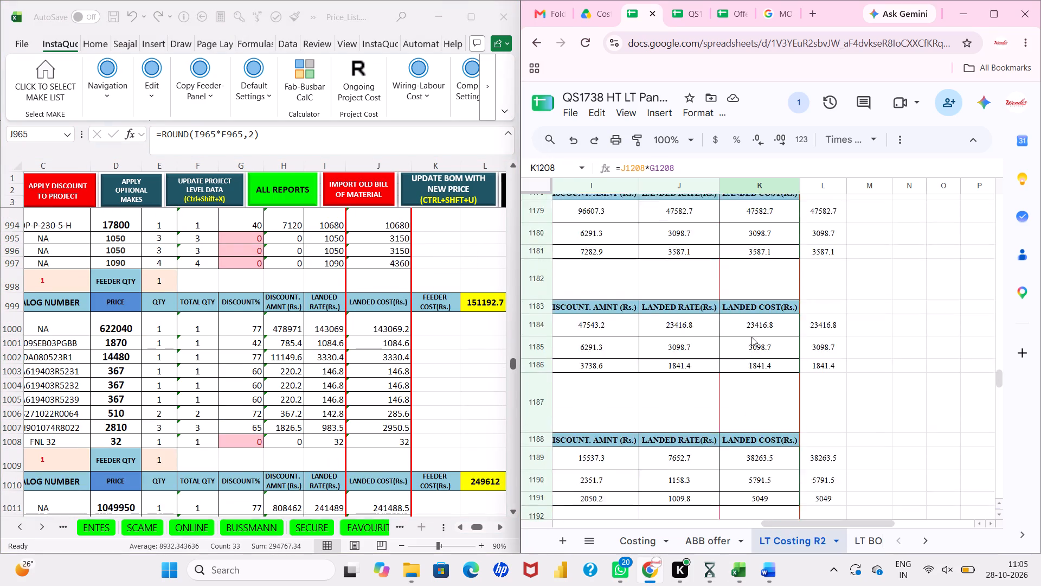
{"action": "scroll", "coordinate": [751, 337], "scroll_direction": "up", "scroll_amount": 9}
{"action": "scroll", "coordinate": [751, 337], "scroll_direction": "down", "scroll_amount": 4}
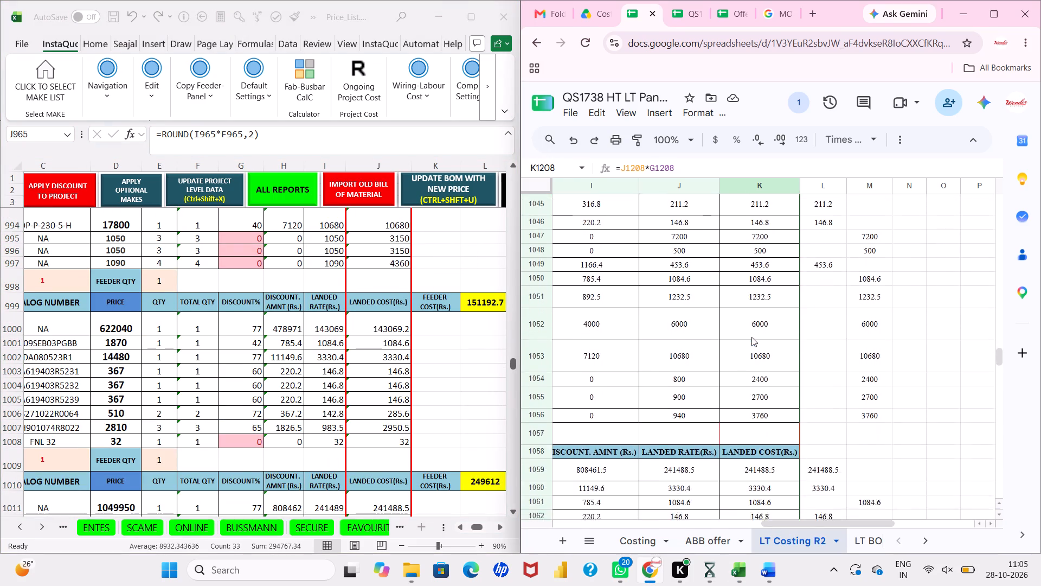
{"action": "scroll", "coordinate": [751, 337], "scroll_direction": "down", "scroll_amount": 4}
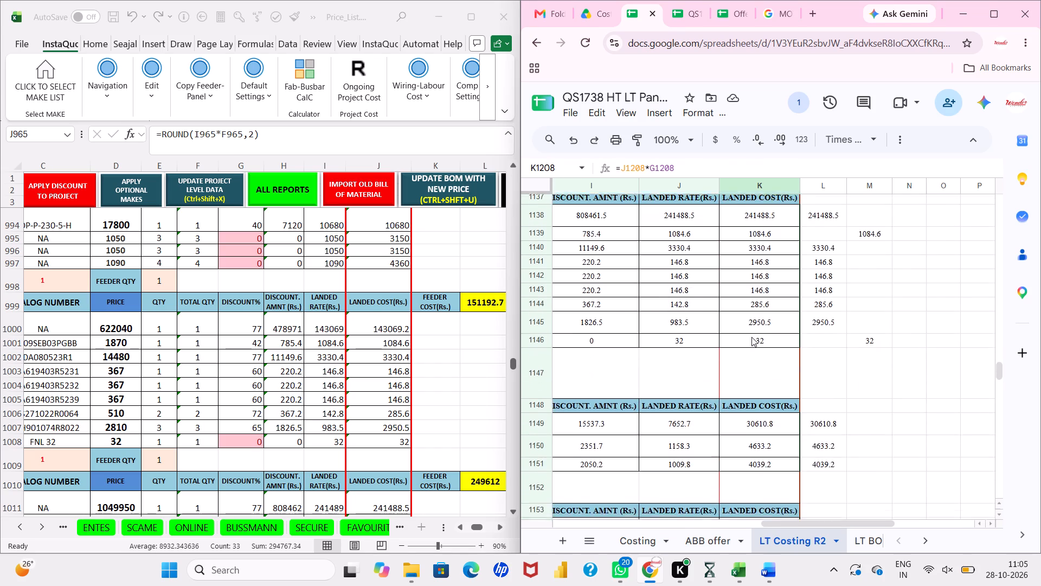
{"action": "scroll", "coordinate": [751, 337], "scroll_direction": "up", "scroll_amount": 1}
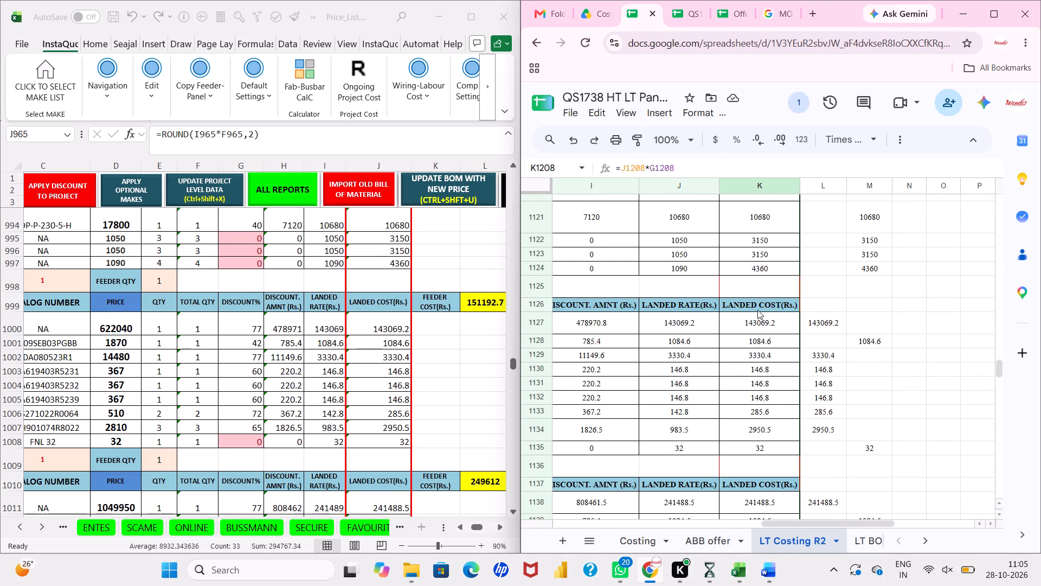
{"action": "scroll", "coordinate": [757, 310], "scroll_direction": "up", "scroll_amount": 7}
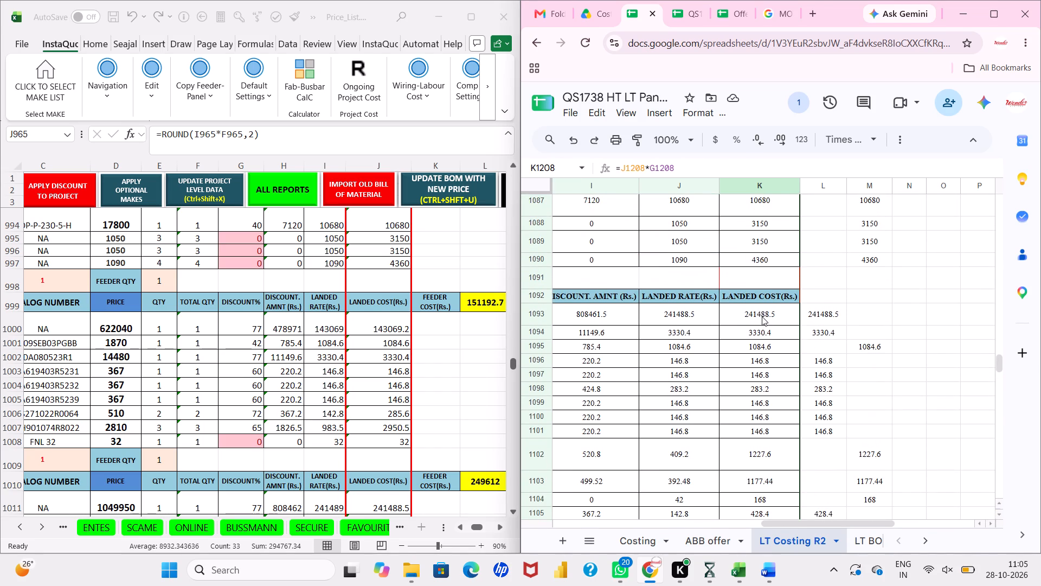
{"action": "left_click_drag", "start_coordinate": [762, 316], "coordinate": [763, 407]}
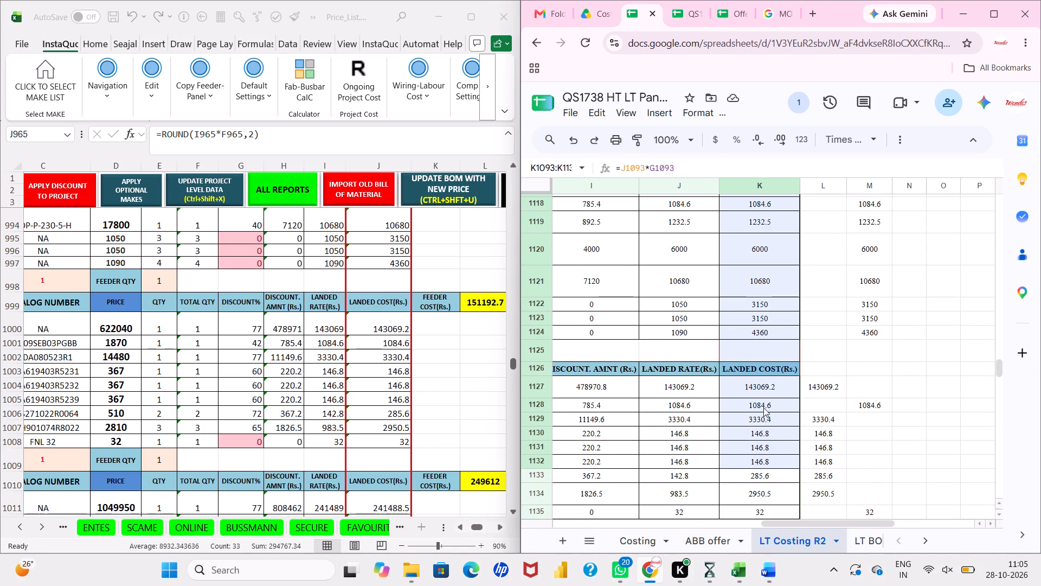
{"action": "left_click_drag", "start_coordinate": [763, 407], "coordinate": [769, 341]}
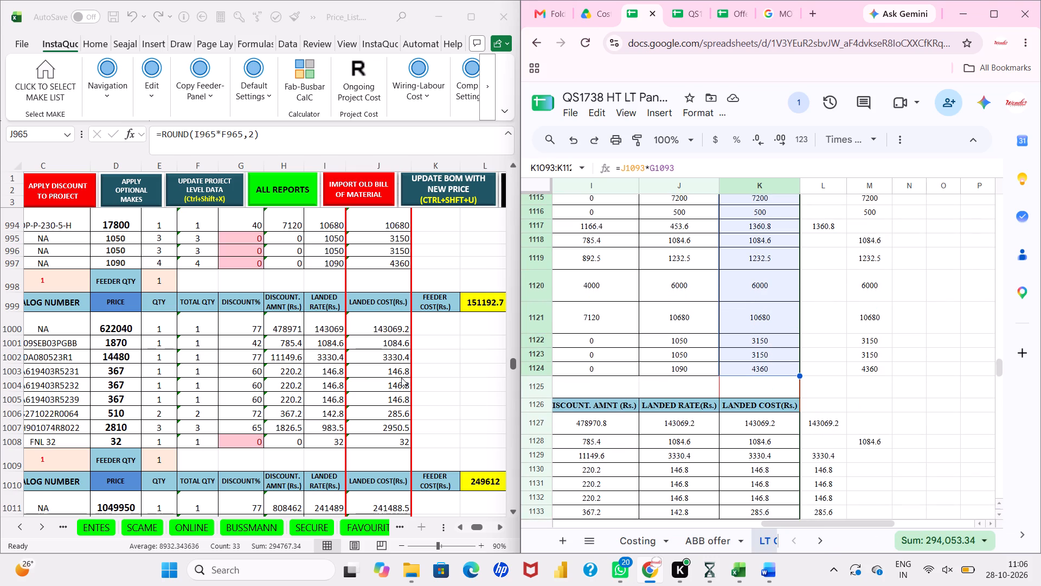
Delete the extra 6A 1P 10kA C-Curve MCB row, row 976 above CT Shorting Links, from the third feeder in the price list.
{"action": "left_click", "coordinate": [465, 363]}
{"action": "left_click", "coordinate": [465, 363]}
{"action": "scroll", "coordinate": [465, 363], "scroll_direction": "right", "scroll_amount": 1}
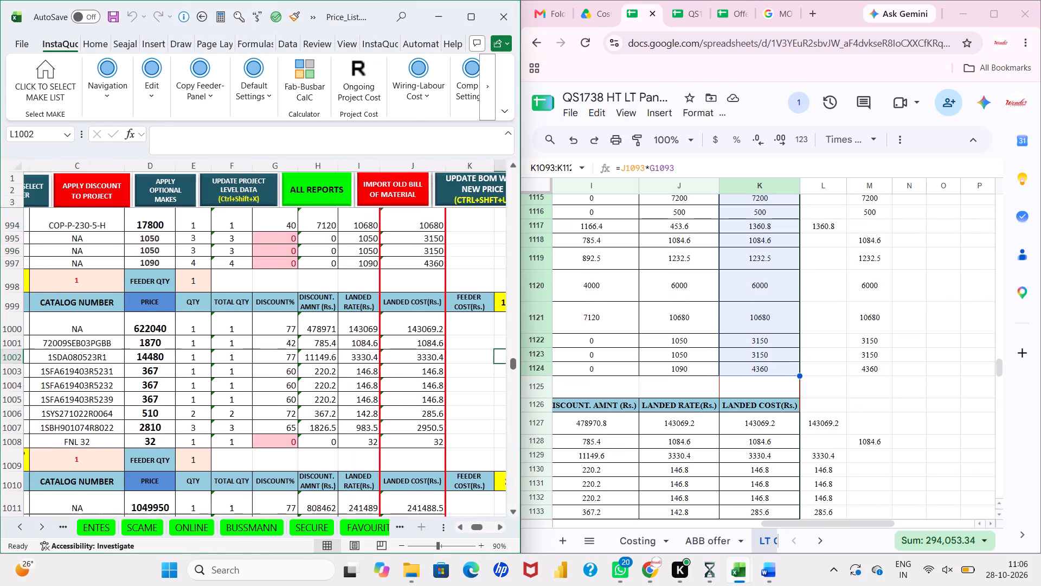
{"action": "scroll", "coordinate": [465, 363], "scroll_direction": "right", "scroll_amount": 1}
{"action": "scroll", "coordinate": [465, 363], "scroll_direction": "up", "scroll_amount": 1}
{"action": "scroll", "coordinate": [465, 363], "scroll_direction": "right", "scroll_amount": 2}
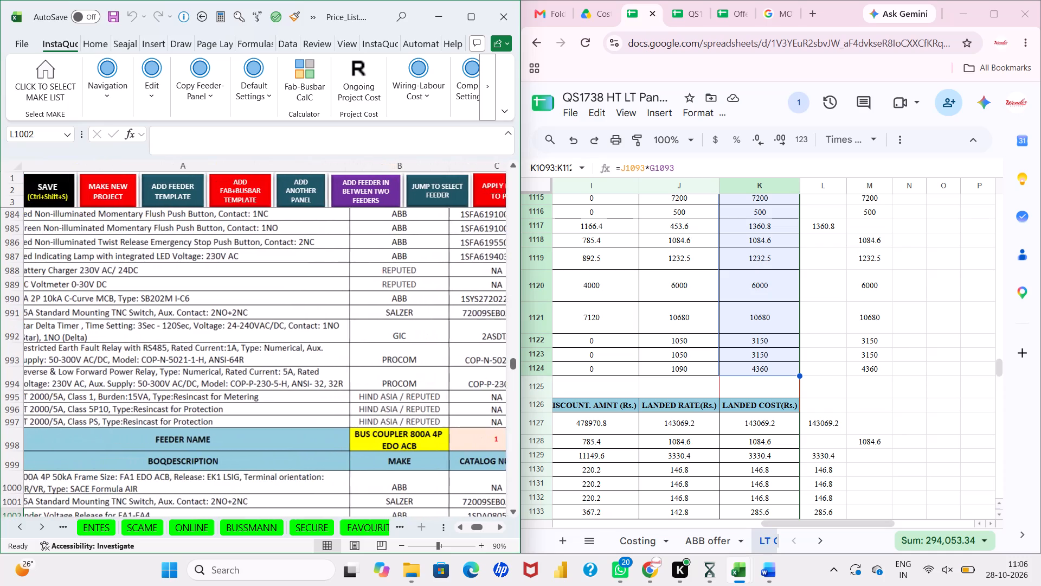
{"action": "scroll", "coordinate": [465, 363], "scroll_direction": "right", "scroll_amount": 1}
{"action": "scroll", "coordinate": [465, 363], "scroll_direction": "up", "scroll_amount": 2}
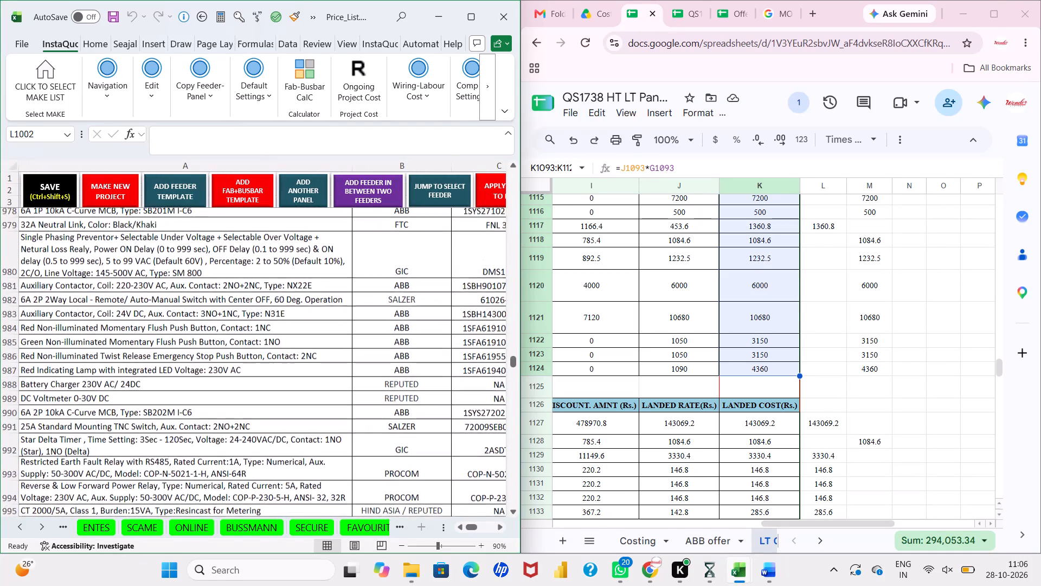
{"action": "scroll", "coordinate": [465, 363], "scroll_direction": "up", "scroll_amount": 1}
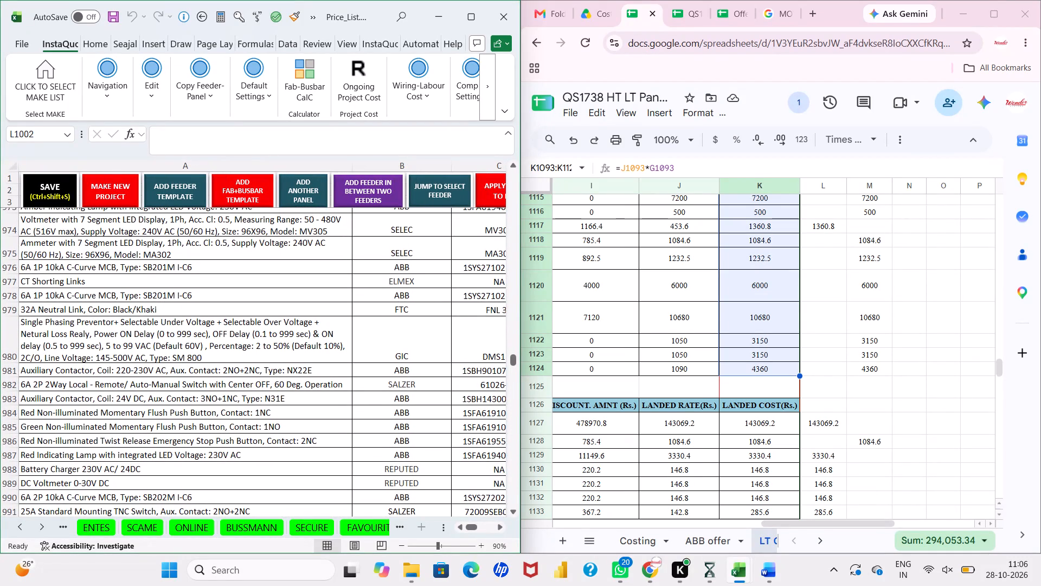
{"action": "left_click", "coordinate": [12, 267]}
{"action": "right_click", "coordinate": [12, 267]}
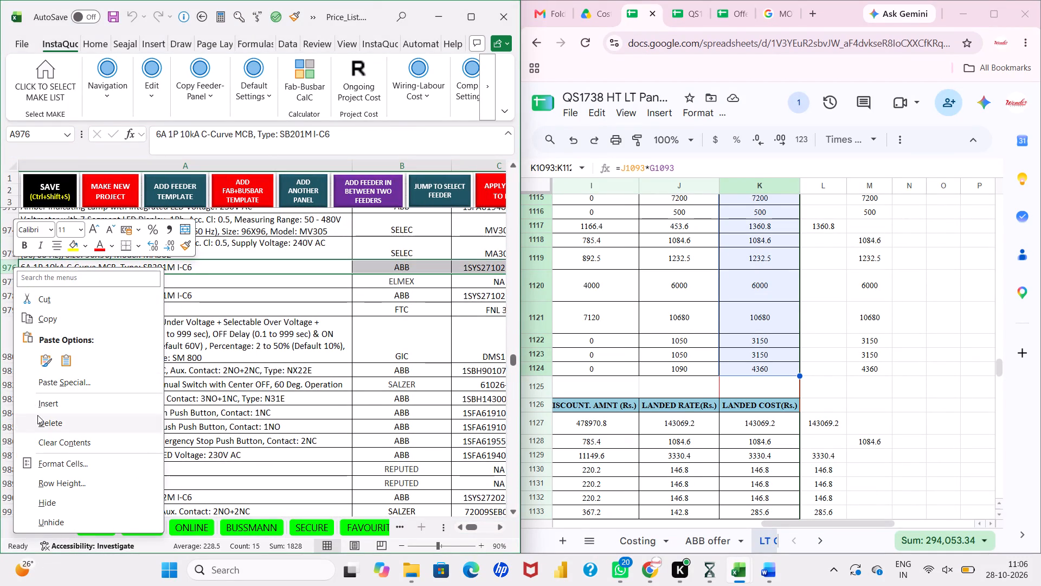
{"action": "left_click", "coordinate": [37, 415]}
Compare the DG synchronizing panel's total switchgear cost in the price list with the total in LT Costing R2.
{"action": "scroll", "coordinate": [223, 392], "scroll_direction": "left", "scroll_amount": 2}
{"action": "scroll", "coordinate": [223, 392], "scroll_direction": "down", "scroll_amount": 1}
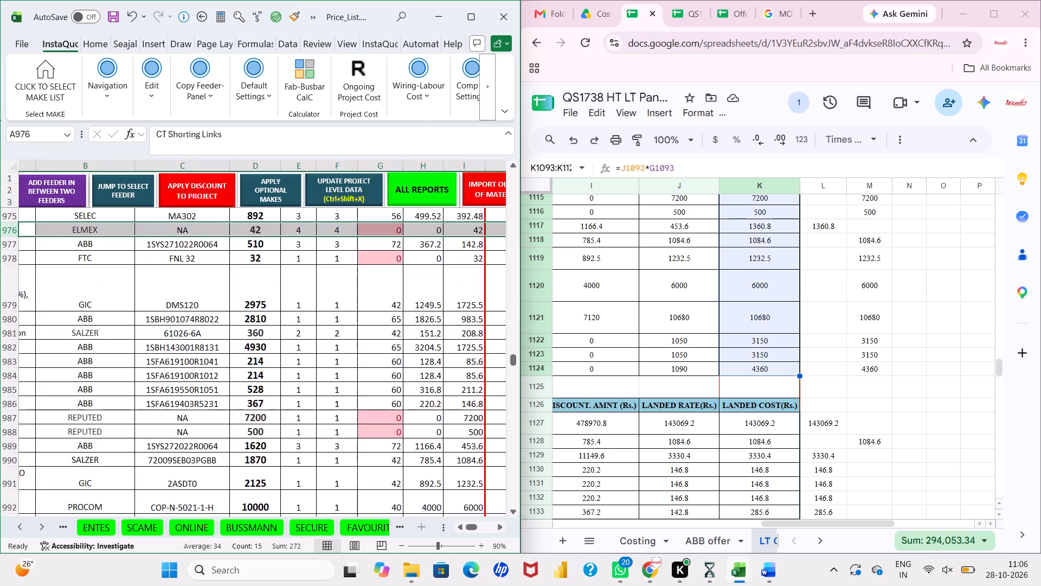
{"action": "scroll", "coordinate": [223, 392], "scroll_direction": "down", "scroll_amount": 5}
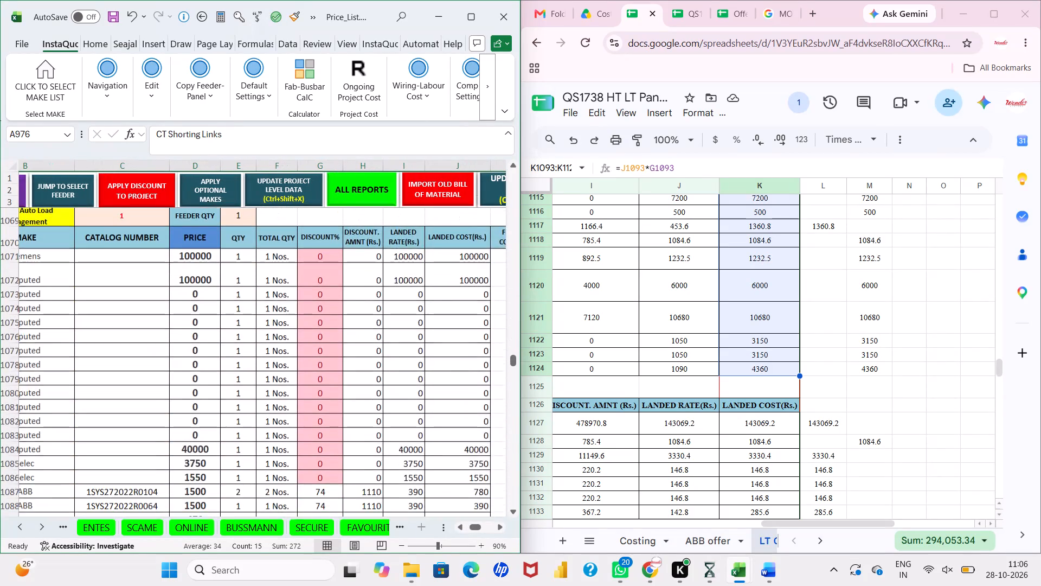
{"action": "scroll", "coordinate": [223, 392], "scroll_direction": "down", "scroll_amount": 4}
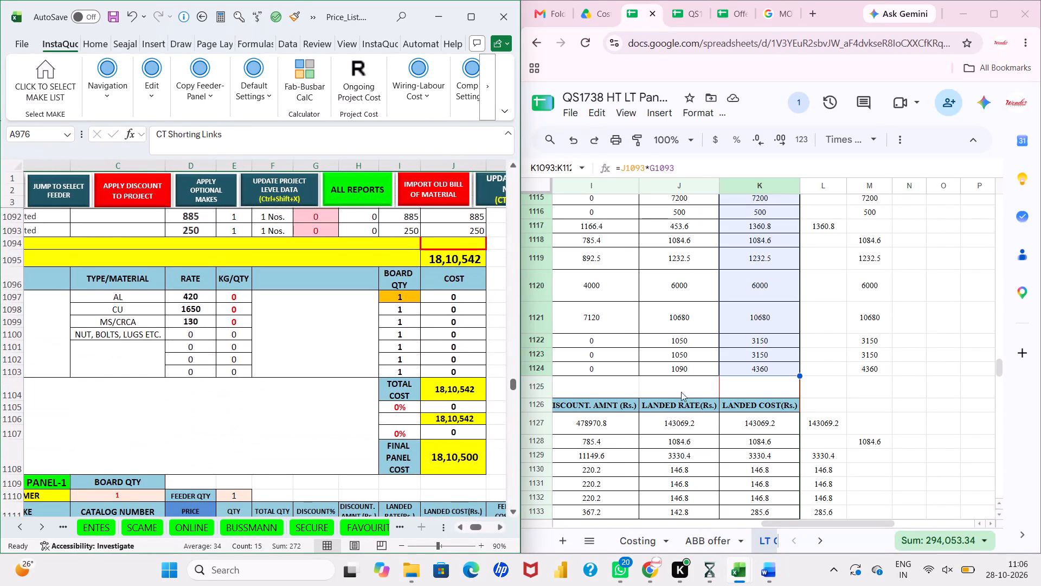
{"action": "scroll", "coordinate": [683, 396], "scroll_direction": "down", "scroll_amount": 4}
{"action": "left_click", "coordinate": [858, 412]}
{"action": "scroll", "coordinate": [858, 412], "scroll_direction": "down", "scroll_amount": 2}
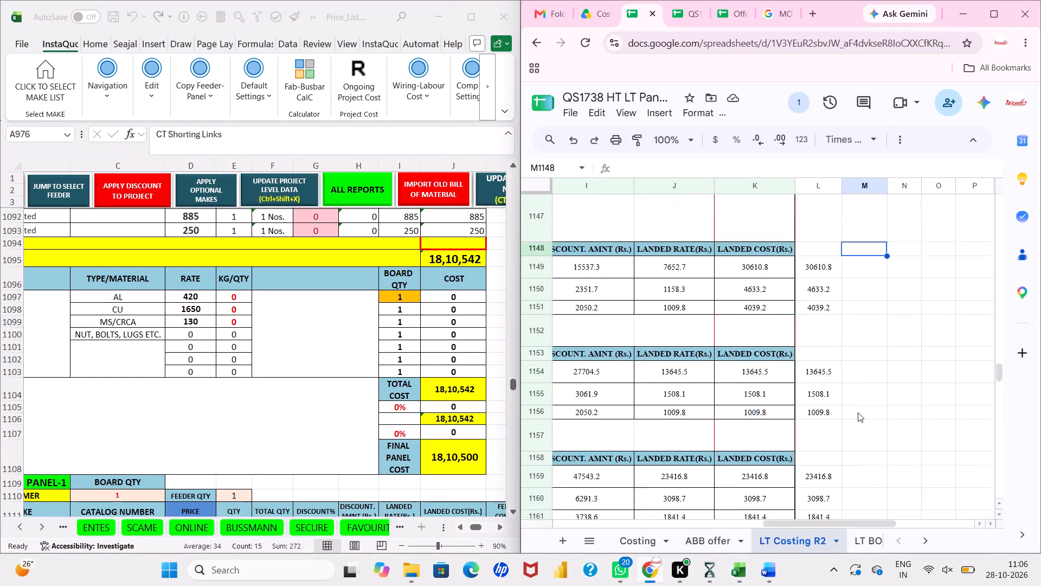
{"action": "scroll", "coordinate": [858, 412], "scroll_direction": "down", "scroll_amount": 6}
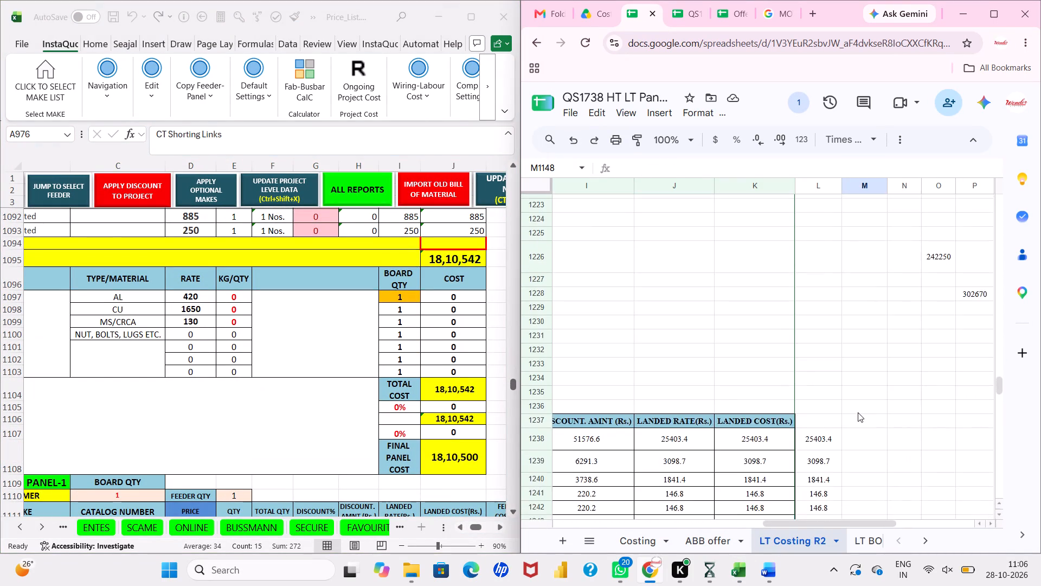
{"action": "scroll", "coordinate": [858, 412], "scroll_direction": "up", "scroll_amount": 2}
{"action": "scroll", "coordinate": [399, 379], "scroll_direction": "right", "scroll_amount": 1}
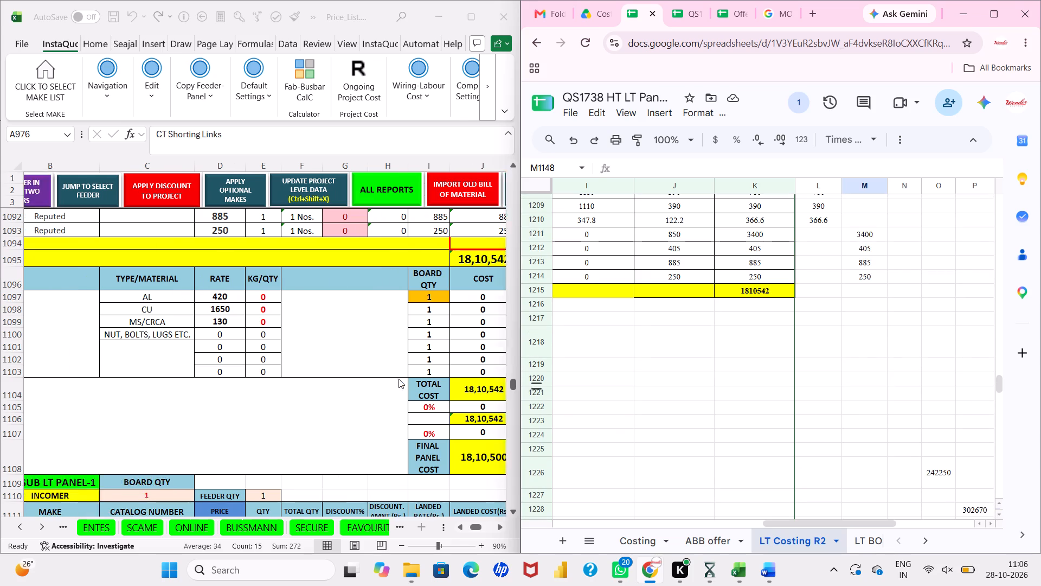
{"action": "scroll", "coordinate": [399, 379], "scroll_direction": "right", "scroll_amount": 1}
Save the price list project with the sheet's own Save function.
{"action": "left_click", "coordinate": [55, 194]}
{"action": "left_click", "coordinate": [55, 194]}
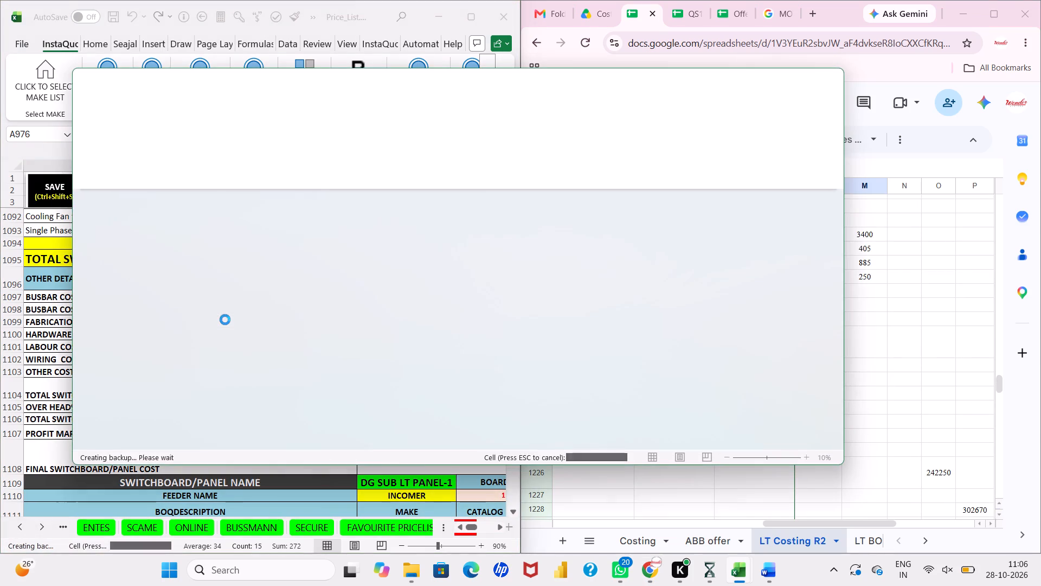
{"action": "left_click", "coordinate": [629, 356]}
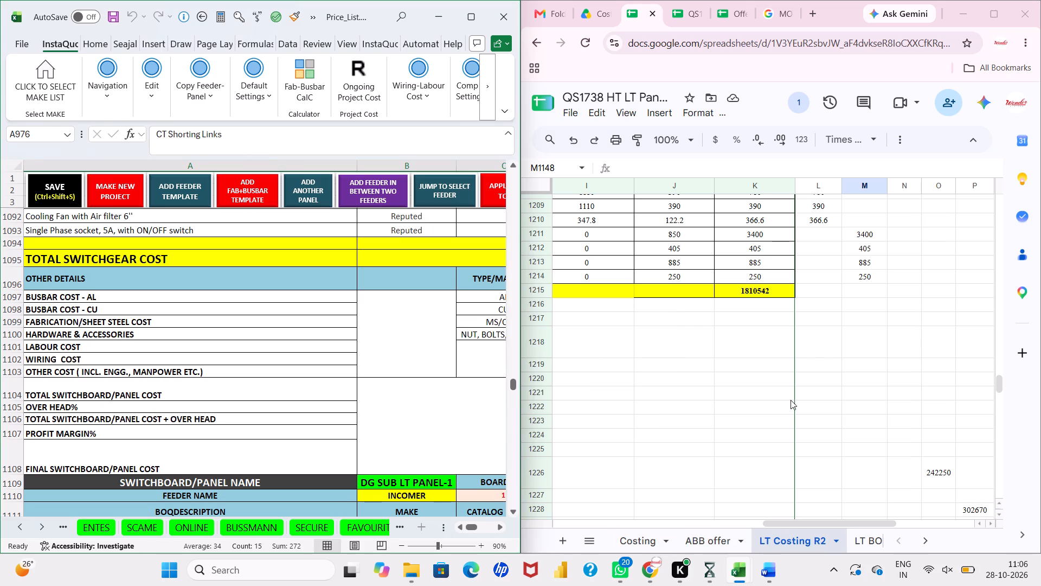
Maximise the QS1738 HT LT Panels window and examine the panel price list at the top of LT Costing R2.
{"action": "left_click", "coordinate": [858, 370]}
{"action": "left_click", "coordinate": [995, 24]}
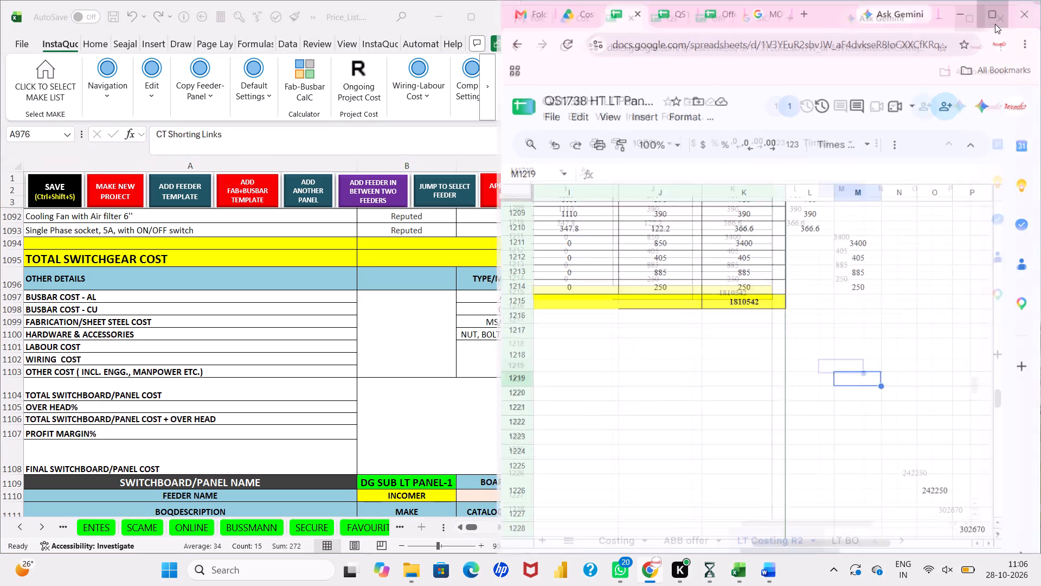
{"action": "scroll", "coordinate": [445, 297], "scroll_direction": "right", "scroll_amount": 3}
{"action": "scroll", "coordinate": [445, 297], "scroll_direction": "up", "scroll_amount": 5}
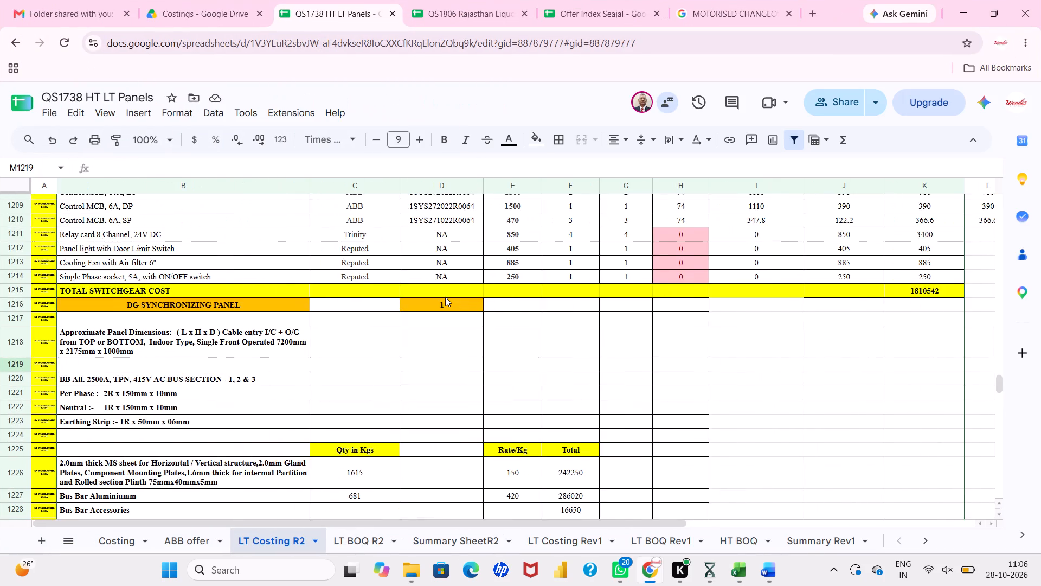
{"action": "scroll", "coordinate": [445, 297], "scroll_direction": "up", "scroll_amount": 20}
{"action": "scroll", "coordinate": [445, 297], "scroll_direction": "up", "scroll_amount": 9}
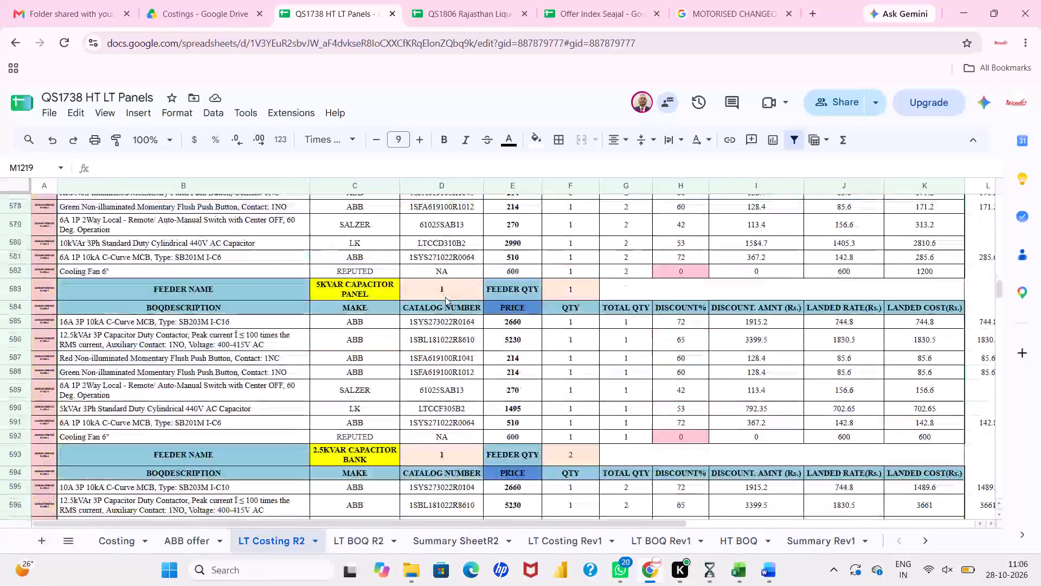
{"action": "scroll", "coordinate": [445, 297], "scroll_direction": "up", "scroll_amount": 13}
{"action": "scroll", "coordinate": [445, 297], "scroll_direction": "up", "scroll_amount": 11}
{"action": "scroll", "coordinate": [445, 297], "scroll_direction": "down", "scroll_amount": 1}
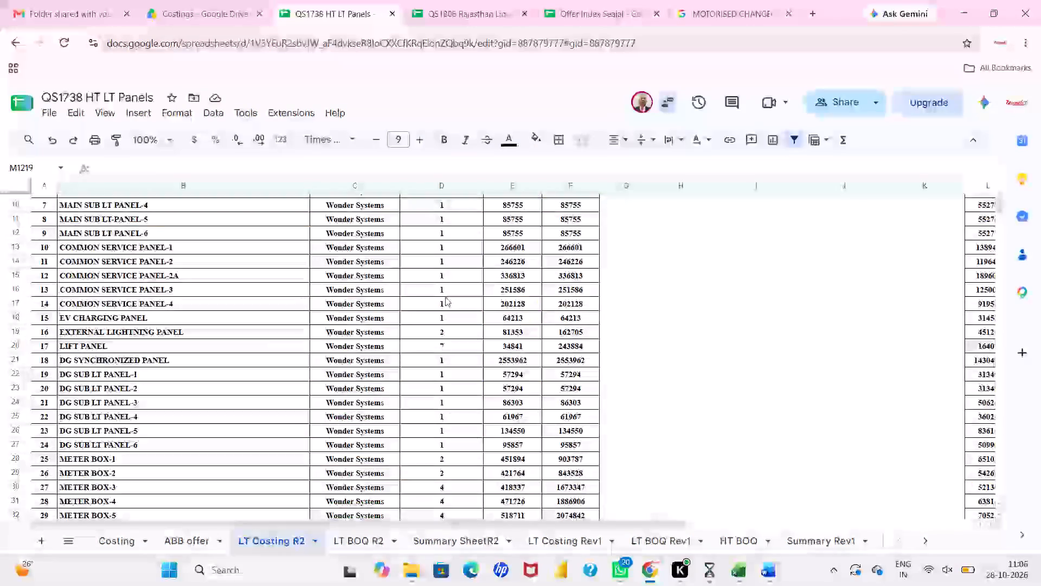
{"action": "scroll", "coordinate": [445, 297], "scroll_direction": "down", "scroll_amount": 3}
Examine the panel-wise cost breakdown and column totals in Summary SheetR2.
{"action": "left_click", "coordinate": [439, 540]}
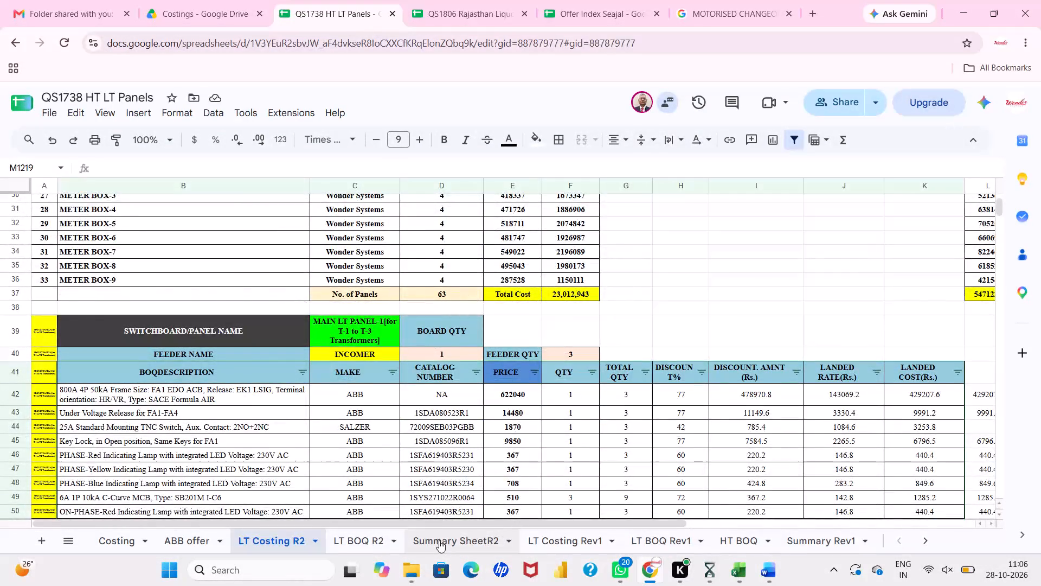
{"action": "scroll", "coordinate": [678, 463], "scroll_direction": "left", "scroll_amount": 3}
{"action": "scroll", "coordinate": [678, 463], "scroll_direction": "down", "scroll_amount": 4}
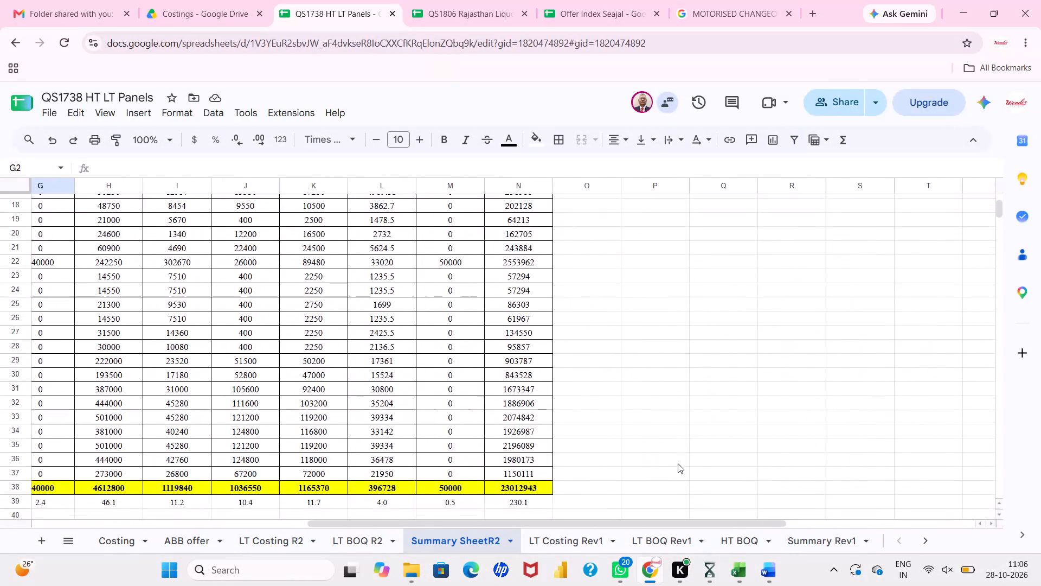
{"action": "scroll", "coordinate": [678, 463], "scroll_direction": "down", "scroll_amount": 2}
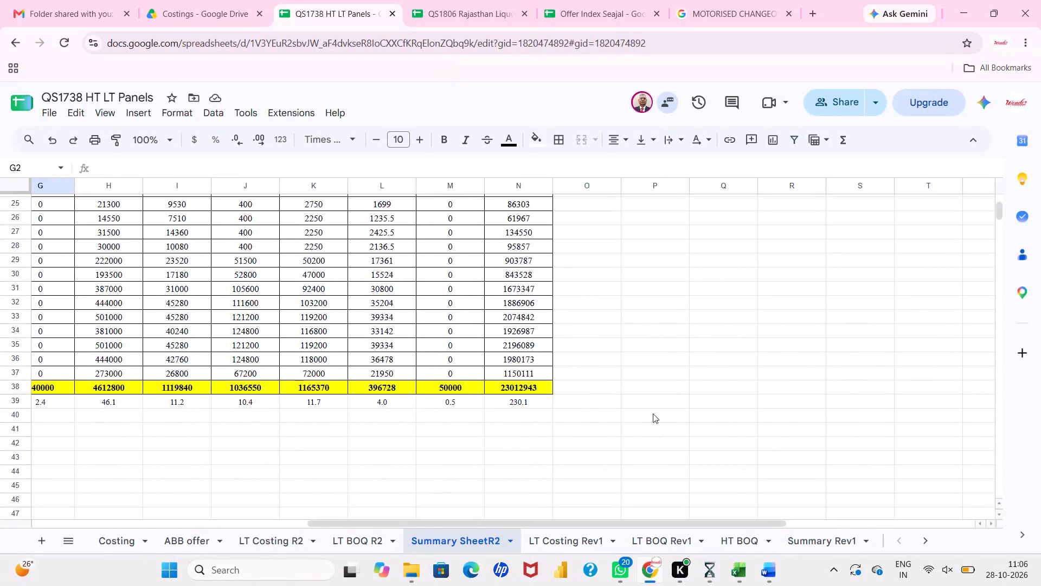
{"action": "scroll", "coordinate": [653, 413], "scroll_direction": "right", "scroll_amount": 3}
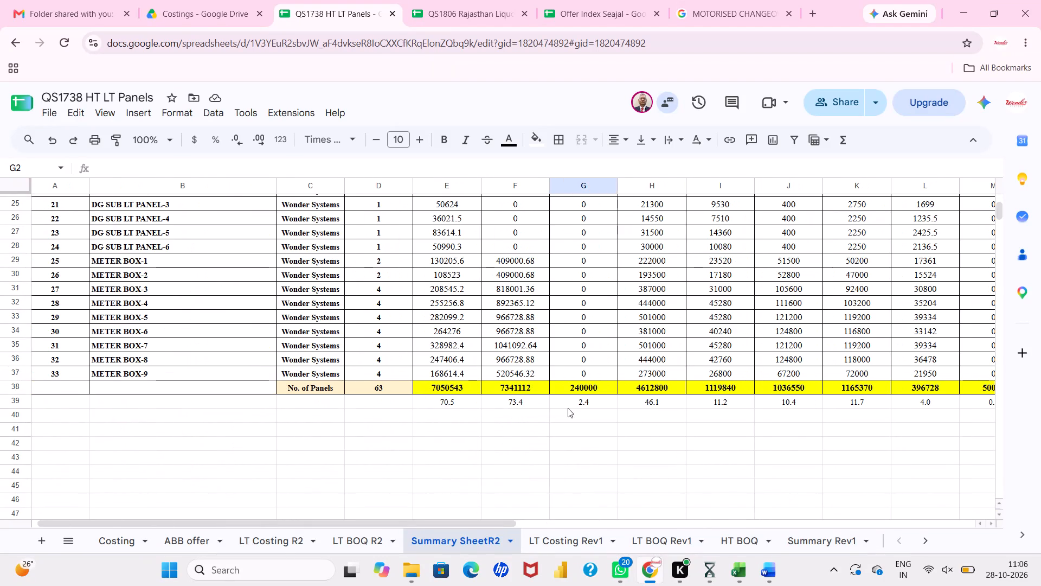
{"action": "scroll", "coordinate": [568, 408], "scroll_direction": "up", "scroll_amount": 1}
{"action": "scroll", "coordinate": [409, 457], "scroll_direction": "up", "scroll_amount": 2}
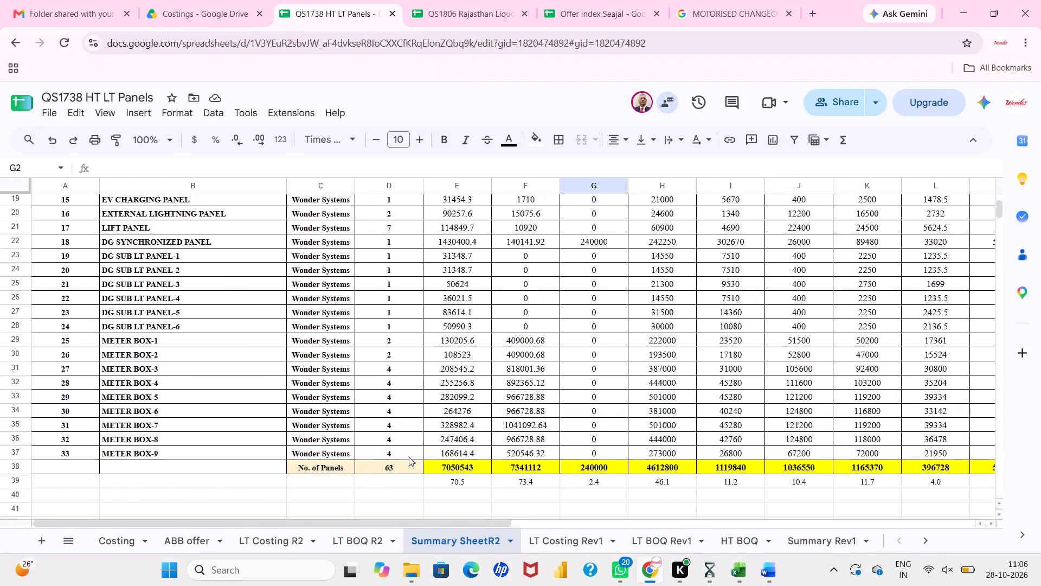
{"action": "scroll", "coordinate": [409, 457], "scroll_direction": "up", "scroll_amount": 2}
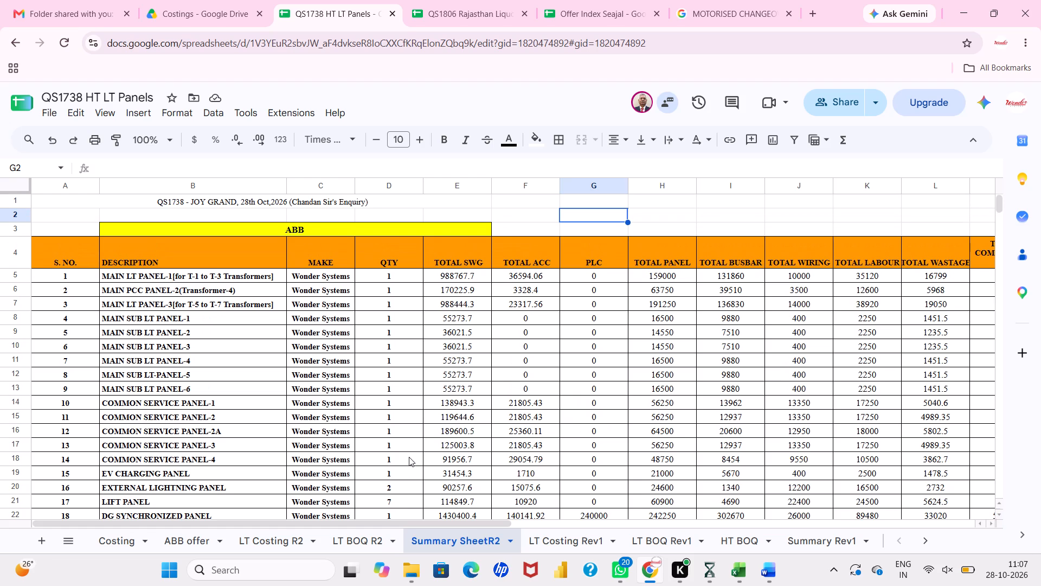
Examine the panel-wise cost rows and the yellow column totals of Summary SheetR2 from the first panel to METER BOX-9.
{"action": "left_click", "coordinate": [534, 233]}
{"action": "scroll", "coordinate": [534, 233], "scroll_direction": "down", "scroll_amount": 2}
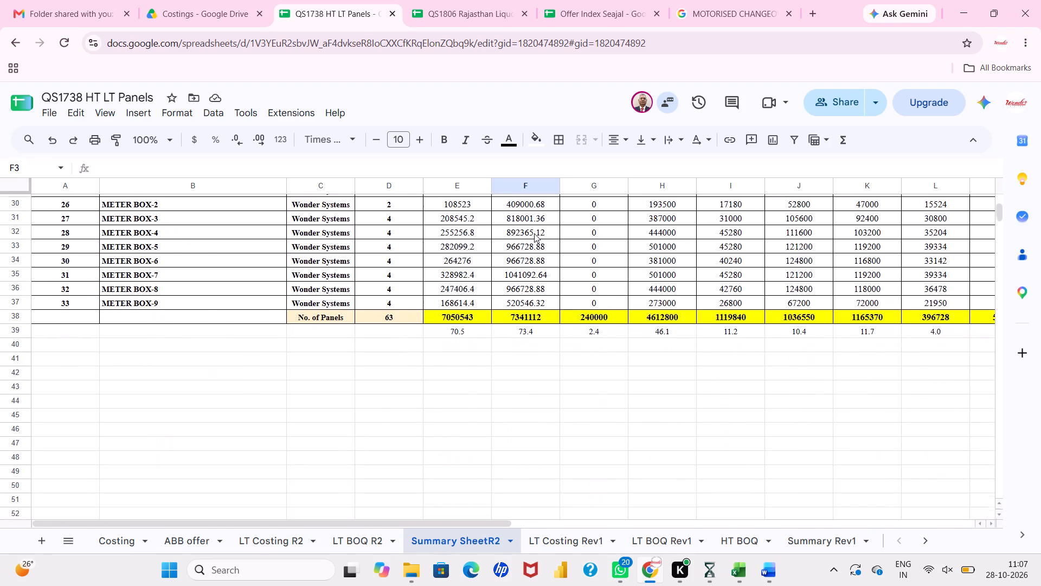
{"action": "left_click", "coordinate": [538, 319]}
{"action": "scroll", "coordinate": [538, 319], "scroll_direction": "up", "scroll_amount": 1}
{"action": "left_click", "coordinate": [579, 442]}
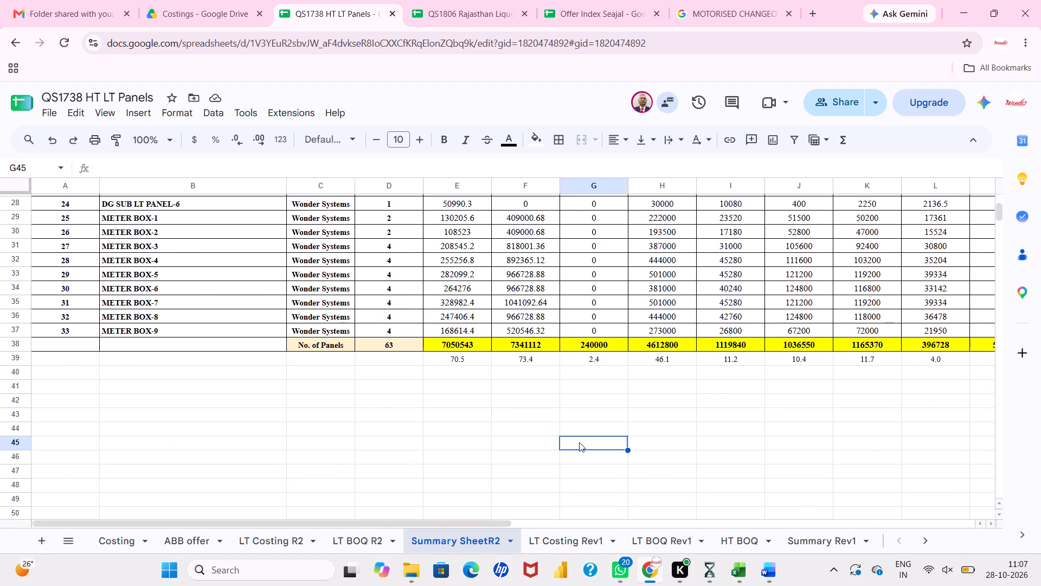
{"action": "left_click", "coordinate": [633, 425]}
{"action": "scroll", "coordinate": [633, 425], "scroll_direction": "up", "scroll_amount": 2}
{"action": "scroll", "coordinate": [634, 383], "scroll_direction": "down", "scroll_amount": 1}
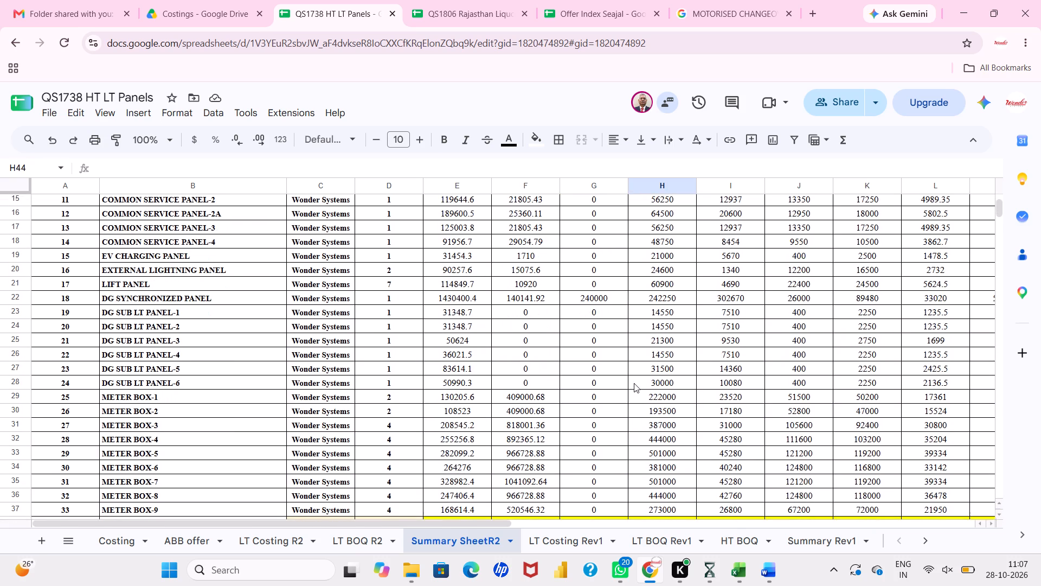
{"action": "scroll", "coordinate": [634, 383], "scroll_direction": "down", "scroll_amount": 1}
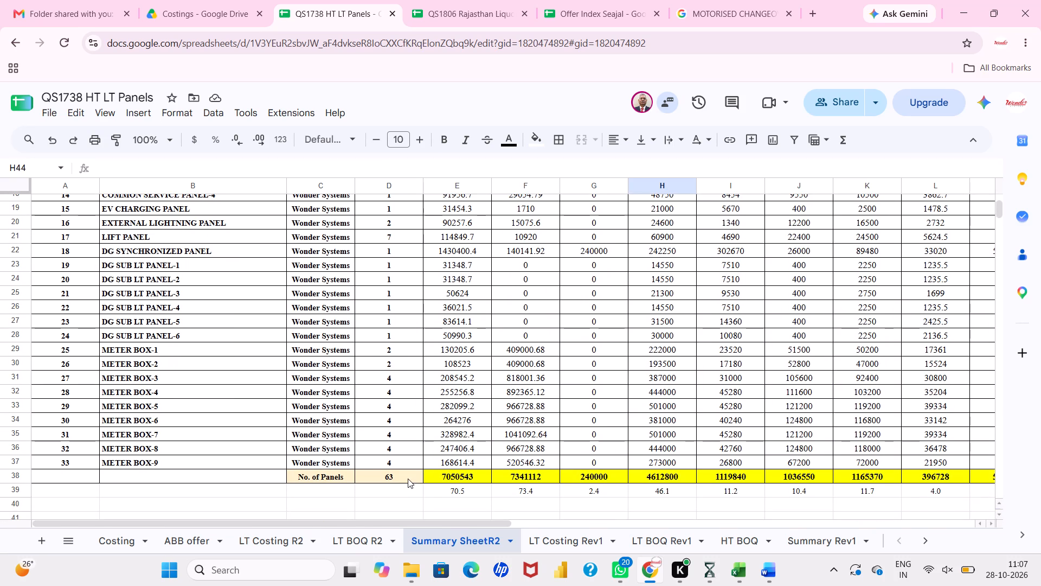
Review the QTY column in Summary SheetR2 from its header through all panels to the No. of Panels total.
{"action": "left_click", "coordinate": [407, 496]}
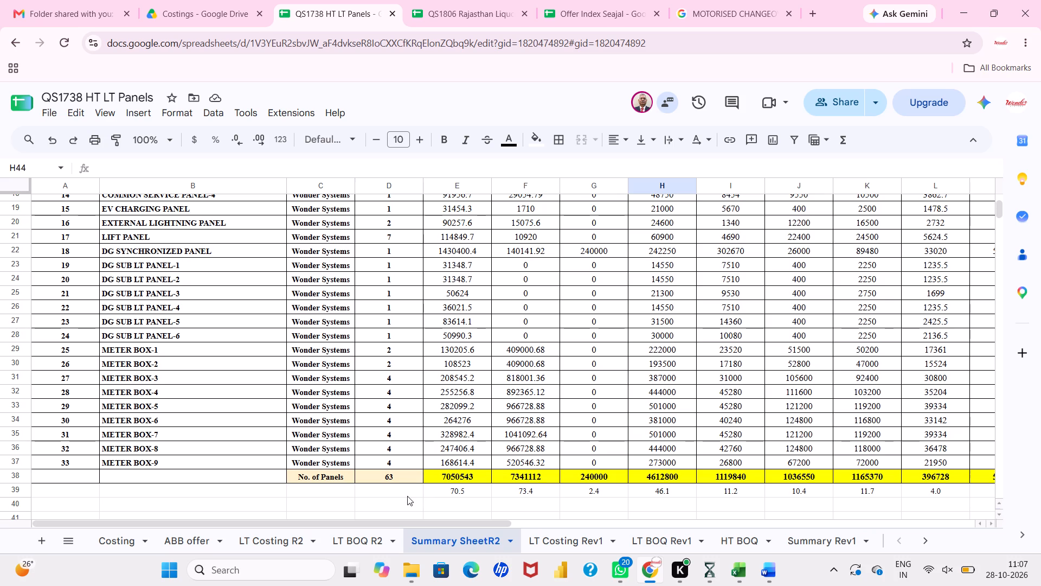
{"action": "scroll", "coordinate": [407, 496], "scroll_direction": "up", "scroll_amount": 1}
{"action": "left_click", "coordinate": [391, 408]}
{"action": "scroll", "coordinate": [391, 408], "scroll_direction": "up", "scroll_amount": 2}
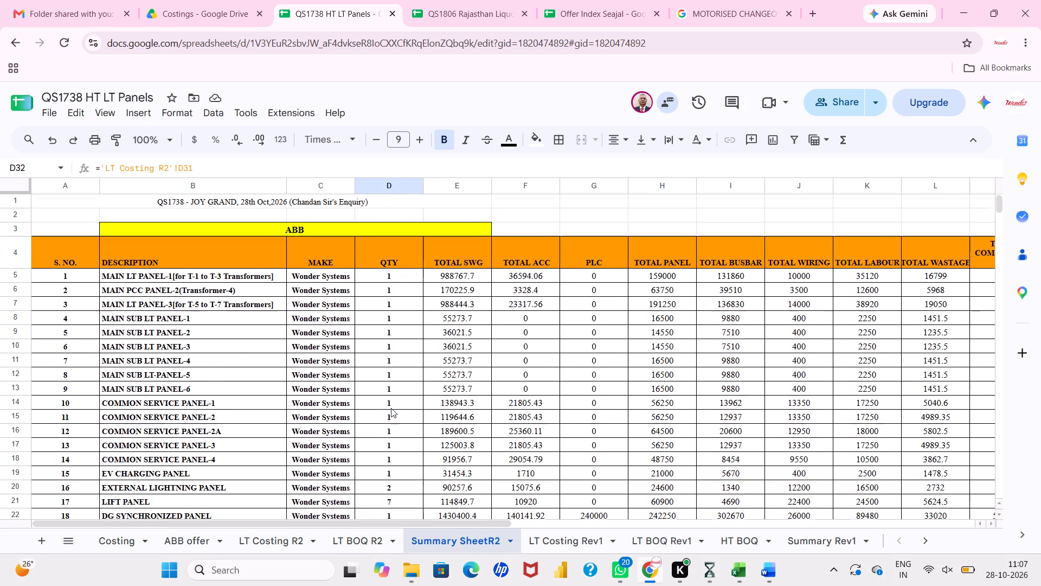
{"action": "scroll", "coordinate": [391, 408], "scroll_direction": "up", "scroll_amount": 1}
{"action": "left_click", "coordinate": [412, 261]}
{"action": "scroll", "coordinate": [412, 261], "scroll_direction": "down", "scroll_amount": 2}
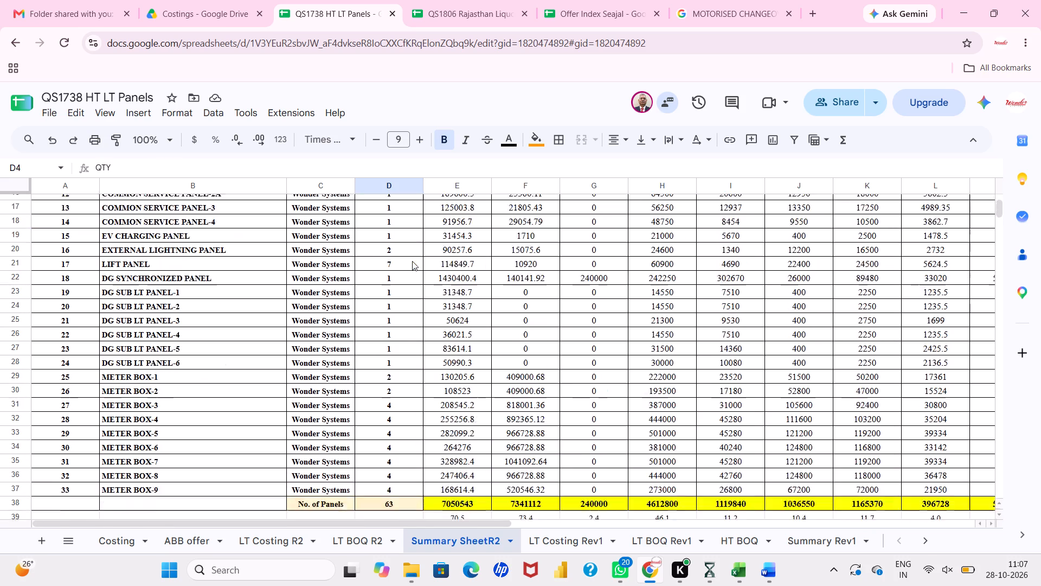
{"action": "left_click", "coordinate": [341, 474]}
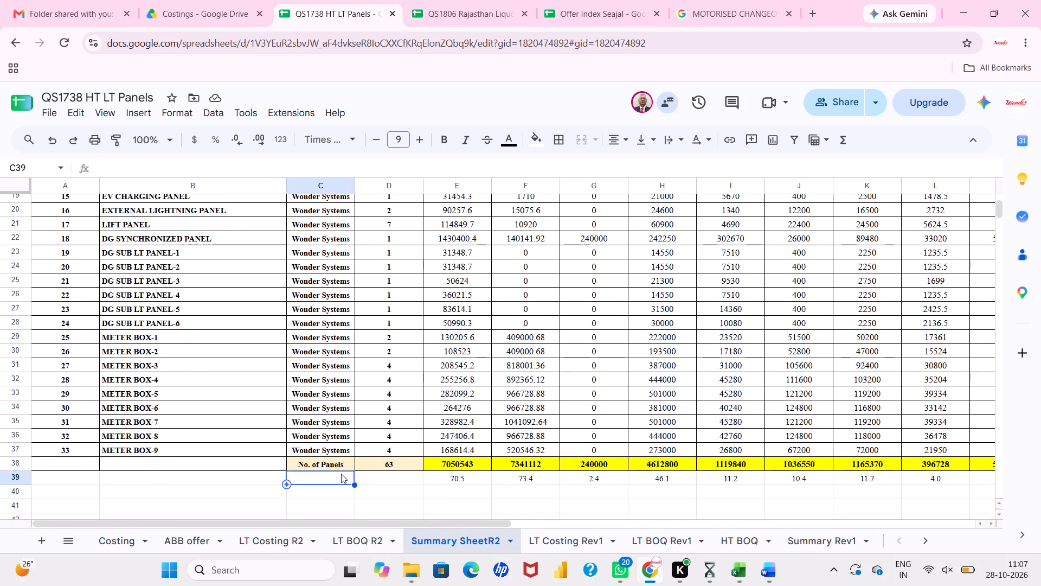
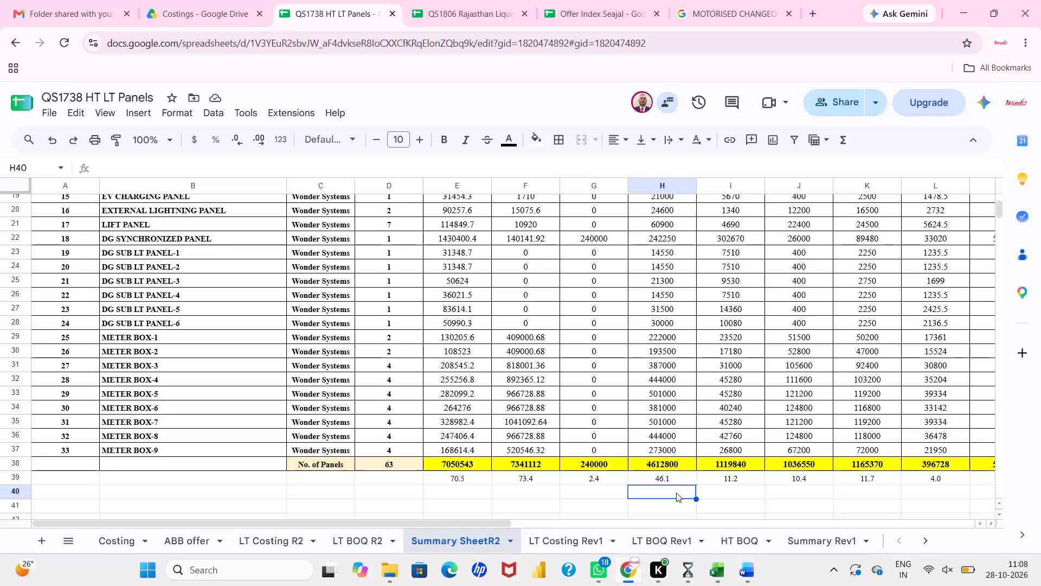
Check the grand total's formula in Summary SheetR2 against the total cost and panel details in LT Costing R2.
{"action": "scroll", "coordinate": [847, 485], "scroll_direction": "left", "scroll_amount": 2}
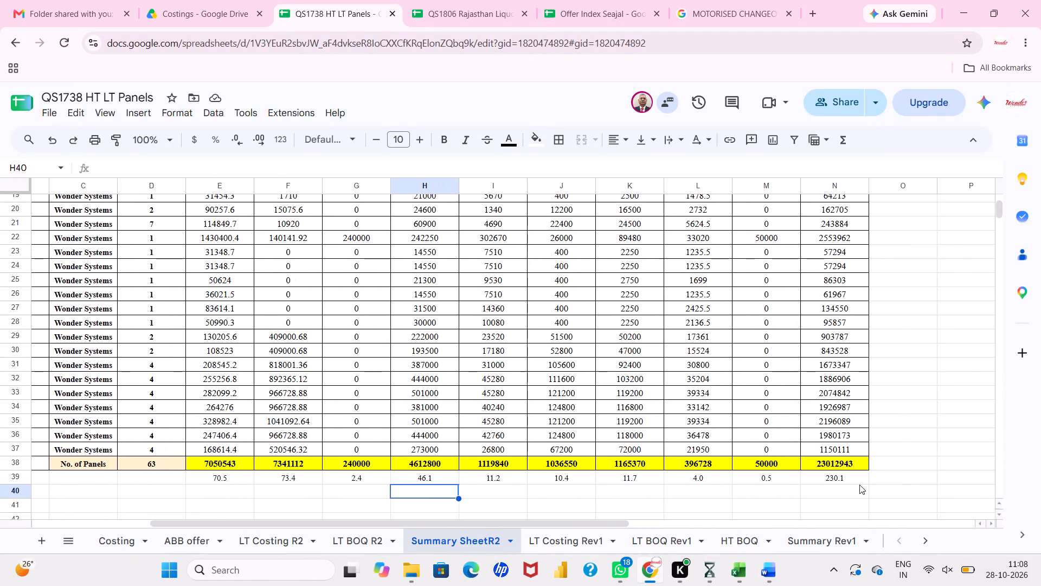
{"action": "left_click", "coordinate": [840, 468]}
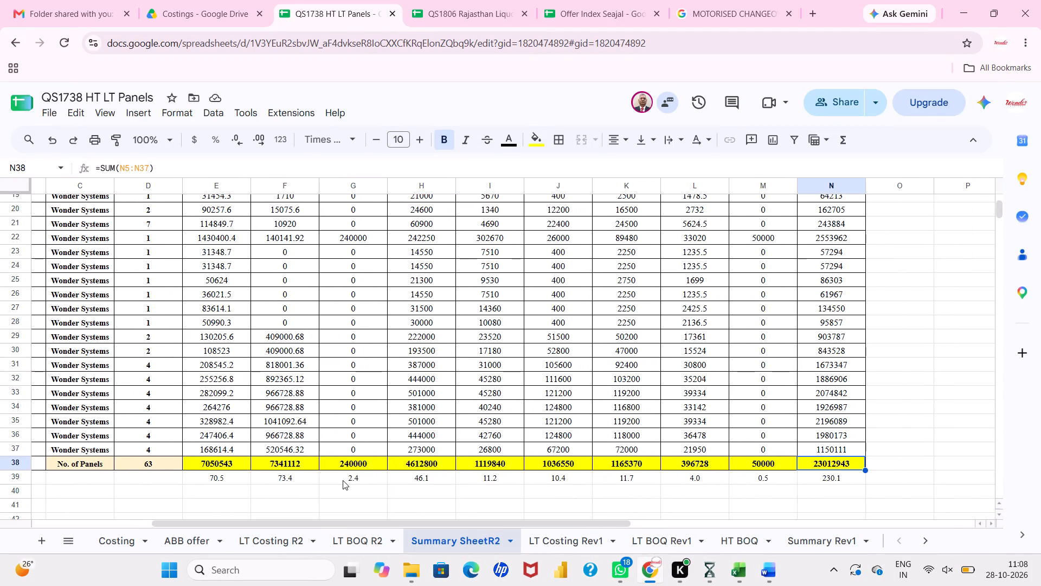
{"action": "scroll", "coordinate": [343, 480], "scroll_direction": "right", "scroll_amount": 3}
{"action": "left_click", "coordinate": [294, 534]}
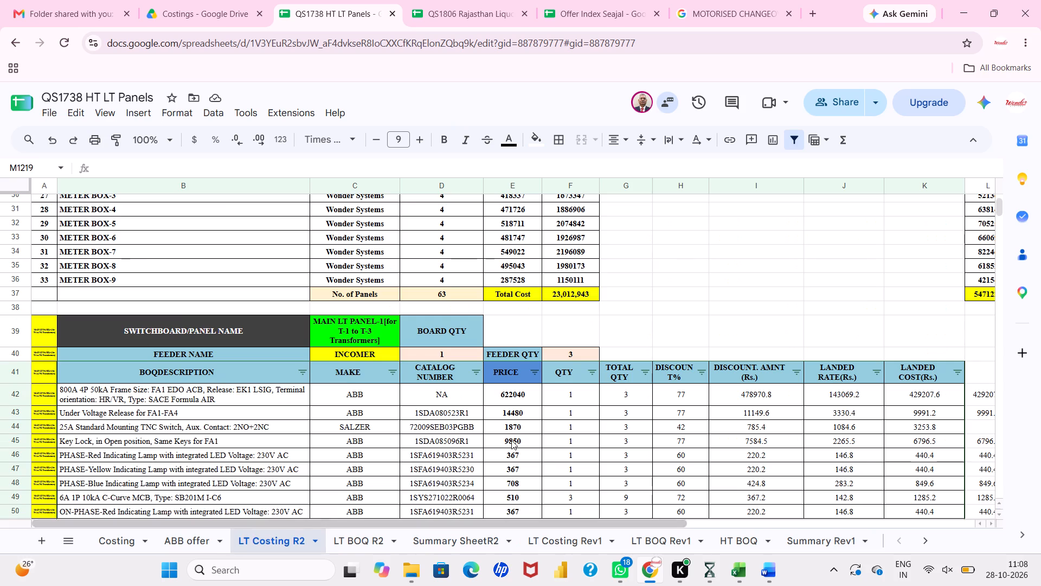
{"action": "scroll", "coordinate": [511, 440], "scroll_direction": "down", "scroll_amount": 2}
{"action": "scroll", "coordinate": [459, 395], "scroll_direction": "down", "scroll_amount": 4}
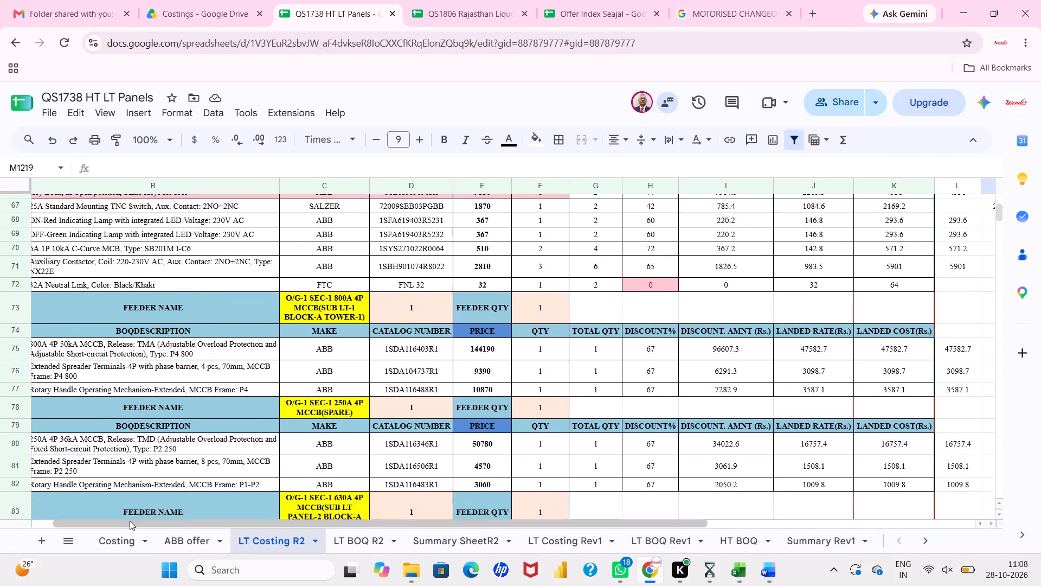
Examine the QS1738R02 LT panel price table and totals in the Costing sheet, and inspect the DG Synchronized Panel's unit cost formula.
{"action": "left_click", "coordinate": [114, 537]}
{"action": "scroll", "coordinate": [496, 397], "scroll_direction": "down", "scroll_amount": 1}
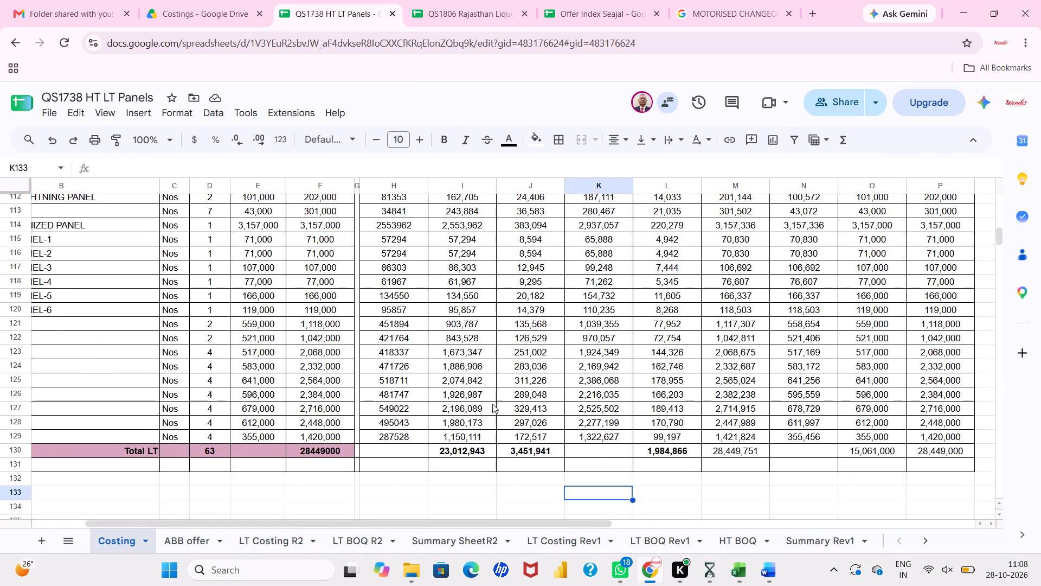
{"action": "left_click", "coordinate": [455, 476]}
{"action": "scroll", "coordinate": [455, 476], "scroll_direction": "up", "scroll_amount": 1}
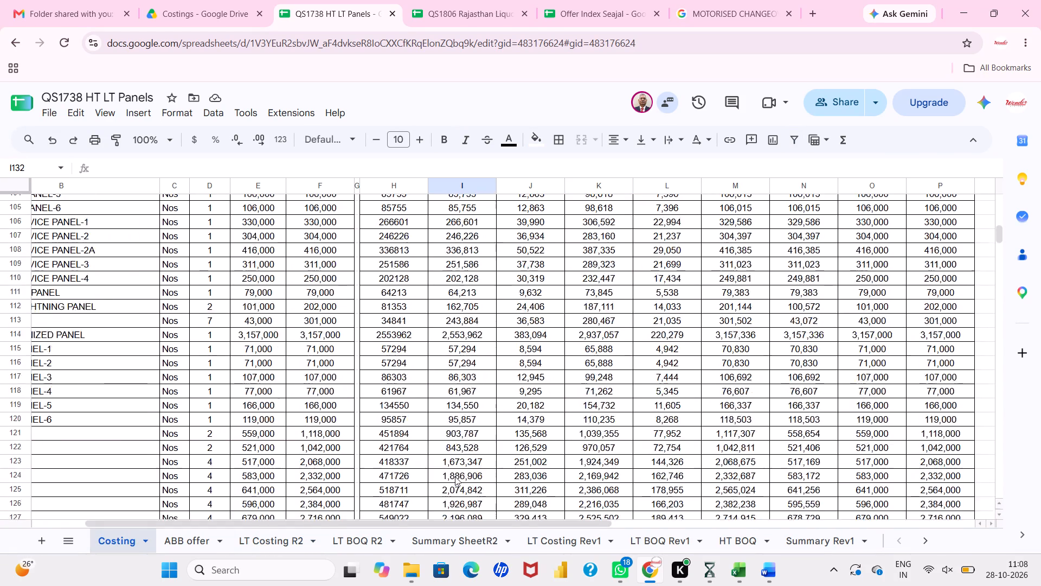
{"action": "left_click", "coordinate": [646, 91]}
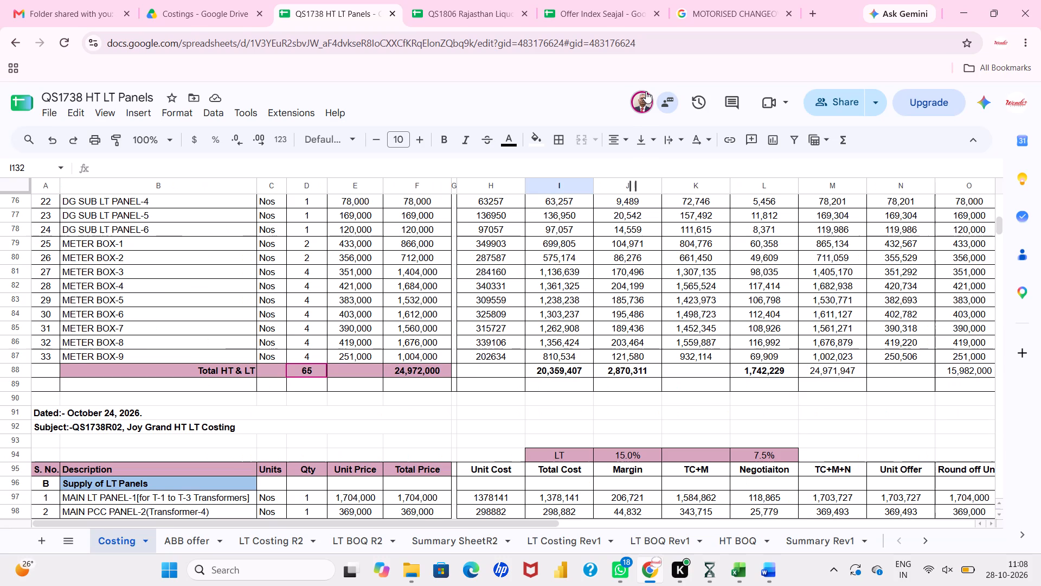
{"action": "left_click", "coordinate": [580, 412]}
{"action": "scroll", "coordinate": [580, 412], "scroll_direction": "down", "scroll_amount": 1}
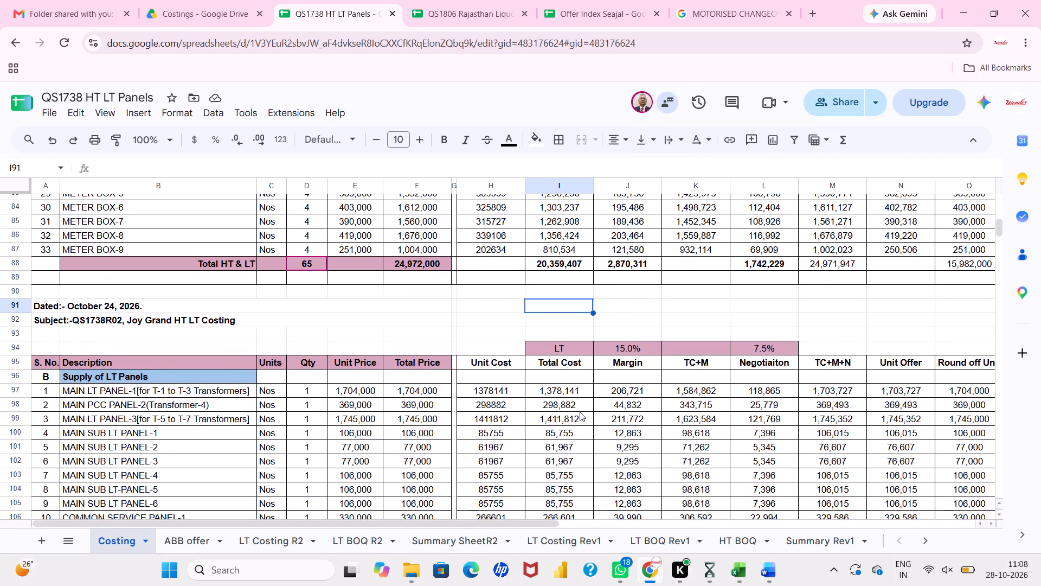
{"action": "scroll", "coordinate": [580, 412], "scroll_direction": "down", "scroll_amount": 2}
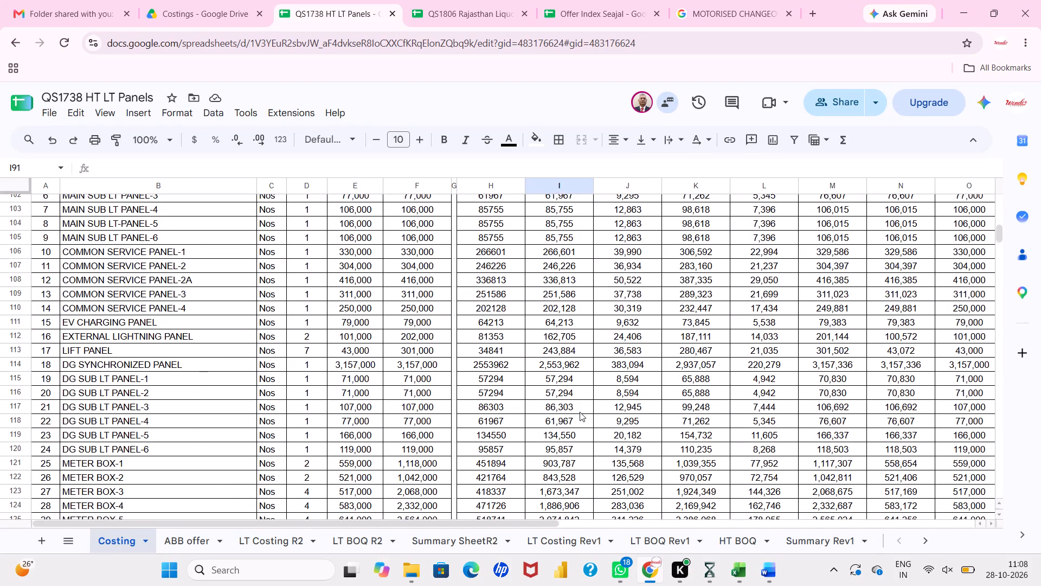
{"action": "scroll", "coordinate": [580, 412], "scroll_direction": "down", "scroll_amount": 2}
{"action": "scroll", "coordinate": [580, 412], "scroll_direction": "left", "scroll_amount": 1}
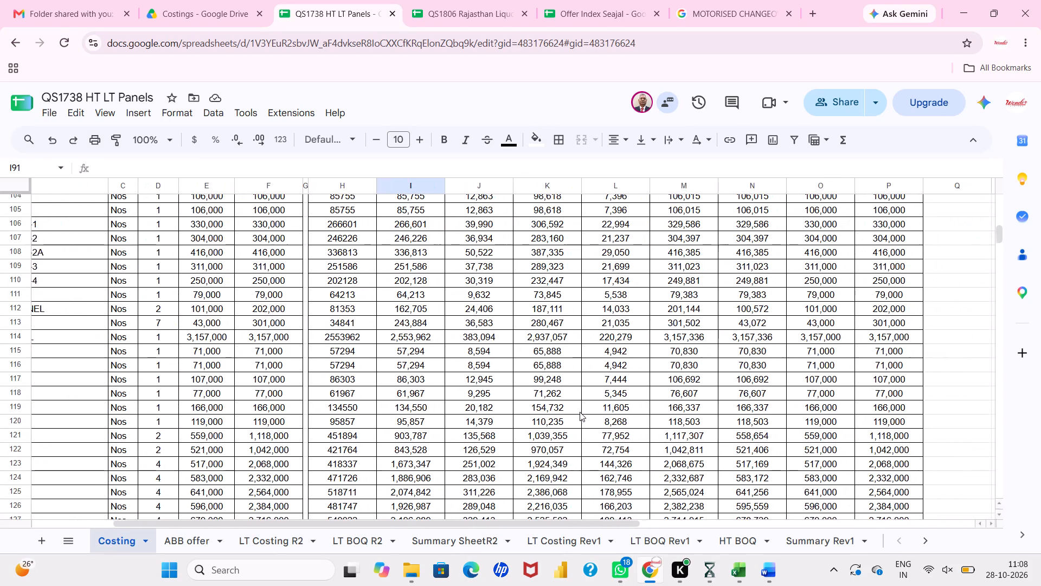
{"action": "scroll", "coordinate": [580, 412], "scroll_direction": "left", "scroll_amount": 1}
{"action": "scroll", "coordinate": [580, 412], "scroll_direction": "right", "scroll_amount": 2}
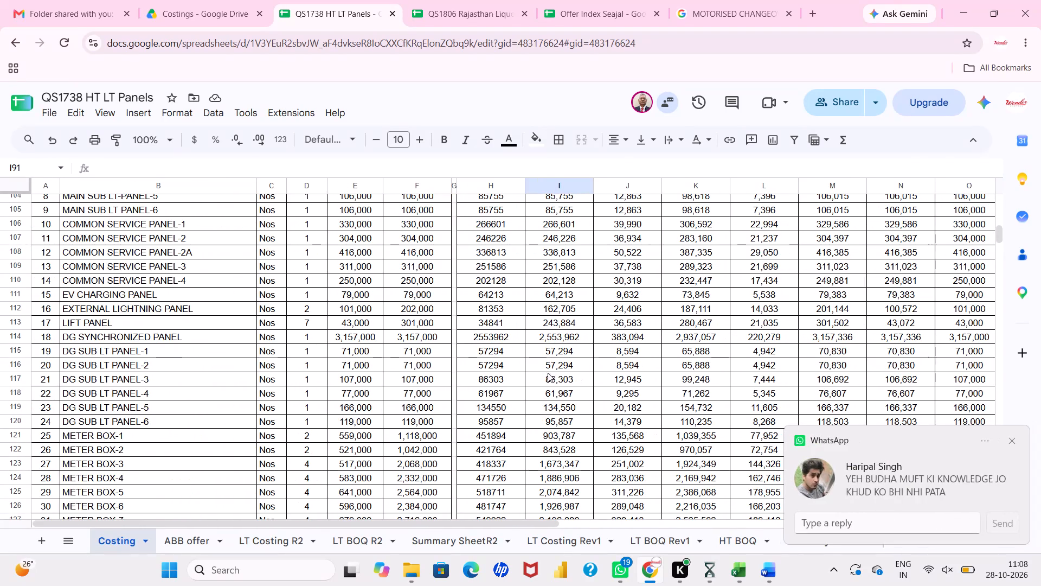
{"action": "left_click", "coordinate": [513, 339]}
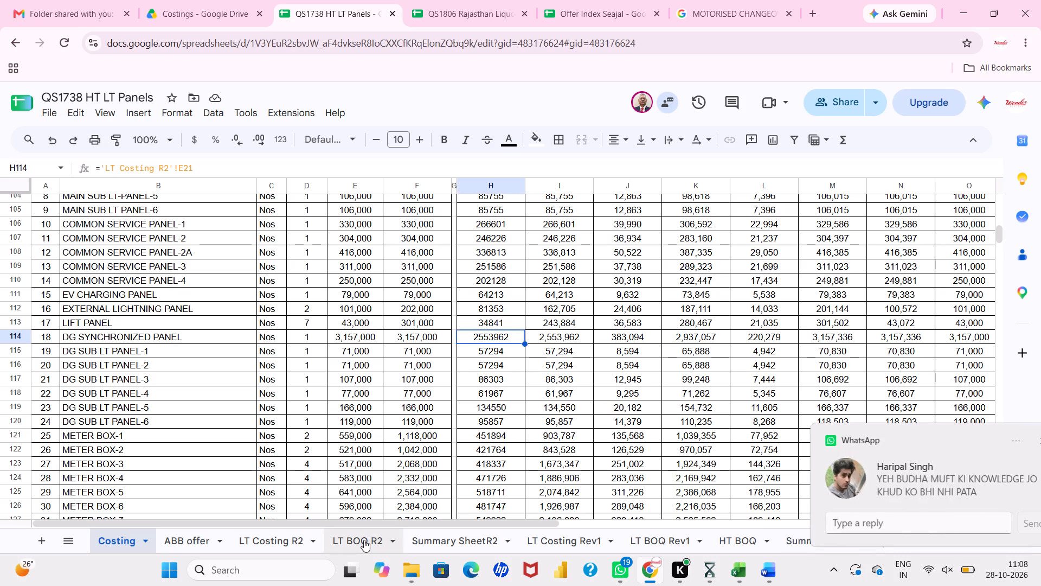
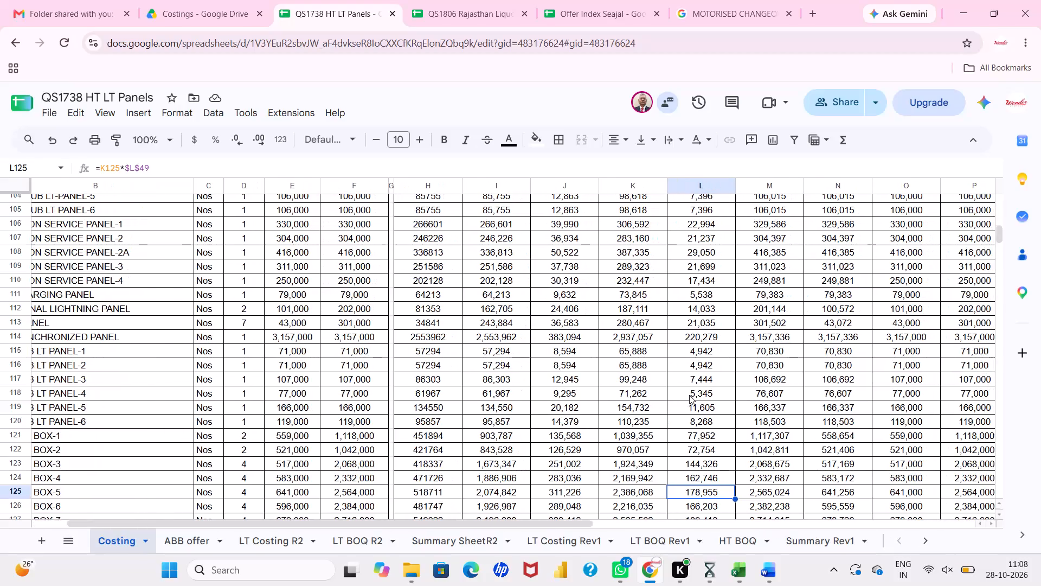
Check the total amount formula for the DG SYNCHRONIZED PANEL in column P of the Costing sheet against its quantity and unit rate.
{"action": "scroll", "coordinate": [689, 395], "scroll_direction": "left", "scroll_amount": 1}
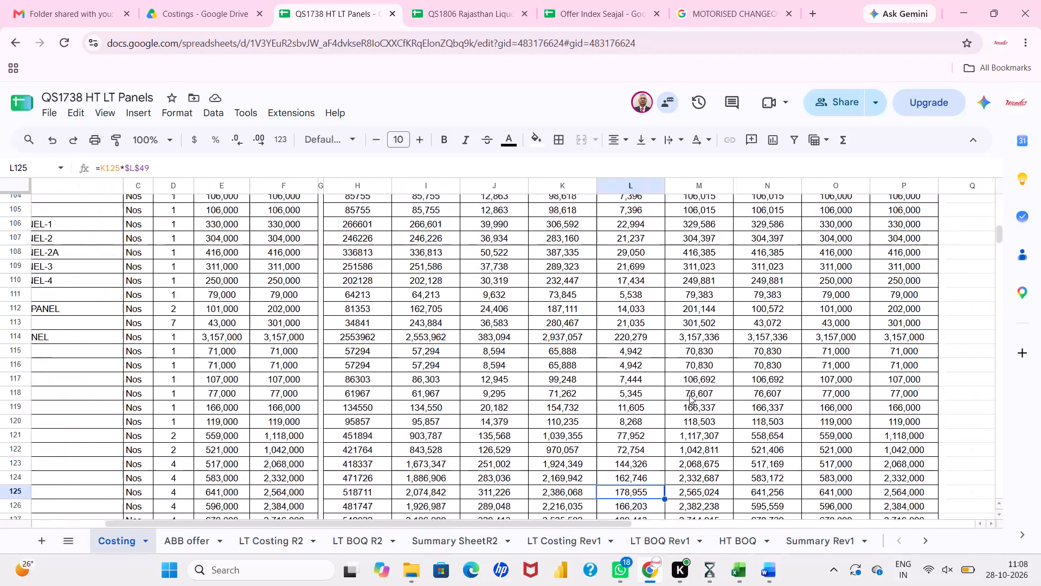
{"action": "scroll", "coordinate": [689, 395], "scroll_direction": "left", "scroll_amount": 2}
{"action": "double_click", "coordinate": [713, 336]}
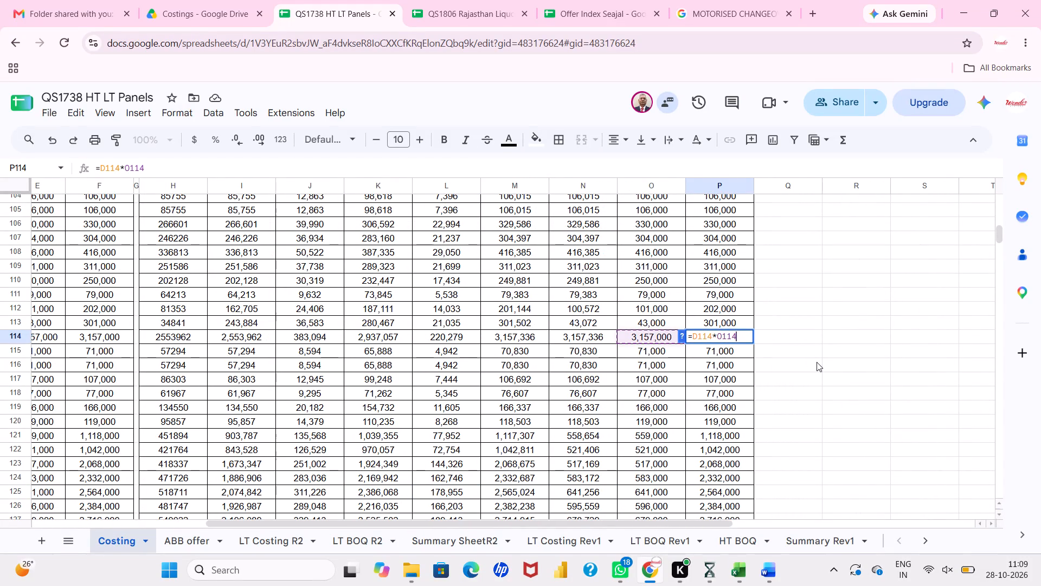
{"action": "scroll", "coordinate": [817, 362], "scroll_direction": "right", "scroll_amount": 2}
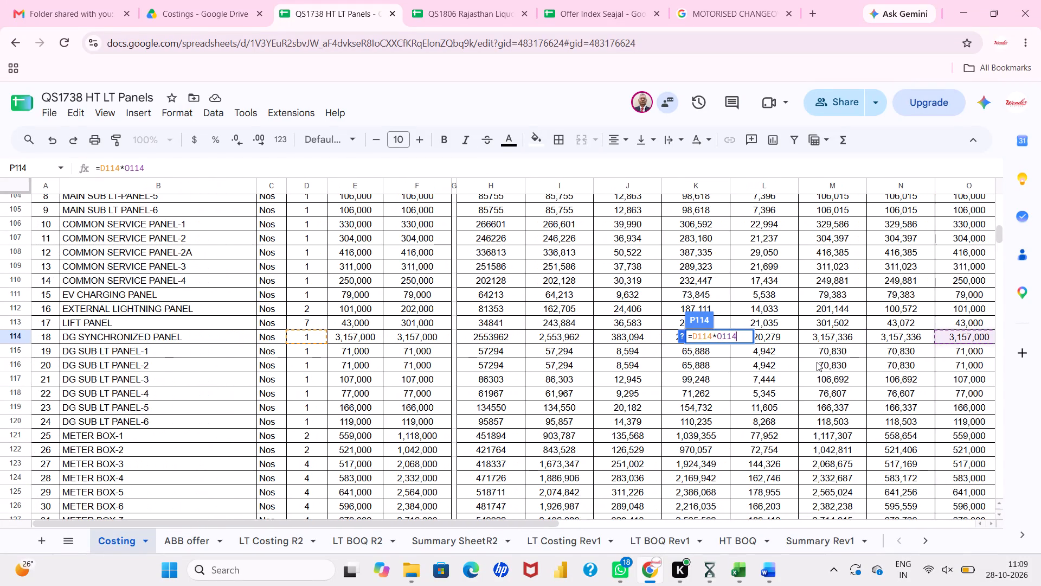
{"action": "key", "text": "Return"}
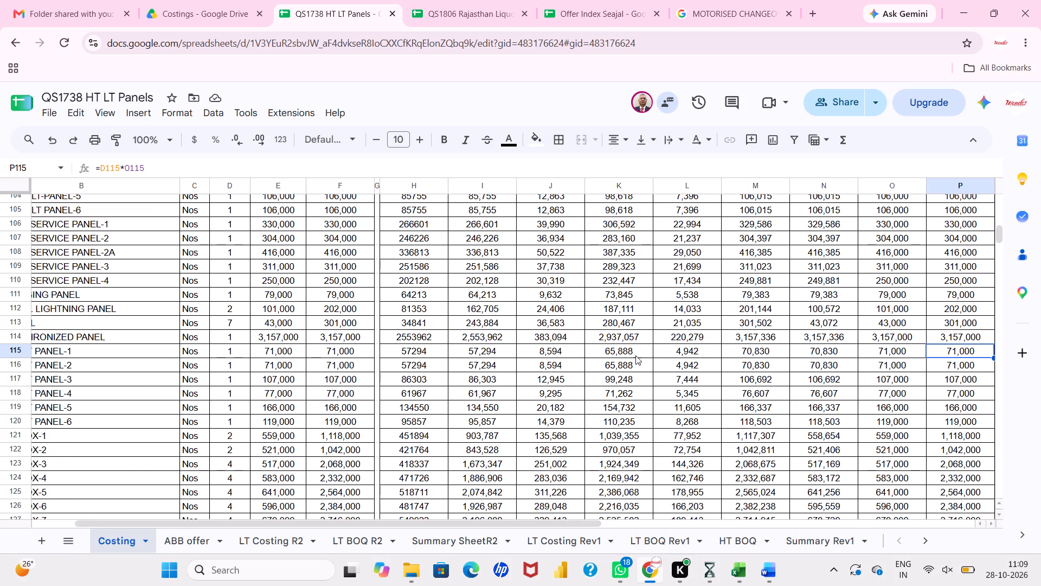
{"action": "scroll", "coordinate": [623, 354], "scroll_direction": "up", "scroll_amount": 3}
{"action": "scroll", "coordinate": [623, 354], "scroll_direction": "down", "scroll_amount": 4}
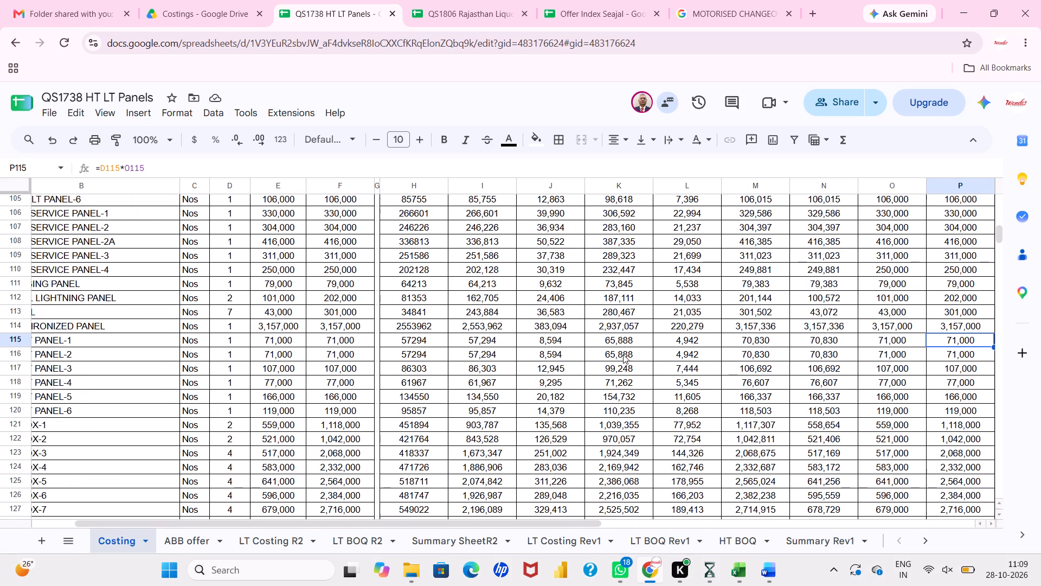
Go to Summary SheetR2 to review the panel summary.
{"action": "left_click", "coordinate": [444, 542]}
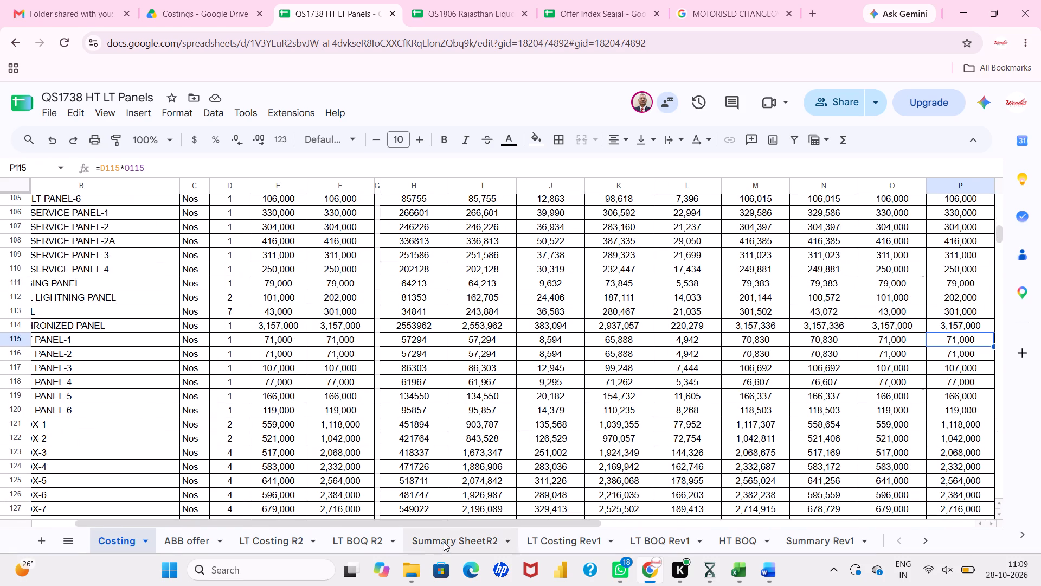
Examine the panel cost breakdown on Summary SheetR2, from the SWG column across to the row totals and down to the totals row.
{"action": "scroll", "coordinate": [500, 361], "scroll_direction": "up", "scroll_amount": 2}
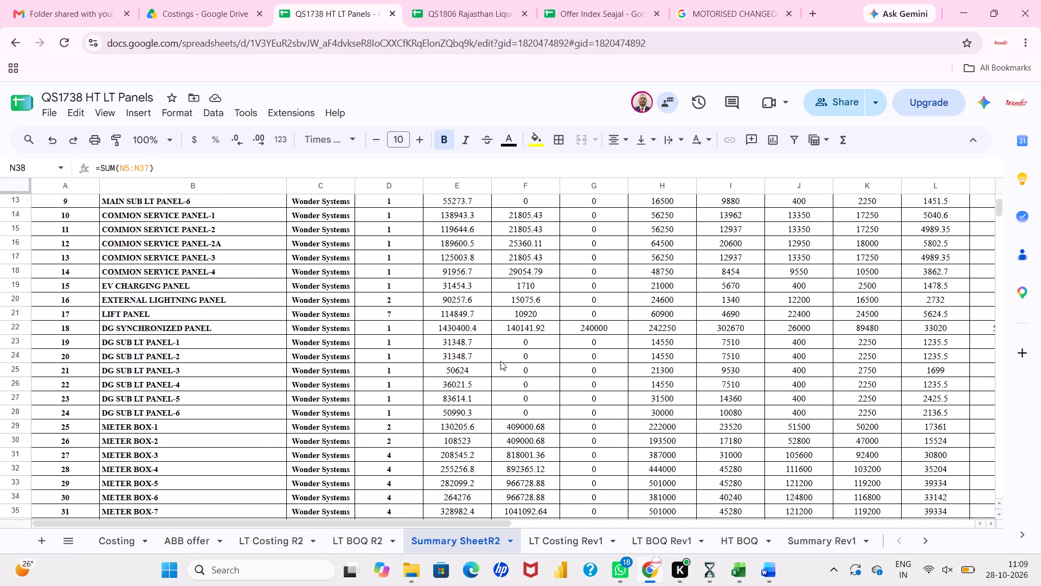
{"action": "scroll", "coordinate": [500, 361], "scroll_direction": "left", "scroll_amount": 4}
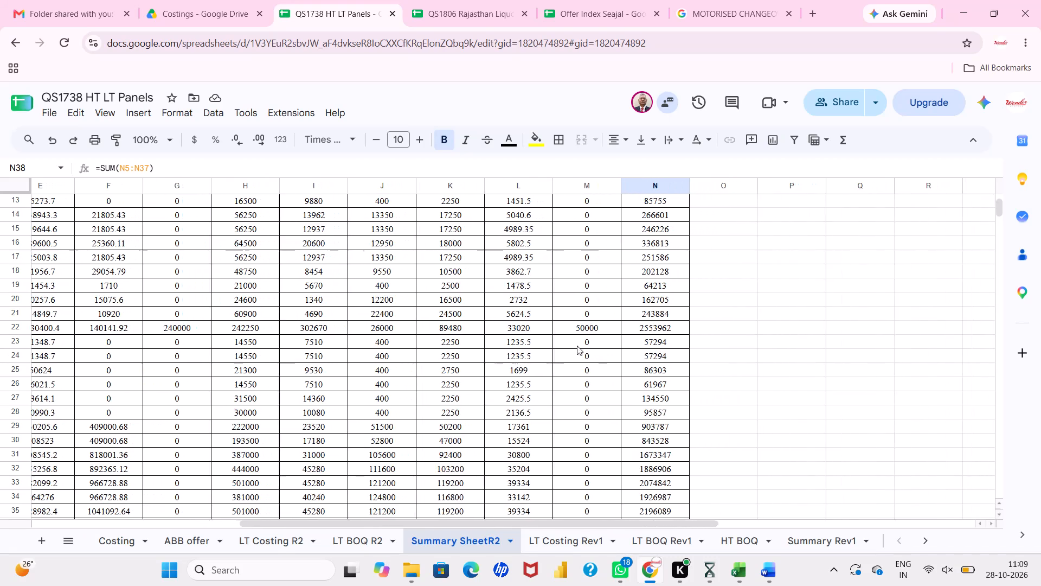
{"action": "scroll", "coordinate": [698, 339], "scroll_direction": "left", "scroll_amount": 2}
{"action": "scroll", "coordinate": [698, 339], "scroll_direction": "up", "scroll_amount": 2}
{"action": "scroll", "coordinate": [698, 339], "scroll_direction": "right", "scroll_amount": 6}
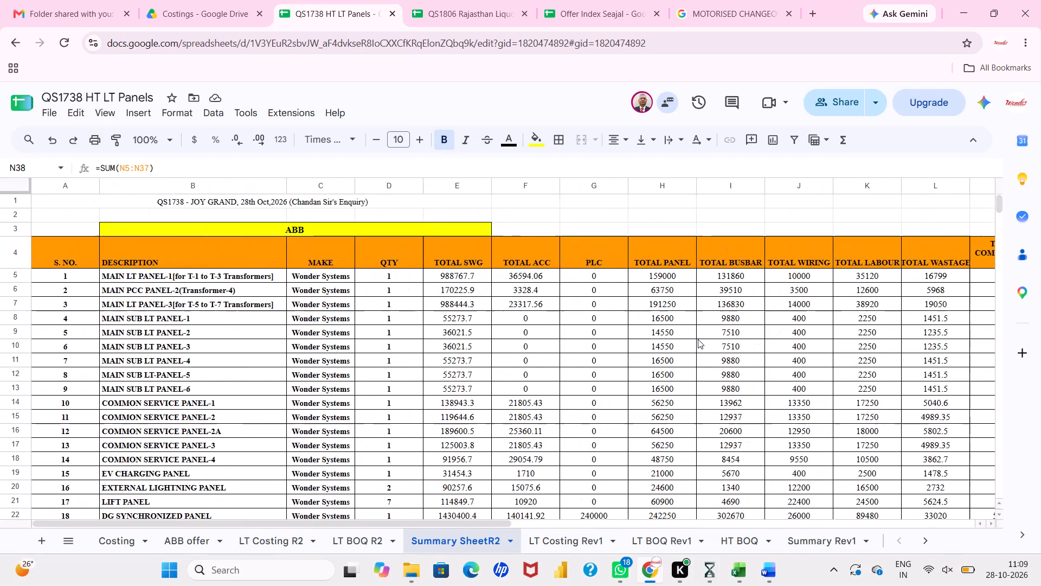
{"action": "scroll", "coordinate": [698, 339], "scroll_direction": "down", "scroll_amount": 3}
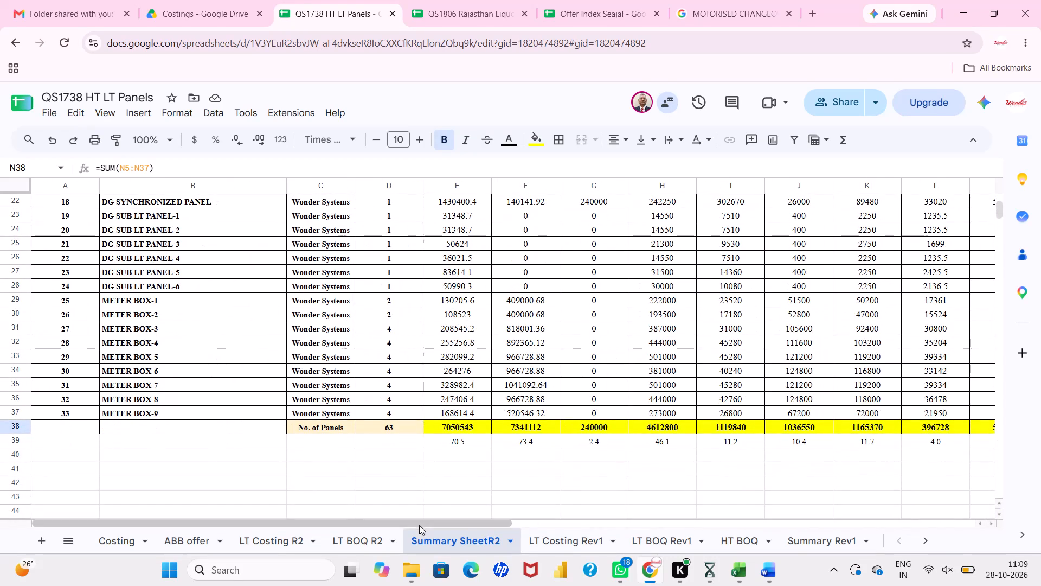
Review the QS1738R02 Joy Grand LT costing table on the Costing sheet, from its header to the Total LT row.
{"action": "left_click", "coordinate": [128, 540]}
{"action": "scroll", "coordinate": [458, 434], "scroll_direction": "right", "scroll_amount": 2}
{"action": "scroll", "coordinate": [458, 434], "scroll_direction": "up", "scroll_amount": 1}
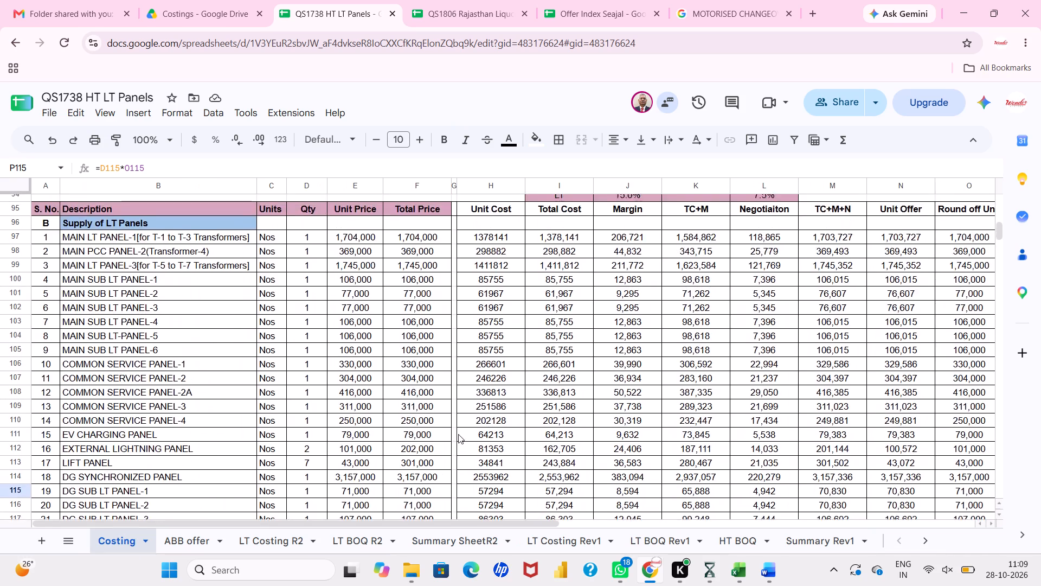
{"action": "scroll", "coordinate": [458, 434], "scroll_direction": "up", "scroll_amount": 1}
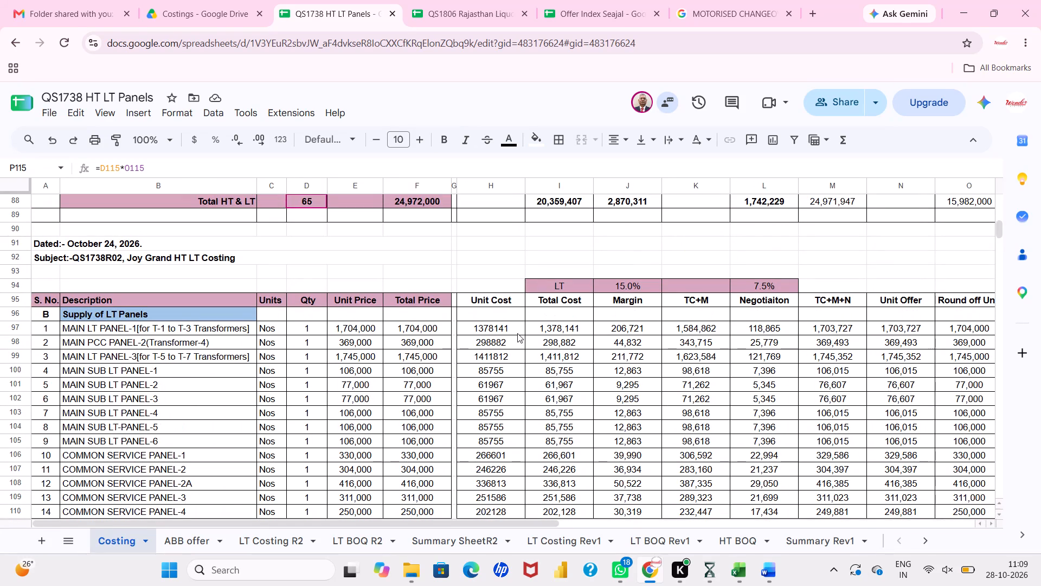
{"action": "left_click", "coordinate": [515, 259]}
{"action": "scroll", "coordinate": [515, 259], "scroll_direction": "right", "scroll_amount": 2}
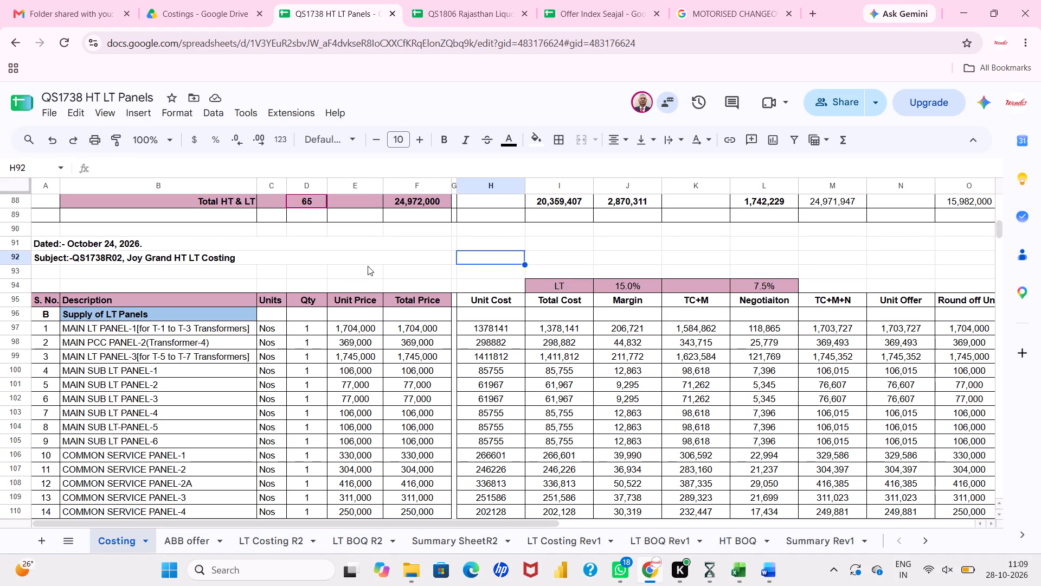
{"action": "scroll", "coordinate": [368, 266], "scroll_direction": "down", "scroll_amount": 3}
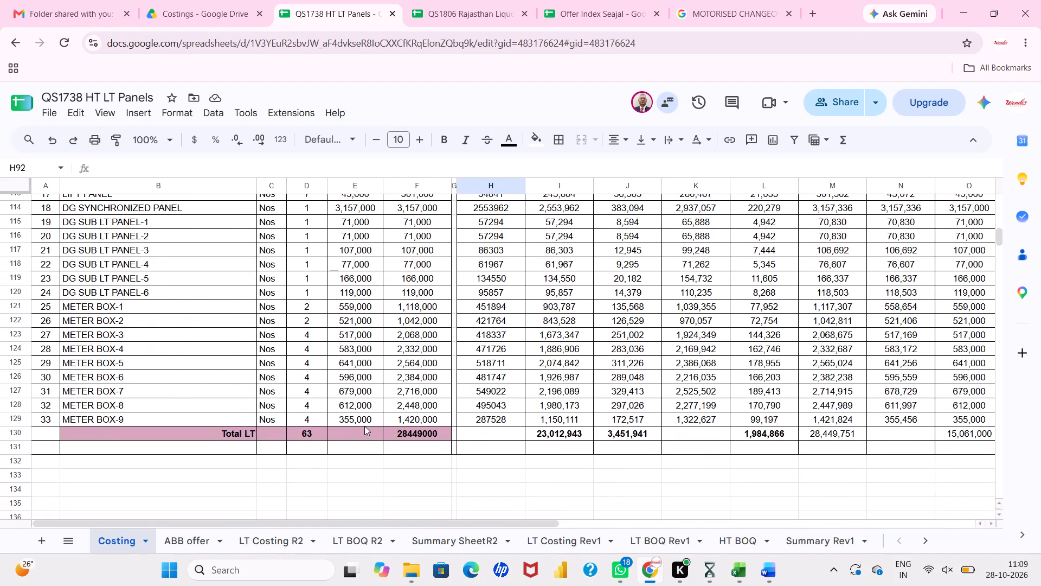
{"action": "left_click", "coordinate": [364, 480]}
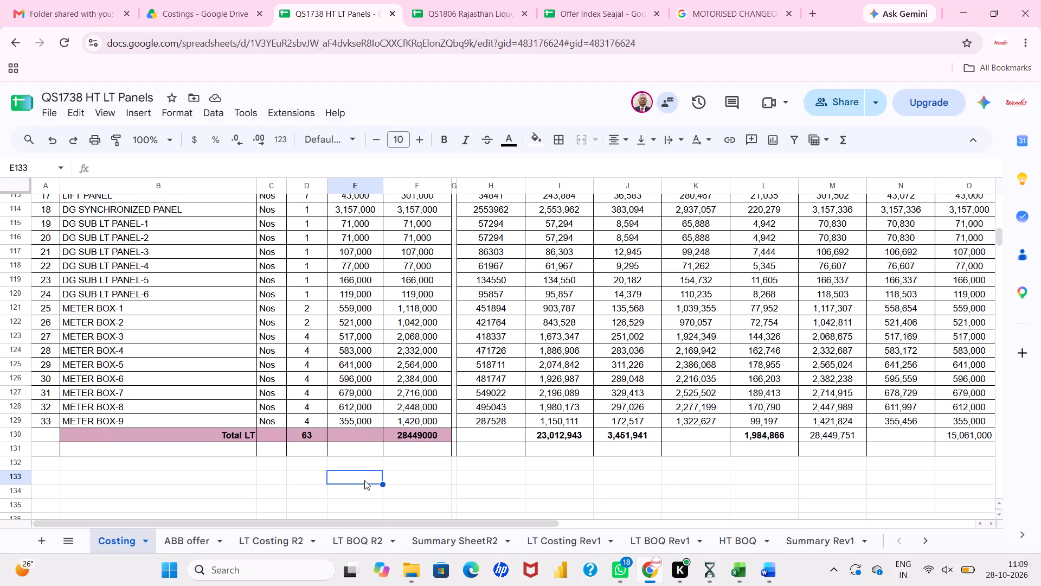
Compare the meter box and DG sub panel prices and total of the earlier HT & LT costing with the R02 LT costing.
{"action": "scroll", "coordinate": [364, 480], "scroll_direction": "up", "scroll_amount": 4}
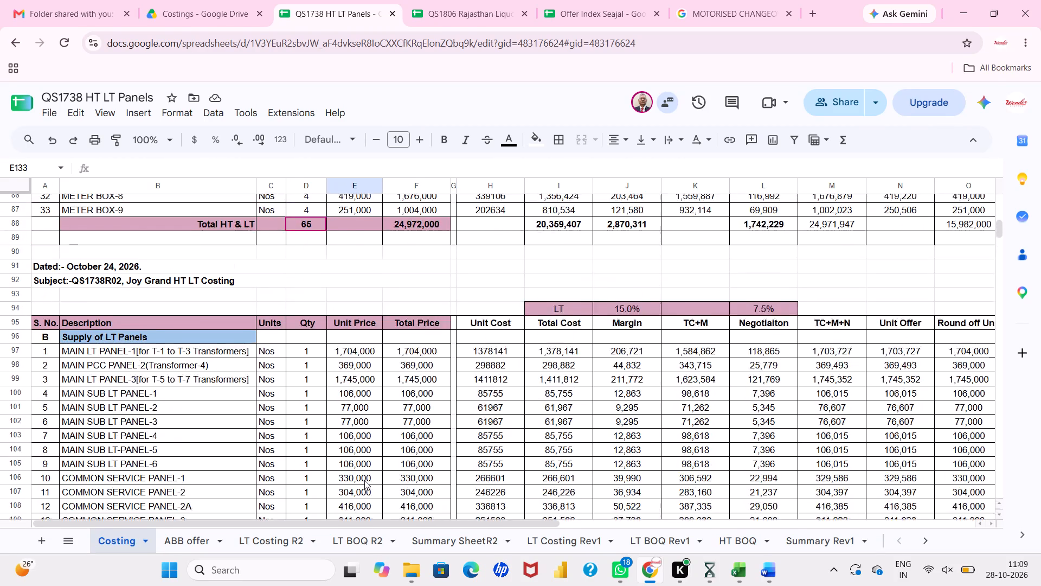
{"action": "scroll", "coordinate": [364, 480], "scroll_direction": "up", "scroll_amount": 2}
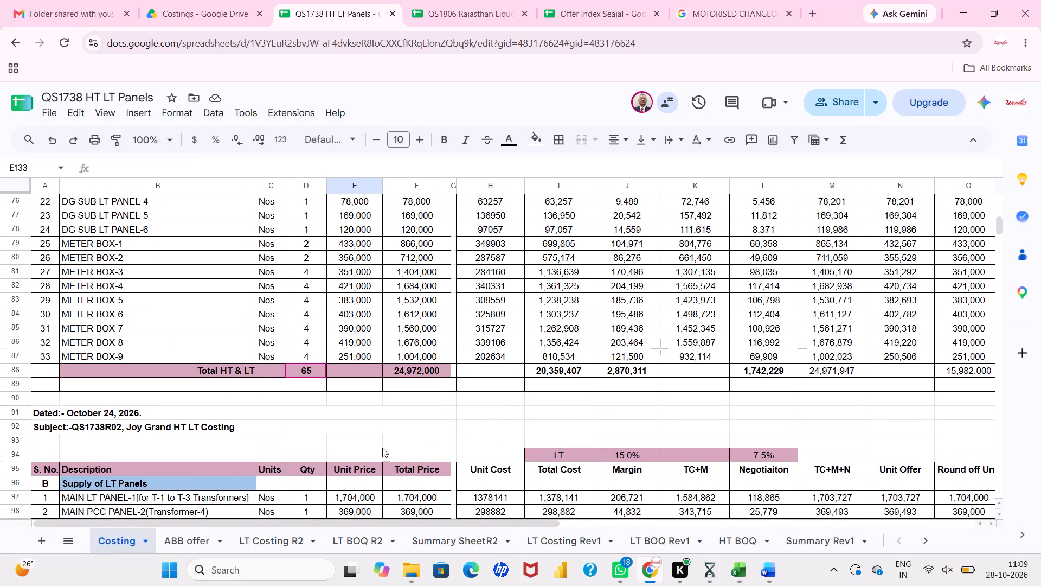
{"action": "scroll", "coordinate": [384, 445], "scroll_direction": "up", "scroll_amount": 2}
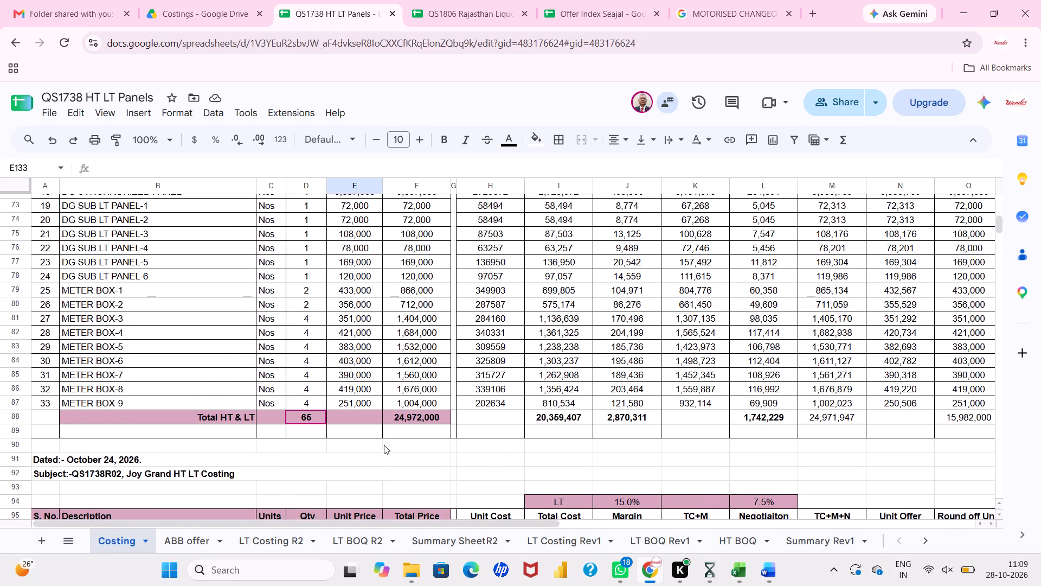
{"action": "scroll", "coordinate": [384, 445], "scroll_direction": "up", "scroll_amount": 2}
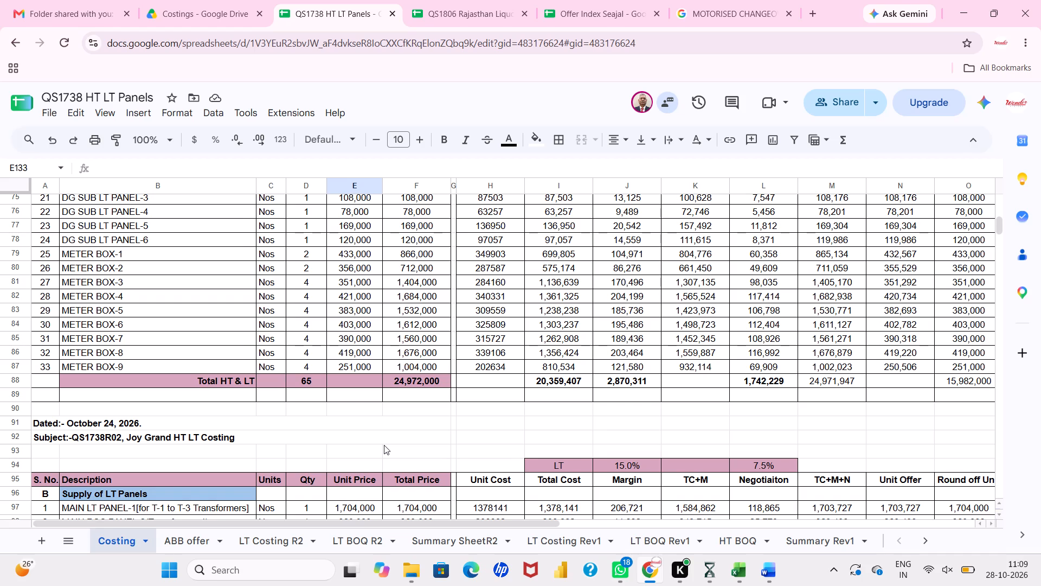
{"action": "scroll", "coordinate": [384, 445], "scroll_direction": "down", "scroll_amount": 4}
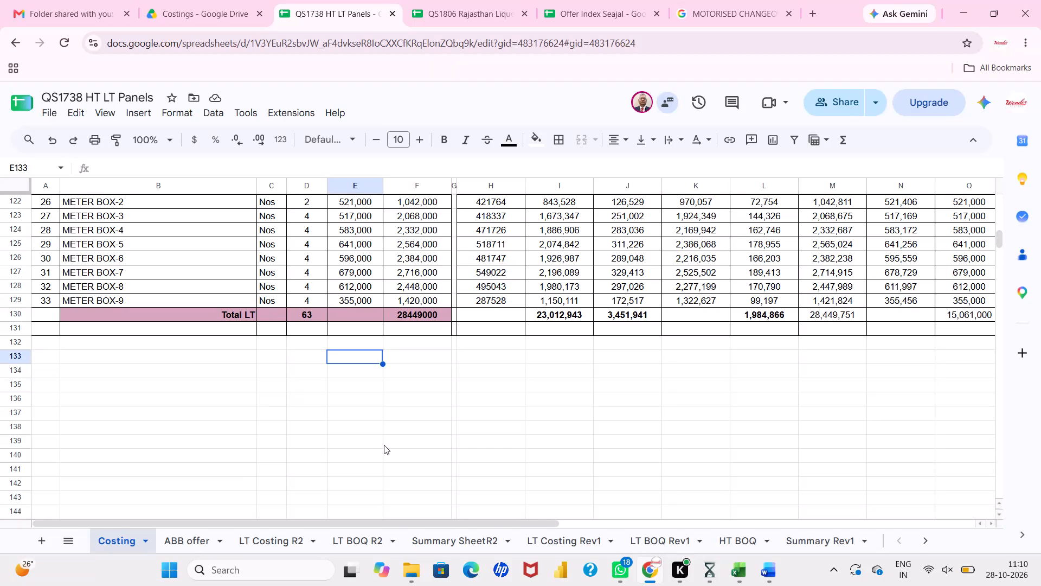
{"action": "left_click", "coordinate": [392, 421]}
{"action": "scroll", "coordinate": [392, 421], "scroll_direction": "right", "scroll_amount": 1}
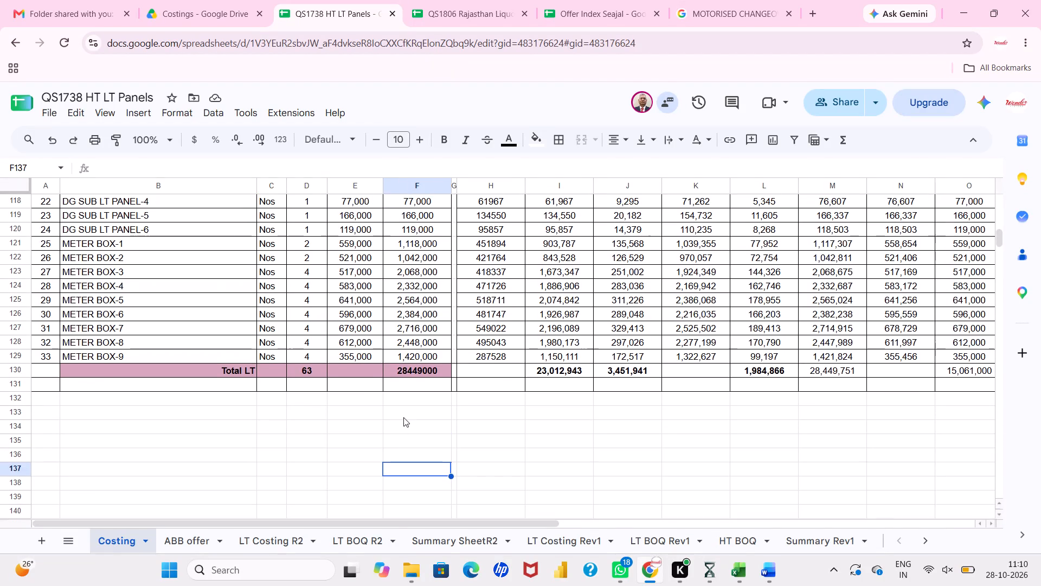
{"action": "scroll", "coordinate": [404, 417], "scroll_direction": "up", "scroll_amount": 4}
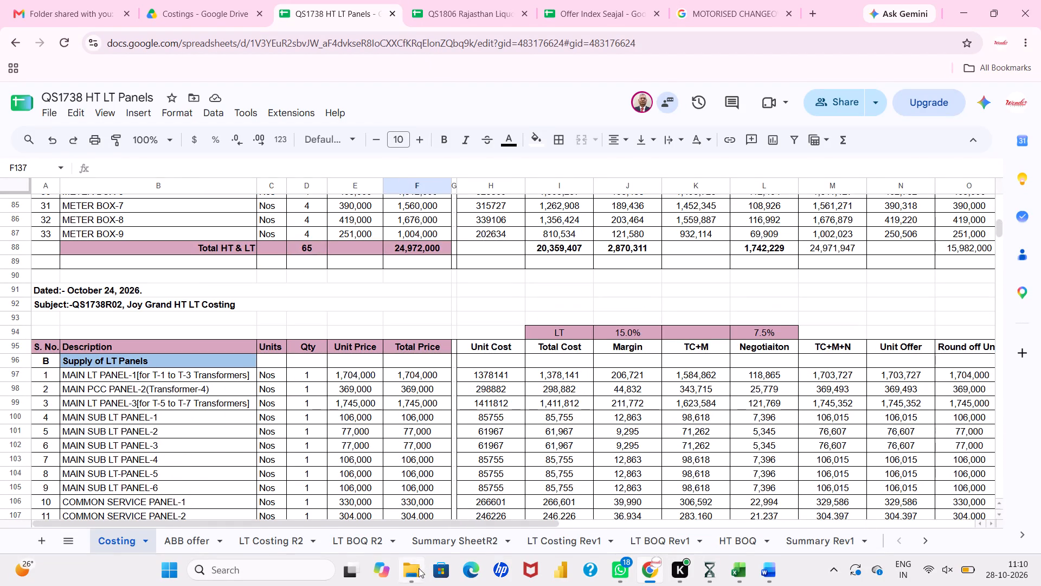
Switch to File Explorer and browse the Costings and Downloads folders.
{"action": "left_click", "coordinate": [418, 574]}
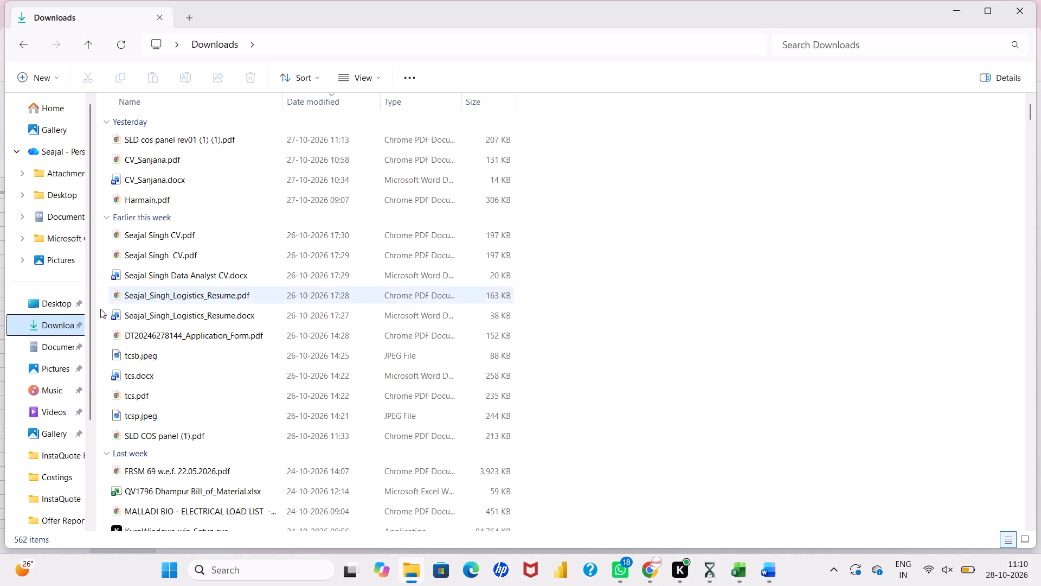
{"action": "left_click", "coordinate": [69, 475]}
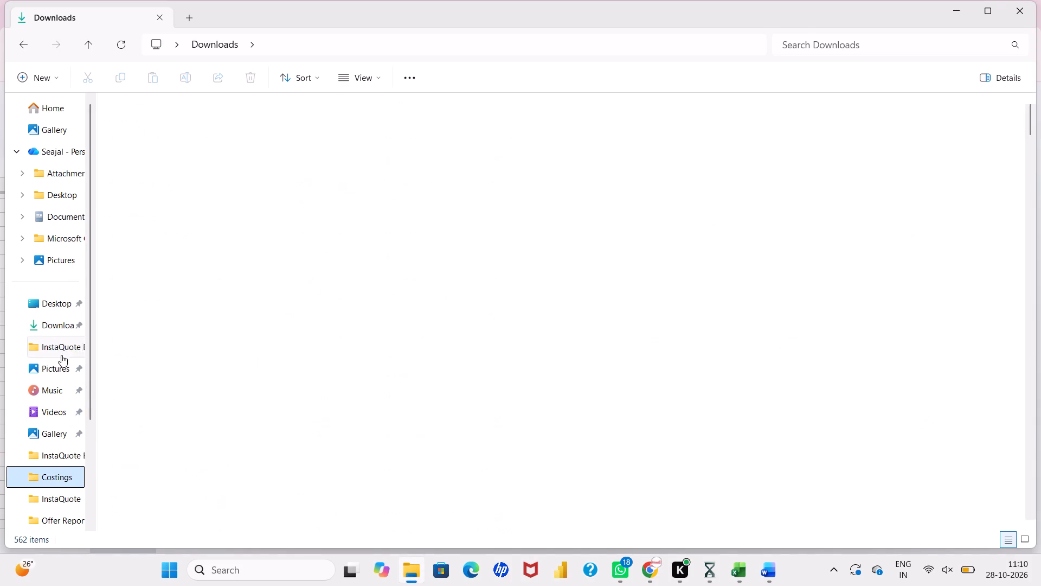
{"action": "double_click", "coordinate": [63, 330]}
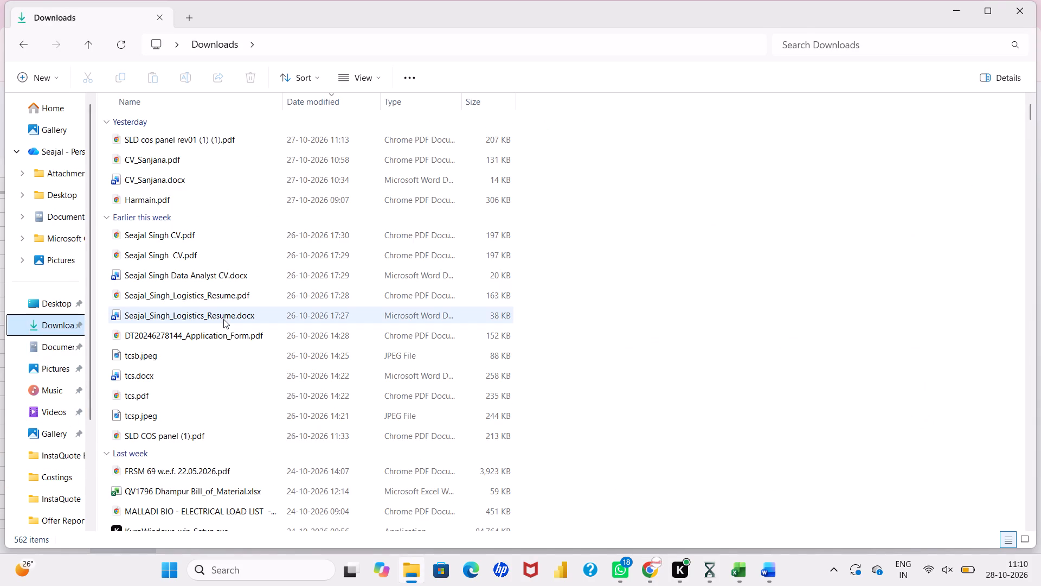
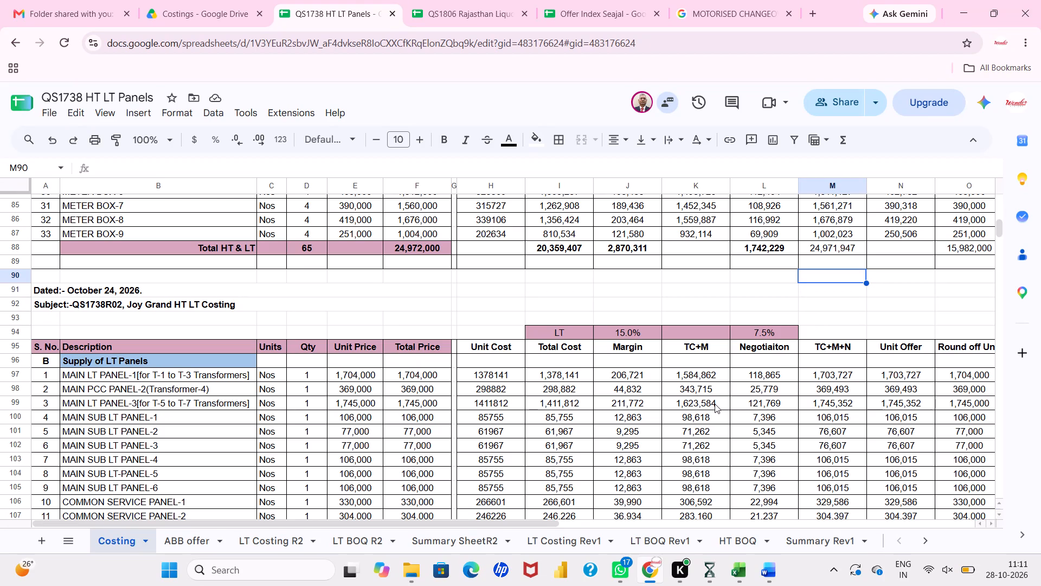
Examine the LT Costing R2 sheet, from the panel cost list through the Main LT Panel-1 and Main PCC Panel-2 breakdowns.
{"action": "left_click", "coordinate": [560, 319]}
{"action": "scroll", "coordinate": [560, 319], "scroll_direction": "right", "scroll_amount": 1}
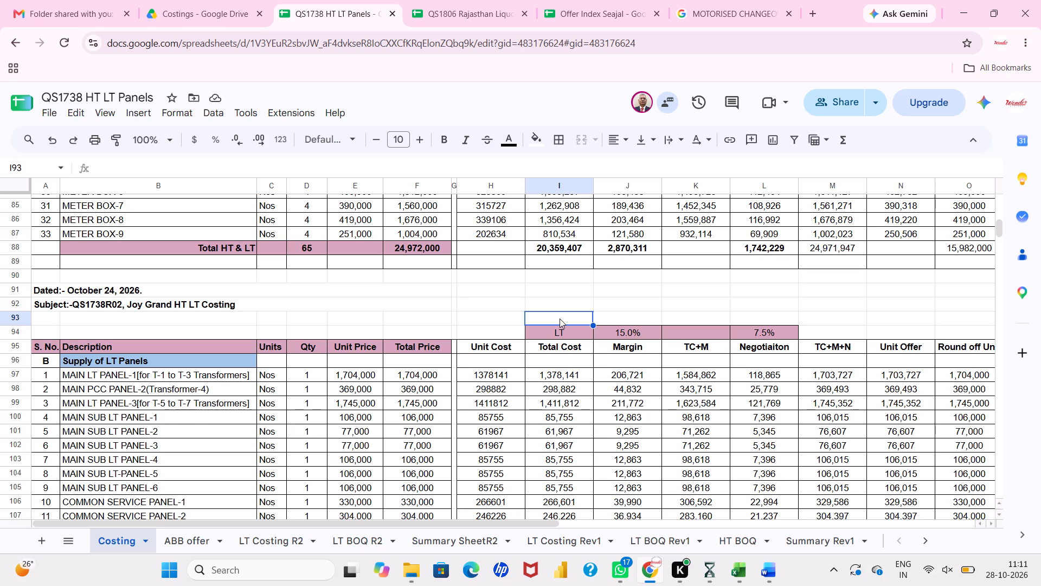
{"action": "scroll", "coordinate": [418, 358], "scroll_direction": "down", "scroll_amount": 1}
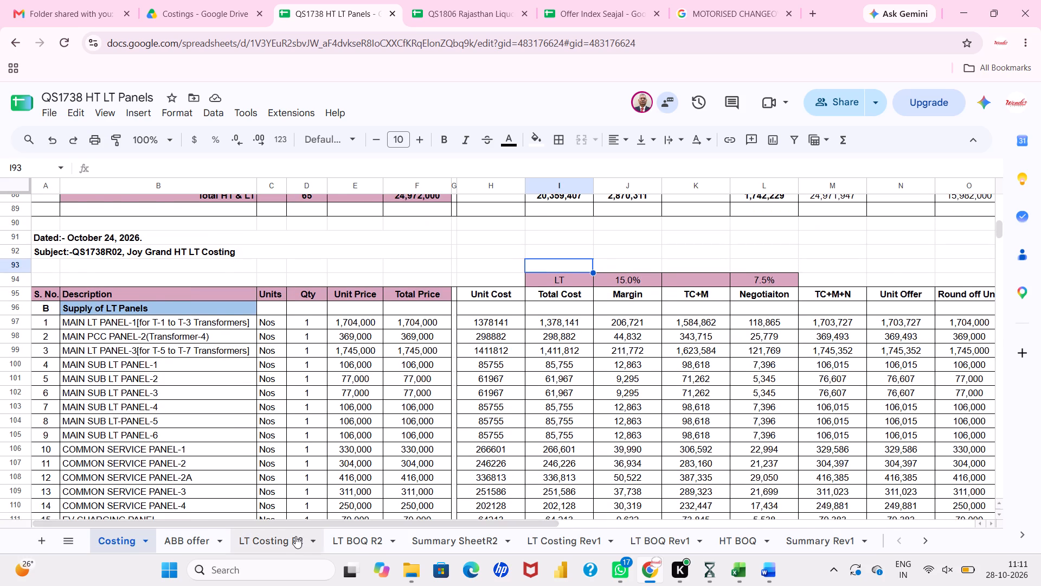
{"action": "left_click", "coordinate": [295, 536]}
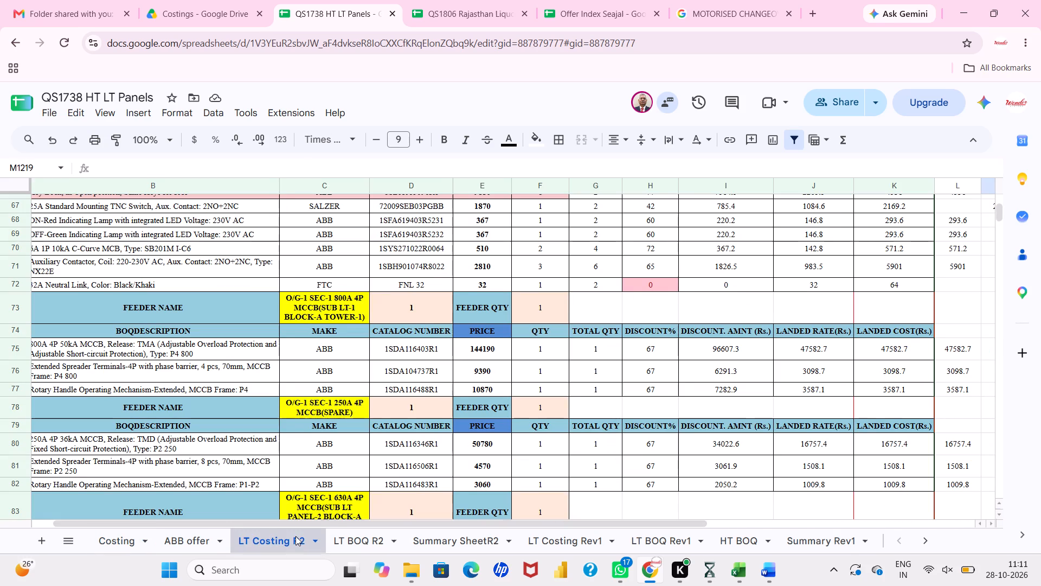
{"action": "scroll", "coordinate": [297, 420], "scroll_direction": "down", "scroll_amount": 2}
{"action": "scroll", "coordinate": [297, 420], "scroll_direction": "up", "scroll_amount": 10}
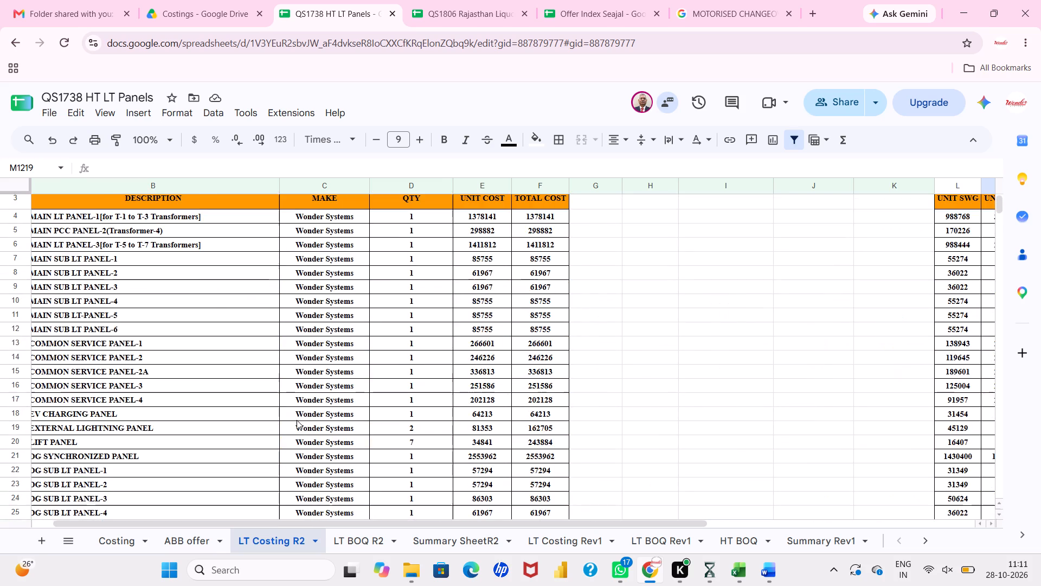
{"action": "scroll", "coordinate": [297, 420], "scroll_direction": "down", "scroll_amount": 6}
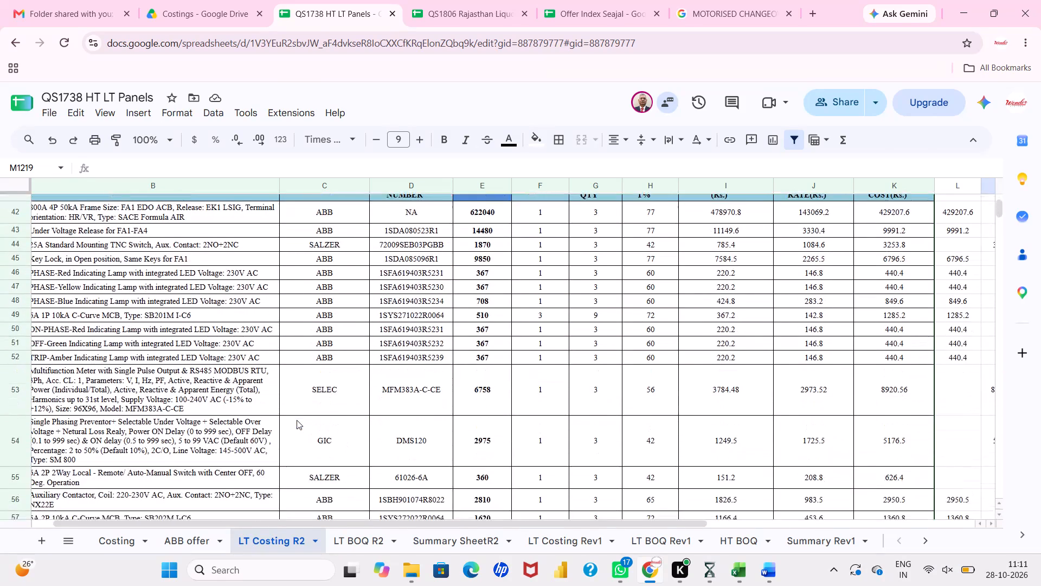
{"action": "scroll", "coordinate": [297, 420], "scroll_direction": "down", "scroll_amount": 4}
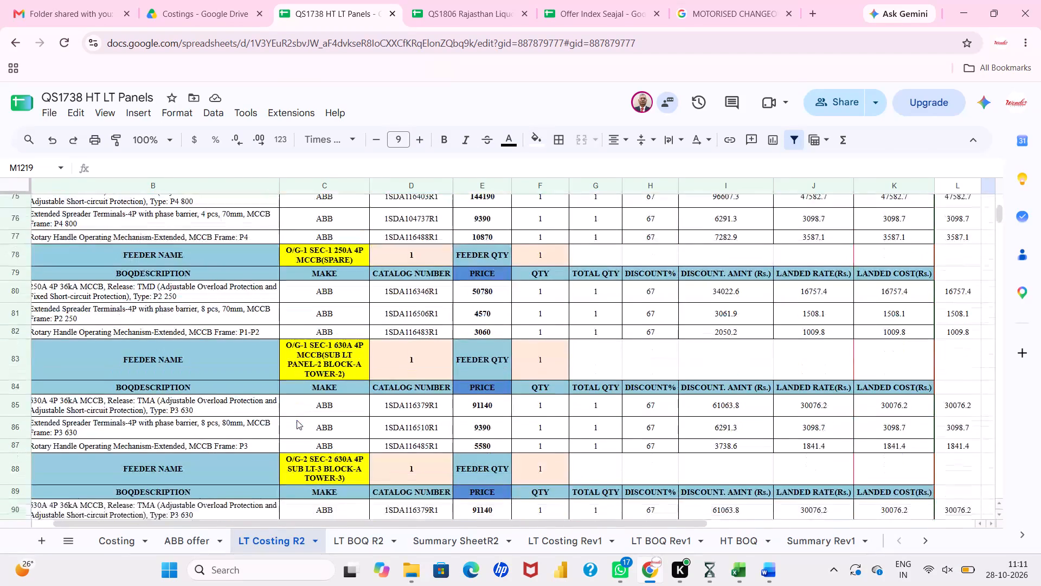
{"action": "scroll", "coordinate": [297, 420], "scroll_direction": "down", "scroll_amount": 3}
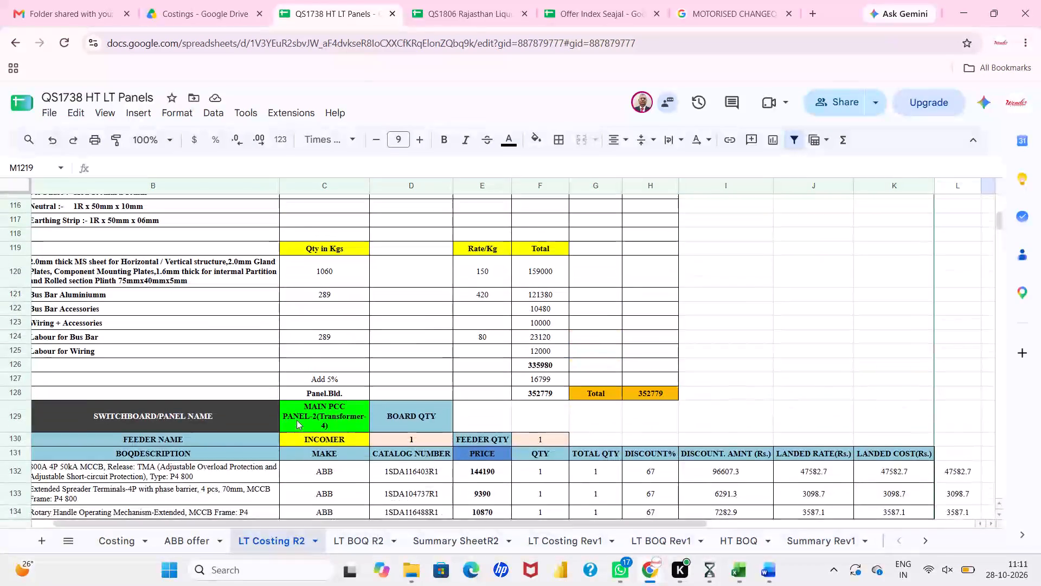
{"action": "scroll", "coordinate": [297, 420], "scroll_direction": "down", "scroll_amount": 2}
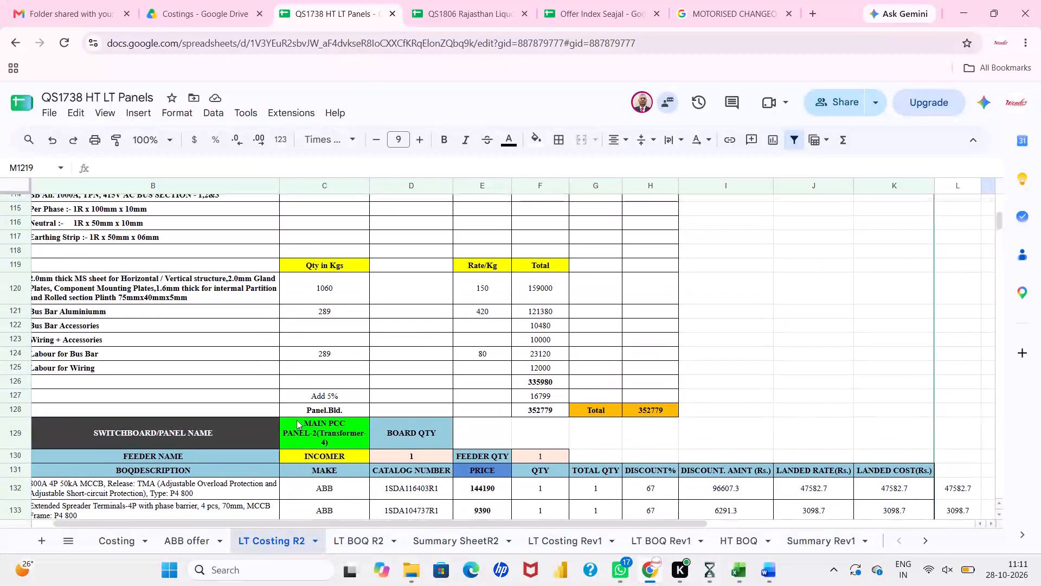
{"action": "scroll", "coordinate": [297, 420], "scroll_direction": "down", "scroll_amount": 3}
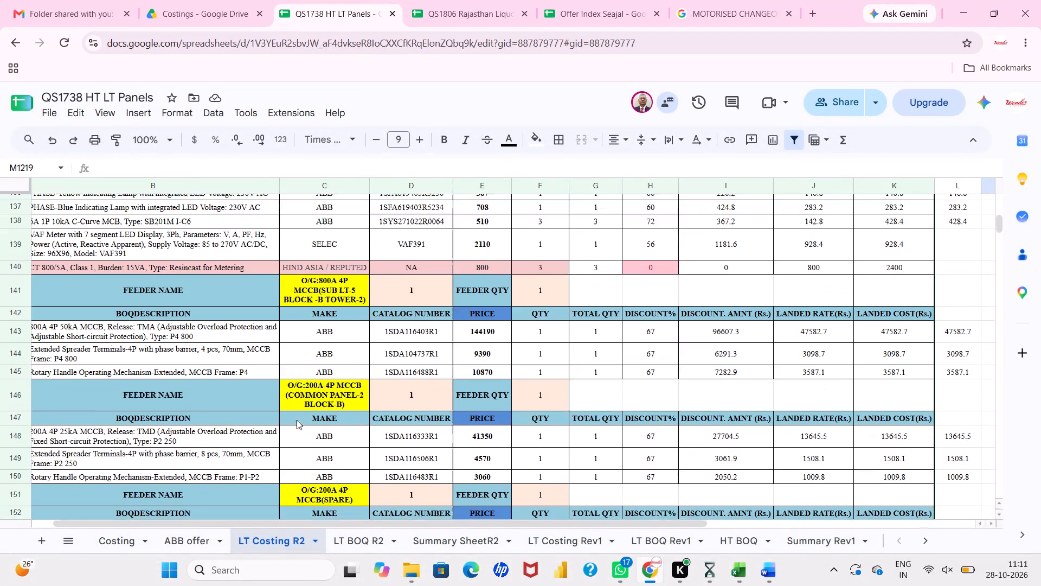
{"action": "scroll", "coordinate": [297, 420], "scroll_direction": "down", "scroll_amount": 4}
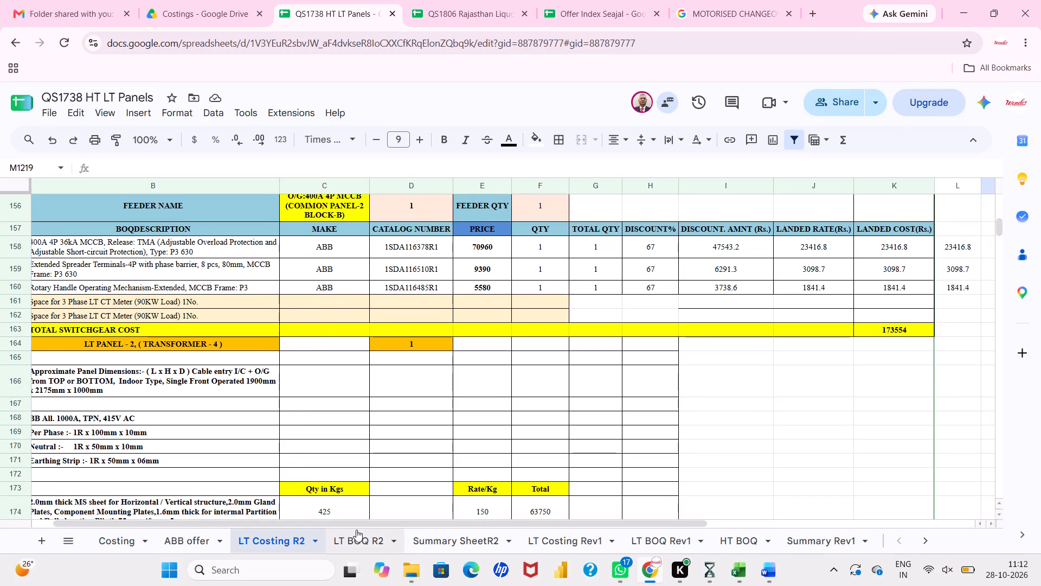
Copy Main LT Panel-1's Double Door 4700mm x 2175mm x 1000mm dimensions text from the collaborator's location on LT BOQ R2 into B112 of LT Costing R2.
{"action": "left_click", "coordinate": [639, 104]}
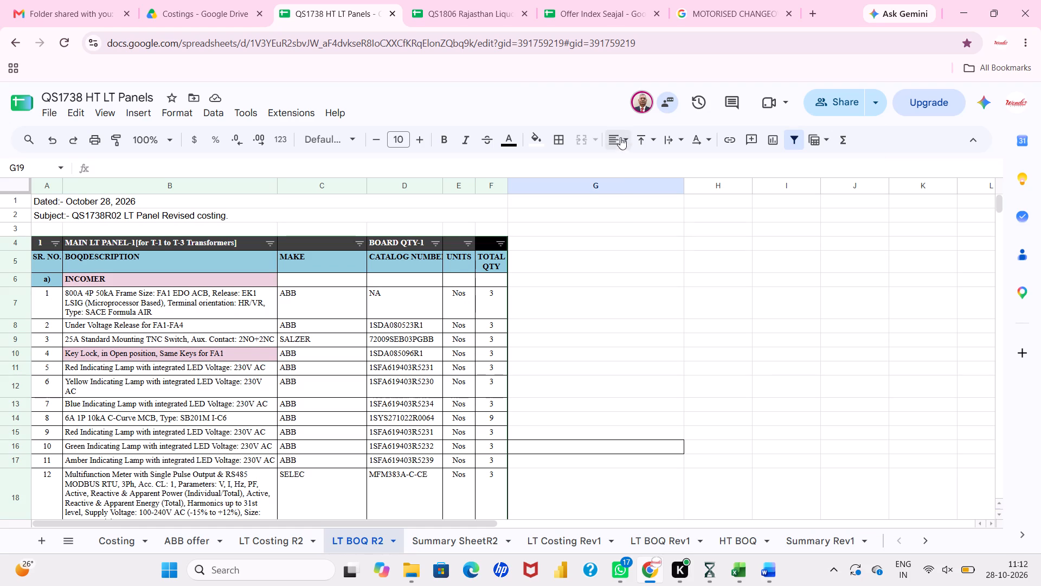
{"action": "left_click", "coordinate": [640, 104]}
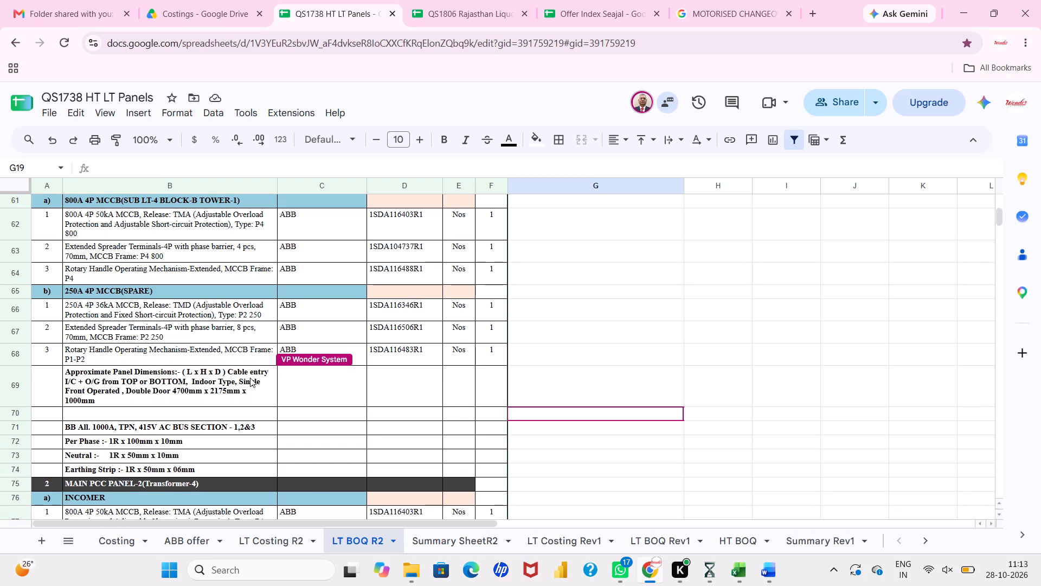
{"action": "left_click", "coordinate": [250, 378]}
{"action": "key", "text": "ctrl+c"}
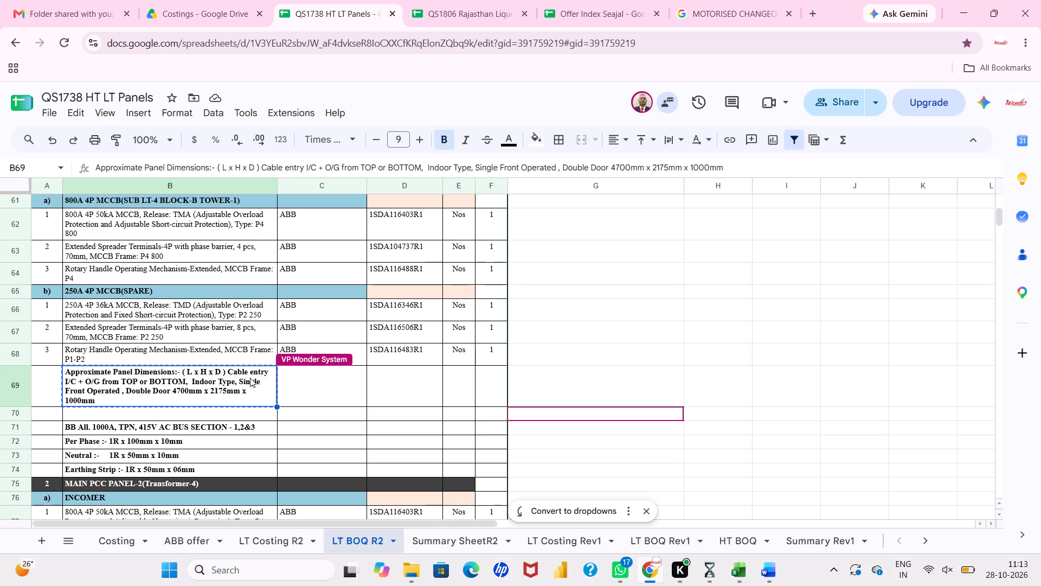
{"action": "left_click", "coordinate": [267, 544]}
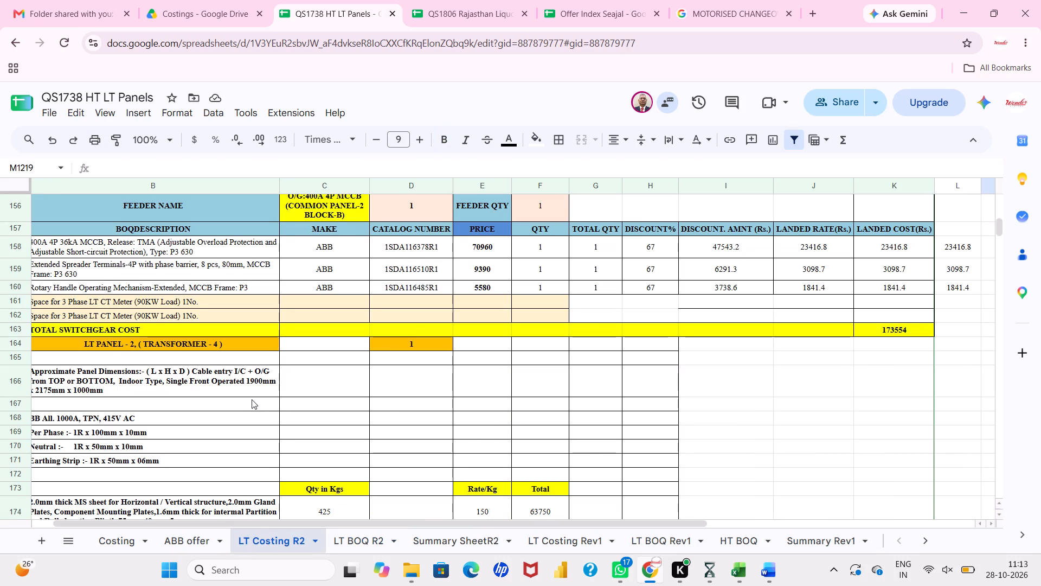
{"action": "scroll", "coordinate": [232, 383], "scroll_direction": "up", "scroll_amount": 15}
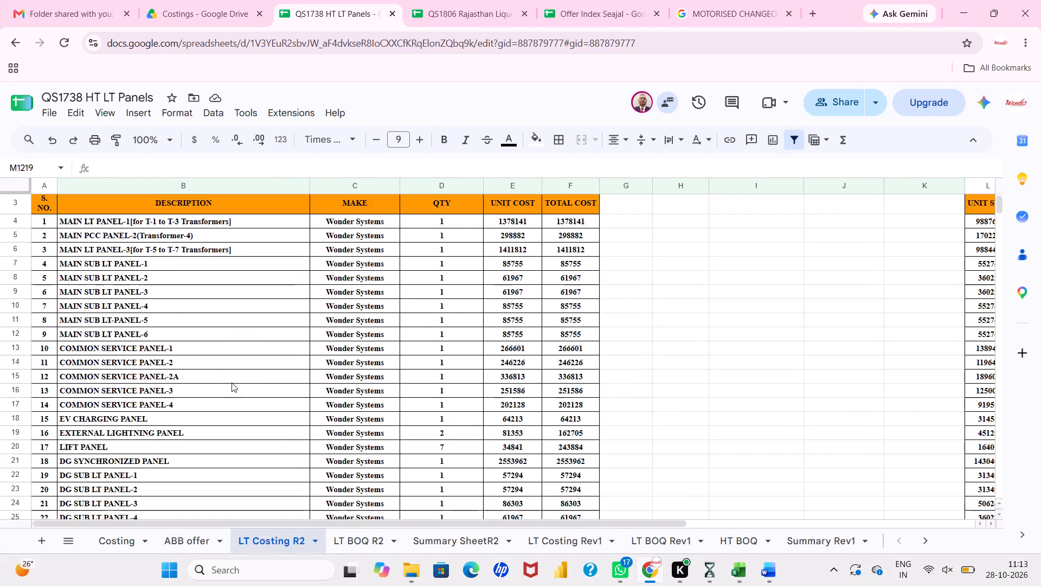
{"action": "scroll", "coordinate": [232, 383], "scroll_direction": "up", "scroll_amount": 5}
{"action": "scroll", "coordinate": [232, 383], "scroll_direction": "down", "scroll_amount": 10}
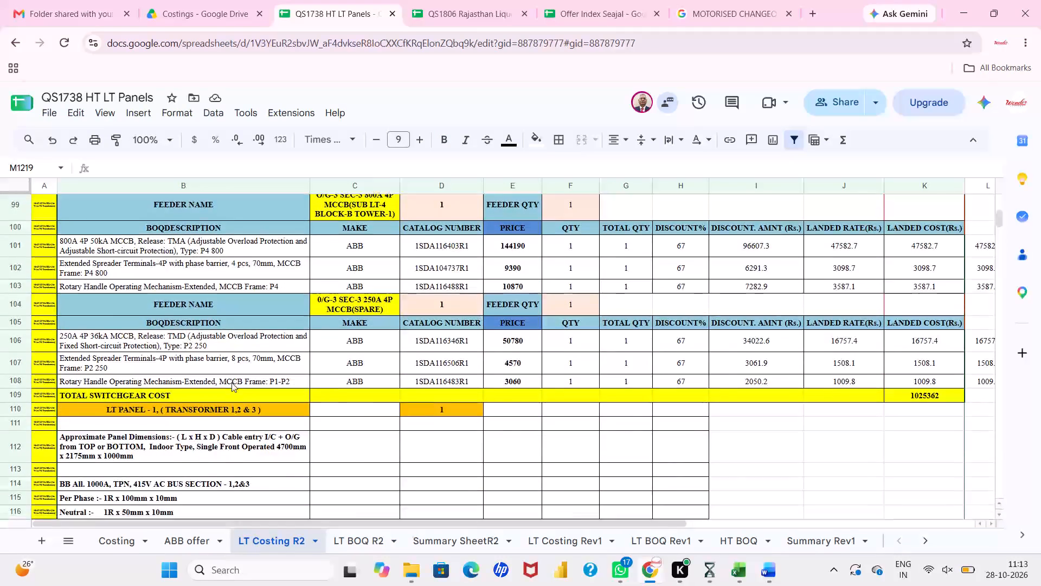
{"action": "scroll", "coordinate": [232, 383], "scroll_direction": "down", "scroll_amount": 3}
{"action": "left_click", "coordinate": [239, 279]}
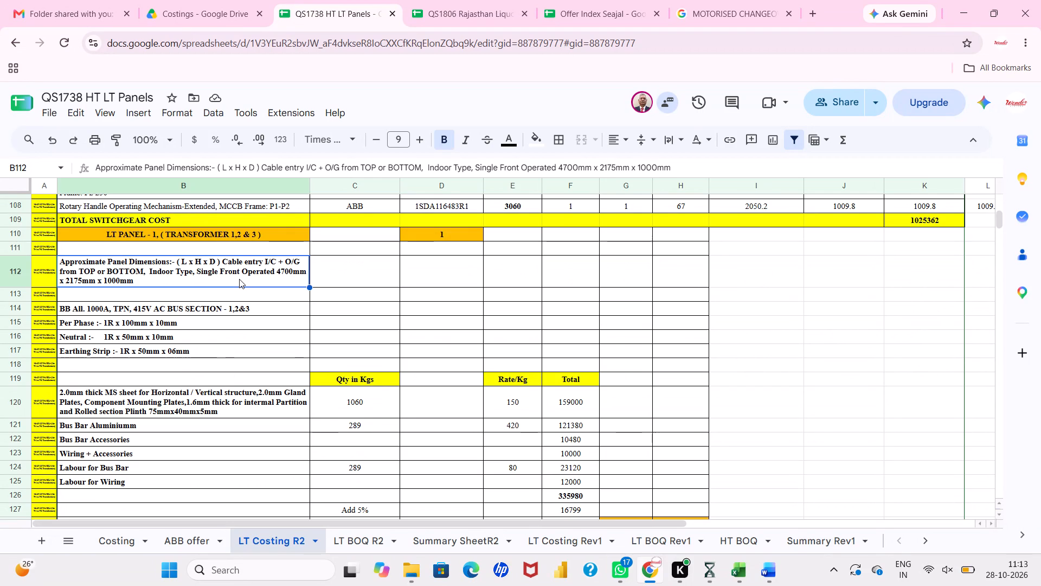
{"action": "key", "text": "ctrl+v"}
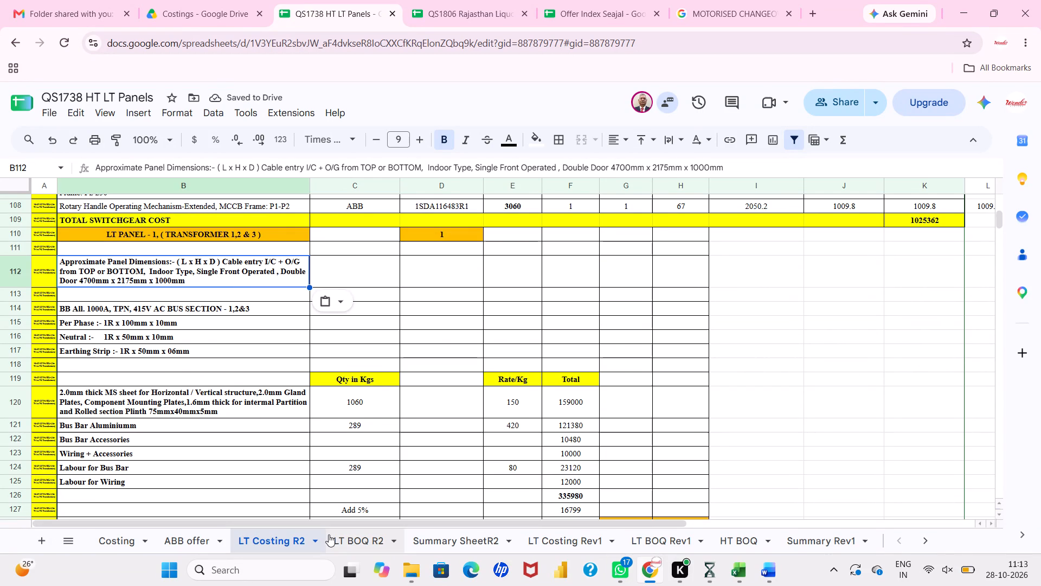
Copy Main PCC Panel-2's Double Door 1900mm x 2175mm x 1000mm dimensions text from LT BOQ R2 into B166 of LT Costing R2.
{"action": "left_click", "coordinate": [348, 531]}
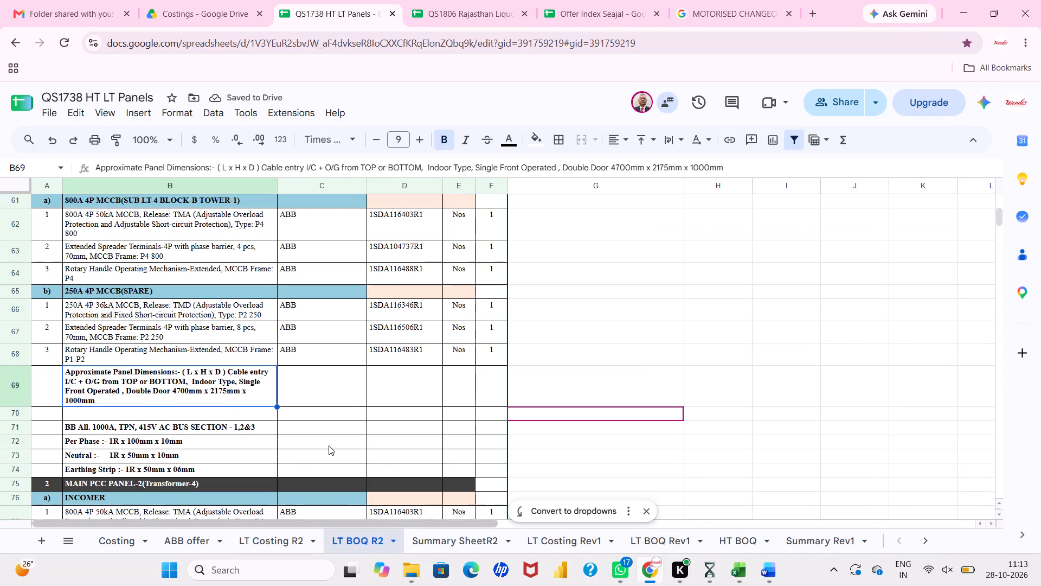
{"action": "left_click", "coordinate": [329, 445]}
{"action": "scroll", "coordinate": [329, 445], "scroll_direction": "down", "scroll_amount": 5}
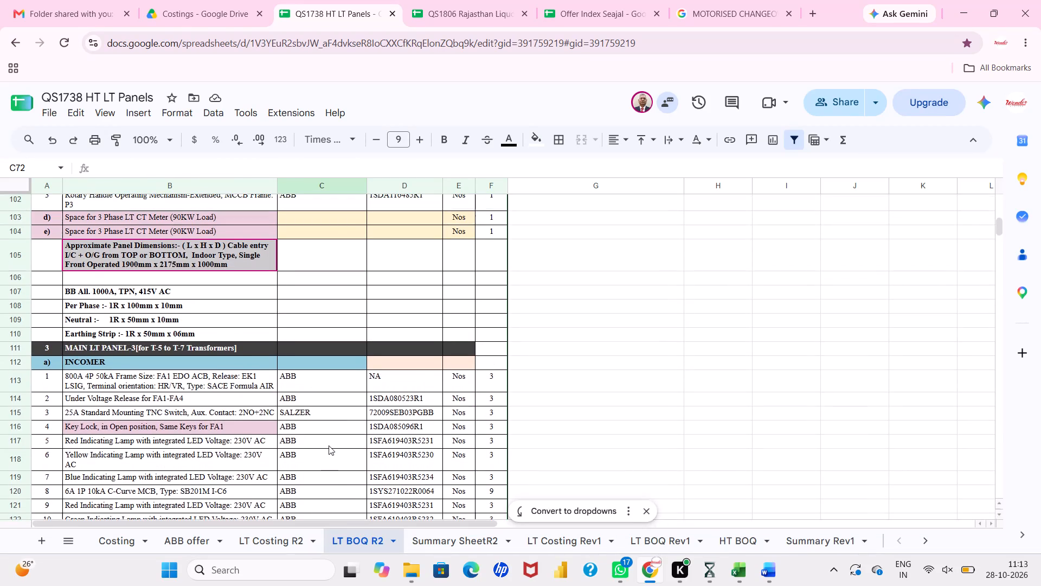
{"action": "scroll", "coordinate": [329, 445], "scroll_direction": "up", "scroll_amount": 1}
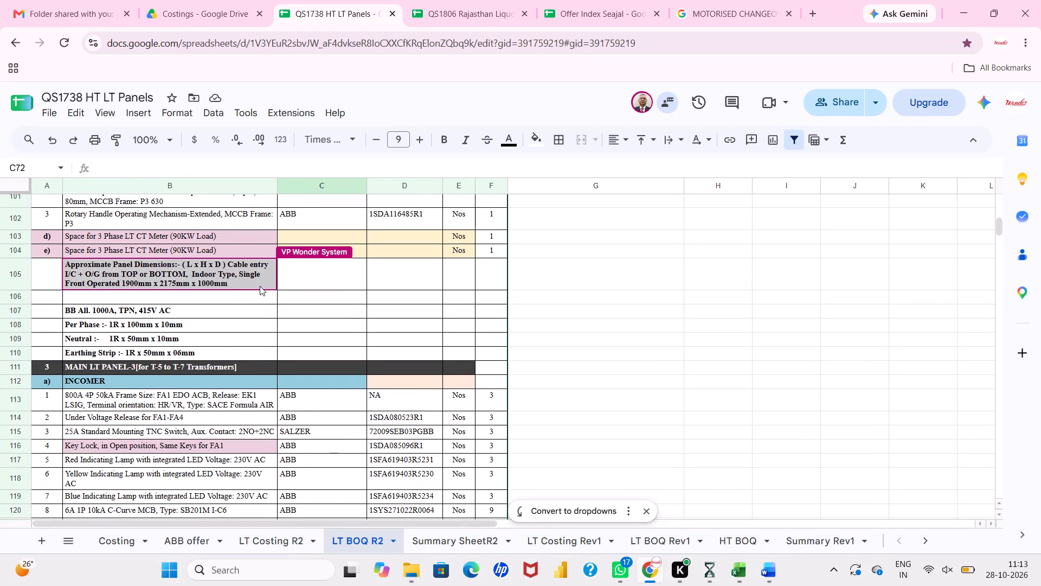
{"action": "left_click", "coordinate": [261, 369]}
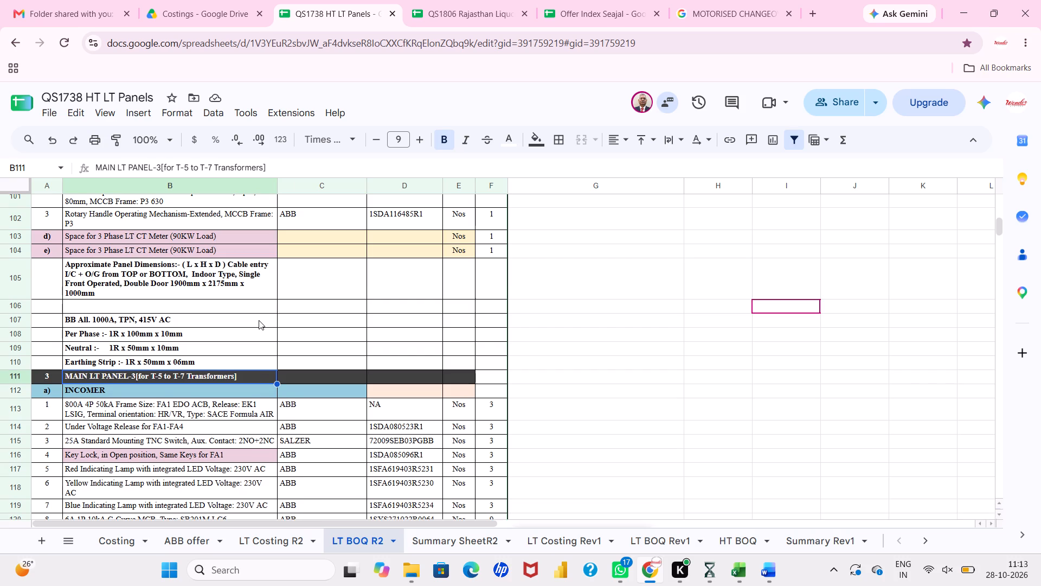
{"action": "left_click", "coordinate": [252, 289]}
{"action": "key", "text": "ctrl+c"}
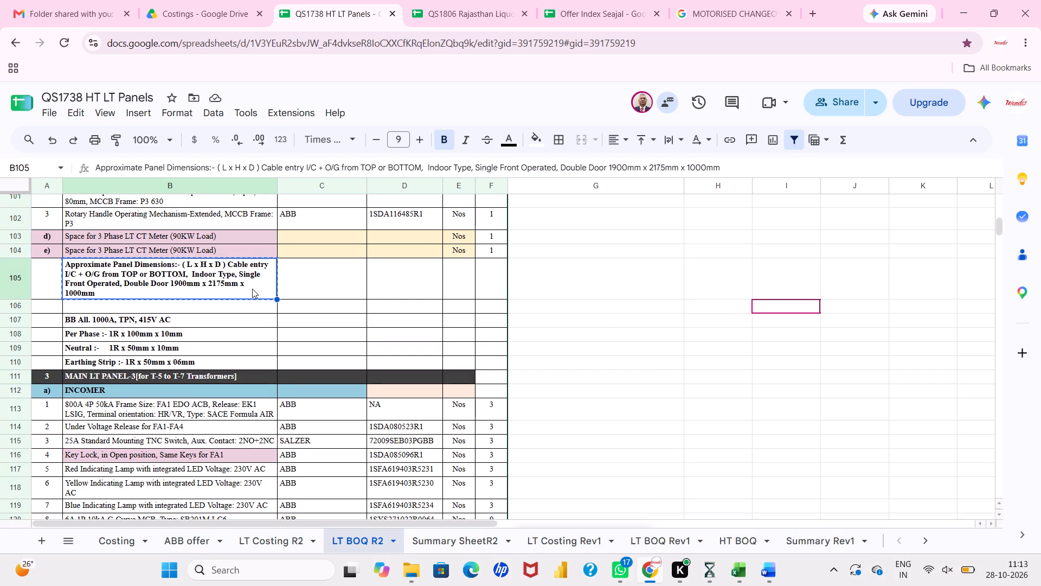
{"action": "left_click", "coordinate": [274, 549]}
{"action": "scroll", "coordinate": [247, 399], "scroll_direction": "down", "scroll_amount": 7}
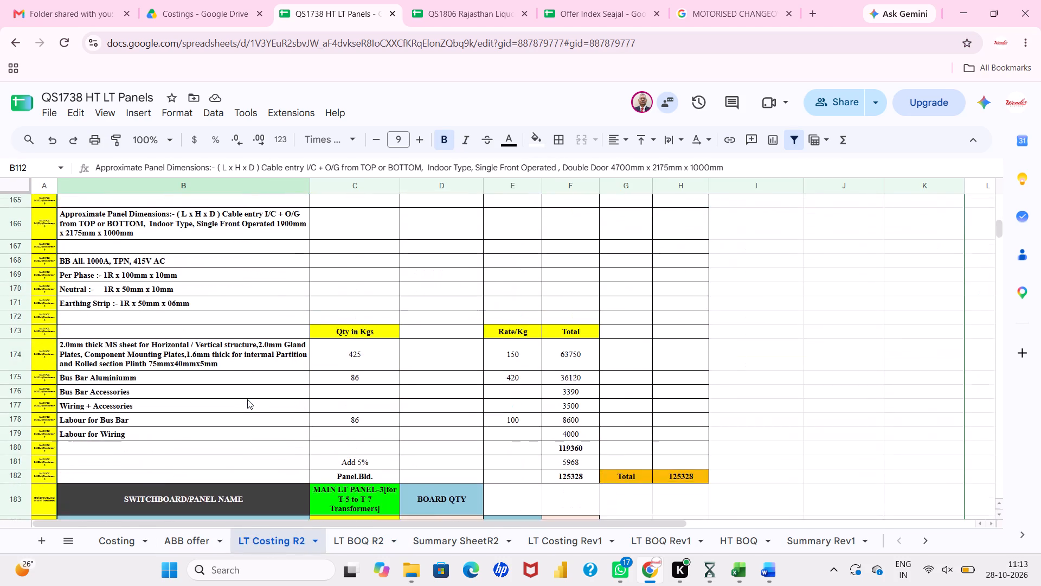
{"action": "scroll", "coordinate": [247, 399], "scroll_direction": "down", "scroll_amount": 1}
{"action": "left_click", "coordinate": [248, 253]}
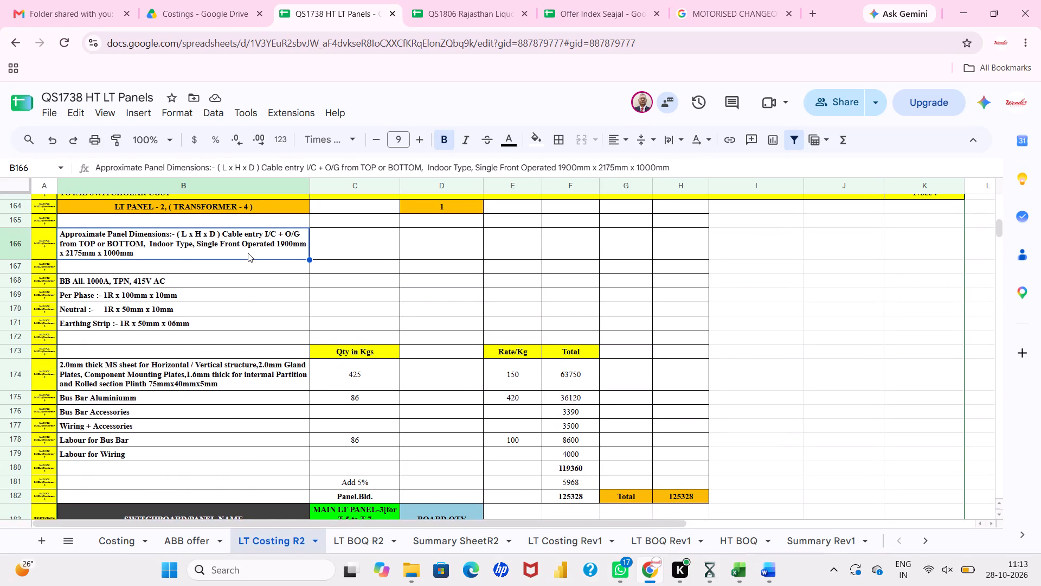
{"action": "key", "text": "ctrl+v"}
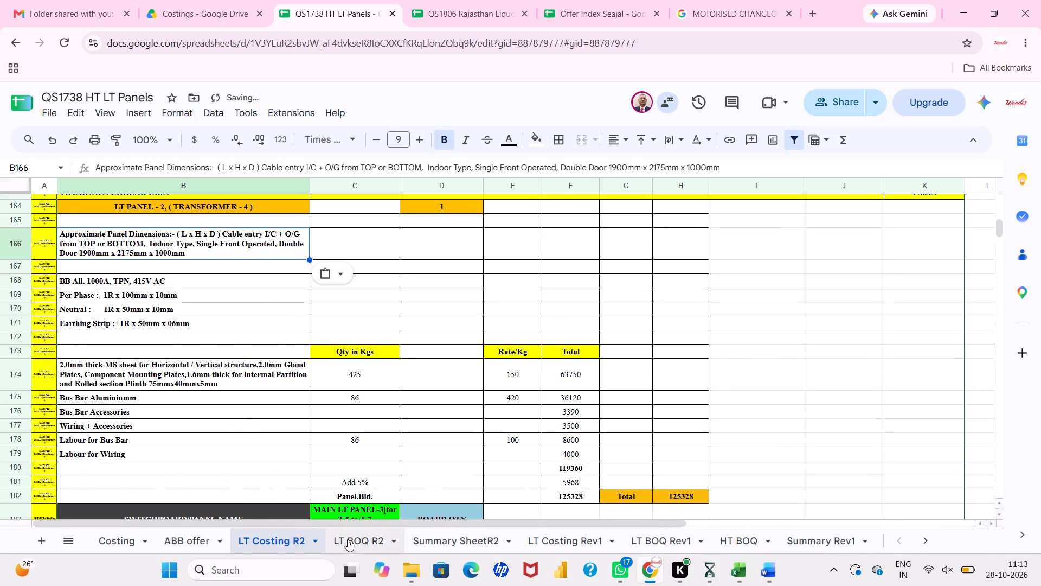
Copy Main LT Panel-3's Double Door 5700mm x 2175mm x 1000mm dimensions text from LT BOQ R2 into B263 of LT Costing R2.
{"action": "left_click", "coordinate": [349, 542]}
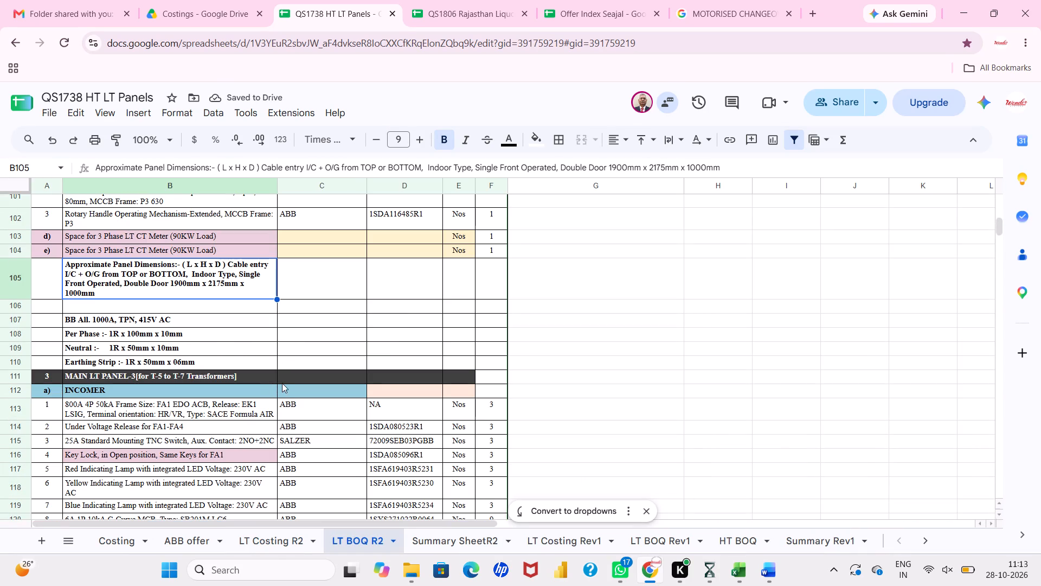
{"action": "left_click", "coordinate": [282, 383]}
{"action": "scroll", "coordinate": [282, 383], "scroll_direction": "down", "scroll_amount": 4}
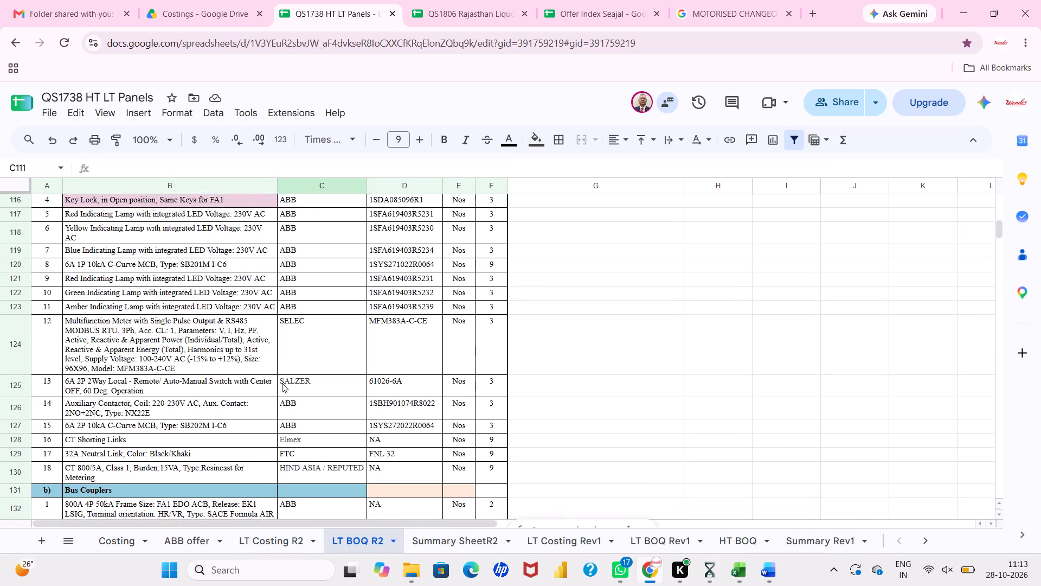
{"action": "scroll", "coordinate": [282, 383], "scroll_direction": "down", "scroll_amount": 5}
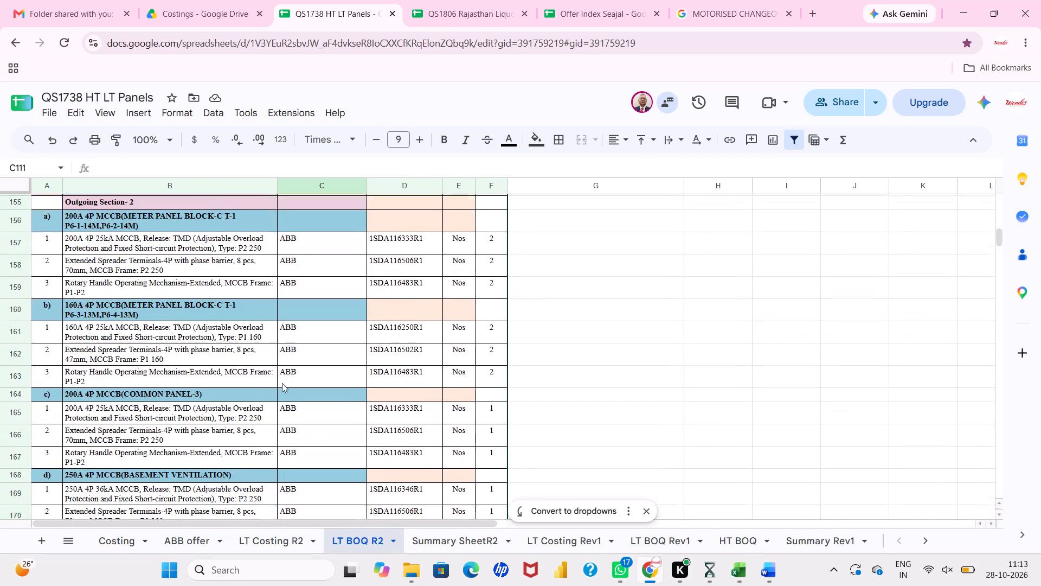
{"action": "scroll", "coordinate": [282, 383], "scroll_direction": "down", "scroll_amount": 4}
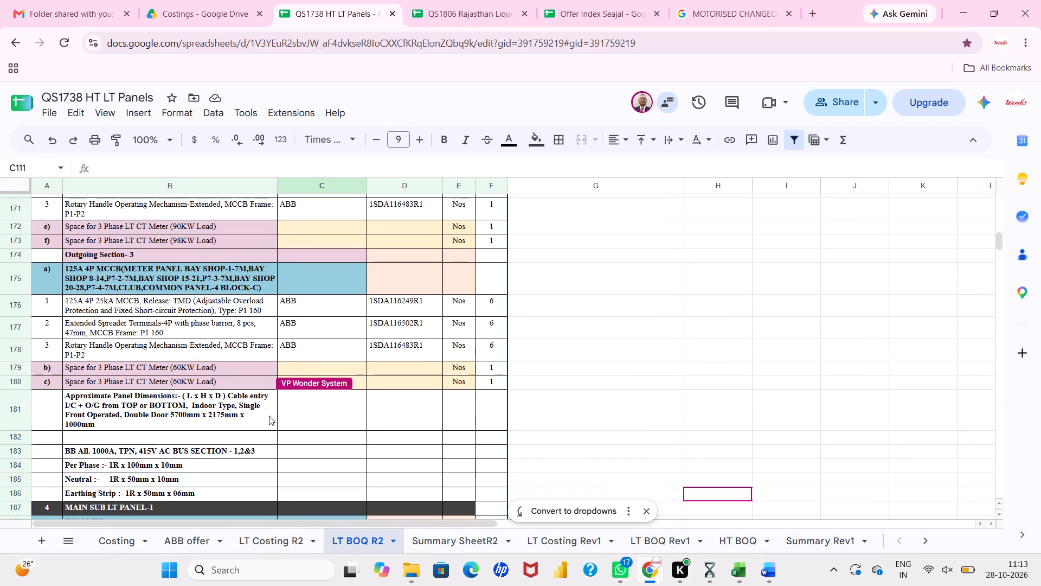
{"action": "left_click", "coordinate": [269, 416]}
{"action": "key", "text": "ctrl+c"}
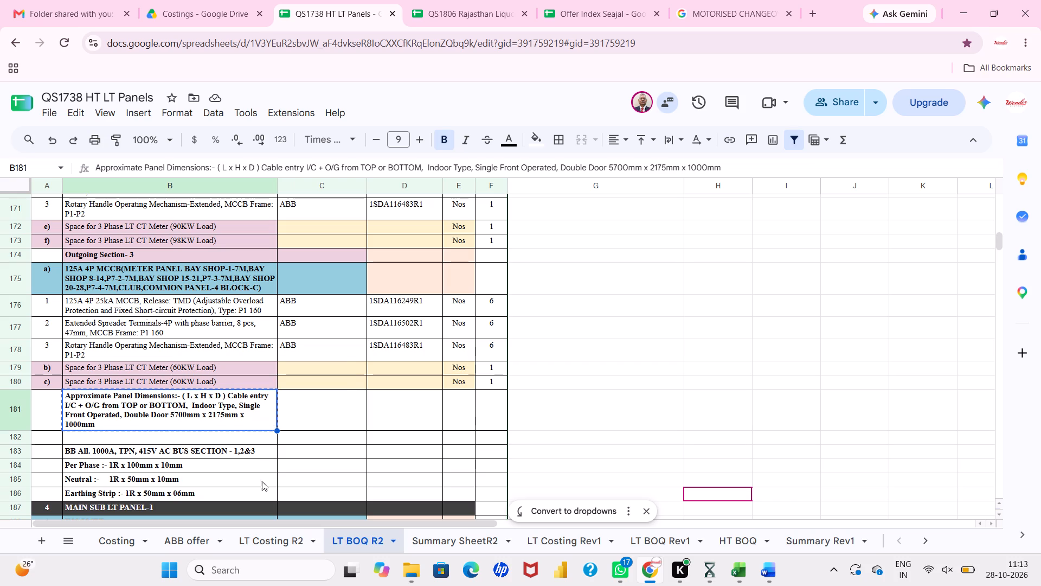
{"action": "left_click", "coordinate": [264, 508]}
{"action": "left_click", "coordinate": [272, 537]}
{"action": "scroll", "coordinate": [270, 416], "scroll_direction": "down", "scroll_amount": 1}
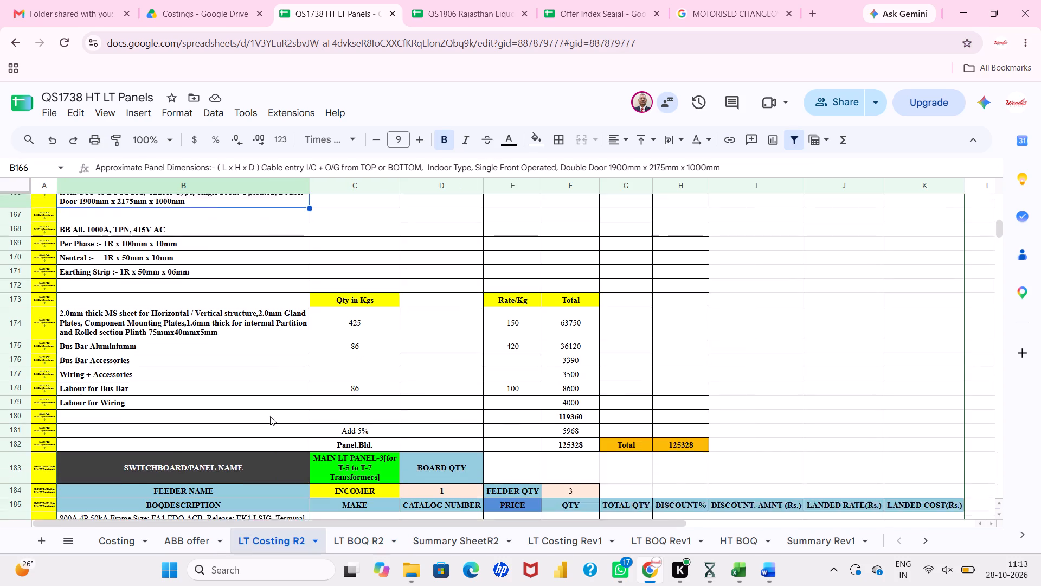
{"action": "scroll", "coordinate": [270, 416], "scroll_direction": "down", "scroll_amount": 5}
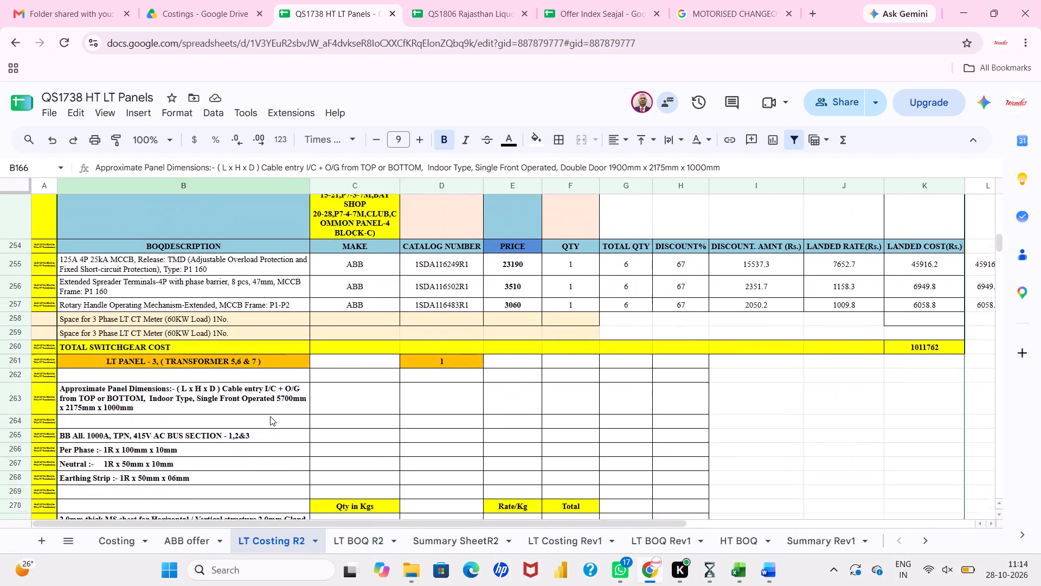
{"action": "scroll", "coordinate": [270, 416], "scroll_direction": "down", "scroll_amount": 2}
{"action": "left_click", "coordinate": [268, 365]}
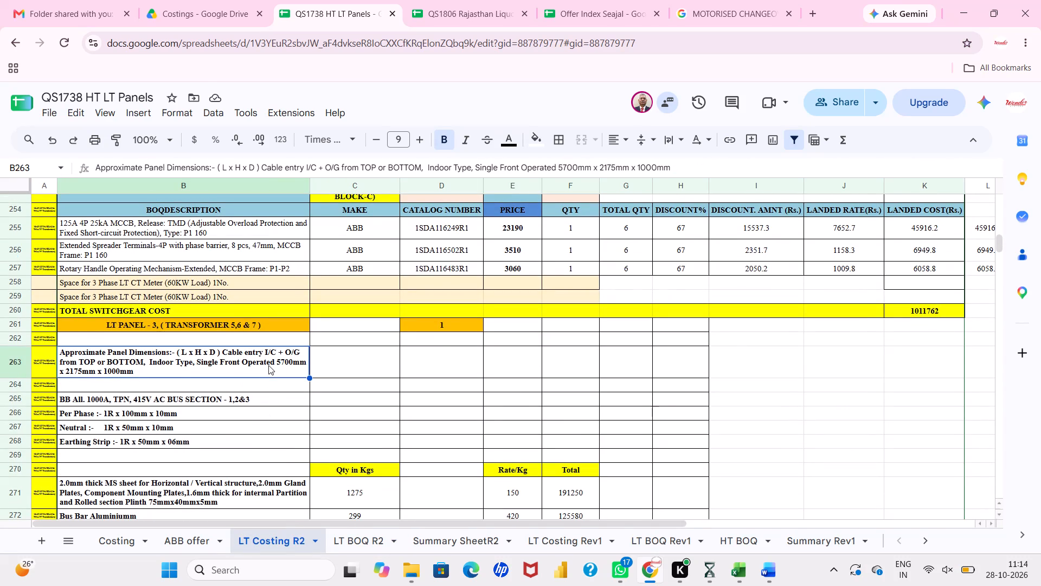
{"action": "key", "text": "ctrl+v"}
{"action": "left_click", "coordinate": [268, 365]}
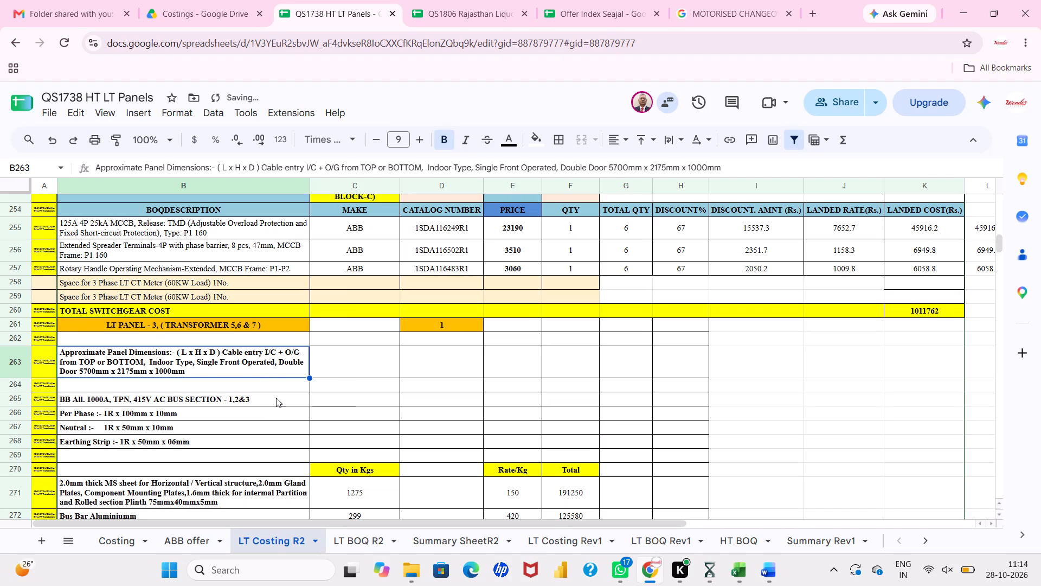
{"action": "left_click", "coordinate": [276, 402]}
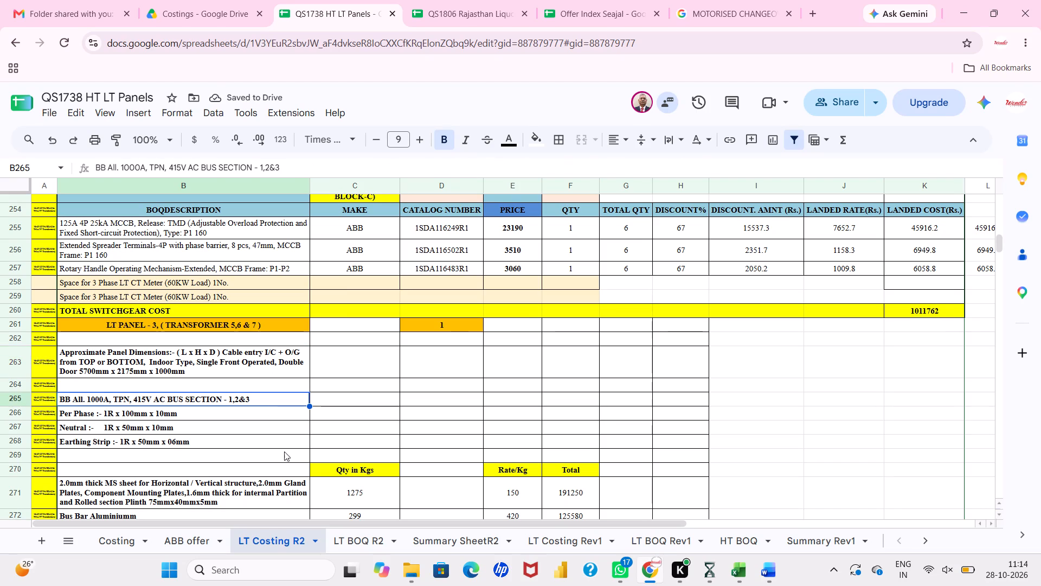
Review the LT Panel-3 busbar and fabrication cost rows on LT Costing R2, continuing to the Main Sub LT Panel-1 section.
{"action": "left_click", "coordinate": [320, 475]}
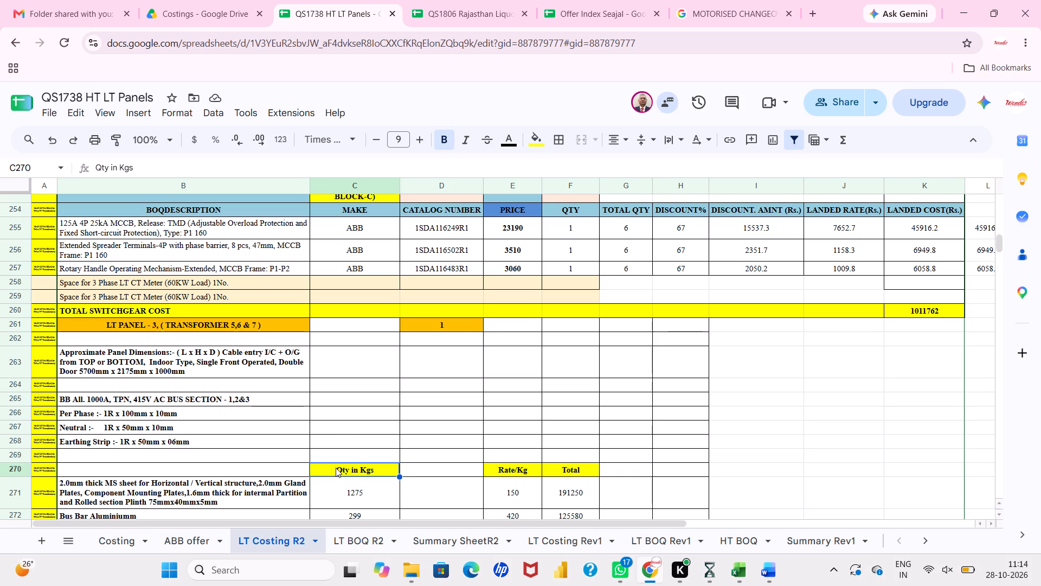
{"action": "left_click", "coordinate": [348, 434]}
{"action": "scroll", "coordinate": [348, 434], "scroll_direction": "down", "scroll_amount": 2}
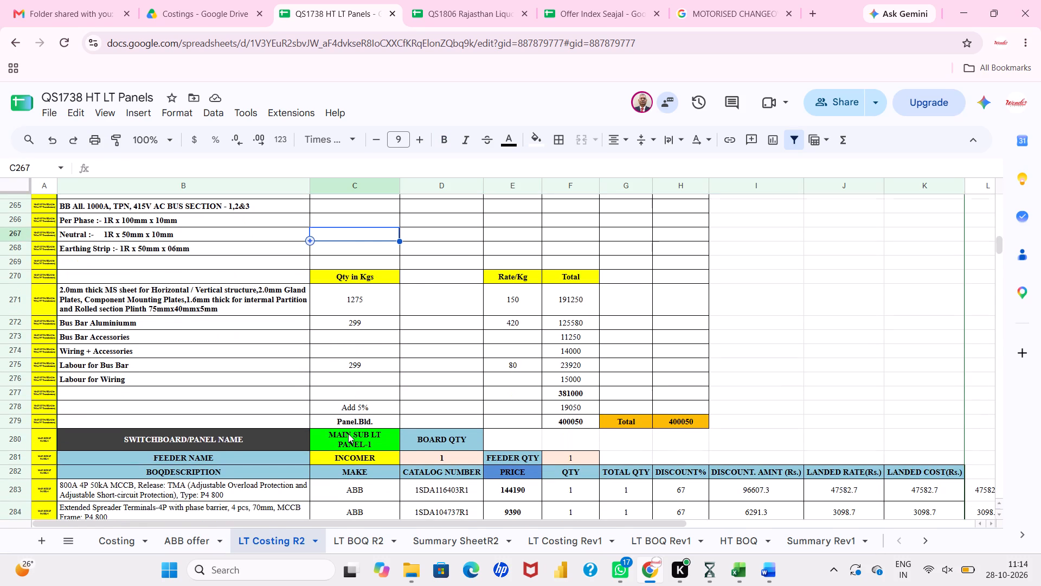
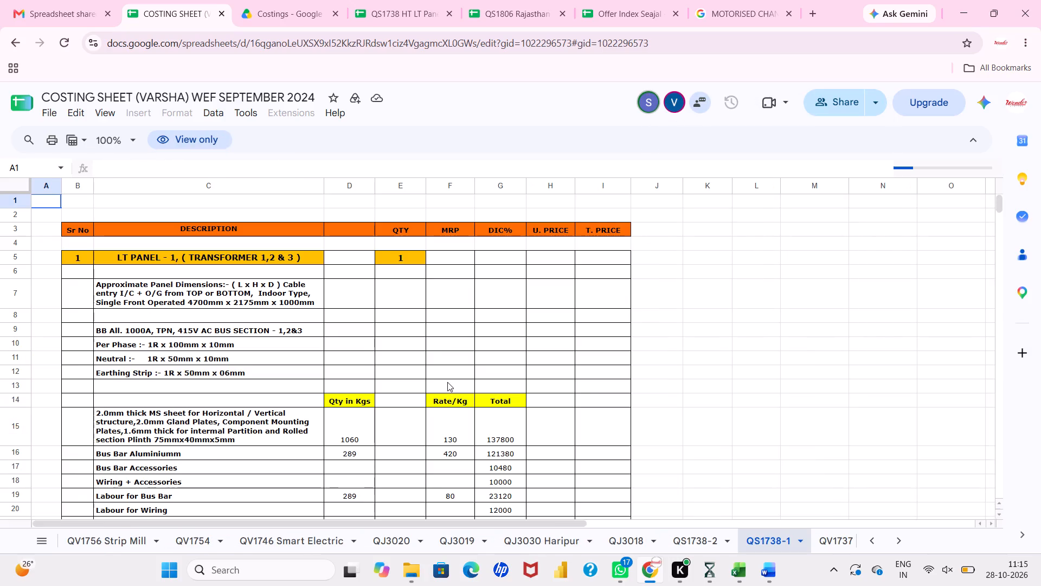
Compare LT Panel-1's sheet-metal, bus bar, wiring and labour costing on QS1738-1 of the costing sheet with LT Costing R2.
{"action": "scroll", "coordinate": [447, 382], "scroll_direction": "down", "scroll_amount": 2}
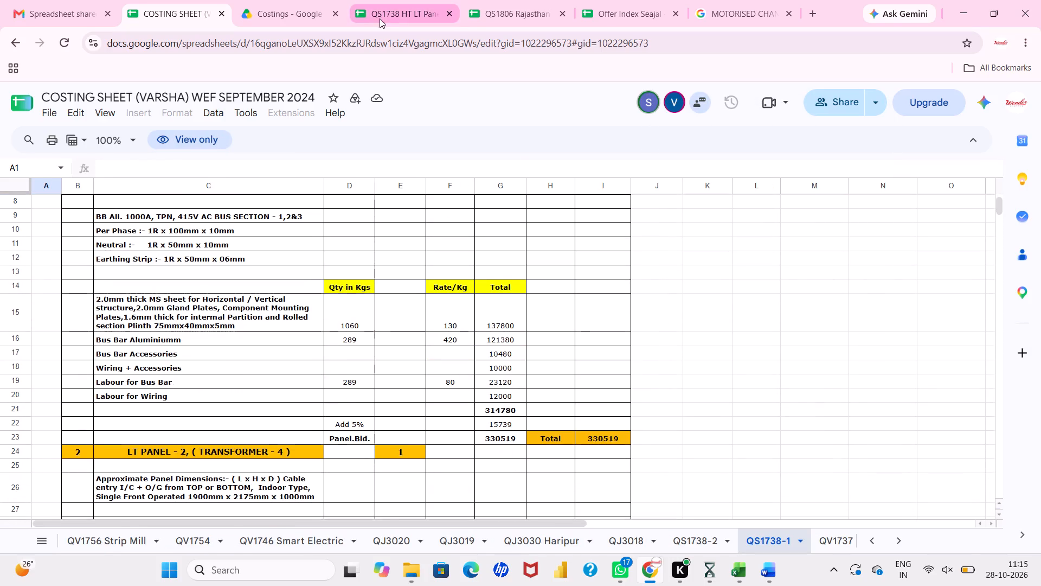
{"action": "left_click", "coordinate": [377, 17]}
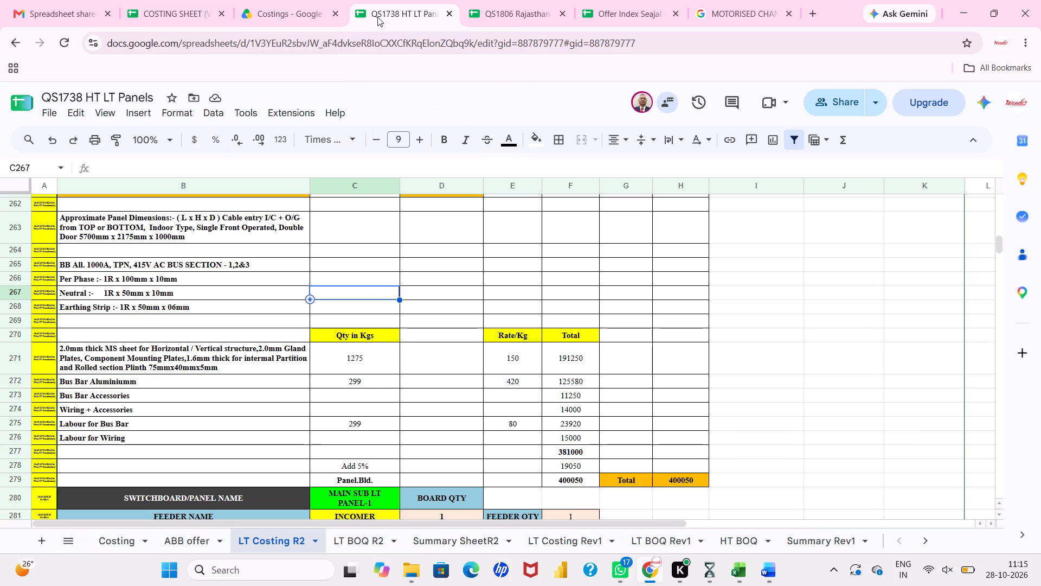
{"action": "scroll", "coordinate": [498, 278], "scroll_direction": "up", "scroll_amount": 1}
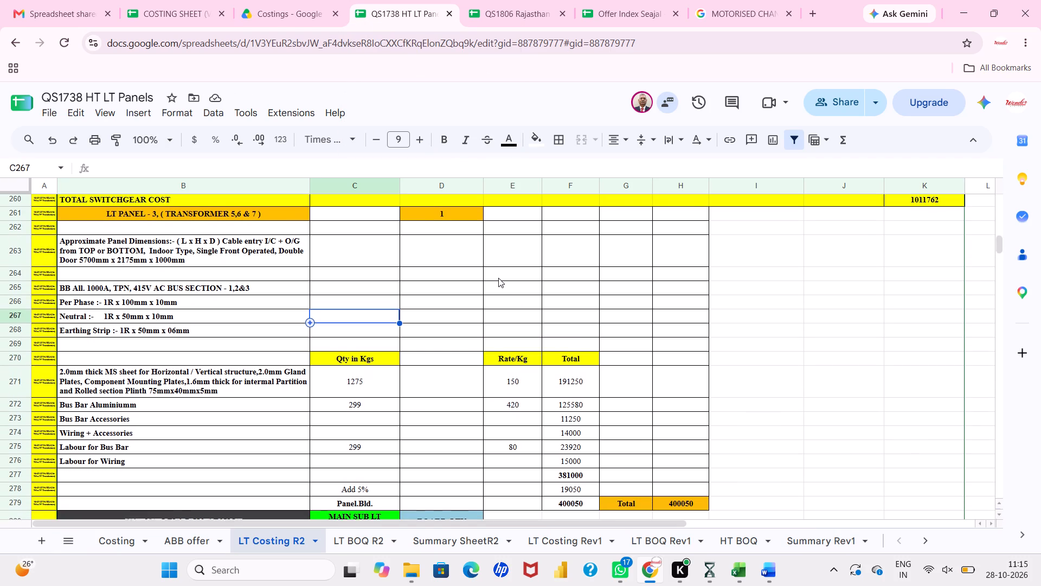
{"action": "scroll", "coordinate": [498, 278], "scroll_direction": "up", "scroll_amount": 1}
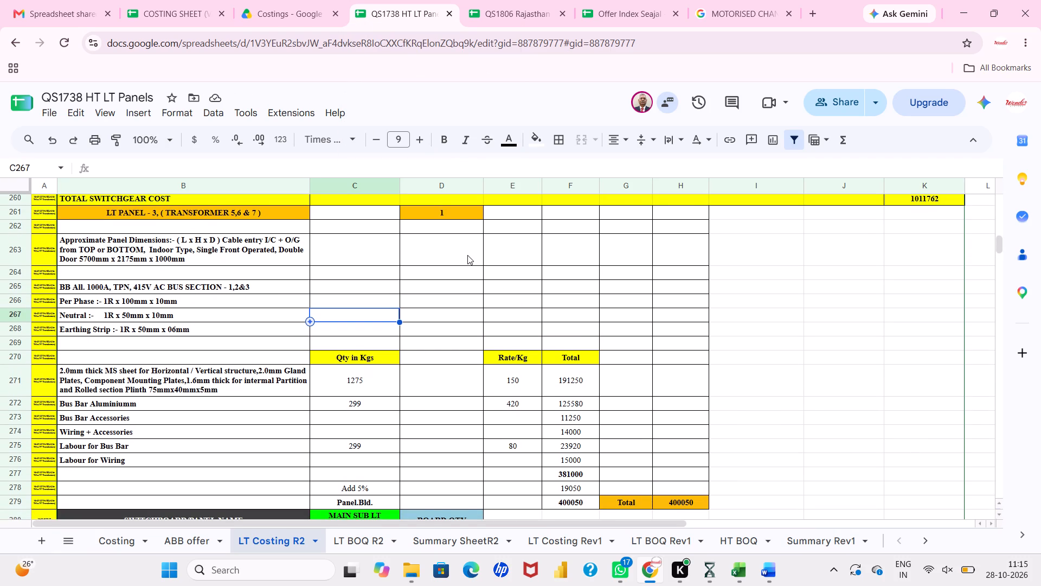
{"action": "scroll", "coordinate": [467, 255], "scroll_direction": "up", "scroll_amount": 10}
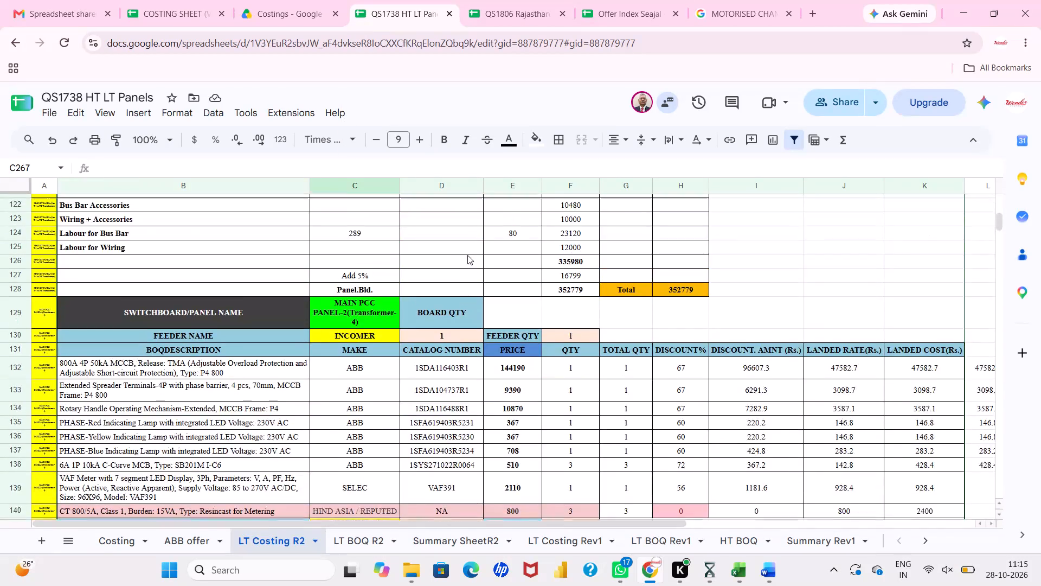
{"action": "scroll", "coordinate": [467, 255], "scroll_direction": "up", "scroll_amount": 7}
{"action": "scroll", "coordinate": [467, 255], "scroll_direction": "down", "scroll_amount": 6}
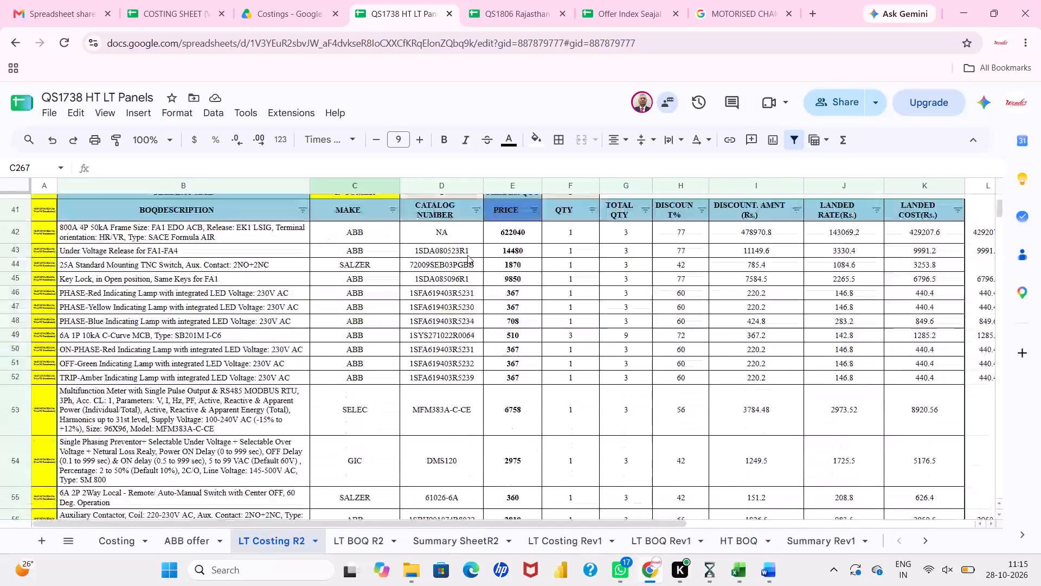
{"action": "scroll", "coordinate": [467, 255], "scroll_direction": "down", "scroll_amount": 4}
{"action": "scroll", "coordinate": [467, 255], "scroll_direction": "up", "scroll_amount": 1}
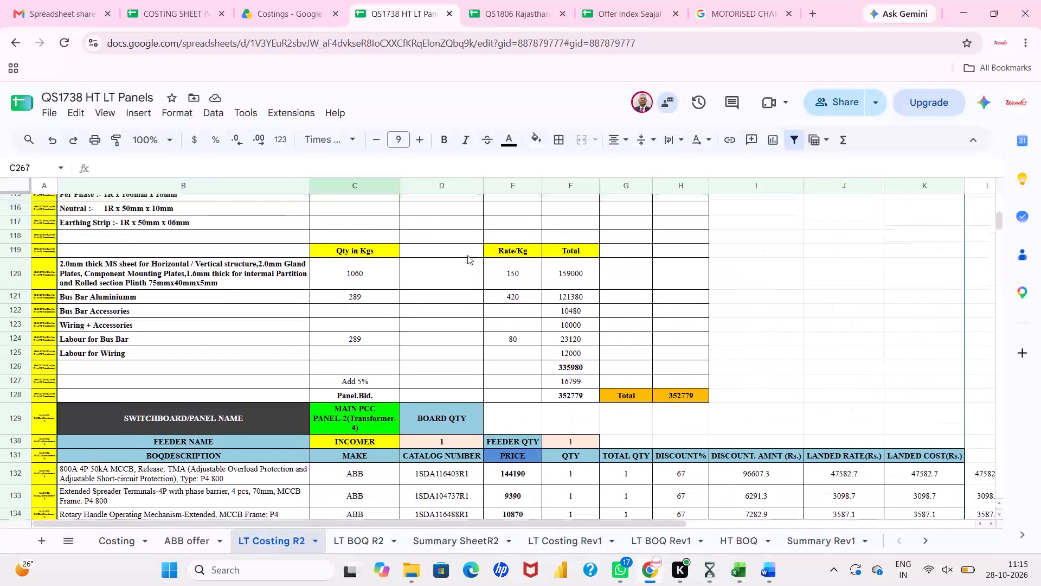
{"action": "scroll", "coordinate": [467, 255], "scroll_direction": "up", "scroll_amount": 1}
{"action": "left_click", "coordinate": [182, 11]}
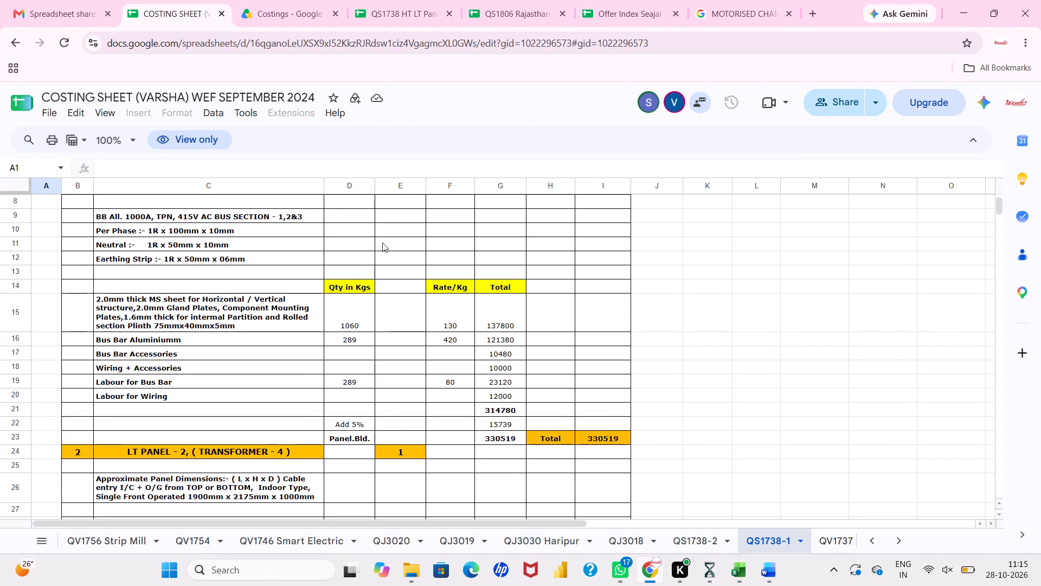
{"action": "left_click", "coordinate": [419, 0]}
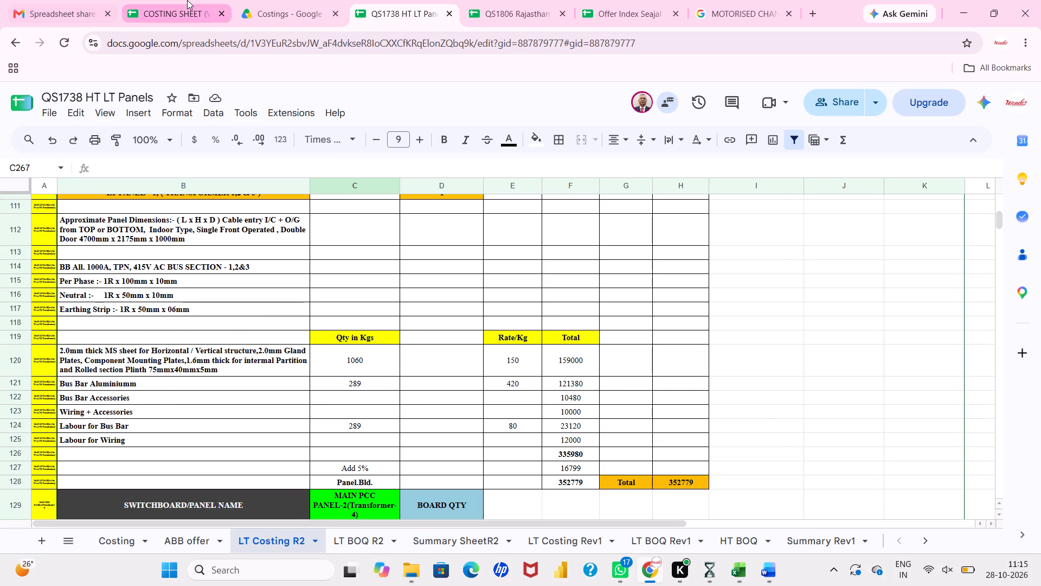
{"action": "left_click", "coordinate": [187, 0]}
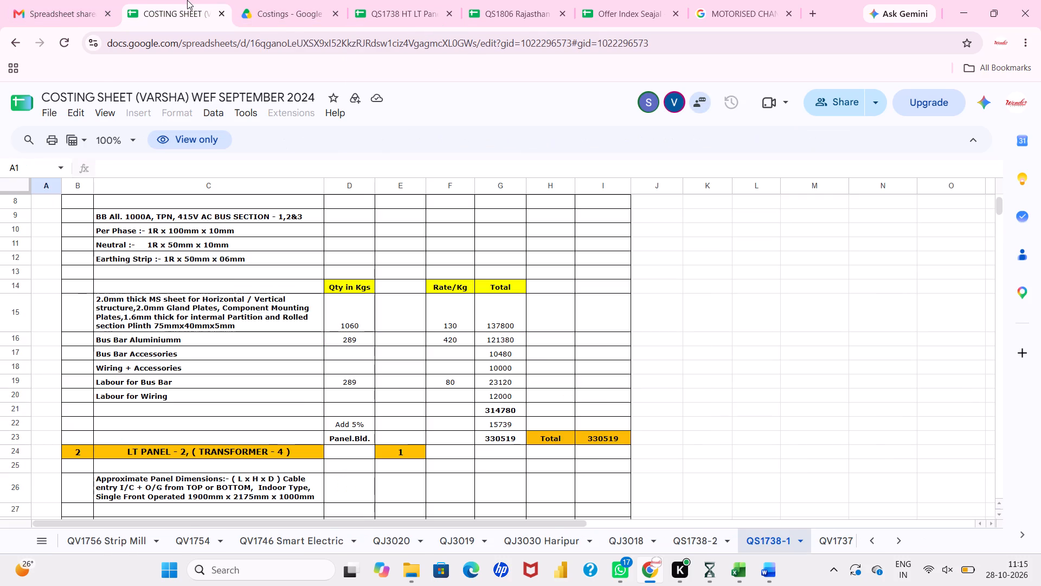
{"action": "left_click", "coordinate": [384, 0]}
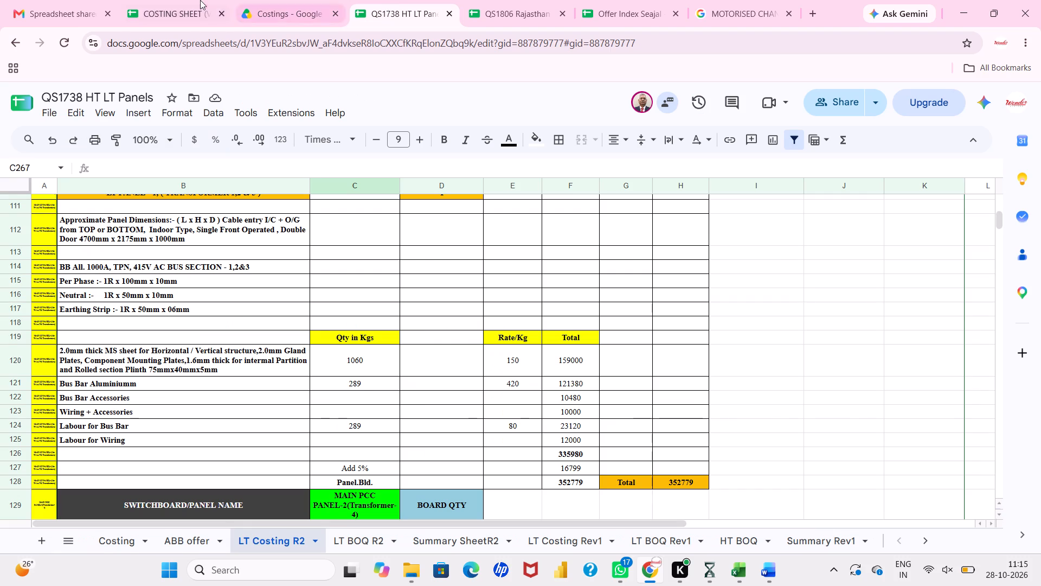
{"action": "left_click", "coordinate": [200, 0]}
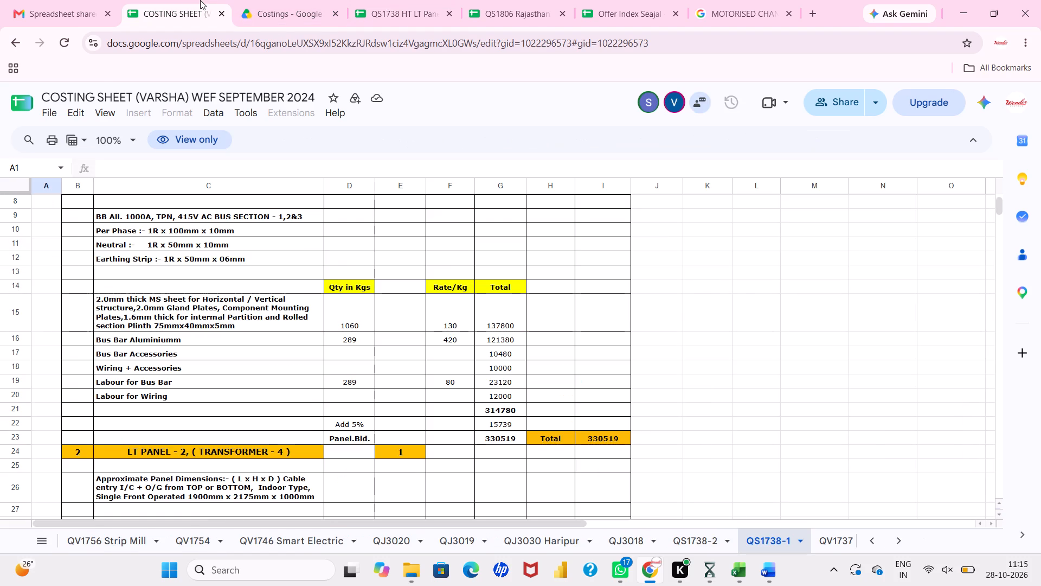
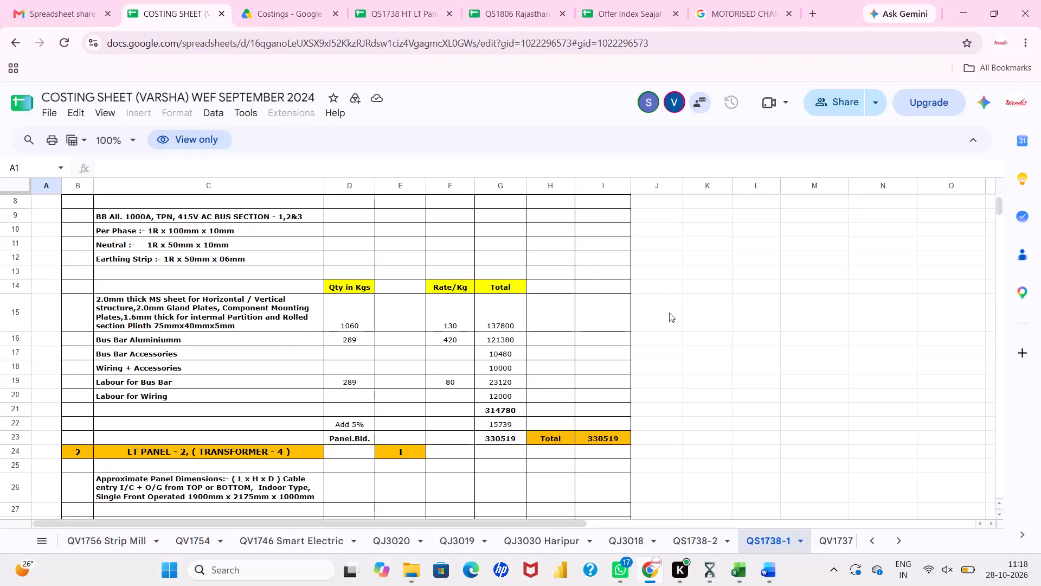
Compare LT Panel-1's dimensions, bus bar specification and fabrication costing on QS1738-1 with the matching block in LT Costing R2.
{"action": "left_click", "coordinate": [669, 313]}
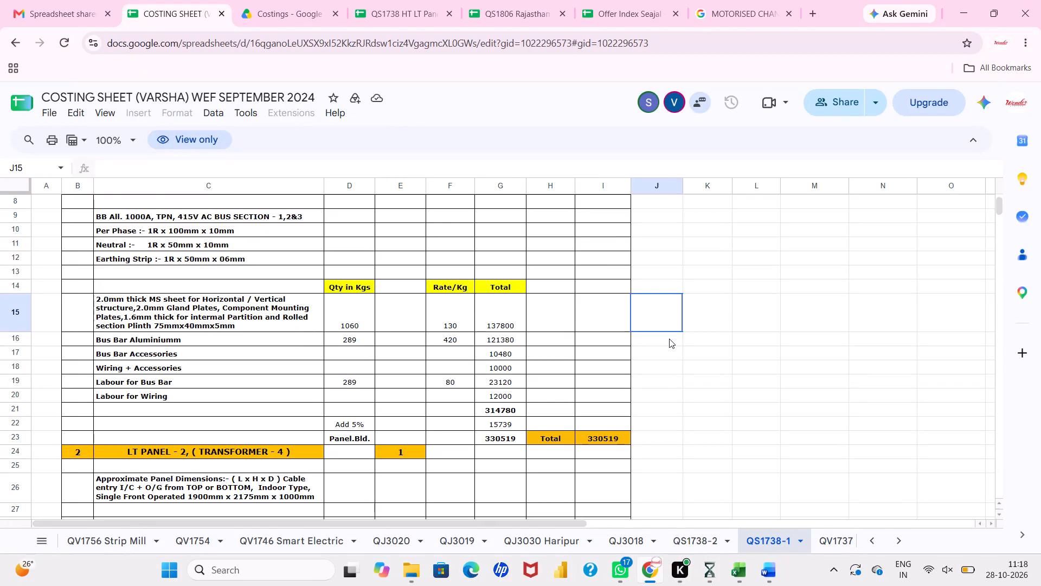
{"action": "scroll", "coordinate": [669, 339], "scroll_direction": "up", "scroll_amount": 1}
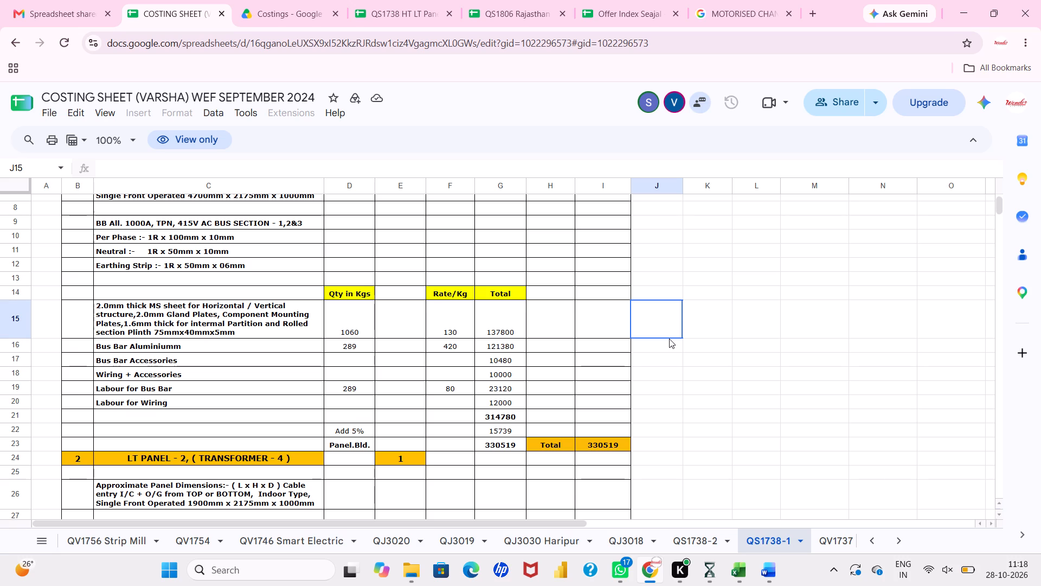
{"action": "scroll", "coordinate": [669, 339], "scroll_direction": "up", "scroll_amount": 2}
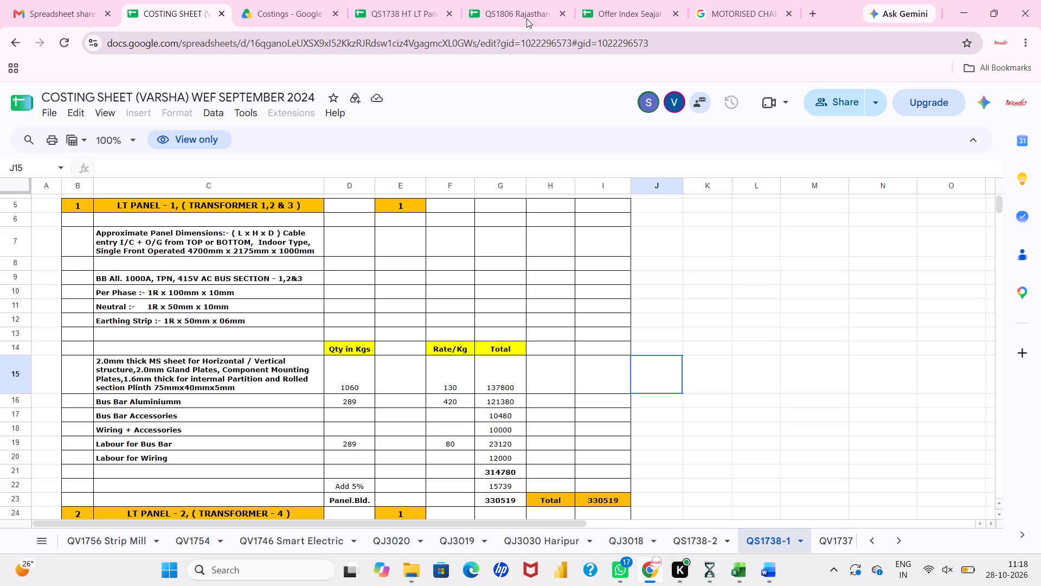
{"action": "left_click", "coordinate": [407, 12]}
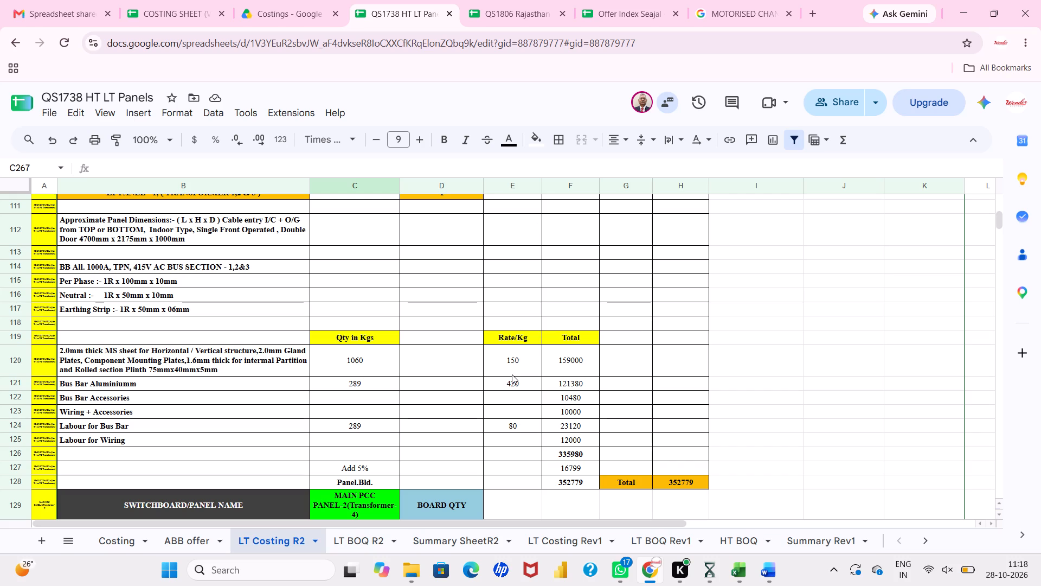
{"action": "scroll", "coordinate": [512, 374], "scroll_direction": "down", "scroll_amount": 1}
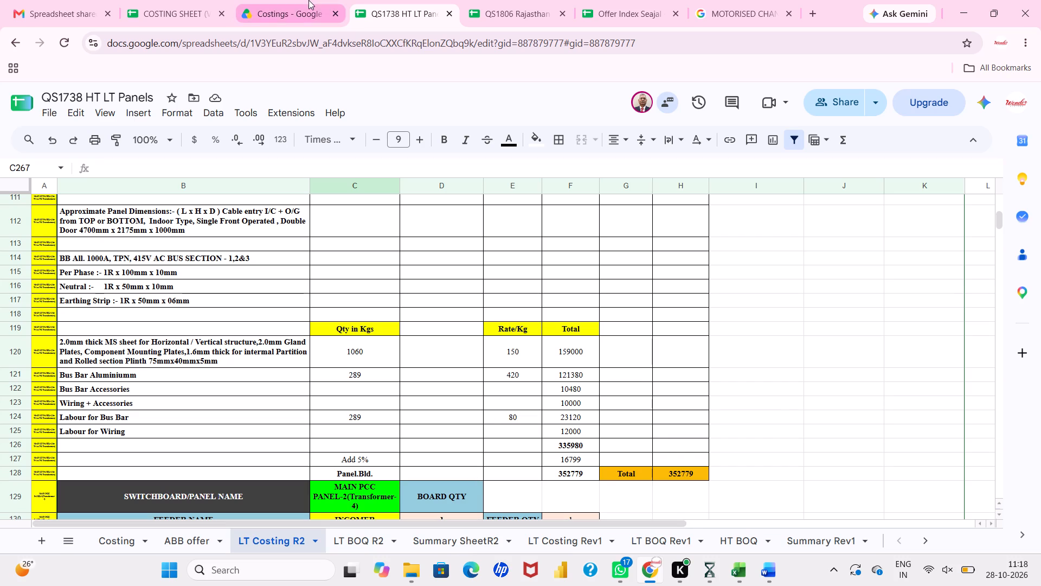
{"action": "left_click", "coordinate": [187, 0]}
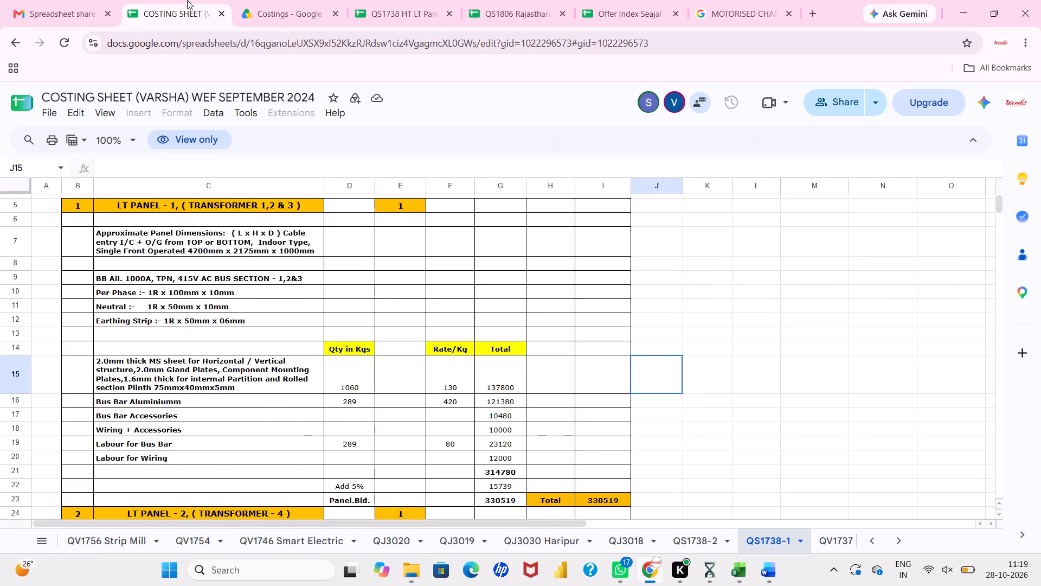
{"action": "left_click", "coordinate": [396, 0]}
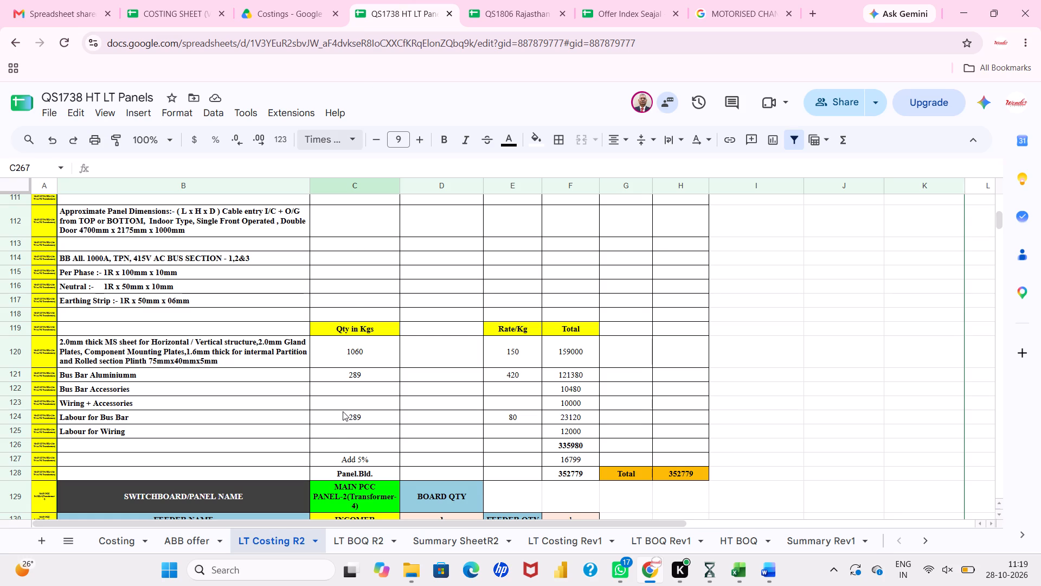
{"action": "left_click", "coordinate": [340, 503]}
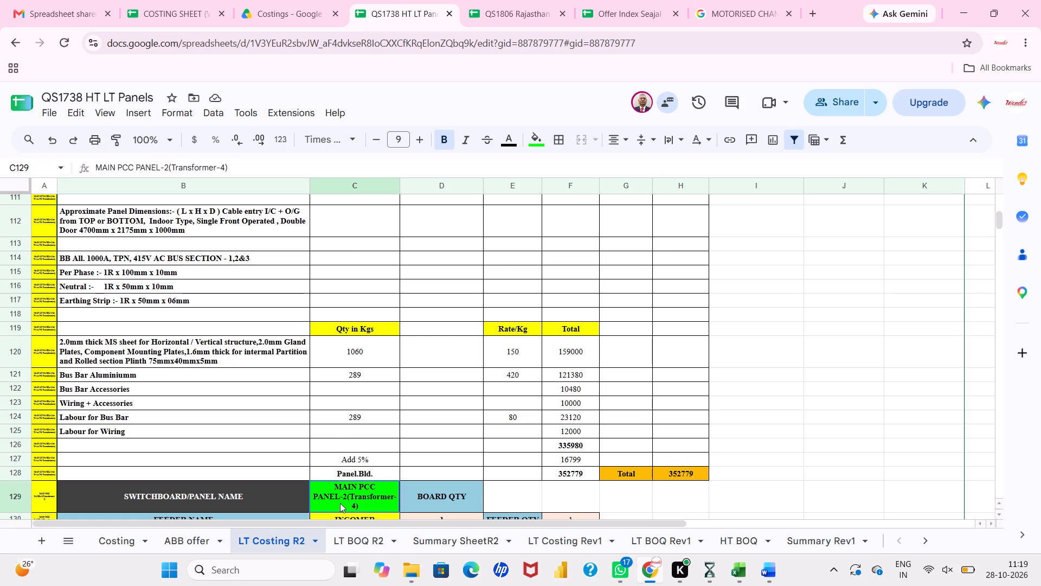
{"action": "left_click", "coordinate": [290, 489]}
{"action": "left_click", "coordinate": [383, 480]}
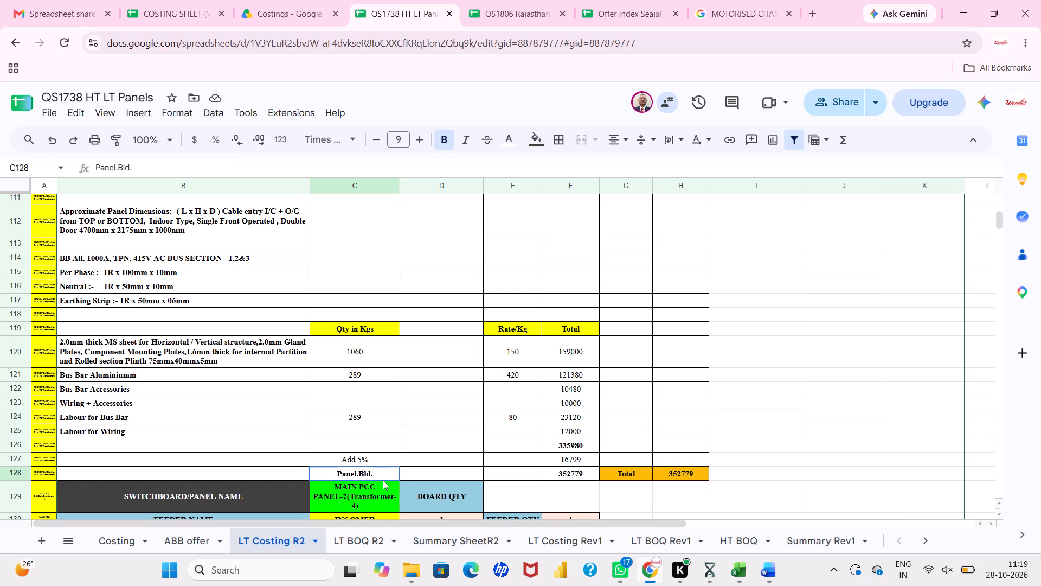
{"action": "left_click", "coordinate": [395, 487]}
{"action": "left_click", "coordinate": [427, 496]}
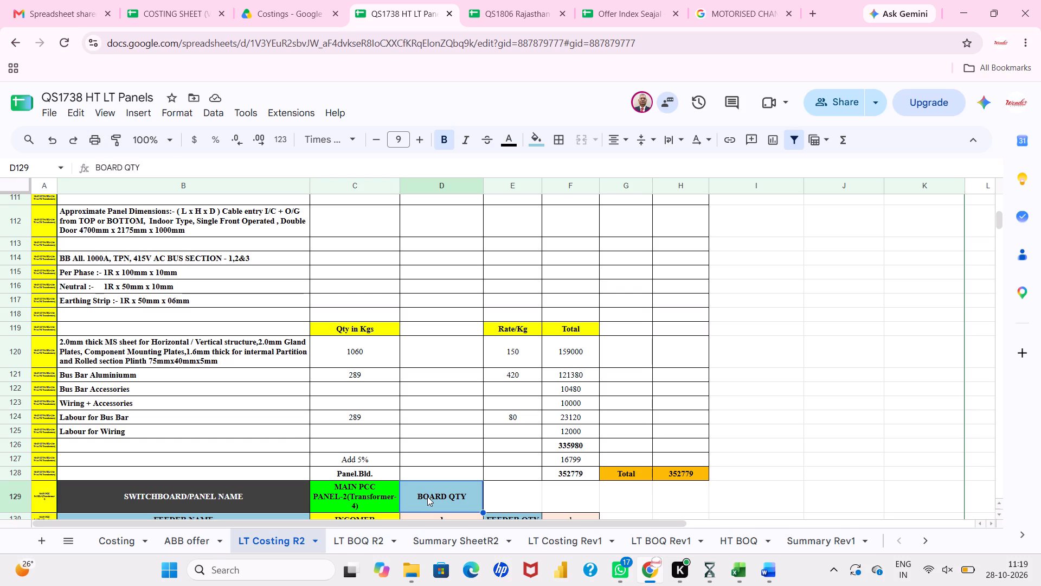
Select the LT BOQ R2 content across columns A to F, from the date line in row 1 down through the panel sections.
{"action": "left_click", "coordinate": [383, 539]}
{"action": "scroll", "coordinate": [341, 365], "scroll_direction": "up", "scroll_amount": 5}
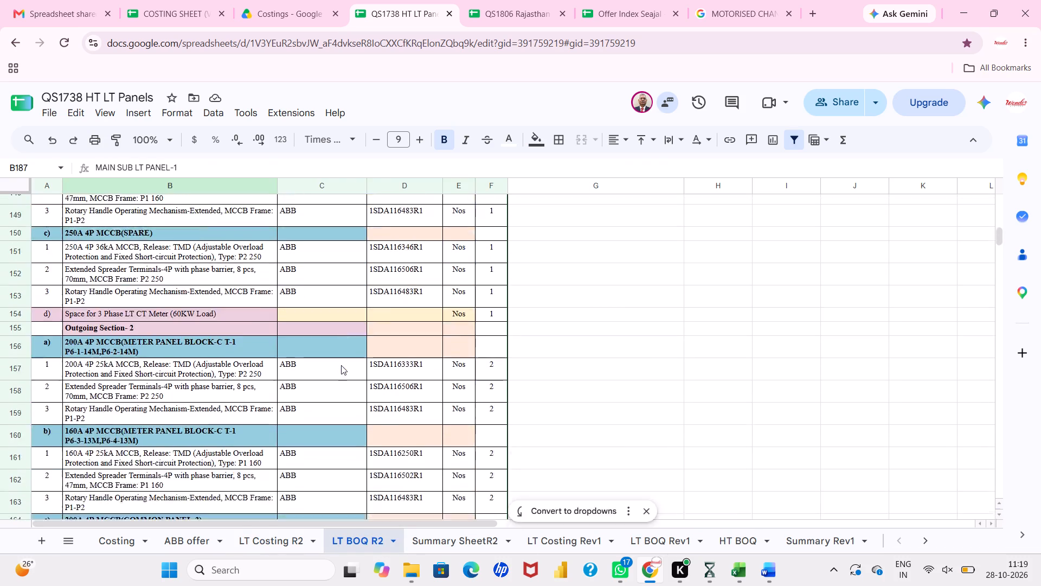
{"action": "scroll", "coordinate": [341, 365], "scroll_direction": "up", "scroll_amount": 16}
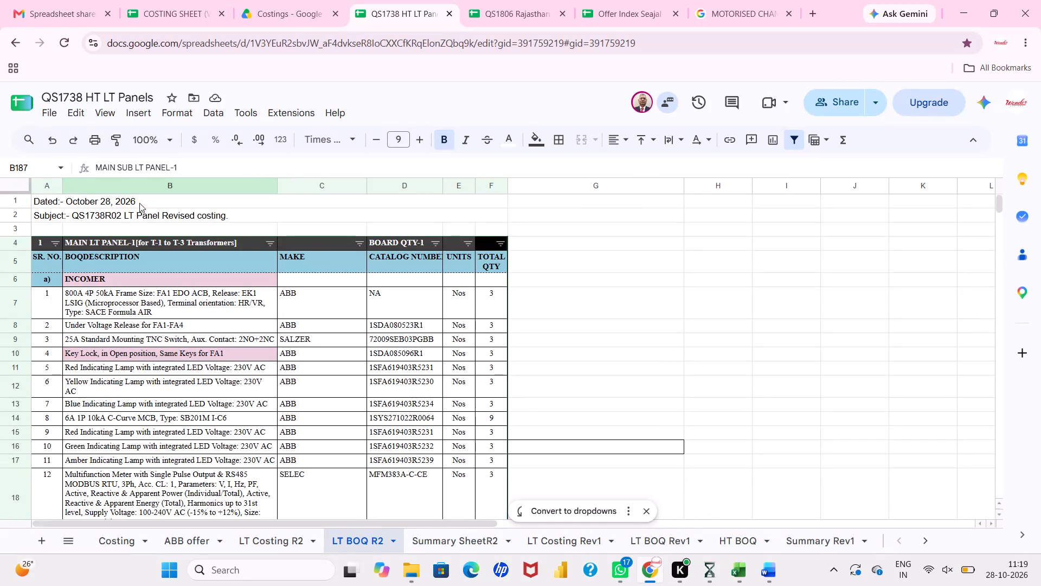
{"action": "left_click_drag", "start_coordinate": [139, 202], "coordinate": [333, 585]}
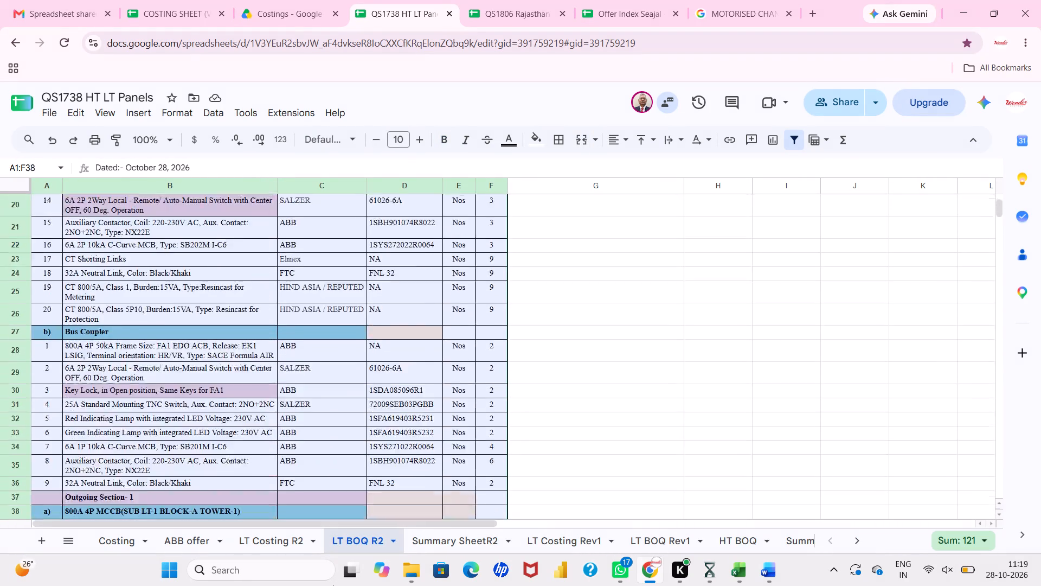
{"action": "left_click_drag", "start_coordinate": [333, 585], "coordinate": [332, 585]}
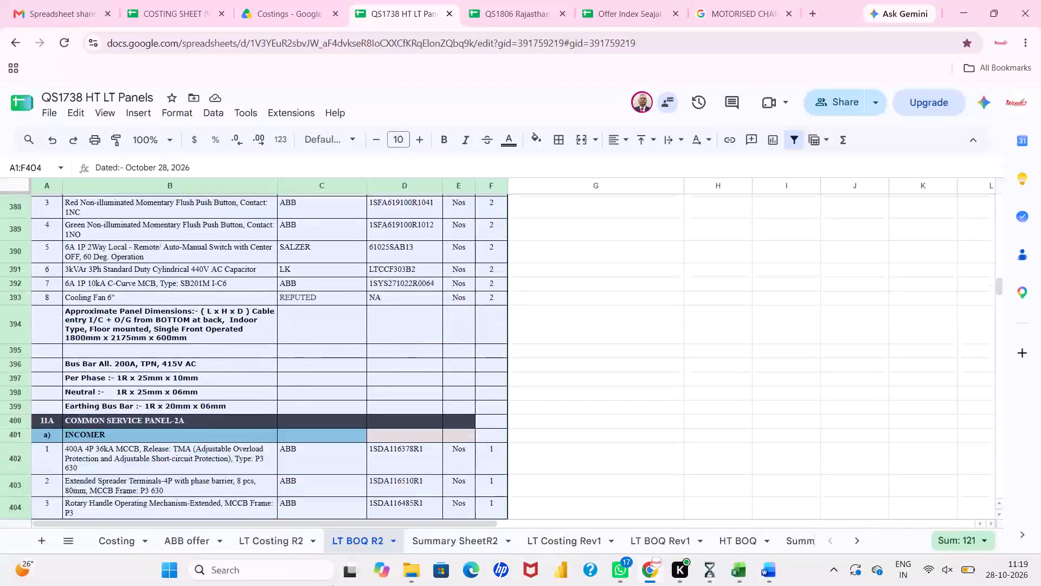
{"action": "left_click_drag", "start_coordinate": [332, 585], "coordinate": [332, 585]}
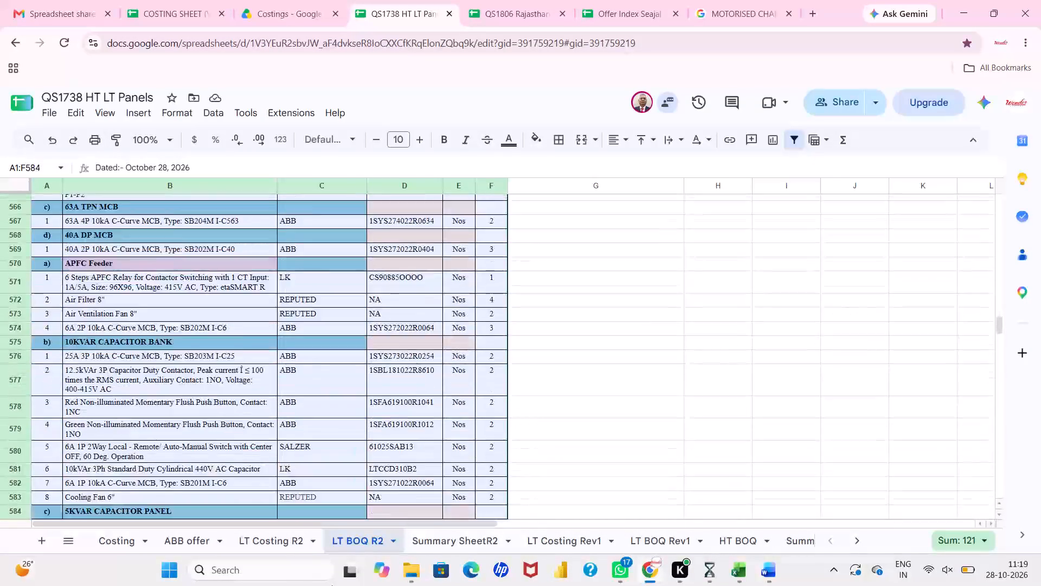
{"action": "left_click_drag", "start_coordinate": [332, 585], "coordinate": [324, 585]}
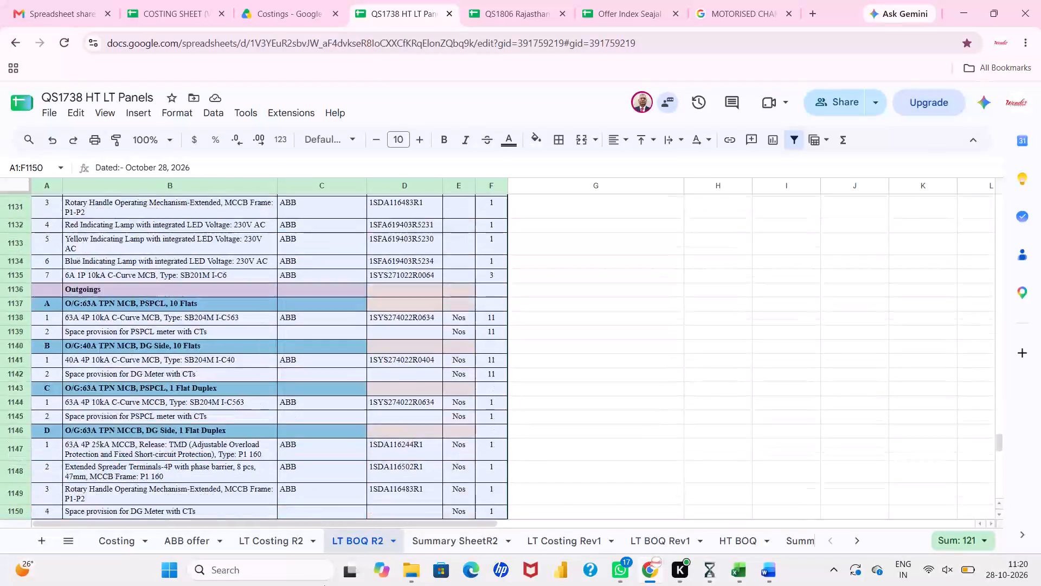
{"action": "left_click_drag", "start_coordinate": [324, 585], "coordinate": [323, 585]}
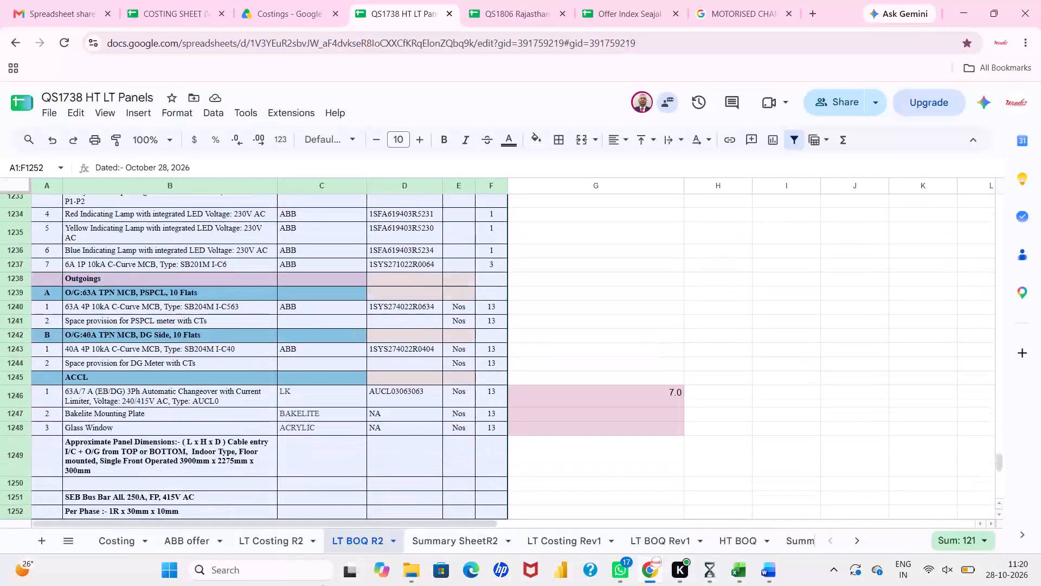
{"action": "left_click_drag", "start_coordinate": [323, 585], "coordinate": [319, 585]}
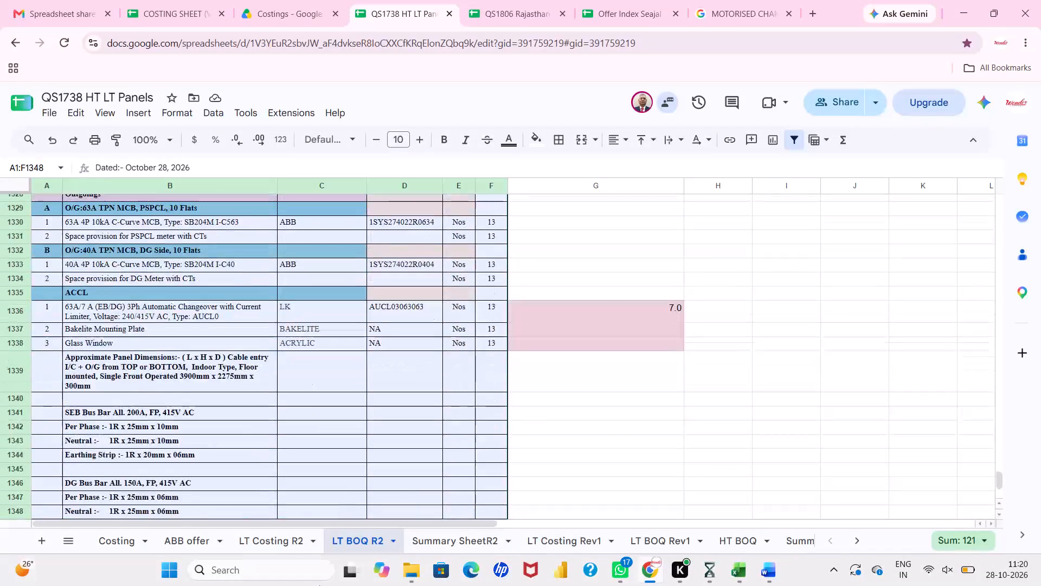
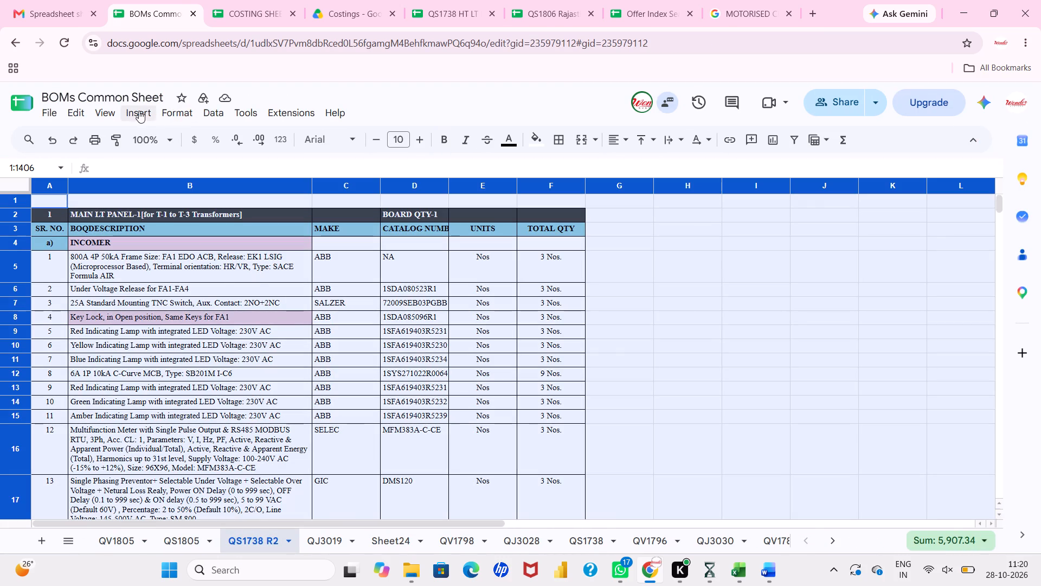
{"action": "left_click", "coordinate": [171, 112]}
{"action": "left_click", "coordinate": [240, 442]}
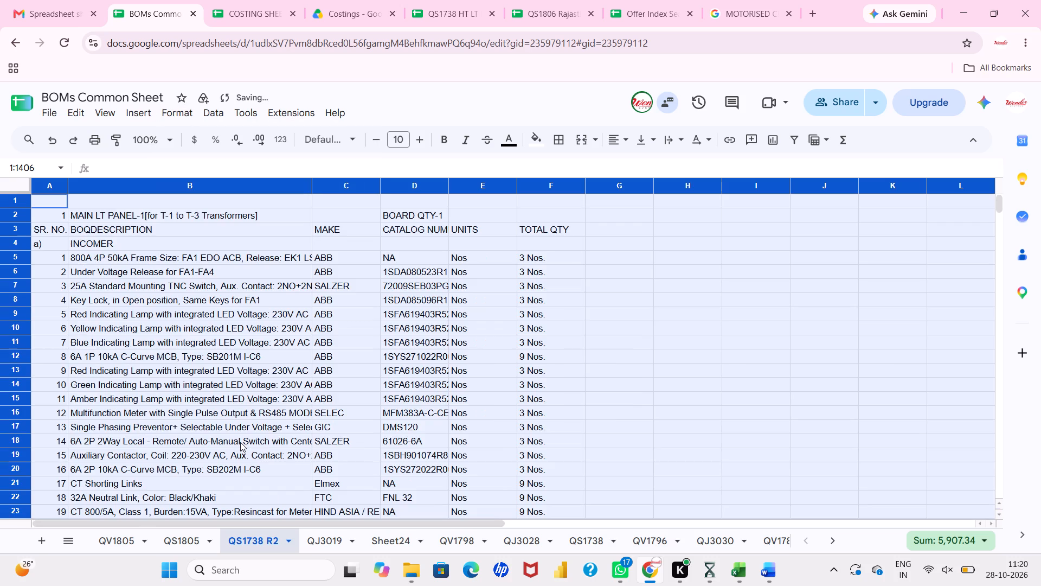
{"action": "key", "text": "Delete"}
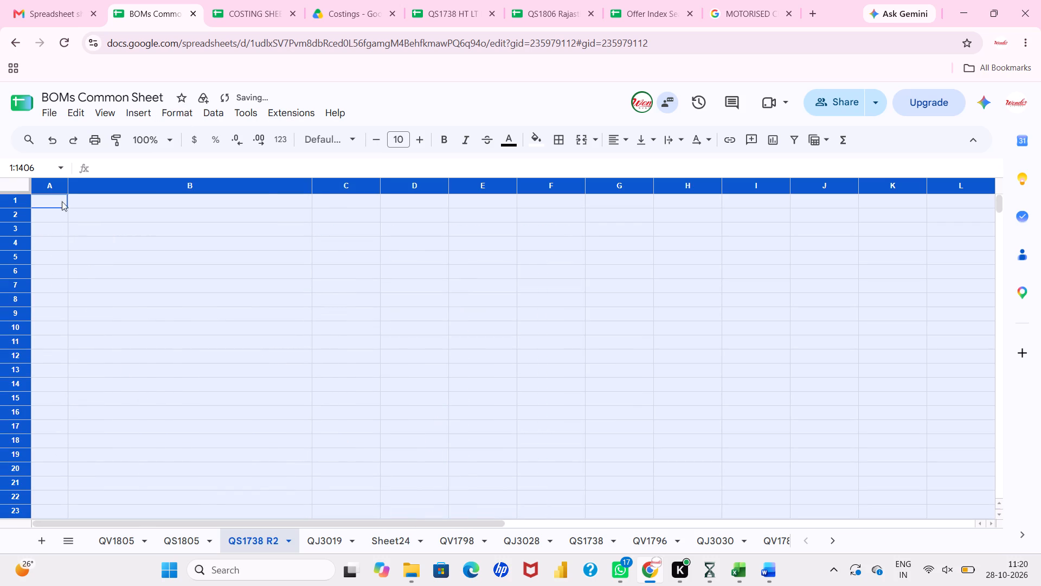
Paste the copied LT BOQ R2 content into the emptied QS1738 R2 sheet, starting at cell A1.
{"action": "left_click", "coordinate": [56, 200]}
{"action": "key", "text": "ctrl+v"}
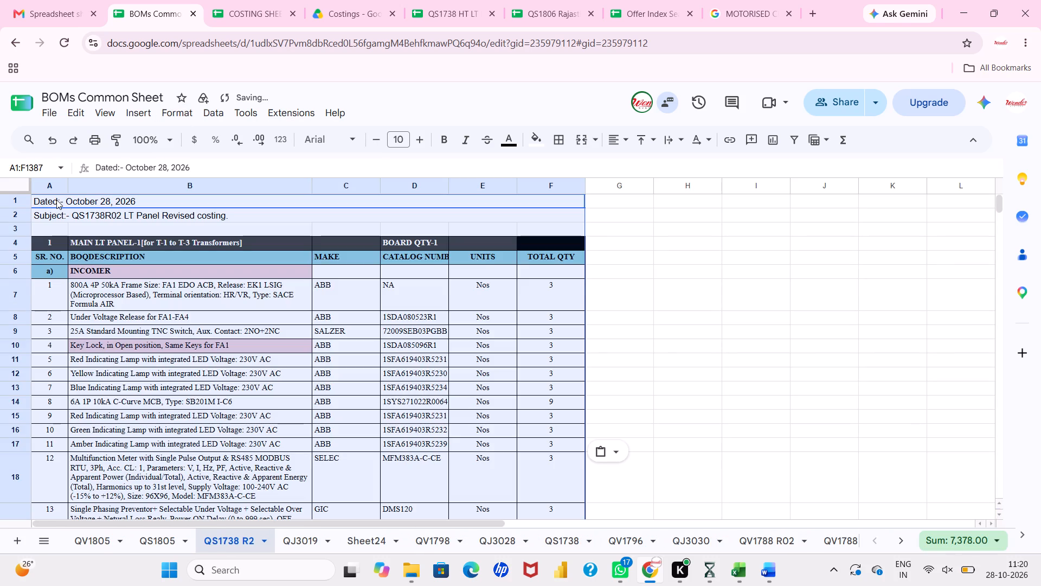
{"action": "left_click", "coordinate": [349, 311]}
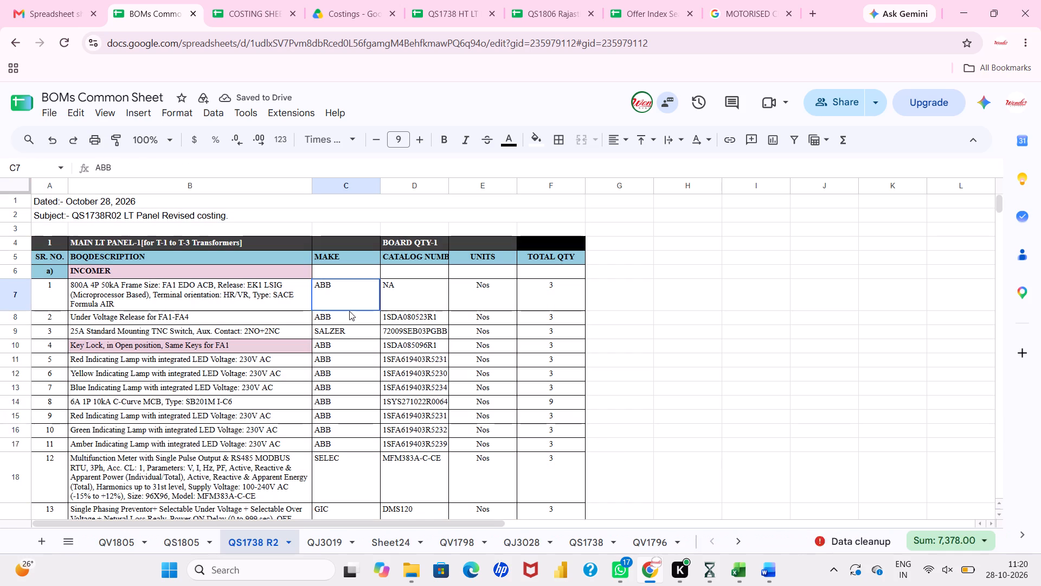
{"action": "left_click", "coordinate": [511, 341]}
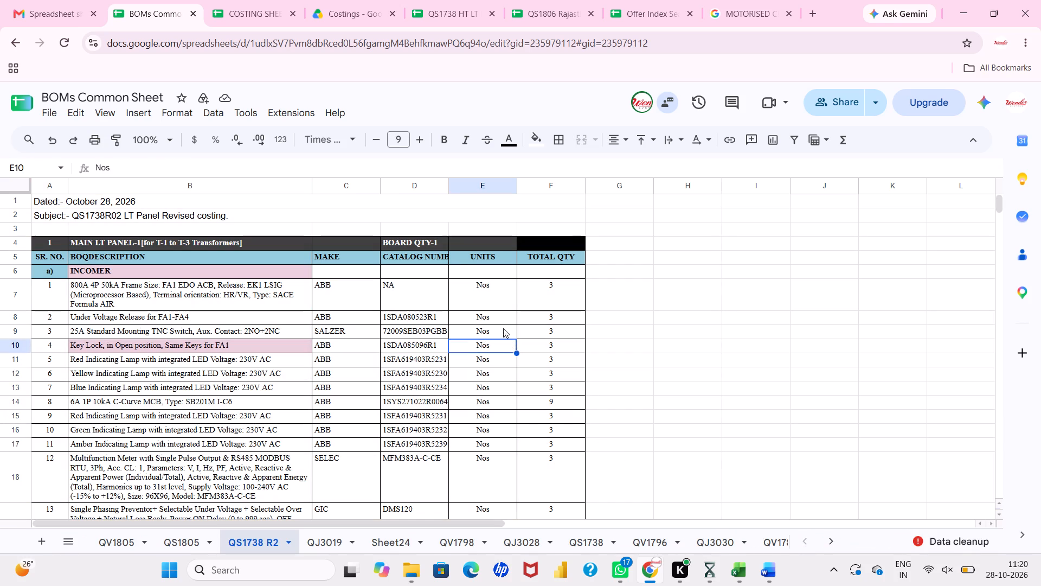
Fit the width of the Catalog Number column D to its contents.
{"action": "double_click", "coordinate": [449, 185]}
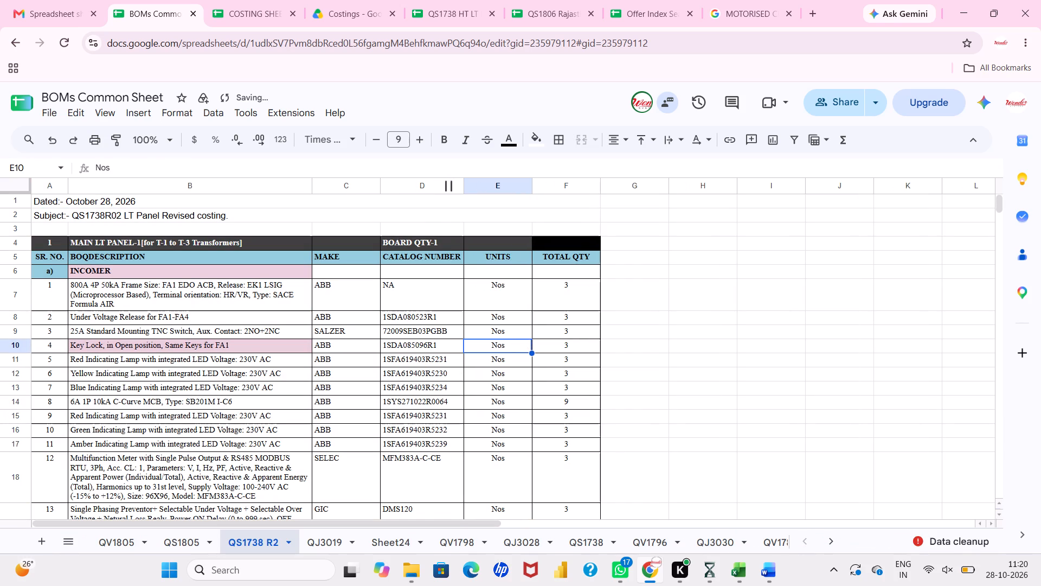
Look through the pasted BOQ on QS1738 R2, from Main LT Panel-1 down to Main Sub LT Panel-3.
{"action": "left_click", "coordinate": [660, 343]}
{"action": "scroll", "coordinate": [660, 343], "scroll_direction": "down", "scroll_amount": 1}
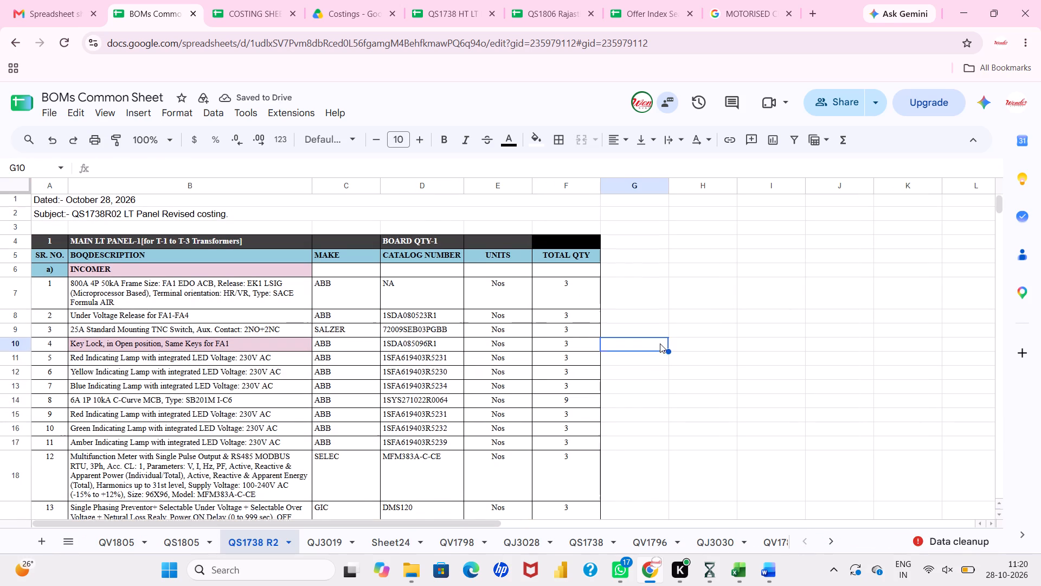
{"action": "scroll", "coordinate": [660, 343], "scroll_direction": "down", "scroll_amount": 5}
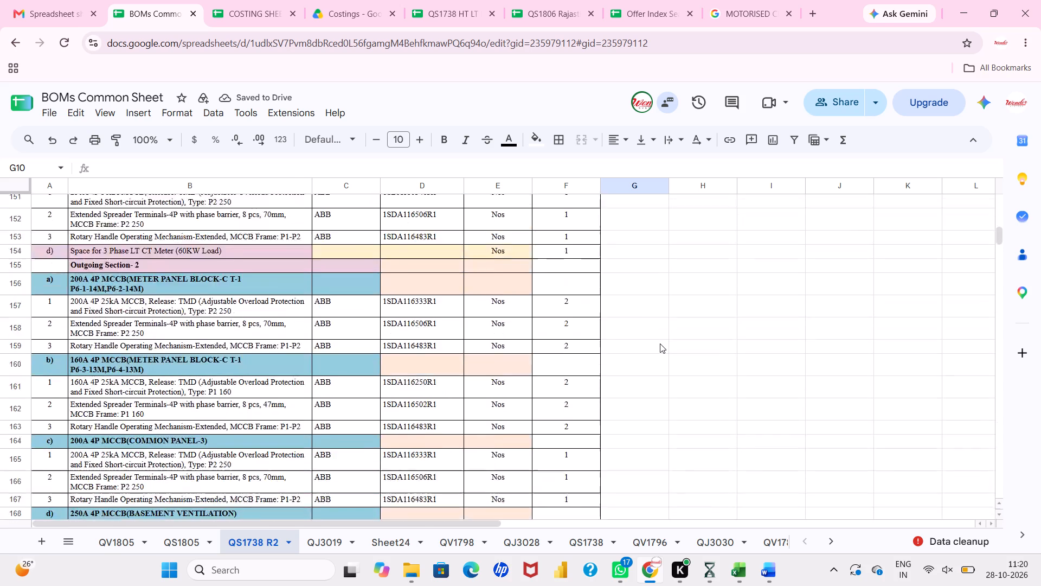
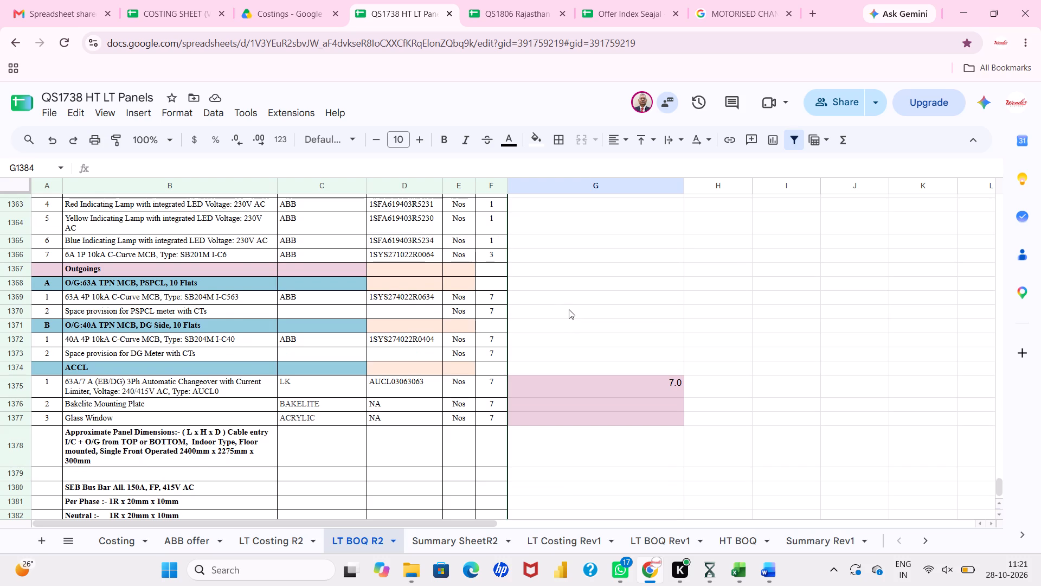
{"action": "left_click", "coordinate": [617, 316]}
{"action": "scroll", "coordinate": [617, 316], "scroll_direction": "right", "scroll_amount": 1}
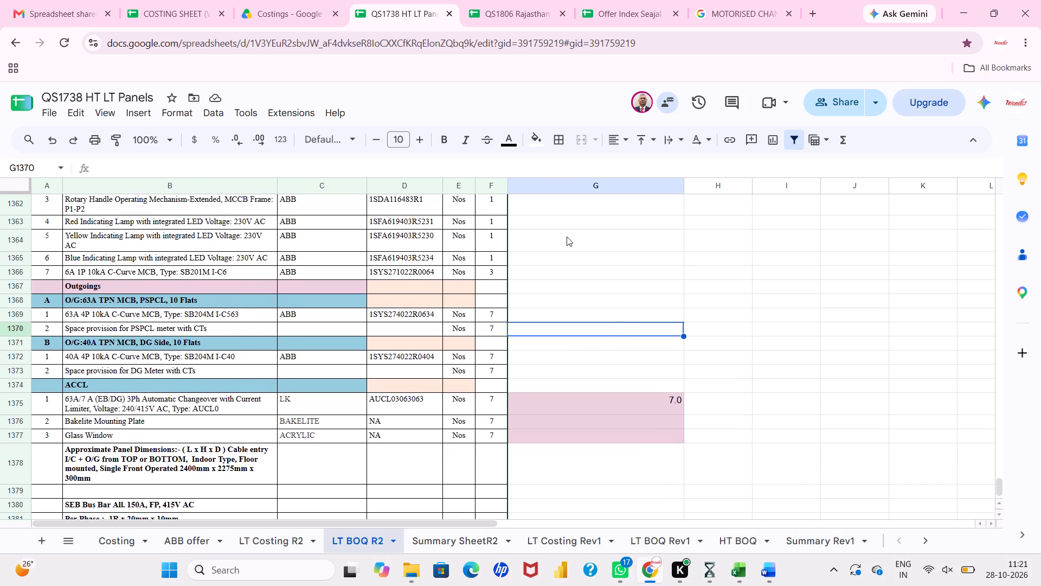
In COSTING SHEET (VARSHA) WEF SEPTEMBER 2024, follow the first listed collaborator to the part of the workbook they are working on.
{"action": "left_click", "coordinate": [165, 0]}
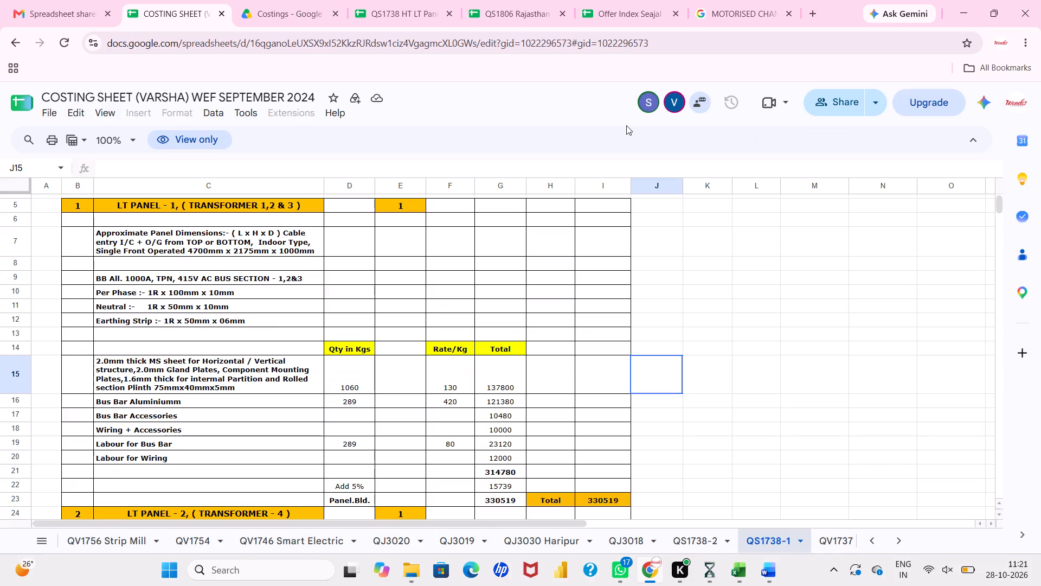
{"action": "left_click", "coordinate": [650, 103]}
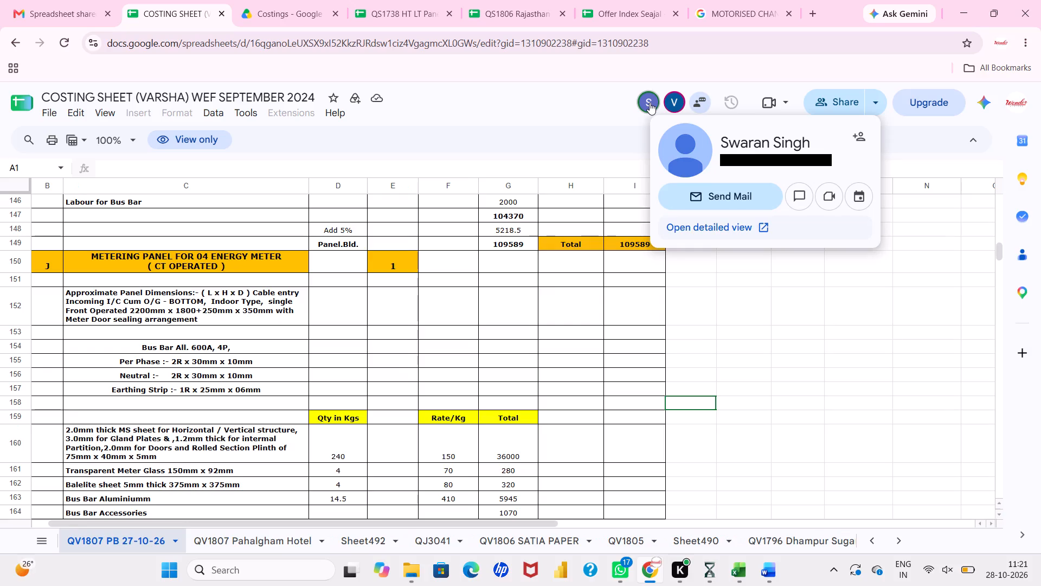
{"action": "left_click", "coordinate": [650, 103]}
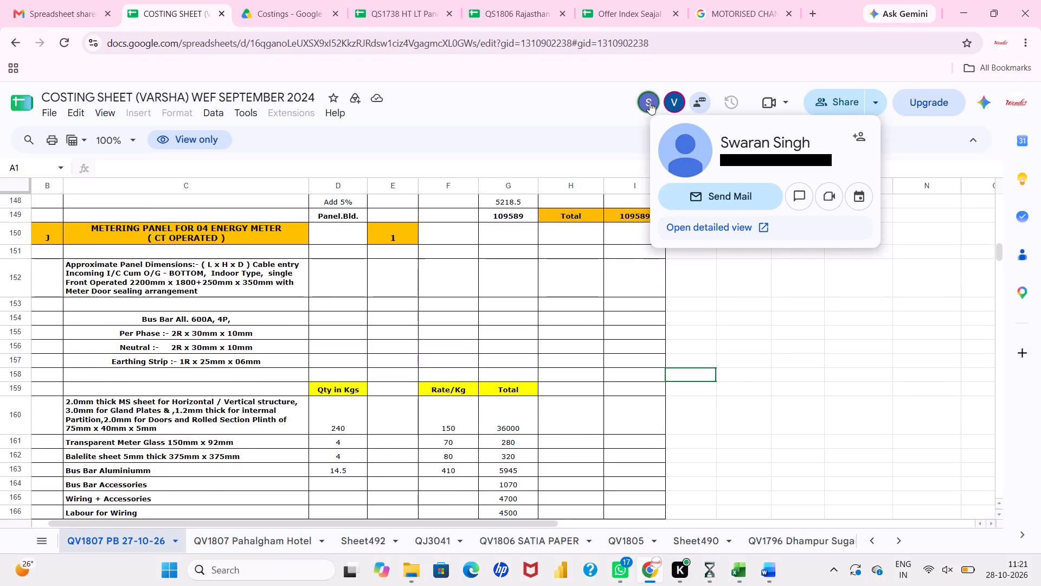
{"action": "left_click", "coordinate": [650, 103]}
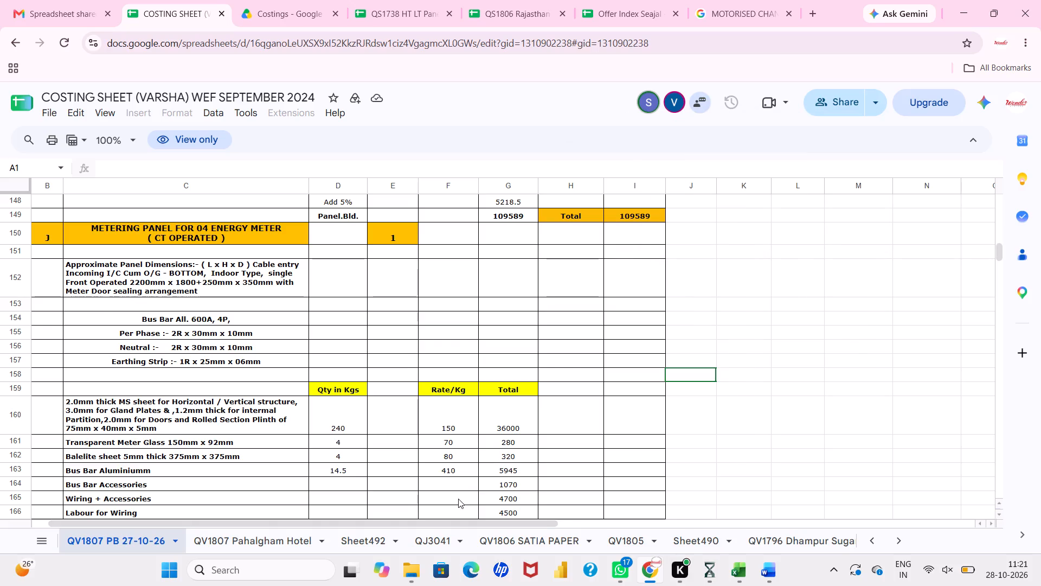
Browse the costing workbook's sheet list from QV1807 PB 27-10-26 onward through the other QV and QS costing sheets.
{"action": "scroll", "coordinate": [648, 541], "scroll_direction": "left", "scroll_amount": 3}
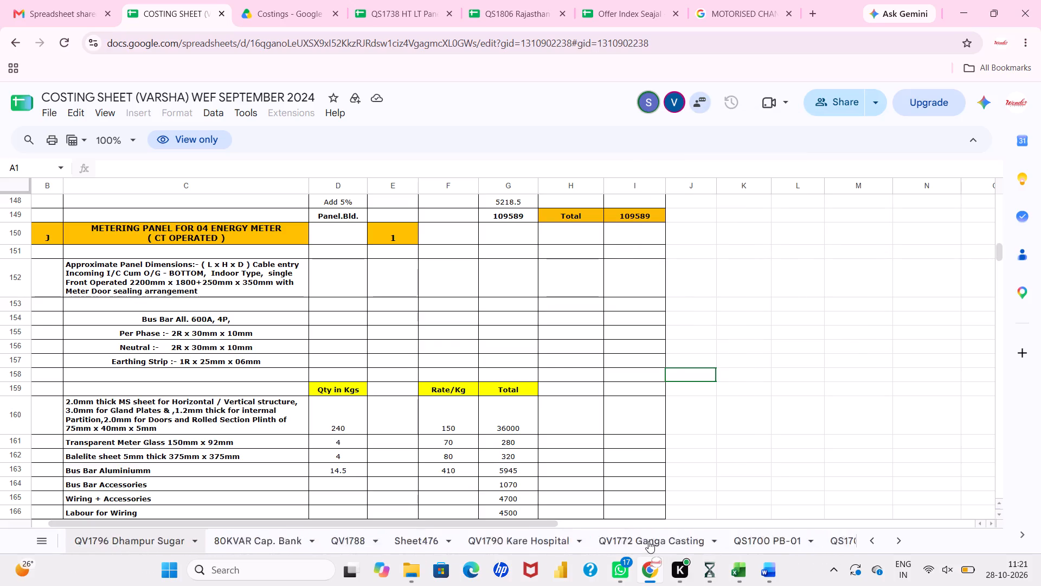
{"action": "scroll", "coordinate": [648, 541], "scroll_direction": "left", "scroll_amount": 1}
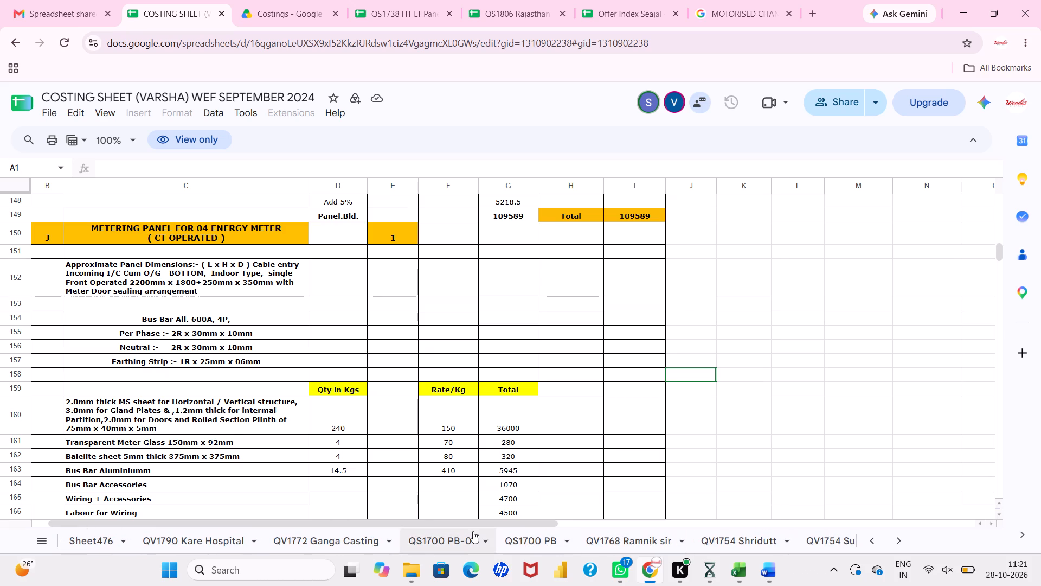
Open the QS1738-1 sheet in the costing workbook to view LT Panel-1's dimensions and fabrication costing.
{"action": "scroll", "coordinate": [690, 536], "scroll_direction": "left", "scroll_amount": 2}
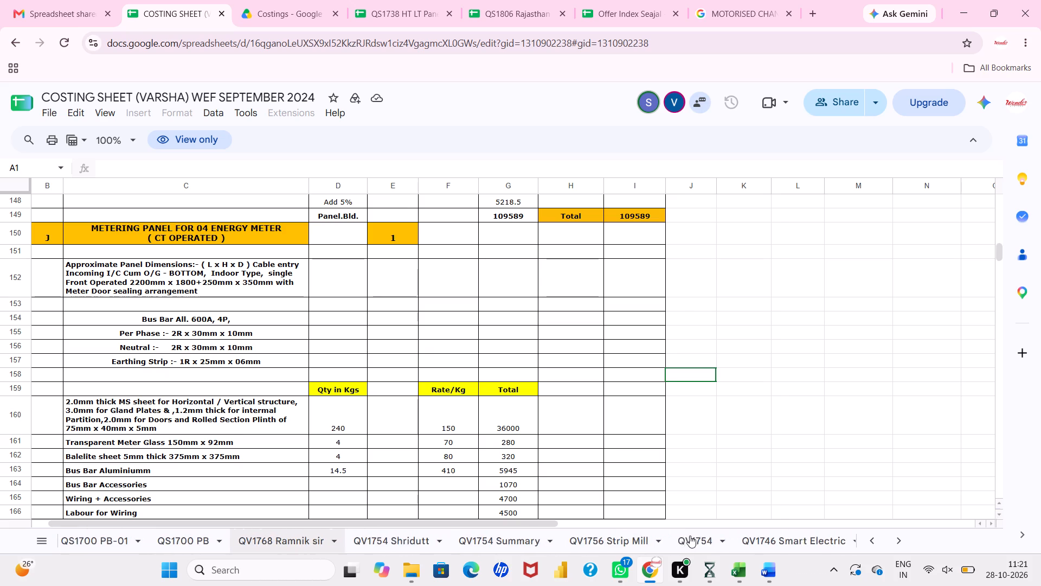
{"action": "scroll", "coordinate": [690, 536], "scroll_direction": "left", "scroll_amount": 5}
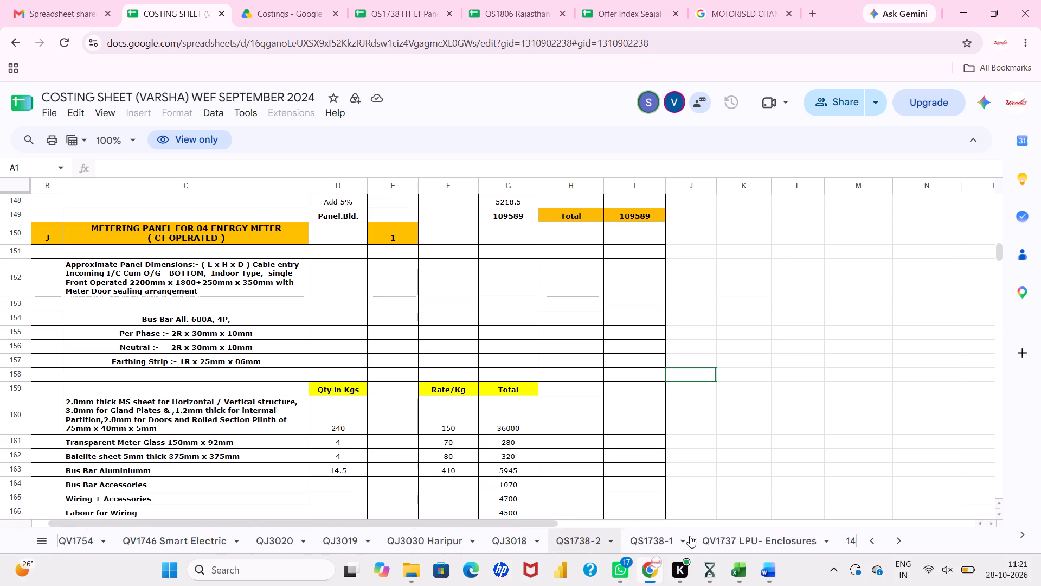
{"action": "left_click", "coordinate": [626, 543]}
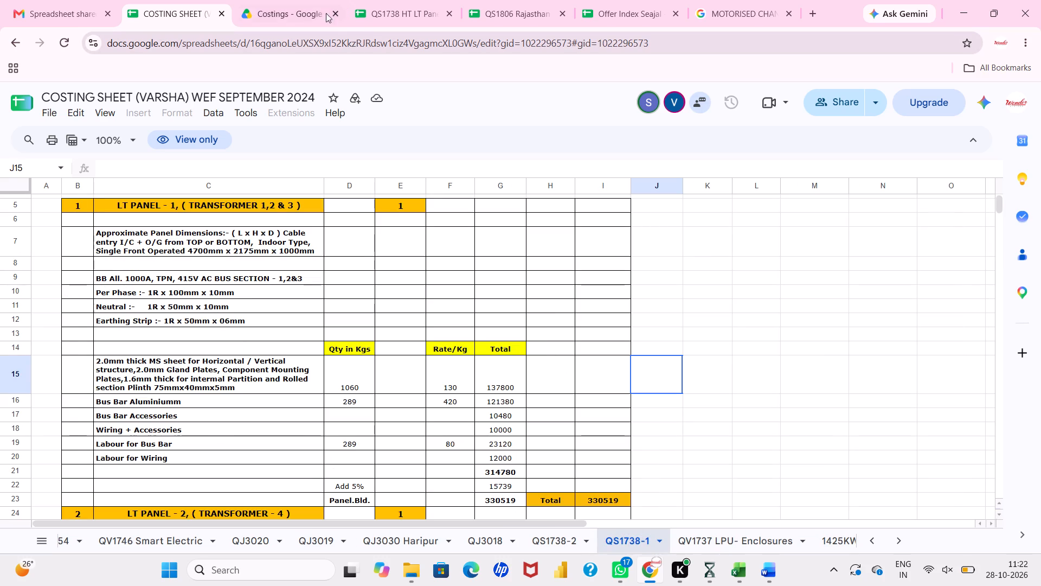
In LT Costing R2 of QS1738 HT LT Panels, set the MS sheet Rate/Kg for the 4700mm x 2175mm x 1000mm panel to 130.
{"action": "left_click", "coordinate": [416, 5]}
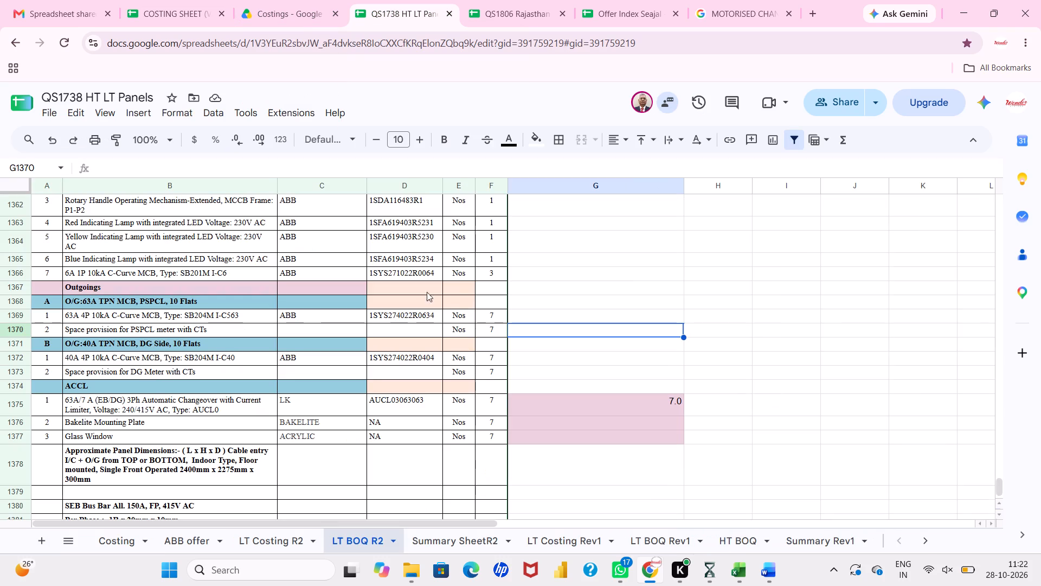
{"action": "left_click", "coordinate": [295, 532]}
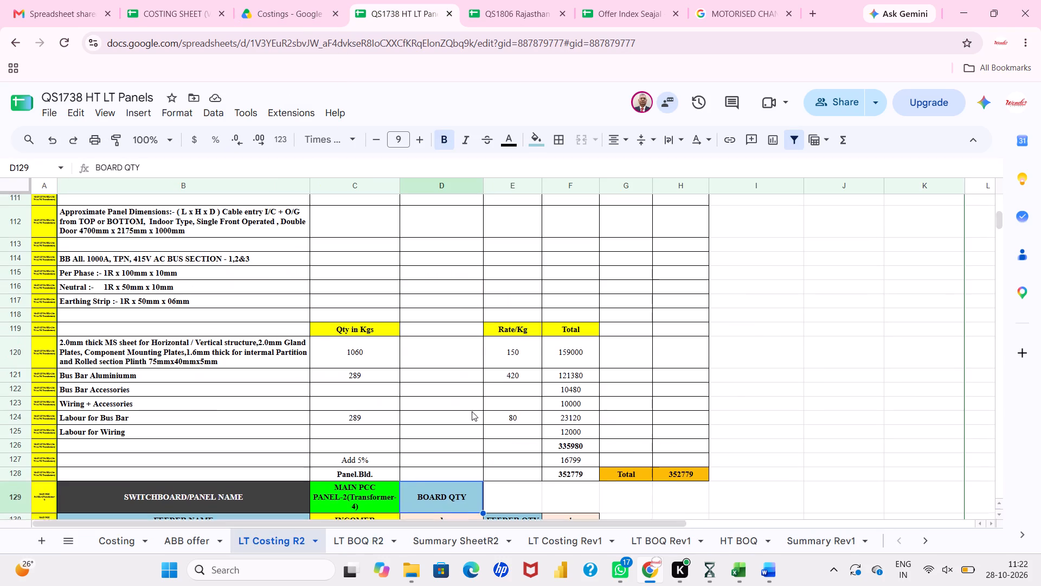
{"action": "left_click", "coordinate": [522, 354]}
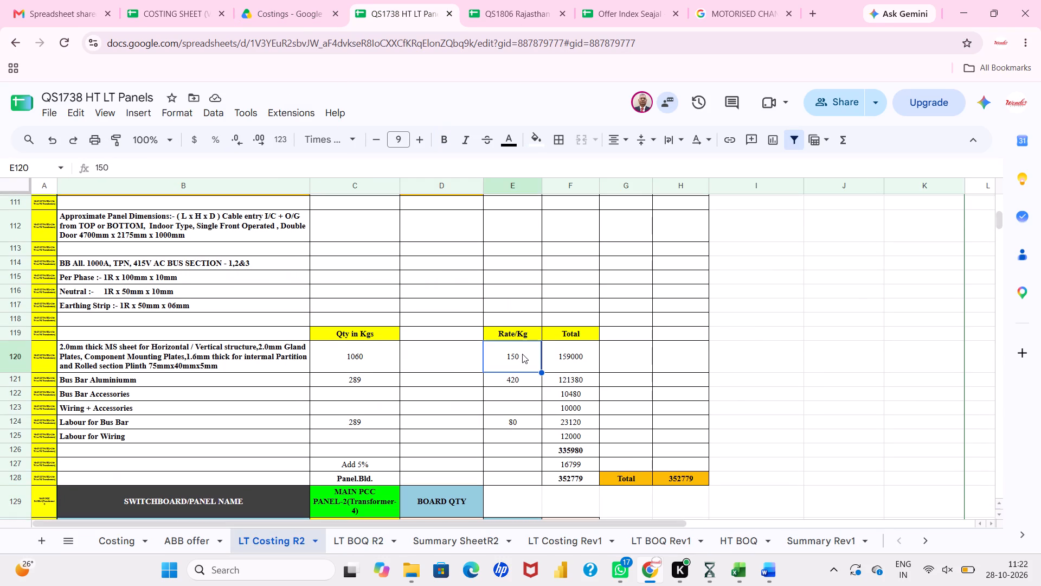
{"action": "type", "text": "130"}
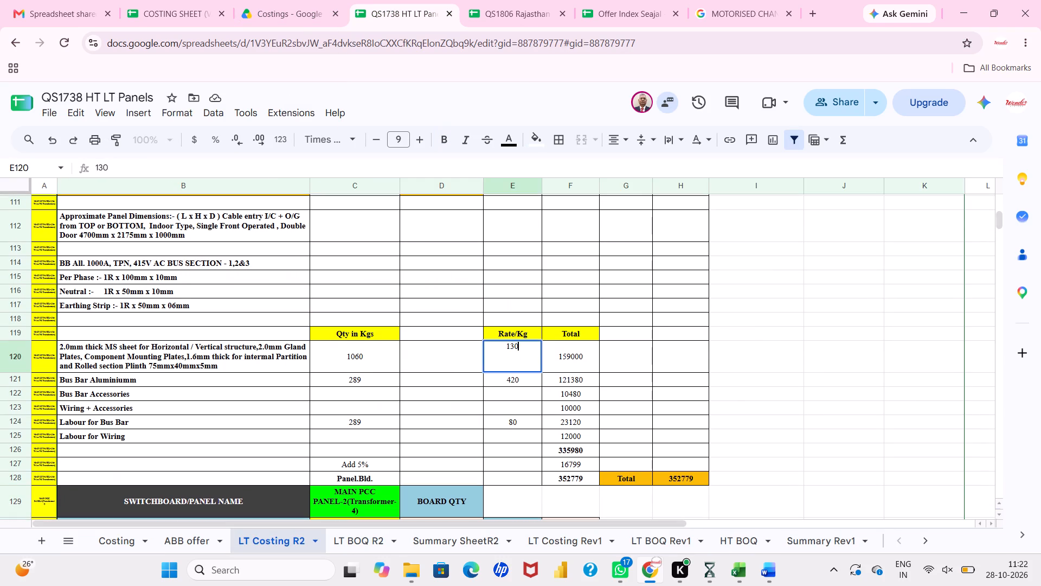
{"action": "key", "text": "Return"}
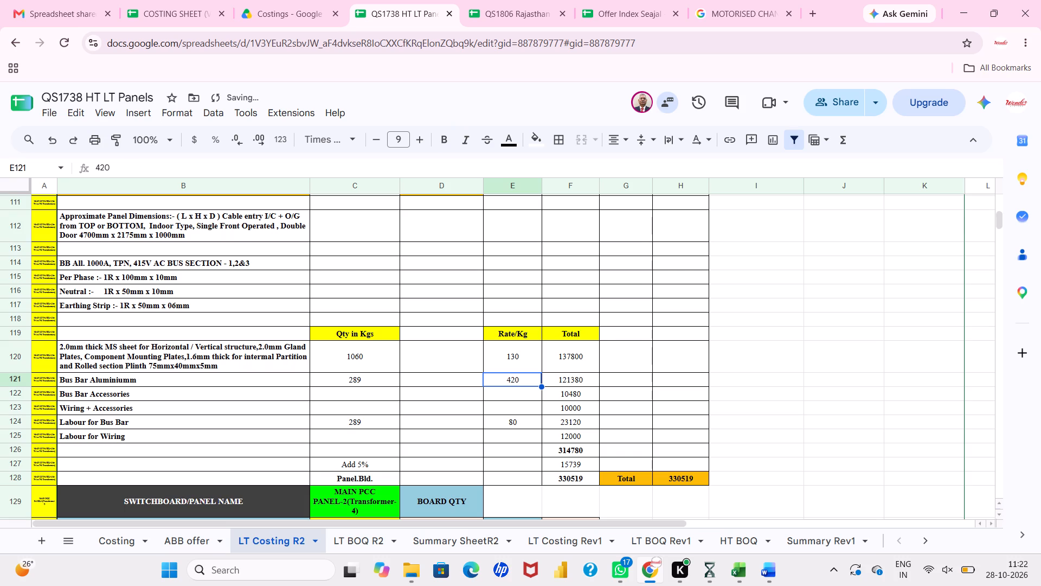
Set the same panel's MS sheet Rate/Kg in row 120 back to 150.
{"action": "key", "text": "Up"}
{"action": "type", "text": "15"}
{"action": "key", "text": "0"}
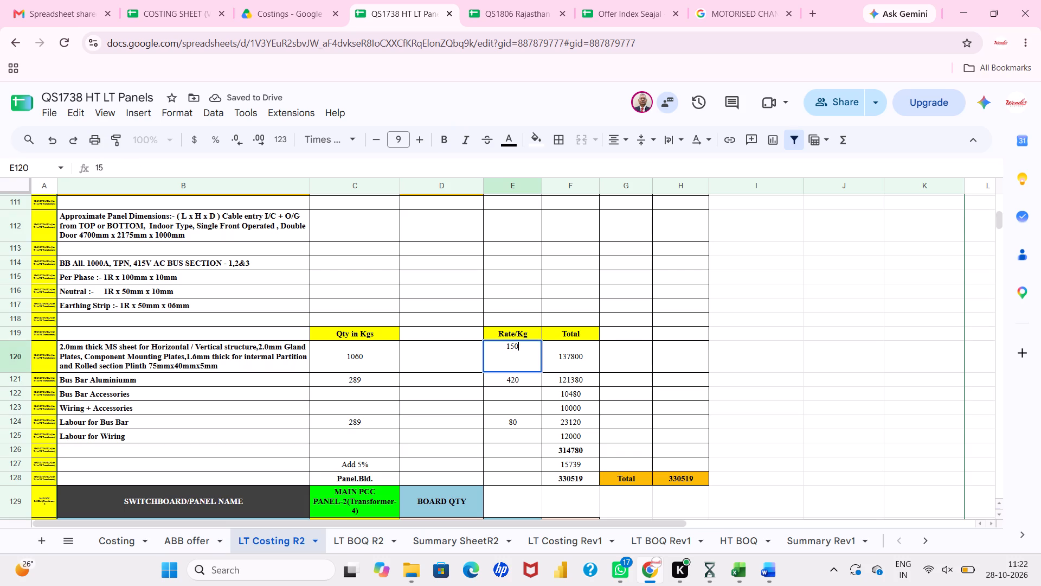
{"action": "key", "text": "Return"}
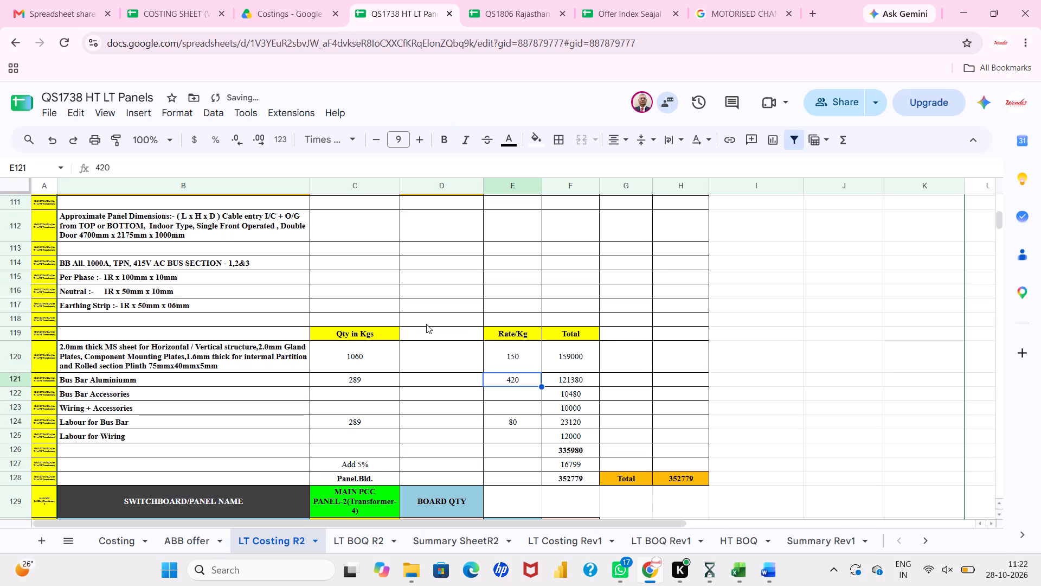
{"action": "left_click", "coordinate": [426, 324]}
Return to the costing workbook and review LT Panel-1's block on QS1738-1.
{"action": "left_click", "coordinate": [200, 0]}
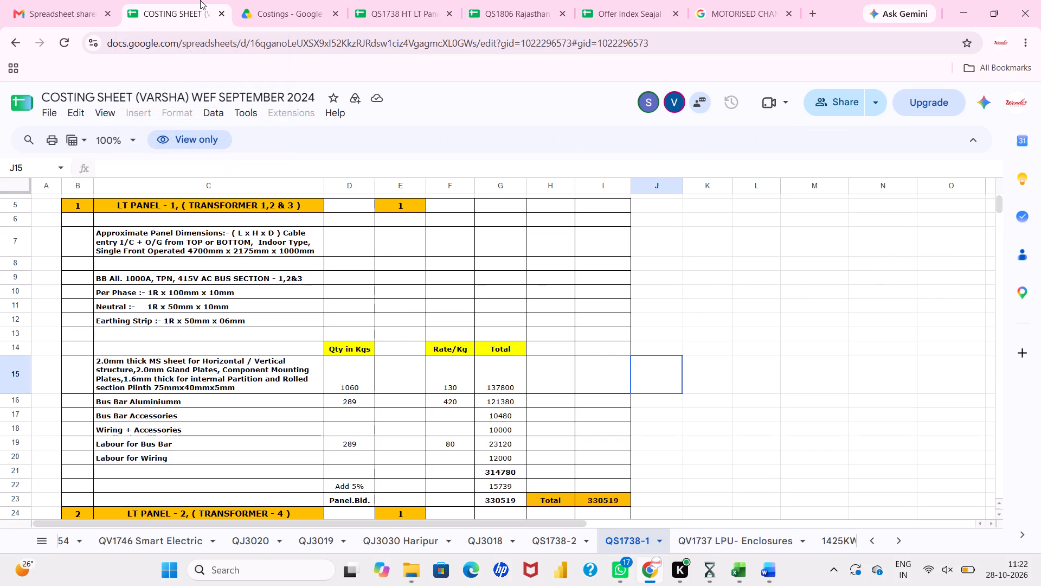
{"action": "left_click", "coordinate": [653, 260]}
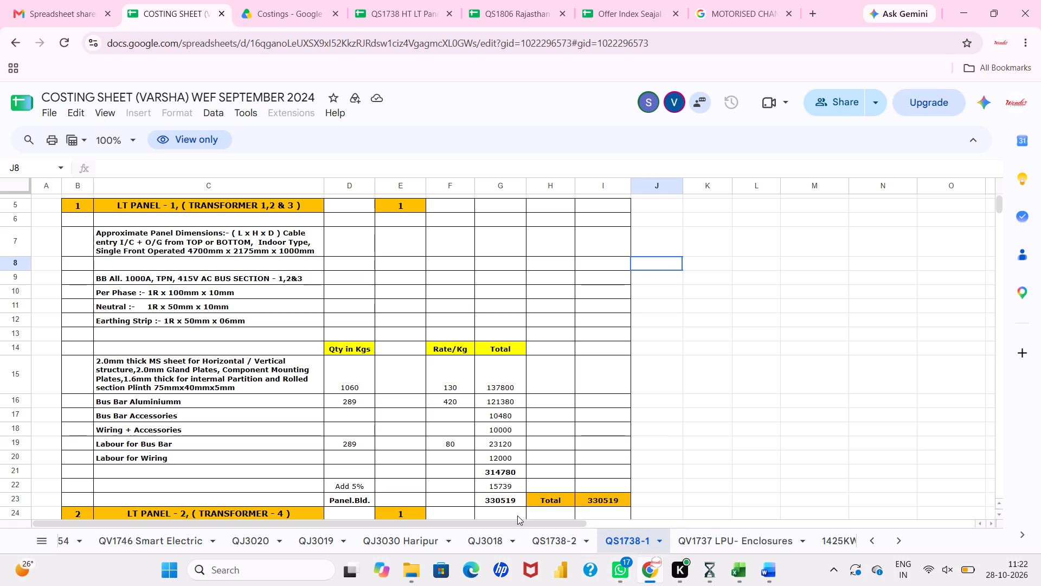
Jump to the collaborator's location on QV1807 PB 27-10-26 and examine the 09 and 04 energy meter metering panel costings.
{"action": "left_click", "coordinate": [651, 103]}
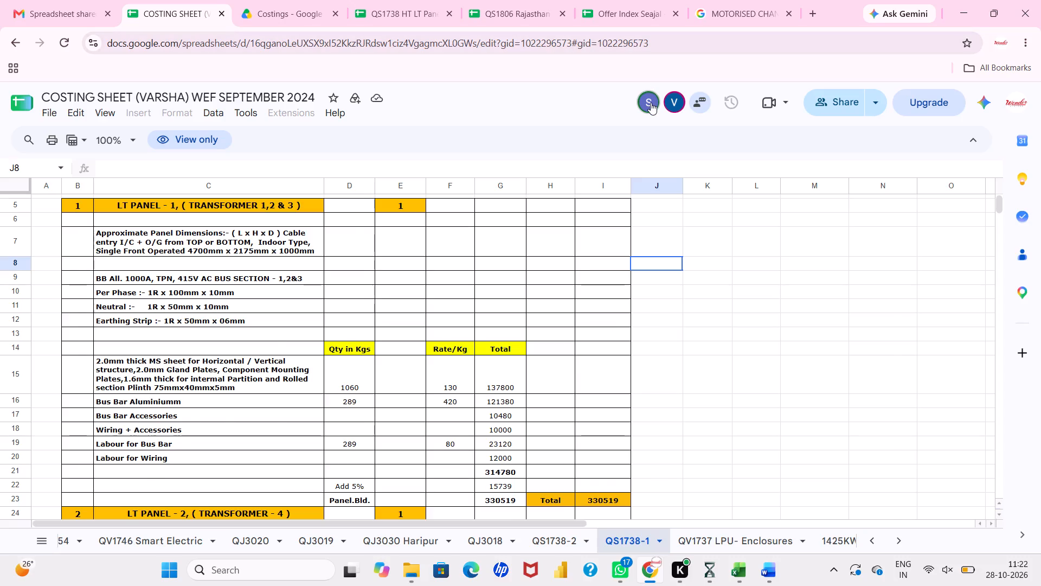
{"action": "left_click", "coordinate": [651, 103]}
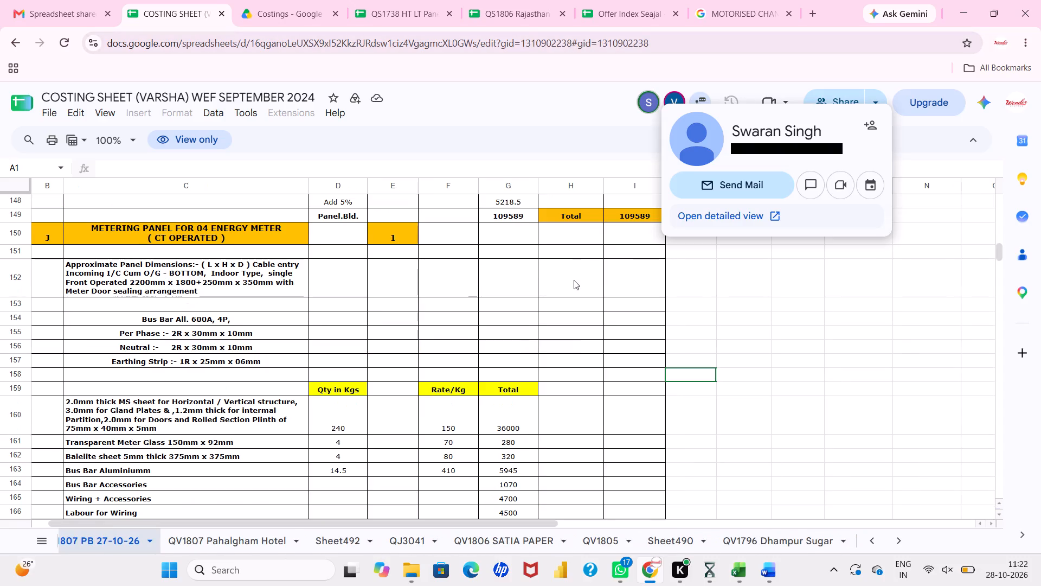
{"action": "scroll", "coordinate": [574, 280], "scroll_direction": "up", "scroll_amount": 4}
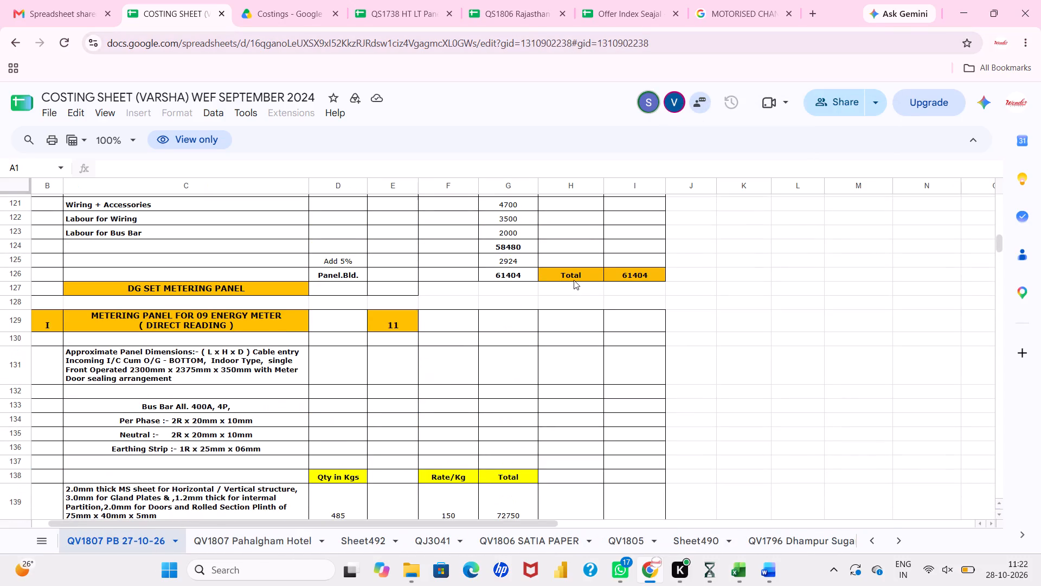
{"action": "scroll", "coordinate": [574, 280], "scroll_direction": "down", "scroll_amount": 1}
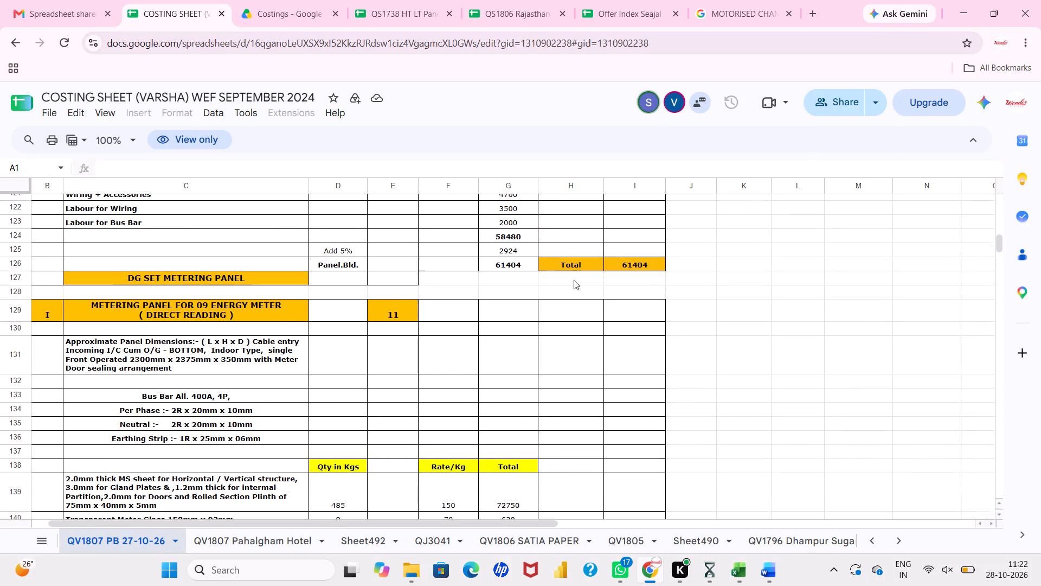
{"action": "scroll", "coordinate": [574, 280], "scroll_direction": "down", "scroll_amount": 4}
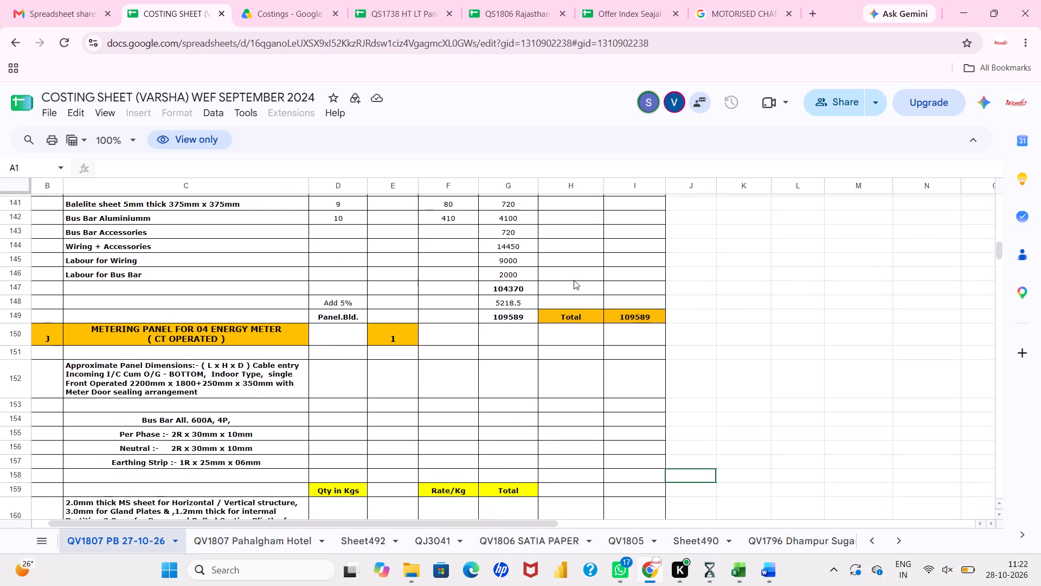
{"action": "scroll", "coordinate": [574, 280], "scroll_direction": "down", "scroll_amount": 2}
{"action": "scroll", "coordinate": [574, 280], "scroll_direction": "up", "scroll_amount": 3}
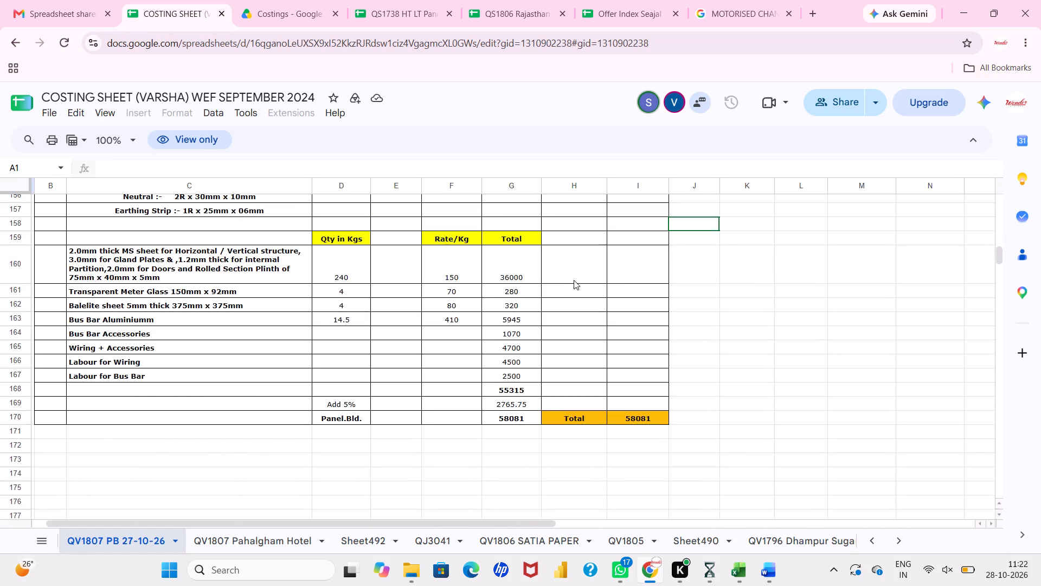
{"action": "scroll", "coordinate": [574, 280], "scroll_direction": "up", "scroll_amount": 3}
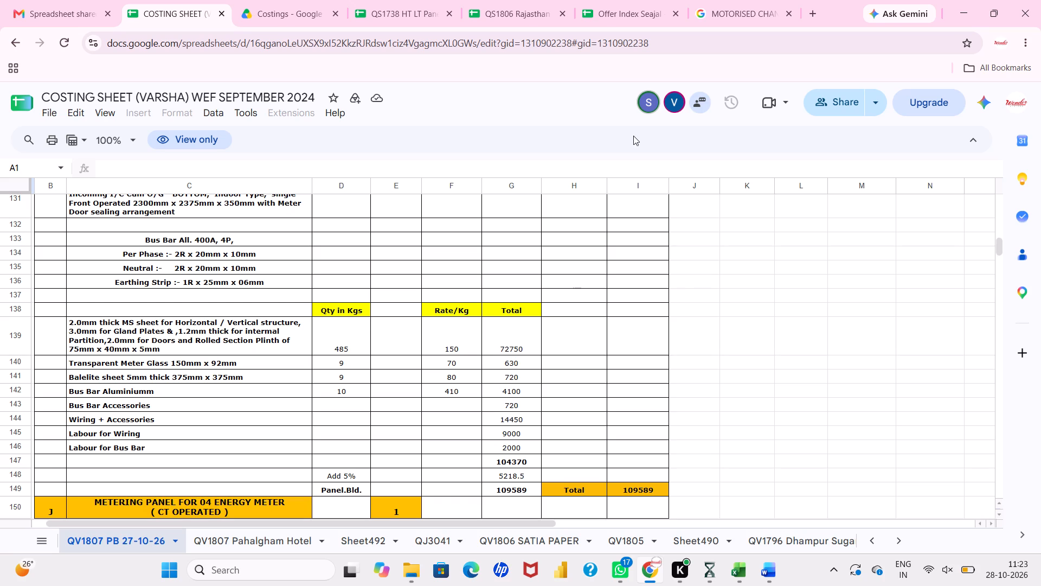
{"action": "left_click", "coordinate": [650, 104]}
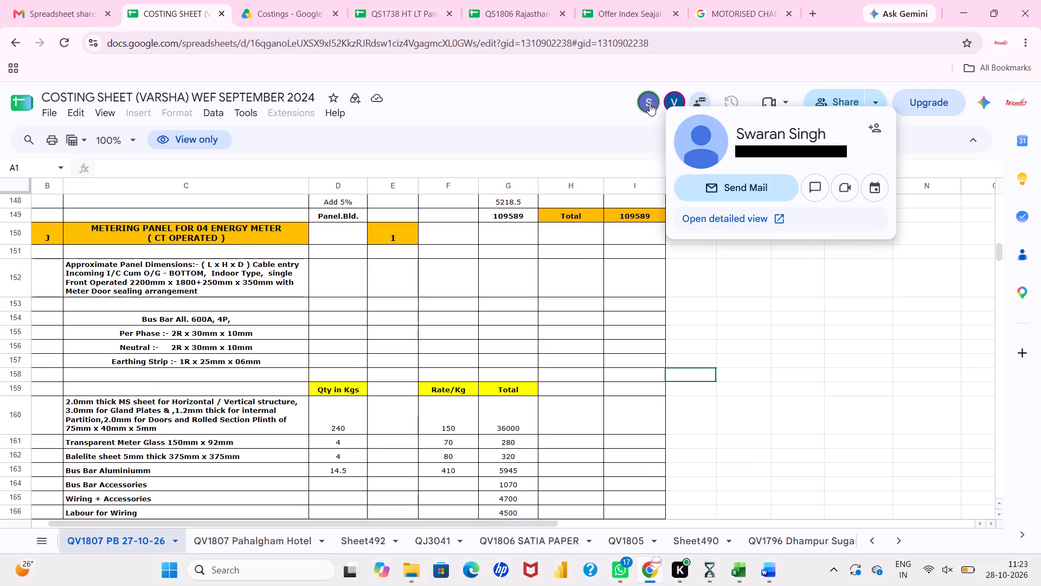
{"action": "left_click", "coordinate": [650, 104]}
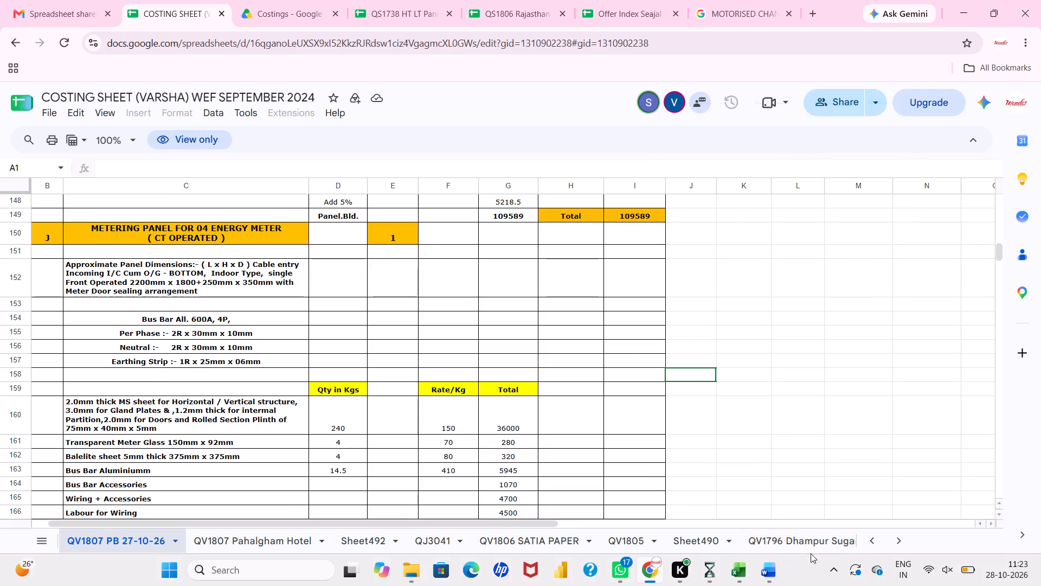
Go back to the QS1738-1 sheet to view LT Panel-1's fabrication costing.
{"action": "scroll", "coordinate": [814, 543], "scroll_direction": "left", "scroll_amount": 2}
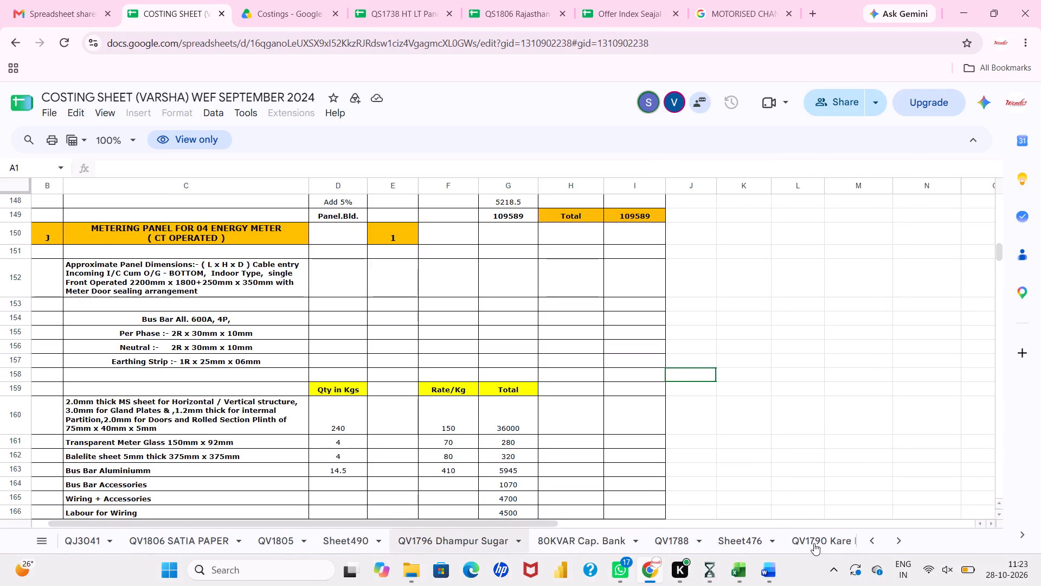
{"action": "scroll", "coordinate": [814, 543], "scroll_direction": "left", "scroll_amount": 6}
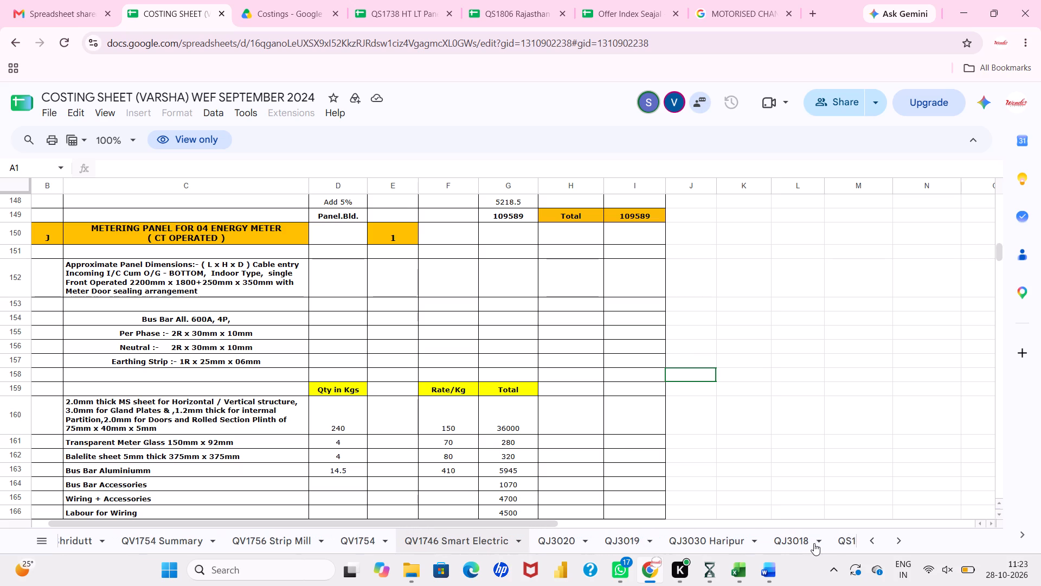
{"action": "scroll", "coordinate": [814, 543], "scroll_direction": "left", "scroll_amount": 2}
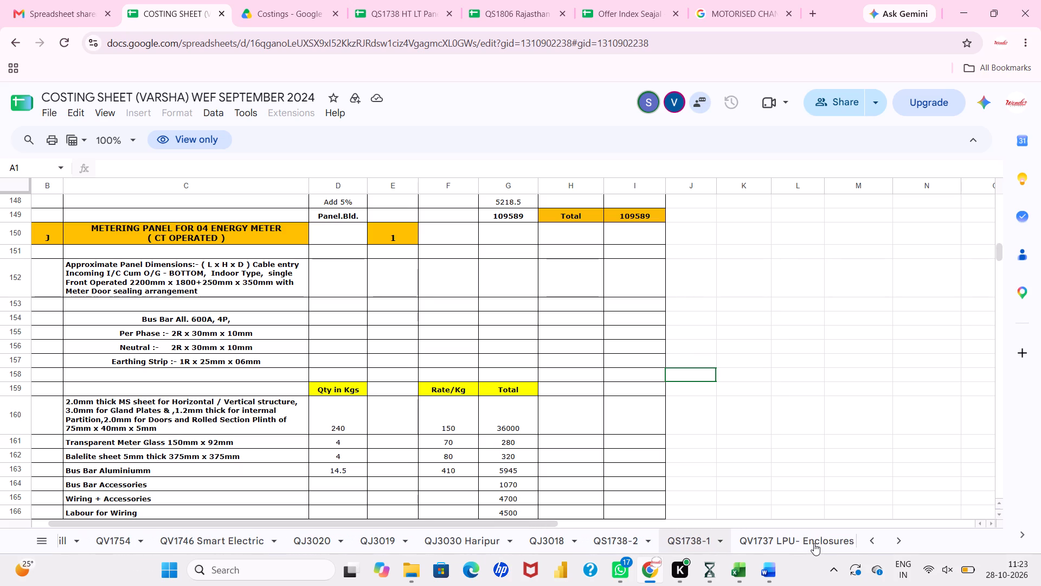
{"action": "left_click", "coordinate": [699, 547]}
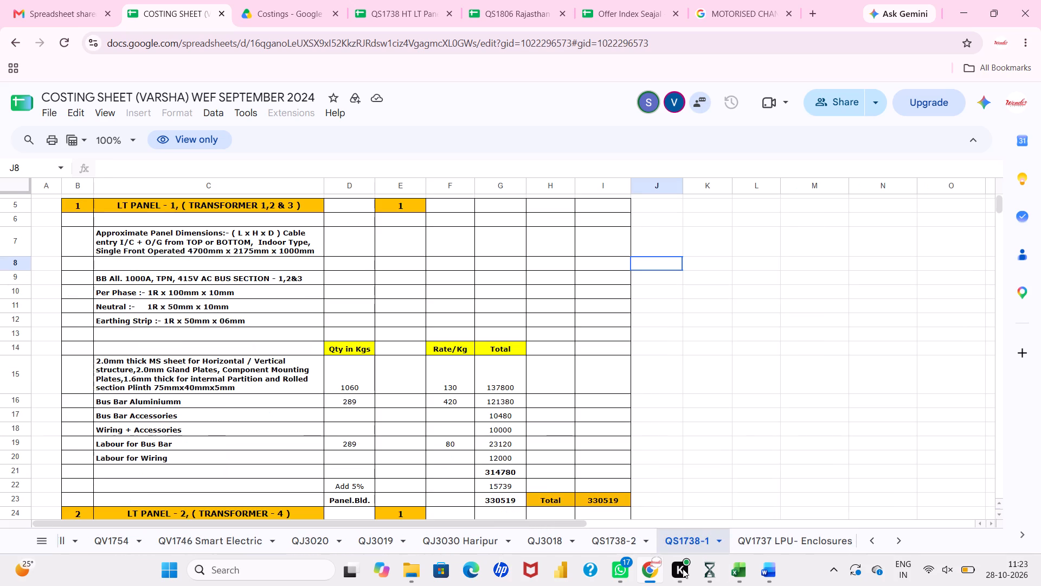
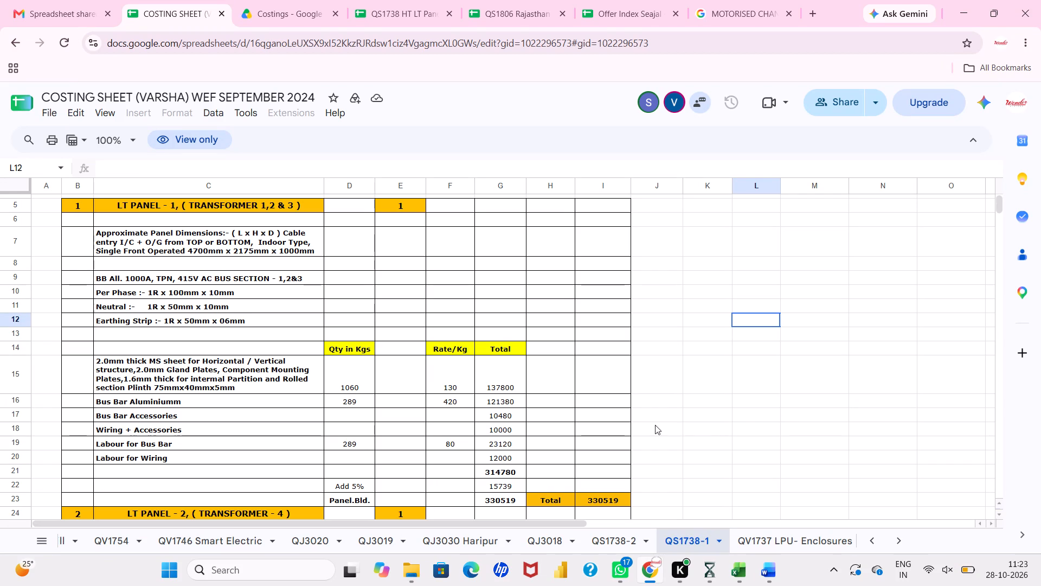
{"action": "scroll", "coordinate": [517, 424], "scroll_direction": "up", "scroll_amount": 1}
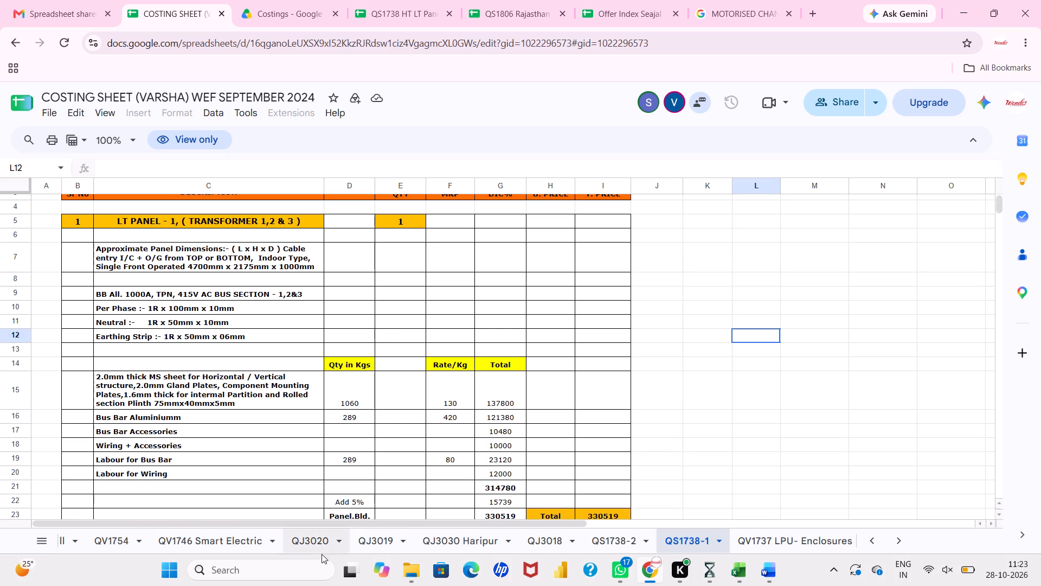
Switch to the Instagram app and open its direct messages.
{"action": "left_click", "coordinate": [310, 569]}
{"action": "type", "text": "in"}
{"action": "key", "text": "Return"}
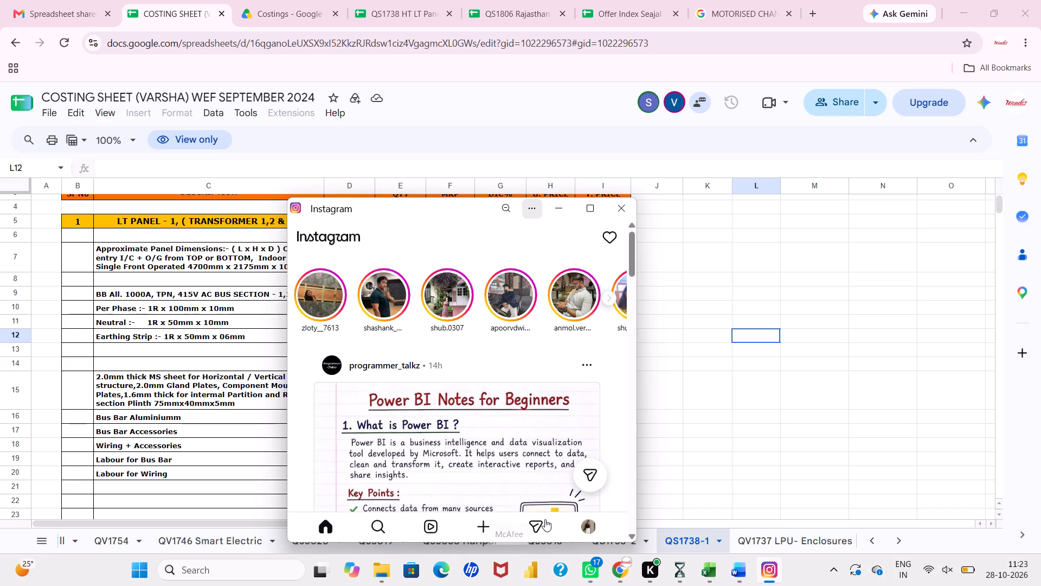
{"action": "left_click", "coordinate": [545, 519]}
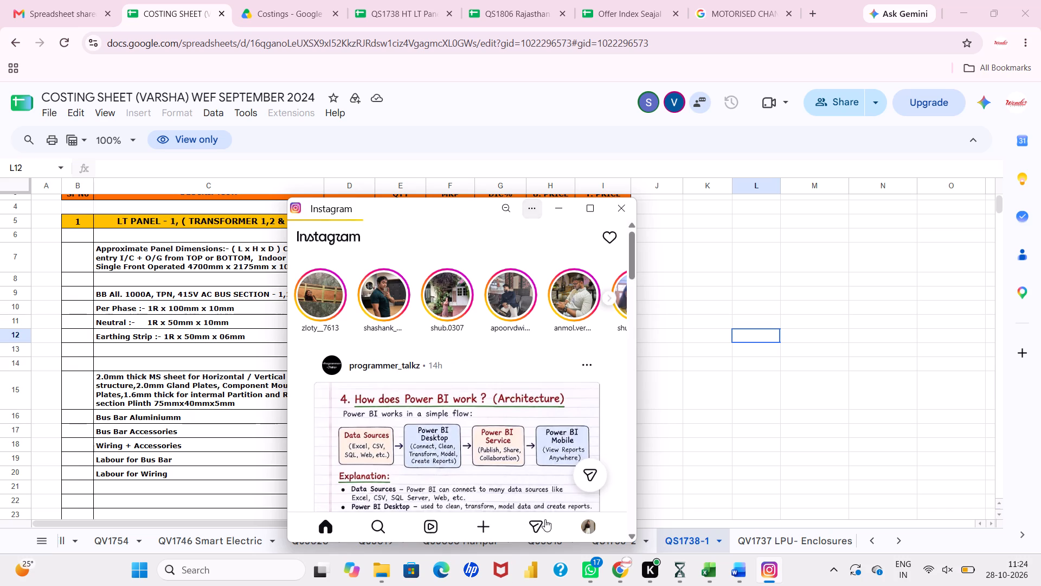
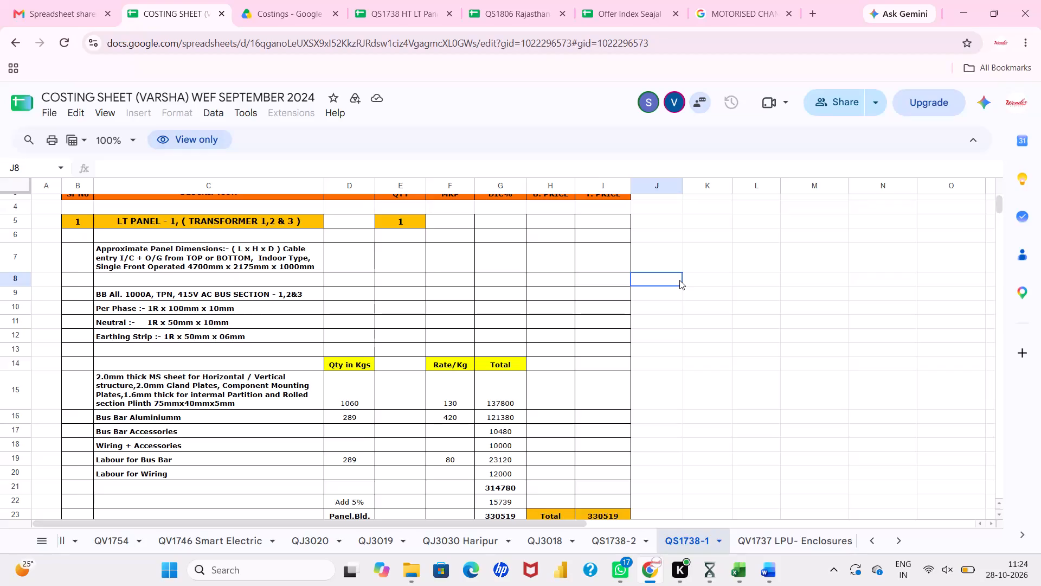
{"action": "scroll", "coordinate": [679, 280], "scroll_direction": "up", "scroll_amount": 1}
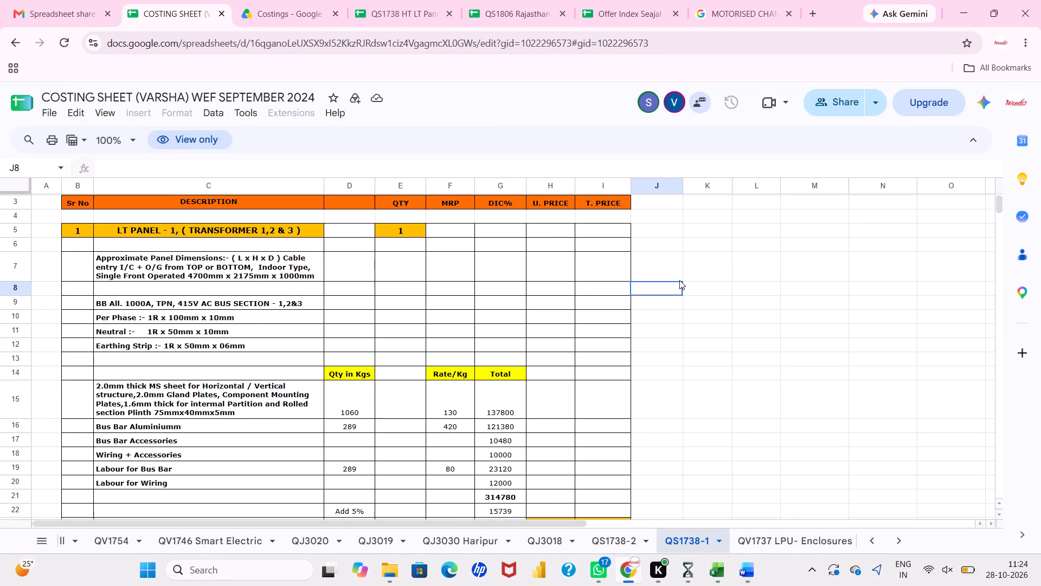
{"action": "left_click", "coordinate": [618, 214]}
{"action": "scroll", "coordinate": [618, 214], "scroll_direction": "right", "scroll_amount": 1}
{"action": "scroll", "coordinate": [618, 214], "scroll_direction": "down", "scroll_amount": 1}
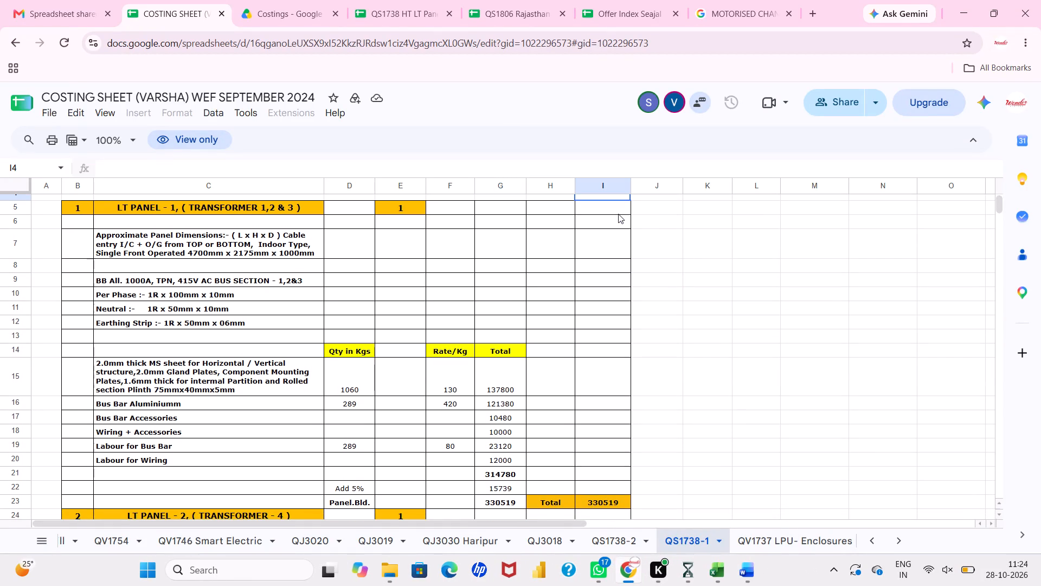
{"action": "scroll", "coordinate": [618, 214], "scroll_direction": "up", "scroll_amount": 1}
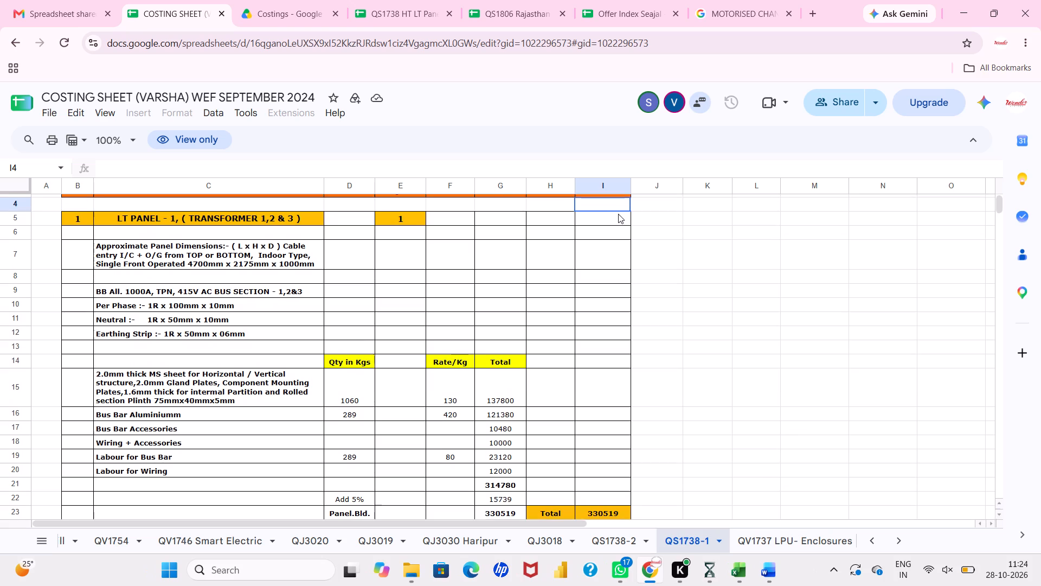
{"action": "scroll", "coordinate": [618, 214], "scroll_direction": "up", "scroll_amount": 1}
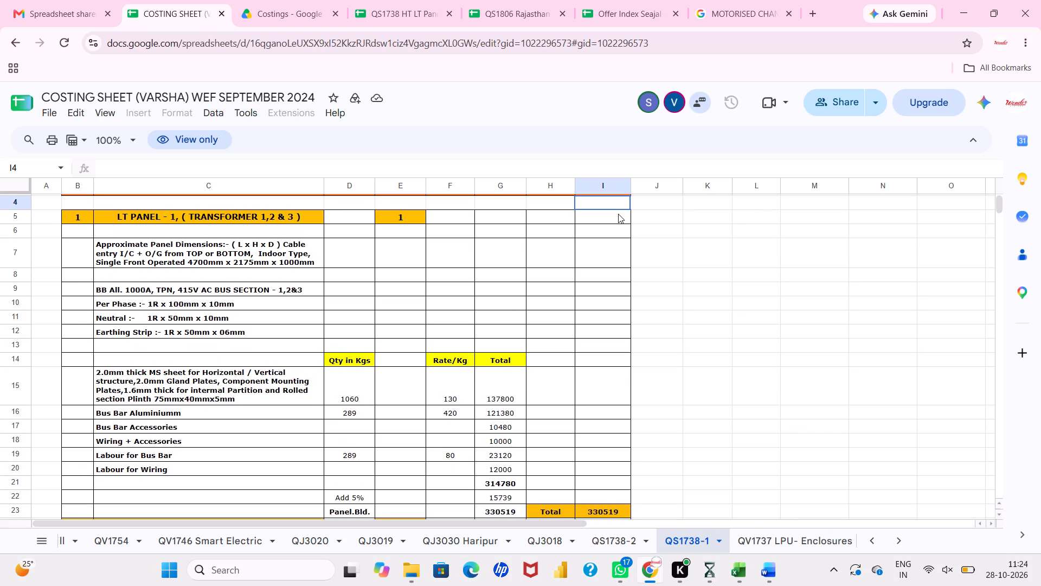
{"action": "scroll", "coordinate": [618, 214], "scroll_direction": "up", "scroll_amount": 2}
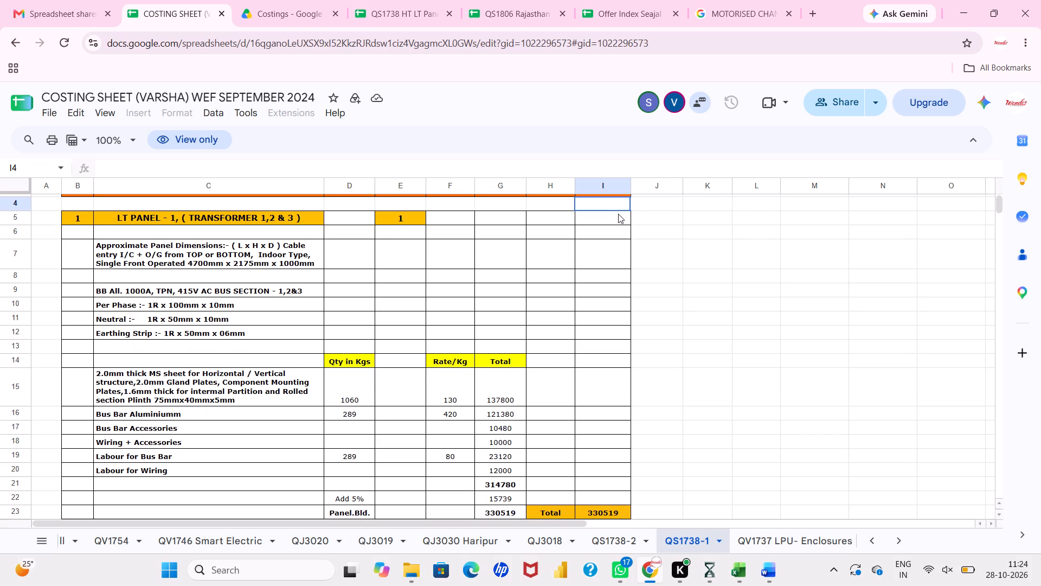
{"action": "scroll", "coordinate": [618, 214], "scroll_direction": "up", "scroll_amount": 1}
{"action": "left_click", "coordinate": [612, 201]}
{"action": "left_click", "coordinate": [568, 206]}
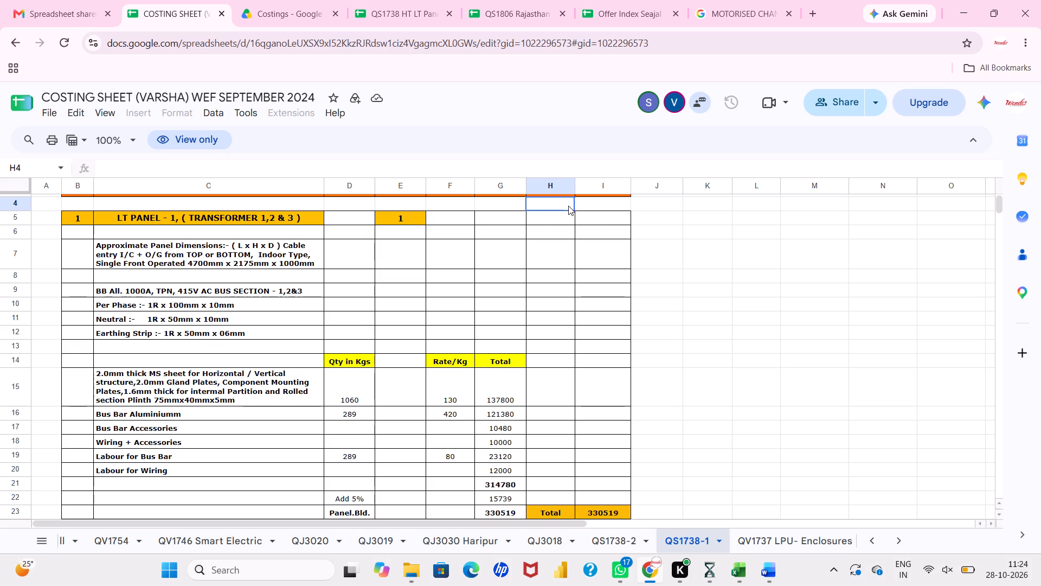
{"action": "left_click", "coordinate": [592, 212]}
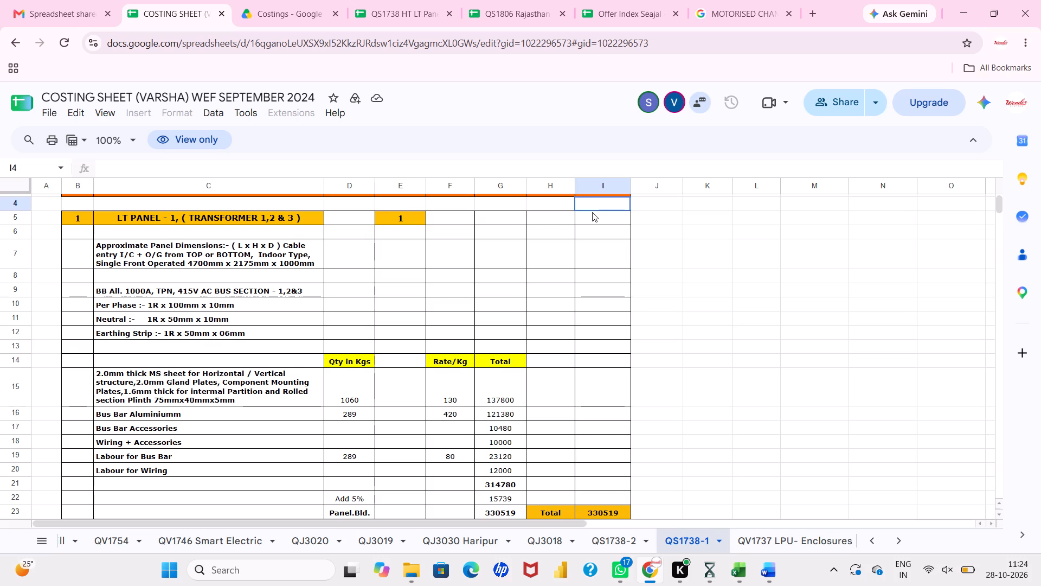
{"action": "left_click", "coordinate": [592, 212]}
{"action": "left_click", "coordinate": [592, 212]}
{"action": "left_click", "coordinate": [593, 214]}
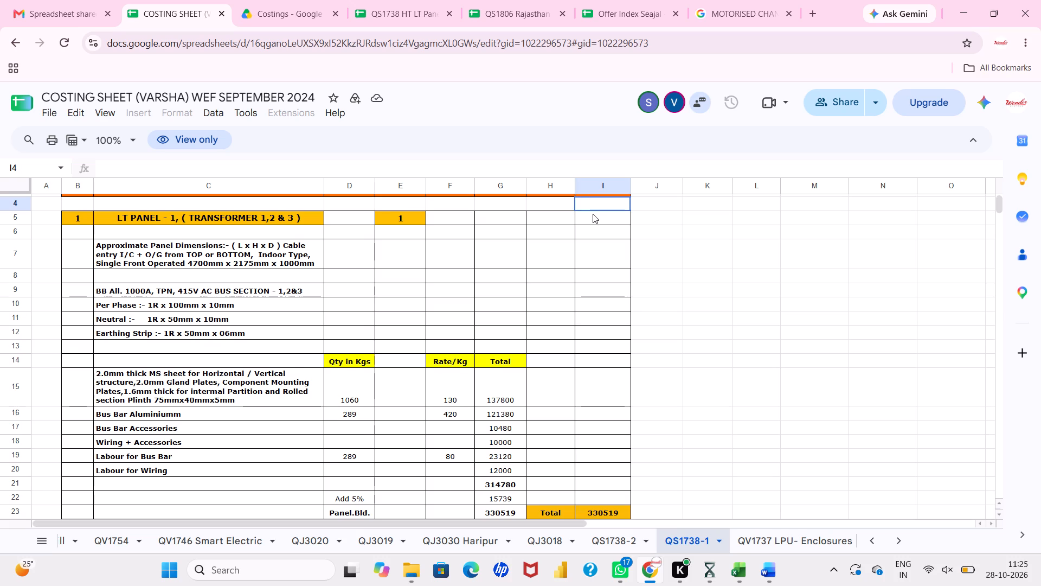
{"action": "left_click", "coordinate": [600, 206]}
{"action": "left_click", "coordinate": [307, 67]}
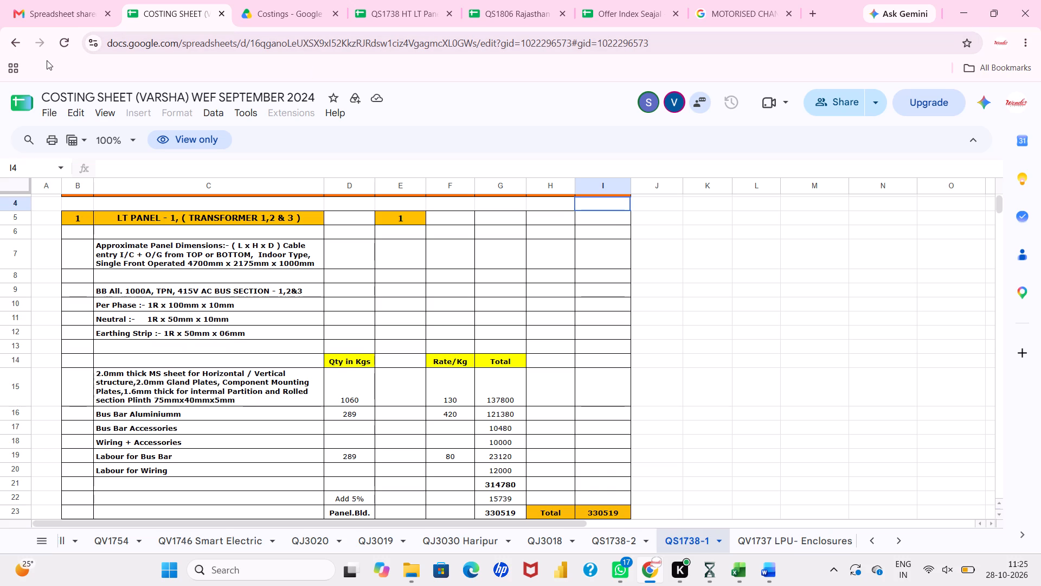
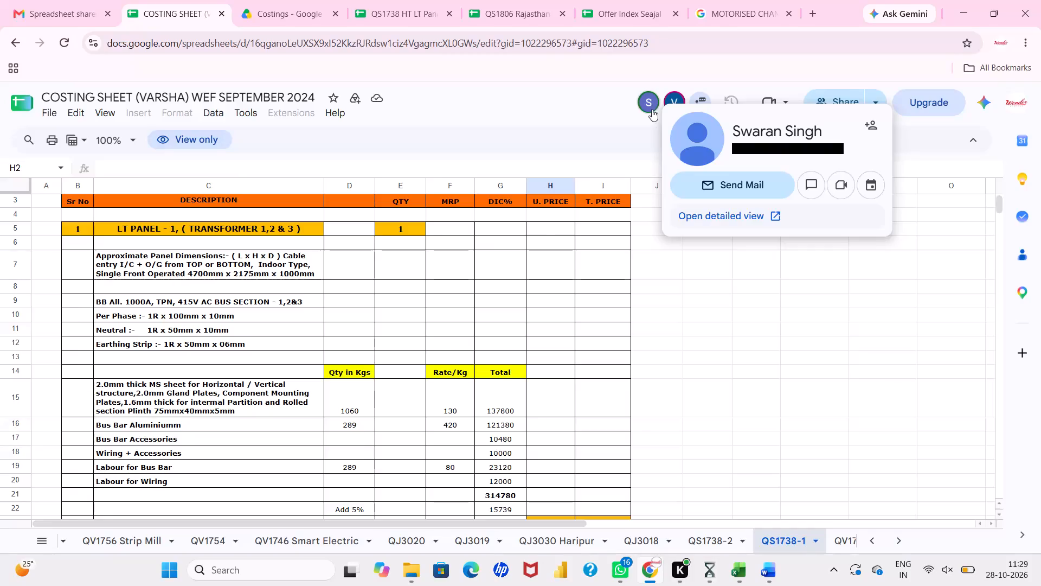
Follow the other viewer's position in the costing workbook and examine the panel costings on the QV1807 PB 27-10-26 sheet.
{"action": "left_click", "coordinate": [652, 109]}
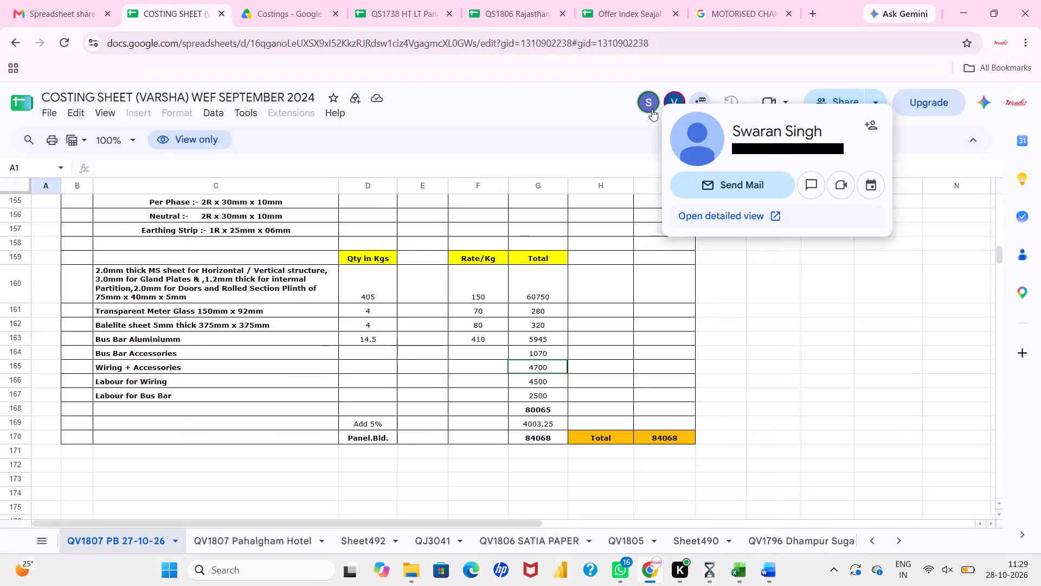
{"action": "scroll", "coordinate": [723, 394], "scroll_direction": "up", "scroll_amount": 2}
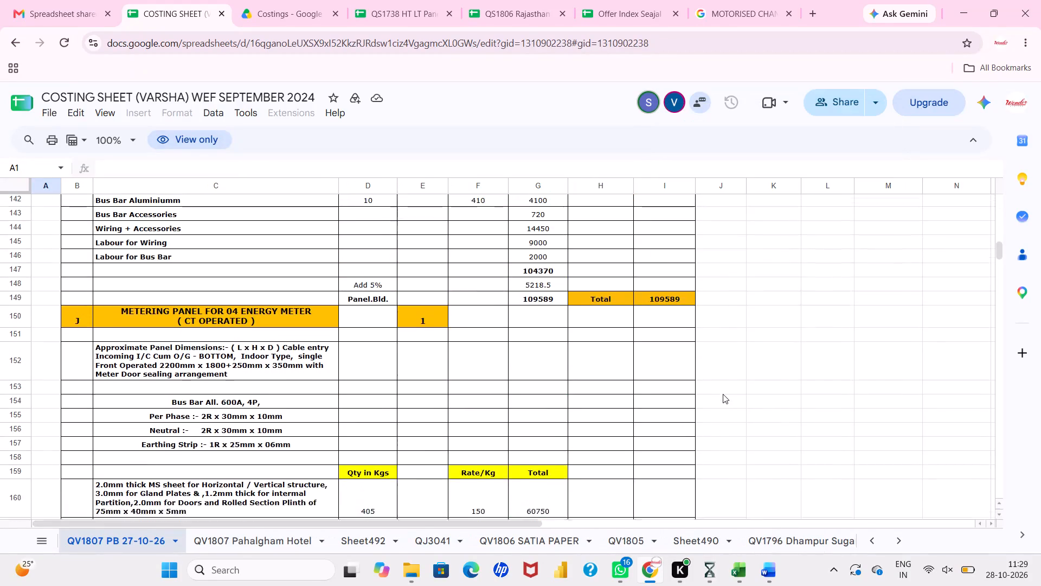
{"action": "scroll", "coordinate": [727, 361], "scroll_direction": "up", "scroll_amount": 8}
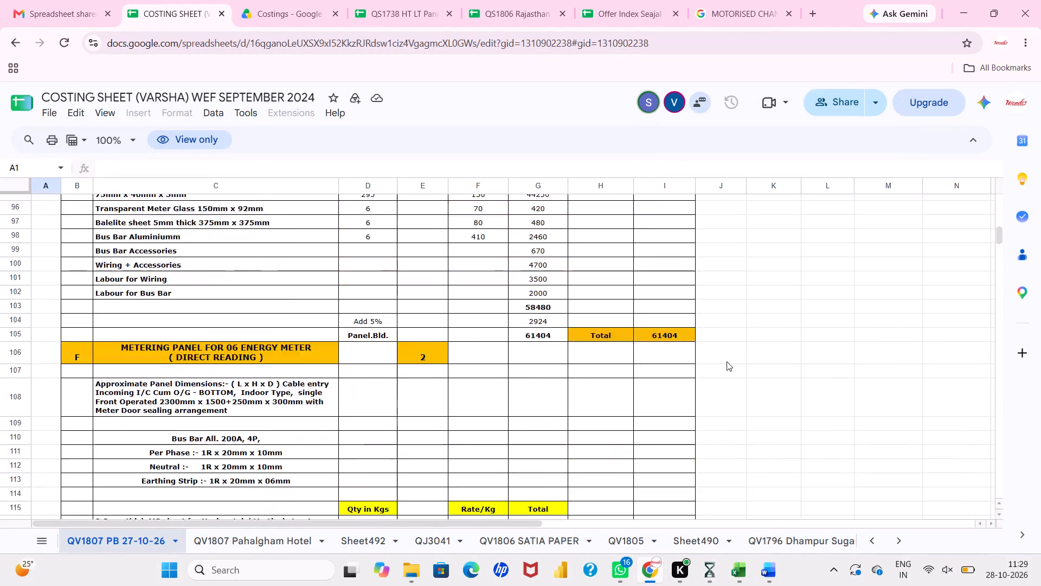
{"action": "scroll", "coordinate": [727, 361], "scroll_direction": "up", "scroll_amount": 10}
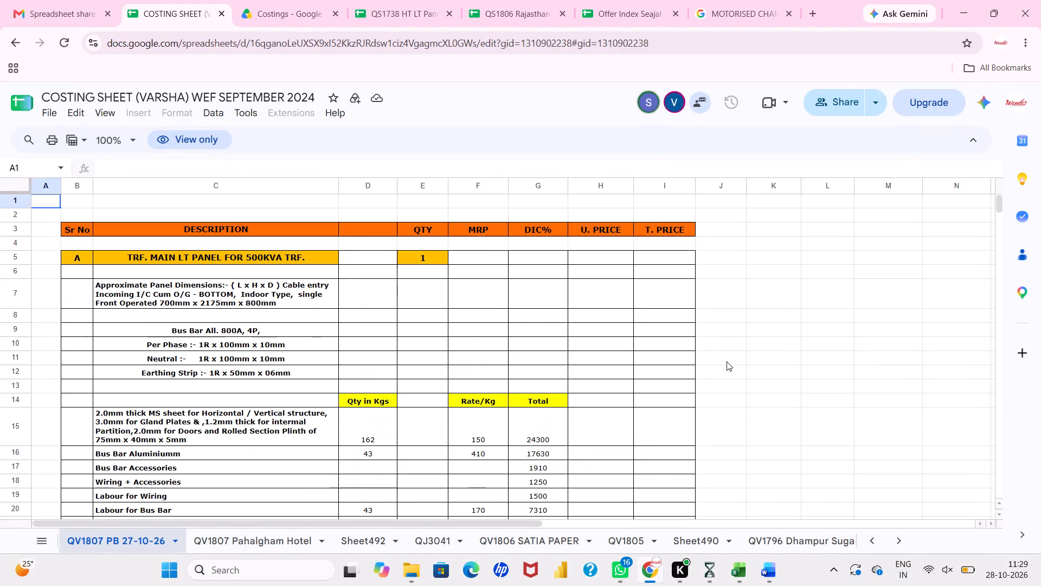
{"action": "left_click", "coordinate": [653, 106]}
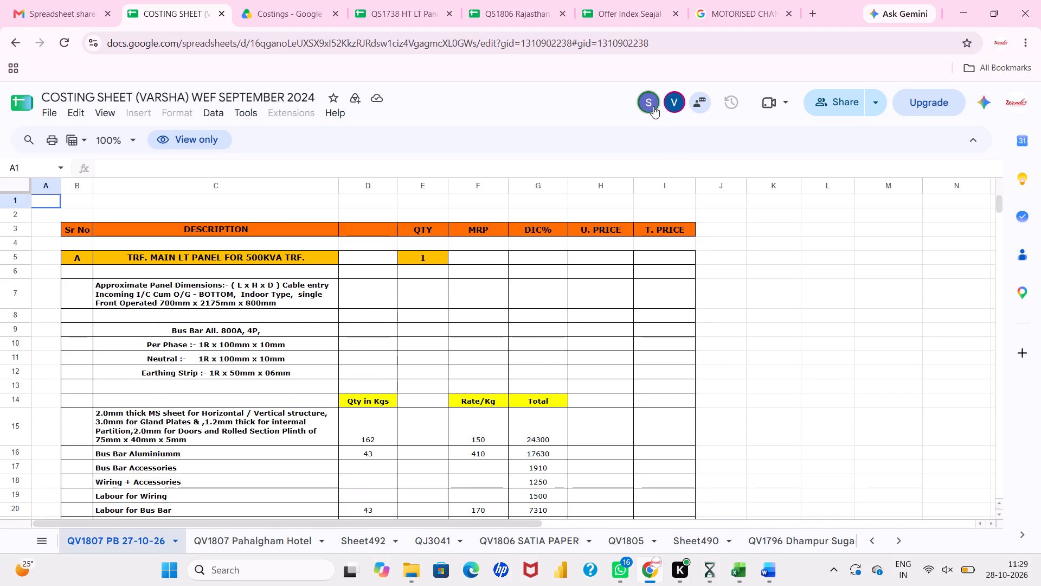
Find and reopen the QS1738-1 sheet in the costing workbook.
{"action": "scroll", "coordinate": [800, 543], "scroll_direction": "left", "scroll_amount": 1}
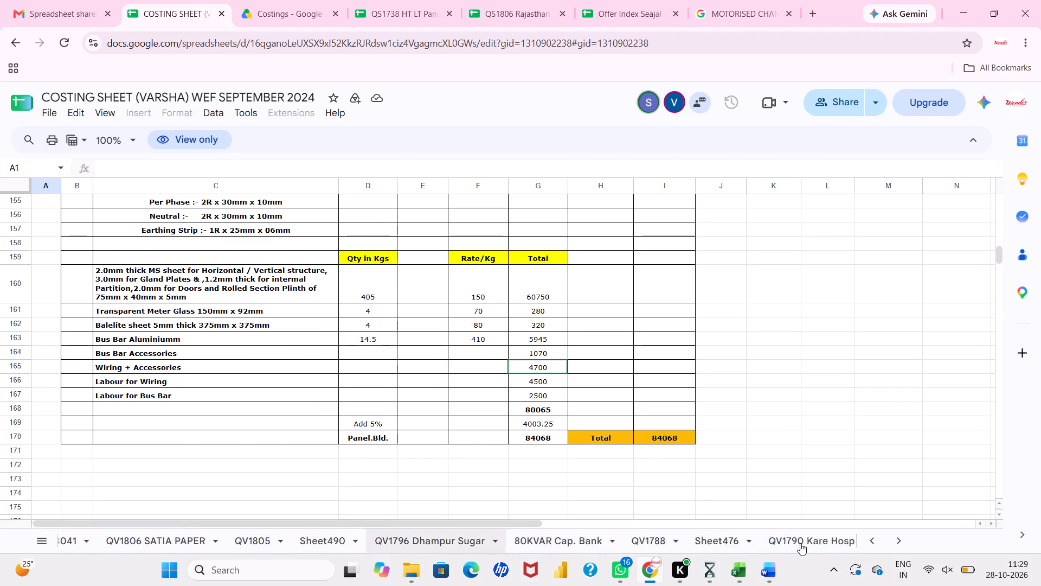
{"action": "scroll", "coordinate": [800, 543], "scroll_direction": "left", "scroll_amount": 6}
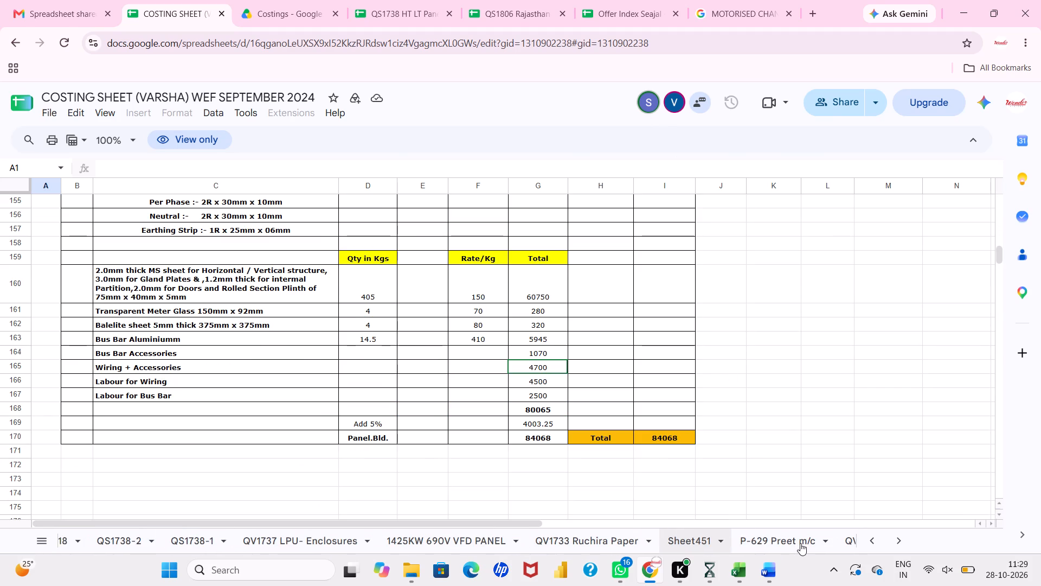
{"action": "scroll", "coordinate": [800, 543], "scroll_direction": "left", "scroll_amount": 1}
{"action": "scroll", "coordinate": [800, 543], "scroll_direction": "down", "scroll_amount": 1}
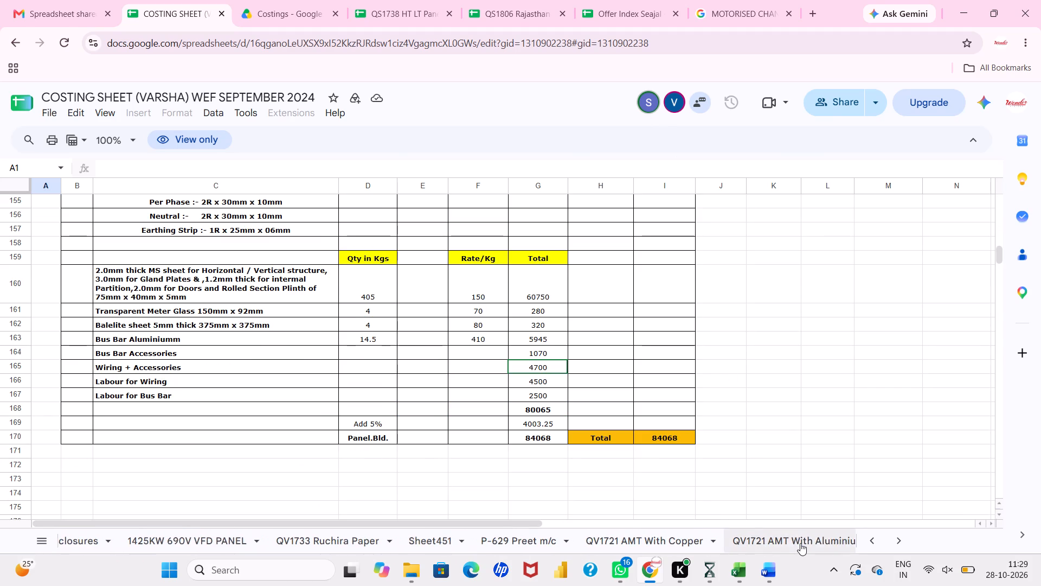
{"action": "scroll", "coordinate": [800, 543], "scroll_direction": "down", "scroll_amount": 1}
{"action": "scroll", "coordinate": [800, 543], "scroll_direction": "right", "scroll_amount": 3}
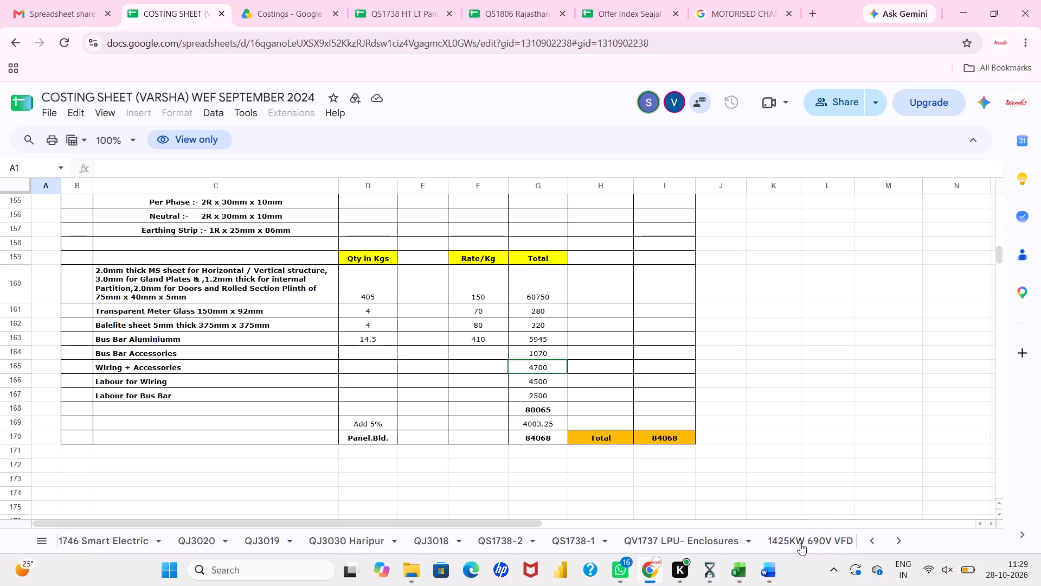
{"action": "scroll", "coordinate": [800, 543], "scroll_direction": "right", "scroll_amount": 3}
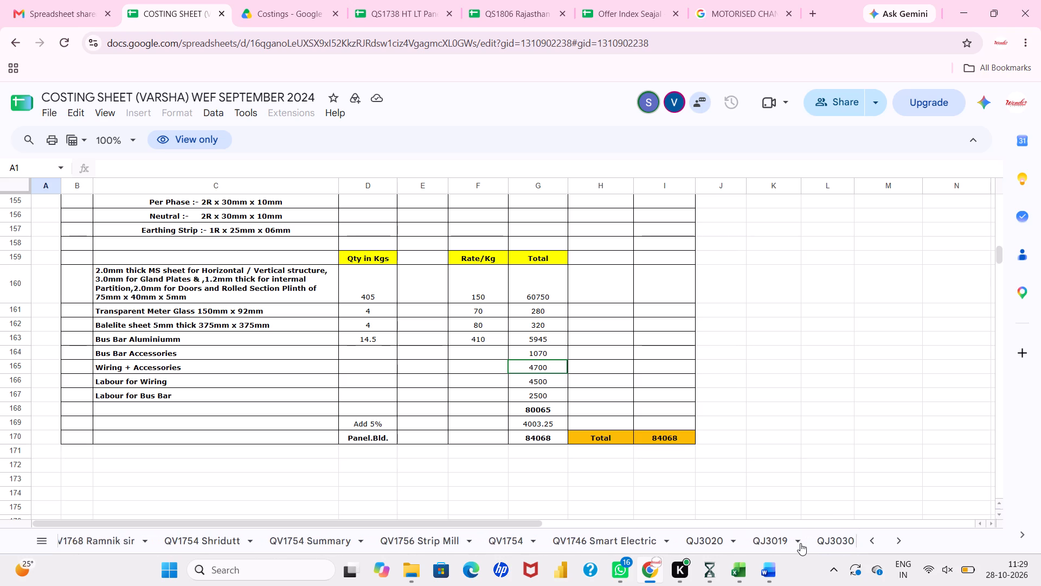
{"action": "scroll", "coordinate": [800, 543], "scroll_direction": "right", "scroll_amount": 2}
{"action": "scroll", "coordinate": [800, 543], "scroll_direction": "left", "scroll_amount": 3}
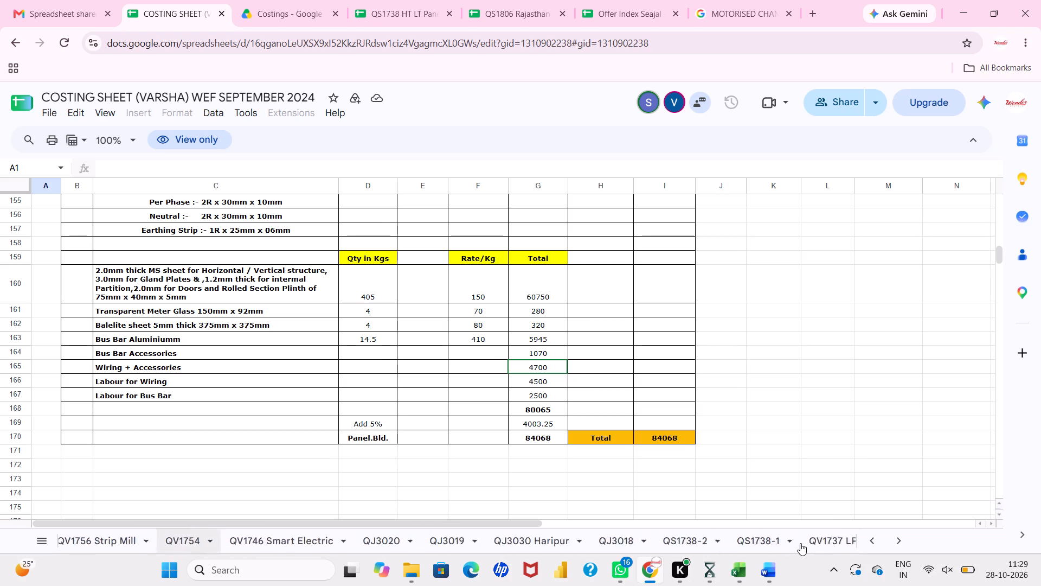
{"action": "scroll", "coordinate": [800, 543], "scroll_direction": "left", "scroll_amount": 1}
{"action": "left_click", "coordinate": [593, 550]}
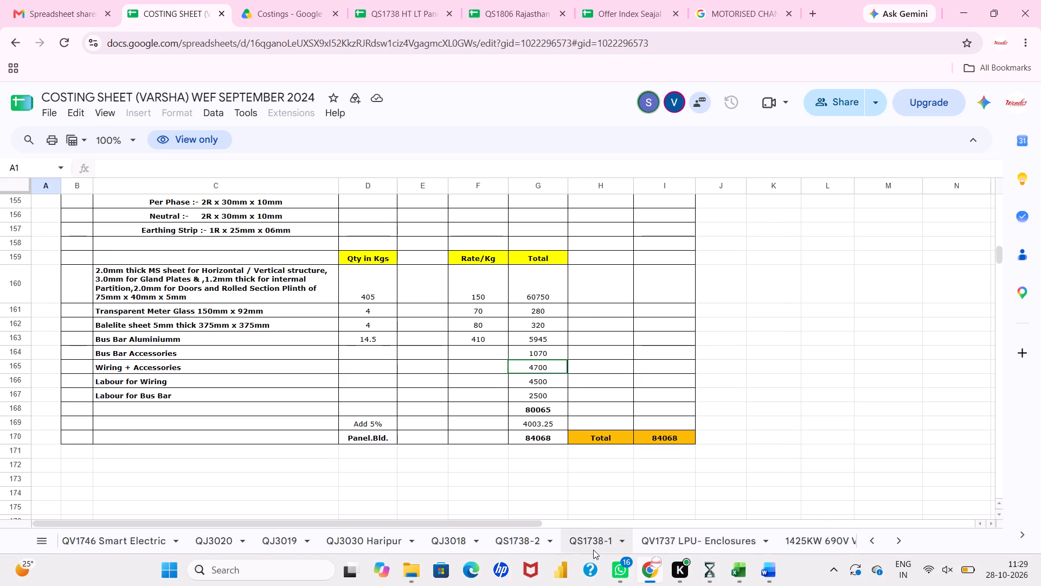
Compare the LT Panel-1 (Transformer 1,2 & 3) fabrication costs on QS1738-1 with those in QS1738 HT LT Panels' LT Costing R2.
{"action": "scroll", "coordinate": [503, 368], "scroll_direction": "down", "scroll_amount": 1}
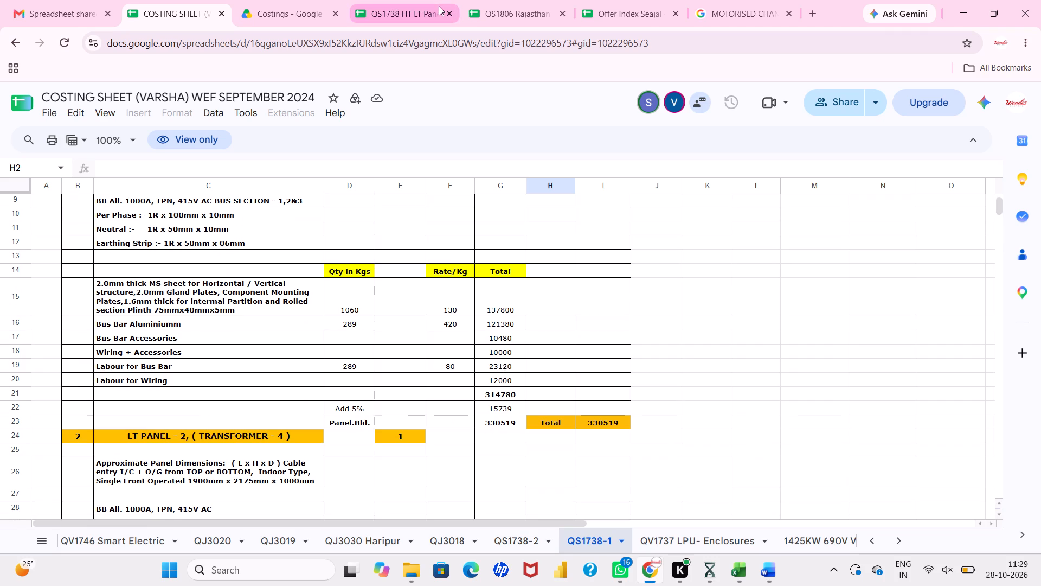
{"action": "left_click", "coordinate": [439, 6]}
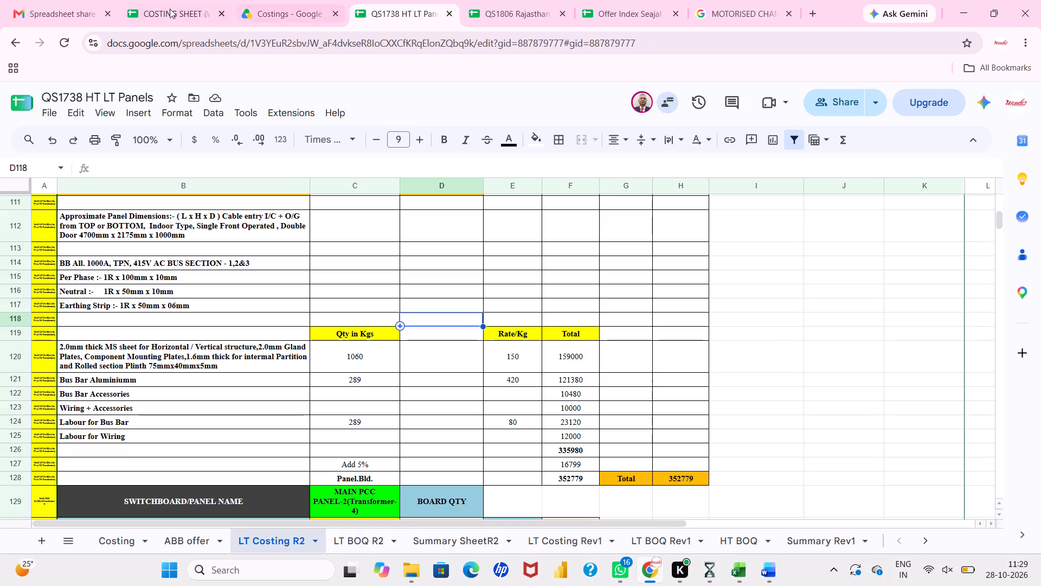
{"action": "left_click", "coordinate": [154, 8]}
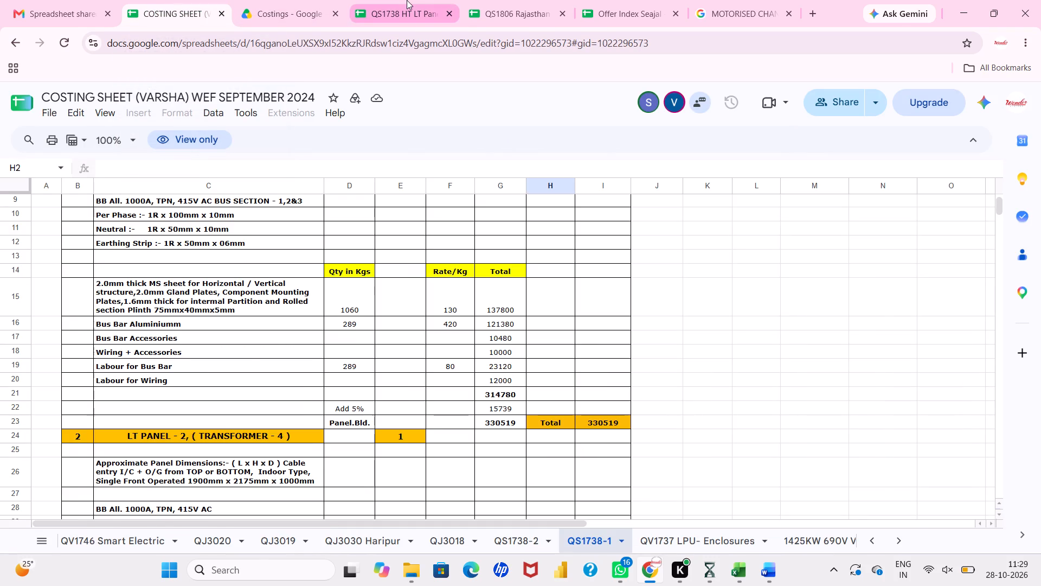
{"action": "left_click", "coordinate": [407, 0]}
Compare the LT Panel-2 (Transformer-4) sheet, bus bar, wiring and labour costs between LT Costing R2 and QS1738-1.
{"action": "scroll", "coordinate": [508, 373], "scroll_direction": "down", "scroll_amount": 3}
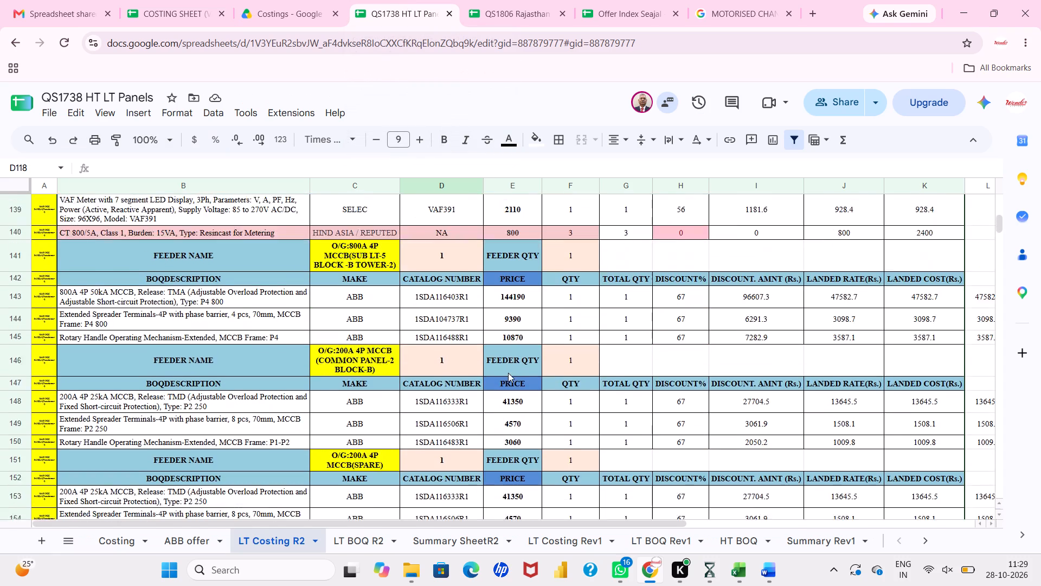
{"action": "scroll", "coordinate": [508, 373], "scroll_direction": "down", "scroll_amount": 6}
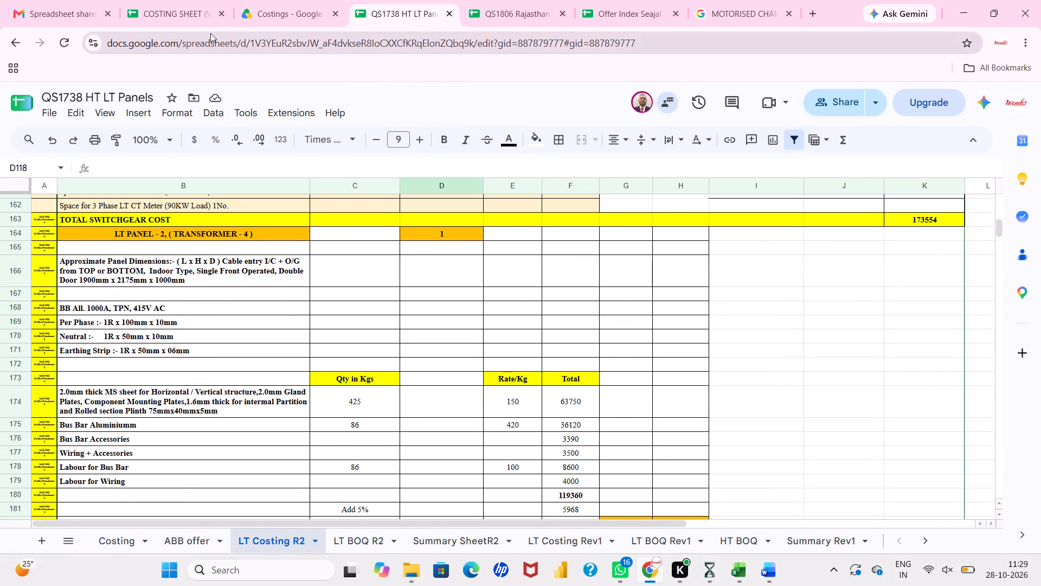
{"action": "left_click", "coordinate": [175, 0]}
{"action": "scroll", "coordinate": [393, 311], "scroll_direction": "down", "scroll_amount": 5}
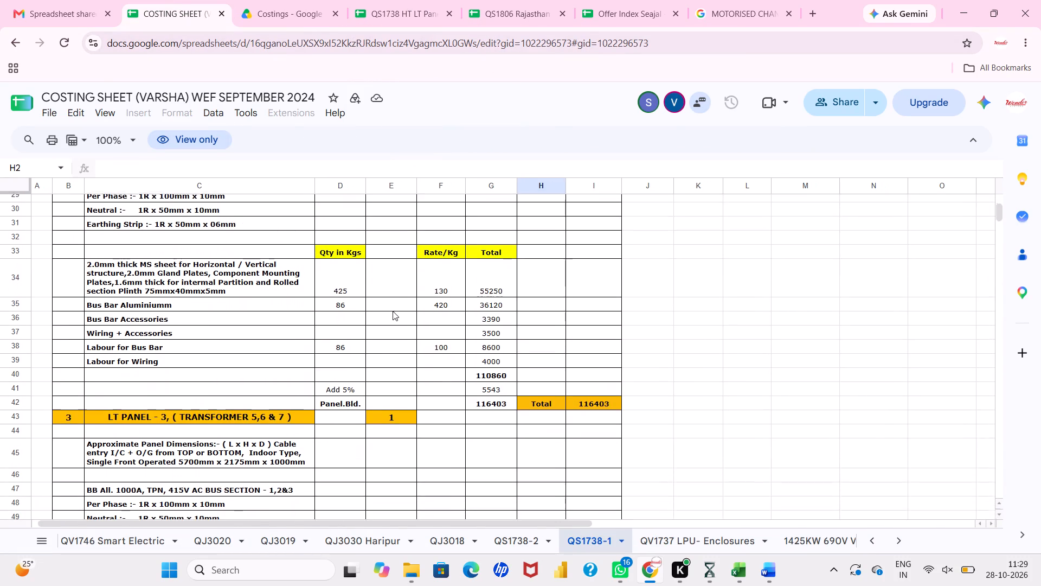
{"action": "scroll", "coordinate": [393, 311], "scroll_direction": "down", "scroll_amount": 1}
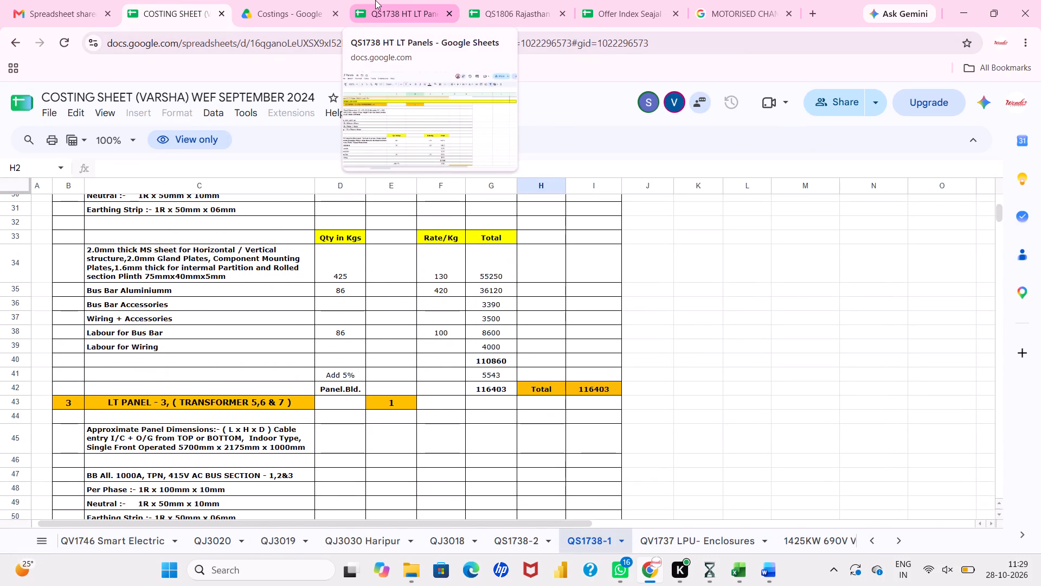
Compare the LT Panel-3 (Transformer 5,6 & 7) dimensions, sheet rate and fabrication costs between LT Costing R2 and QS1738-1.
{"action": "left_click", "coordinate": [375, 0]}
{"action": "scroll", "coordinate": [431, 339], "scroll_direction": "down", "scroll_amount": 4}
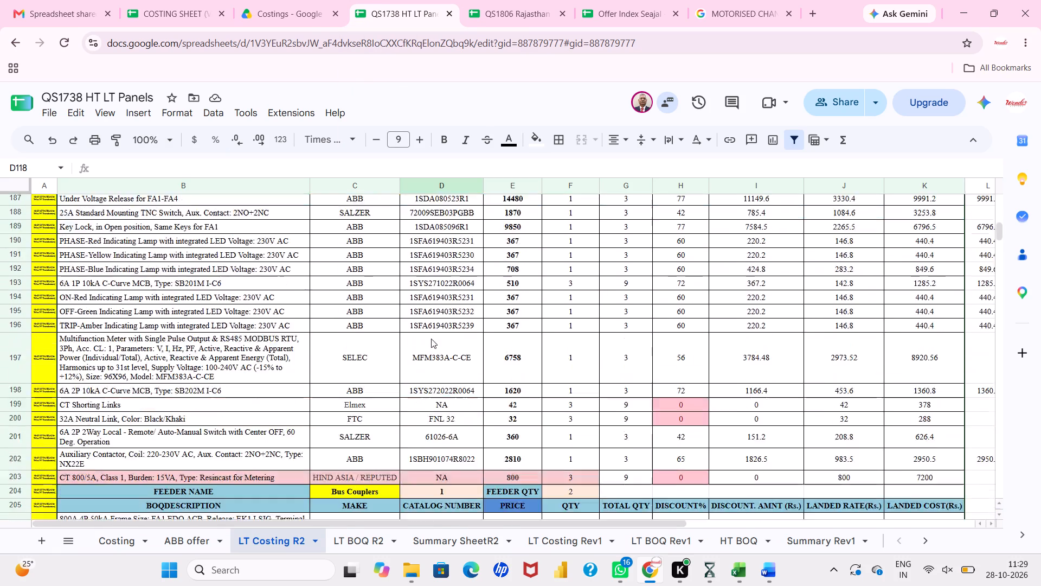
{"action": "scroll", "coordinate": [431, 339], "scroll_direction": "down", "scroll_amount": 8}
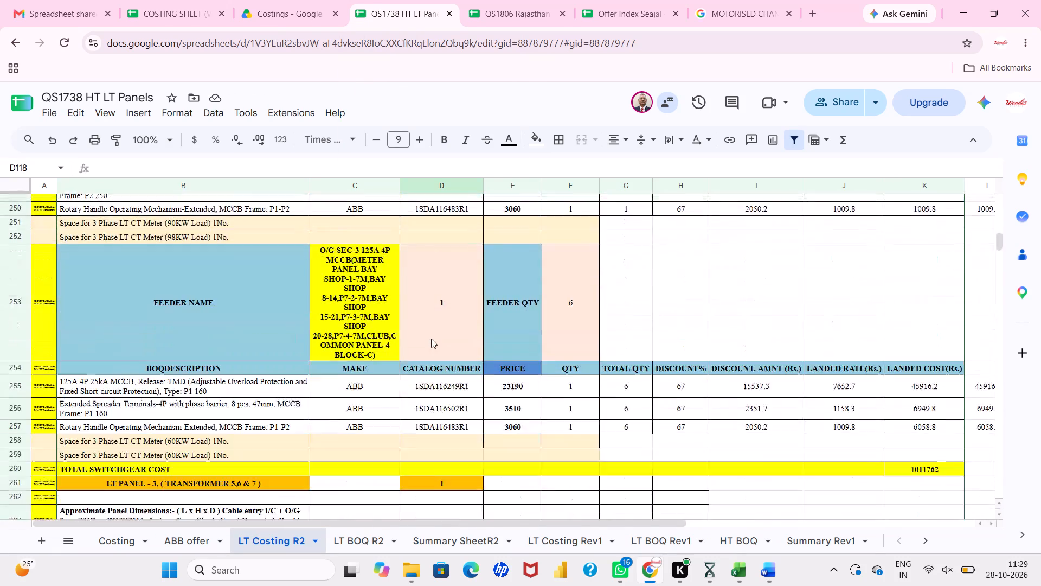
{"action": "scroll", "coordinate": [431, 339], "scroll_direction": "down", "scroll_amount": 7}
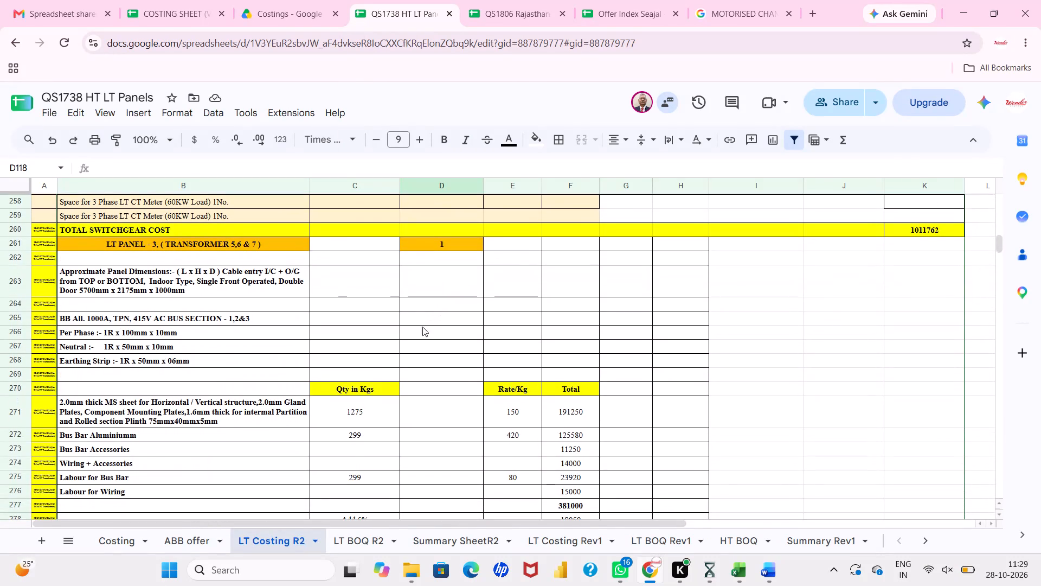
{"action": "left_click", "coordinate": [183, 0]}
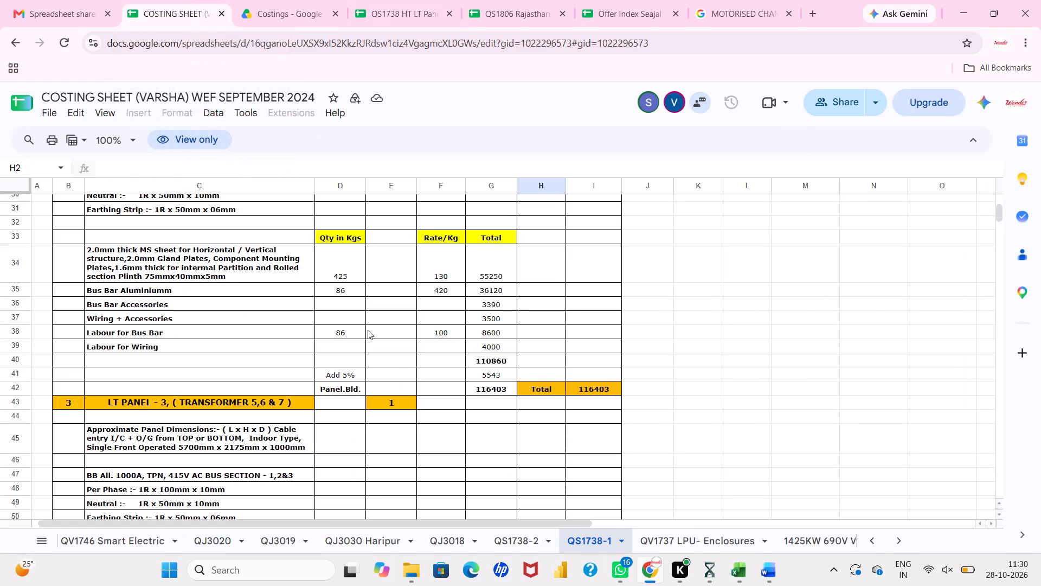
{"action": "scroll", "coordinate": [374, 351], "scroll_direction": "down", "scroll_amount": 3}
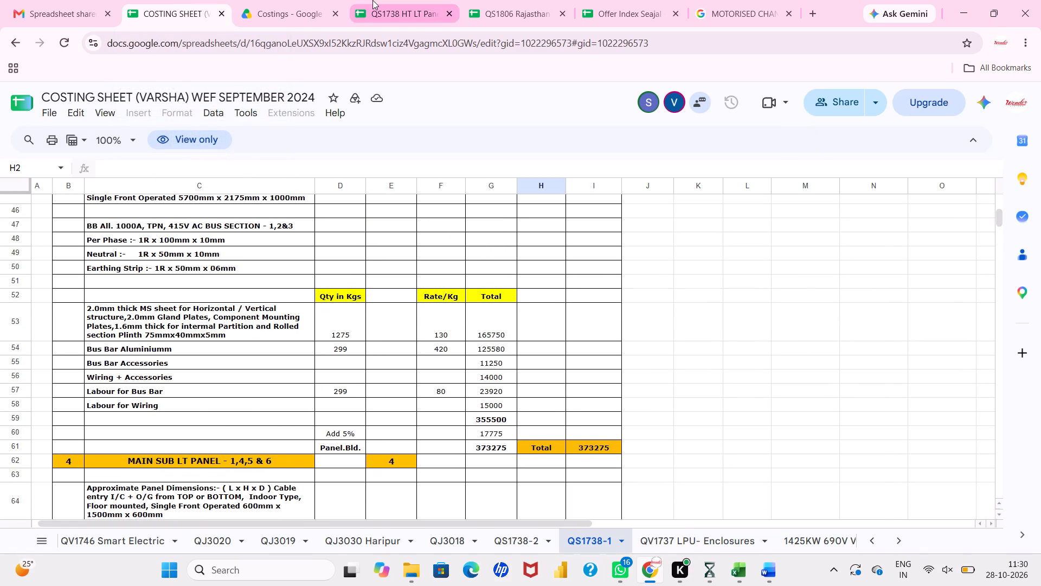
{"action": "left_click", "coordinate": [372, 0]}
{"action": "scroll", "coordinate": [453, 256], "scroll_direction": "down", "scroll_amount": 1}
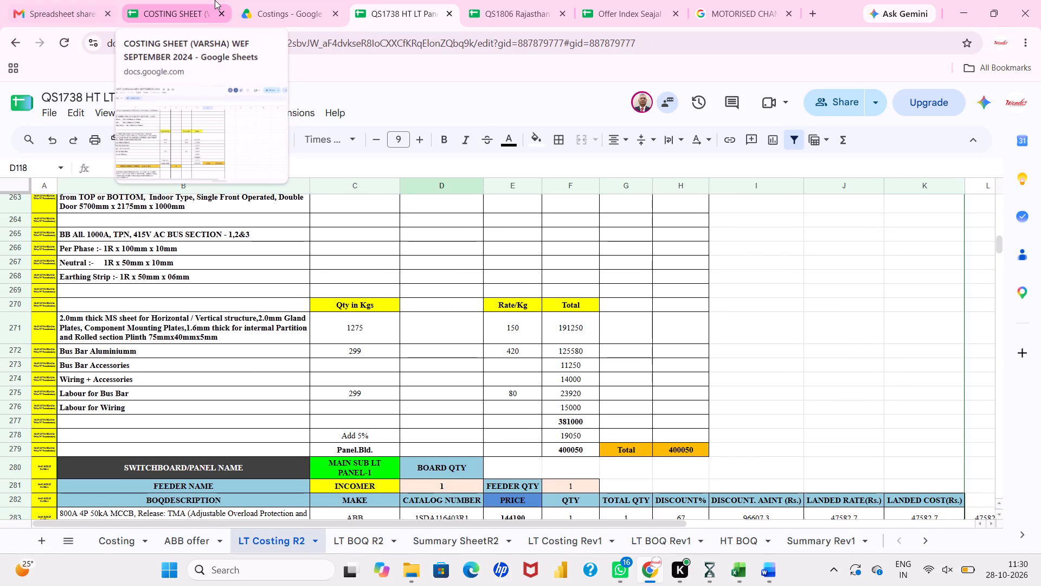
{"action": "left_click", "coordinate": [175, 2]}
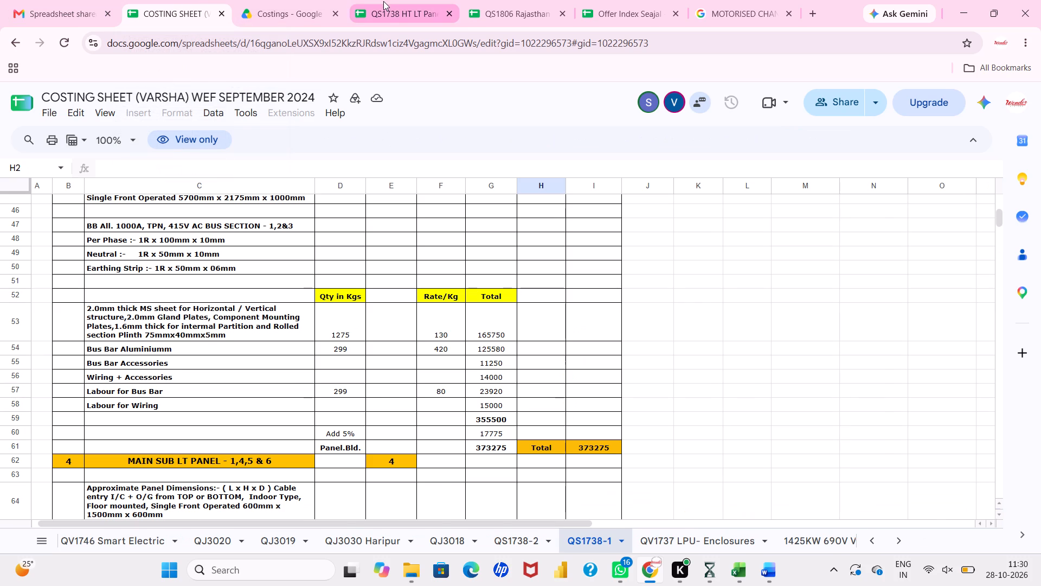
{"action": "left_click", "coordinate": [383, 1]}
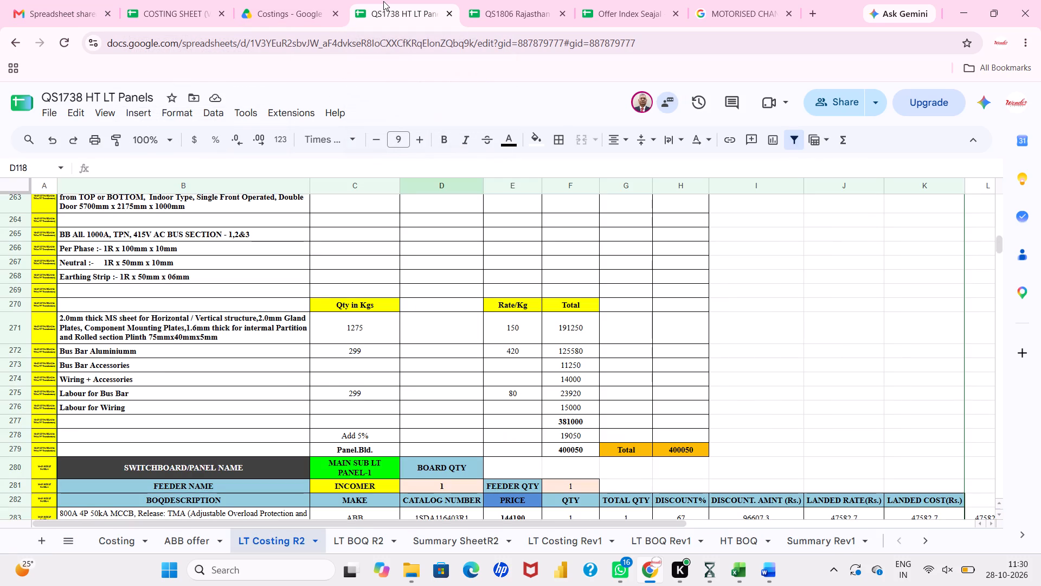
Look back through LT Costing R2, from the panel cost summary down to the LT Panel-1 fabrication section.
{"action": "scroll", "coordinate": [399, 297], "scroll_direction": "up", "scroll_amount": 7}
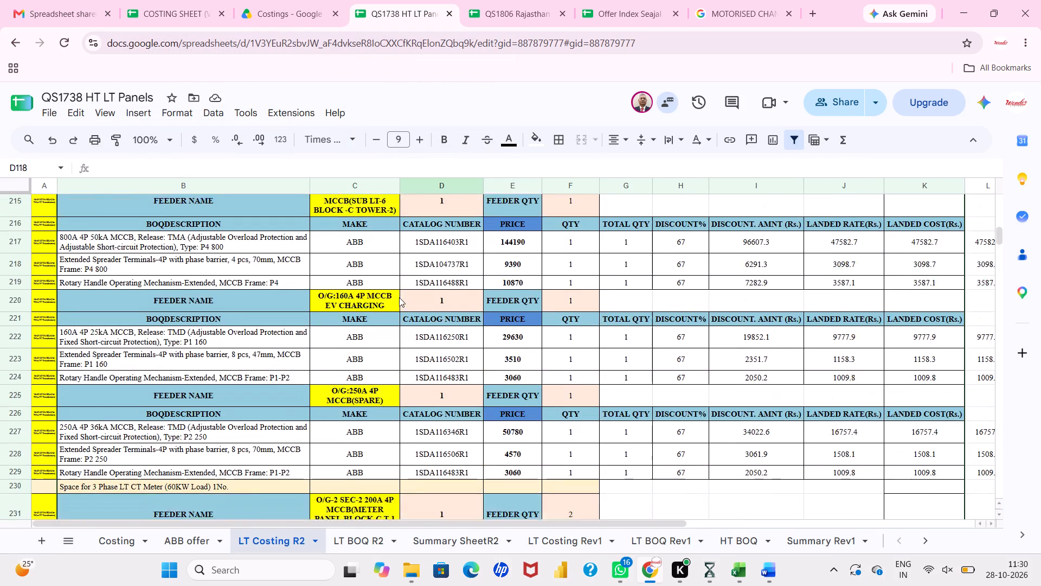
{"action": "scroll", "coordinate": [399, 297], "scroll_direction": "up", "scroll_amount": 10}
{"action": "scroll", "coordinate": [399, 297], "scroll_direction": "down", "scroll_amount": 3}
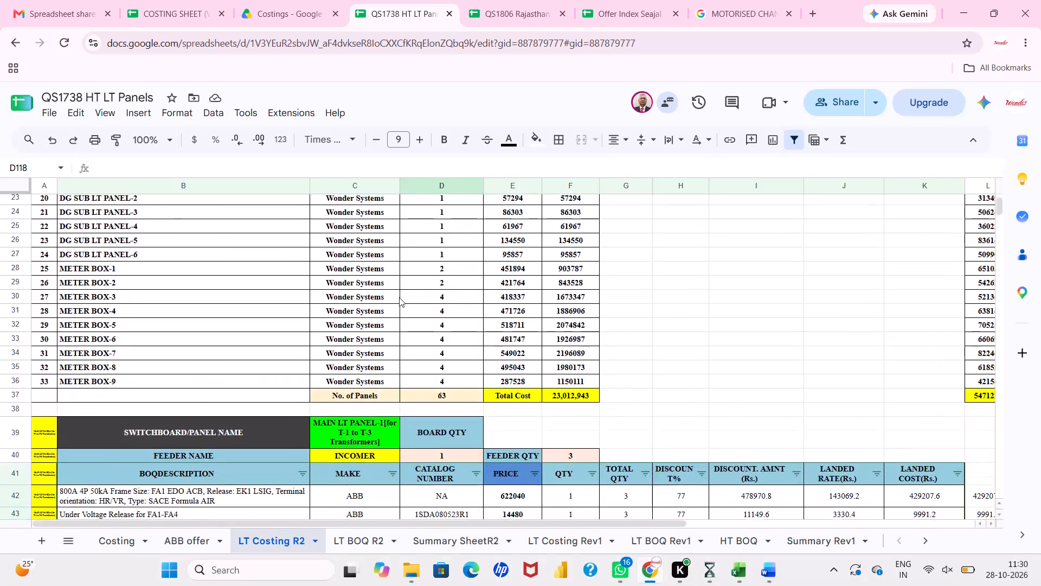
{"action": "scroll", "coordinate": [399, 297], "scroll_direction": "down", "scroll_amount": 7}
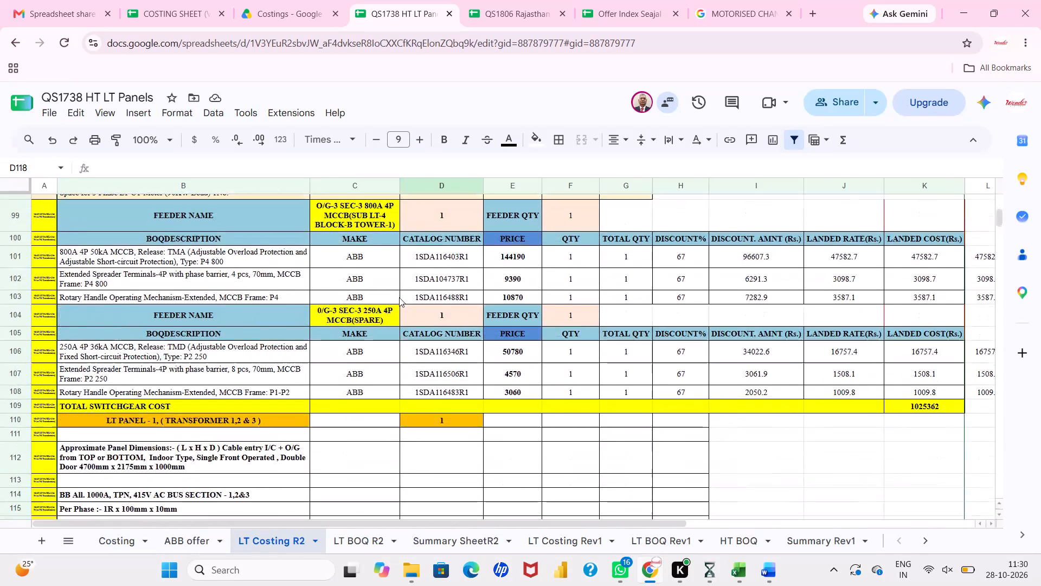
{"action": "scroll", "coordinate": [399, 297], "scroll_direction": "down", "scroll_amount": 2}
Follow the collaborator's position to the Costing sheet and examine the QS1738R02 LT price table down to its total.
{"action": "left_click", "coordinate": [639, 114]}
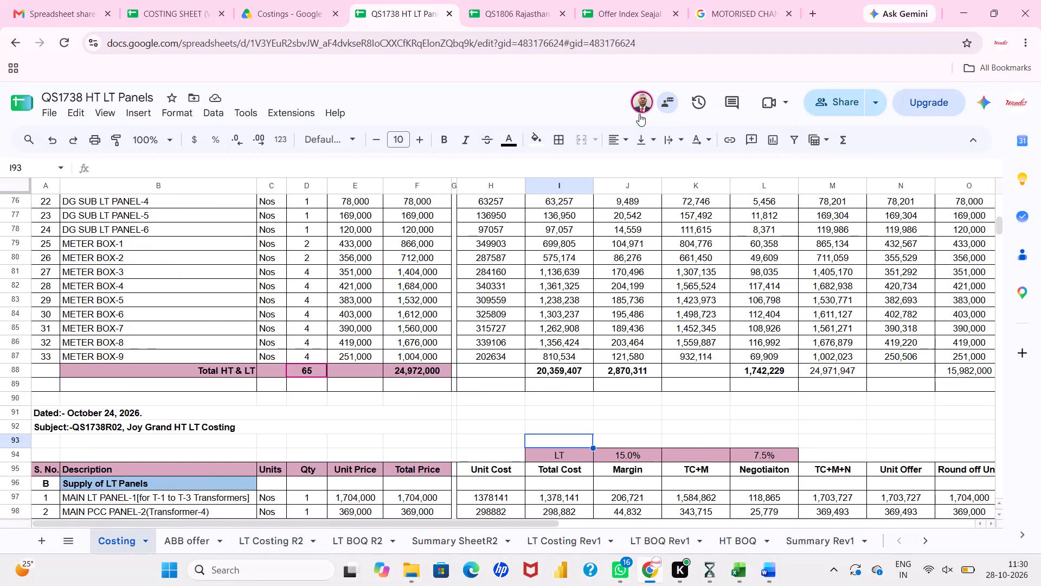
{"action": "left_click", "coordinate": [639, 114]}
{"action": "scroll", "coordinate": [541, 288], "scroll_direction": "down", "scroll_amount": 5}
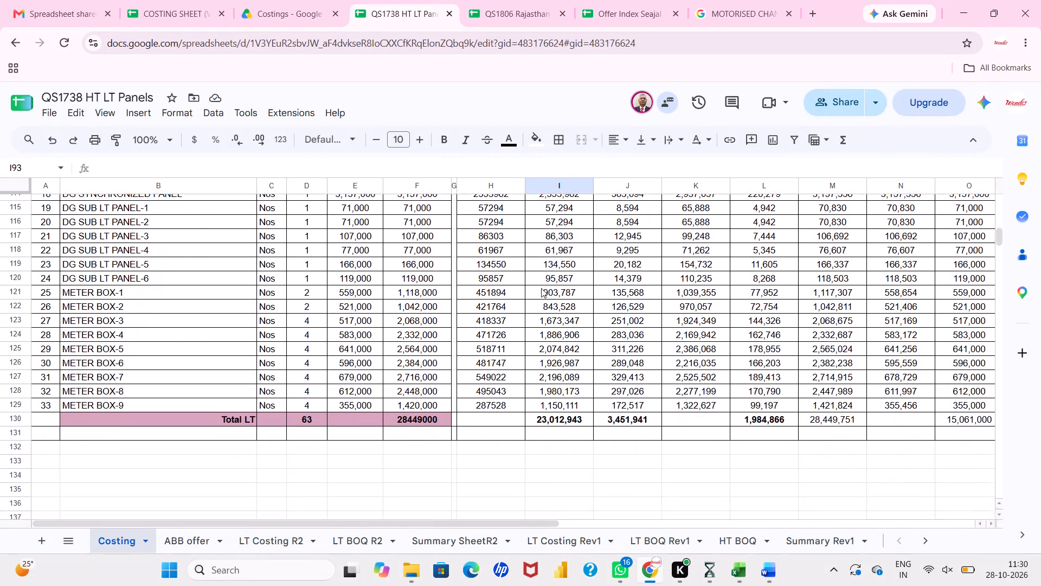
{"action": "left_click", "coordinate": [634, 103]}
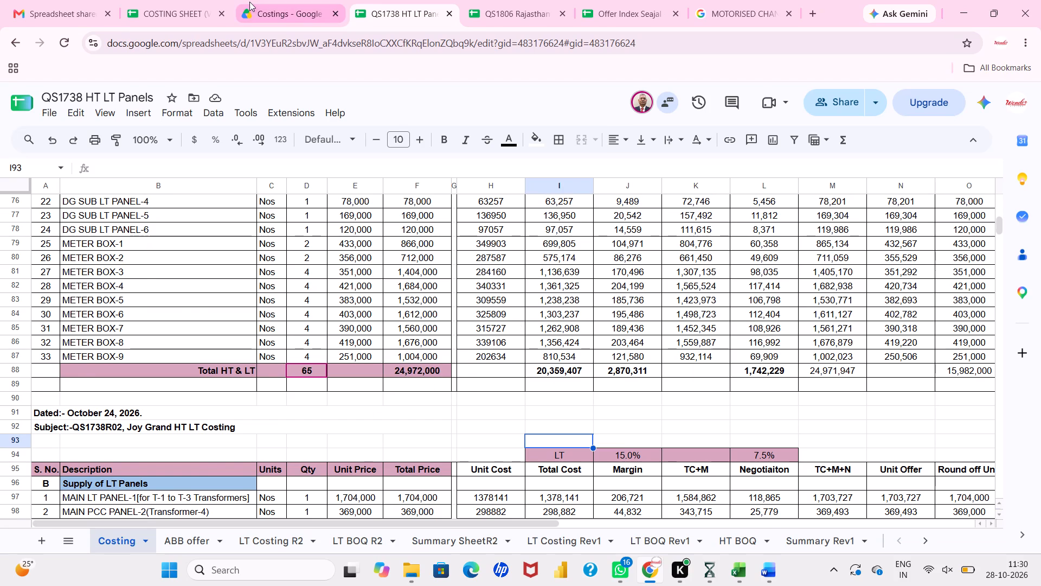
Compare the LT Panel-1 (Transformer 1,2 & 3) dimensions, sheet rate and fabrication costs between QS1738-1 and LT Costing R2.
{"action": "left_click", "coordinate": [159, 0]}
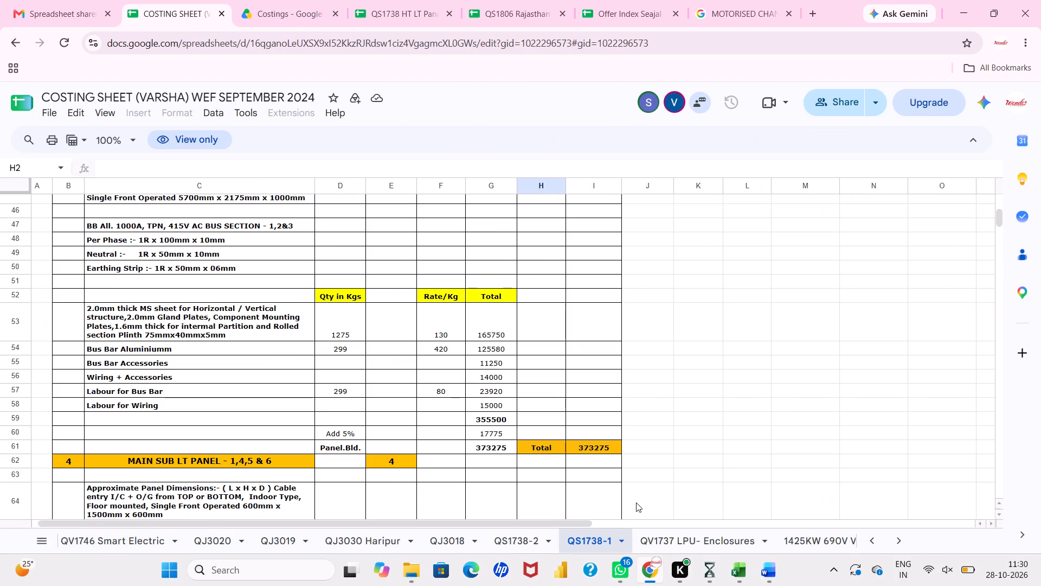
{"action": "scroll", "coordinate": [559, 345], "scroll_direction": "up", "scroll_amount": 7}
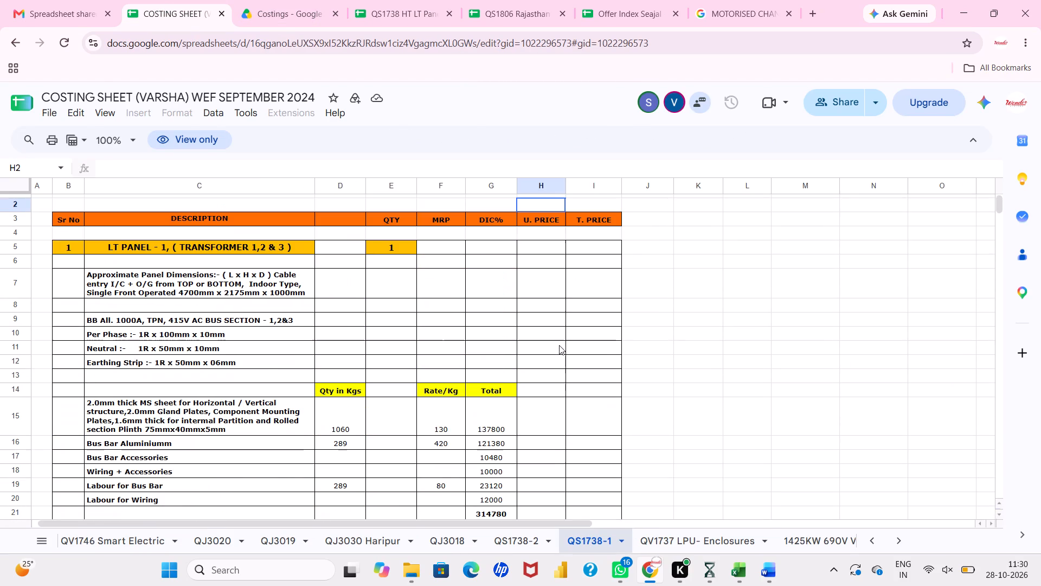
{"action": "scroll", "coordinate": [559, 345], "scroll_direction": "down", "scroll_amount": 1}
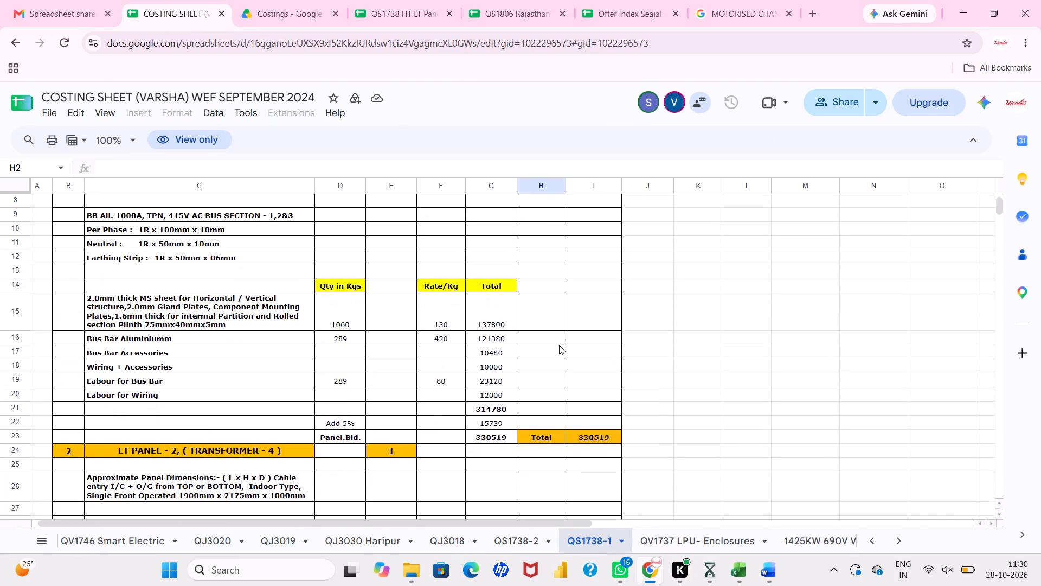
{"action": "scroll", "coordinate": [559, 345], "scroll_direction": "down", "scroll_amount": 1}
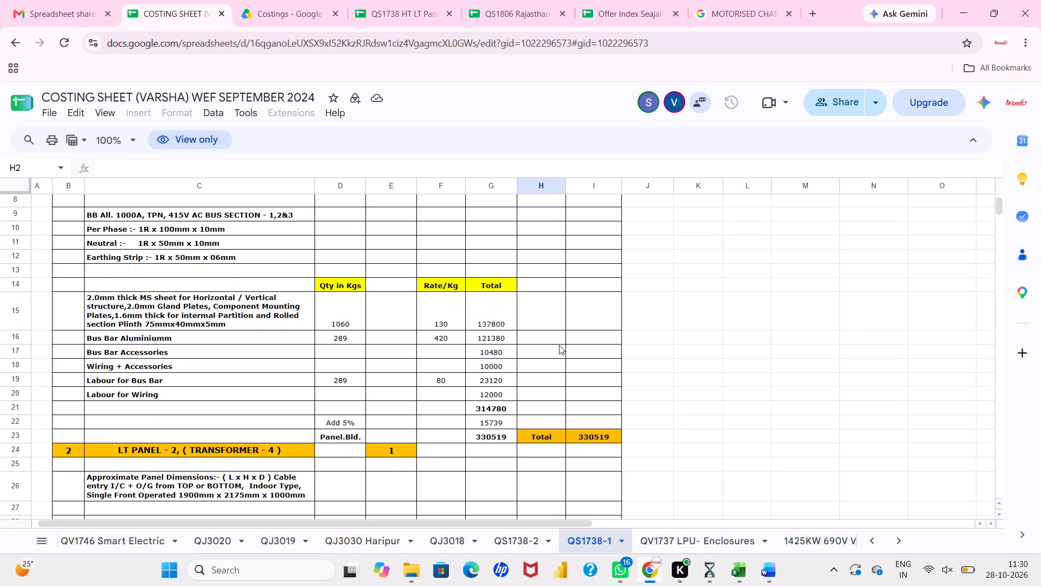
{"action": "left_click", "coordinate": [381, 0]}
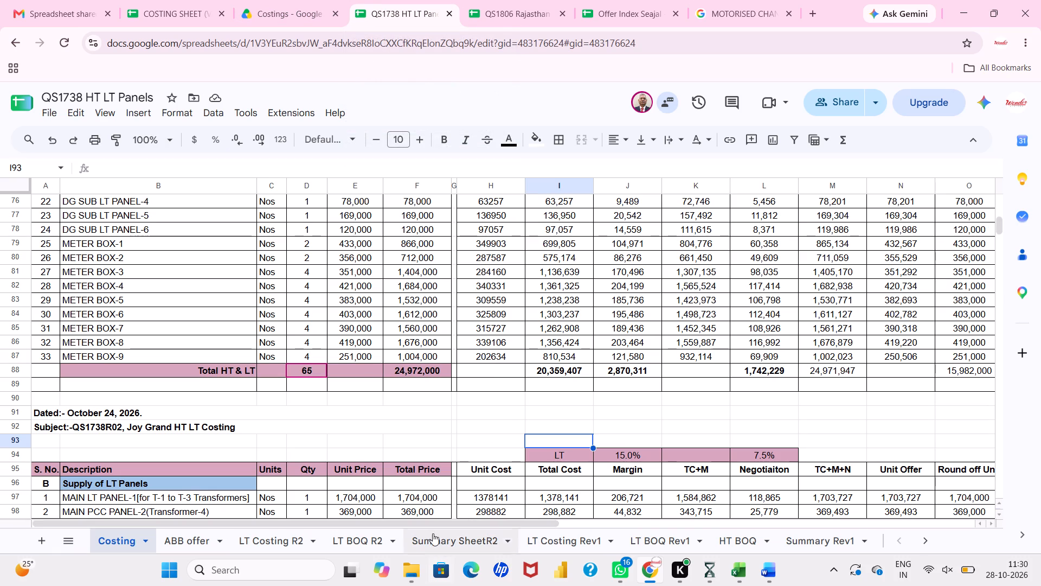
{"action": "left_click", "coordinate": [276, 536]}
{"action": "scroll", "coordinate": [460, 311], "scroll_direction": "up", "scroll_amount": 4}
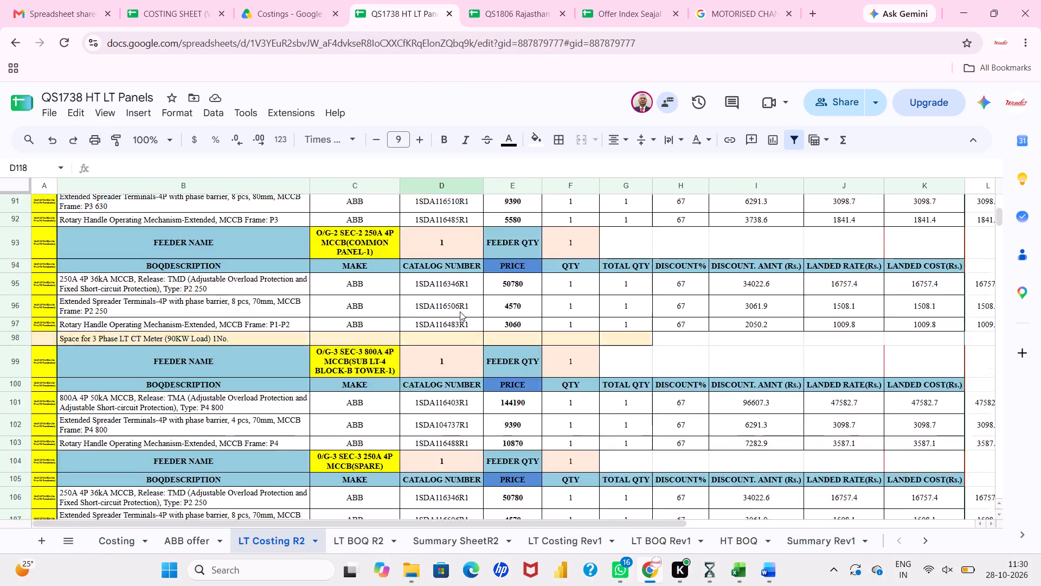
{"action": "scroll", "coordinate": [460, 311], "scroll_direction": "up", "scroll_amount": 13}
{"action": "scroll", "coordinate": [460, 311], "scroll_direction": "down", "scroll_amount": 7}
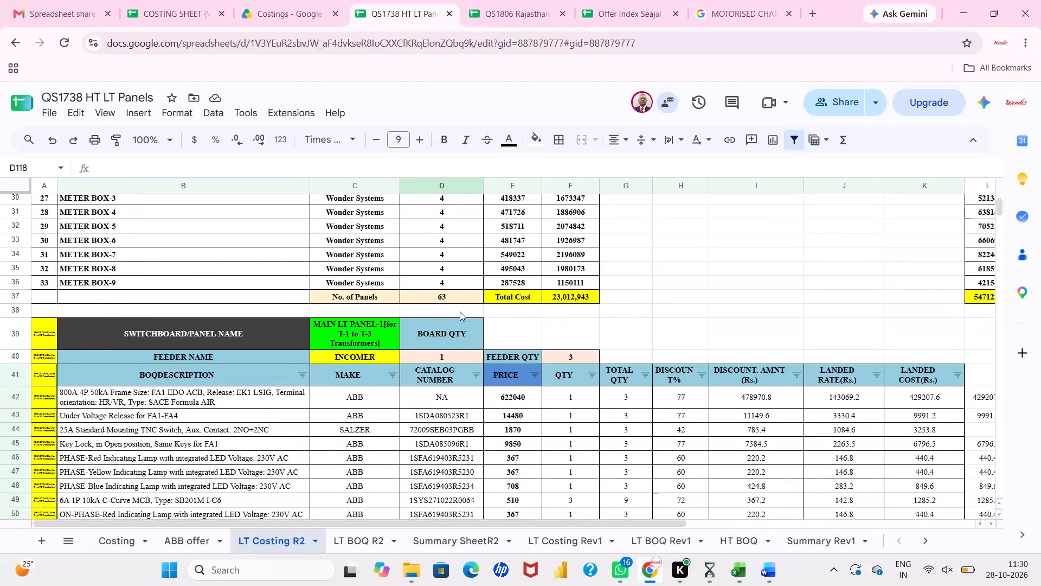
{"action": "scroll", "coordinate": [460, 311], "scroll_direction": "down", "scroll_amount": 3}
{"action": "scroll", "coordinate": [460, 311], "scroll_direction": "up", "scroll_amount": 1}
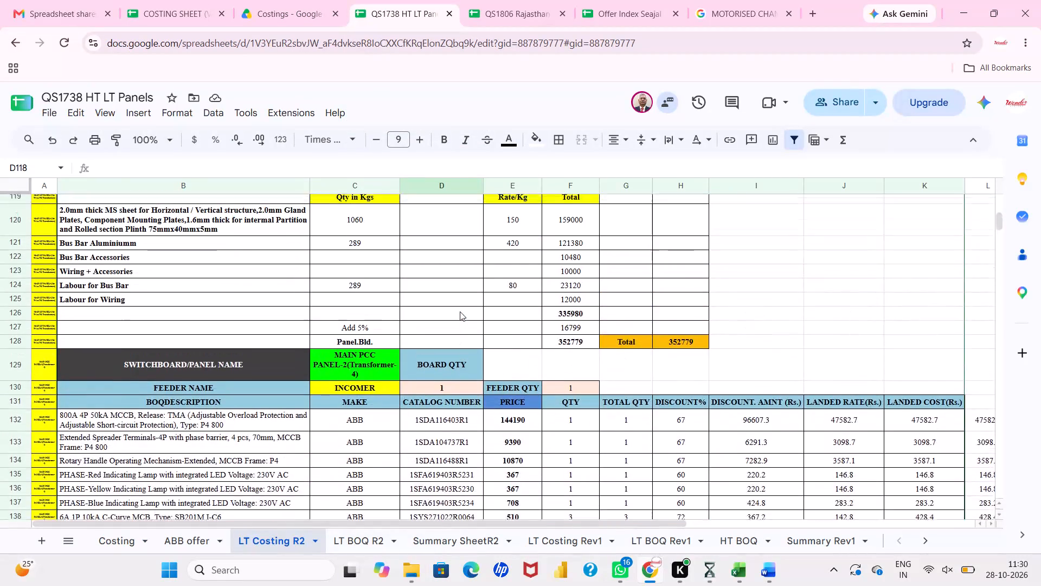
{"action": "scroll", "coordinate": [460, 311], "scroll_direction": "up", "scroll_amount": 1}
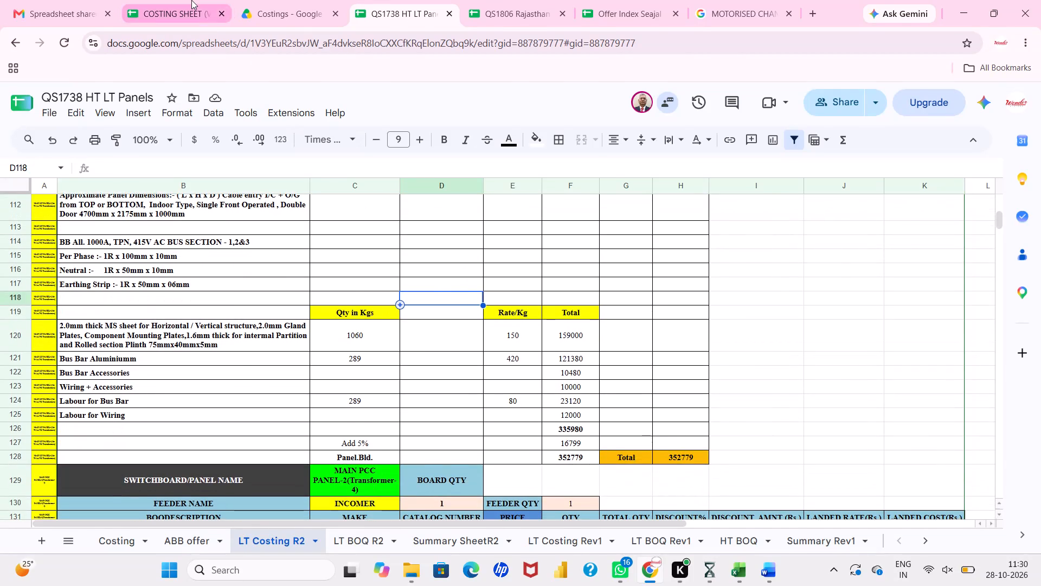
Inspect the 2.0mm MS sheet description and its quantity in kgs for LT Panel-1 in the costing workbook's QS1738-1 sheet.
{"action": "left_click", "coordinate": [191, 0]}
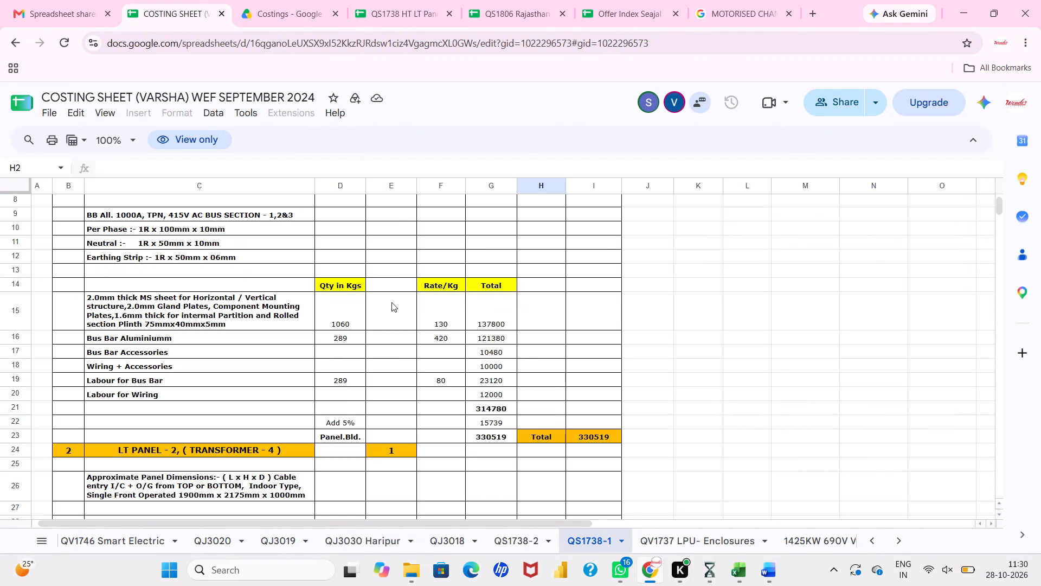
{"action": "left_click", "coordinate": [269, 294]}
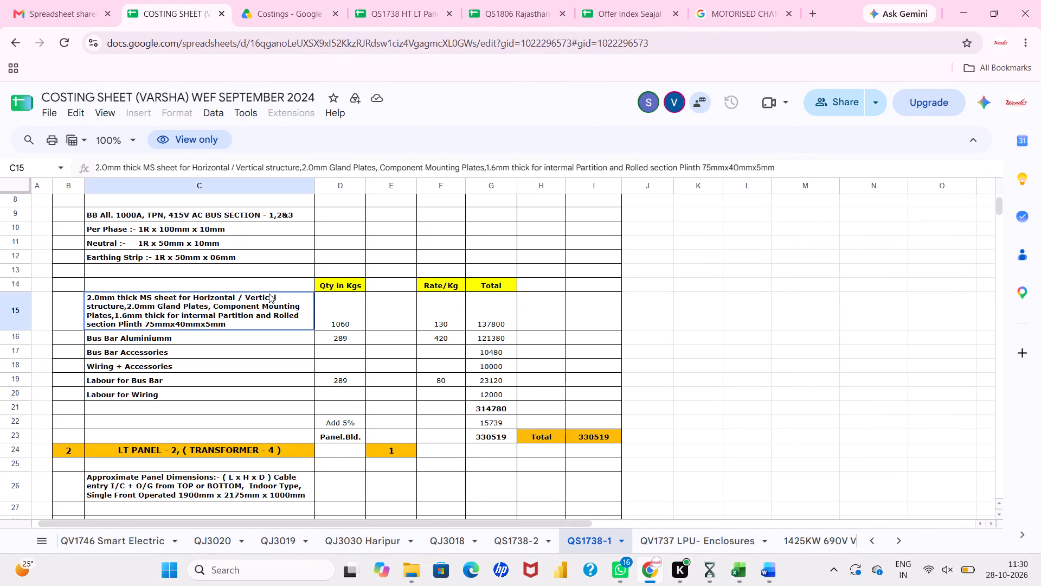
{"action": "left_click", "coordinate": [355, 324]}
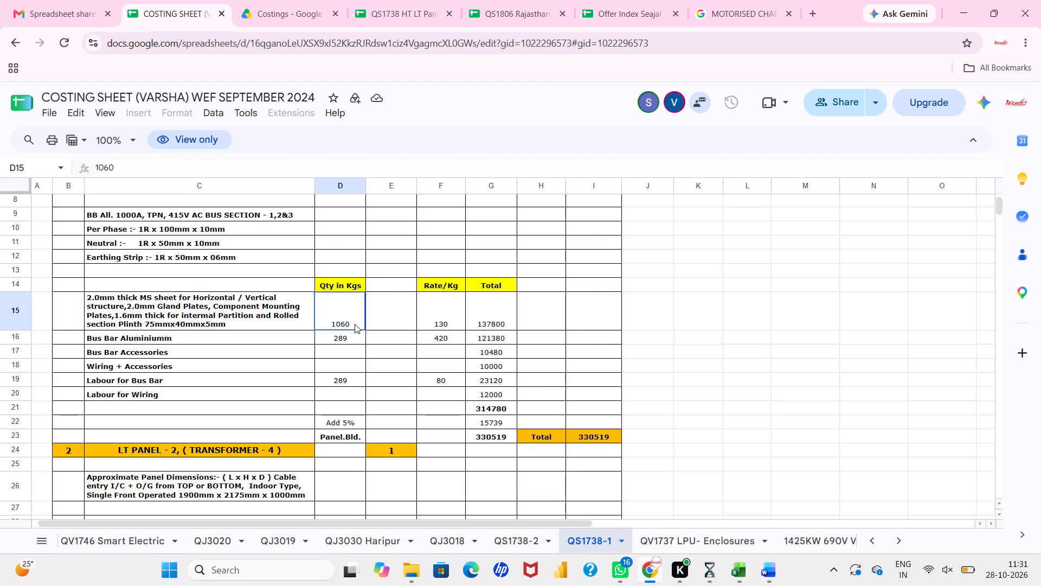
{"action": "type", "text": ",,"}
{"action": "left_click", "coordinate": [368, 324]}
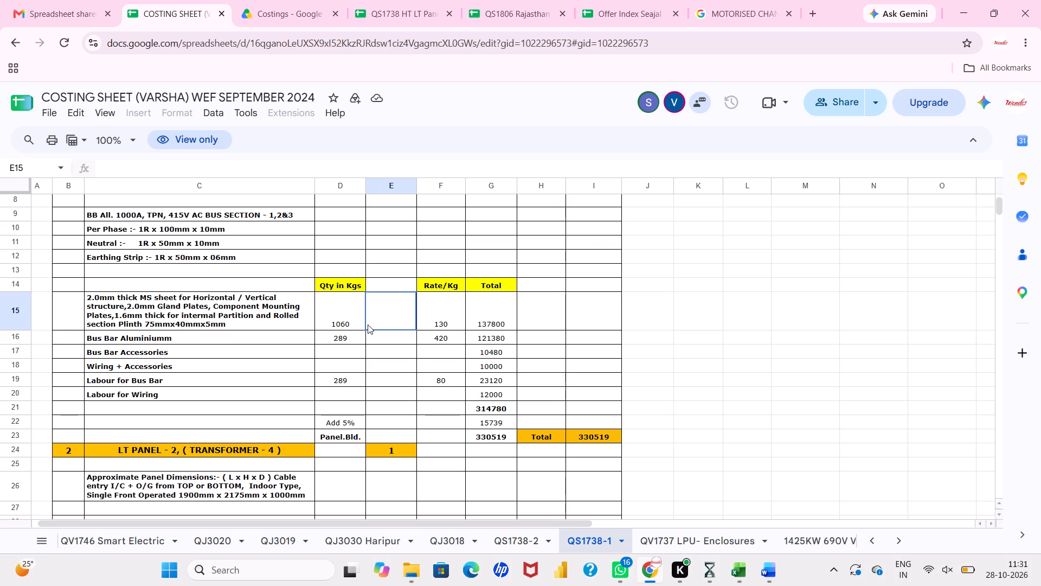
Check the costing workbook's access mode.
{"action": "left_click", "coordinate": [203, 148]}
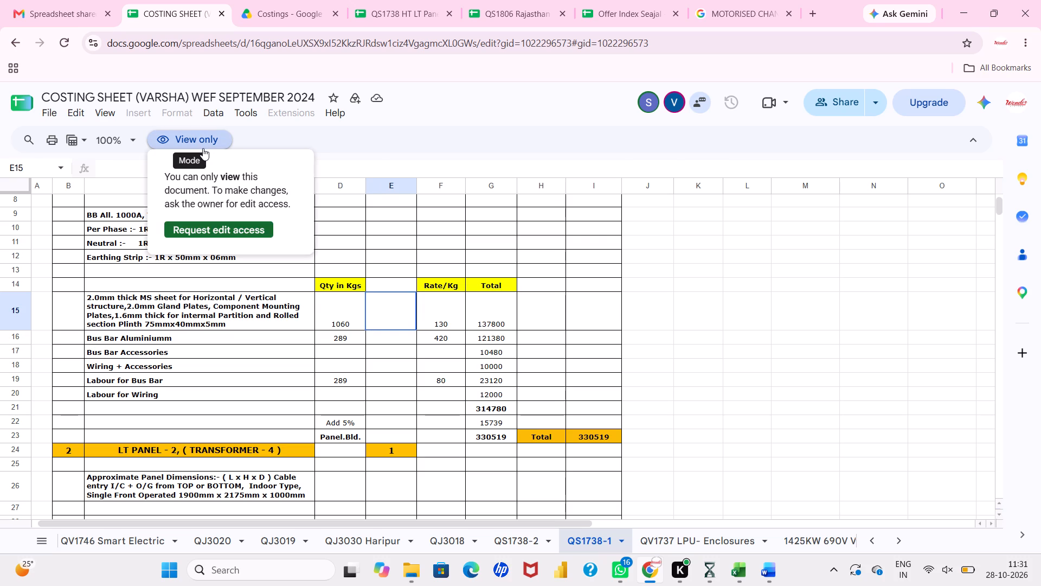
{"action": "left_click", "coordinate": [391, 252]}
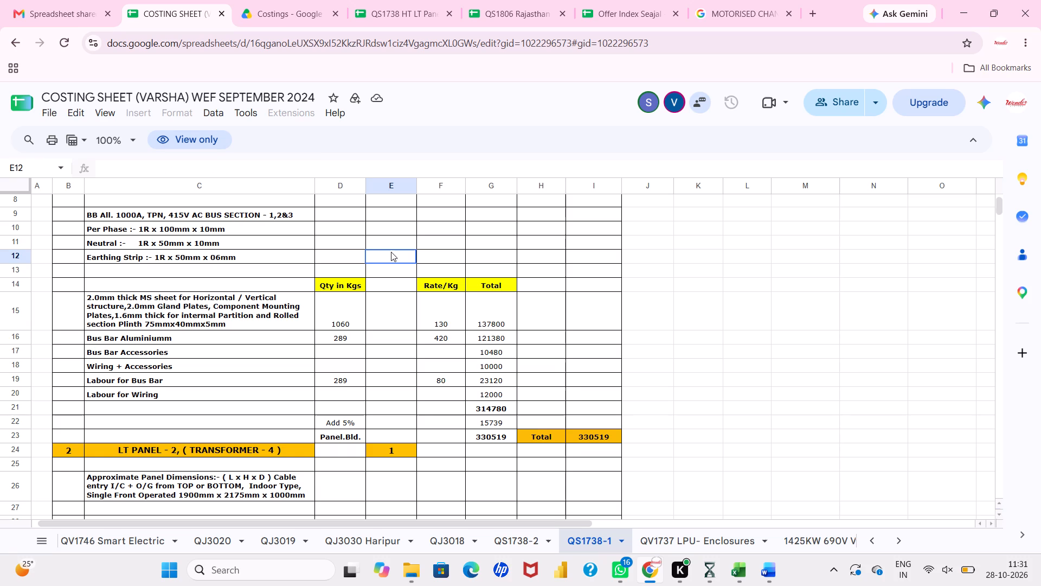
Examine the LT Panel-1 MS sheet quantity and the LT Panel-1 and LT Panel-2 fabrication sections in LT Costing R2.
{"action": "left_click", "coordinate": [423, 0]}
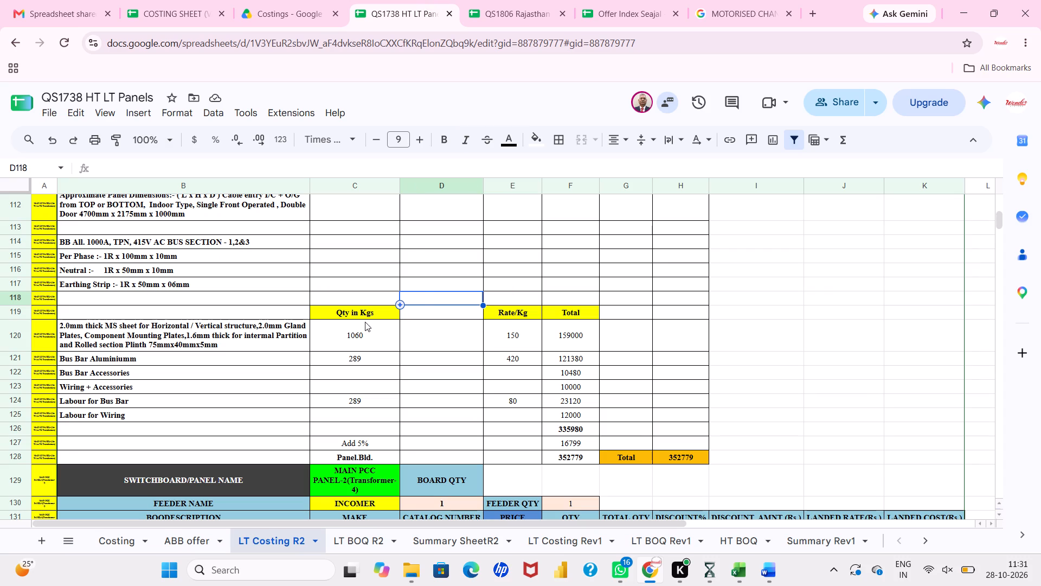
{"action": "left_click", "coordinate": [363, 339]}
{"action": "scroll", "coordinate": [363, 339], "scroll_direction": "down", "scroll_amount": 1}
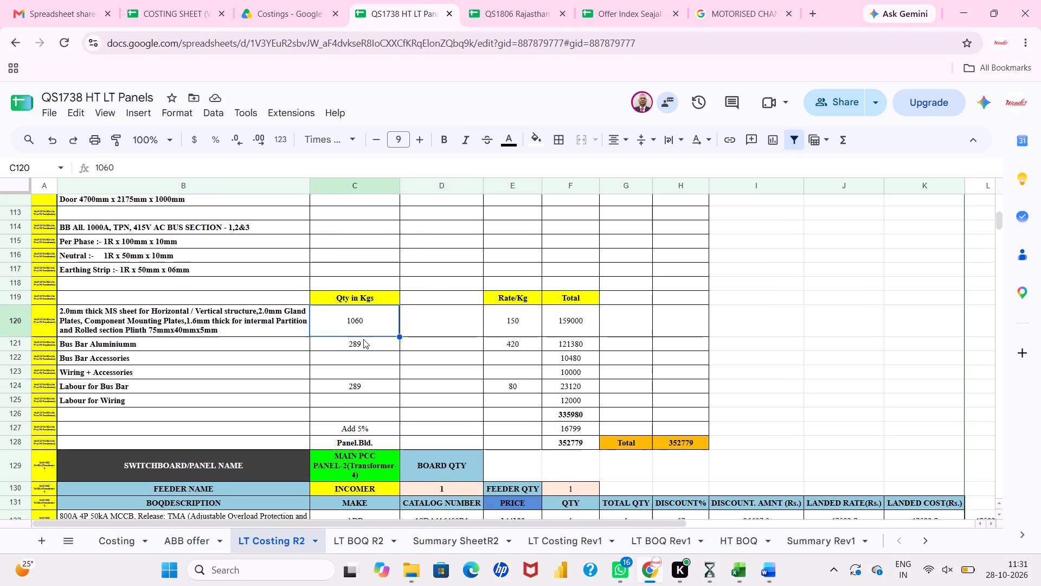
{"action": "scroll", "coordinate": [363, 339], "scroll_direction": "down", "scroll_amount": 4}
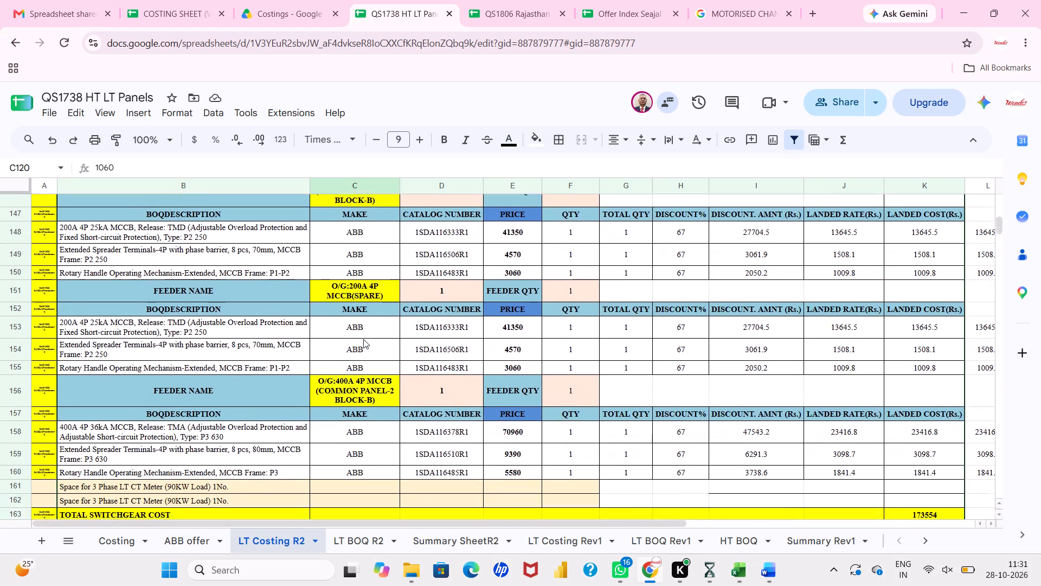
{"action": "scroll", "coordinate": [363, 339], "scroll_direction": "down", "scroll_amount": 1}
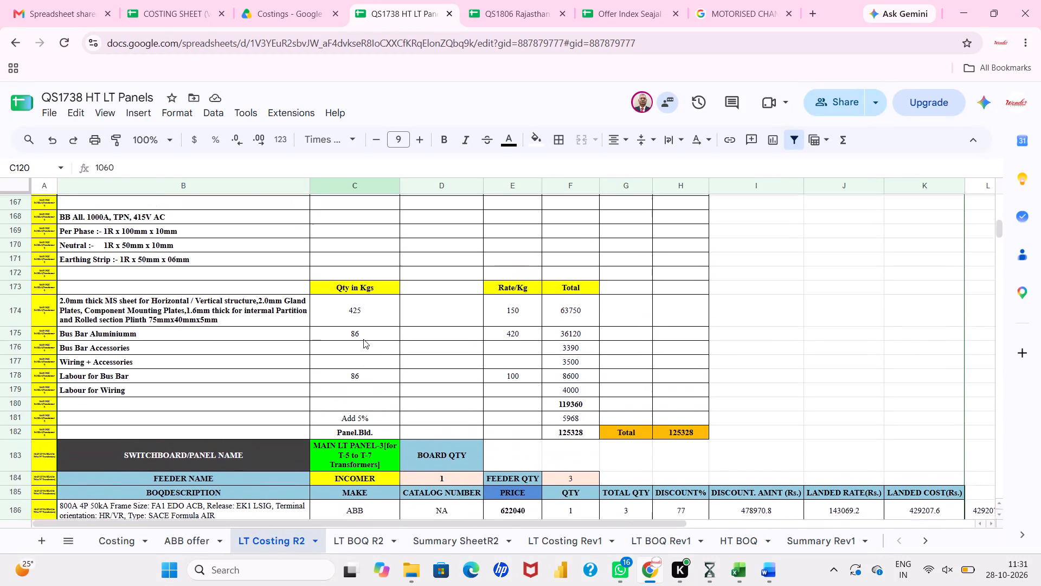
{"action": "scroll", "coordinate": [363, 339], "scroll_direction": "up", "scroll_amount": 1}
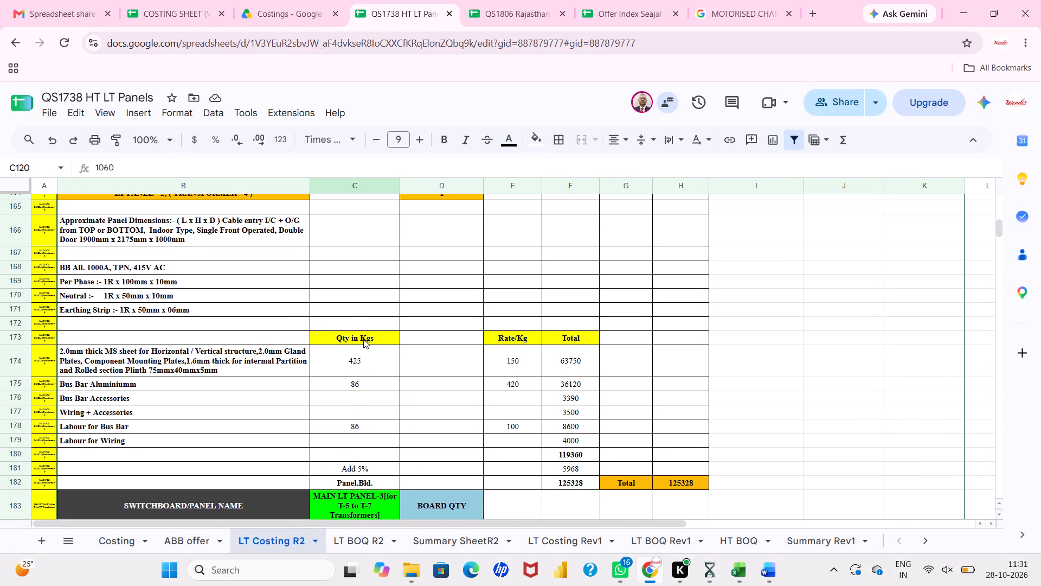
{"action": "scroll", "coordinate": [363, 339], "scroll_direction": "up", "scroll_amount": 5}
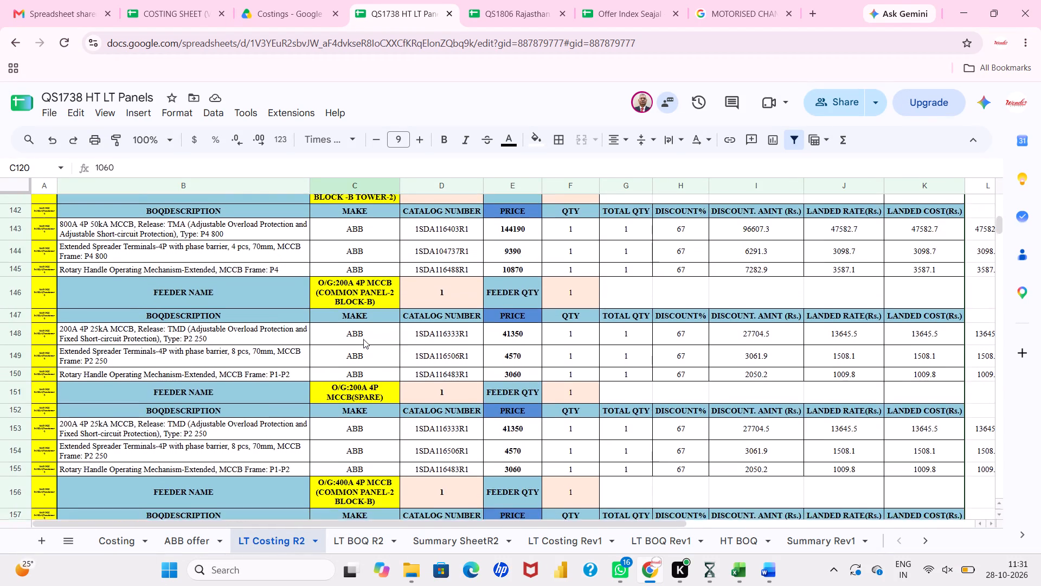
{"action": "scroll", "coordinate": [363, 339], "scroll_direction": "up", "scroll_amount": 5}
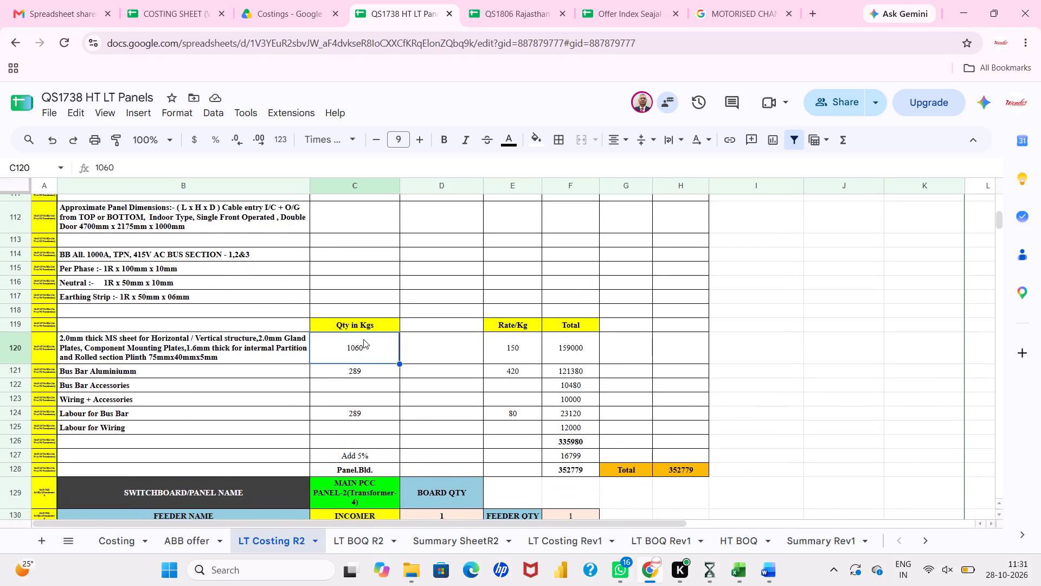
{"action": "scroll", "coordinate": [363, 339], "scroll_direction": "up", "scroll_amount": 1}
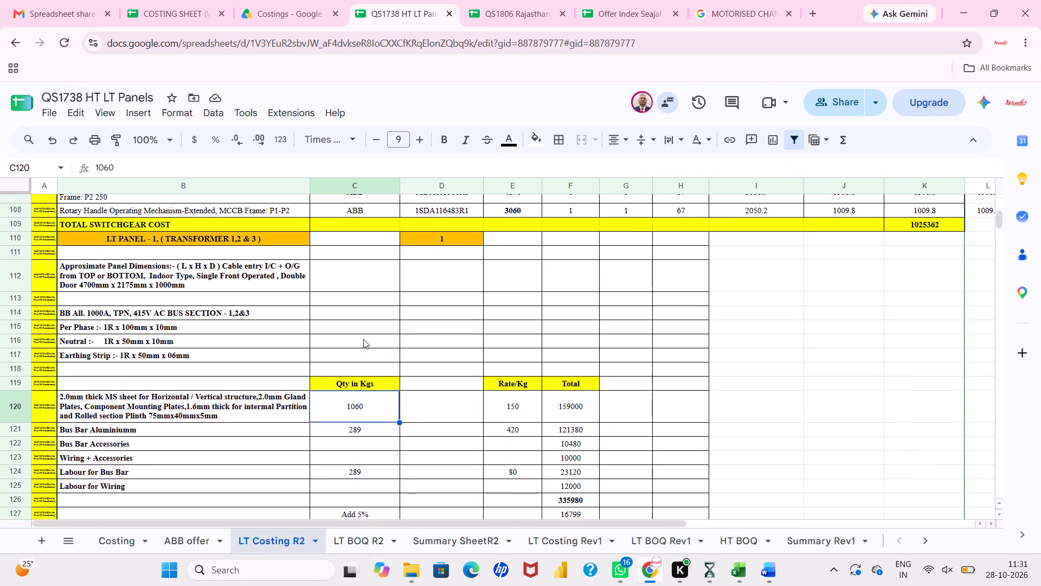
{"action": "scroll", "coordinate": [363, 339], "scroll_direction": "up", "scroll_amount": 1}
{"action": "scroll", "coordinate": [363, 339], "scroll_direction": "down", "scroll_amount": 1}
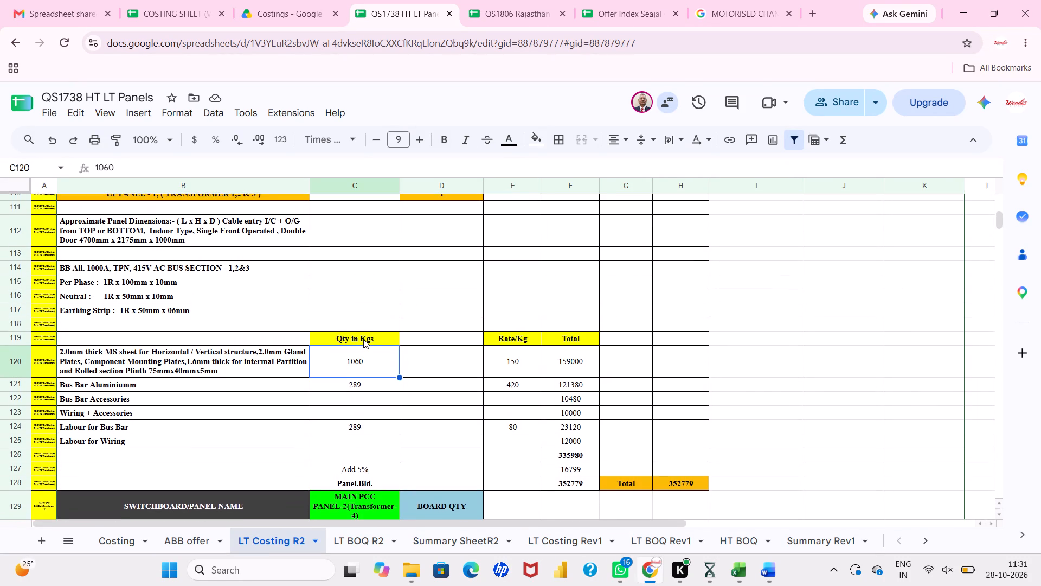
{"action": "scroll", "coordinate": [363, 339], "scroll_direction": "down", "scroll_amount": 1}
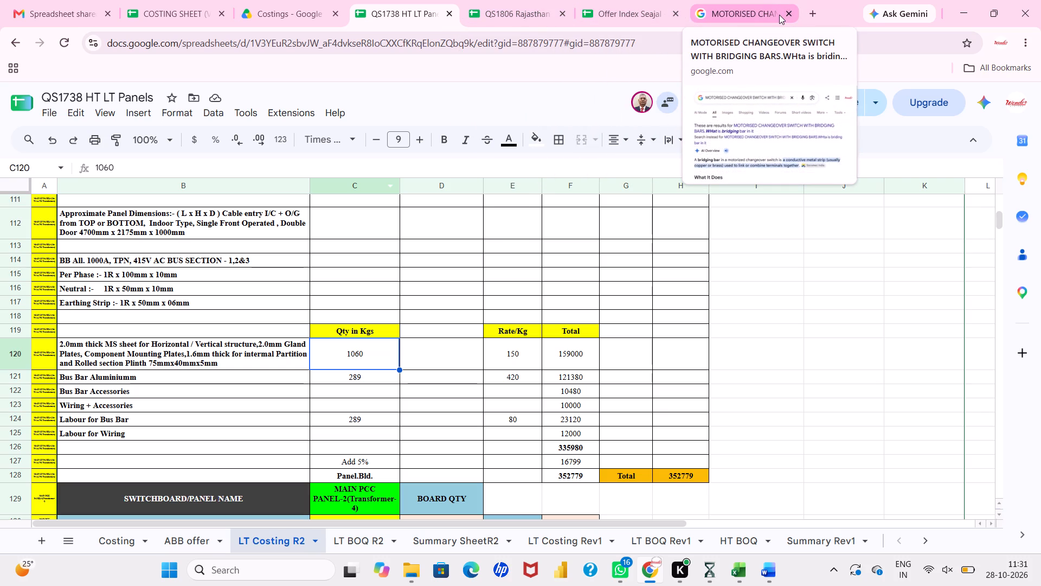
View the Google results on bridging bars in a motorised changeover switch, and return to the costing workbook.
{"action": "left_click", "coordinate": [737, 4]}
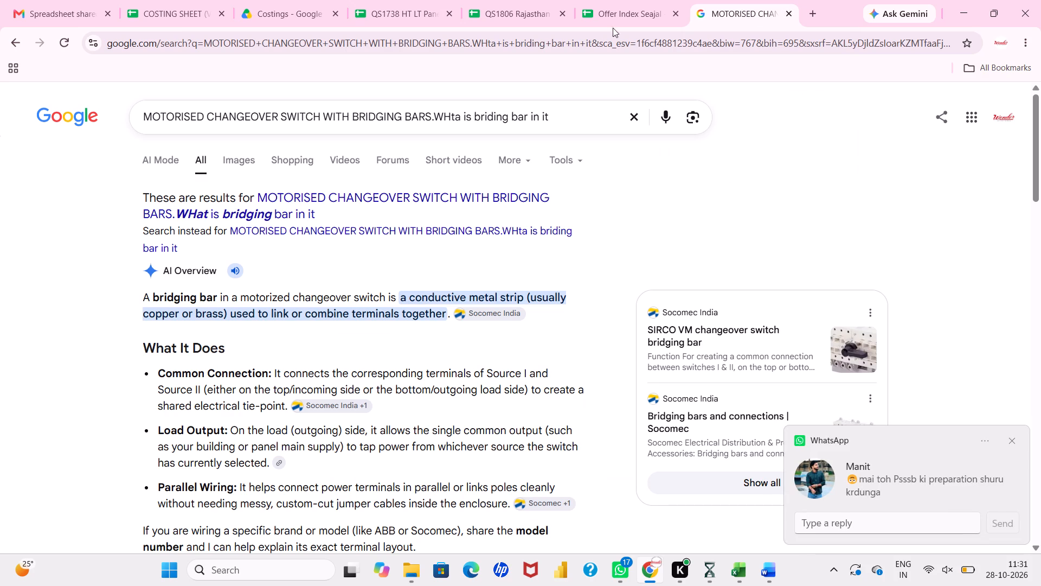
{"action": "left_click", "coordinate": [185, 2]}
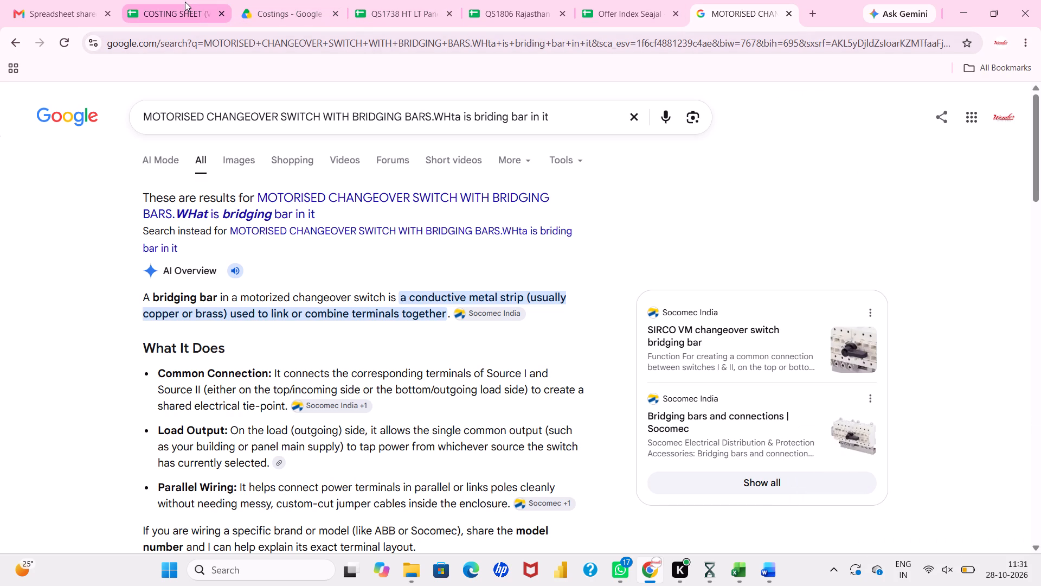
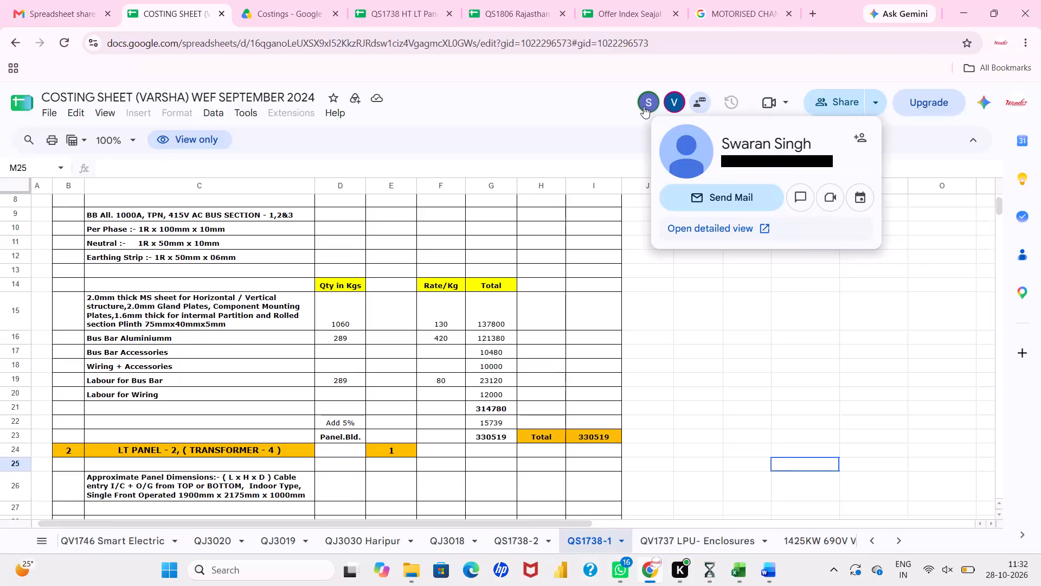
Compare the LT Panel-1 and LT Panel-2 fabrication quantities, rates and costs in LT Costing R2 with the costing workbook's QS1738-1 sheet.
{"action": "left_click", "coordinate": [367, 0]}
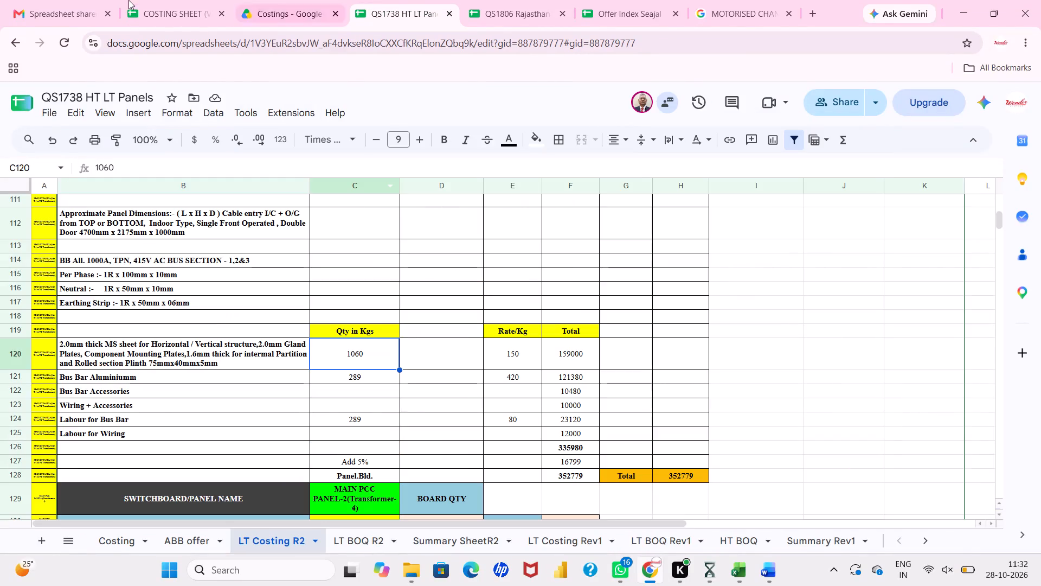
{"action": "left_click", "coordinate": [134, 0]}
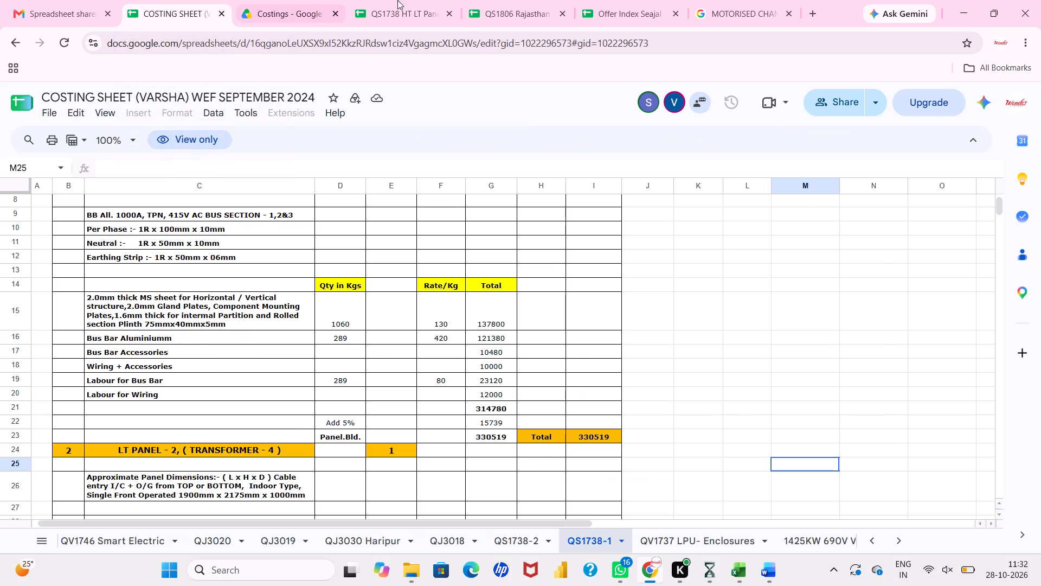
{"action": "left_click", "coordinate": [412, 0]}
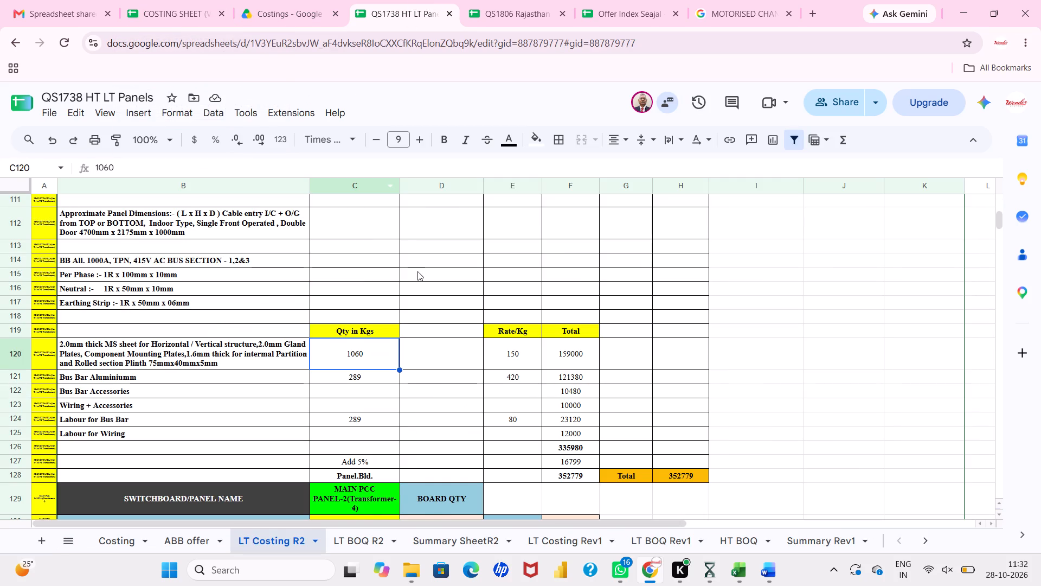
{"action": "scroll", "coordinate": [417, 271], "scroll_direction": "down", "scroll_amount": 1}
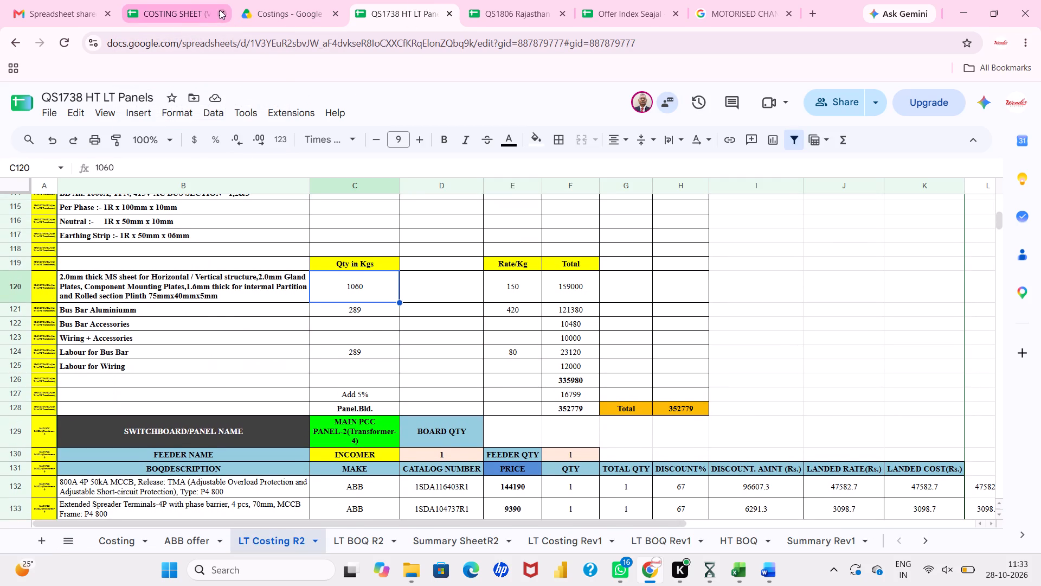
{"action": "left_click", "coordinate": [184, 9]}
{"action": "scroll", "coordinate": [388, 287], "scroll_direction": "up", "scroll_amount": 1}
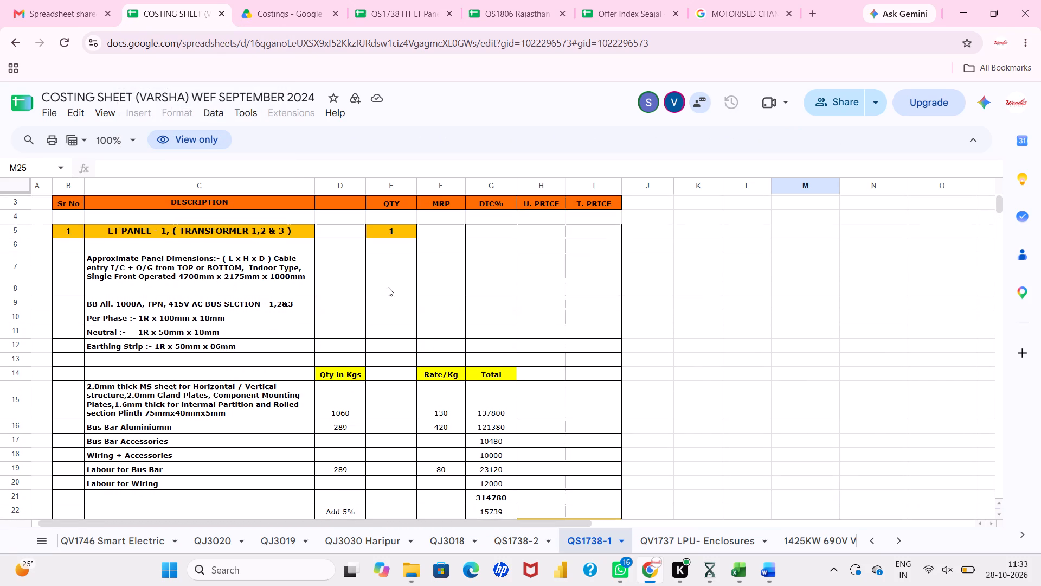
{"action": "left_click", "coordinate": [410, 0]}
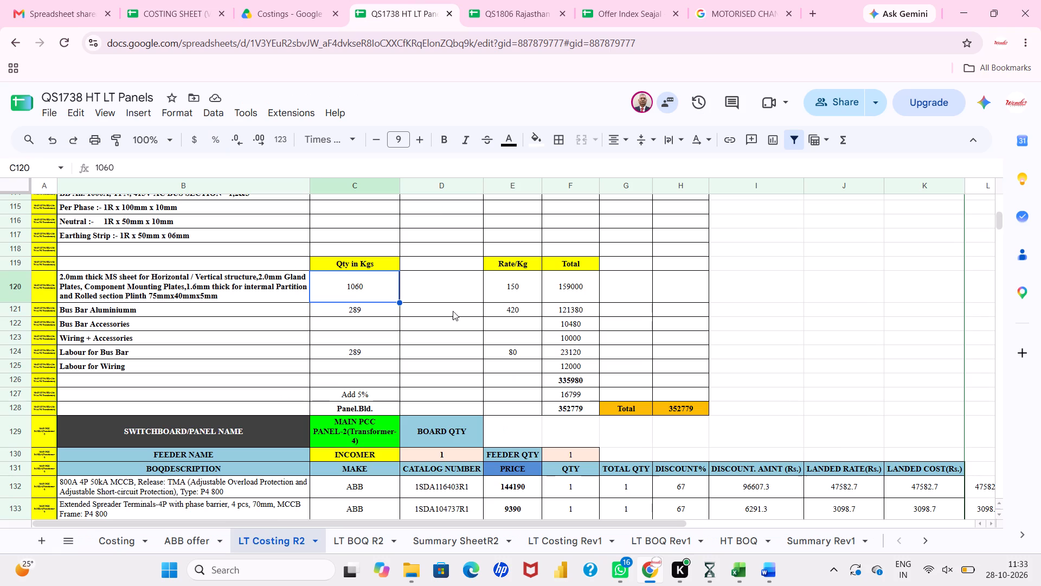
{"action": "scroll", "coordinate": [453, 311], "scroll_direction": "down", "scroll_amount": 6}
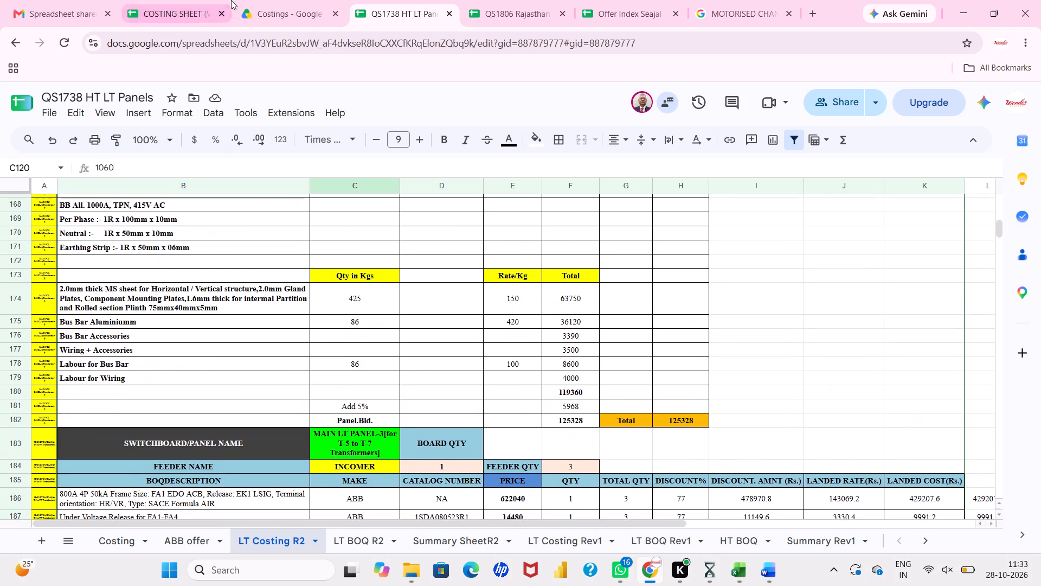
{"action": "left_click", "coordinate": [175, 0]}
{"action": "scroll", "coordinate": [307, 344], "scroll_direction": "down", "scroll_amount": 1}
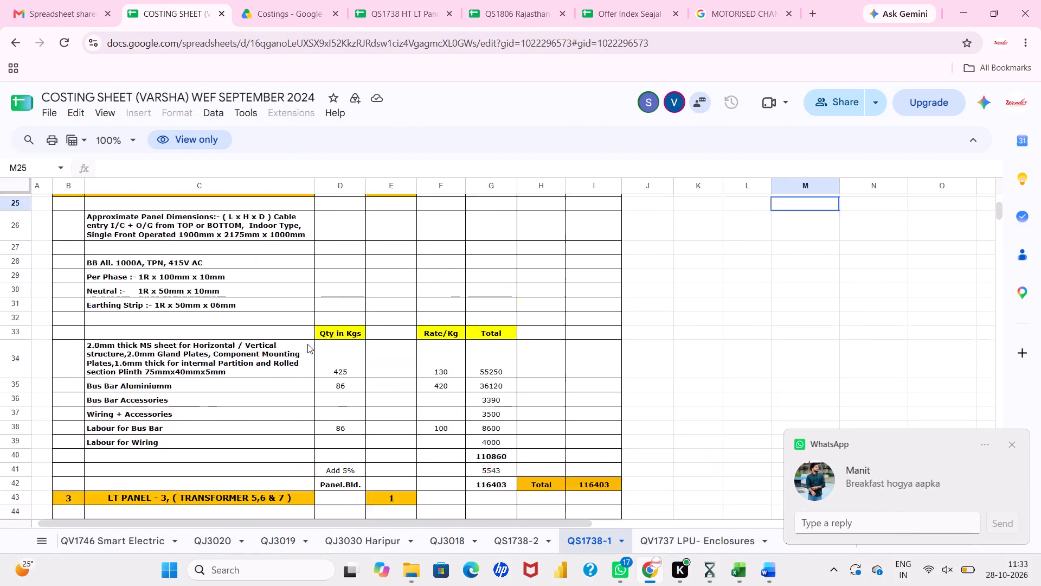
Compare the LT Panel-3 MS sheet, bus bar, wiring and labour costs in QS1738-1 with its fabrication section in LT Costing R2.
{"action": "scroll", "coordinate": [307, 344], "scroll_direction": "down", "scroll_amount": 3}
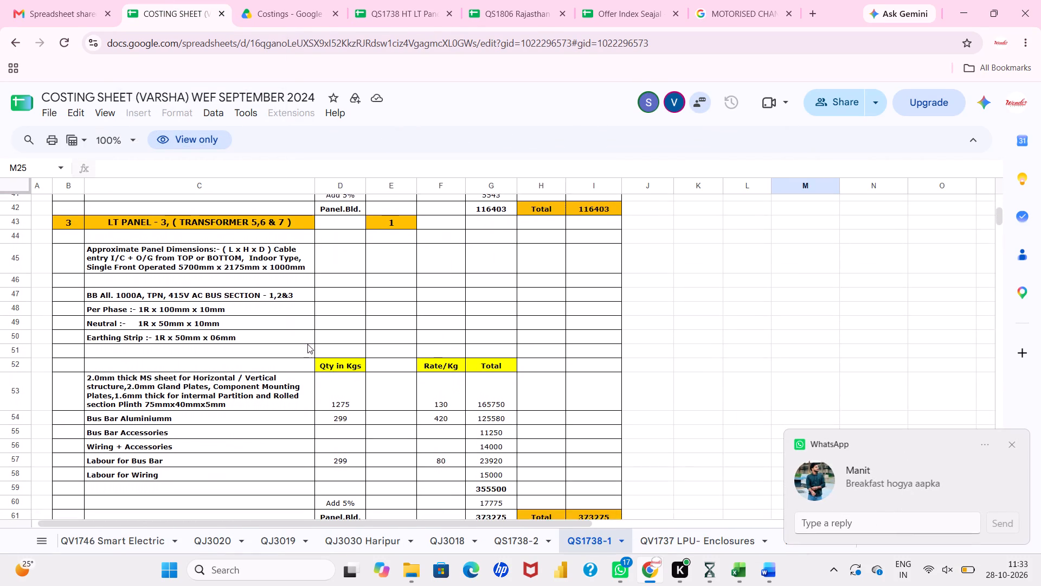
{"action": "scroll", "coordinate": [307, 344], "scroll_direction": "down", "scroll_amount": 3}
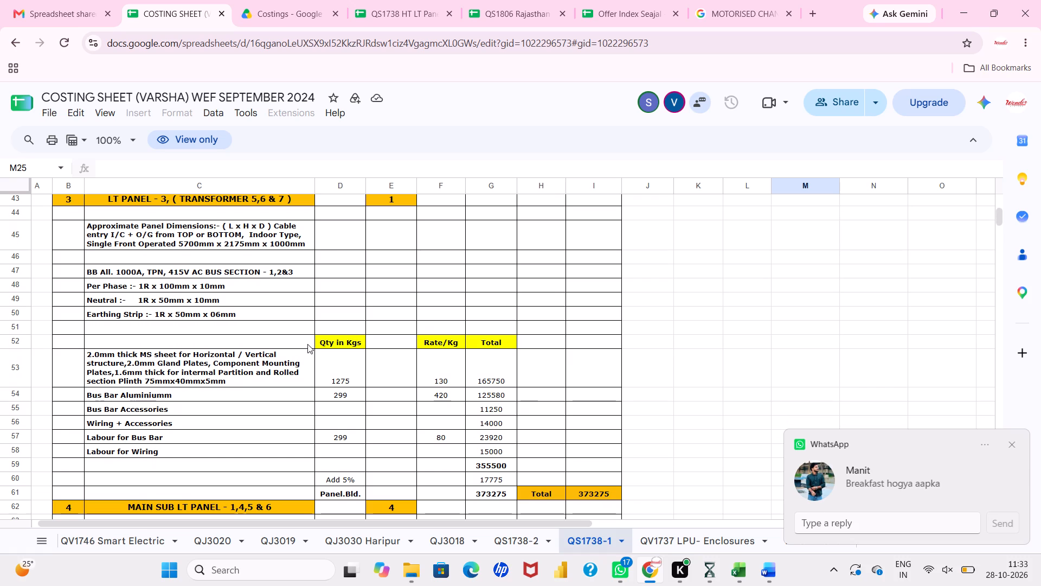
{"action": "left_click", "coordinate": [413, 0]}
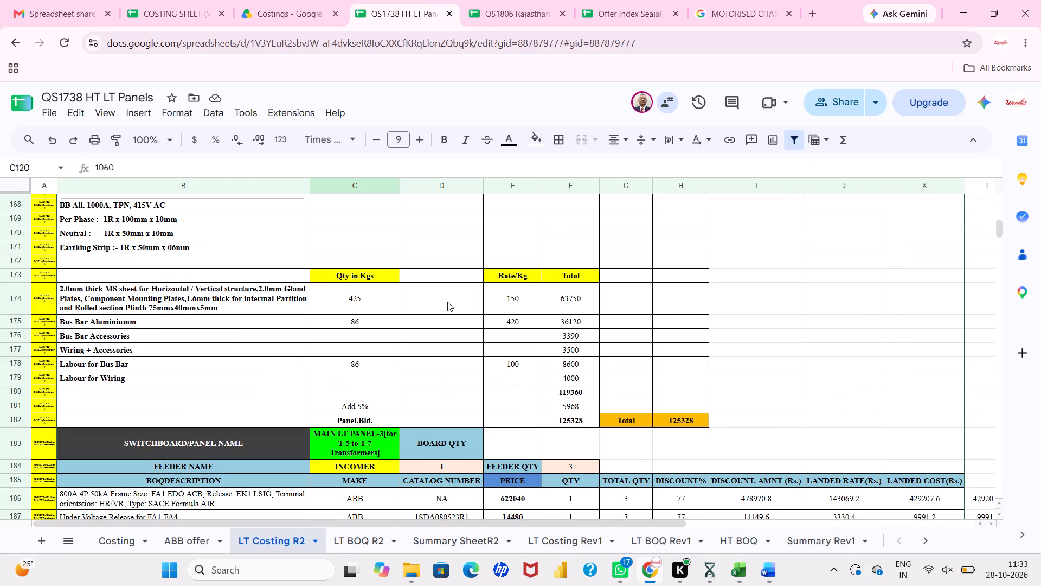
{"action": "scroll", "coordinate": [431, 362], "scroll_direction": "down", "scroll_amount": 4}
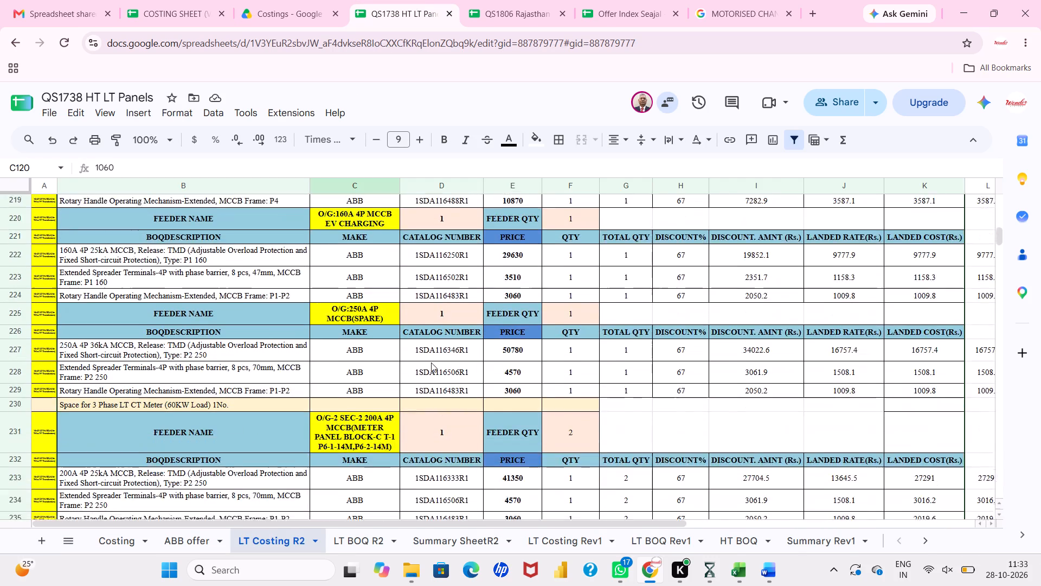
{"action": "scroll", "coordinate": [431, 362], "scroll_direction": "down", "scroll_amount": 6}
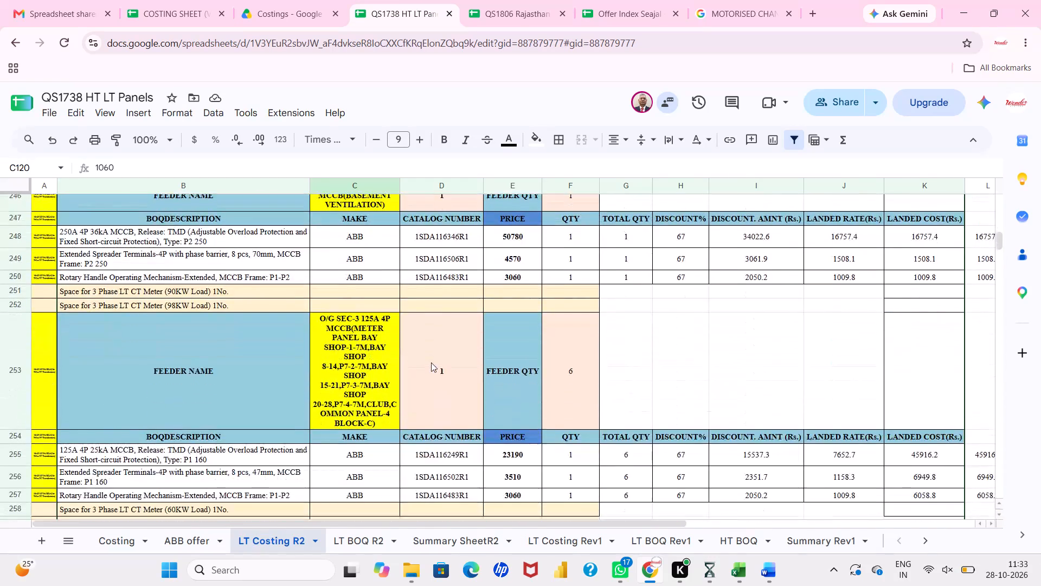
{"action": "scroll", "coordinate": [431, 362], "scroll_direction": "down", "scroll_amount": 5}
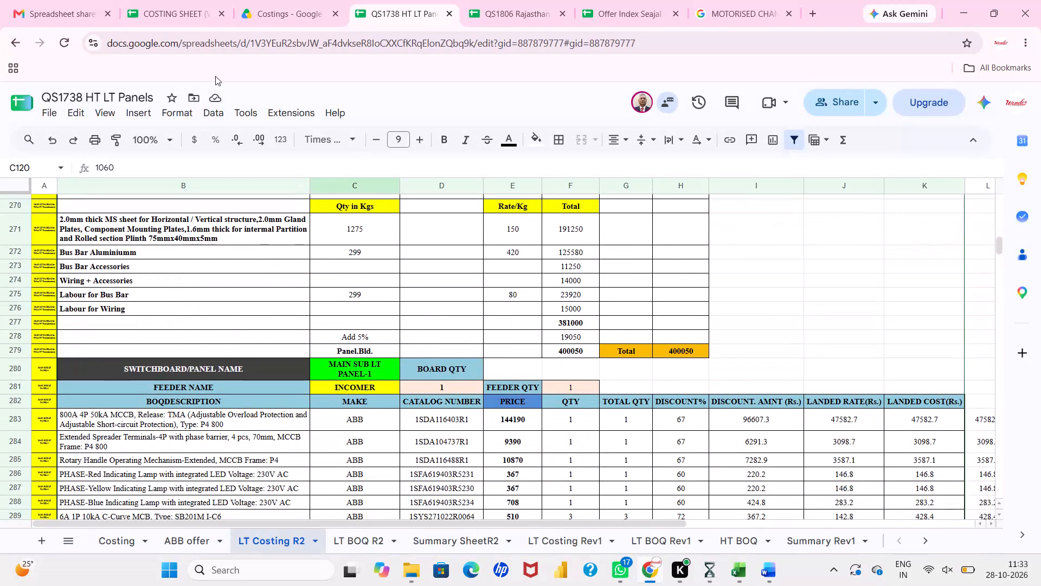
{"action": "left_click", "coordinate": [169, 0]}
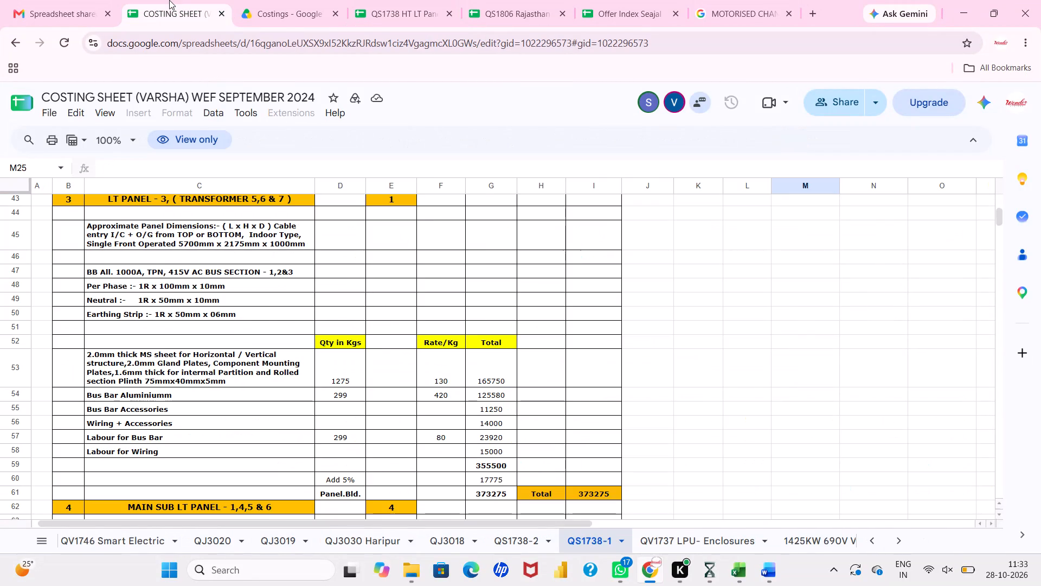
Review LT Costing R2 from the LT Panel-3 feeders back to the panel summary and the LT Panel-1 outgoing feeders.
{"action": "left_click", "coordinate": [407, 0]}
{"action": "scroll", "coordinate": [410, 281], "scroll_direction": "up", "scroll_amount": 7}
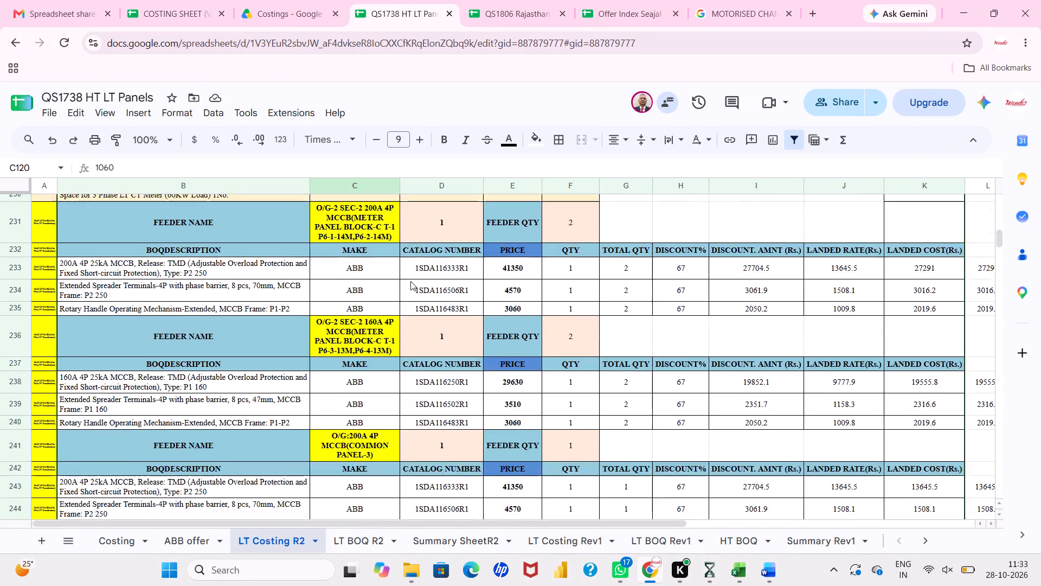
{"action": "scroll", "coordinate": [410, 281], "scroll_direction": "up", "scroll_amount": 6}
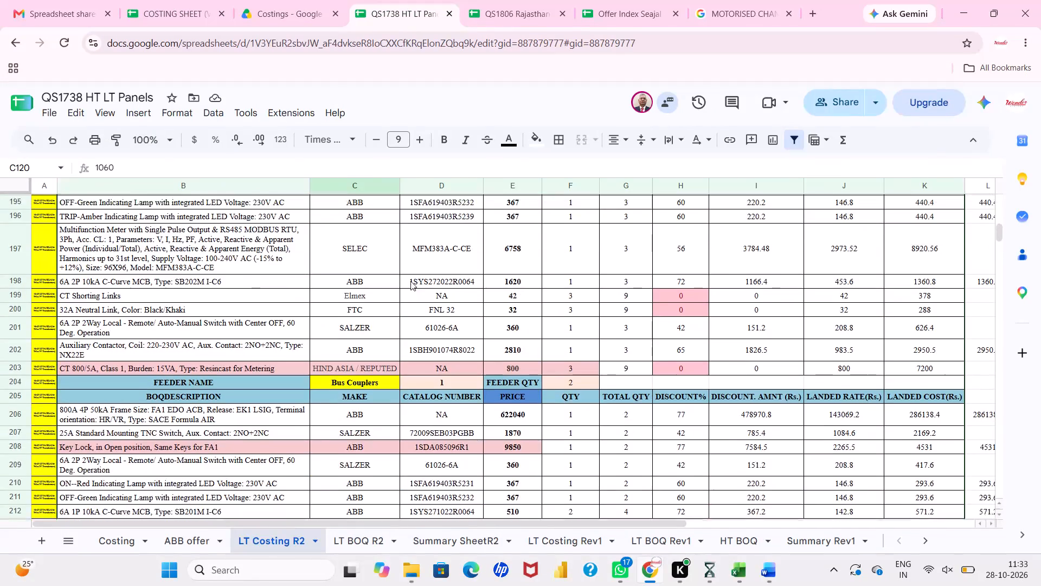
{"action": "scroll", "coordinate": [410, 281], "scroll_direction": "up", "scroll_amount": 6}
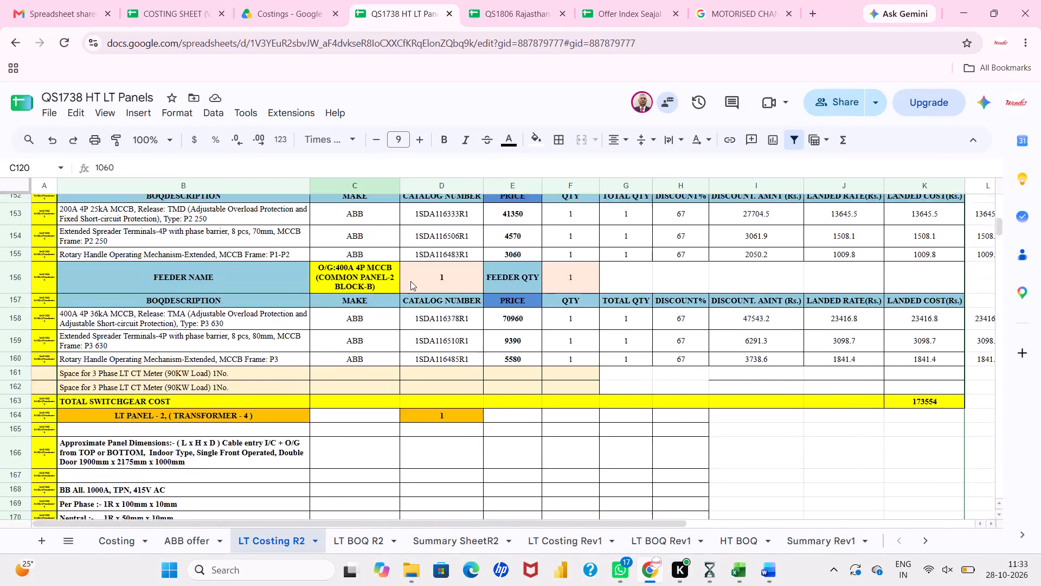
{"action": "scroll", "coordinate": [410, 281], "scroll_direction": "up", "scroll_amount": 6}
{"action": "scroll", "coordinate": [410, 281], "scroll_direction": "down", "scroll_amount": 4}
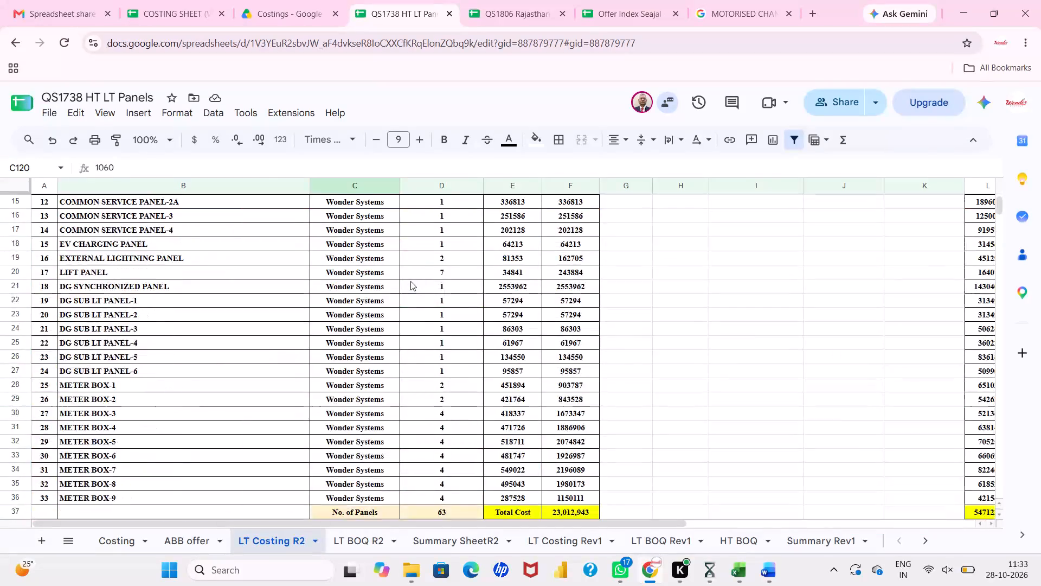
{"action": "scroll", "coordinate": [410, 281], "scroll_direction": "down", "scroll_amount": 4}
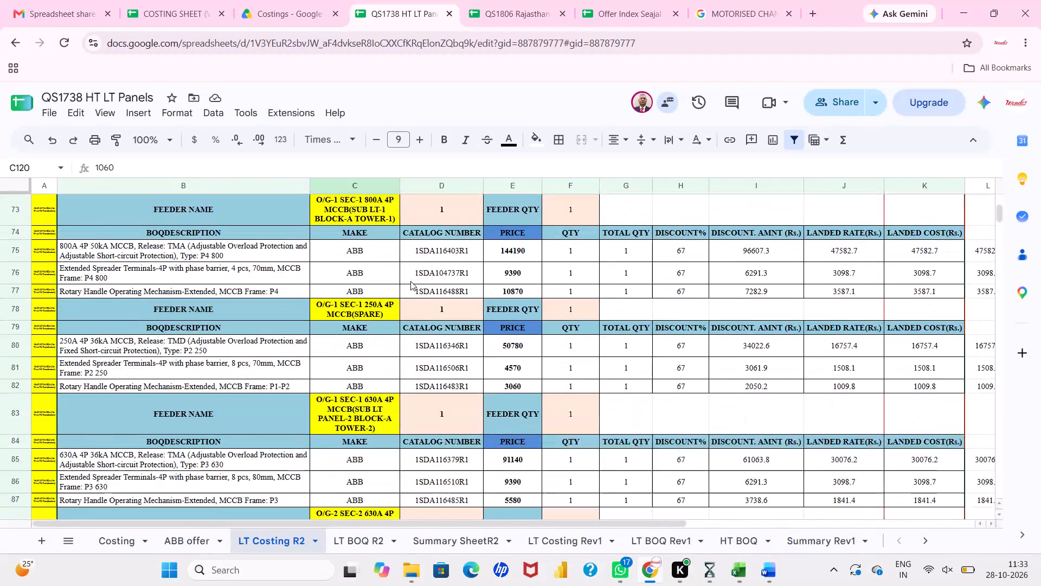
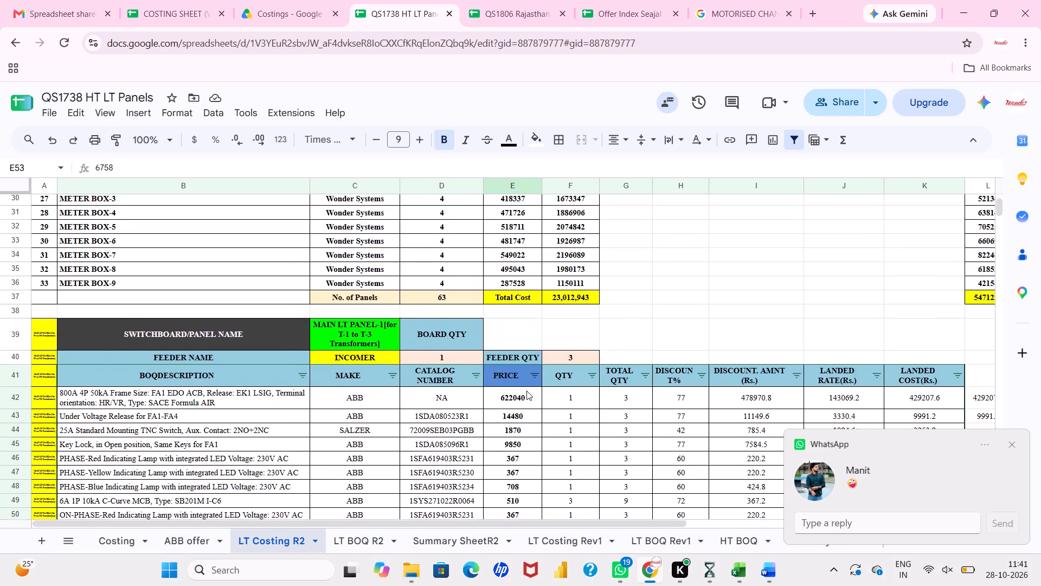
{"action": "scroll", "coordinate": [526, 391], "scroll_direction": "up", "scroll_amount": 1}
{"action": "left_click", "coordinate": [611, 387]}
{"action": "scroll", "coordinate": [611, 387], "scroll_direction": "up", "scroll_amount": 1}
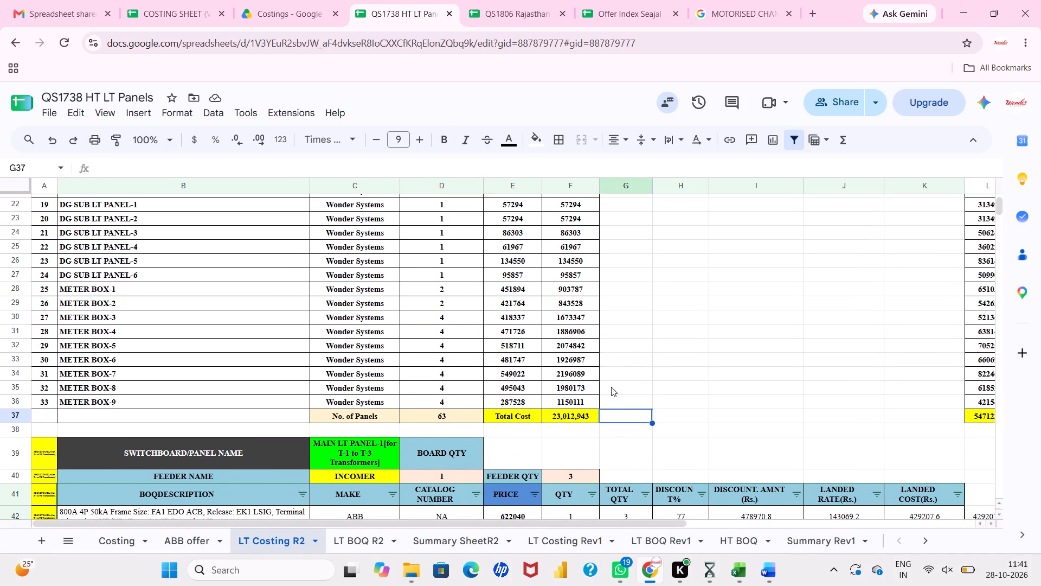
{"action": "scroll", "coordinate": [611, 387], "scroll_direction": "down", "scroll_amount": 2}
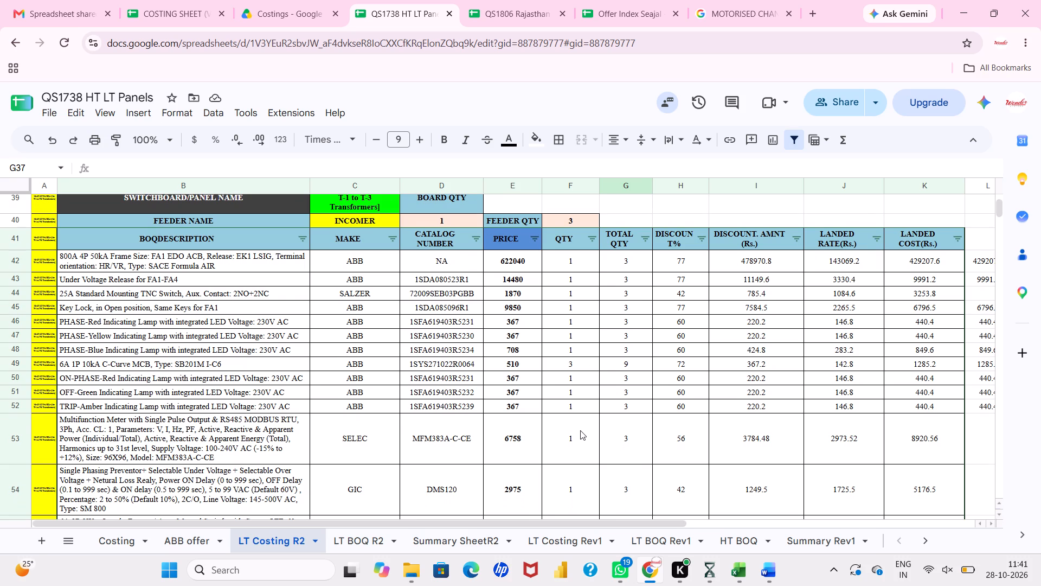
{"action": "left_click", "coordinate": [172, 2]}
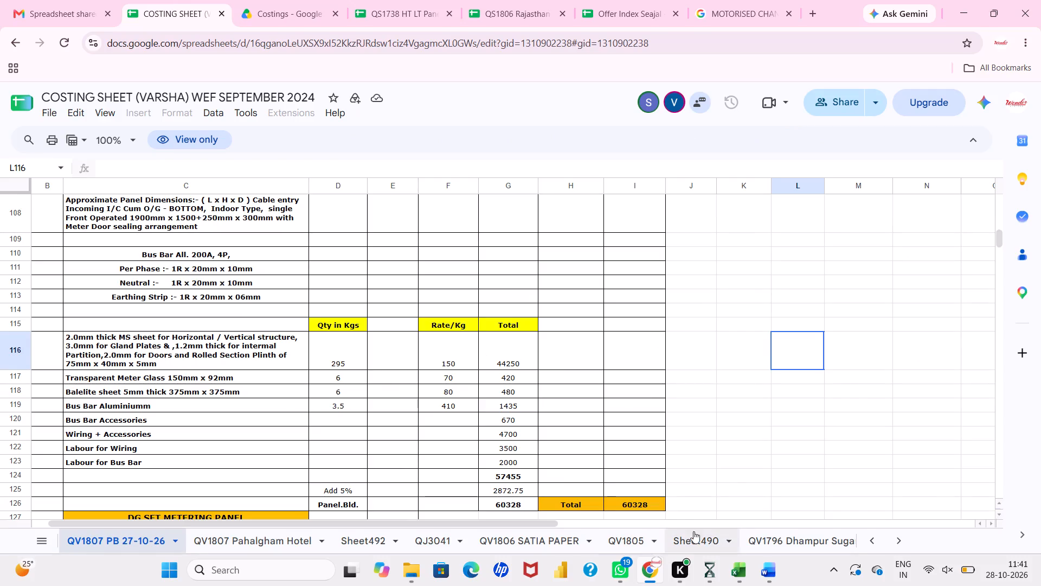
Jump to the cell where collaborator S is currently working in the costing workbook's QV1807 PB 27-10-26 sheet.
{"action": "left_click", "coordinate": [730, 474]}
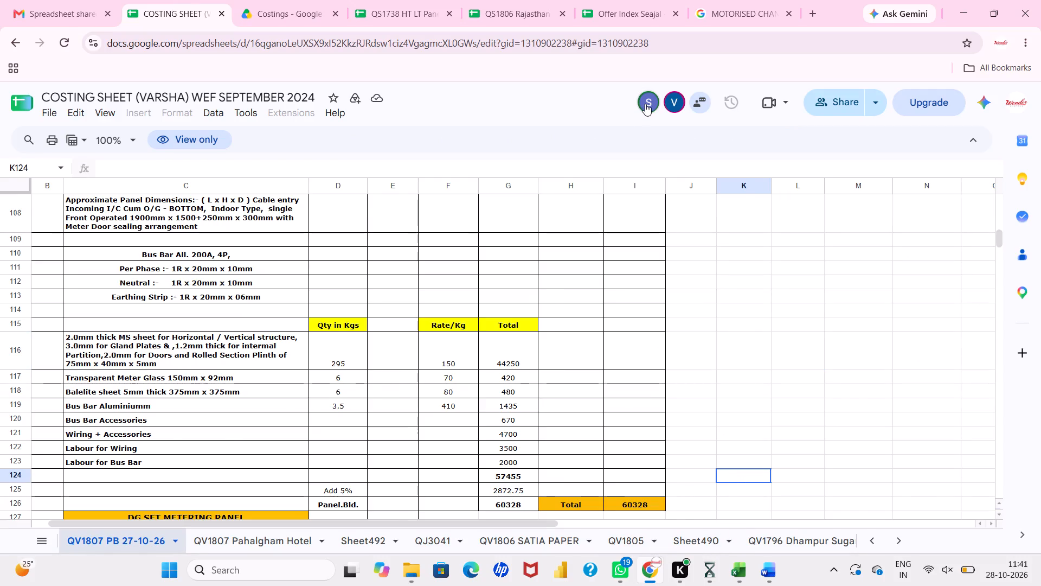
{"action": "left_click", "coordinate": [645, 104]}
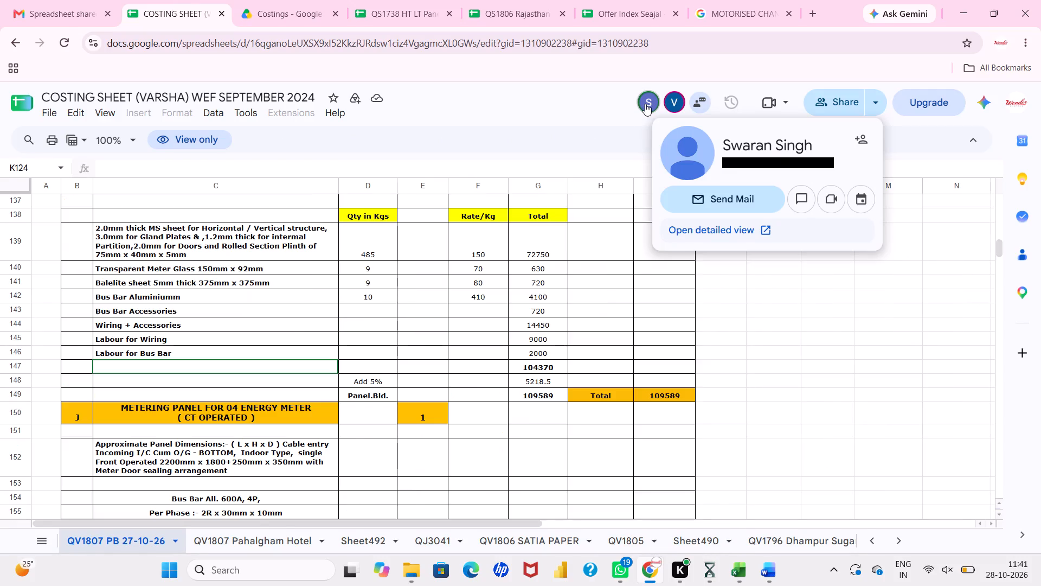
{"action": "left_click", "coordinate": [645, 104]}
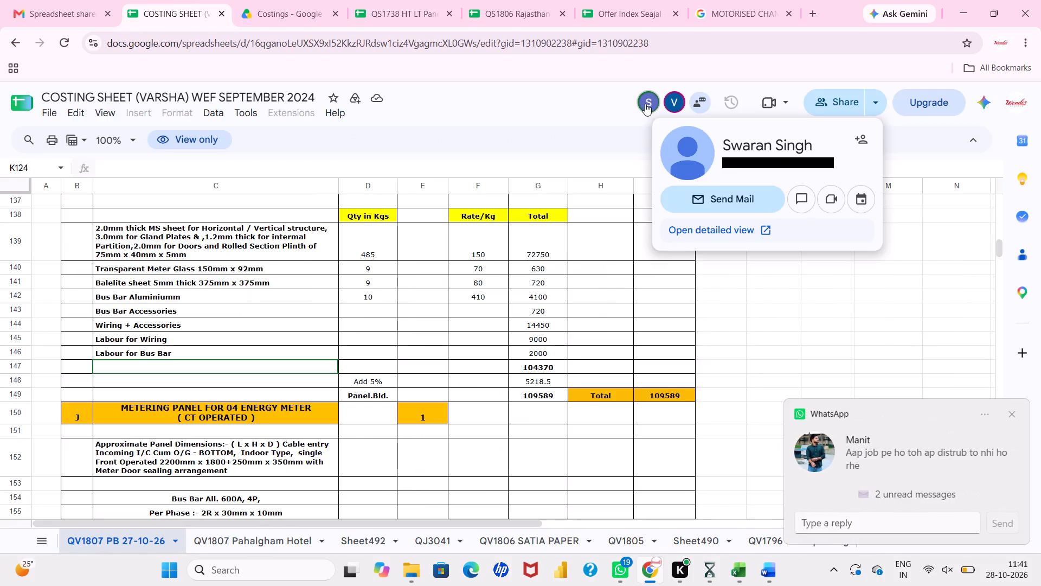
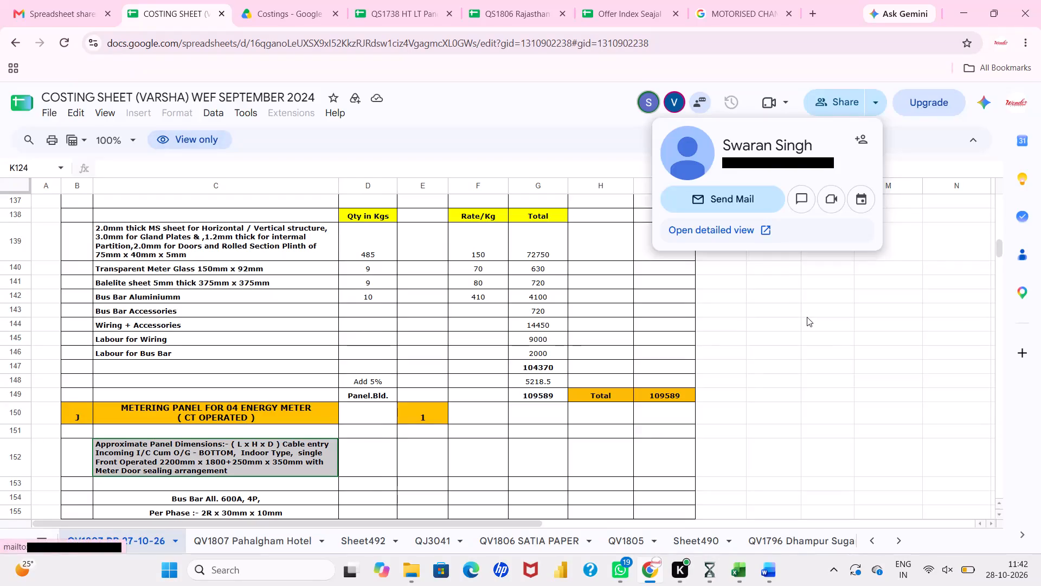
Dismiss the collaborator's contact card covering part of the QV1807 PB 27-10-26 sheet.
{"action": "left_click", "coordinate": [807, 317]}
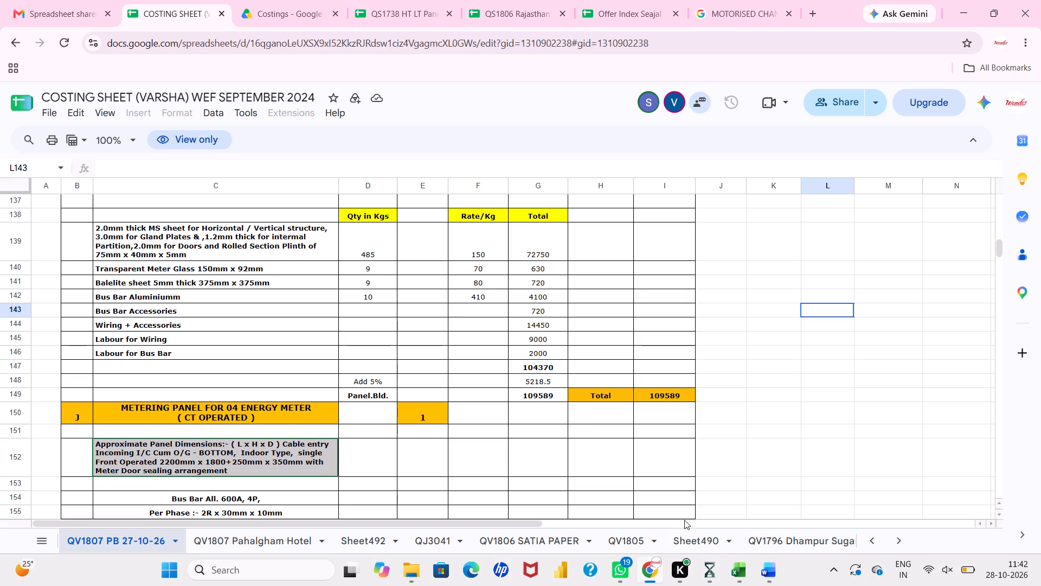
Return to the QS1738-1 sheet in the costing workbook.
{"action": "scroll", "coordinate": [709, 537], "scroll_direction": "left", "scroll_amount": 8}
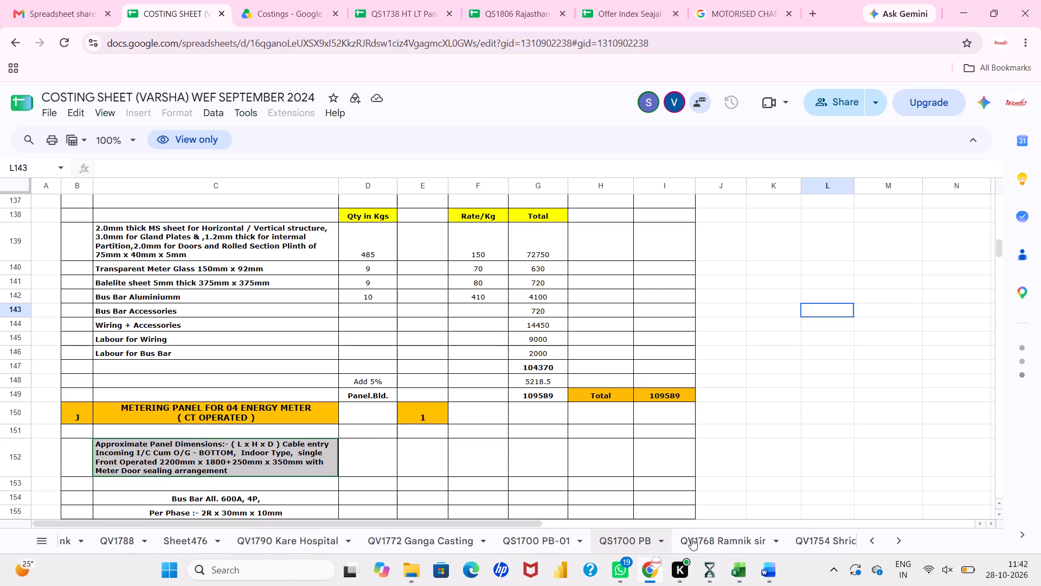
{"action": "scroll", "coordinate": [691, 538], "scroll_direction": "left", "scroll_amount": 7}
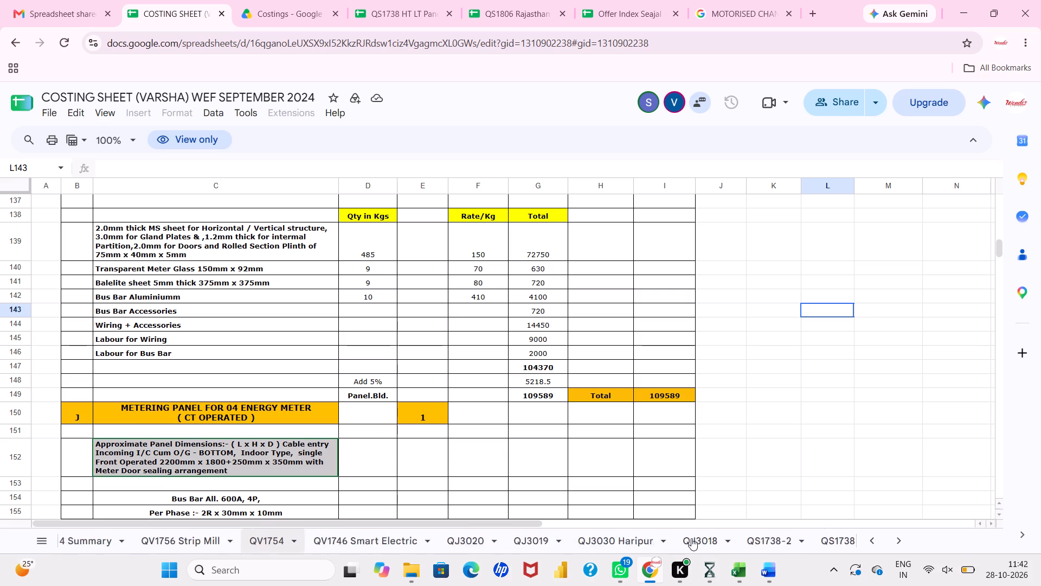
{"action": "scroll", "coordinate": [691, 538], "scroll_direction": "left", "scroll_amount": 1}
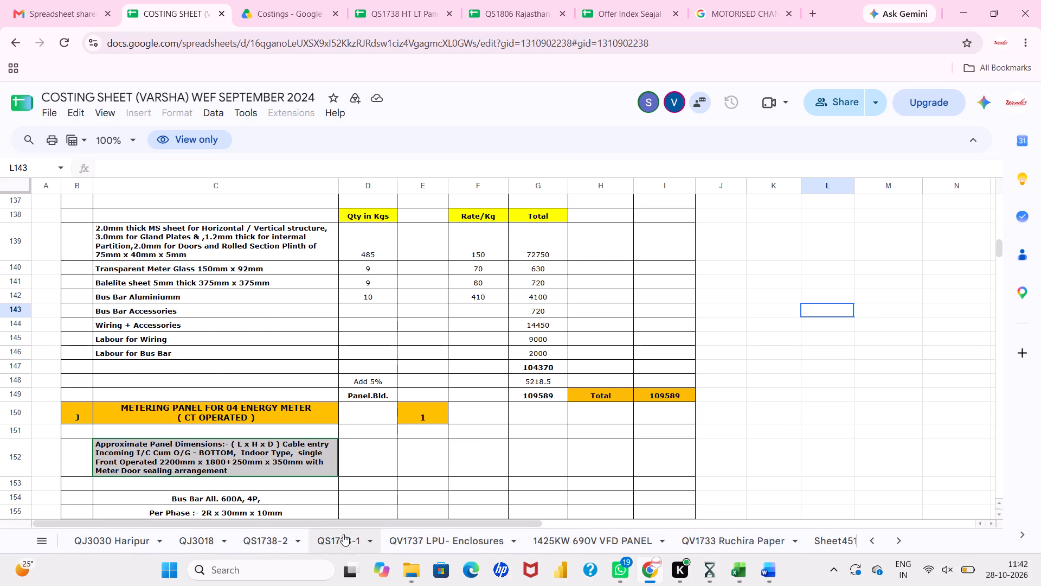
{"action": "left_click", "coordinate": [323, 531]}
{"action": "left_click", "coordinate": [758, 343]}
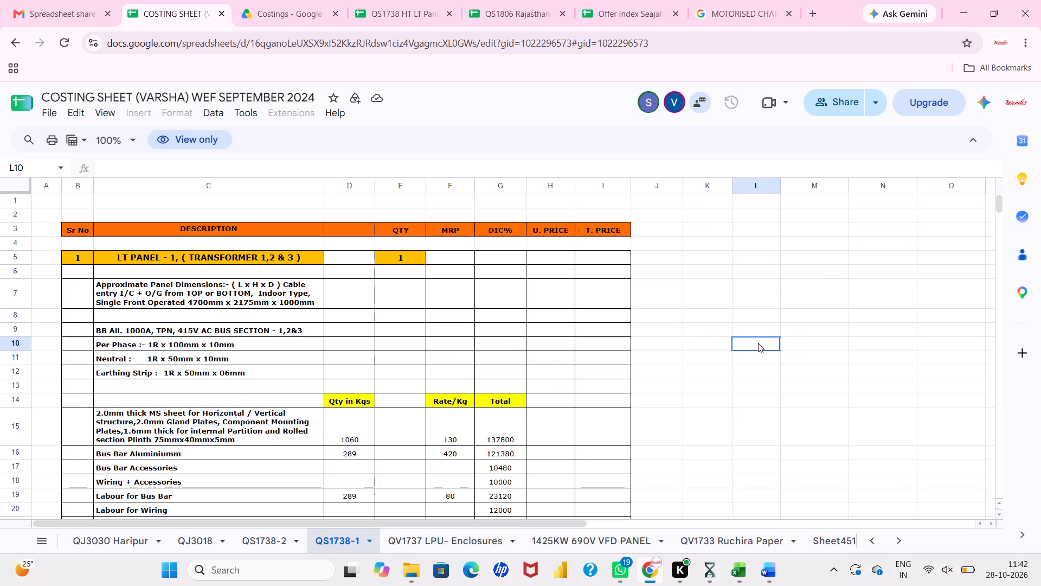
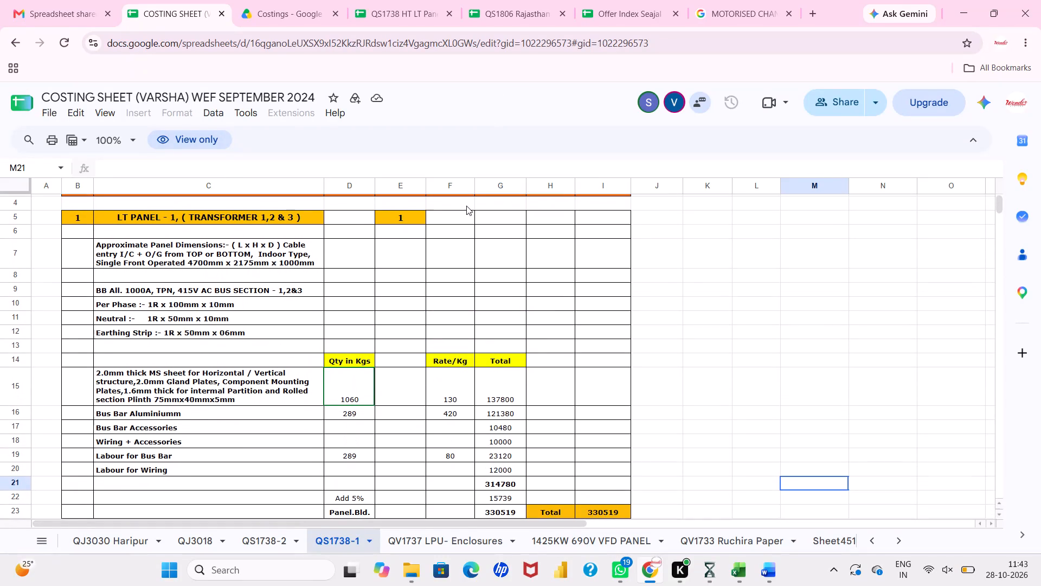
Check the LT Panel-1 dimensions and fabrication section in LT Costing R2 against the costing workbook's QS1738-1 sheet.
{"action": "left_click", "coordinate": [390, 7]}
{"action": "scroll", "coordinate": [419, 309], "scroll_direction": "down", "scroll_amount": 3}
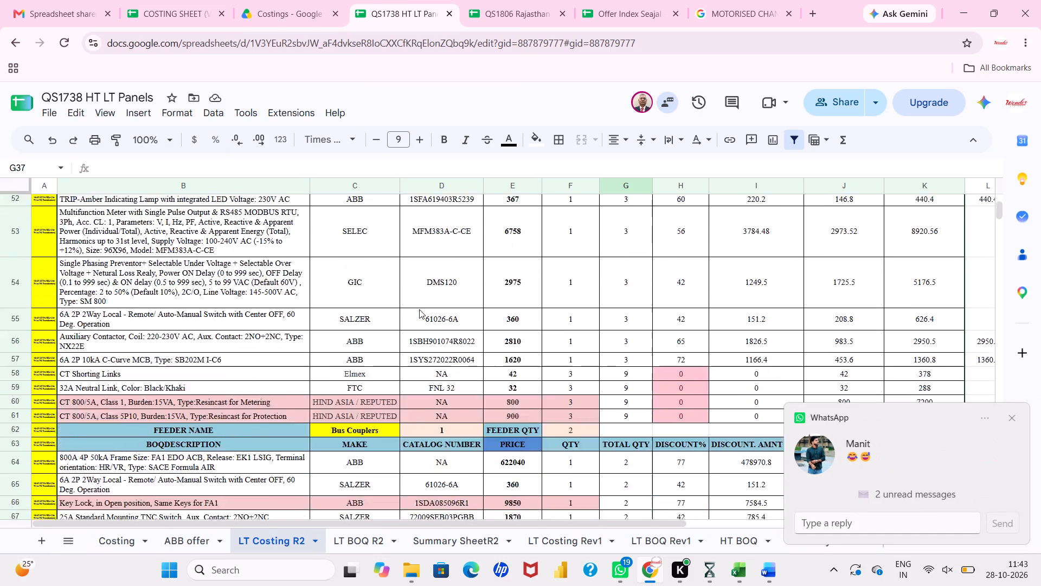
{"action": "scroll", "coordinate": [419, 309], "scroll_direction": "down", "scroll_amount": 8}
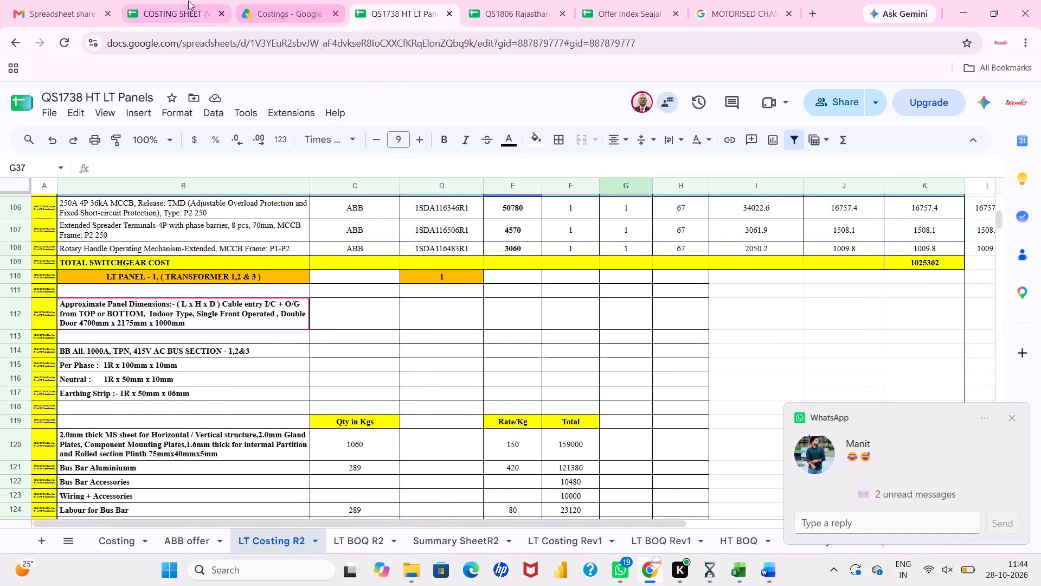
{"action": "left_click", "coordinate": [188, 1]}
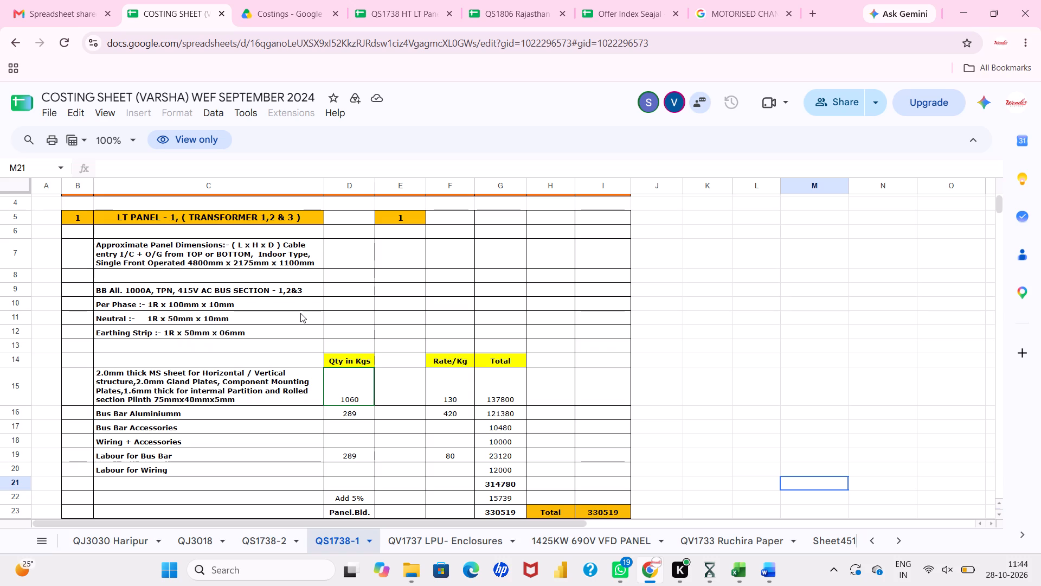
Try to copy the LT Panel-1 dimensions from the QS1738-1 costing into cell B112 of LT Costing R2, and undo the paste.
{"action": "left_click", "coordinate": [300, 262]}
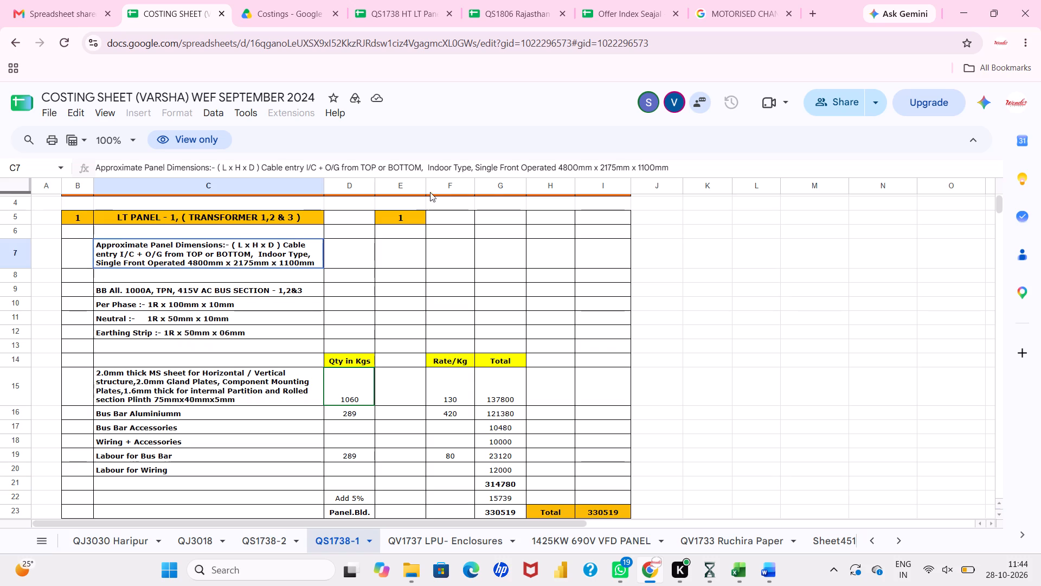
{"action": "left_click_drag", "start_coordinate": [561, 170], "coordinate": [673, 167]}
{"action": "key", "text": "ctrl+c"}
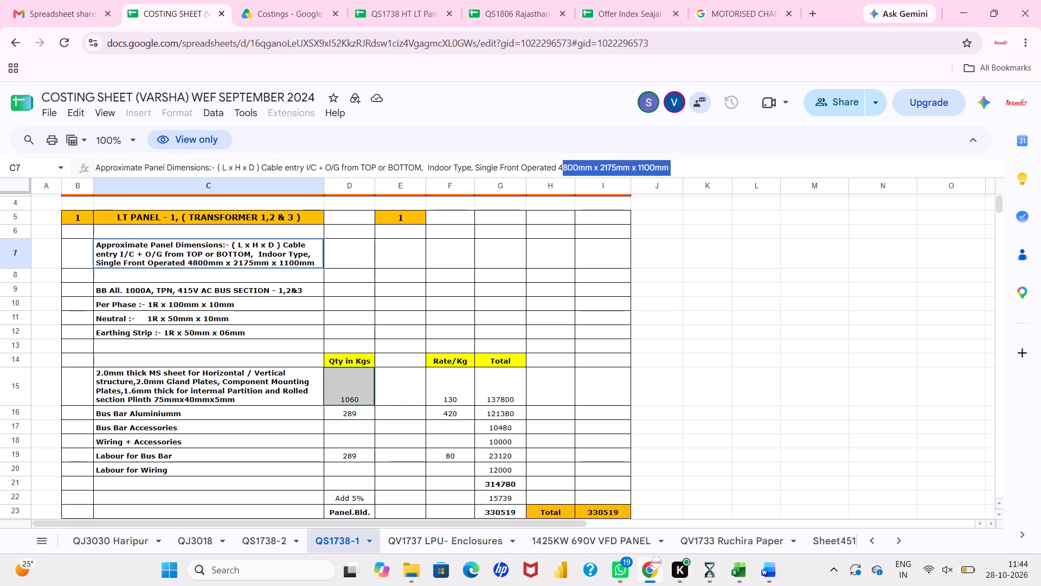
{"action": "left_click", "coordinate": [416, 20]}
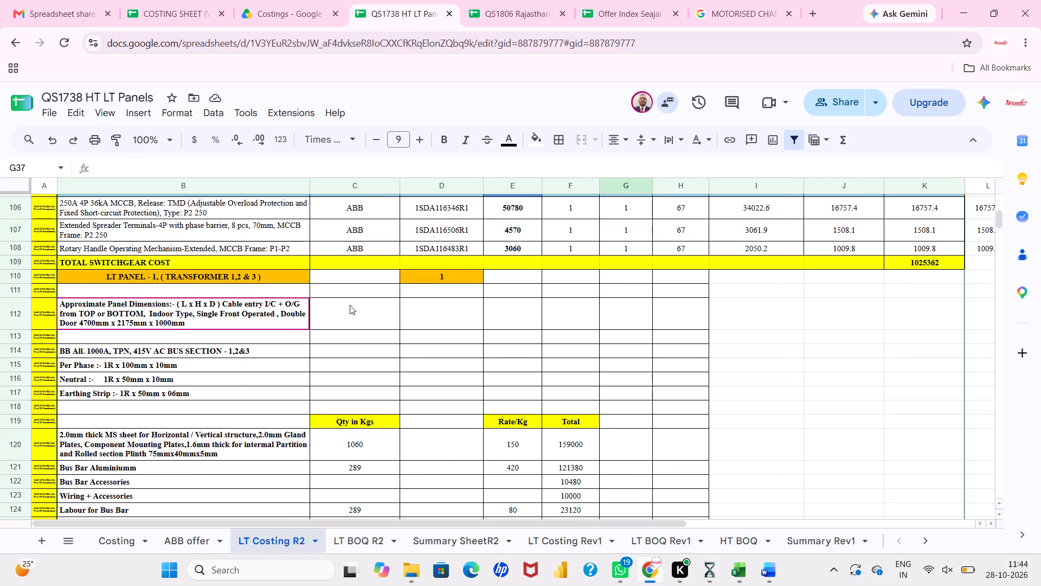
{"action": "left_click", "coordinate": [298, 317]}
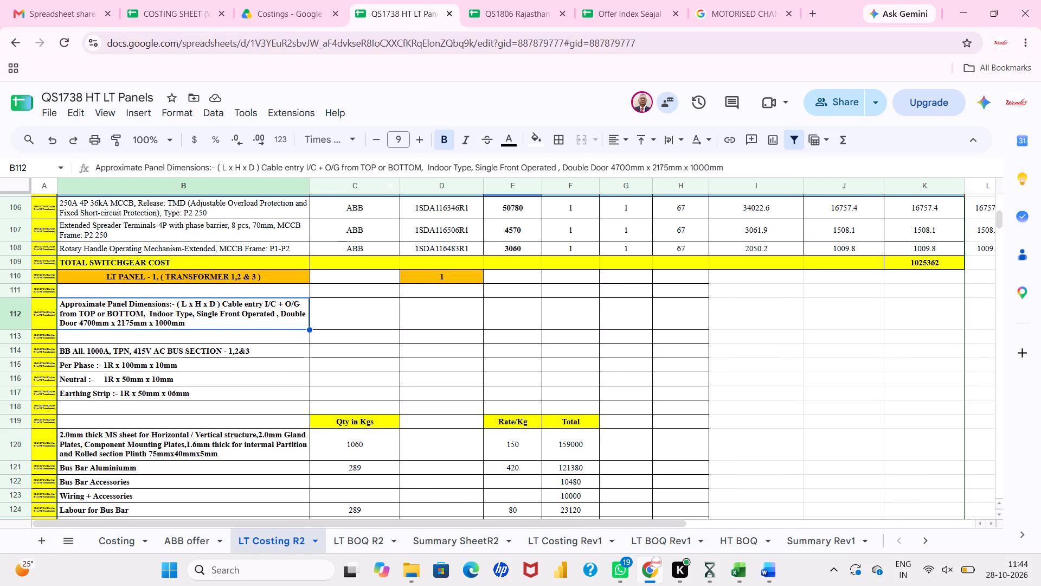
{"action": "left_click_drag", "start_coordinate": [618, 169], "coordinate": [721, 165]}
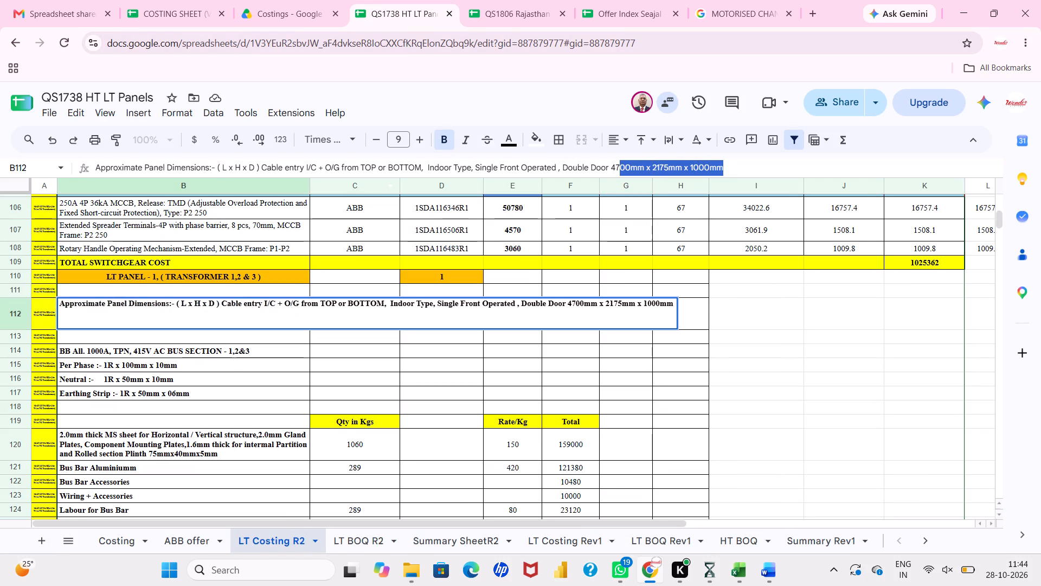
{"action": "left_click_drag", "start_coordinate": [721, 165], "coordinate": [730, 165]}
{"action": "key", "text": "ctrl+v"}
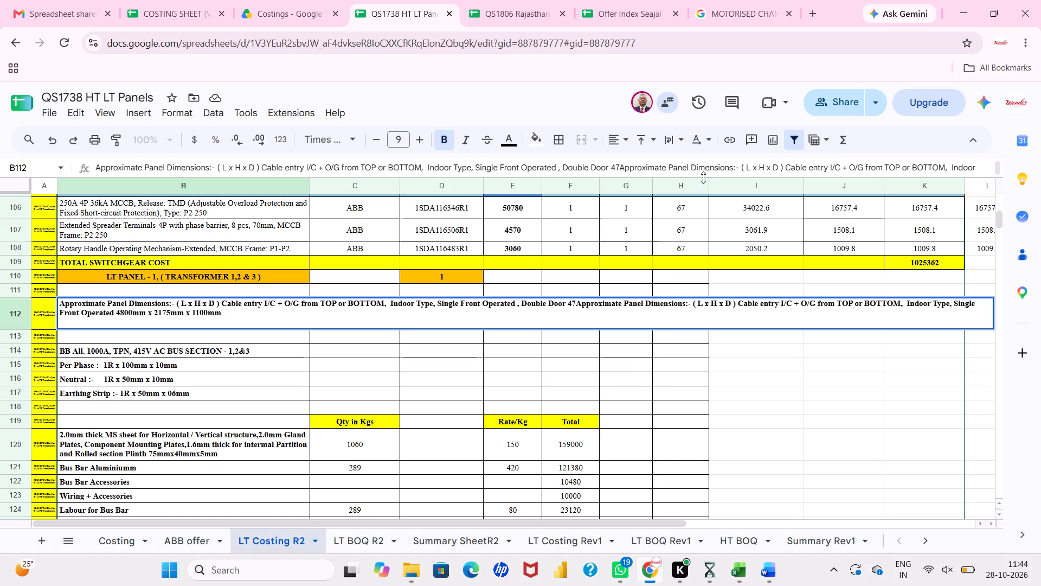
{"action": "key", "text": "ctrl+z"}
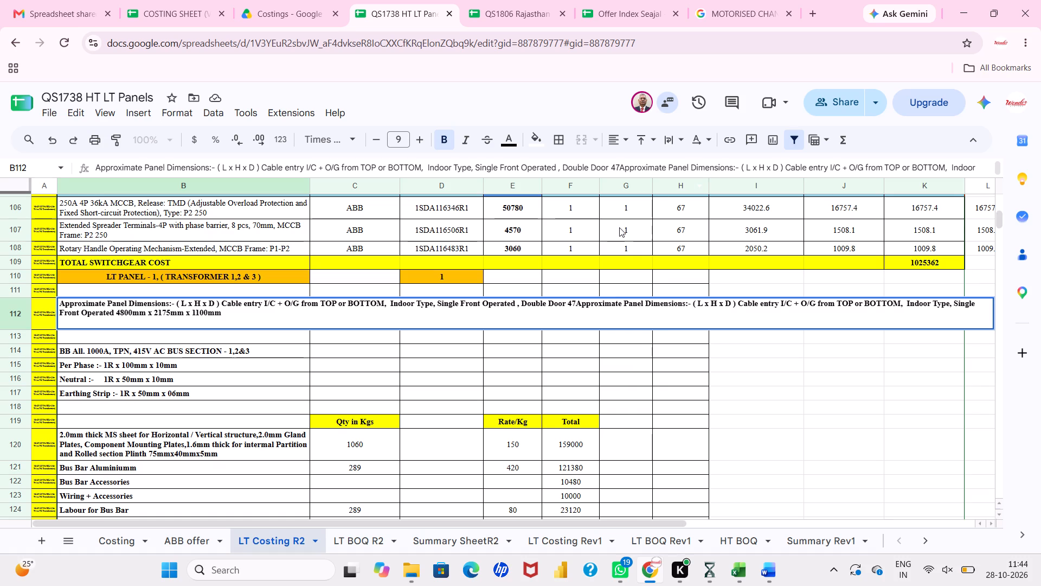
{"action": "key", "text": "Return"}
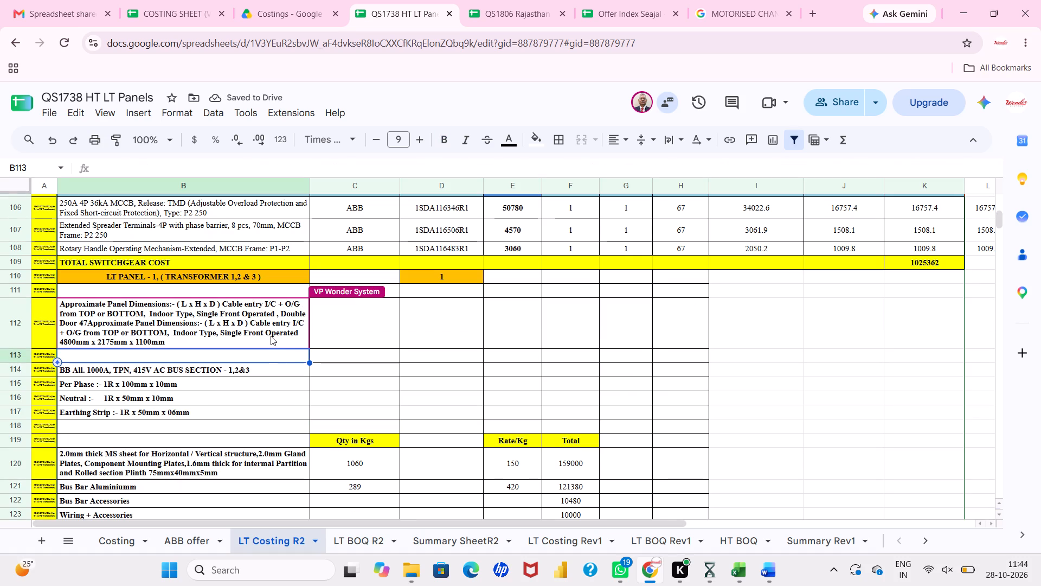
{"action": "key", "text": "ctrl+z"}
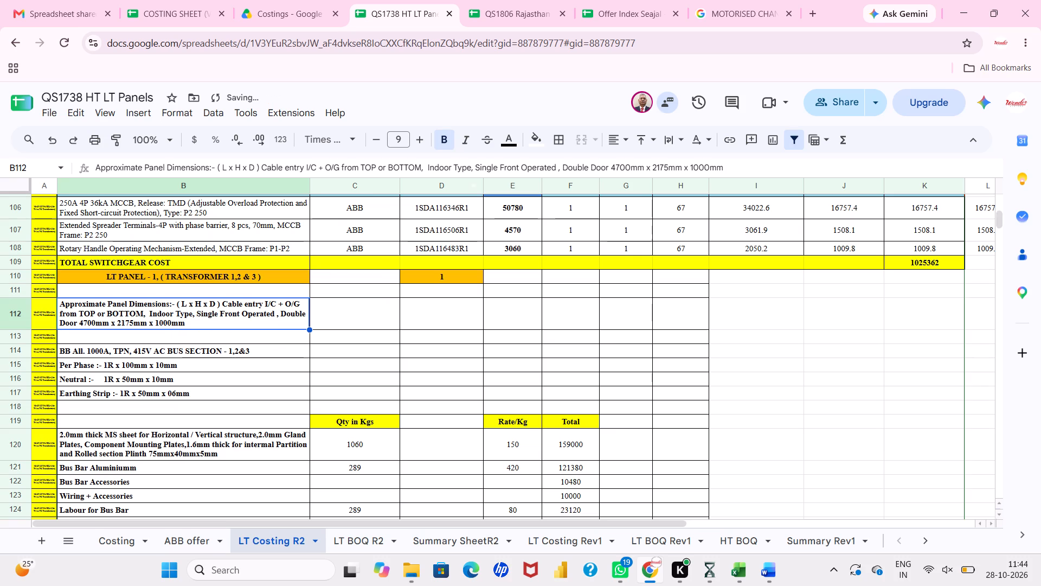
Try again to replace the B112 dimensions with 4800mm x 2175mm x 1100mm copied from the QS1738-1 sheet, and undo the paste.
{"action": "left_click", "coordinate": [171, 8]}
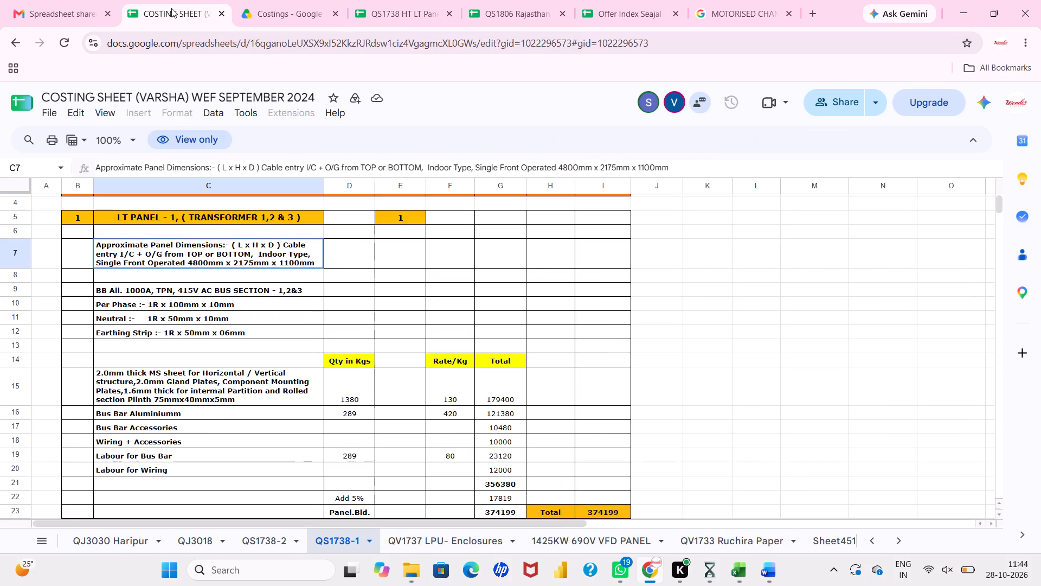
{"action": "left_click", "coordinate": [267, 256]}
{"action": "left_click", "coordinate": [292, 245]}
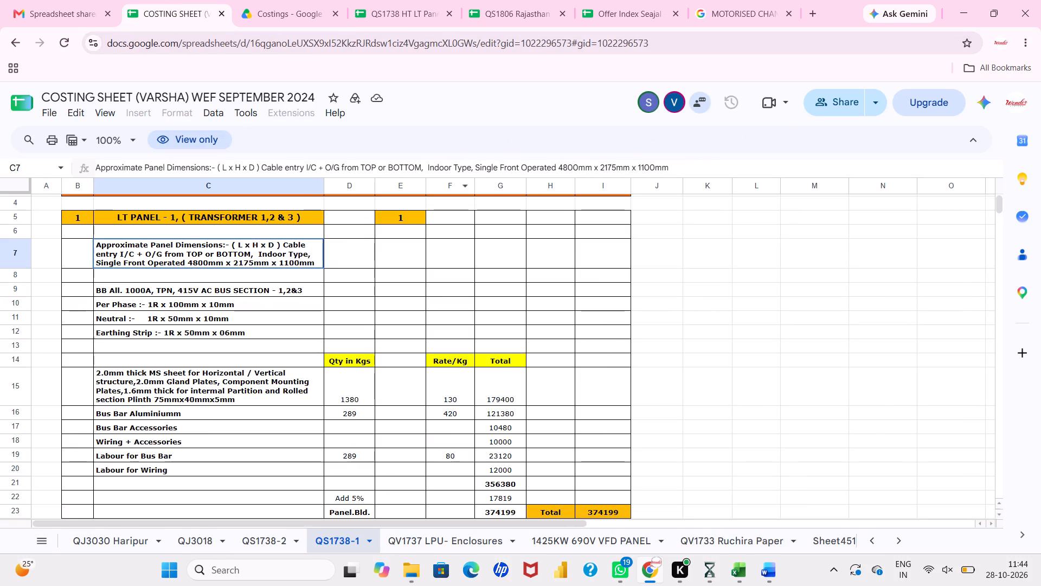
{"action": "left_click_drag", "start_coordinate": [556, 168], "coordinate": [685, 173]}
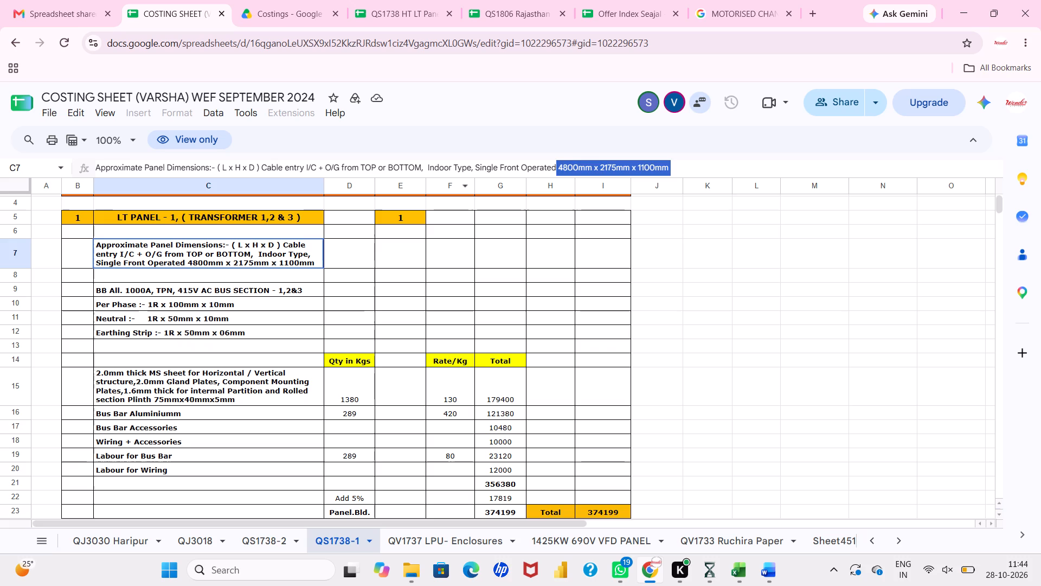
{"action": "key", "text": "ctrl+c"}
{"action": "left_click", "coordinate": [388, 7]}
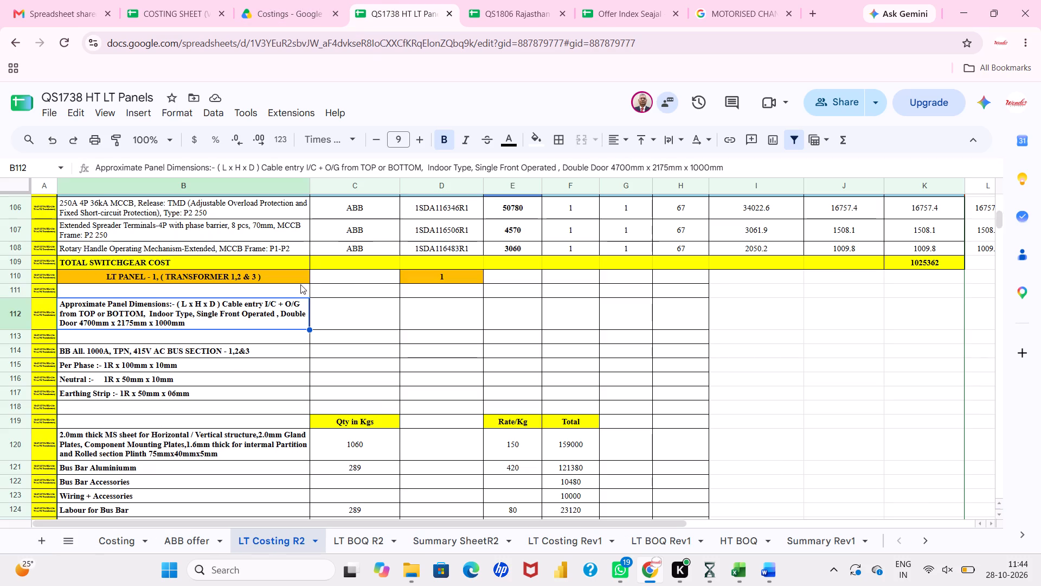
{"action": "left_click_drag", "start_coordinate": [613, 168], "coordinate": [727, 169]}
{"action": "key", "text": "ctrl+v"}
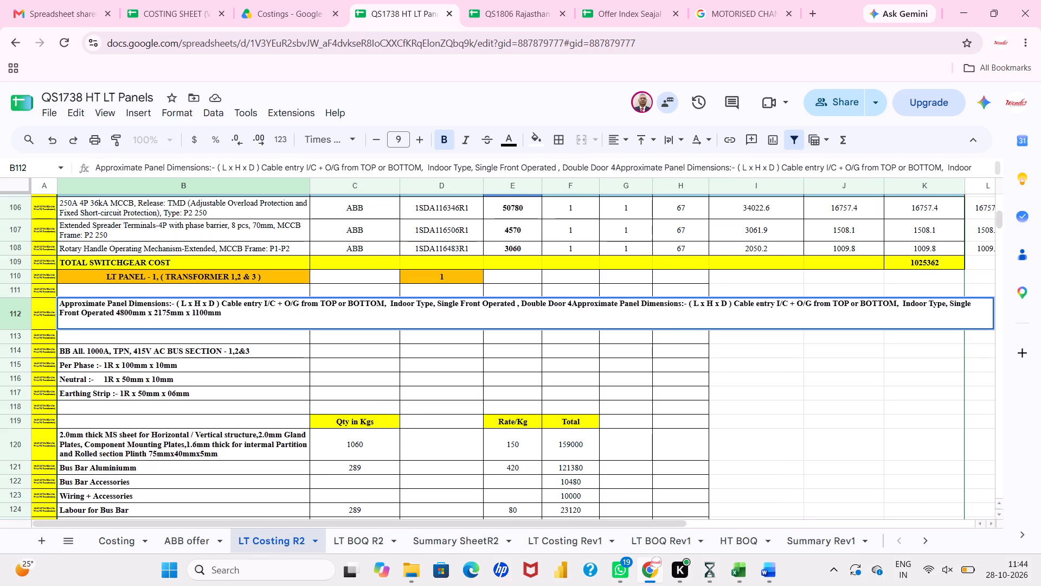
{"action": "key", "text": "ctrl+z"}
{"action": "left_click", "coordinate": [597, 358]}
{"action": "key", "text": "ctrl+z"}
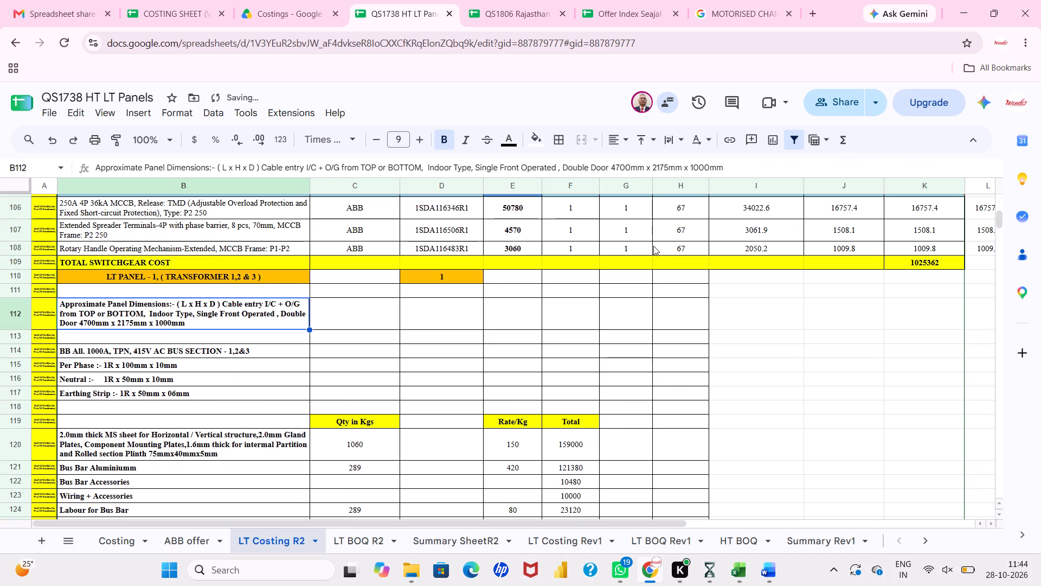
Set the LT Panel-1 length in the dimensions text of cell B112 in LT Costing R2 to 4800mm.
{"action": "left_click", "coordinate": [621, 168]}
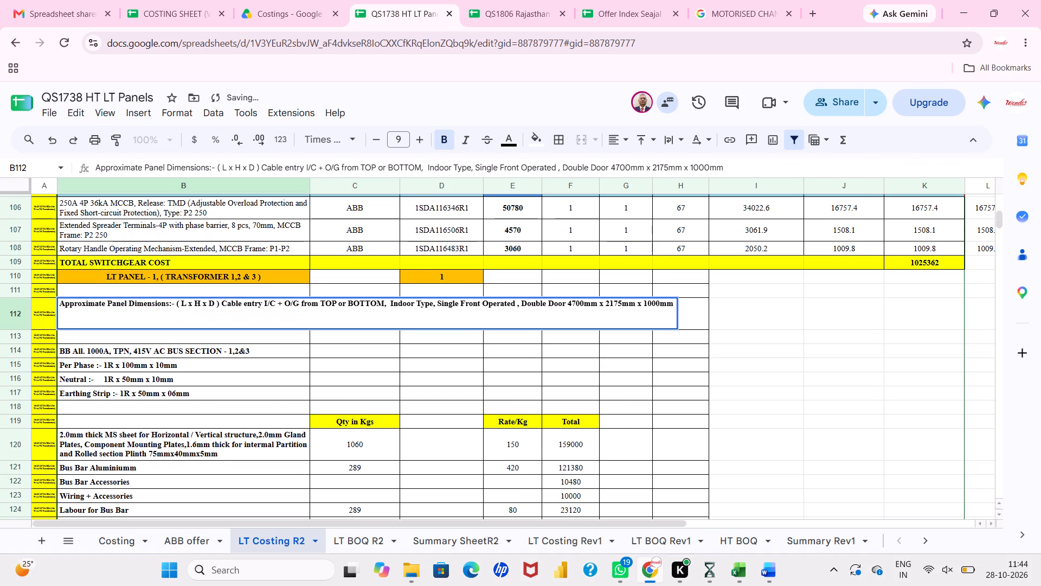
{"action": "key", "text": "BackSpace"}
{"action": "key", "text": "8"}
{"action": "key", "text": "Return"}
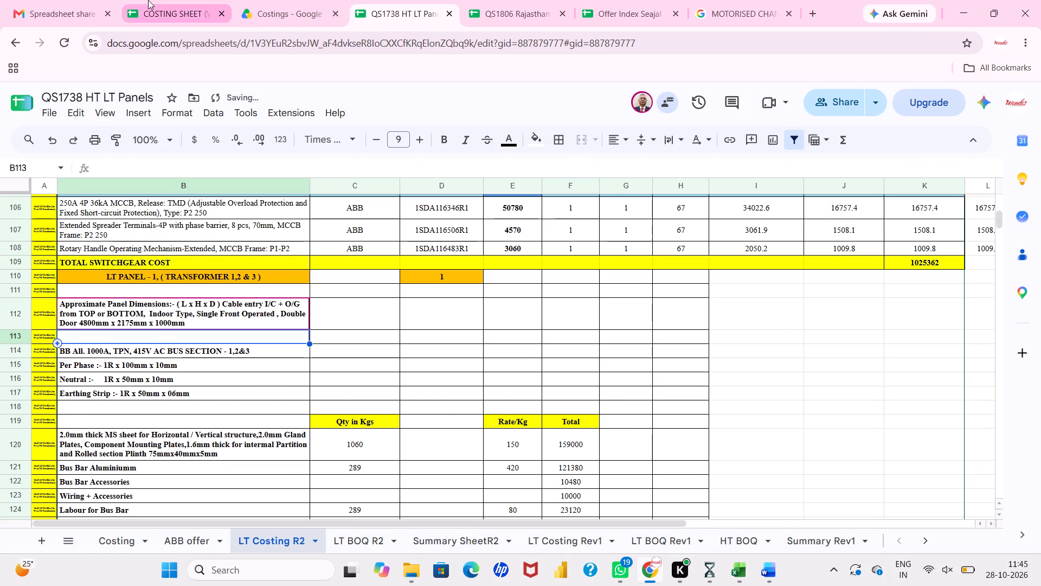
Compare the LT Panel-1 dimensions and fabrication quantities in the QS1738-1 sheet with those in LT Costing R2.
{"action": "left_click", "coordinate": [148, 0]}
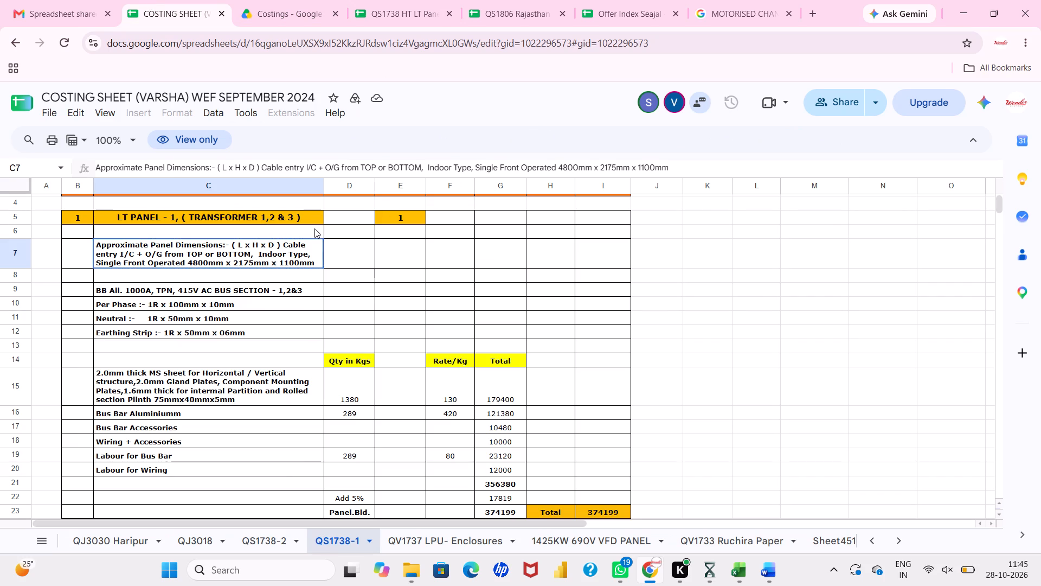
{"action": "left_click", "coordinate": [402, 15]}
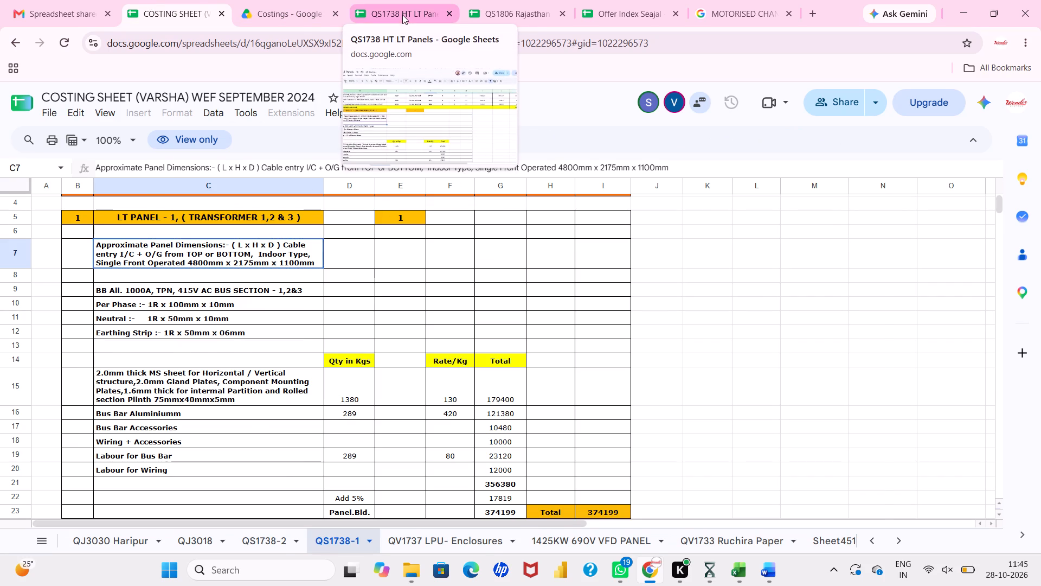
{"action": "left_click", "coordinate": [756, 292]}
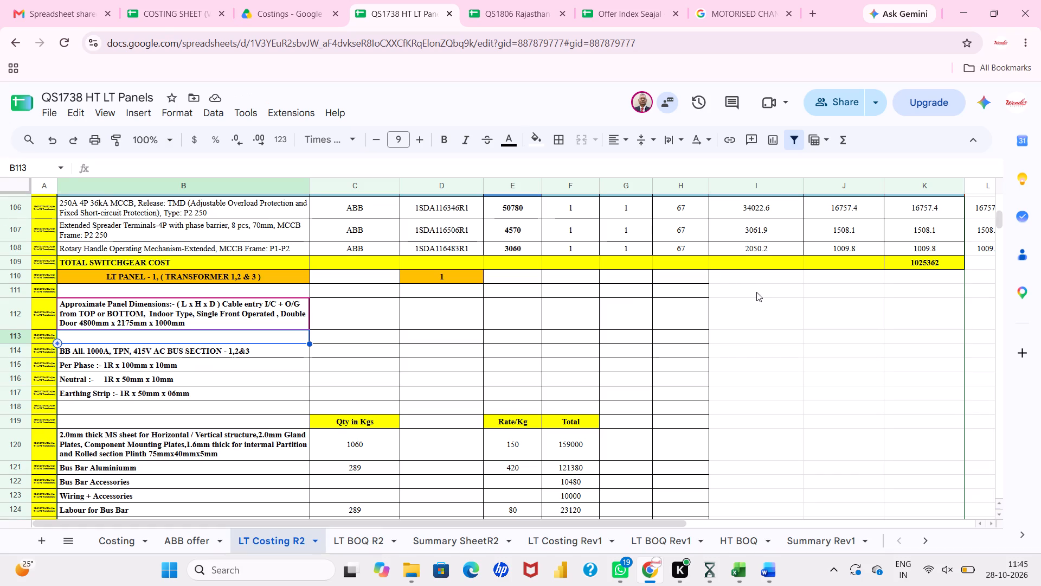
{"action": "scroll", "coordinate": [756, 292], "scroll_direction": "down", "scroll_amount": 1}
{"action": "left_click", "coordinate": [756, 303]}
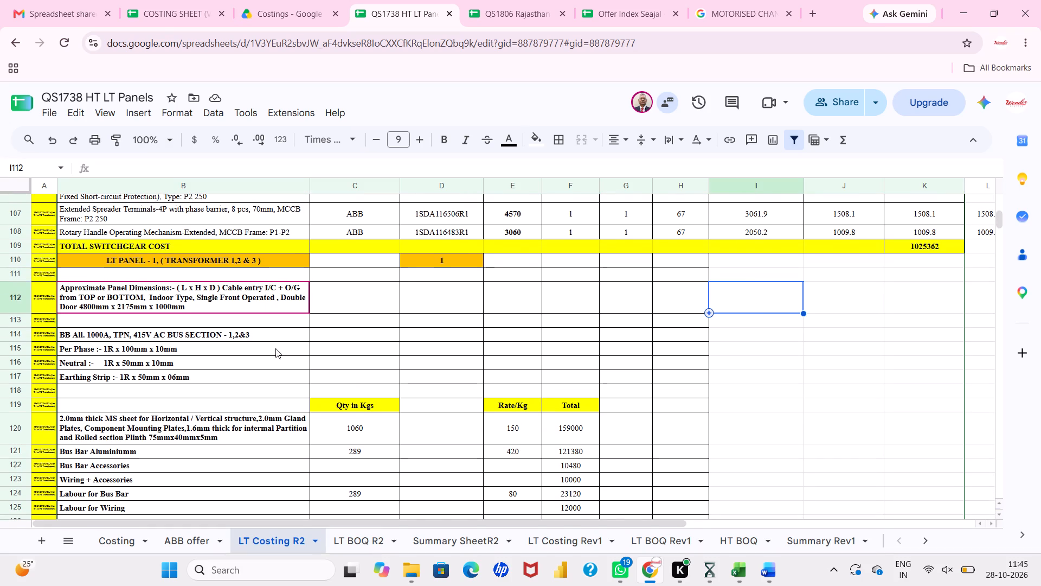
{"action": "left_click", "coordinate": [185, 0]}
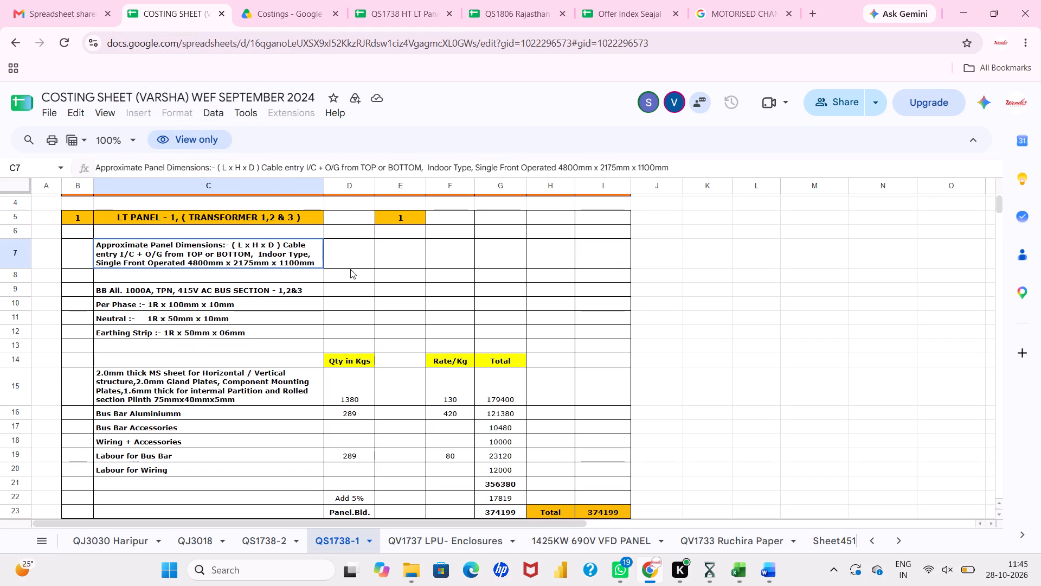
{"action": "left_click", "coordinate": [413, 1]}
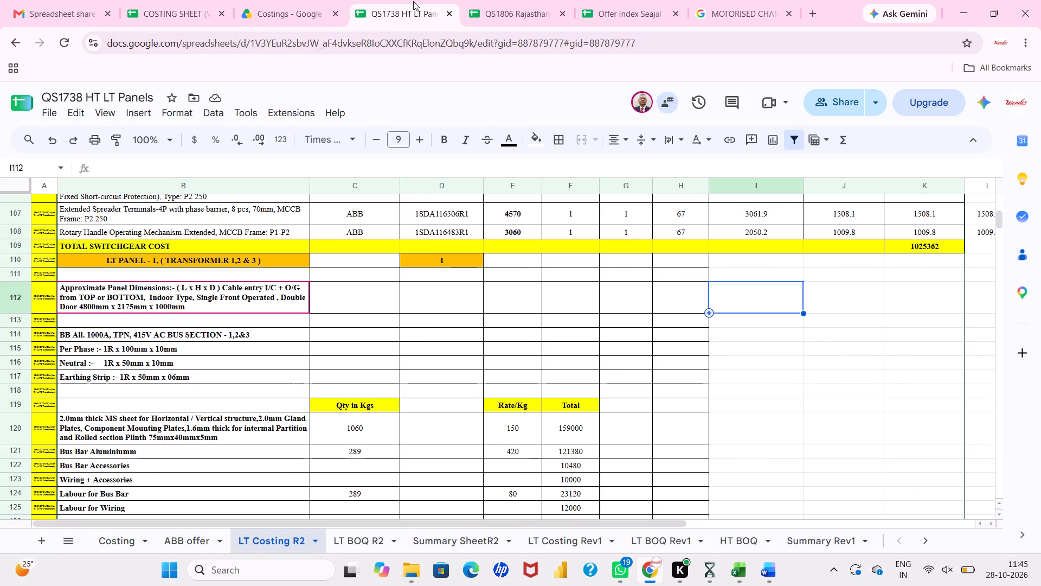
{"action": "left_click", "coordinate": [179, 4]}
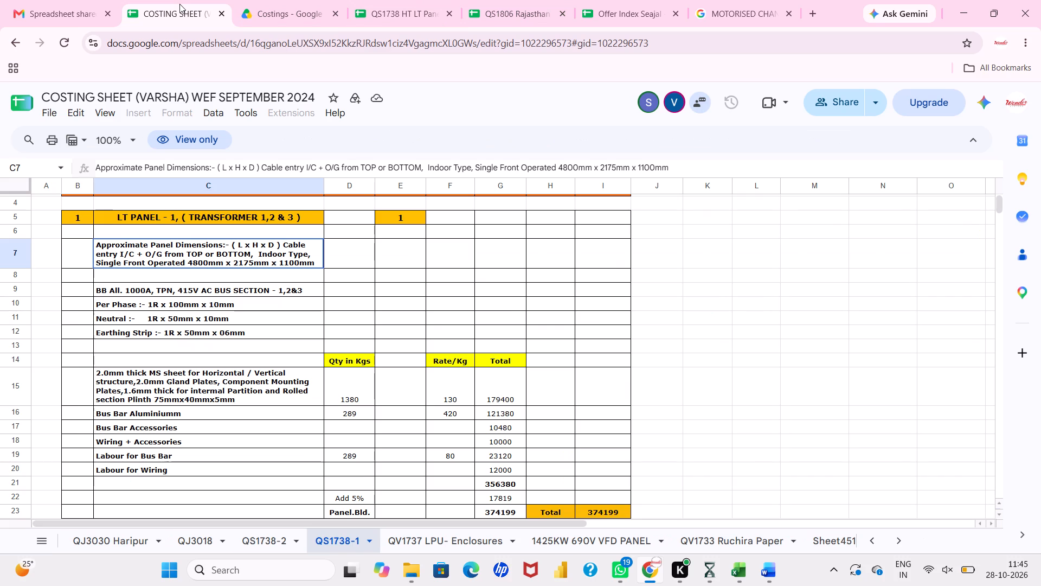
{"action": "left_click", "coordinate": [503, 3]}
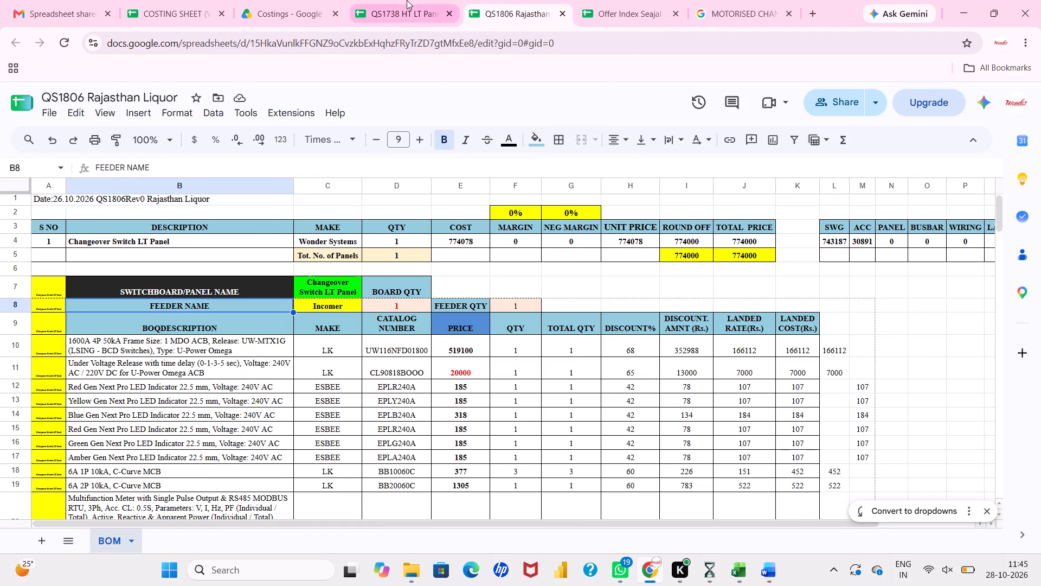
{"action": "left_click", "coordinate": [407, 0]}
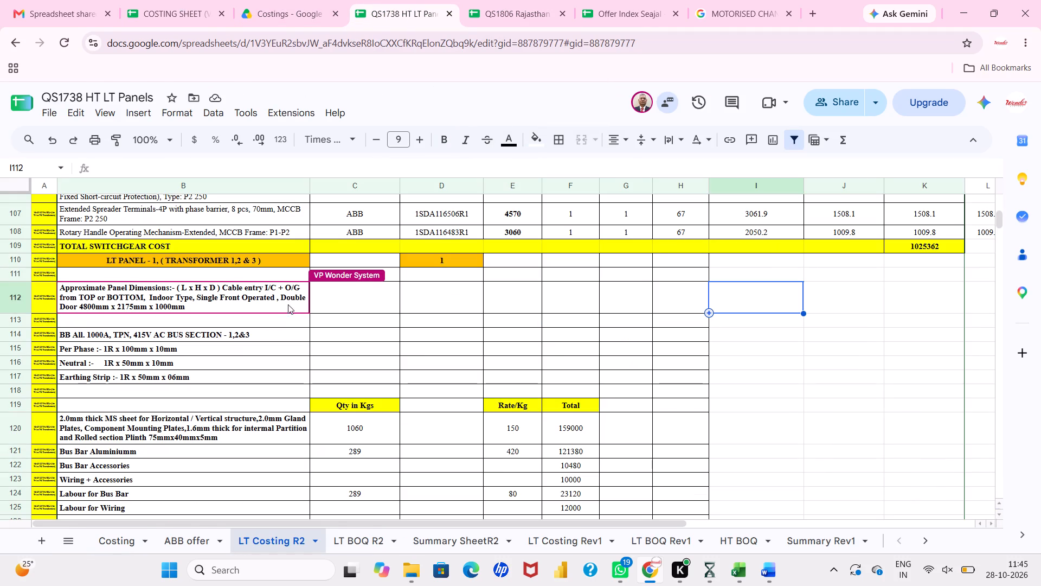
Copy the LT Panel-1 busbar and fabrication costing block C9:I23 from QS1738-1 over the matching block starting at B114 in LT Costing R2.
{"action": "left_click", "coordinate": [191, 0]}
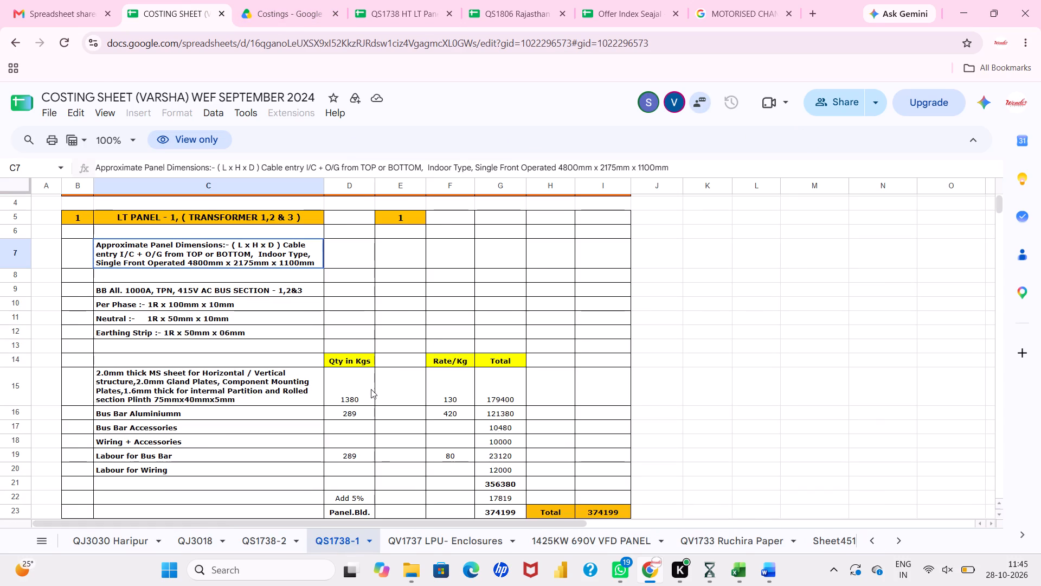
{"action": "left_click_drag", "start_coordinate": [371, 388], "coordinate": [368, 406]}
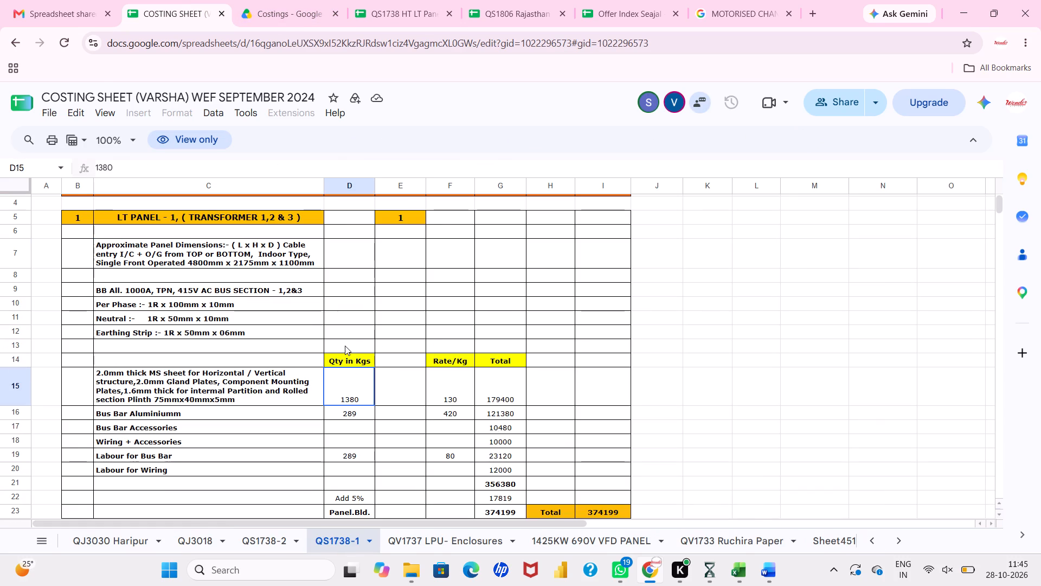
{"action": "left_click_drag", "start_coordinate": [290, 293], "coordinate": [313, 302]}
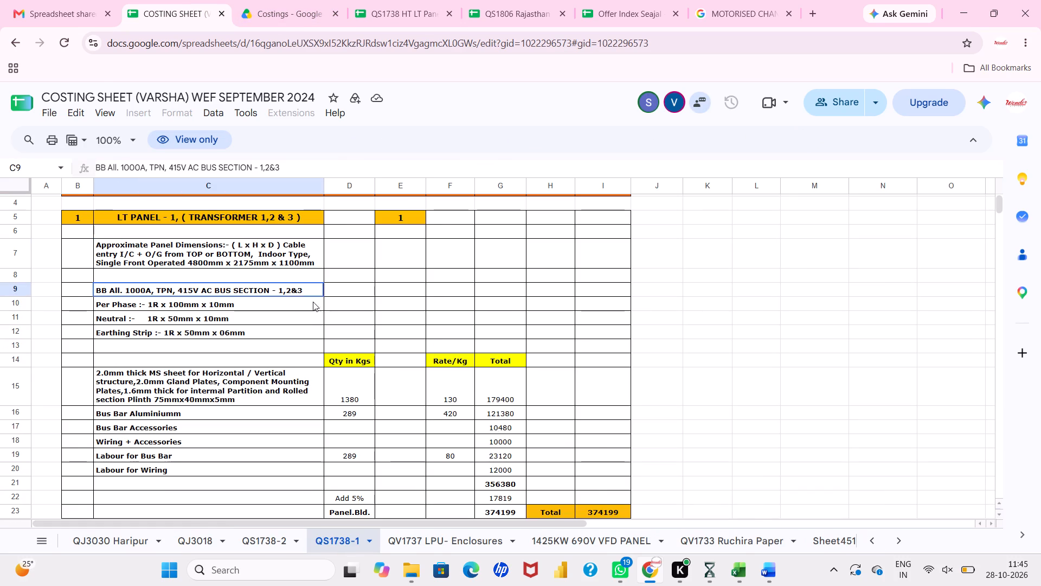
{"action": "left_click_drag", "start_coordinate": [313, 302], "coordinate": [596, 512]}
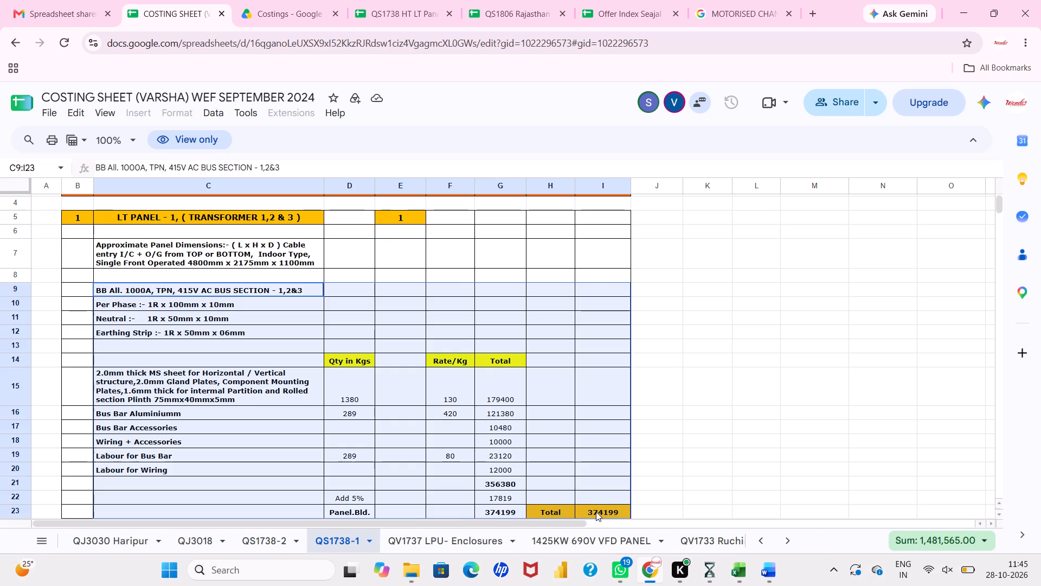
{"action": "key", "text": "ctrl+c"}
{"action": "left_click", "coordinate": [403, 0]}
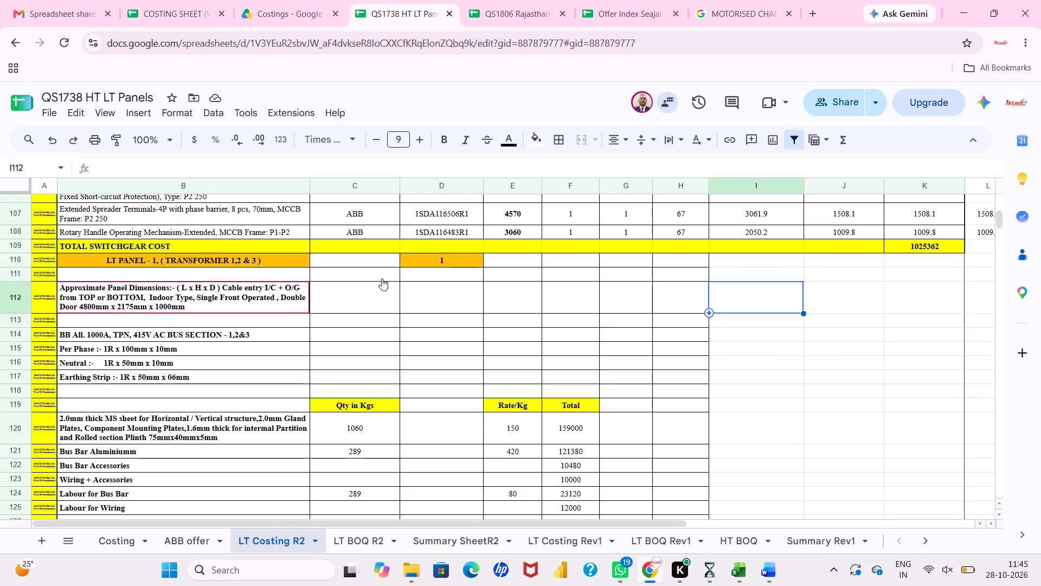
{"action": "scroll", "coordinate": [383, 309], "scroll_direction": "down", "scroll_amount": 1}
{"action": "left_click", "coordinate": [255, 267]}
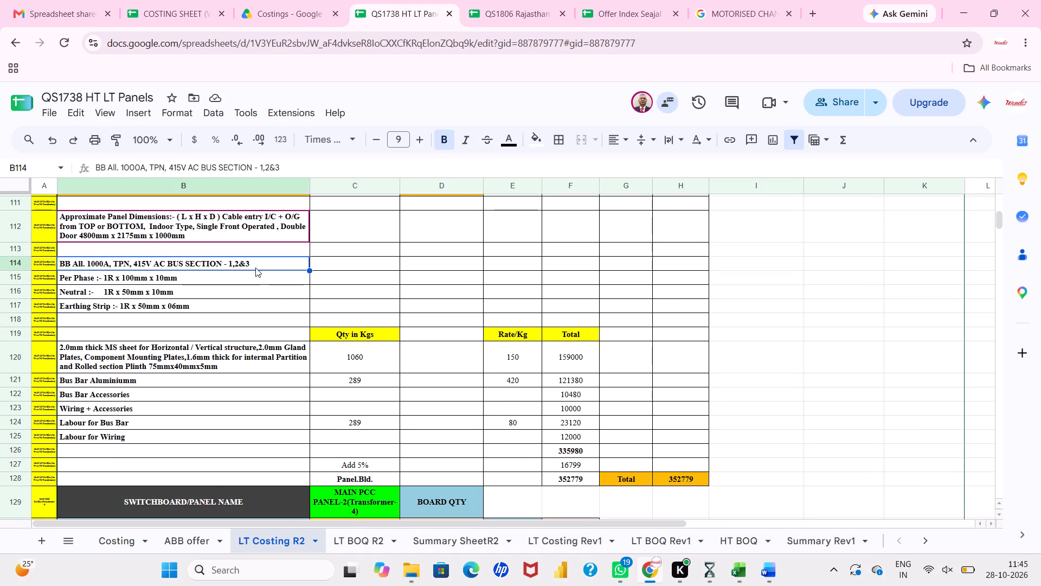
{"action": "key", "text": "ctrl+v"}
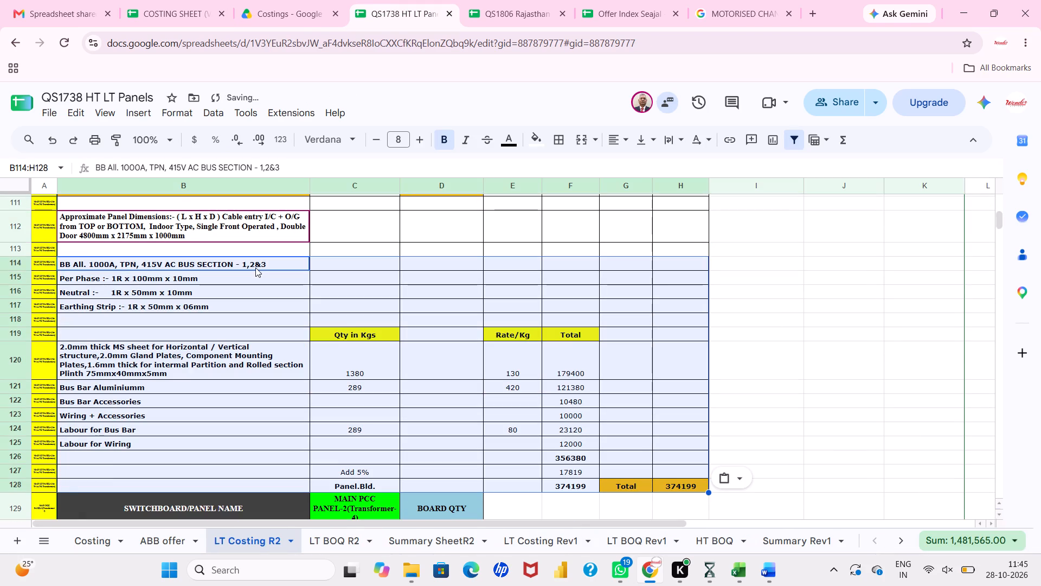
Set the MS sheet Rate/Kg for LT Panel-1 in cell E120 of LT Costing R2 to 150.
{"action": "left_click", "coordinate": [527, 377]}
{"action": "type", "text": "150"}
{"action": "key", "text": "Return"}
{"action": "left_click", "coordinate": [487, 427]}
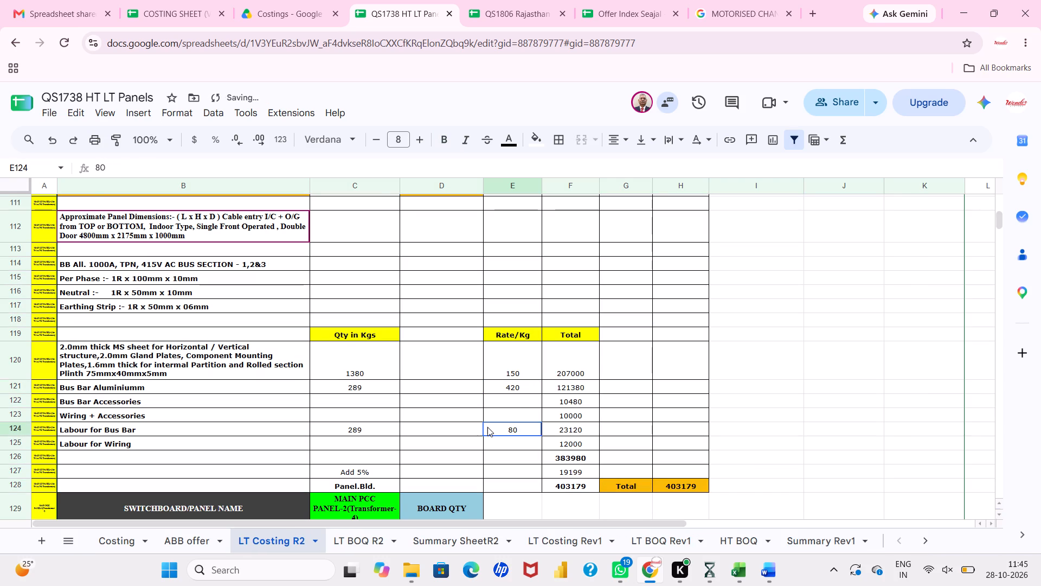
Check the LT Panel-1 dimensions in QS1738-1 and set the depth in cell B112 of LT Costing R2 to 1100mm.
{"action": "left_click", "coordinate": [175, 0]}
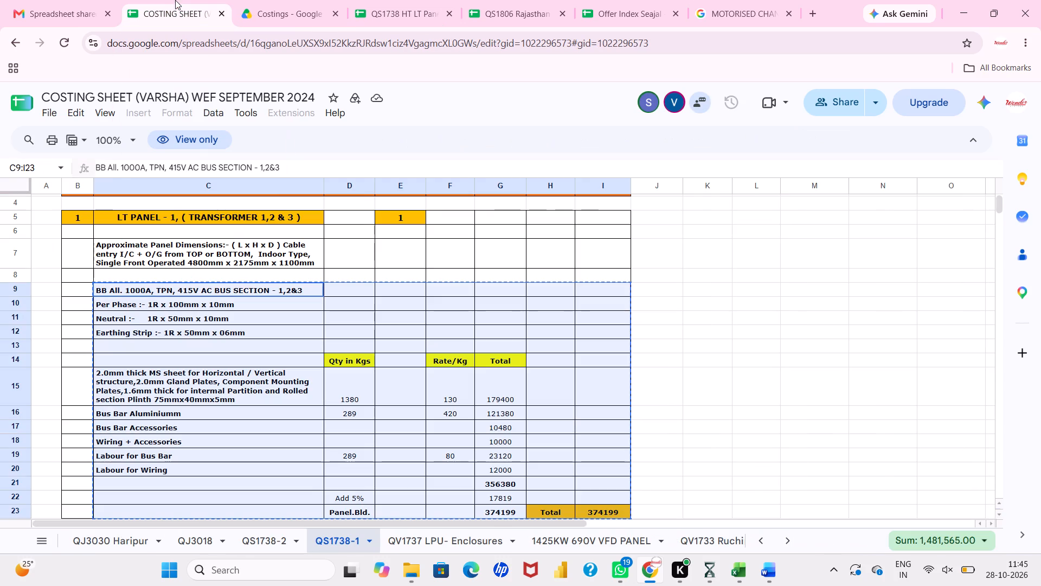
{"action": "left_click", "coordinate": [294, 250]}
{"action": "key", "text": "Escape"}
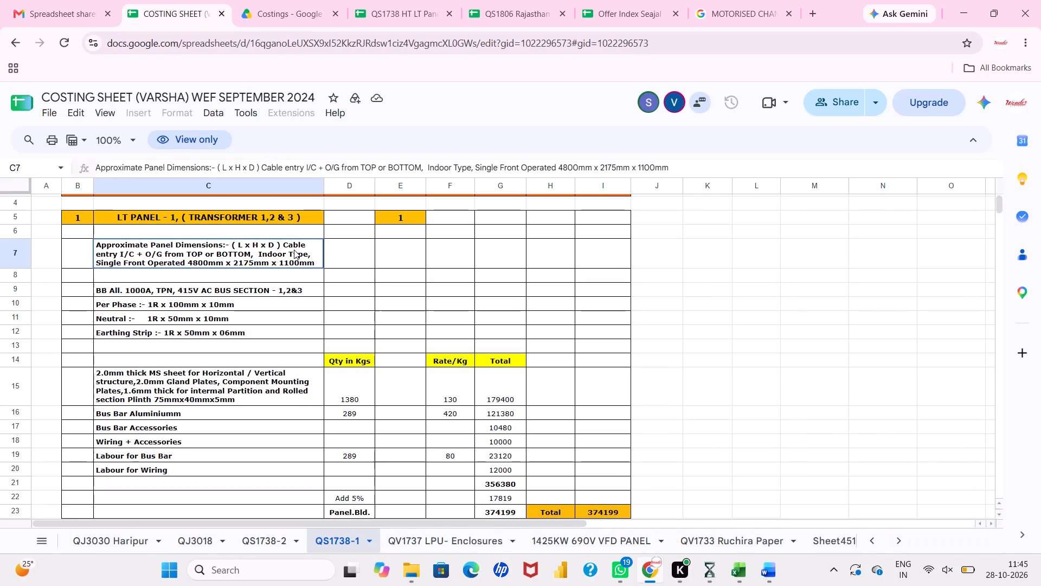
{"action": "left_click", "coordinate": [323, 267]}
{"action": "left_click", "coordinate": [393, 300]}
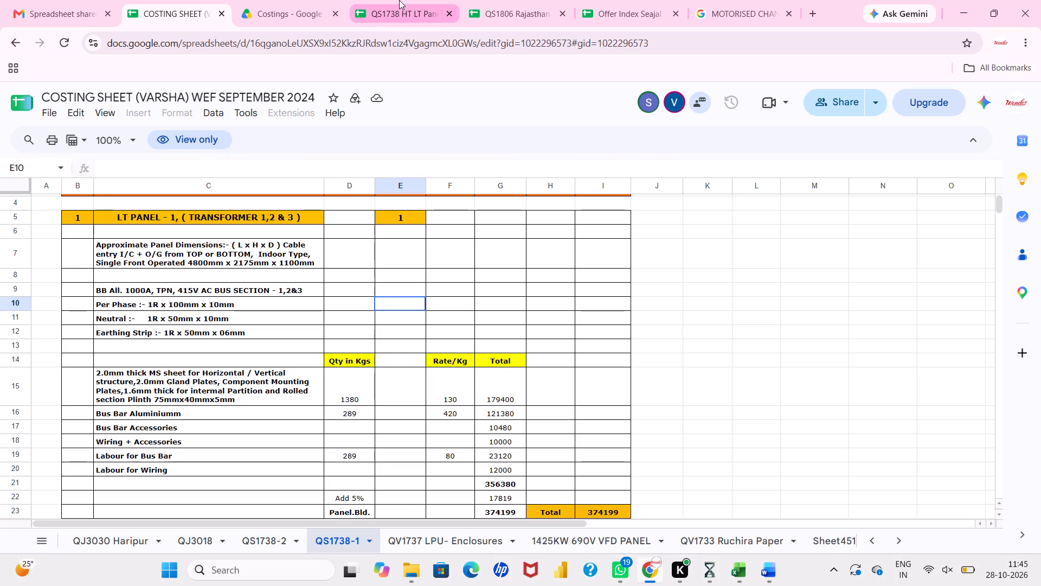
{"action": "left_click", "coordinate": [414, 4]}
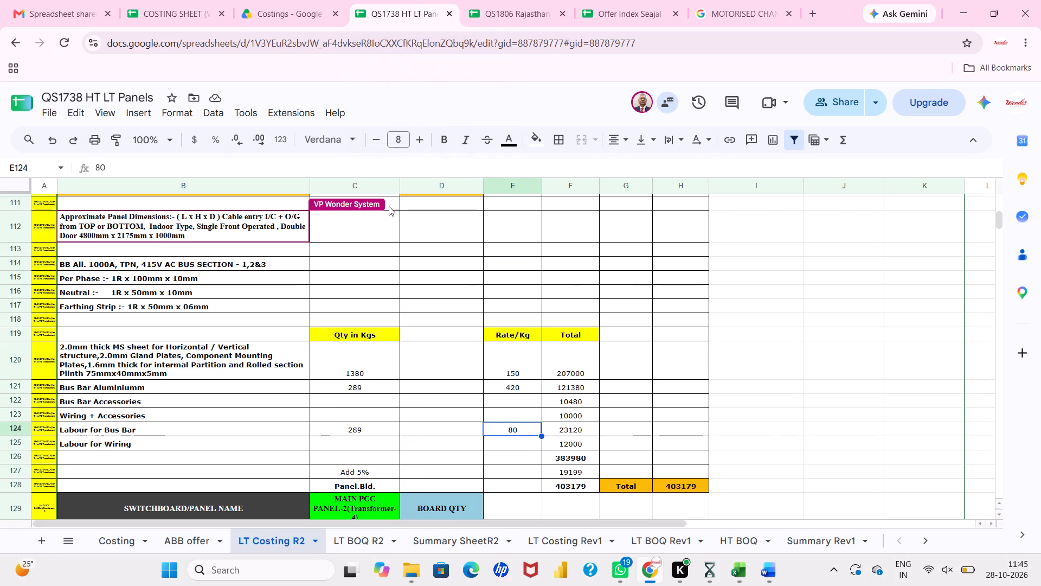
{"action": "left_click", "coordinate": [355, 282]}
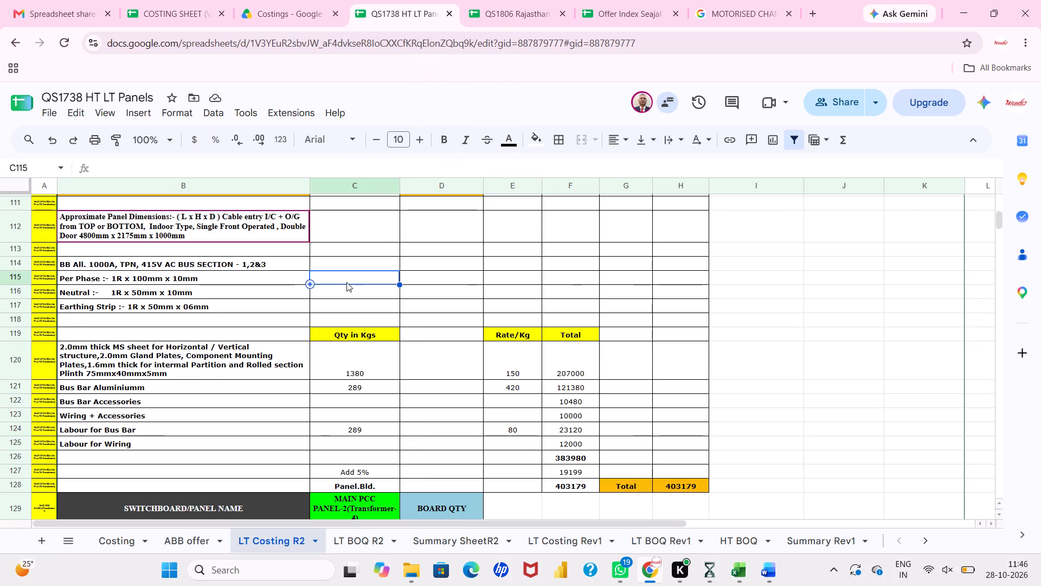
{"action": "left_click", "coordinate": [158, 0]}
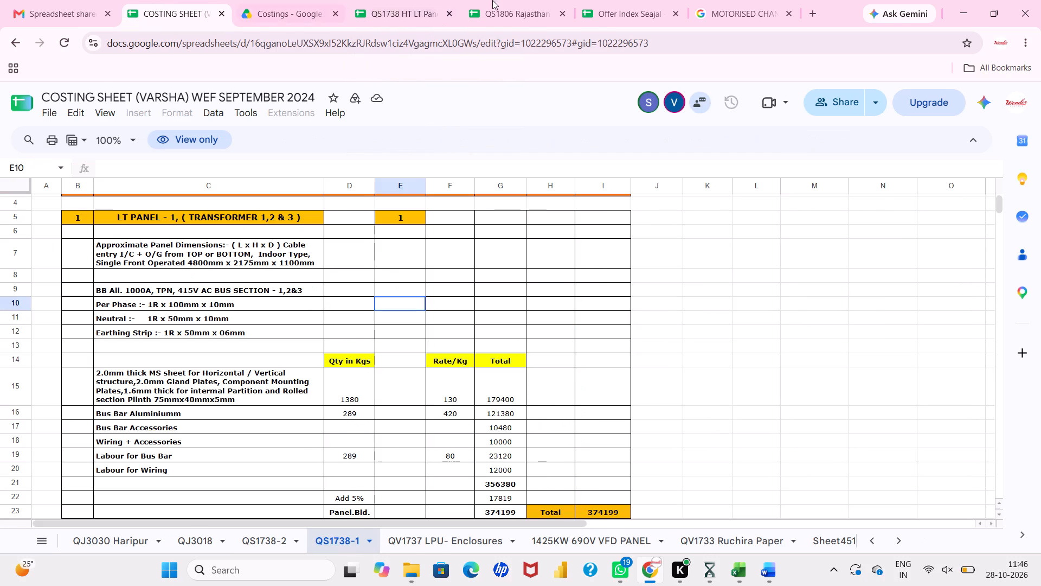
{"action": "left_click", "coordinate": [395, 7]}
{"action": "left_click", "coordinate": [260, 224]}
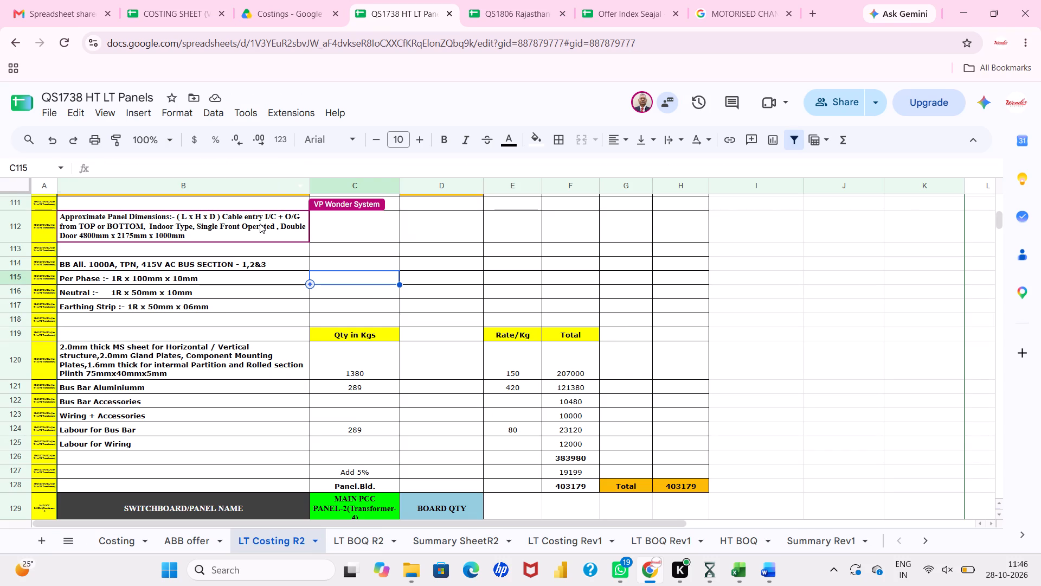
{"action": "left_click", "coordinate": [698, 170]}
{"action": "key", "text": "BackSpace"}
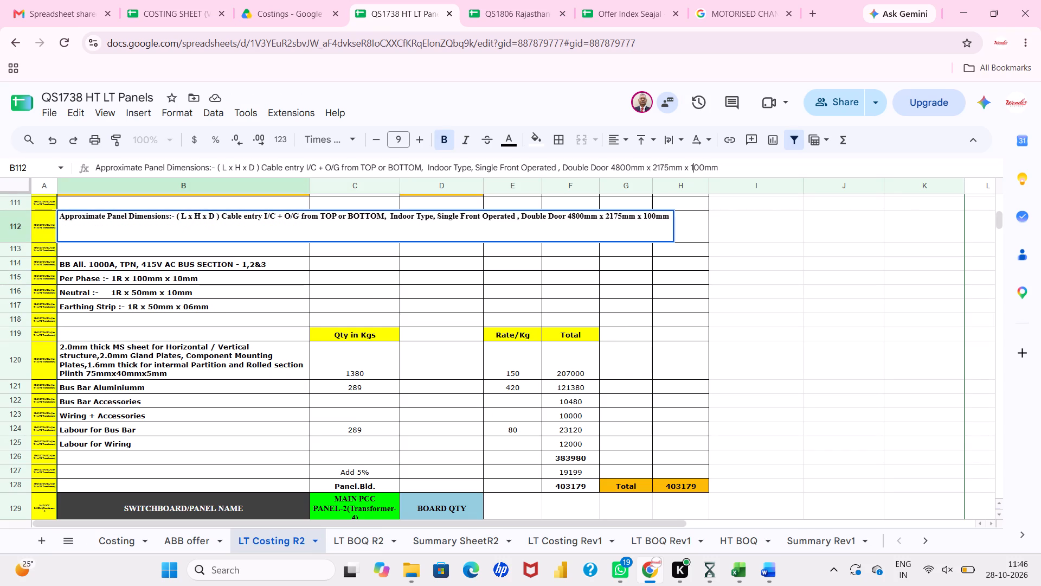
{"action": "key", "text": "1"}
{"action": "key", "text": "Return"}
{"action": "left_click", "coordinate": [858, 316]}
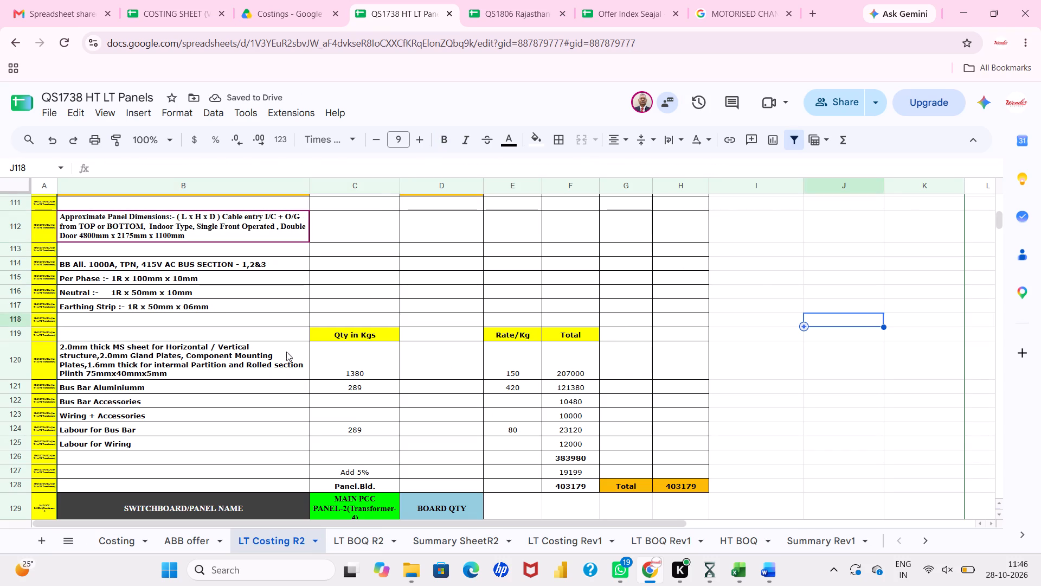
Copy the LT Panel-1 dimensions text from B112 in LT Costing R2 over the dimensions in cell B69 of LT BOQ R2.
{"action": "left_click", "coordinate": [301, 230]}
{"action": "key", "text": "ctrl+c"}
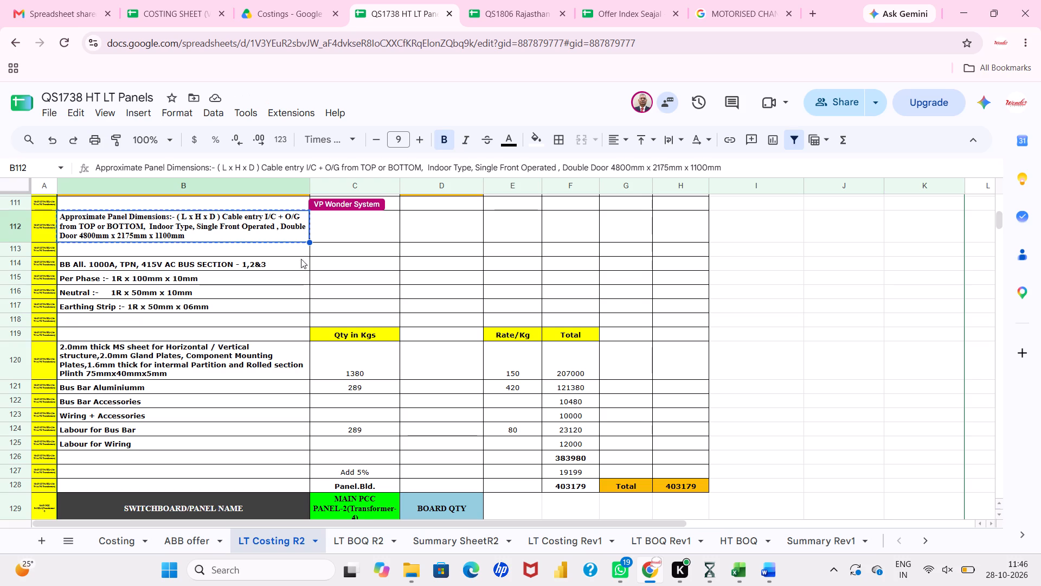
{"action": "left_click", "coordinate": [372, 547]}
{"action": "scroll", "coordinate": [307, 390], "scroll_direction": "up", "scroll_amount": 2}
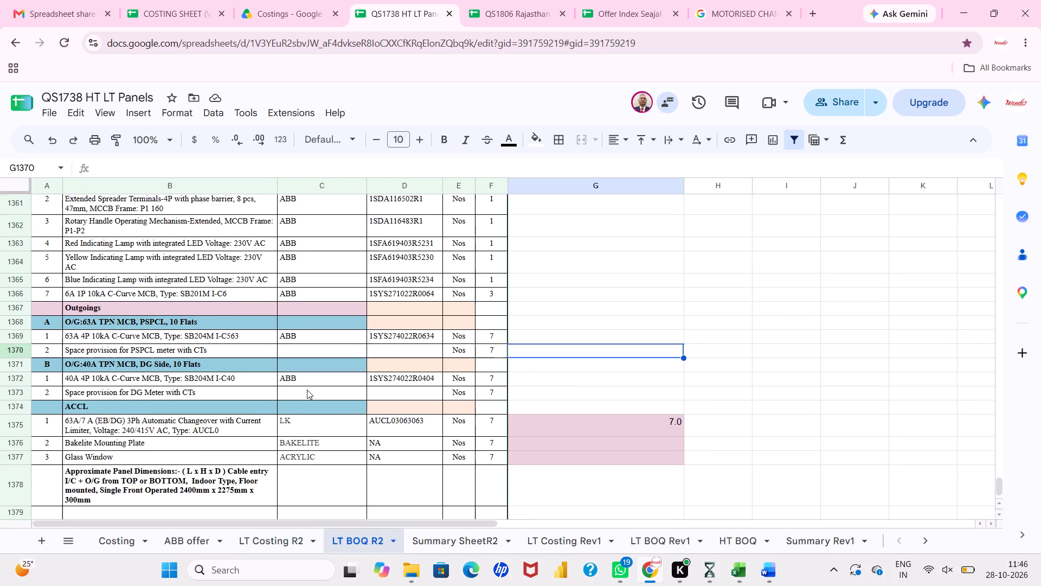
{"action": "scroll", "coordinate": [307, 390], "scroll_direction": "up", "scroll_amount": 7}
{"action": "scroll", "coordinate": [307, 390], "scroll_direction": "up", "scroll_amount": 20}
{"action": "scroll", "coordinate": [307, 390], "scroll_direction": "up", "scroll_amount": 5}
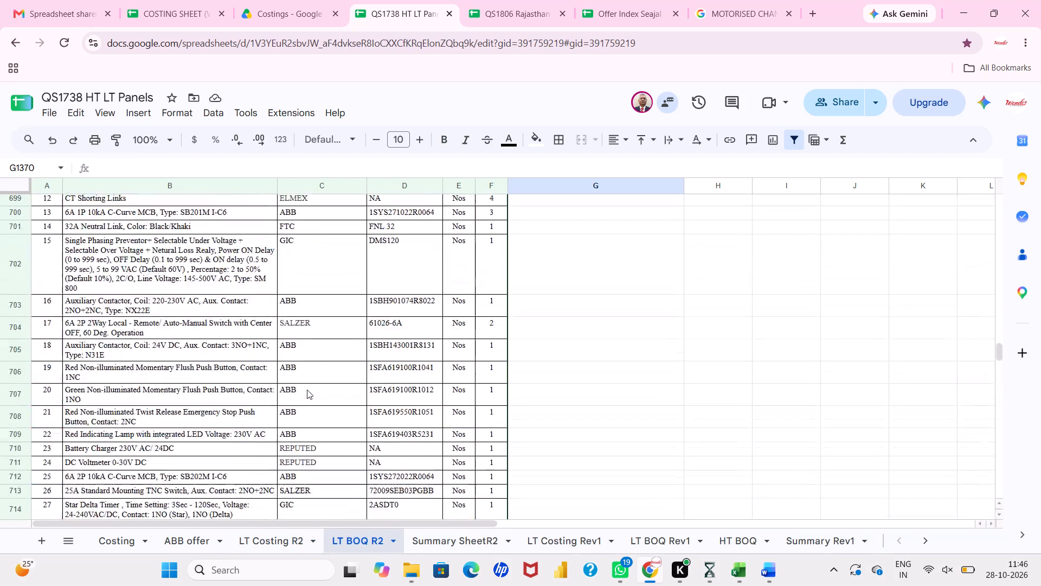
{"action": "scroll", "coordinate": [307, 390], "scroll_direction": "up", "scroll_amount": 20}
{"action": "scroll", "coordinate": [307, 390], "scroll_direction": "up", "scroll_amount": 15}
{"action": "scroll", "coordinate": [307, 390], "scroll_direction": "down", "scroll_amount": 3}
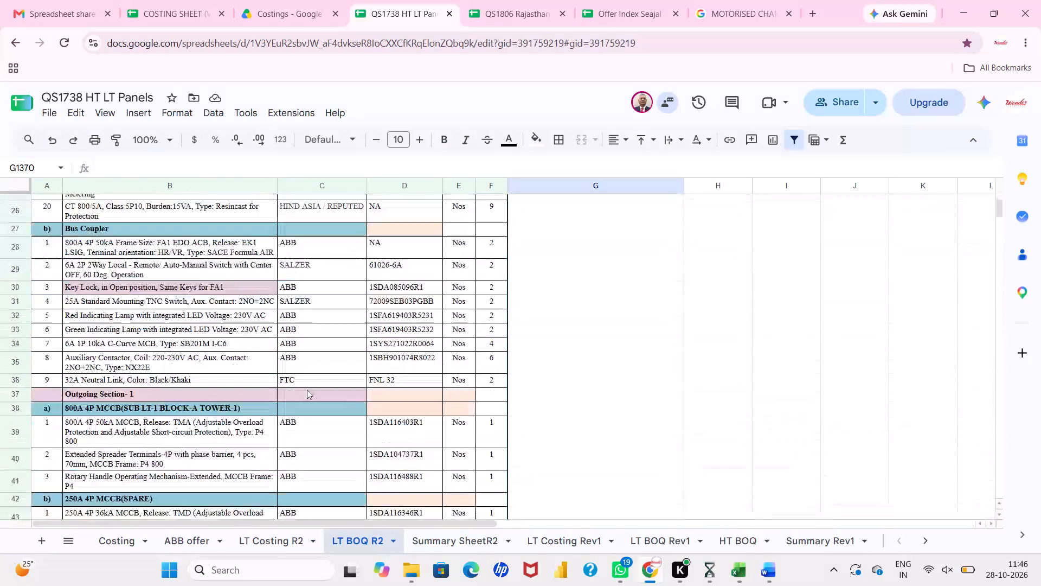
{"action": "scroll", "coordinate": [307, 390], "scroll_direction": "down", "scroll_amount": 10}
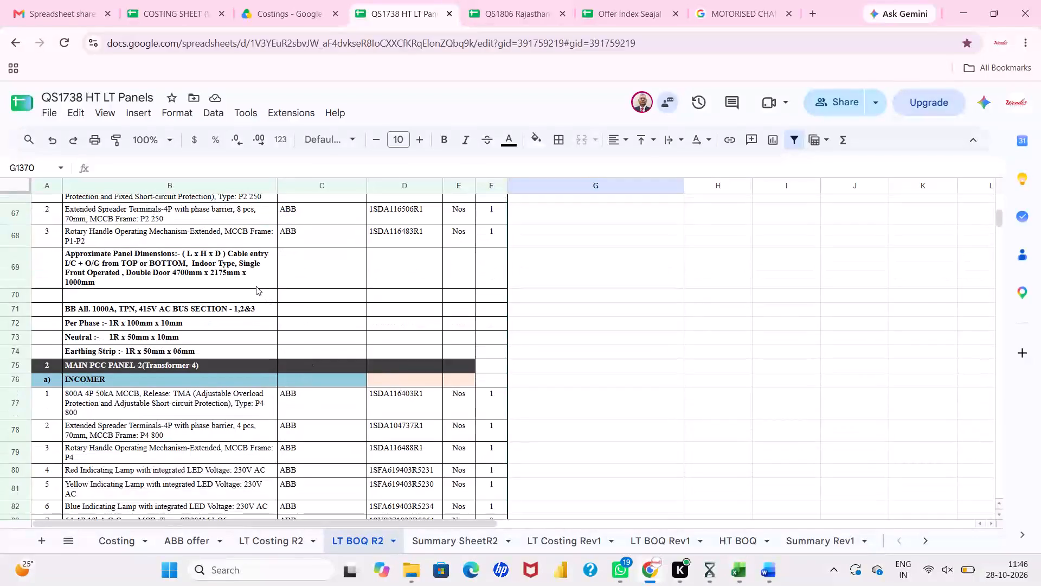
{"action": "left_click", "coordinate": [255, 284]}
{"action": "key", "text": "ctrl+v"}
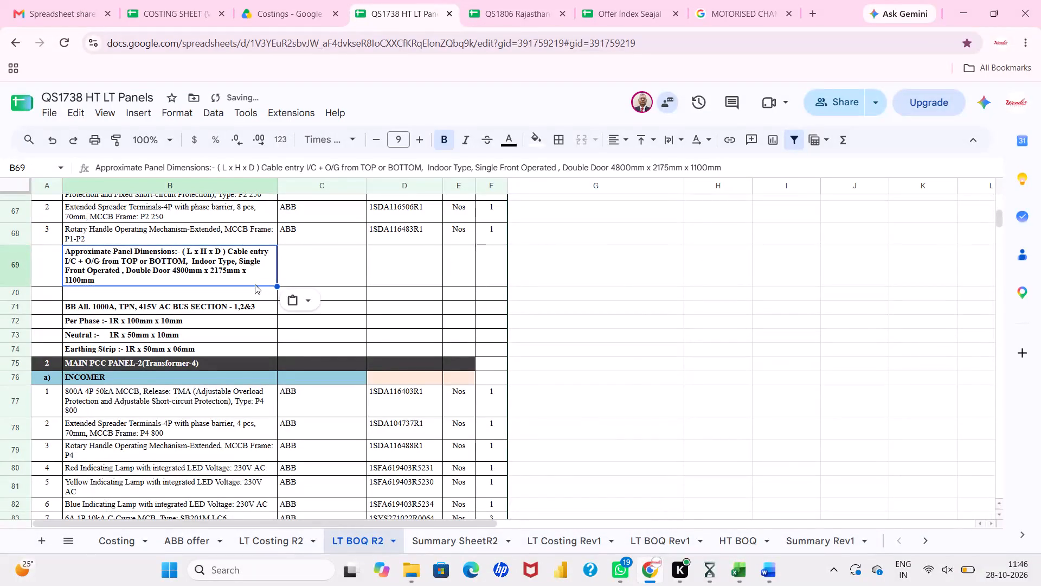
Compare the LT Panel-2 (Transformer-4) dimensions and fabrication quantities in QS1738-1 with those in LT Costing R2.
{"action": "left_click", "coordinate": [218, 0]}
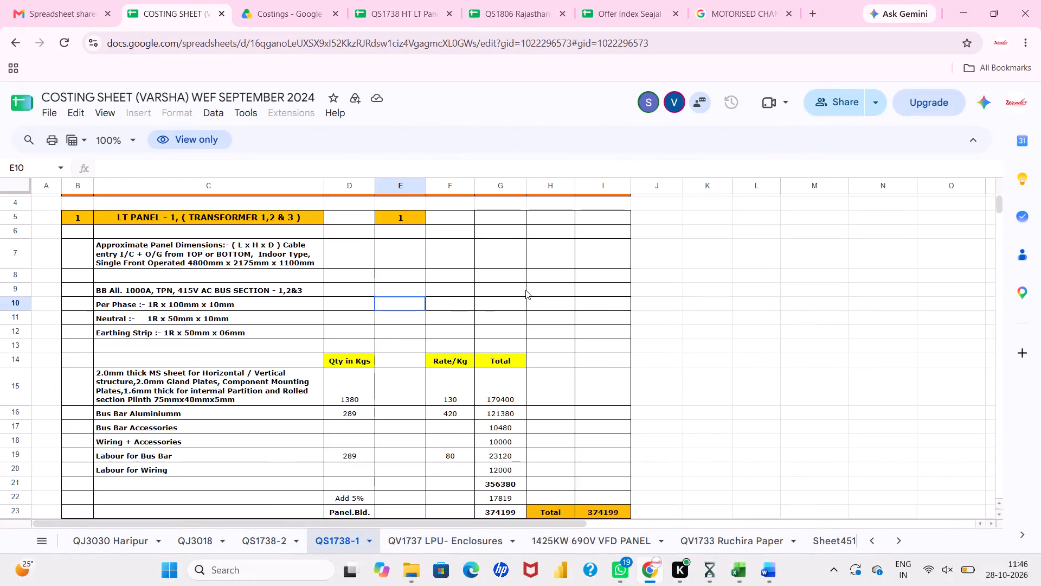
{"action": "left_click", "coordinate": [715, 341]}
{"action": "left_click", "coordinate": [651, 100]}
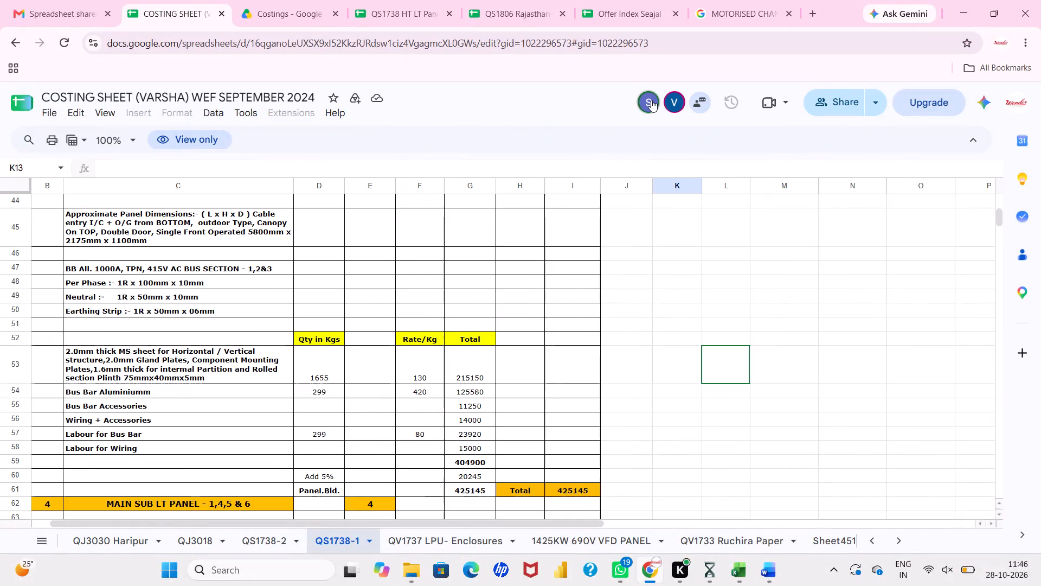
{"action": "scroll", "coordinate": [531, 294], "scroll_direction": "up", "scroll_amount": 2}
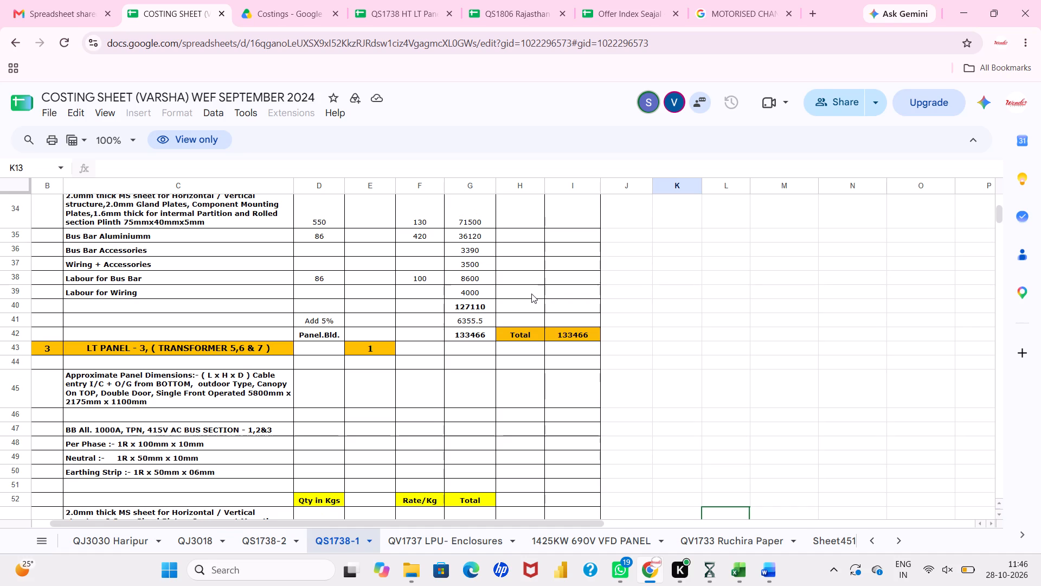
{"action": "scroll", "coordinate": [531, 294], "scroll_direction": "up", "scroll_amount": 1}
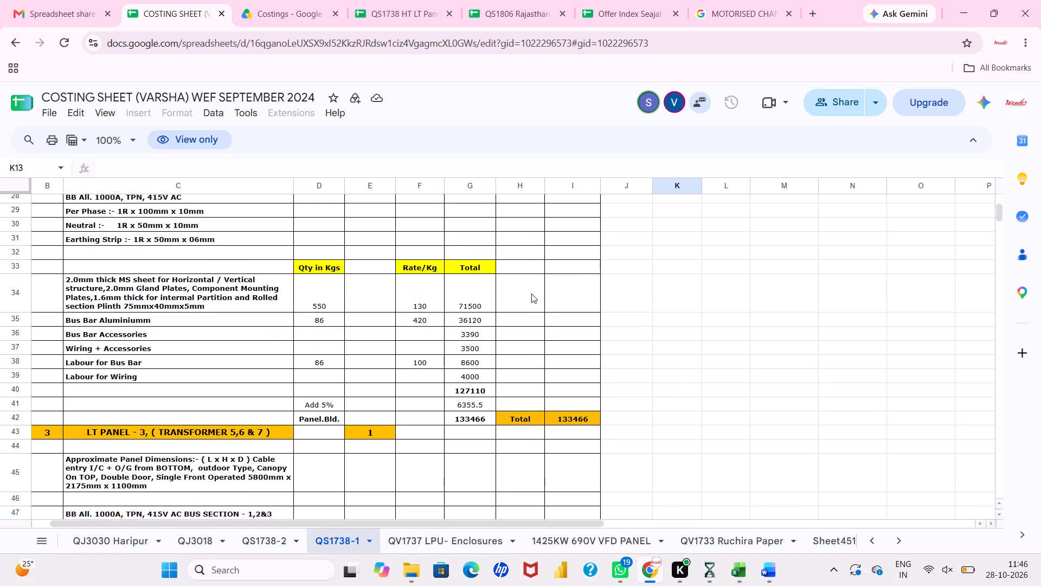
{"action": "scroll", "coordinate": [531, 294], "scroll_direction": "up", "scroll_amount": 1}
{"action": "scroll", "coordinate": [531, 294], "scroll_direction": "down", "scroll_amount": 1}
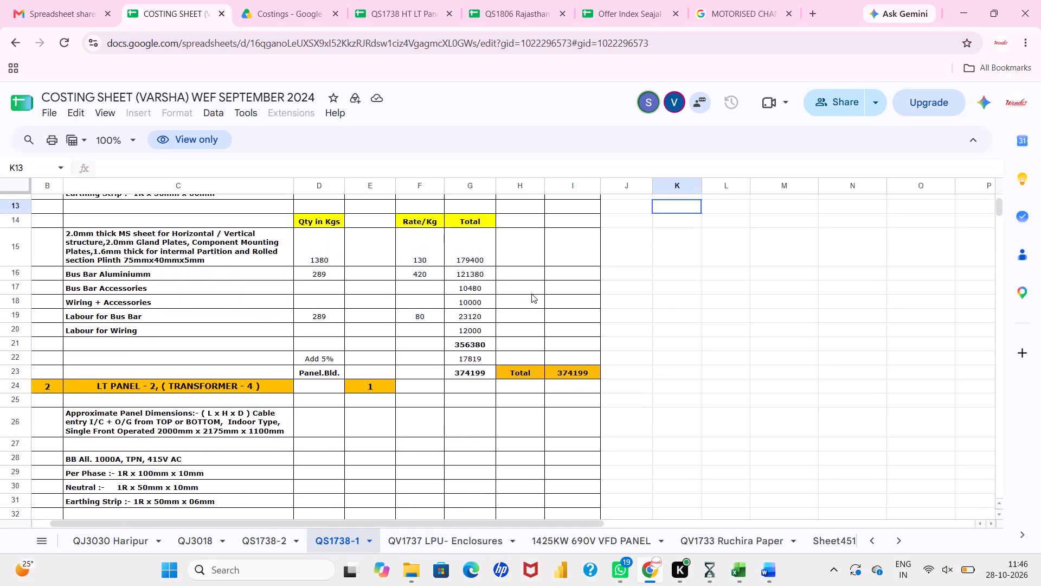
{"action": "scroll", "coordinate": [531, 294], "scroll_direction": "down", "scroll_amount": 2}
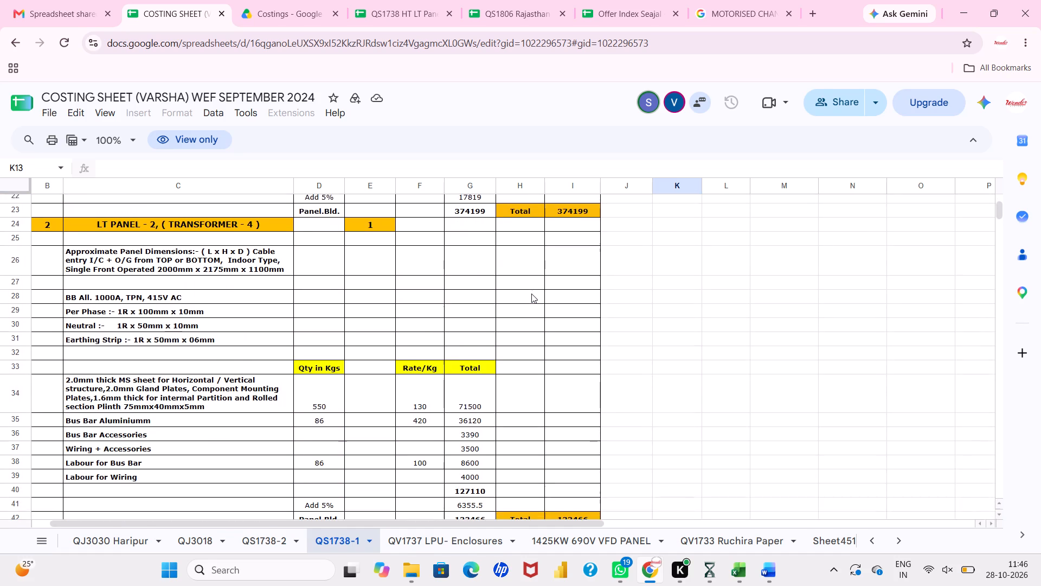
{"action": "scroll", "coordinate": [531, 294], "scroll_direction": "down", "scroll_amount": 1}
{"action": "left_click", "coordinate": [387, 7]}
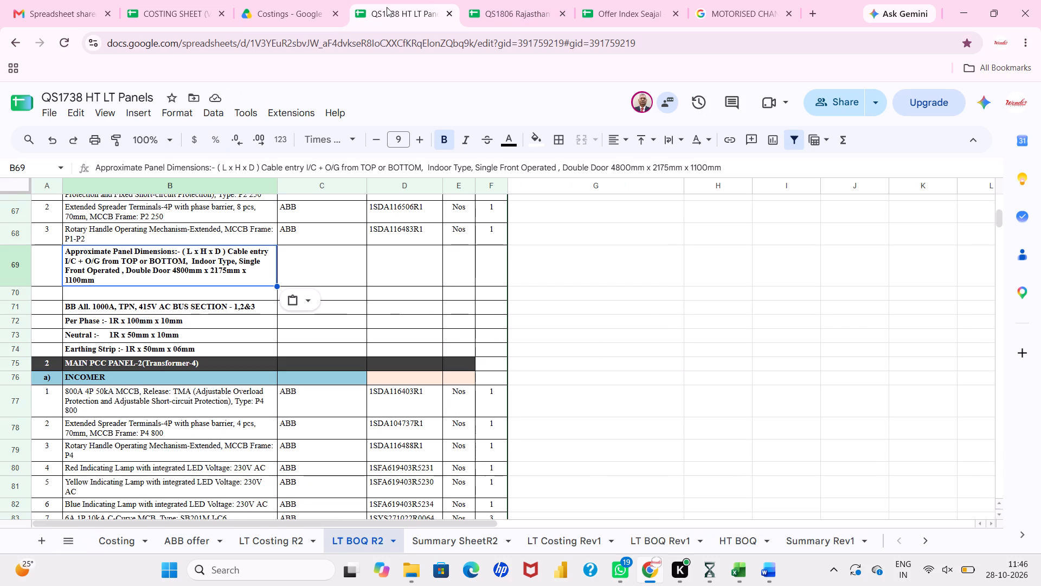
{"action": "scroll", "coordinate": [374, 312], "scroll_direction": "down", "scroll_amount": 3}
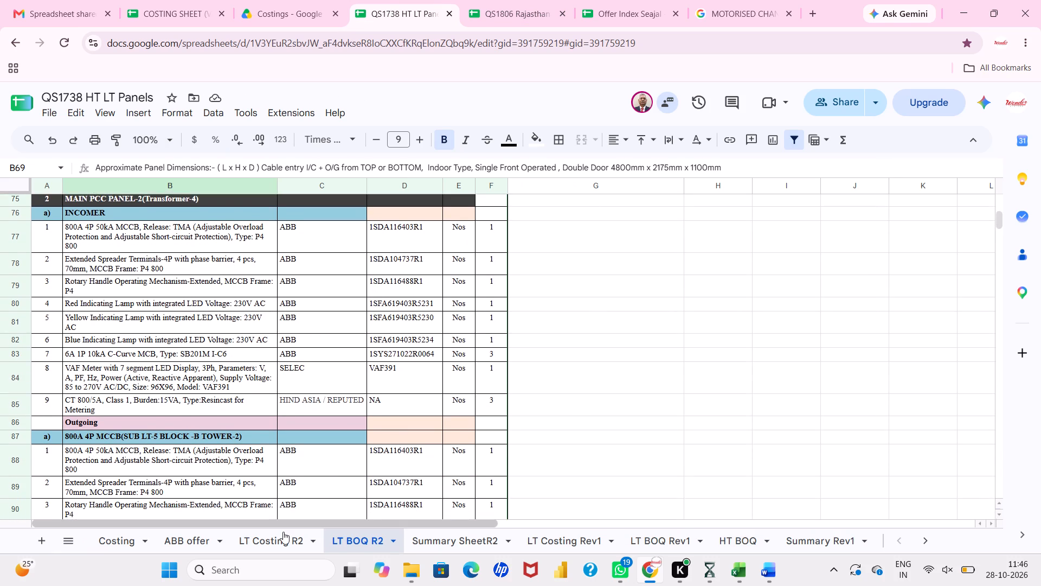
{"action": "left_click", "coordinate": [283, 532]}
{"action": "scroll", "coordinate": [330, 362], "scroll_direction": "down", "scroll_amount": 8}
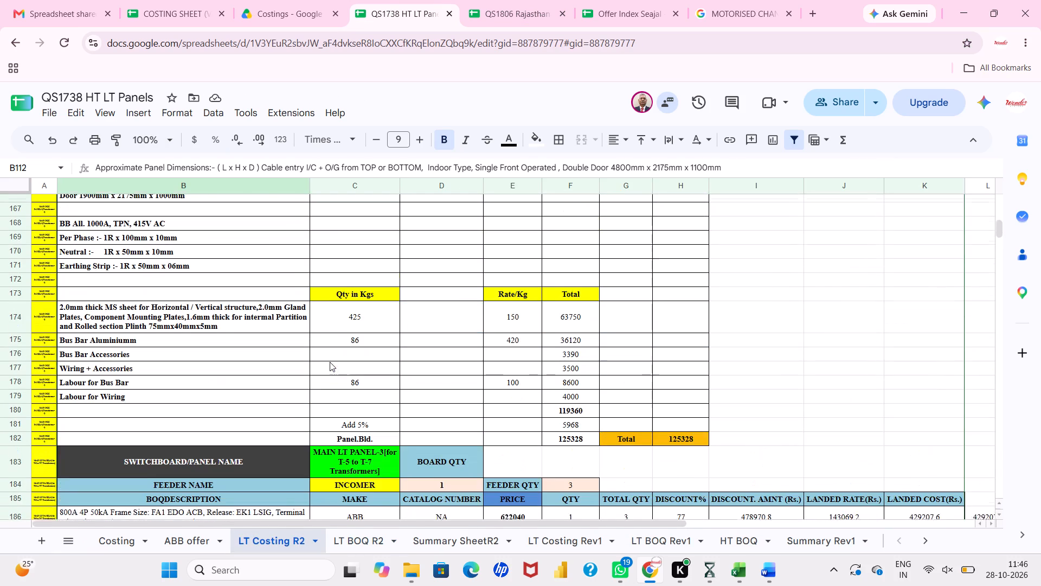
{"action": "scroll", "coordinate": [330, 362], "scroll_direction": "up", "scroll_amount": 1}
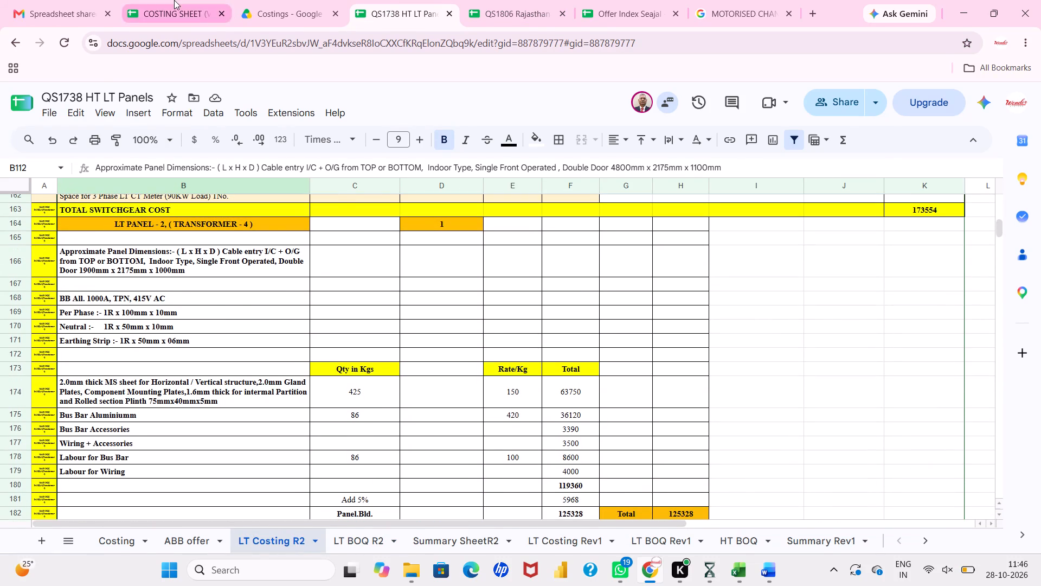
Copy the LT Panel-2 block C24:I42 from QS1738-1 over the matching block starting at B164 in LT Costing R2.
{"action": "left_click", "coordinate": [174, 0]}
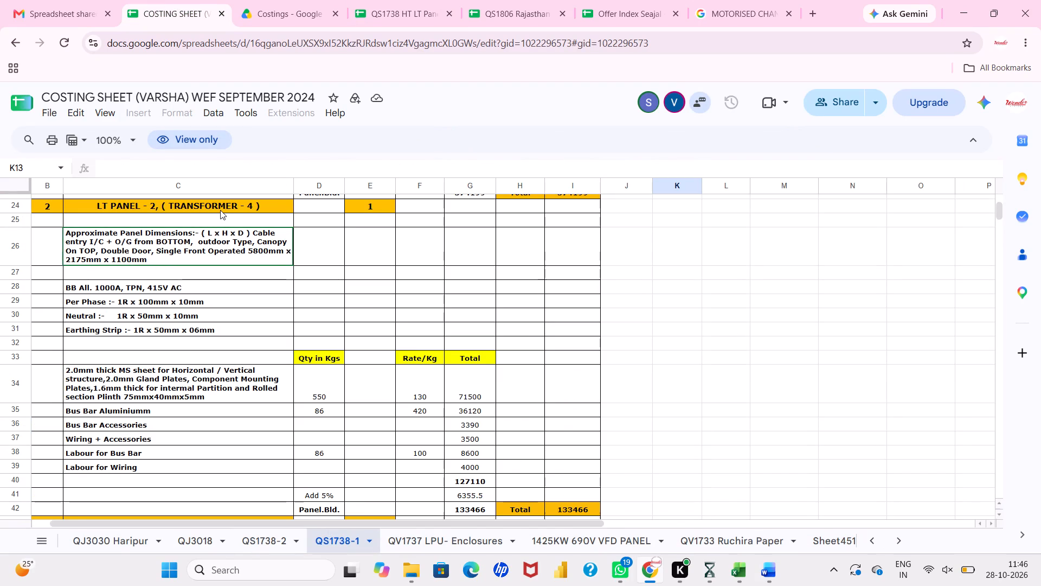
{"action": "left_click_drag", "start_coordinate": [220, 210], "coordinate": [566, 494]}
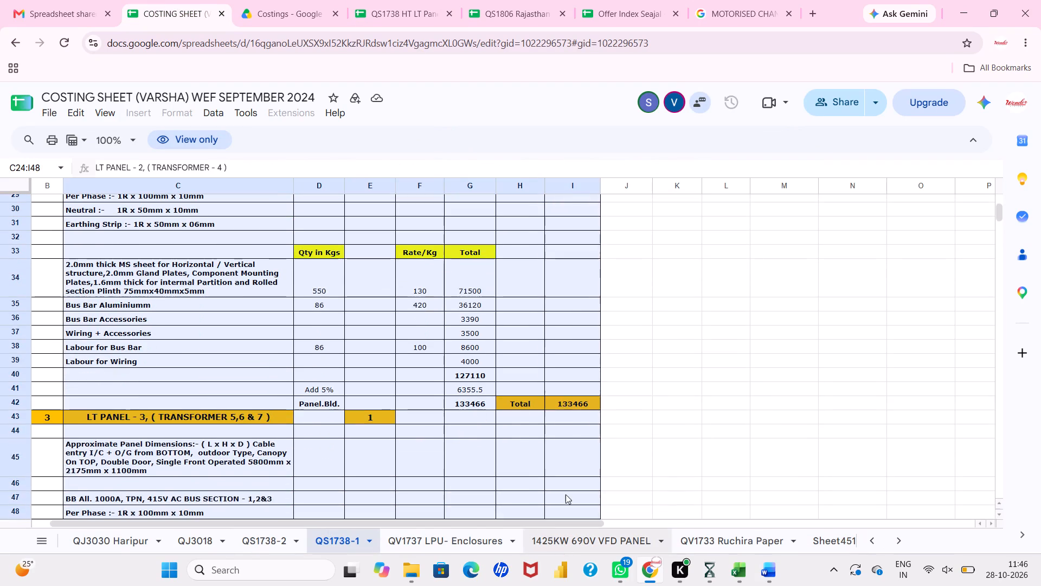
{"action": "left_click_drag", "start_coordinate": [566, 494], "coordinate": [570, 404]}
{"action": "key", "text": "ctrl+c"}
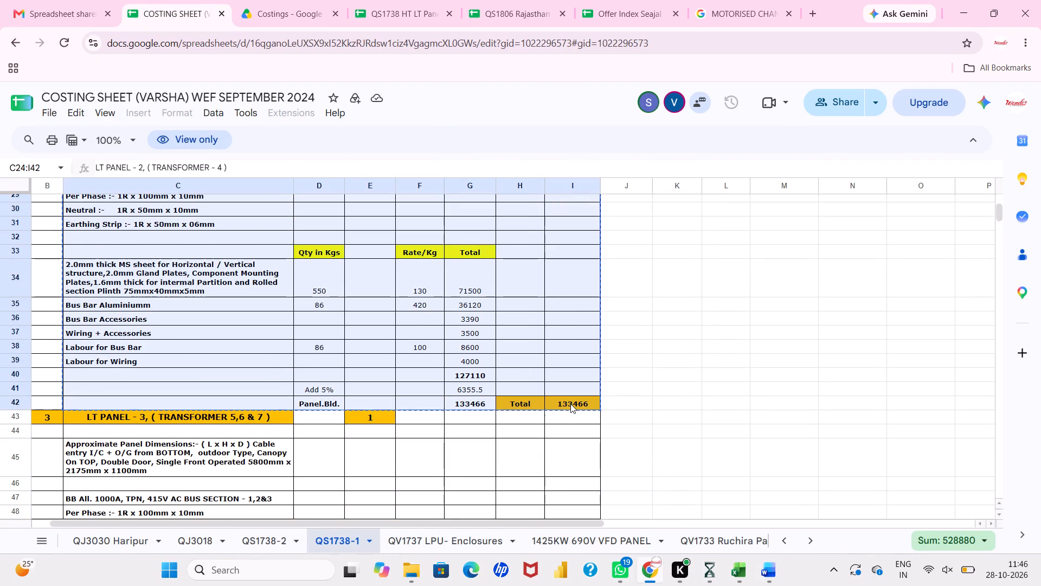
{"action": "left_click", "coordinate": [391, 0]}
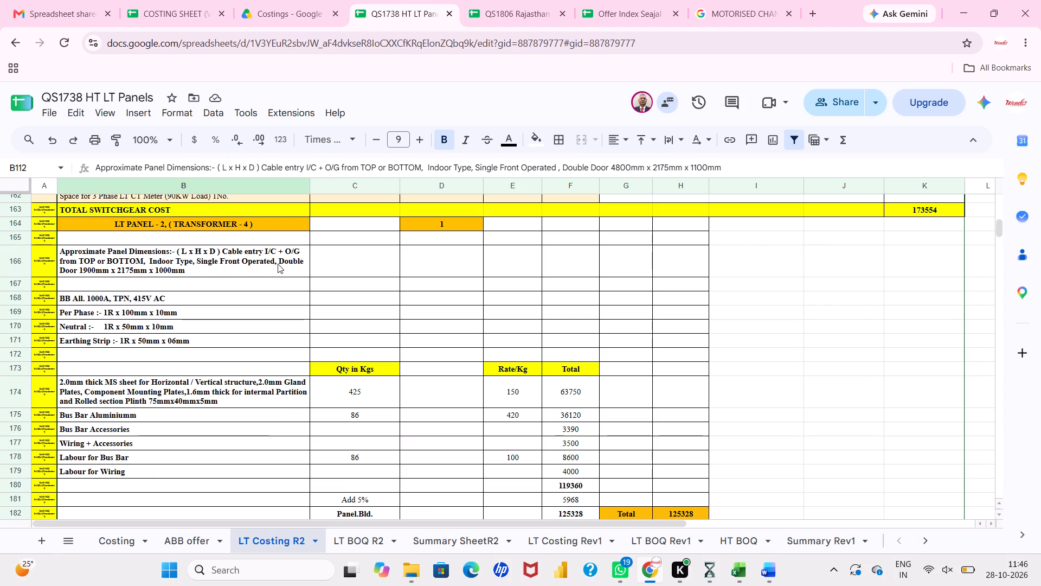
{"action": "left_click", "coordinate": [283, 229]}
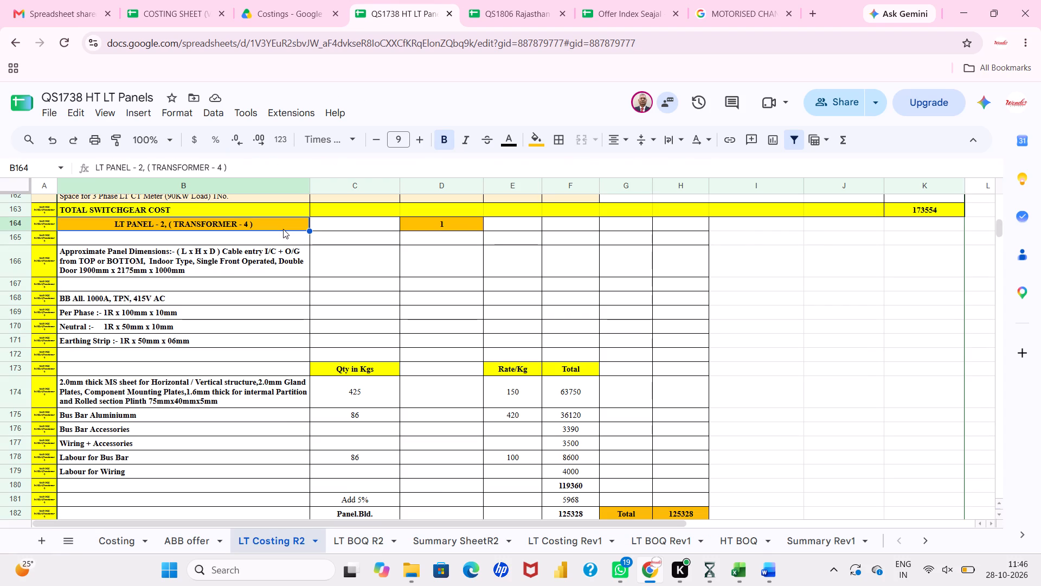
{"action": "key", "text": "ctrl+v"}
Change the font of the pasted LT Panel-2 block B164:H182 to Times New Roman.
{"action": "scroll", "coordinate": [283, 229], "scroll_direction": "down", "scroll_amount": 2}
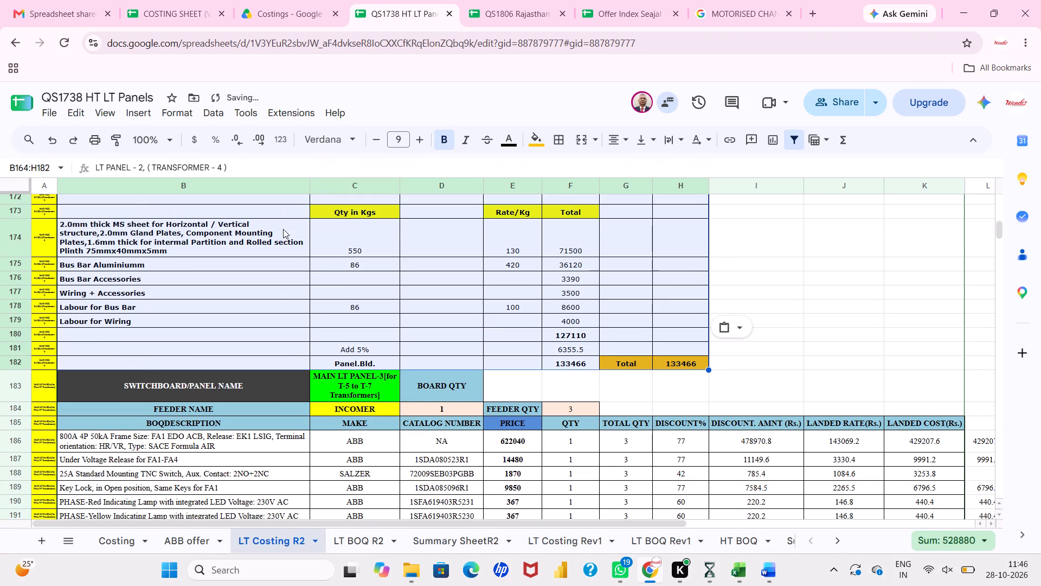
{"action": "left_click", "coordinate": [352, 143]}
{"action": "left_click", "coordinate": [364, 270]}
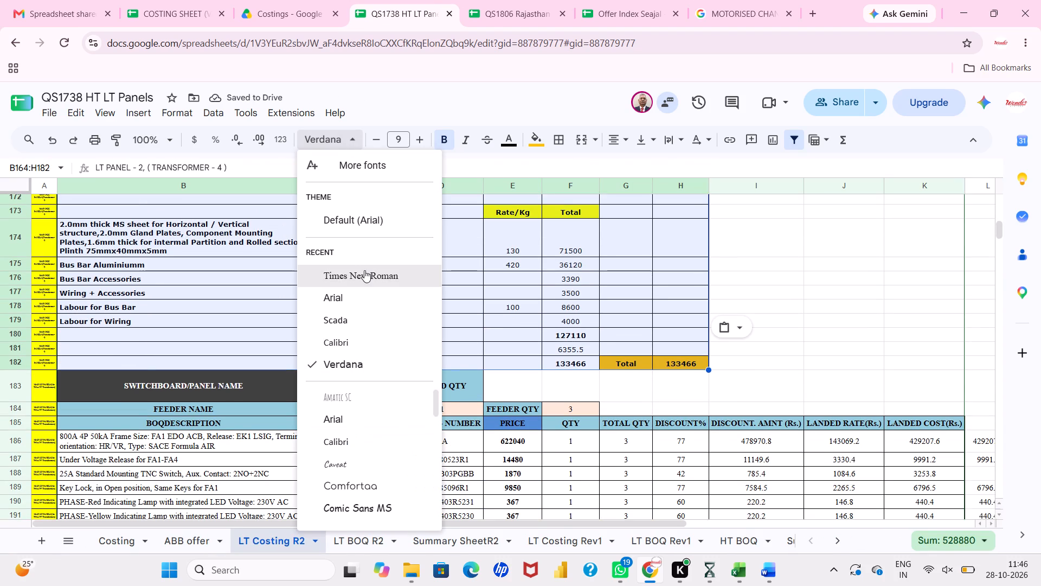
{"action": "left_click", "coordinate": [471, 290]}
Set the MS sheet rate per kg in cell E174 of the LT Panel-2 block to 150 and check the recalculated costs.
{"action": "scroll", "coordinate": [471, 290], "scroll_direction": "up", "scroll_amount": 1}
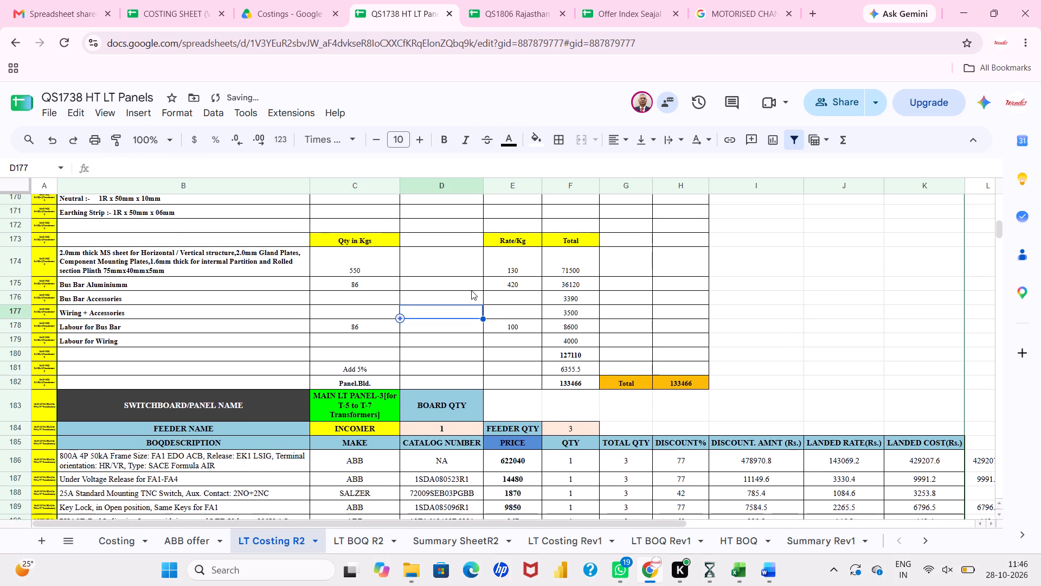
{"action": "left_click", "coordinate": [522, 267]}
{"action": "type", "text": "150"}
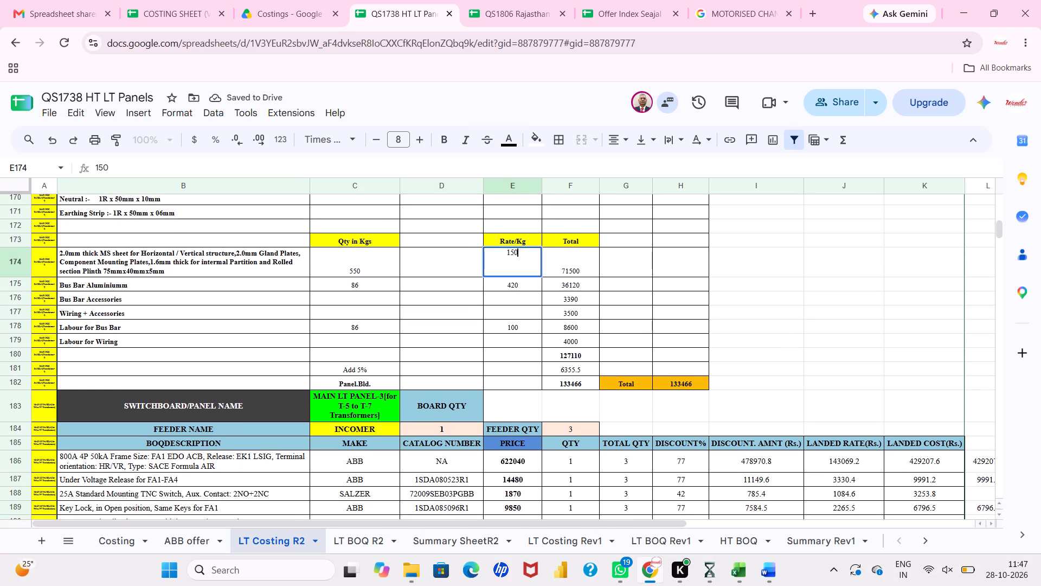
{"action": "key", "text": "Return"}
{"action": "left_click", "coordinate": [760, 355]}
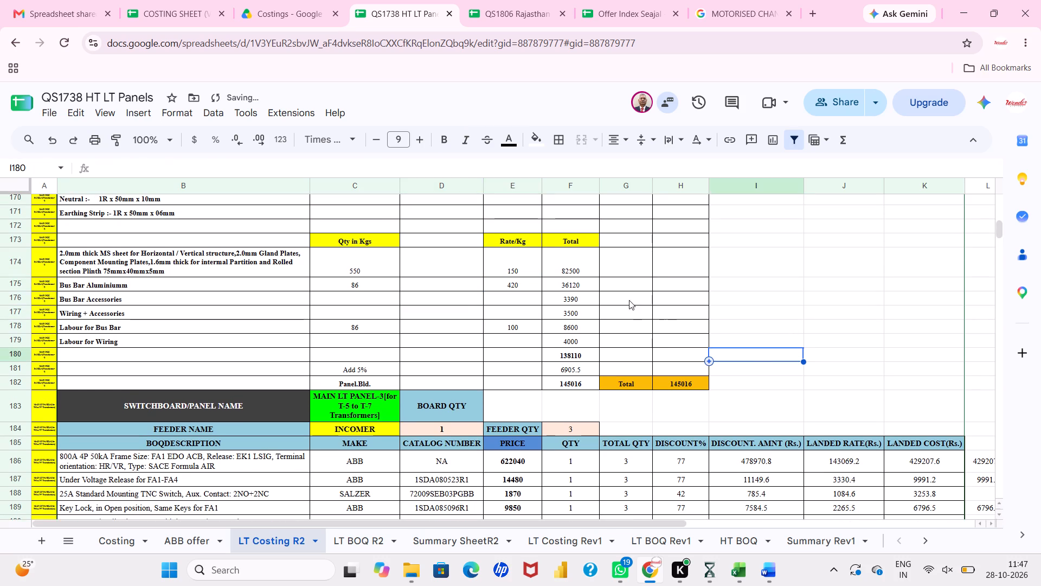
{"action": "double_click", "coordinate": [585, 273]}
{"action": "left_click", "coordinate": [730, 310]}
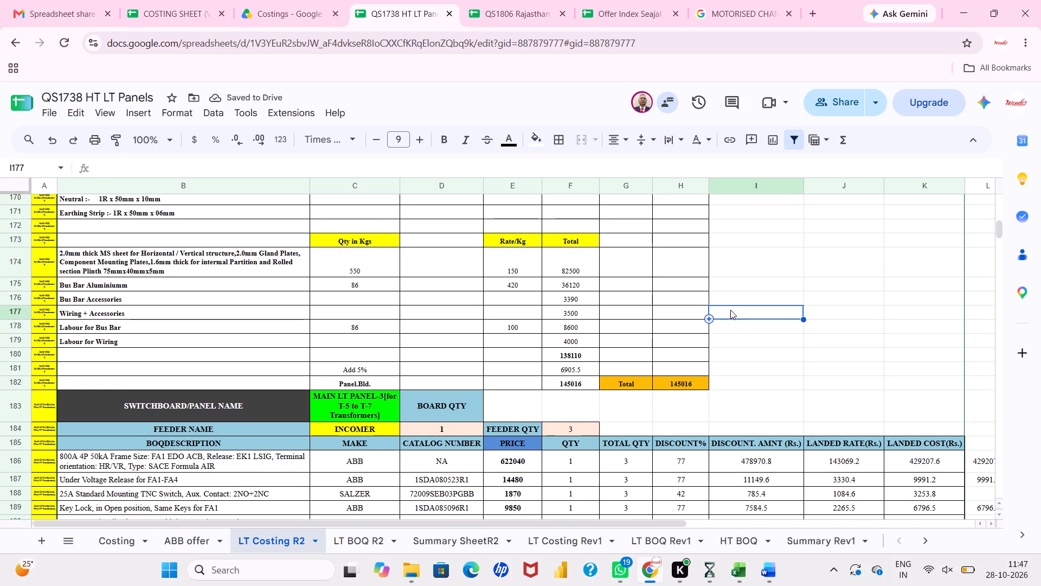
{"action": "scroll", "coordinate": [730, 310], "scroll_direction": "left", "scroll_amount": 3}
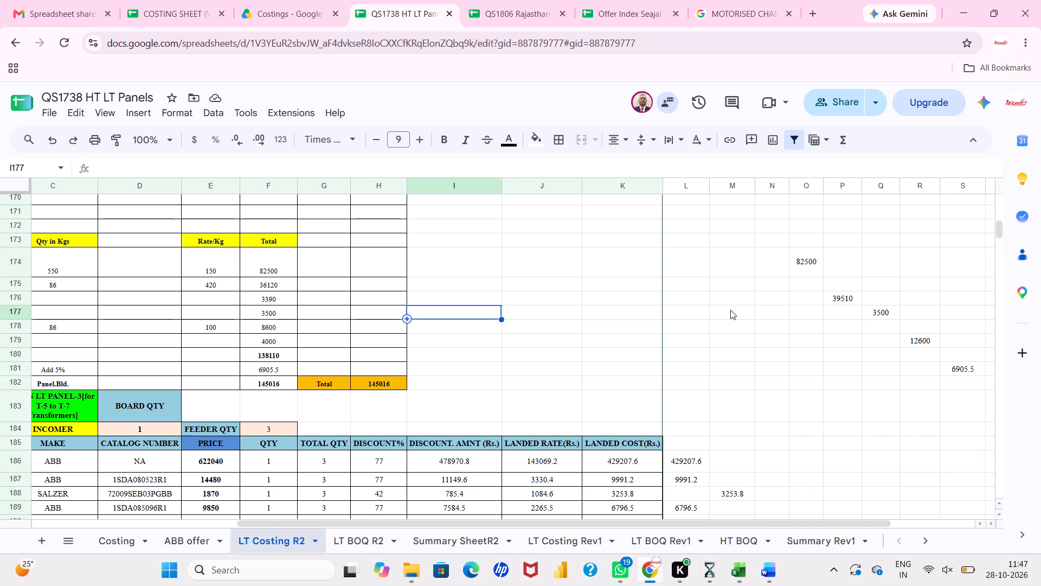
{"action": "scroll", "coordinate": [770, 335], "scroll_direction": "right", "scroll_amount": 3}
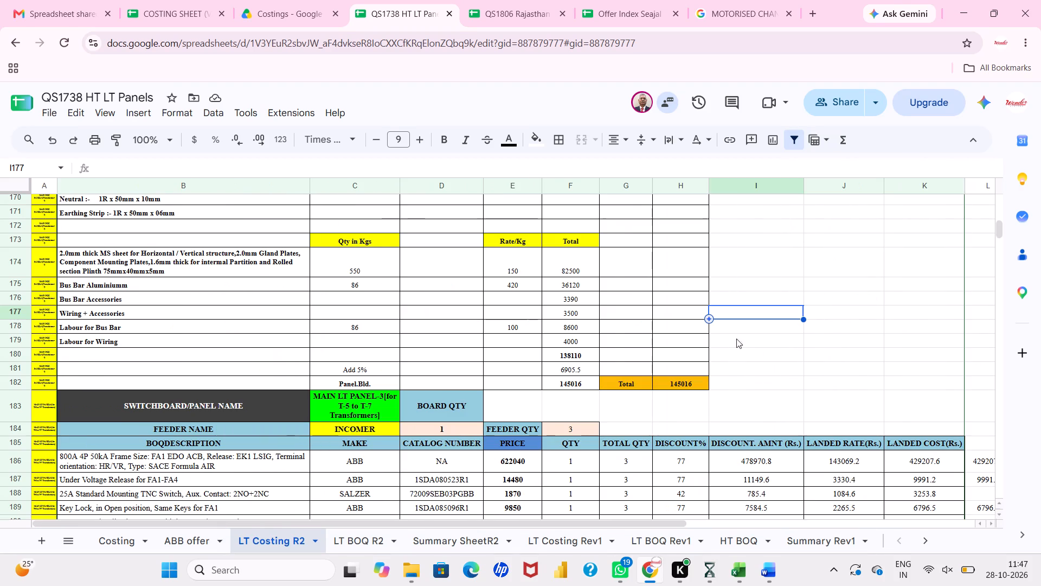
{"action": "scroll", "coordinate": [563, 354], "scroll_direction": "up", "scroll_amount": 2}
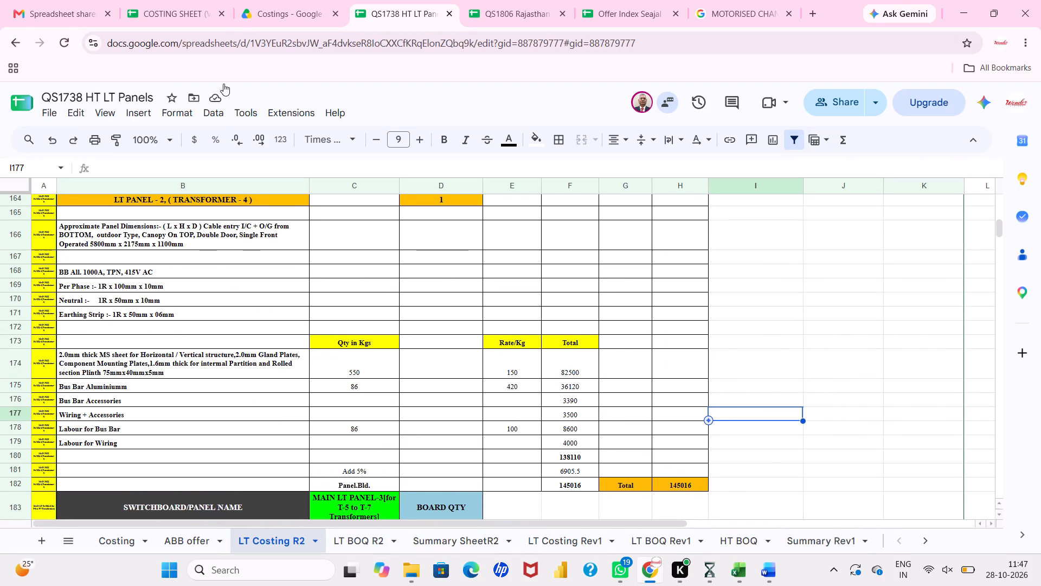
Copy the LT Panel-3 block C43:I61 from QS1738-1 over the matching block starting at B261 in LT Costing R2.
{"action": "left_click", "coordinate": [176, 19]}
{"action": "scroll", "coordinate": [331, 292], "scroll_direction": "down", "scroll_amount": 2}
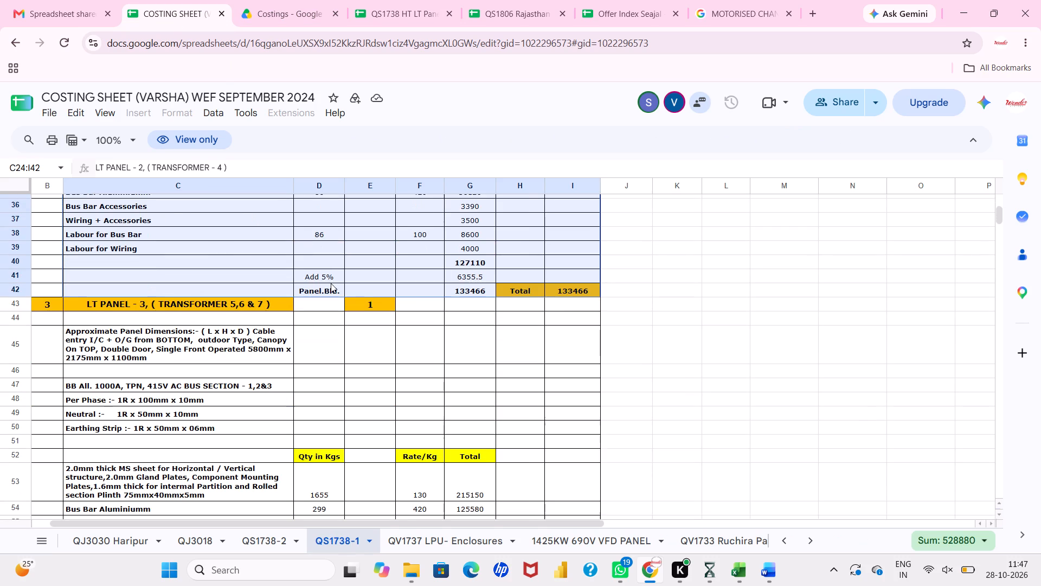
{"action": "left_click", "coordinate": [333, 332]}
{"action": "scroll", "coordinate": [333, 332], "scroll_direction": "down", "scroll_amount": 1}
{"action": "left_click_drag", "start_coordinate": [280, 226], "coordinate": [291, 227]}
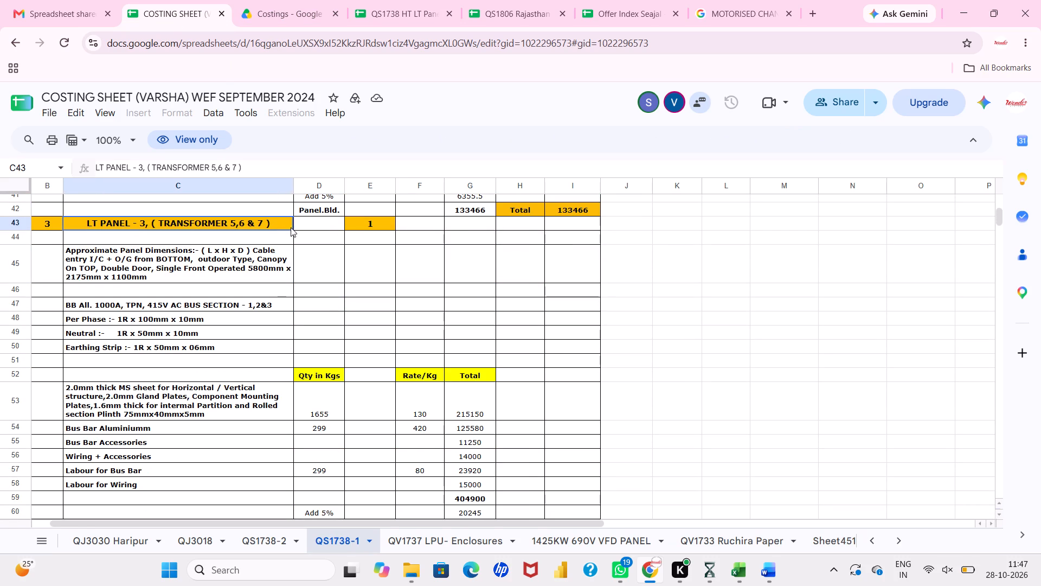
{"action": "left_click_drag", "start_coordinate": [291, 227], "coordinate": [588, 405]}
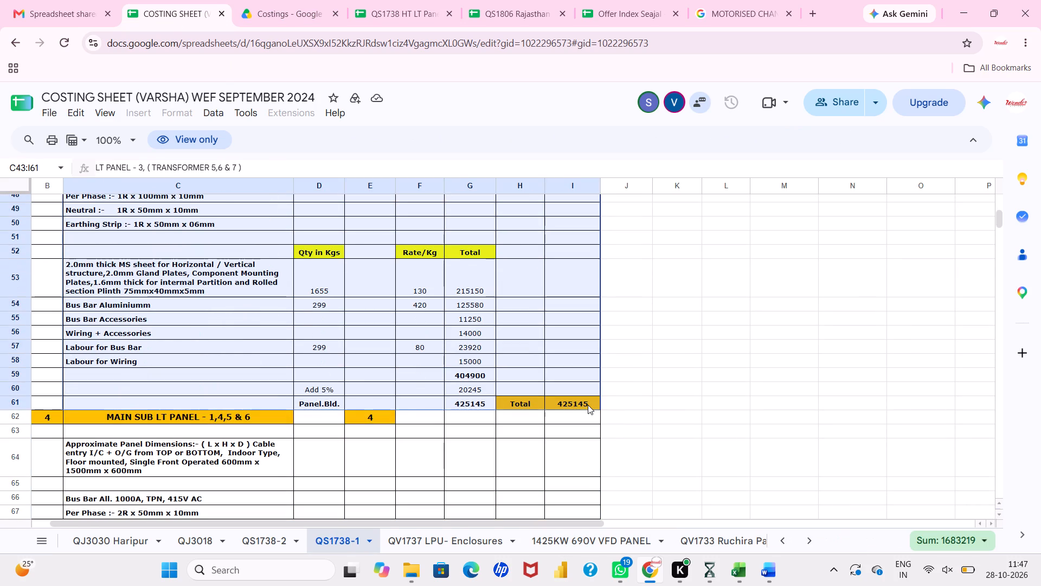
{"action": "key", "text": "ctrl+c"}
{"action": "left_click", "coordinate": [369, 0]}
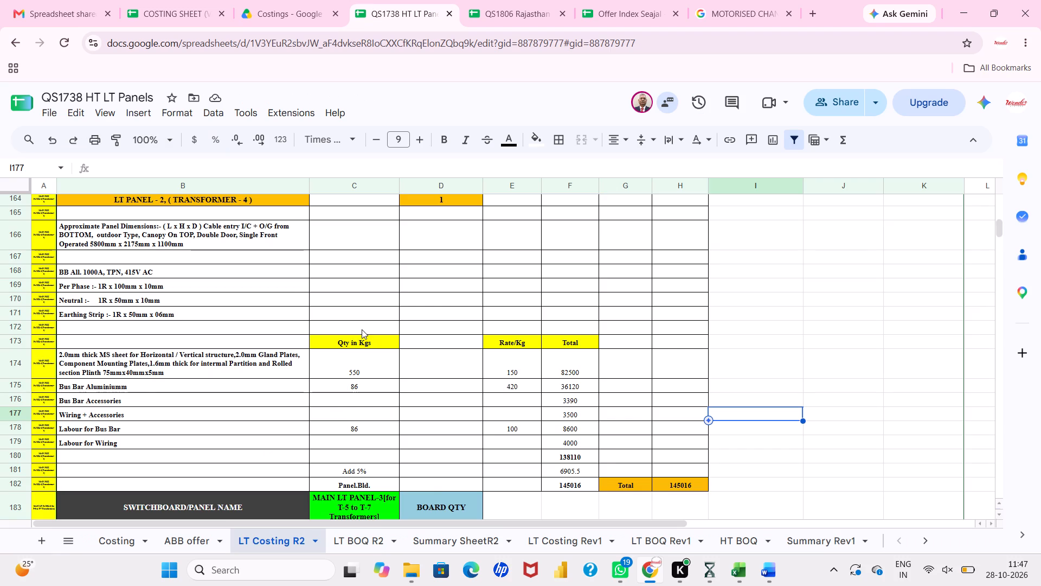
{"action": "scroll", "coordinate": [362, 329], "scroll_direction": "down", "scroll_amount": 11}
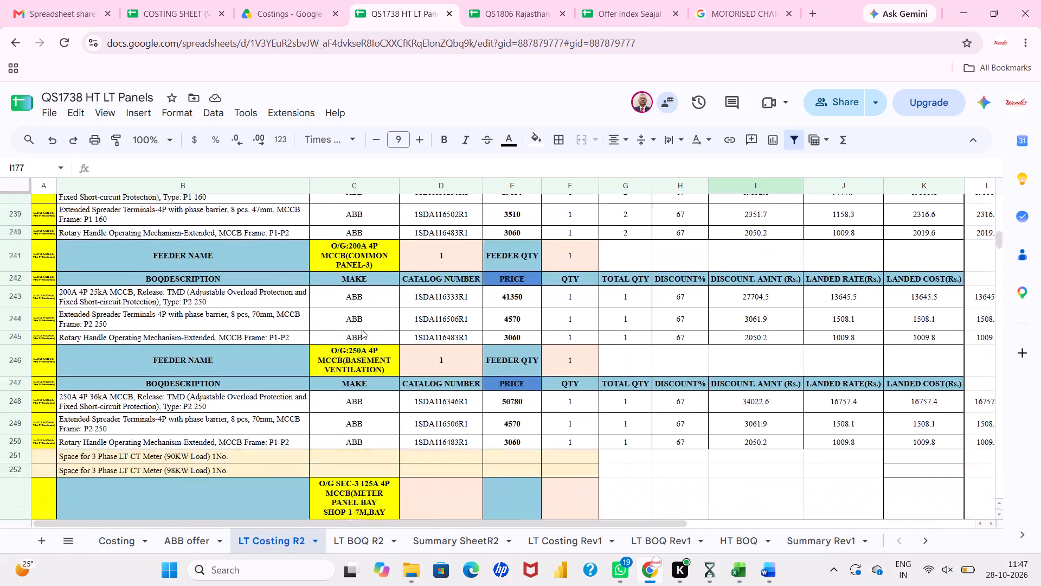
{"action": "scroll", "coordinate": [362, 329], "scroll_direction": "down", "scroll_amount": 4}
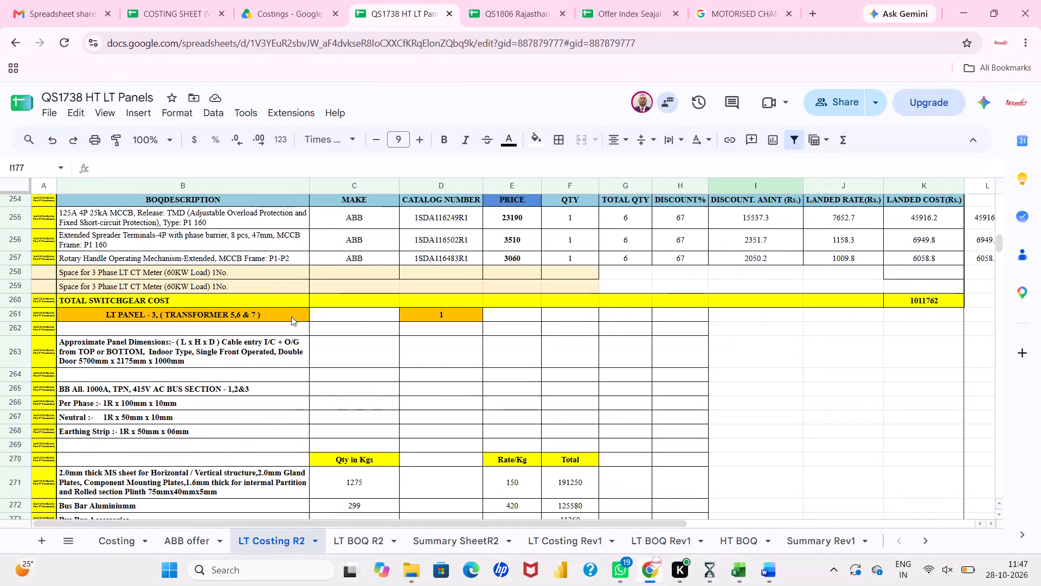
{"action": "left_click", "coordinate": [291, 316]}
{"action": "key", "text": "ctrl+v"}
Change the font of the pasted LT Panel-3 block B261:H279 to Times New Roman.
{"action": "scroll", "coordinate": [291, 316], "scroll_direction": "down", "scroll_amount": 4}
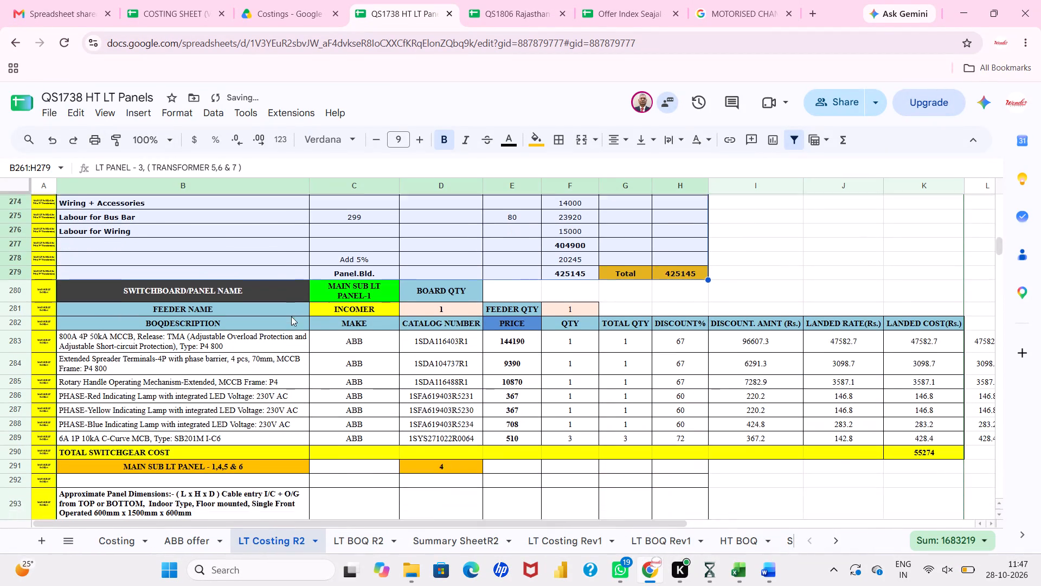
{"action": "left_click", "coordinate": [352, 137]}
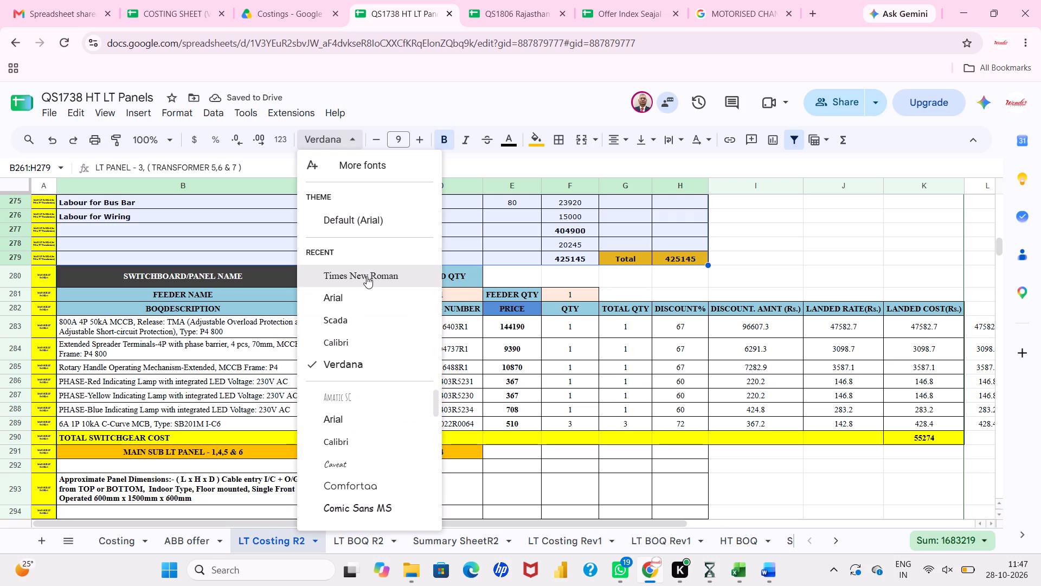
{"action": "left_click", "coordinate": [367, 276]}
{"action": "left_click", "coordinate": [379, 242]}
Set the MS sheet rate per kg in cell E271 of the LT Panel-3 block to 150.
{"action": "scroll", "coordinate": [379, 242], "scroll_direction": "up", "scroll_amount": 1}
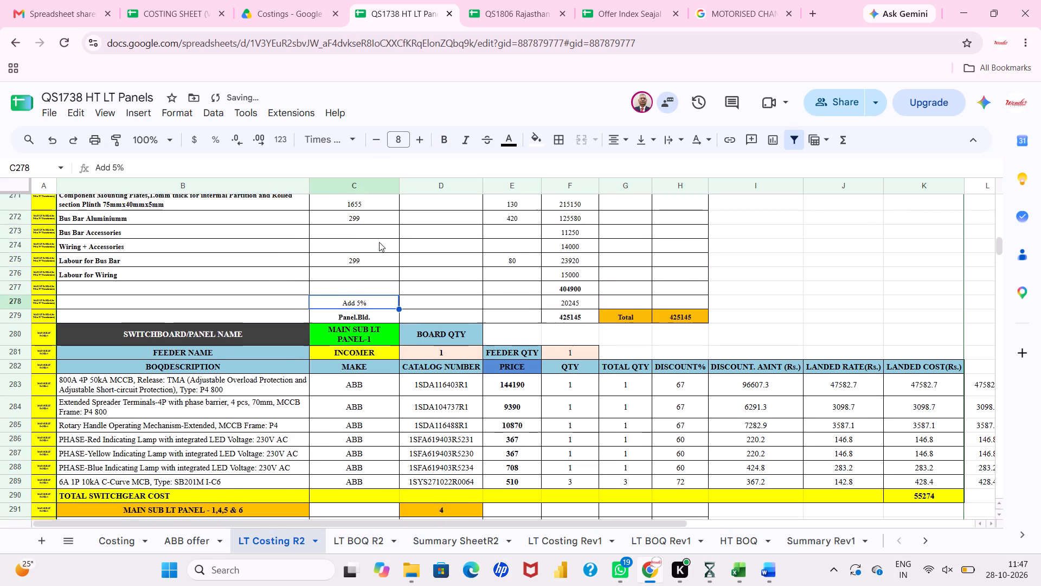
{"action": "scroll", "coordinate": [379, 242], "scroll_direction": "up", "scroll_amount": 1}
{"action": "left_click", "coordinate": [501, 280]}
{"action": "type", "text": "150"}
{"action": "key", "text": "Return"}
{"action": "left_click", "coordinate": [732, 354]}
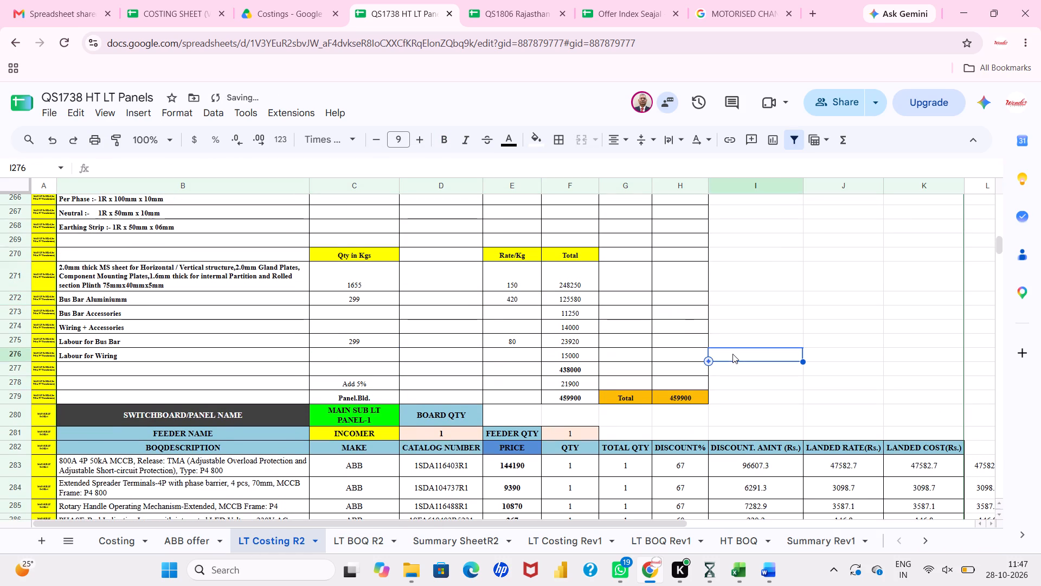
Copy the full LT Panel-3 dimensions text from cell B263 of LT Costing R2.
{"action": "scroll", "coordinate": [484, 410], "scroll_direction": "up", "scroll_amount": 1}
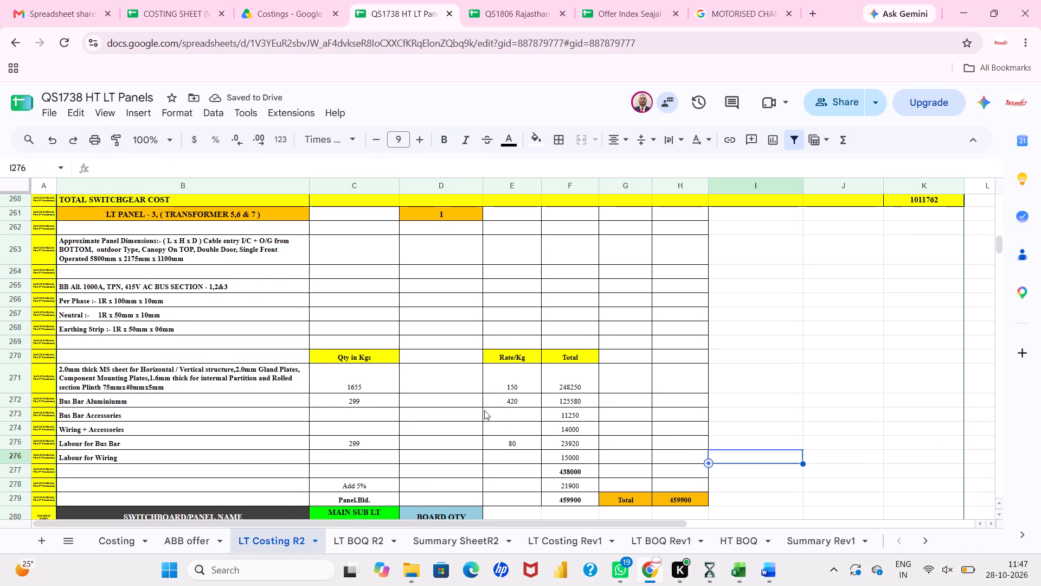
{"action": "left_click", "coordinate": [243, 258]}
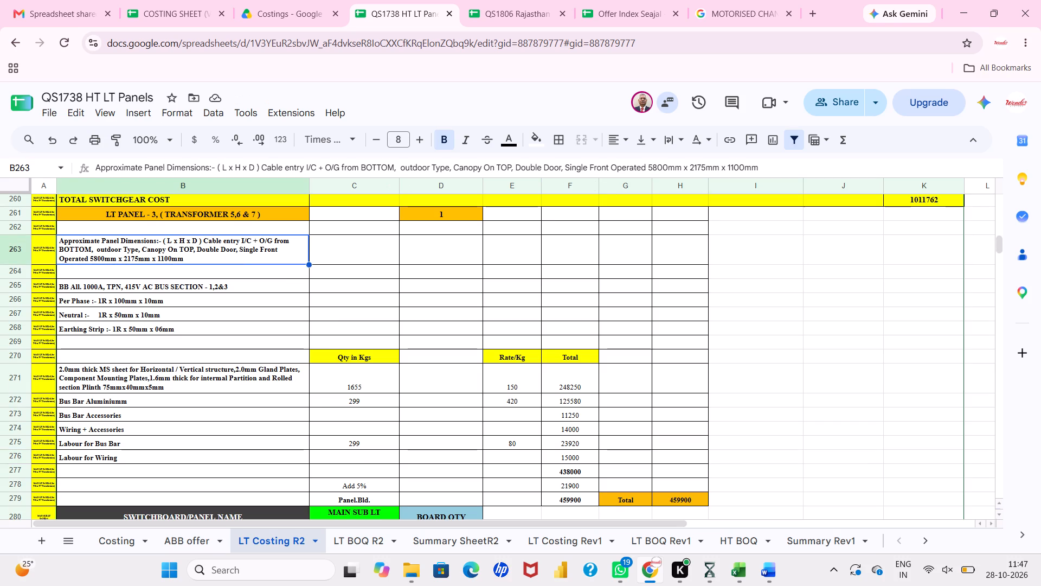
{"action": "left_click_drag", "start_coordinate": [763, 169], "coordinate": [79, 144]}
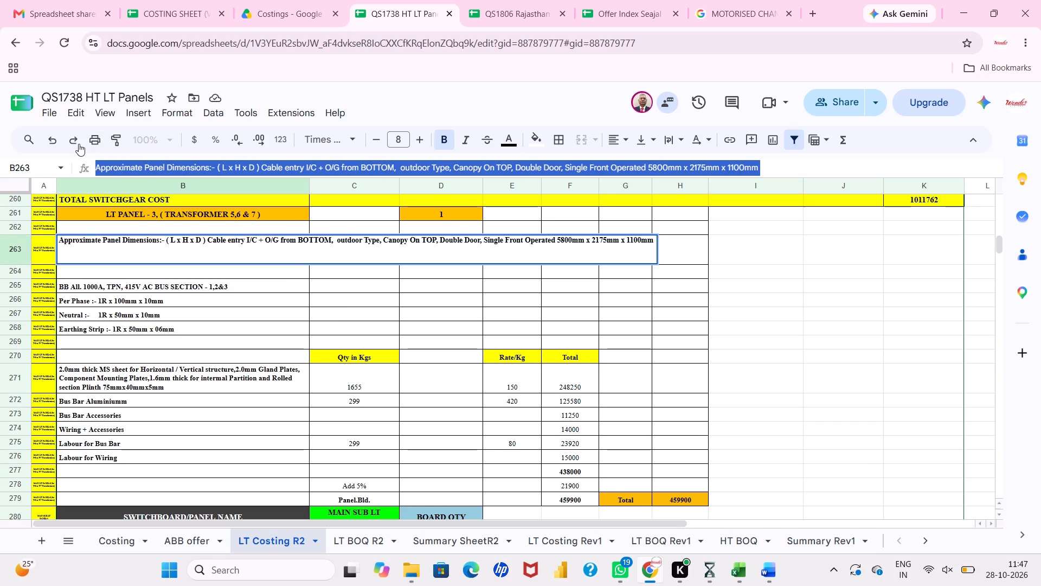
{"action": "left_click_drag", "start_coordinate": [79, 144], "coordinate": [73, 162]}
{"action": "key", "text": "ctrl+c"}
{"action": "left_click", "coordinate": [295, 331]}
Compare the LT Panel-1 dimensions text and fabrication block in LT Costing R2 with the LT Panel-1 entry in QS1738-1.
{"action": "scroll", "coordinate": [295, 331], "scroll_direction": "up", "scroll_amount": 11}
{"action": "scroll", "coordinate": [295, 331], "scroll_direction": "up", "scroll_amount": 13}
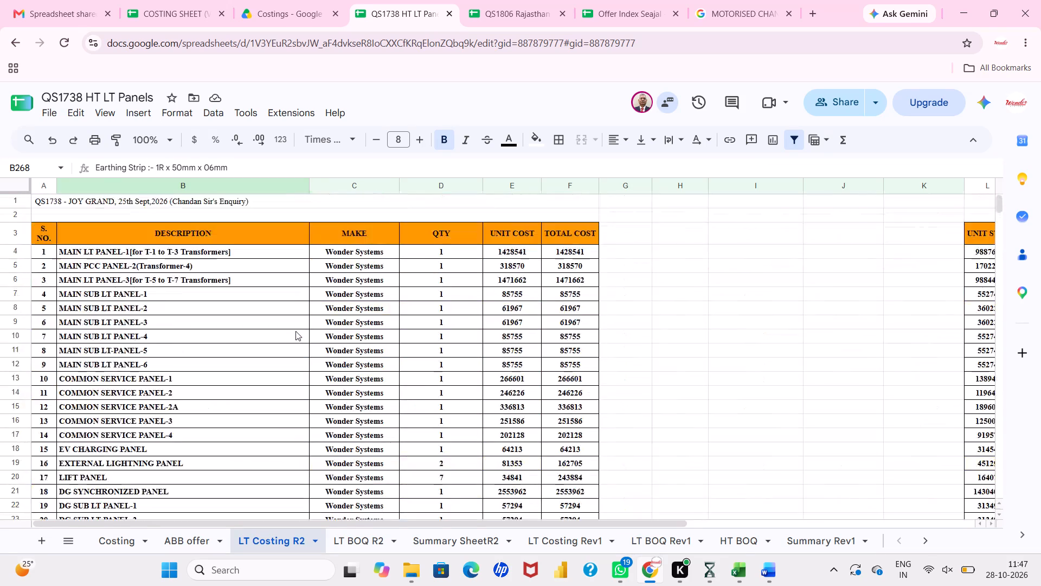
{"action": "scroll", "coordinate": [295, 331], "scroll_direction": "down", "scroll_amount": 11}
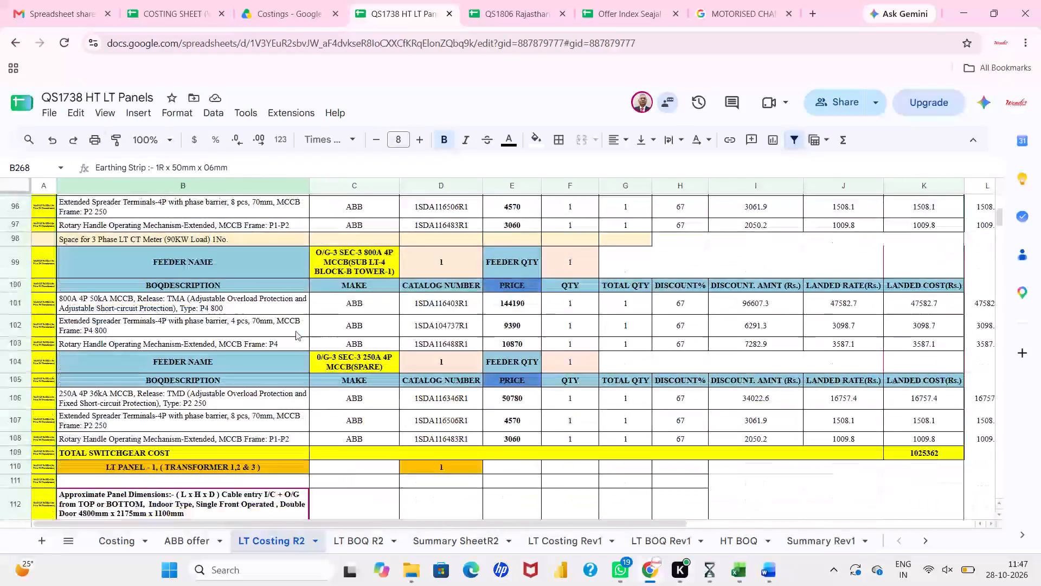
{"action": "scroll", "coordinate": [295, 331], "scroll_direction": "down", "scroll_amount": 4}
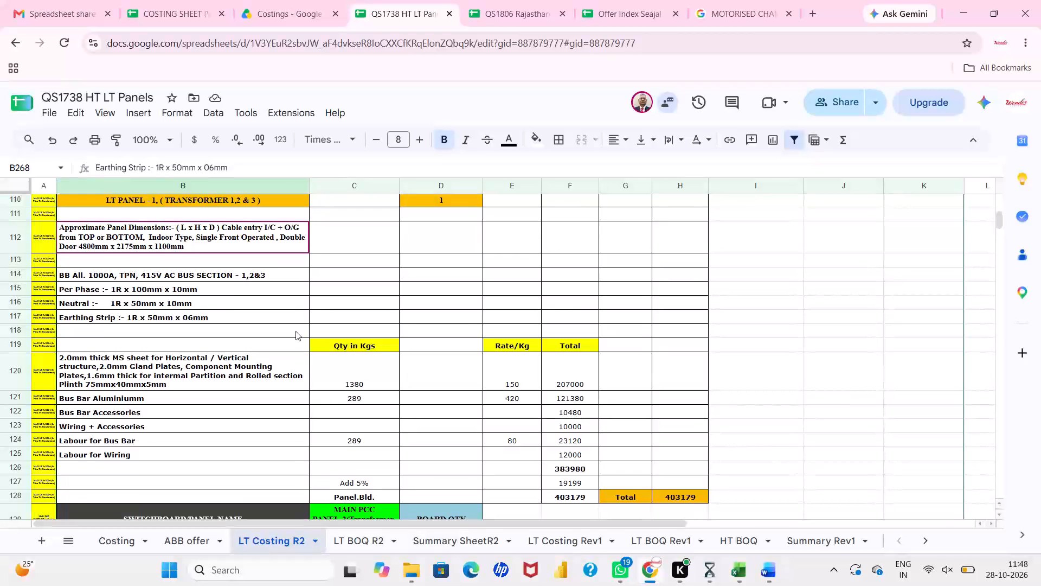
{"action": "scroll", "coordinate": [295, 331], "scroll_direction": "down", "scroll_amount": 1}
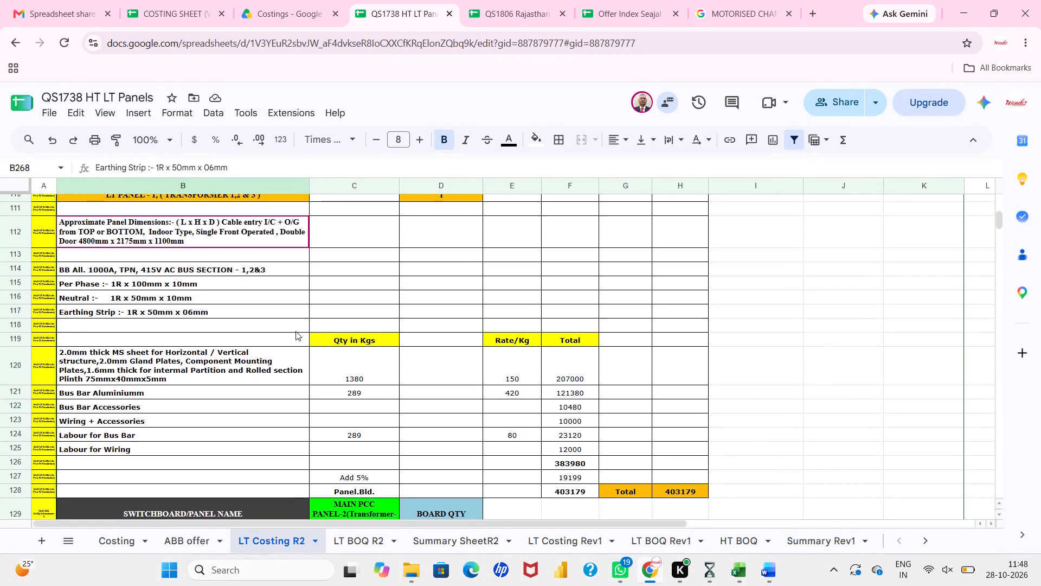
{"action": "scroll", "coordinate": [295, 331], "scroll_direction": "down", "scroll_amount": 1}
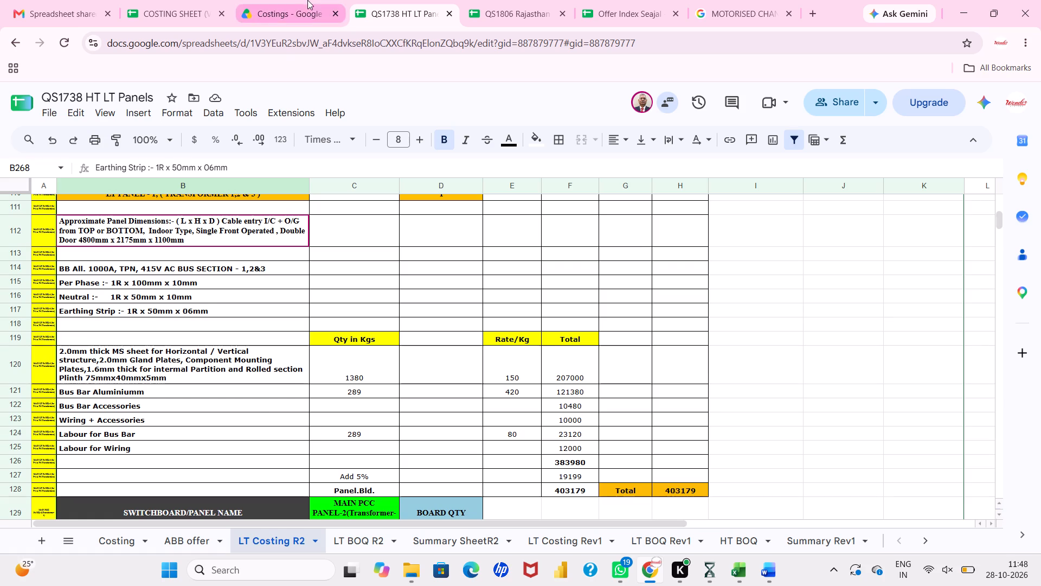
{"action": "left_click", "coordinate": [198, 0]}
{"action": "left_click", "coordinate": [295, 327]}
{"action": "scroll", "coordinate": [295, 327], "scroll_direction": "up", "scroll_amount": 4}
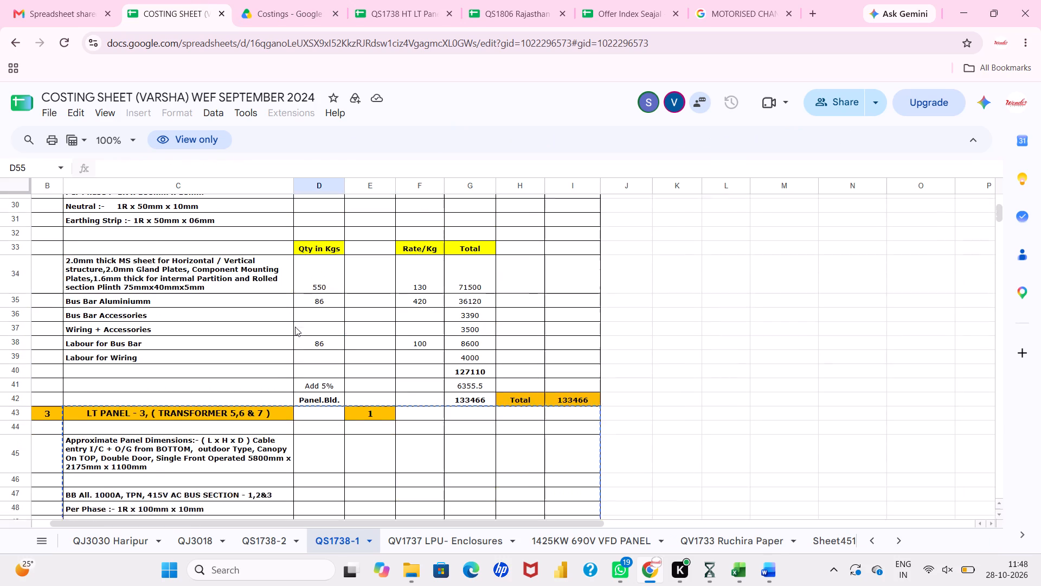
{"action": "scroll", "coordinate": [295, 327], "scroll_direction": "up", "scroll_amount": 4}
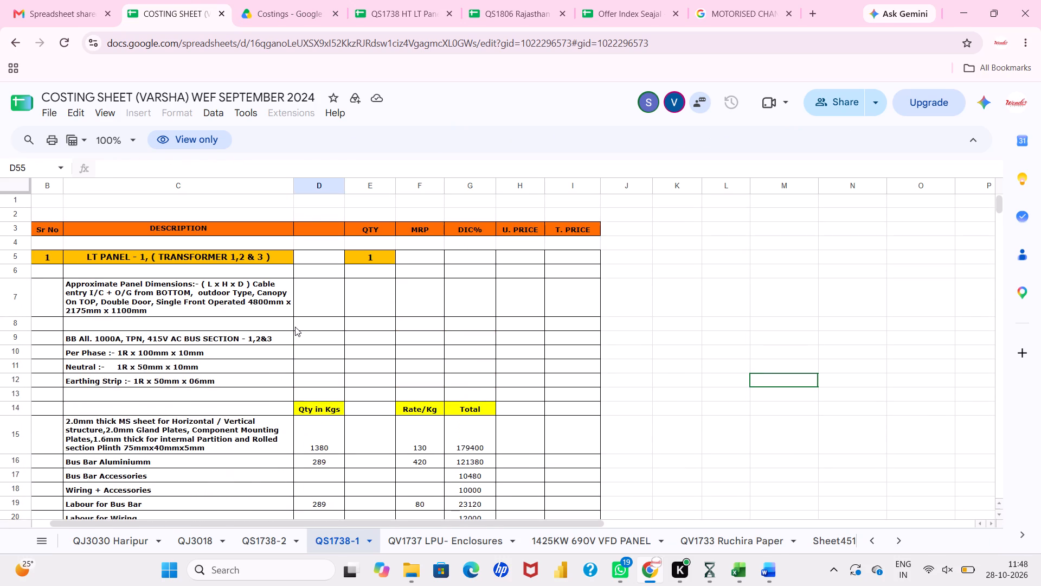
{"action": "left_click", "coordinate": [281, 300]}
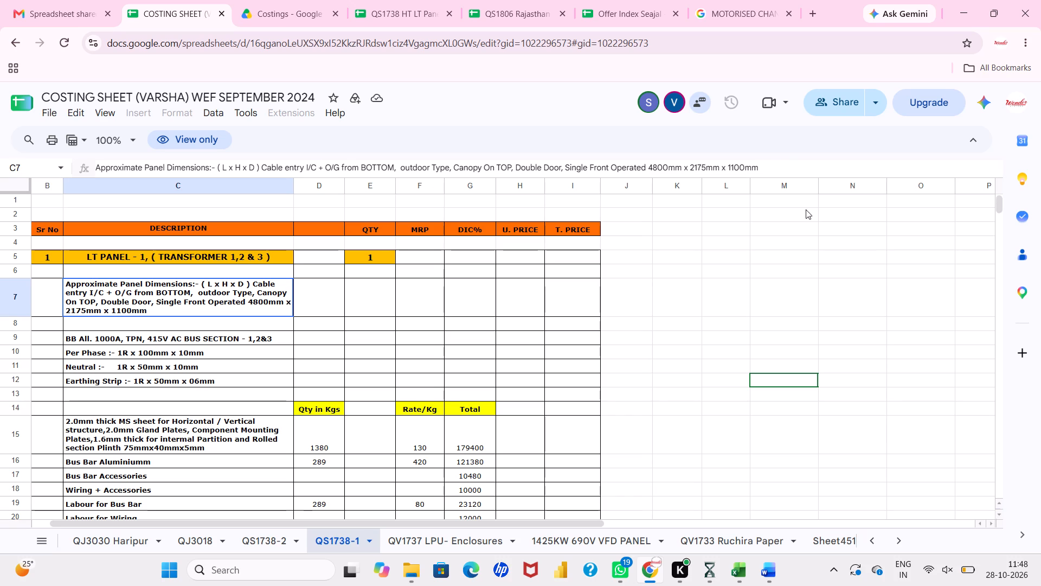
{"action": "left_click_drag", "start_coordinate": [763, 165], "coordinate": [469, 170]}
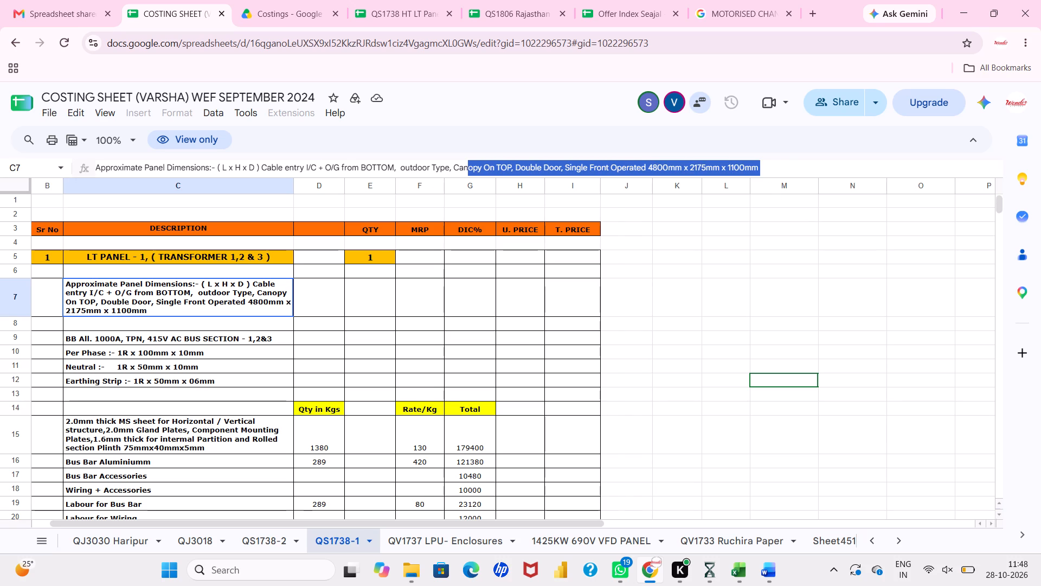
Copy the LT Panel-1 block C5:I23 from QS1738-1 over the matching block starting at B110 in LT Costing R2.
{"action": "left_click_drag", "start_coordinate": [269, 262], "coordinate": [569, 534]}
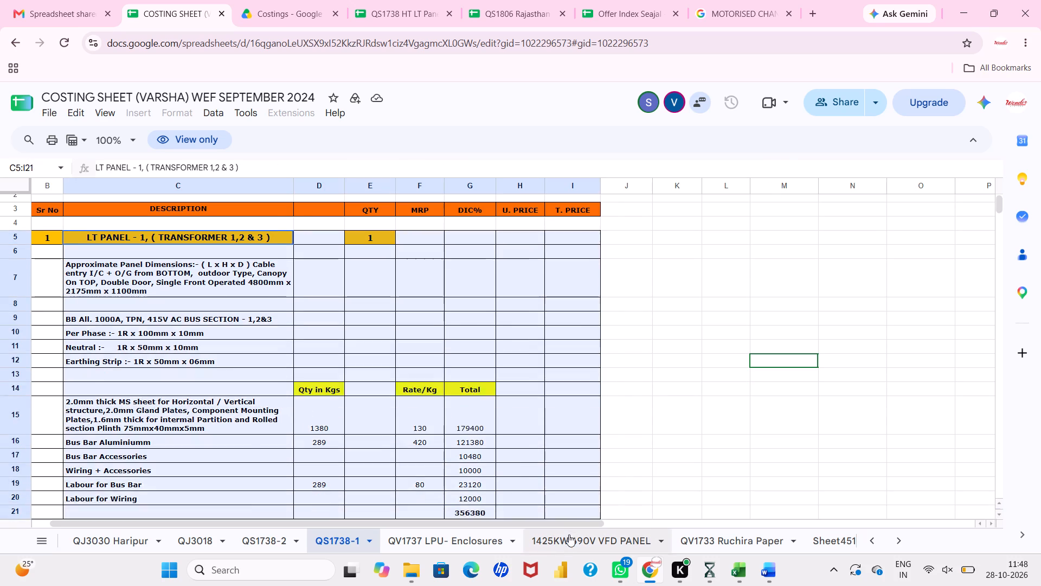
{"action": "left_click_drag", "start_coordinate": [569, 534], "coordinate": [576, 437]}
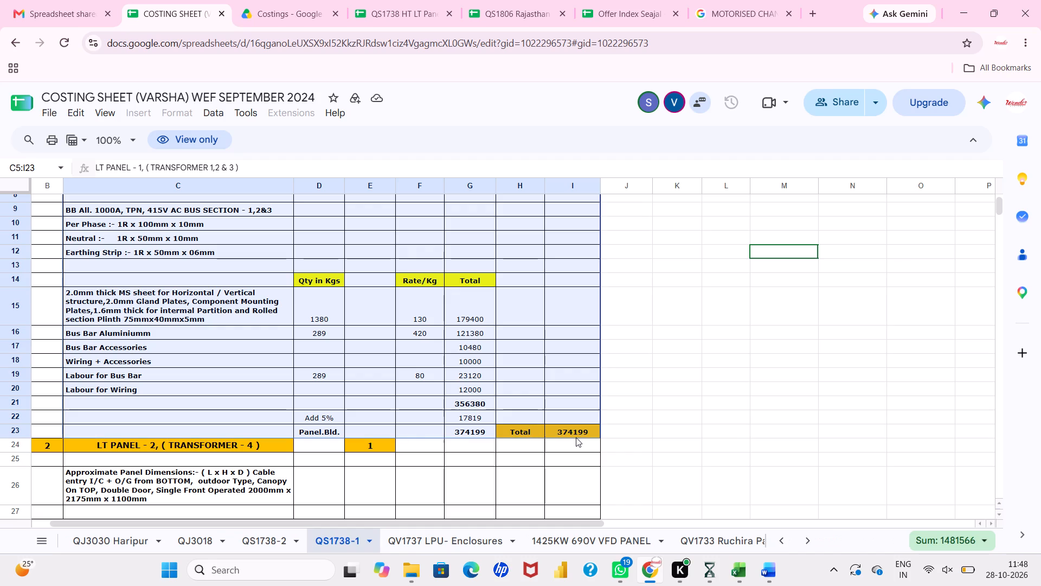
{"action": "key", "text": "ctrl+c"}
{"action": "left_click", "coordinate": [397, 0]}
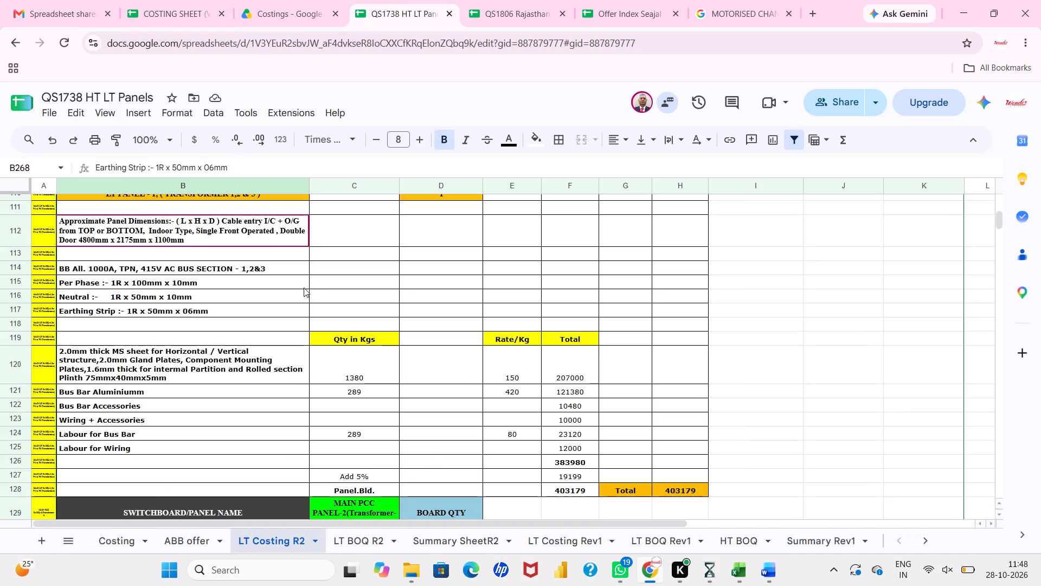
{"action": "scroll", "coordinate": [268, 213], "scroll_direction": "up", "scroll_amount": 1}
{"action": "left_click", "coordinate": [266, 219]}
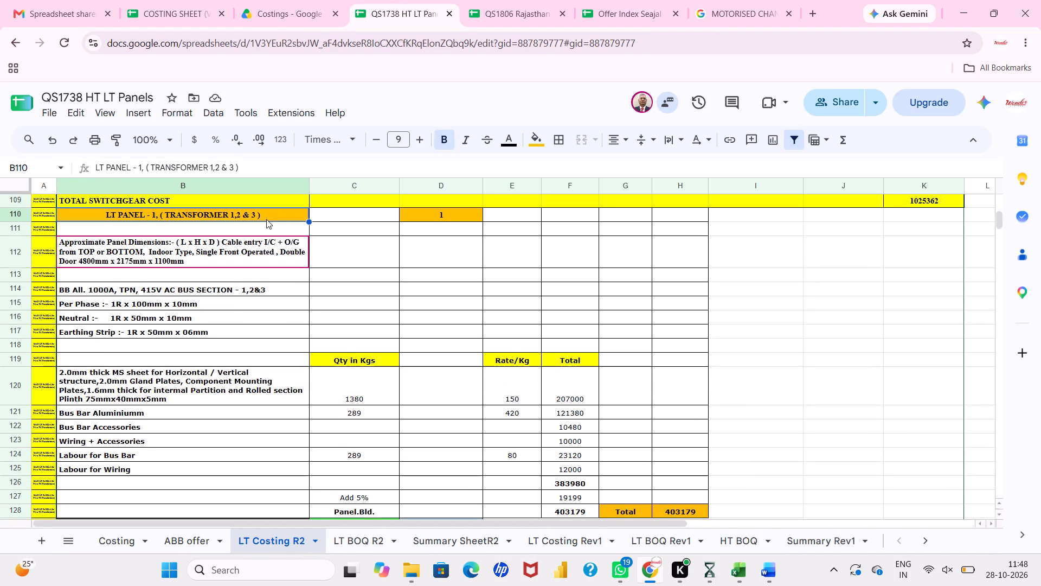
{"action": "key", "text": "ctrl+v"}
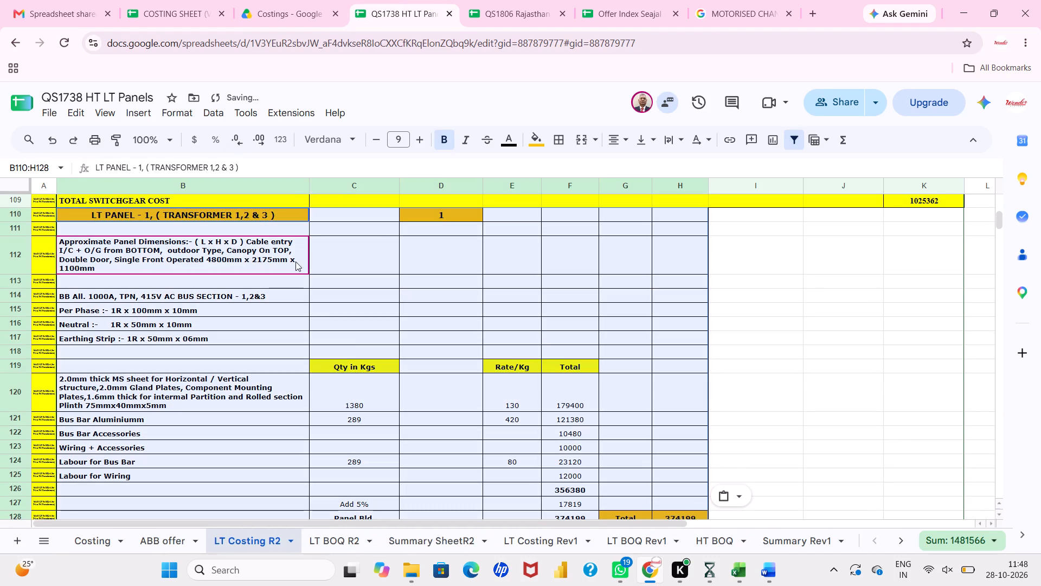
Set the MS sheet rate per kg in cell E120 of the LT Panel-1 block to 150.
{"action": "left_click", "coordinate": [530, 405]}
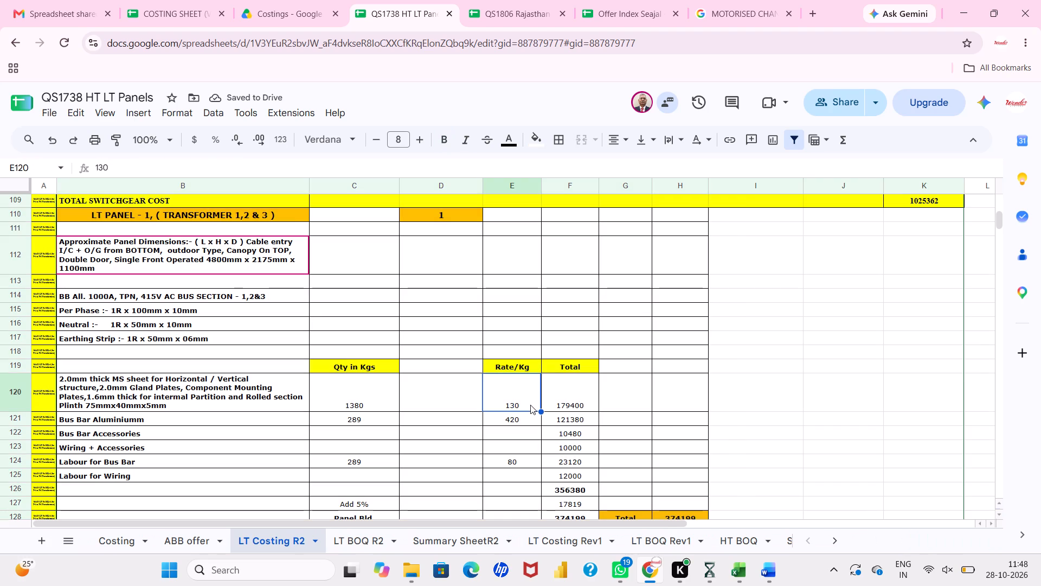
{"action": "type", "text": "150"}
{"action": "key", "text": "Return"}
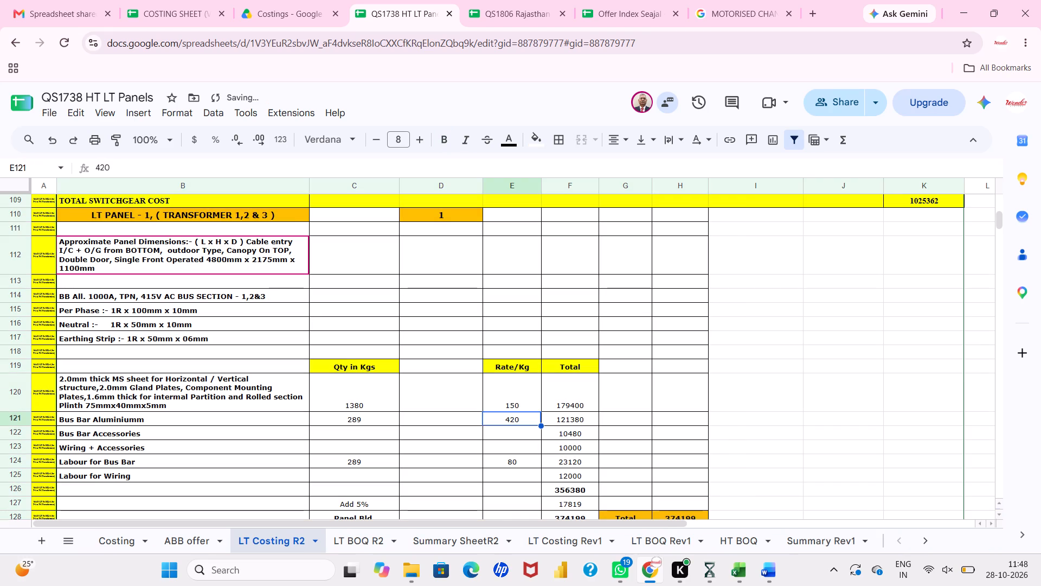
{"action": "left_click", "coordinate": [382, 394]}
Copy the LT Panel-2 block C24:I42 from QS1738-1 over the matching block starting at B164 in LT Costing R2.
{"action": "scroll", "coordinate": [382, 394], "scroll_direction": "down", "scroll_amount": 5}
{"action": "scroll", "coordinate": [382, 394], "scroll_direction": "up", "scroll_amount": 1}
{"action": "scroll", "coordinate": [382, 394], "scroll_direction": "down", "scroll_amount": 1}
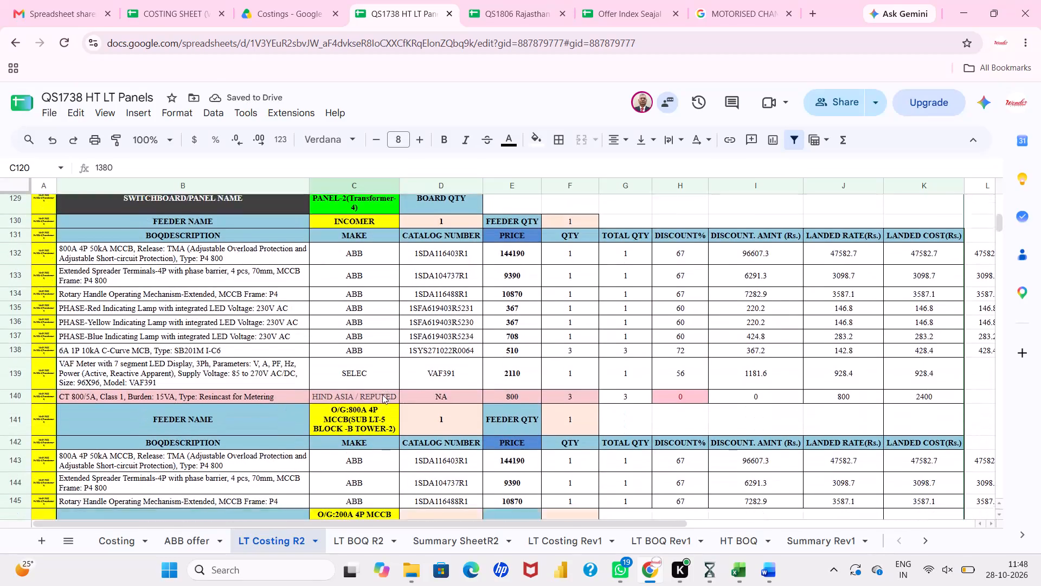
{"action": "scroll", "coordinate": [382, 394], "scroll_direction": "down", "scroll_amount": 5}
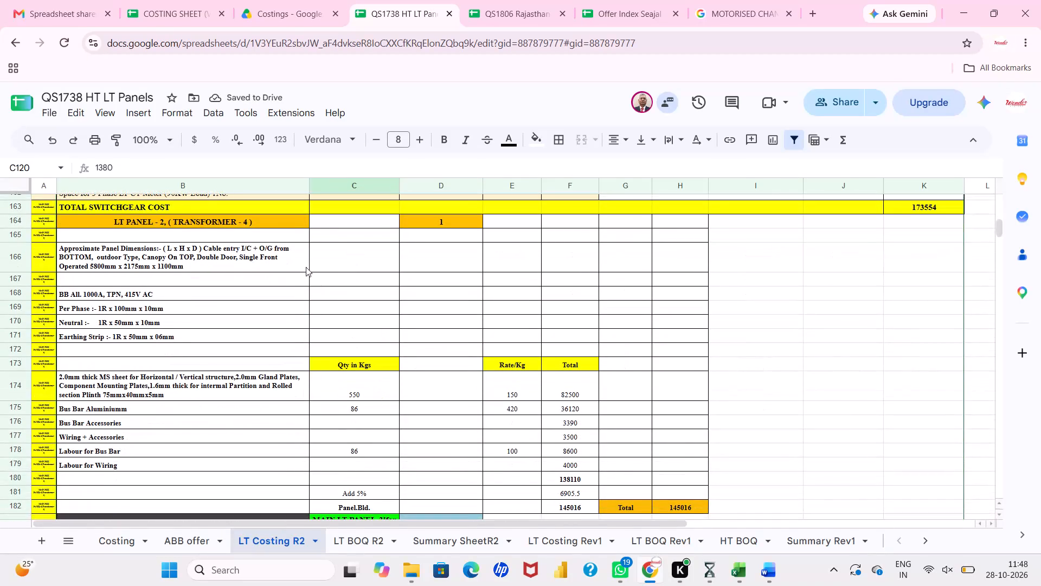
{"action": "left_click", "coordinate": [290, 256]}
{"action": "left_click", "coordinate": [177, 5]}
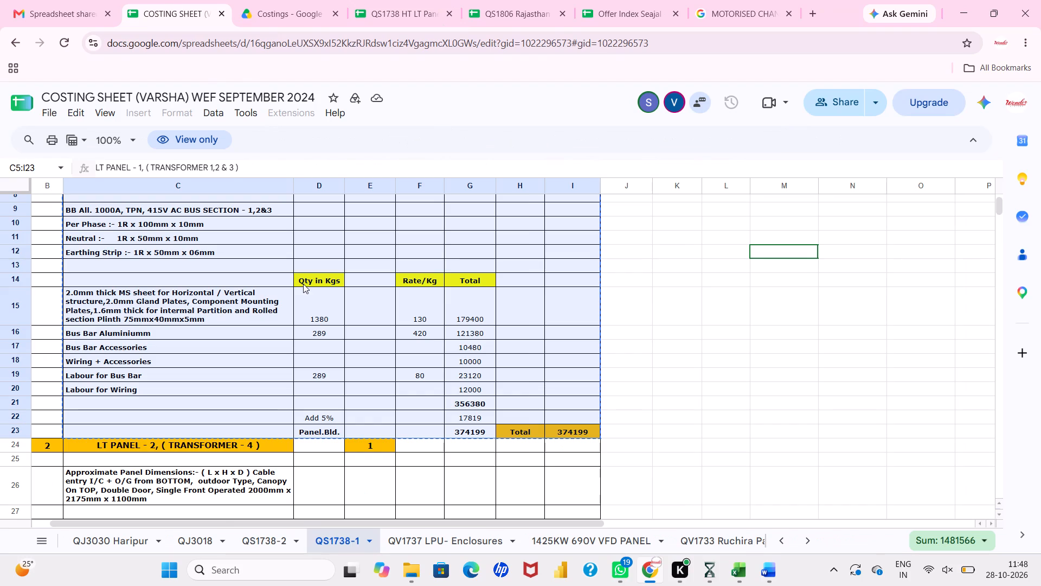
{"action": "left_click", "coordinate": [303, 284]}
{"action": "scroll", "coordinate": [303, 284], "scroll_direction": "down", "scroll_amount": 3}
{"action": "left_click_drag", "start_coordinate": [277, 259], "coordinate": [588, 298]}
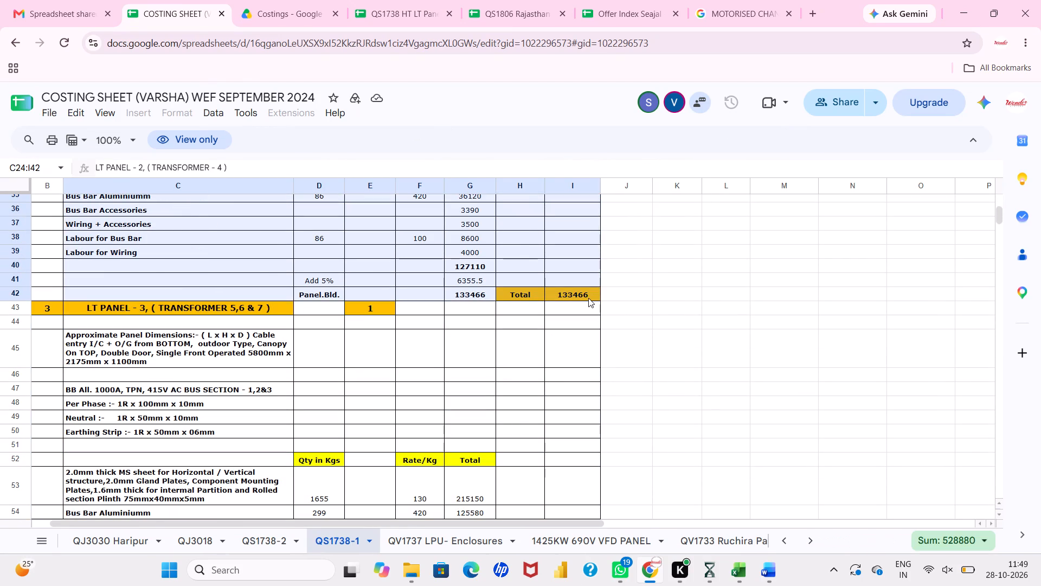
{"action": "left_click_drag", "start_coordinate": [588, 298], "coordinate": [587, 298]}
{"action": "key", "text": "ctrl+c"}
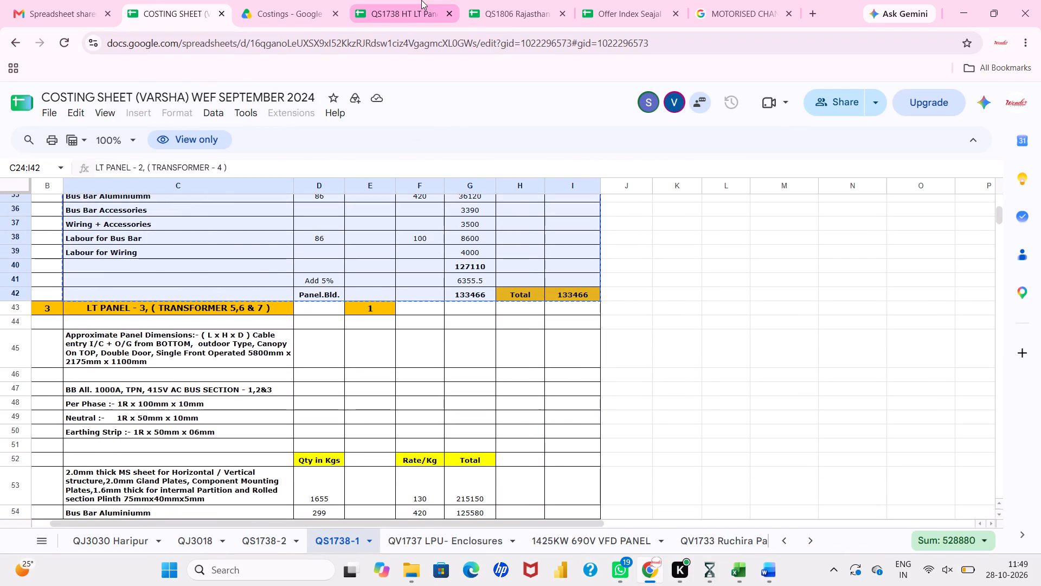
{"action": "left_click", "coordinate": [421, 0]}
{"action": "left_click", "coordinate": [264, 225]}
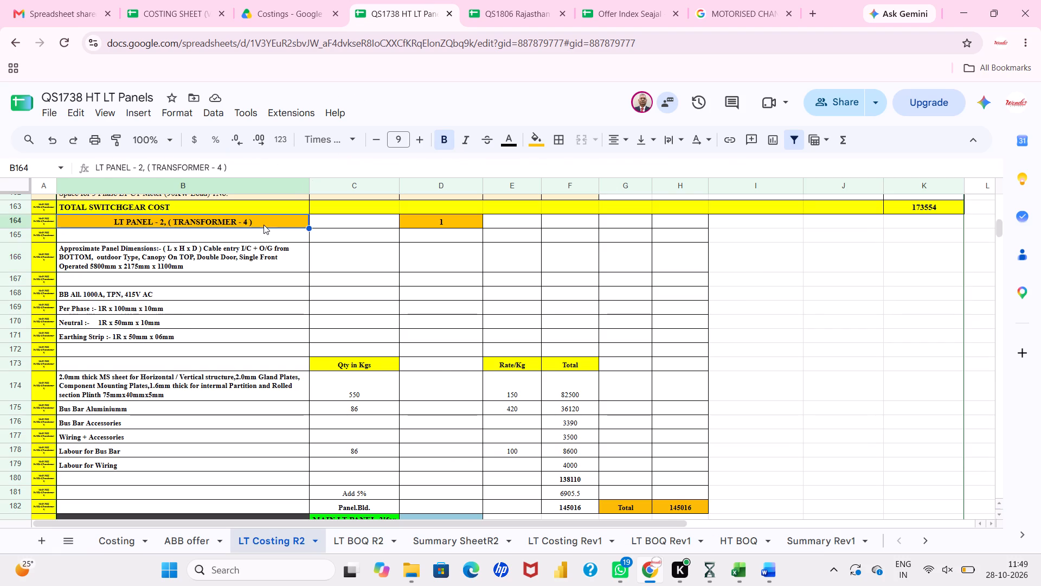
{"action": "key", "text": "ctrl+v"}
Change the font of the pasted LT Panel-2 block B164:H182 to Times New Roman.
{"action": "left_click", "coordinate": [352, 131]}
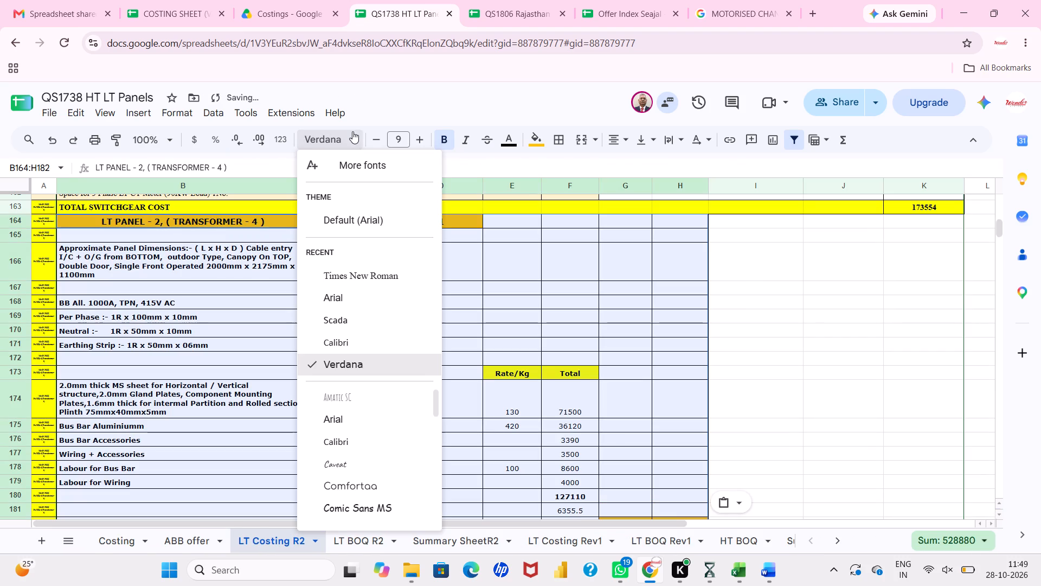
{"action": "left_click", "coordinate": [351, 274]}
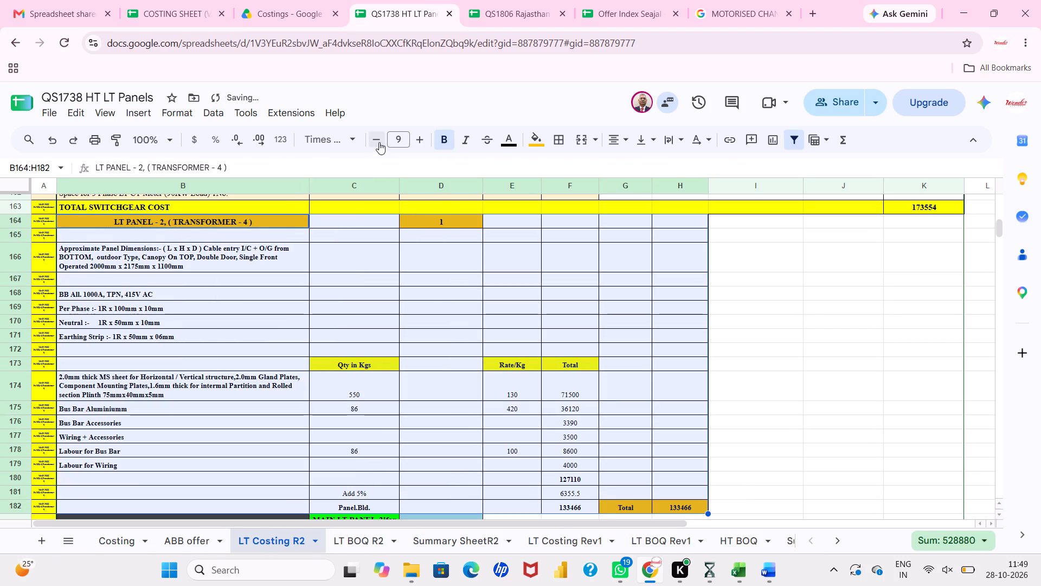
Set the MS sheet rate per kg in cell E174 of the LT Panel-2 block to 150.
{"action": "left_click", "coordinate": [515, 392]}
{"action": "type", "text": "150"}
{"action": "key", "text": "Return"}
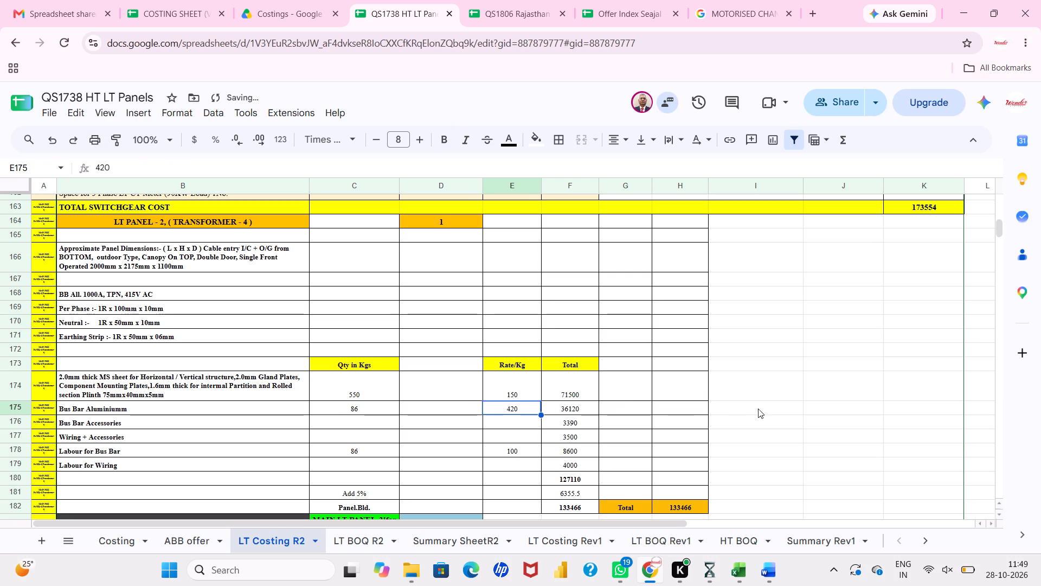
{"action": "left_click", "coordinate": [769, 412]}
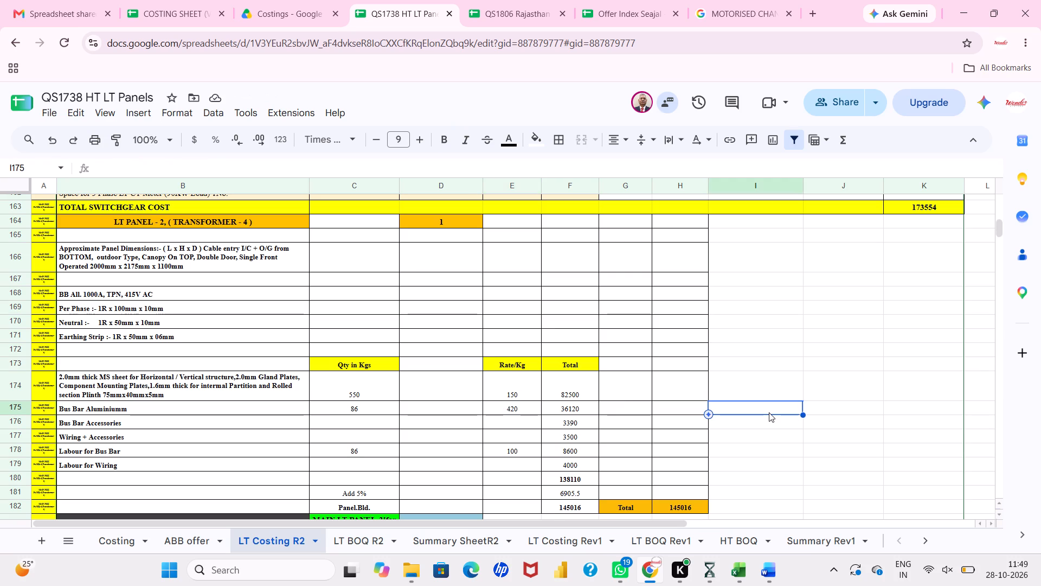
Check the full LT Panel-2 dimensions text in cell B166 of LT Costing R2.
{"action": "left_click", "coordinate": [304, 323]}
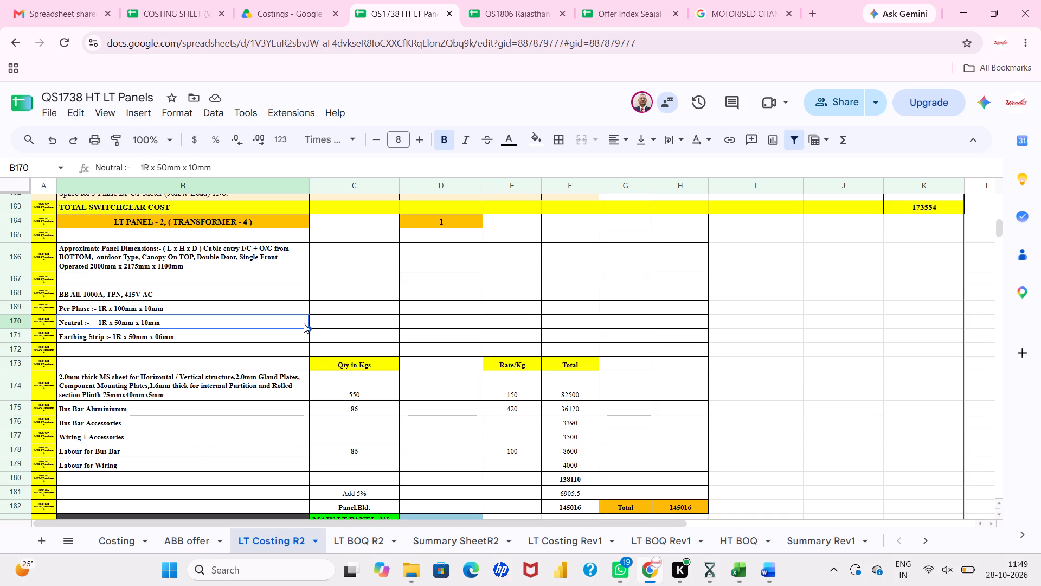
{"action": "left_click", "coordinate": [250, 255]}
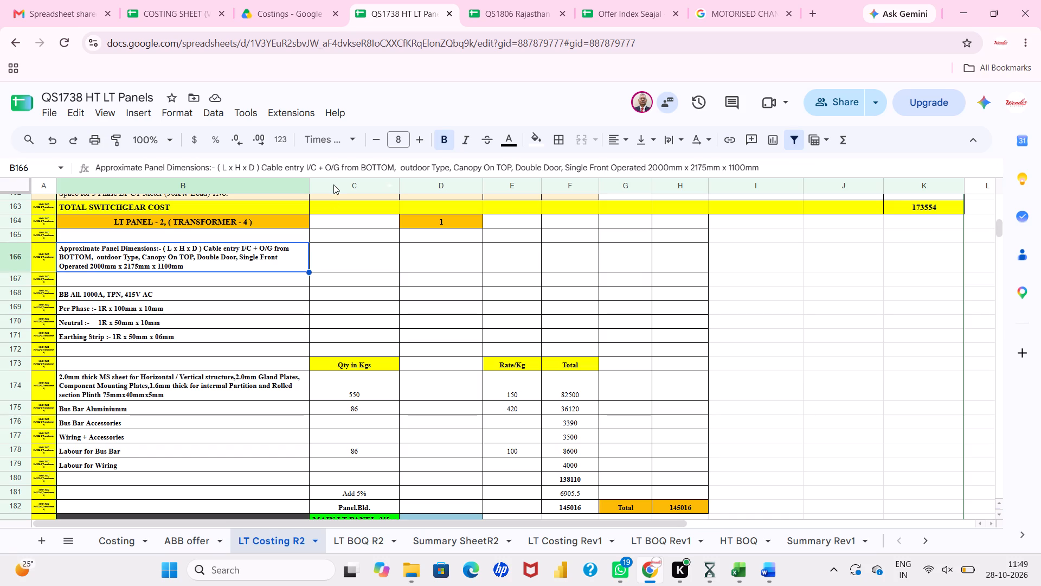
{"action": "left_click", "coordinate": [363, 170]}
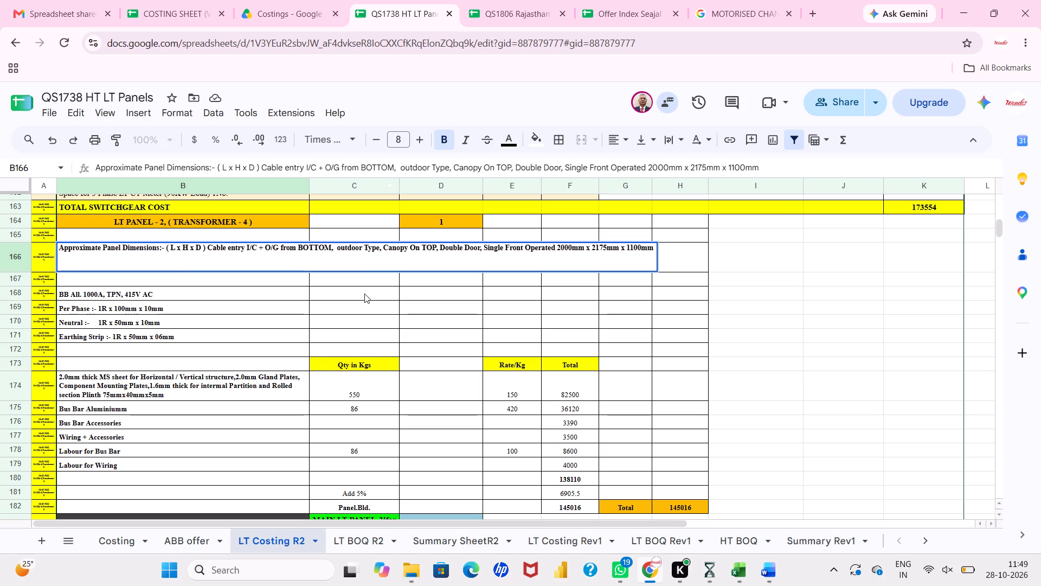
{"action": "left_click", "coordinate": [498, 168]}
{"action": "left_click", "coordinate": [506, 319]}
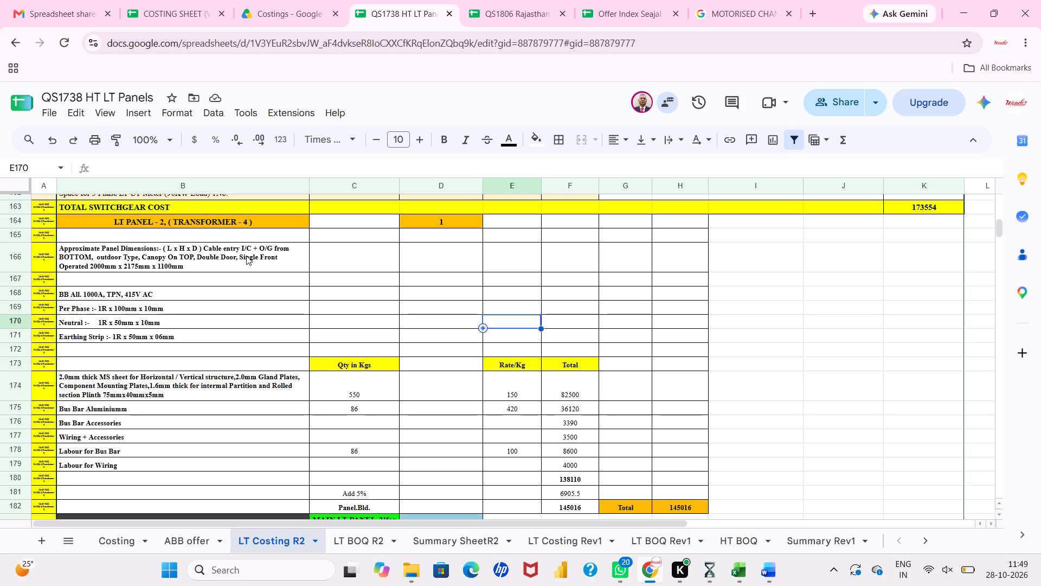
{"action": "left_click", "coordinate": [246, 256]}
{"action": "scroll", "coordinate": [246, 256], "scroll_direction": "up", "scroll_amount": 1}
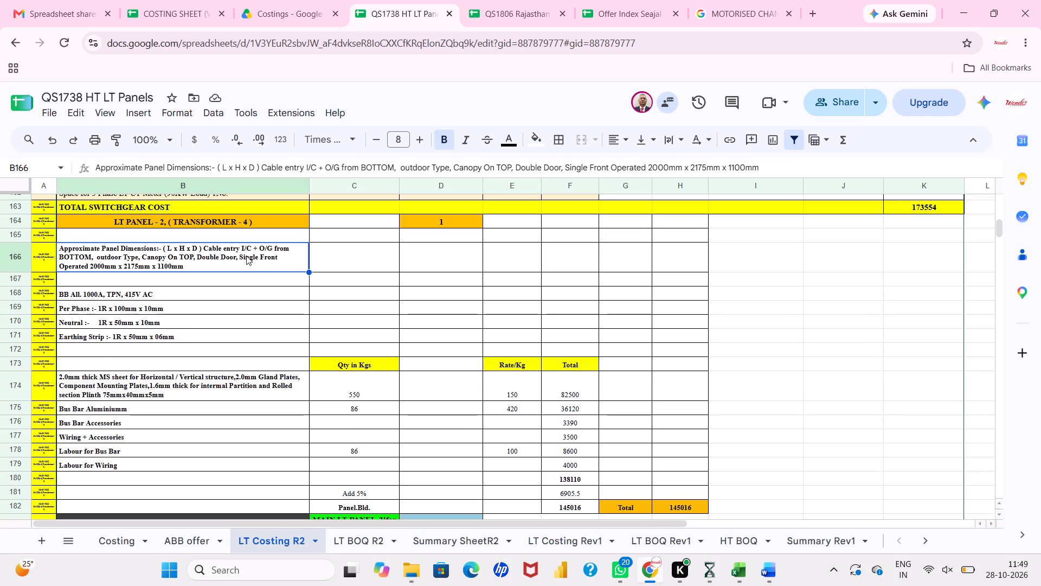
{"action": "scroll", "coordinate": [246, 256], "scroll_direction": "up", "scroll_amount": 4}
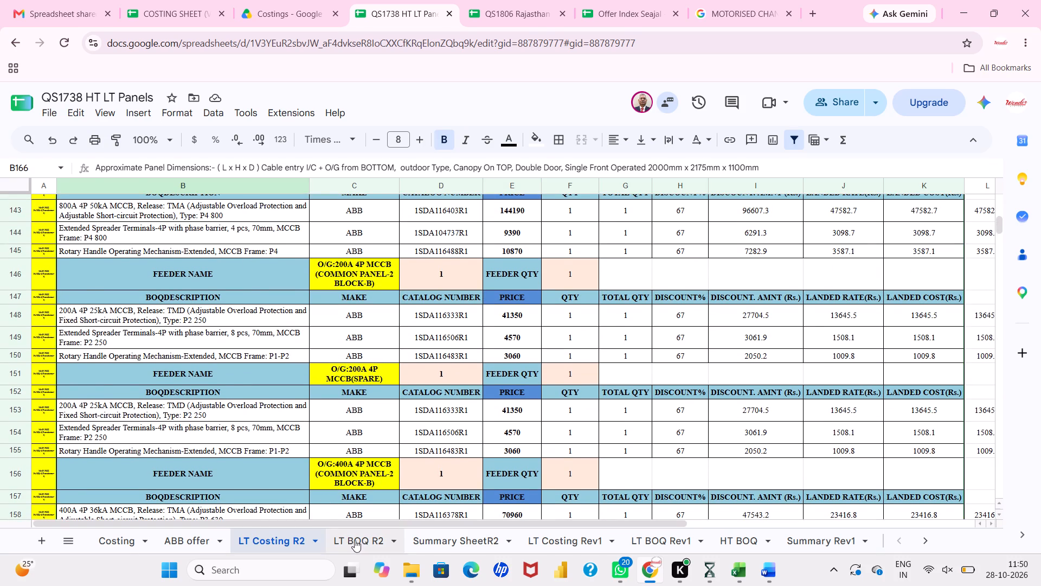
Look through the panel entries in LT BOQ R2, then recheck the LT Panel-1 and LT Panel-2 fabrication blocks in LT Costing R2.
{"action": "left_click", "coordinate": [356, 542]}
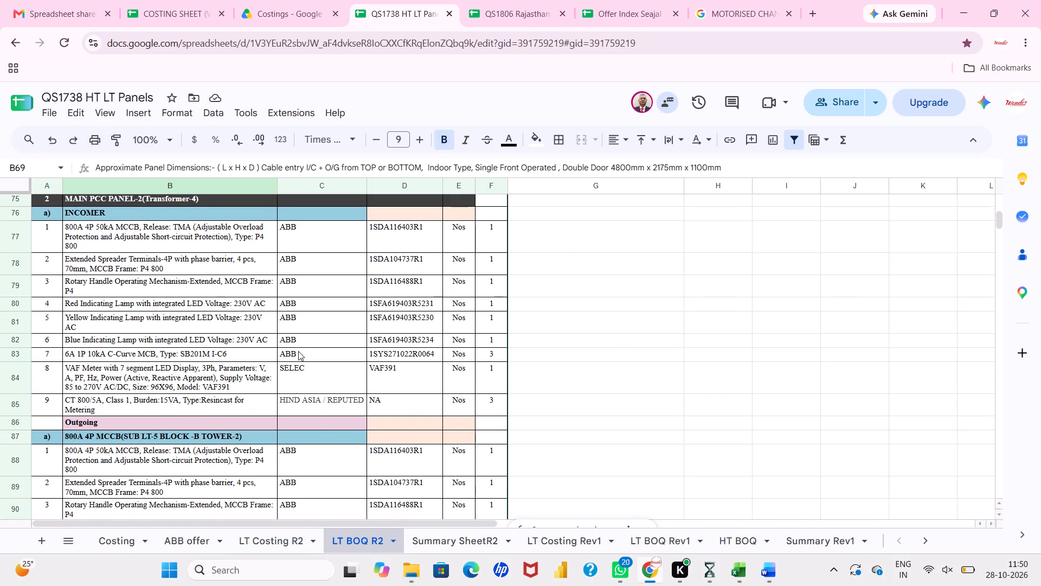
{"action": "scroll", "coordinate": [298, 351], "scroll_direction": "down", "scroll_amount": 4}
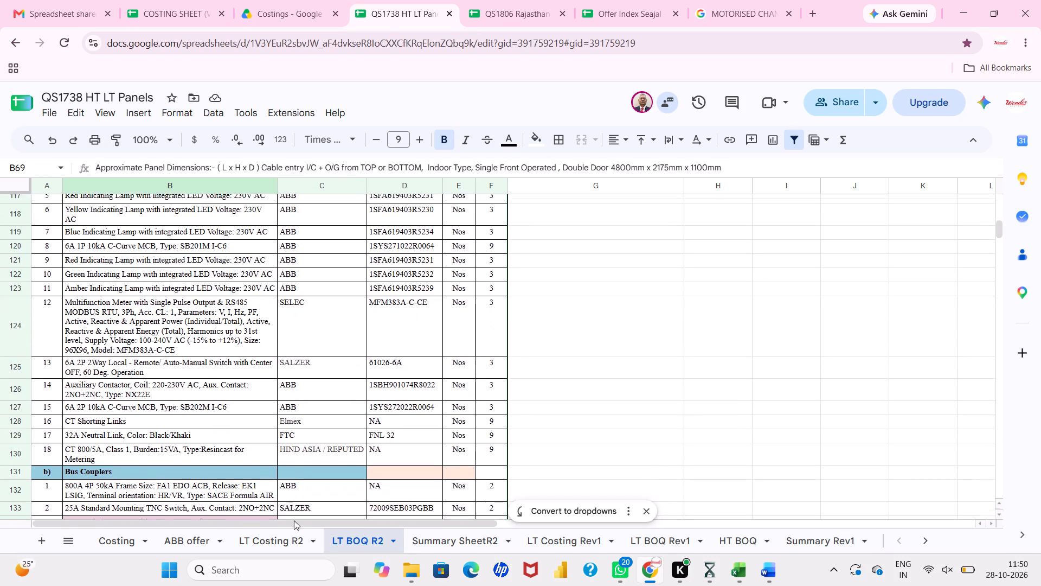
{"action": "left_click", "coordinate": [291, 548]}
{"action": "scroll", "coordinate": [246, 284], "scroll_direction": "up", "scroll_amount": 4}
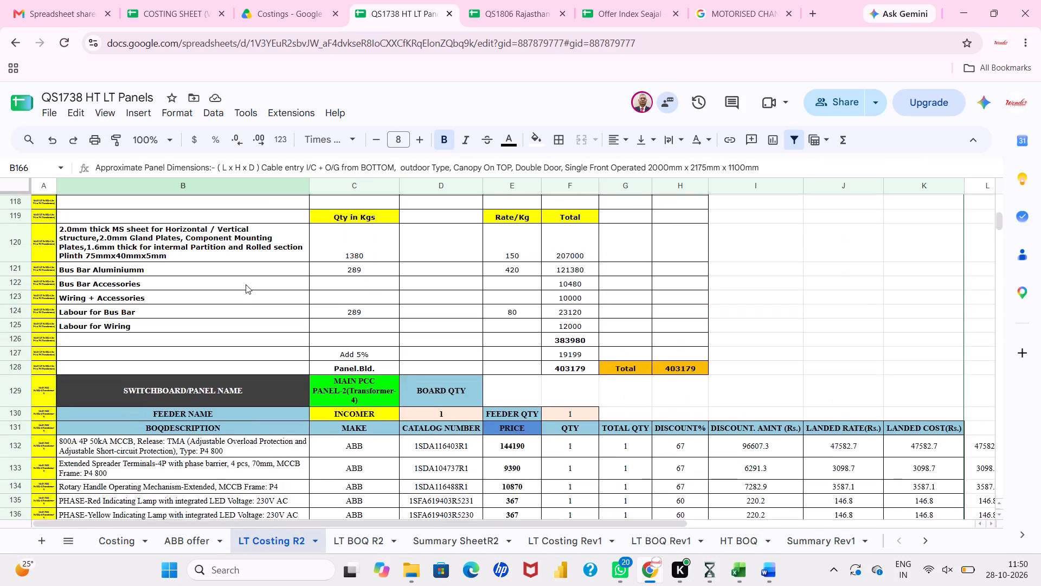
{"action": "scroll", "coordinate": [246, 284], "scroll_direction": "up", "scroll_amount": 3}
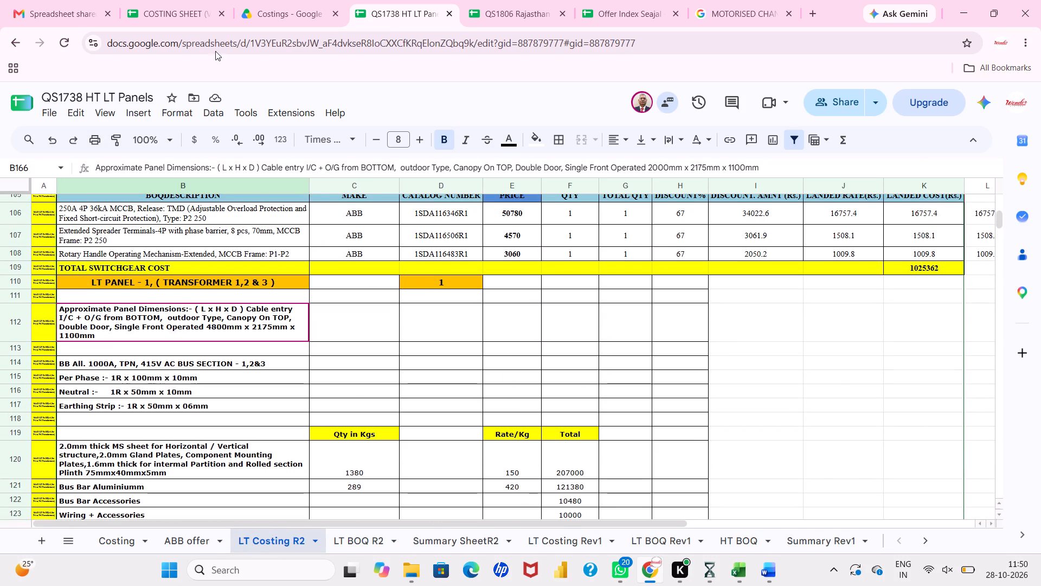
{"action": "scroll", "coordinate": [318, 365], "scroll_direction": "down", "scroll_amount": 6}
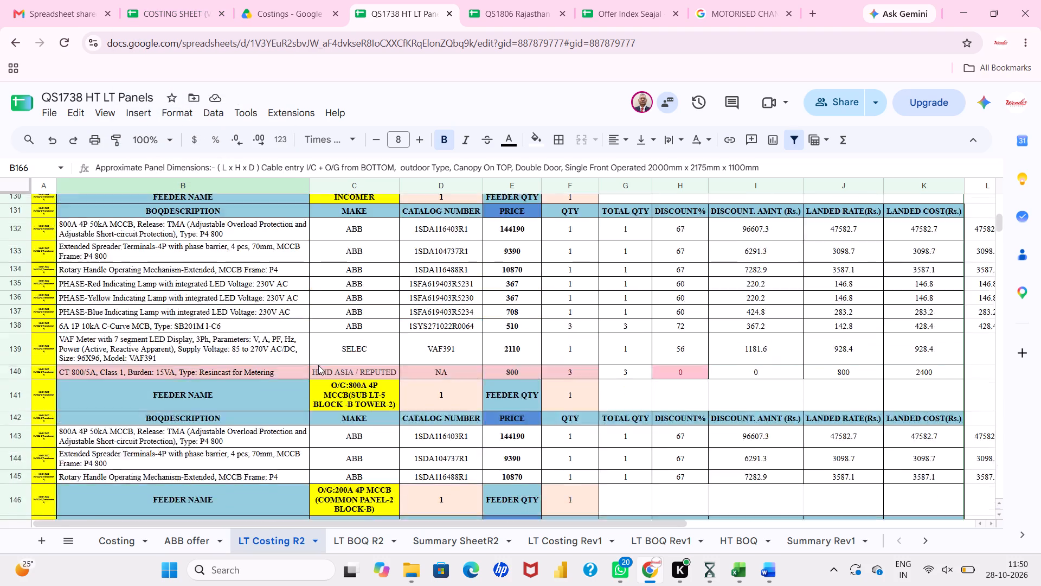
{"action": "scroll", "coordinate": [318, 365], "scroll_direction": "down", "scroll_amount": 2}
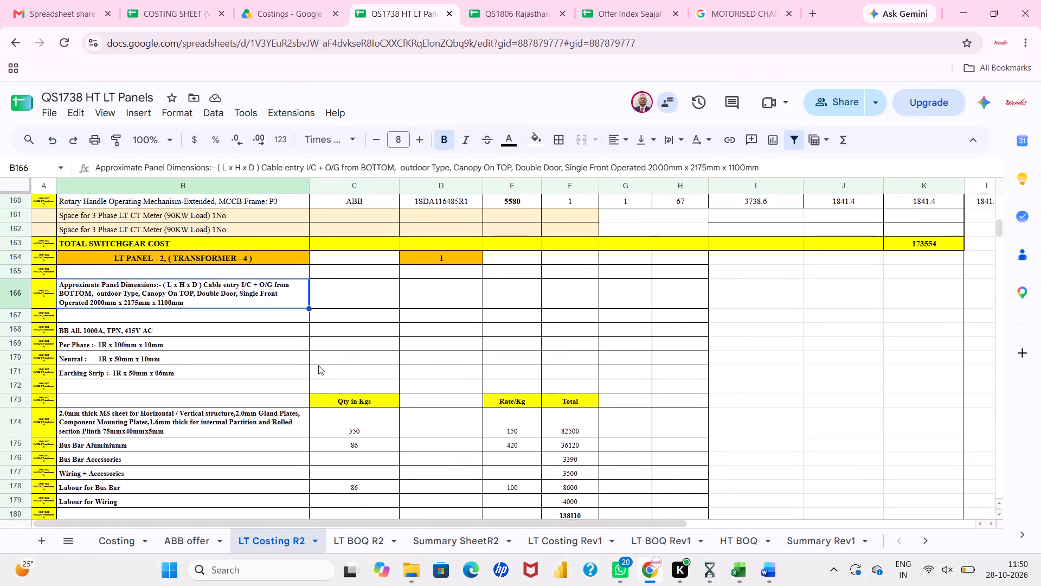
{"action": "left_click", "coordinate": [271, 302]}
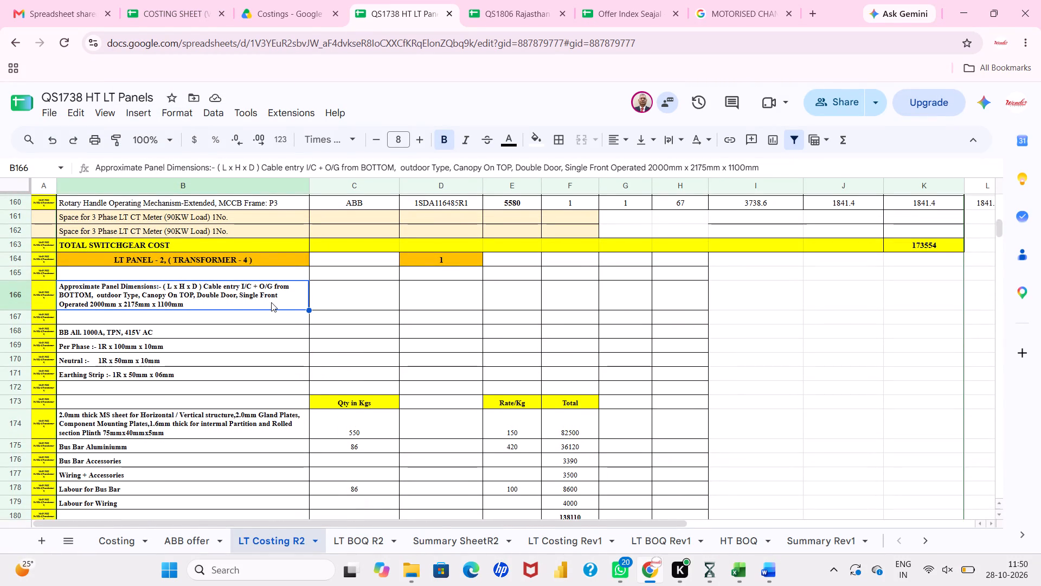
{"action": "scroll", "coordinate": [271, 302], "scroll_direction": "down", "scroll_amount": 1}
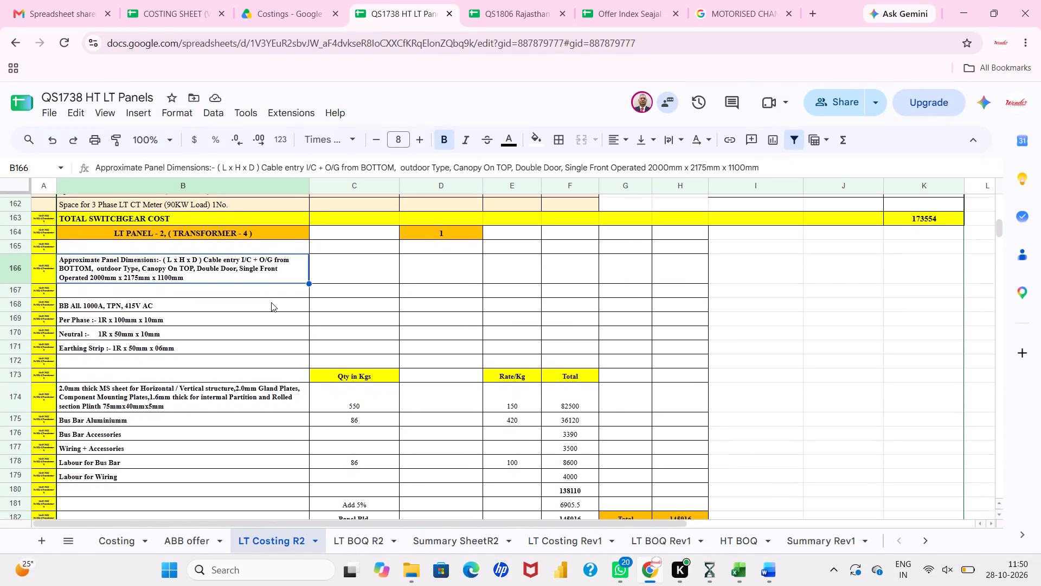
{"action": "scroll", "coordinate": [271, 302], "scroll_direction": "down", "scroll_amount": 2}
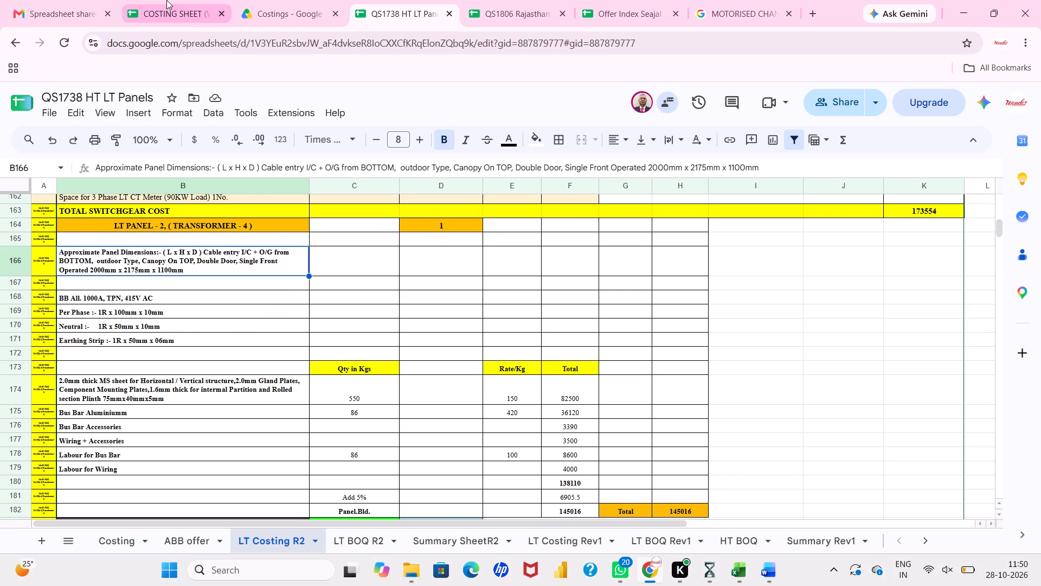
Copy the LT Panel-3 (Transformer 5,6 & 7) block C43:I61 from QS1738-1 in COSTING SHEET (VARSHA) WEF SEPTEMBER 2024.
{"action": "left_click", "coordinate": [166, 0]}
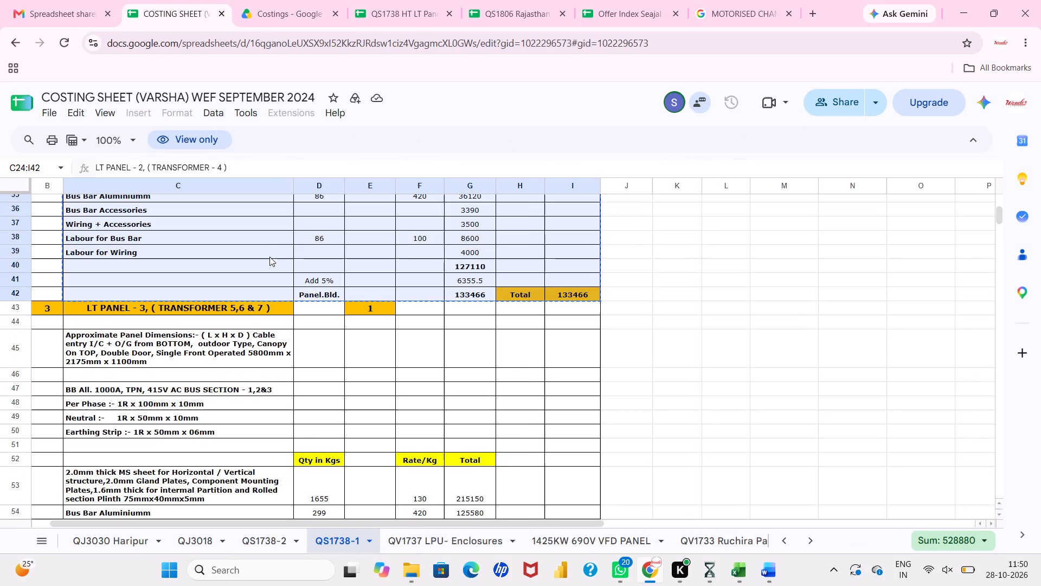
{"action": "left_click", "coordinate": [269, 257]}
{"action": "scroll", "coordinate": [269, 257], "scroll_direction": "up", "scroll_amount": 2}
{"action": "scroll", "coordinate": [269, 257], "scroll_direction": "down", "scroll_amount": 3}
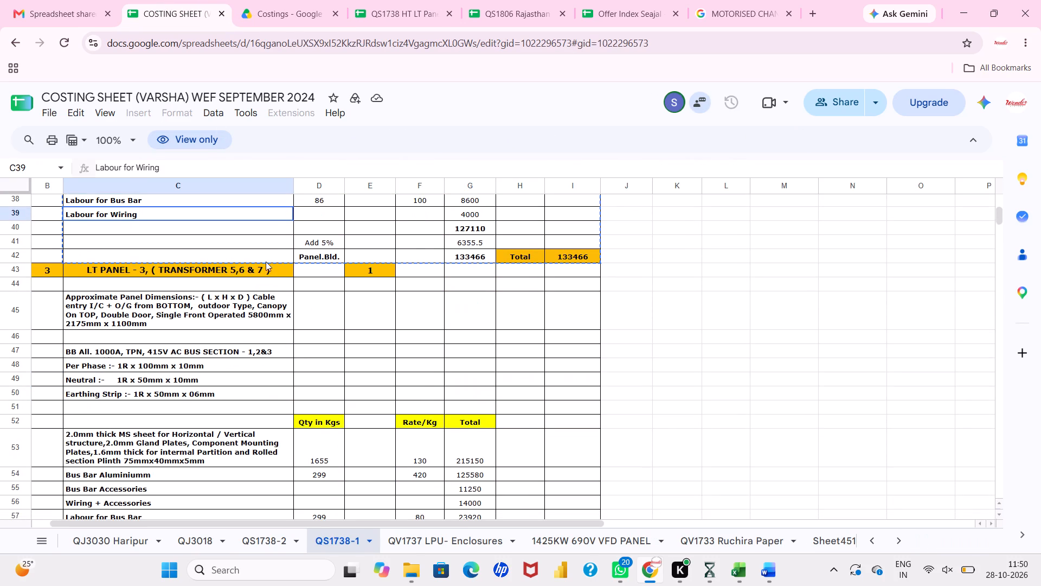
{"action": "left_click_drag", "start_coordinate": [264, 273], "coordinate": [575, 383]}
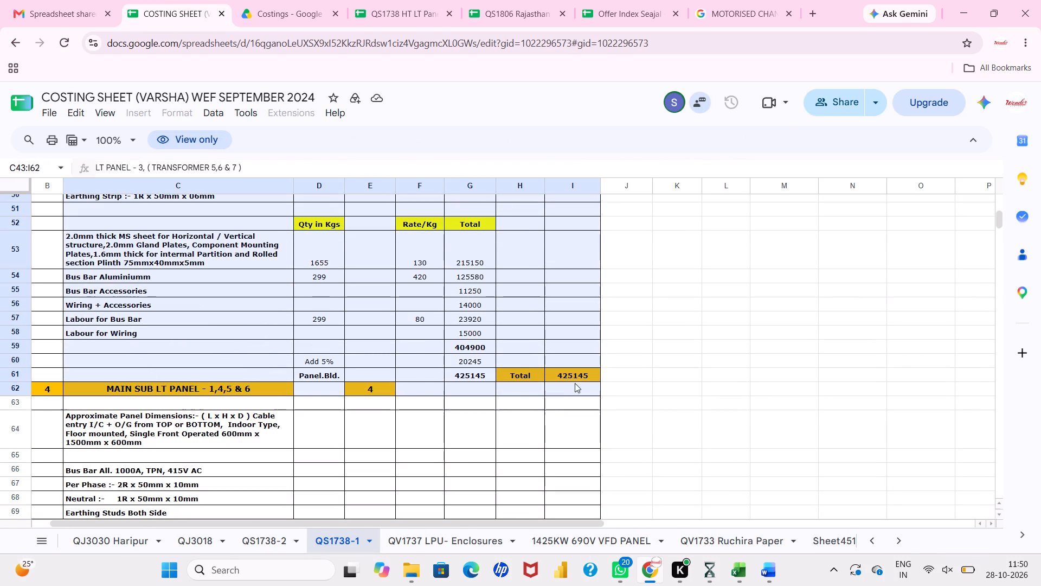
{"action": "left_click_drag", "start_coordinate": [575, 383], "coordinate": [575, 375]}
{"action": "key", "text": "ctrl+c"}
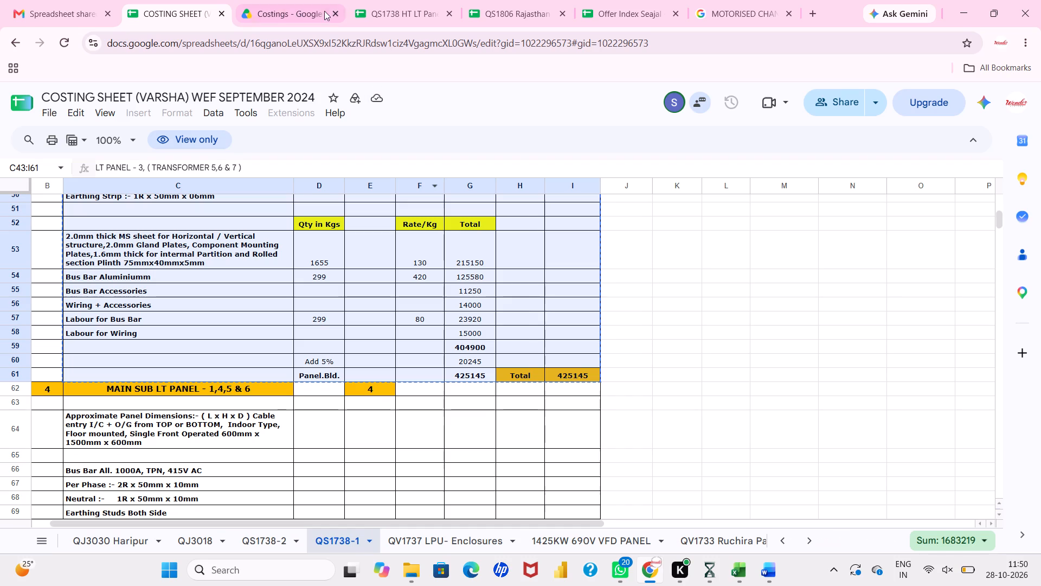
Switch to QS1738 HT LT Panels and paste the copied block over the LT Panel-3 block starting at B261 in LT Costing R2.
{"action": "left_click", "coordinate": [380, 0]}
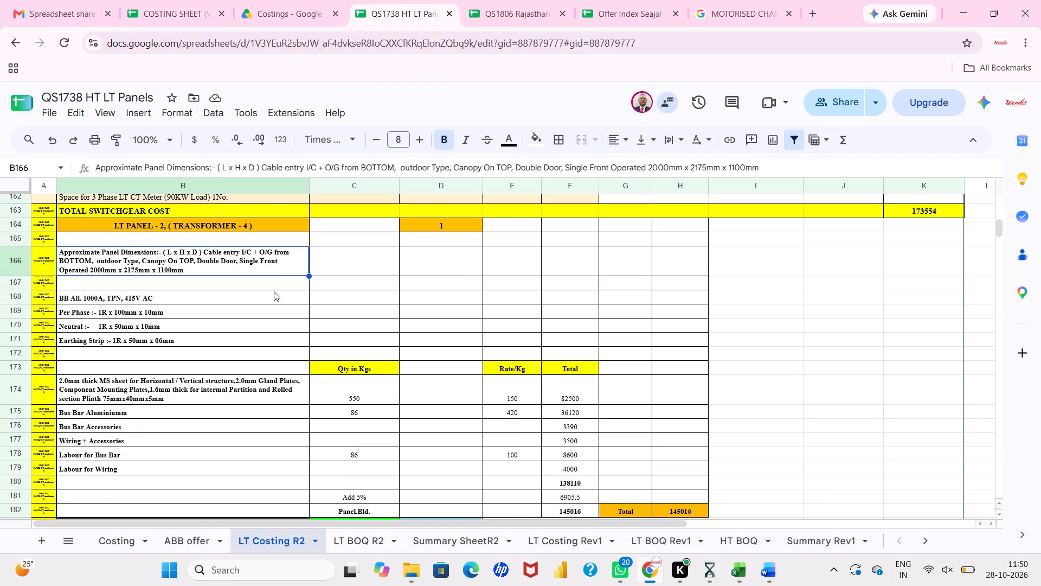
{"action": "scroll", "coordinate": [274, 291], "scroll_direction": "down", "scroll_amount": 8}
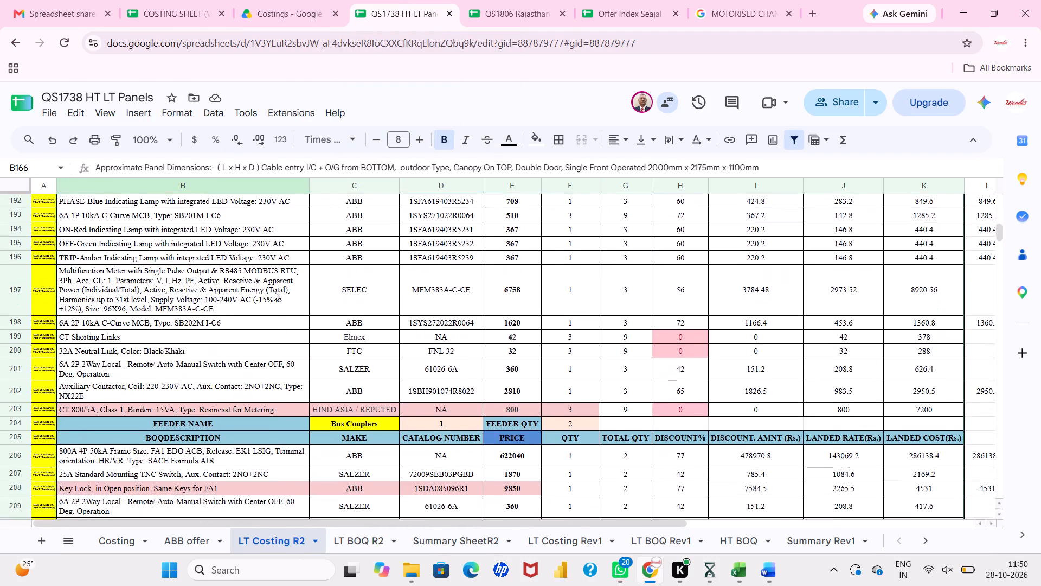
{"action": "scroll", "coordinate": [274, 291], "scroll_direction": "down", "scroll_amount": 8}
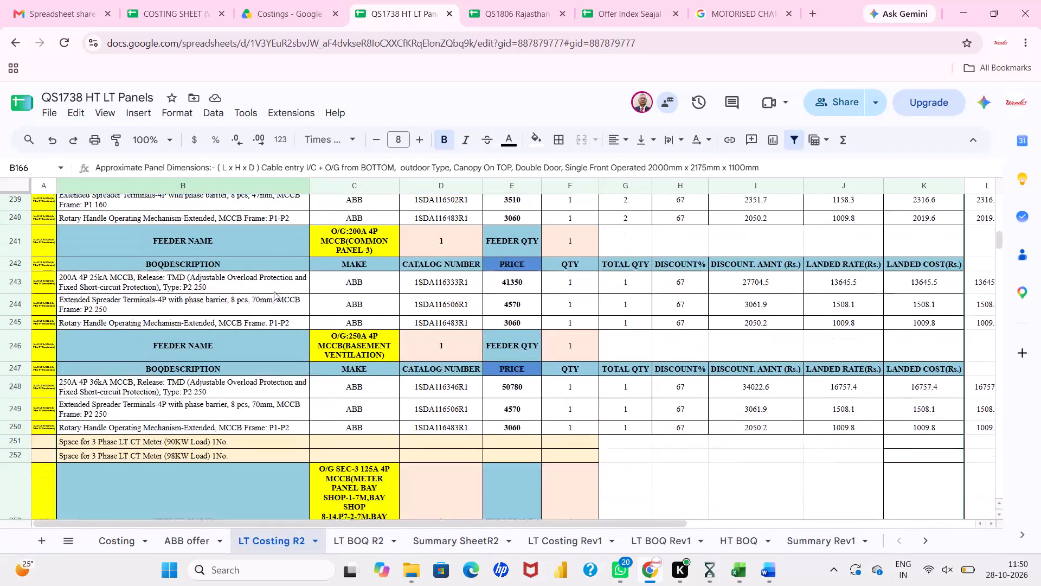
{"action": "scroll", "coordinate": [274, 291], "scroll_direction": "down", "scroll_amount": 4}
{"action": "scroll", "coordinate": [274, 291], "scroll_direction": "up", "scroll_amount": 2}
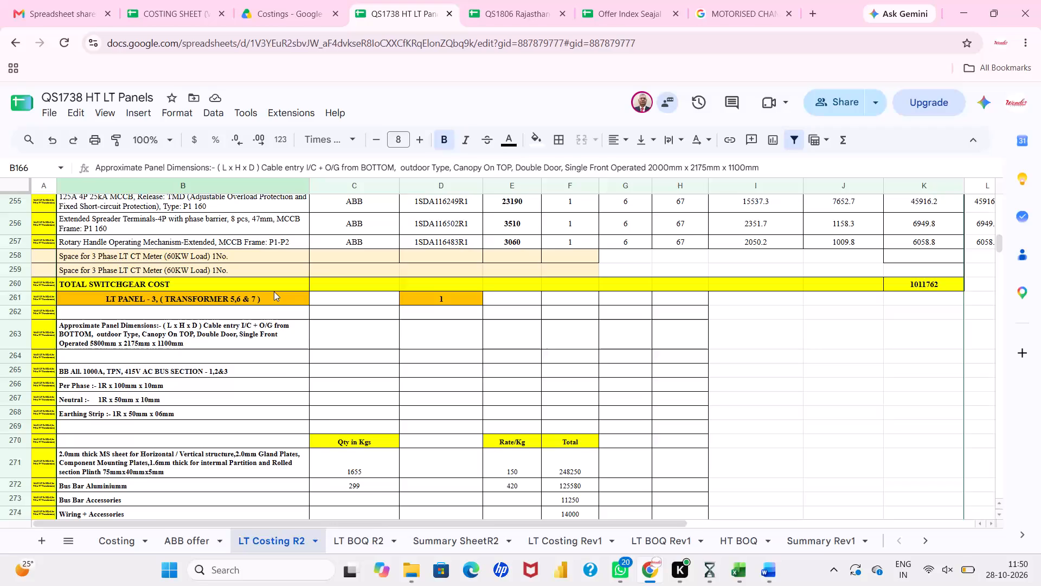
{"action": "right_click", "coordinate": [274, 291]}
{"action": "left_click", "coordinate": [258, 301]}
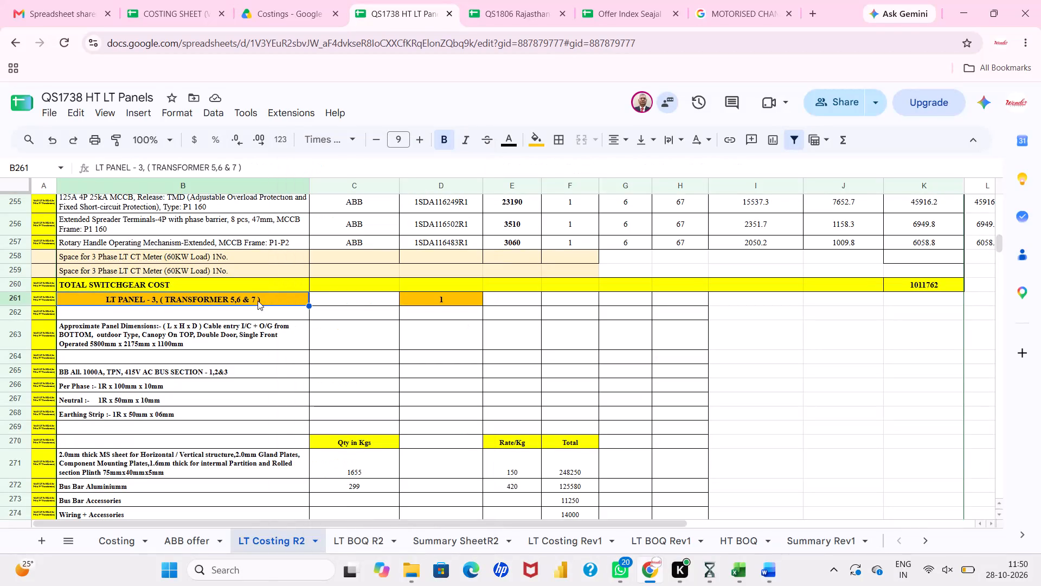
{"action": "key", "text": "ctrl+v"}
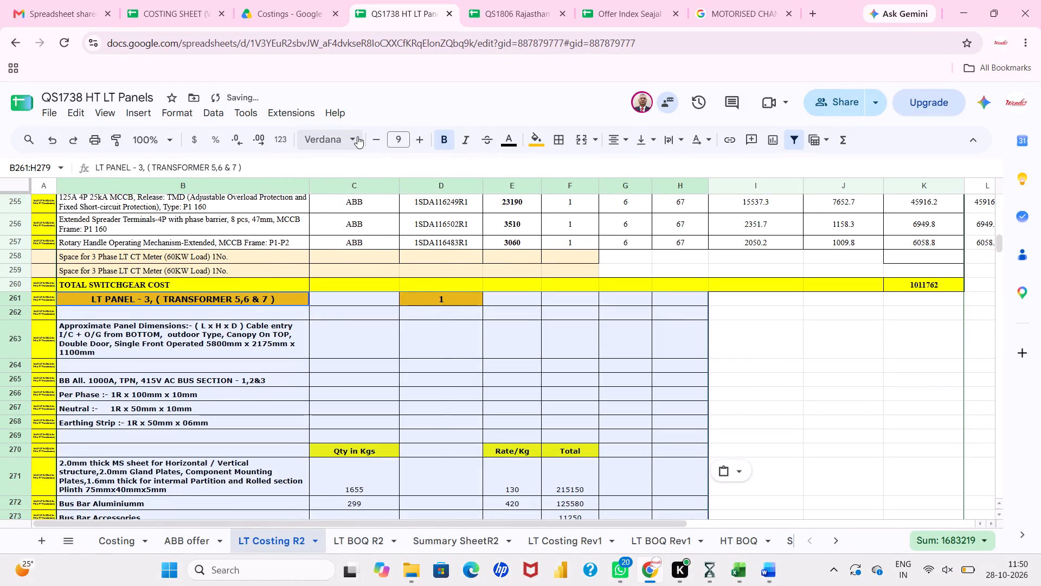
Change the font of the pasted LT Panel-3 block B261:H279 to Times New Roman.
{"action": "left_click", "coordinate": [357, 136]}
{"action": "left_click", "coordinate": [375, 267]}
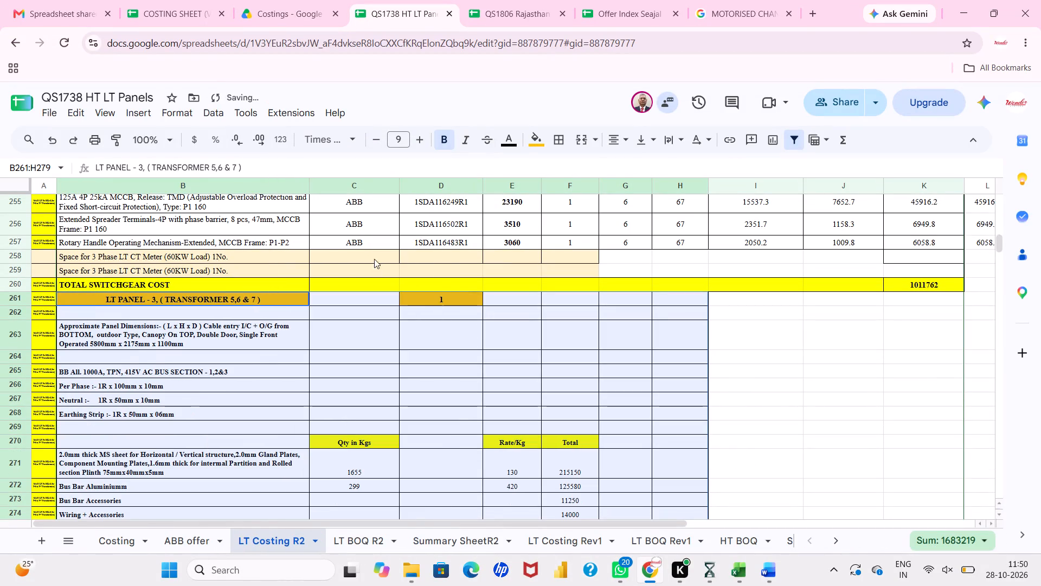
Set the MS sheet rate per kg in cell E271 of the LT Panel-3 block to 150.
{"action": "left_click", "coordinate": [523, 464]}
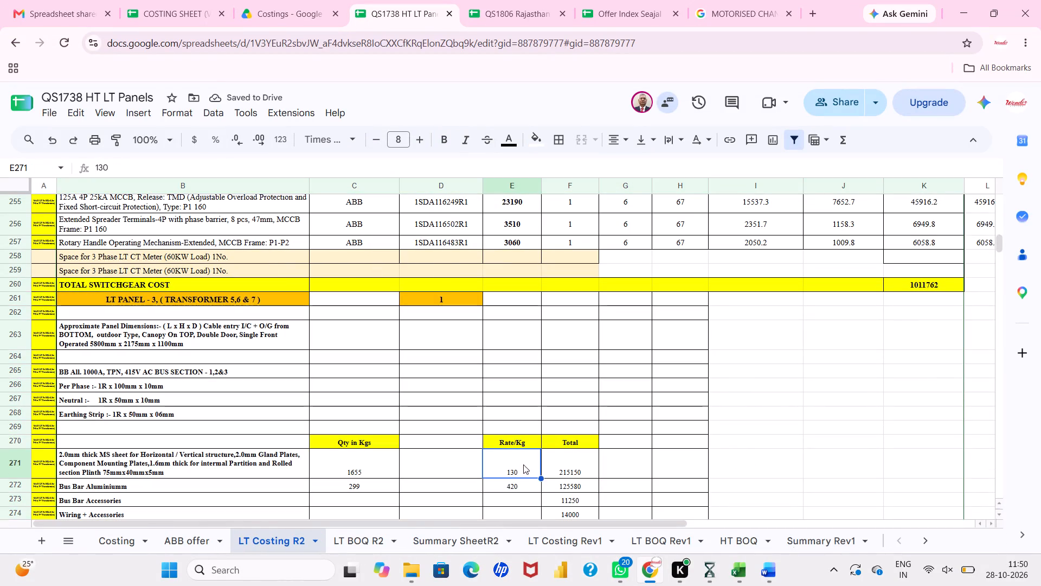
{"action": "type", "text": "150"}
{"action": "key", "text": "Return"}
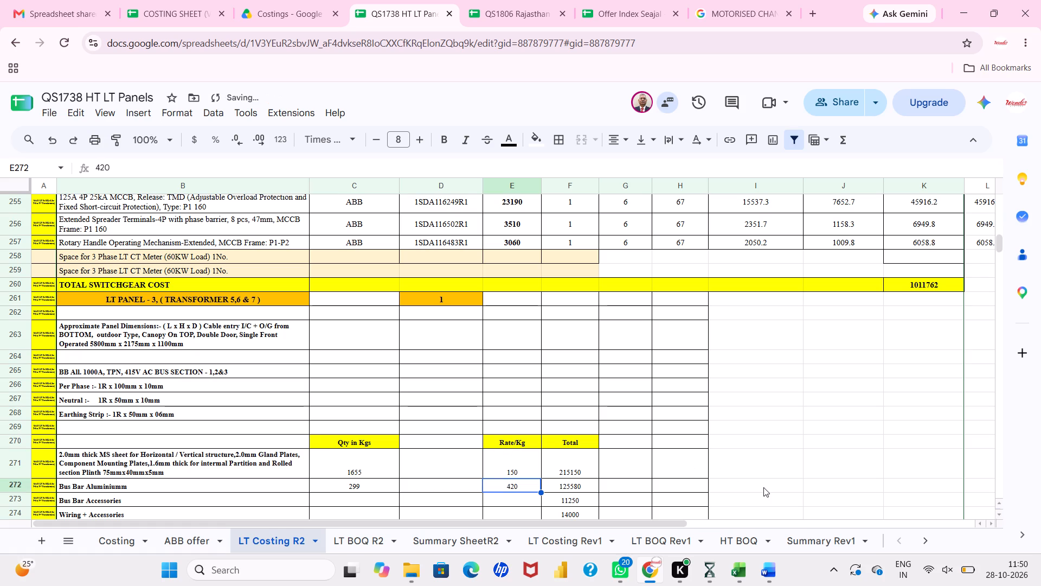
Review the LT Panel-3 block in LT Costing R2, checking its dimensions, quantities, rates, fabrication totals and the cost split in the outer columns.
{"action": "left_click", "coordinate": [763, 487]}
{"action": "scroll", "coordinate": [763, 487], "scroll_direction": "down", "scroll_amount": 3}
{"action": "left_click", "coordinate": [749, 327]}
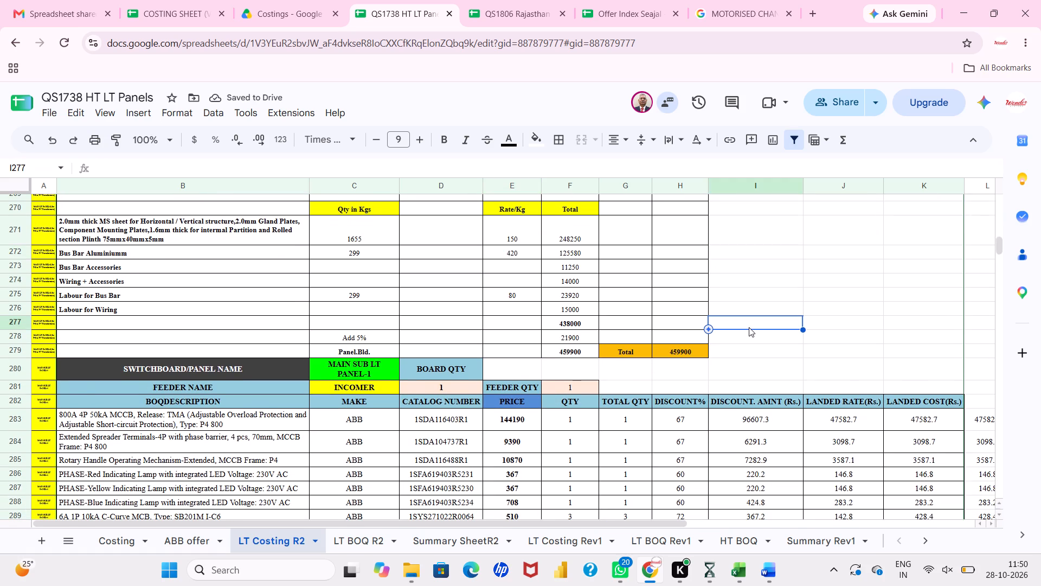
{"action": "scroll", "coordinate": [749, 327], "scroll_direction": "up", "scroll_amount": 1}
{"action": "scroll", "coordinate": [749, 327], "scroll_direction": "left", "scroll_amount": 2}
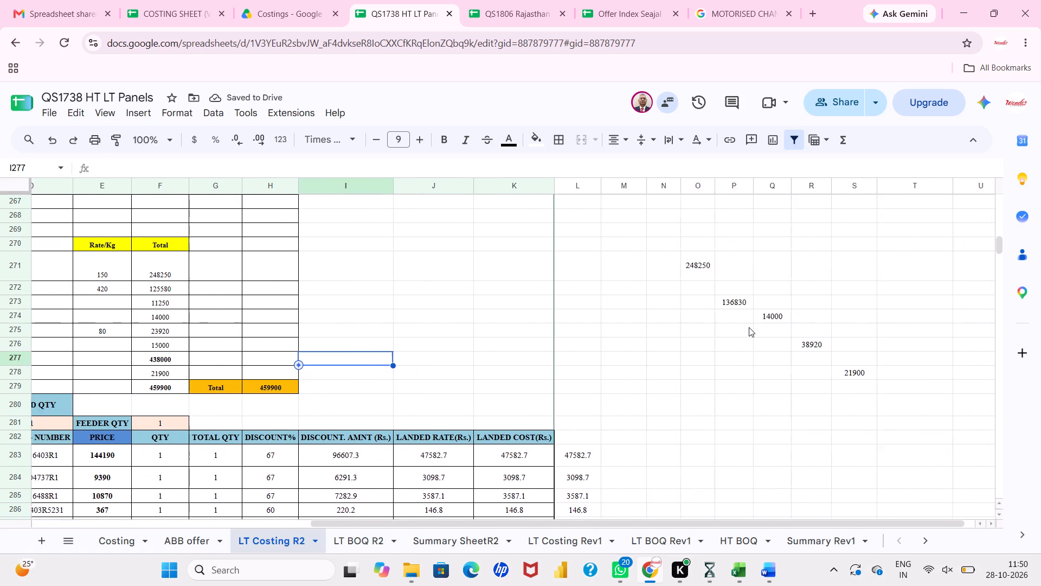
{"action": "scroll", "coordinate": [749, 327], "scroll_direction": "right", "scroll_amount": 4}
{"action": "left_click", "coordinate": [756, 300]}
{"action": "scroll", "coordinate": [756, 300], "scroll_direction": "up", "scroll_amount": 1}
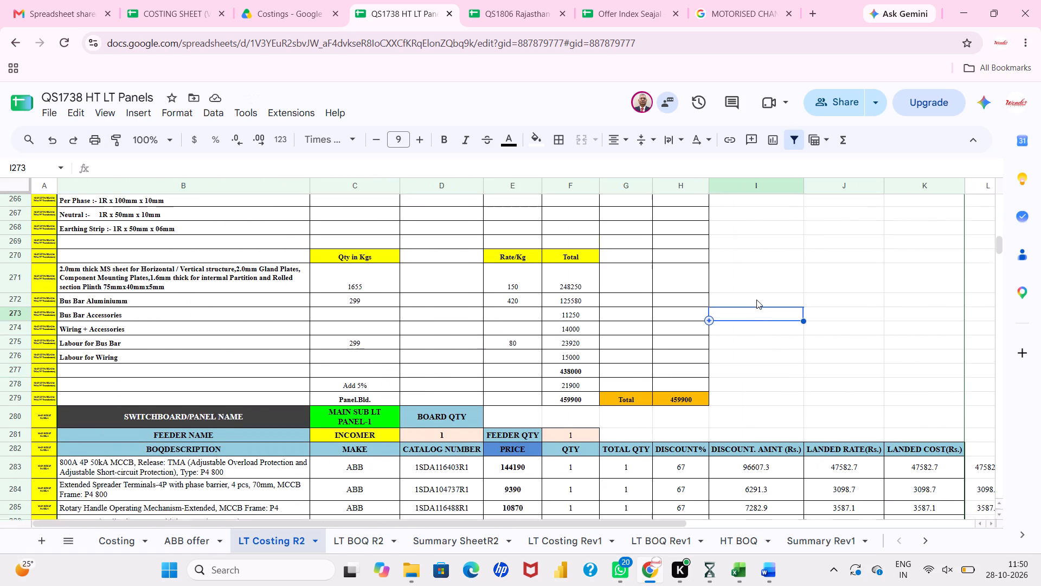
{"action": "scroll", "coordinate": [756, 300], "scroll_direction": "up", "scroll_amount": 3}
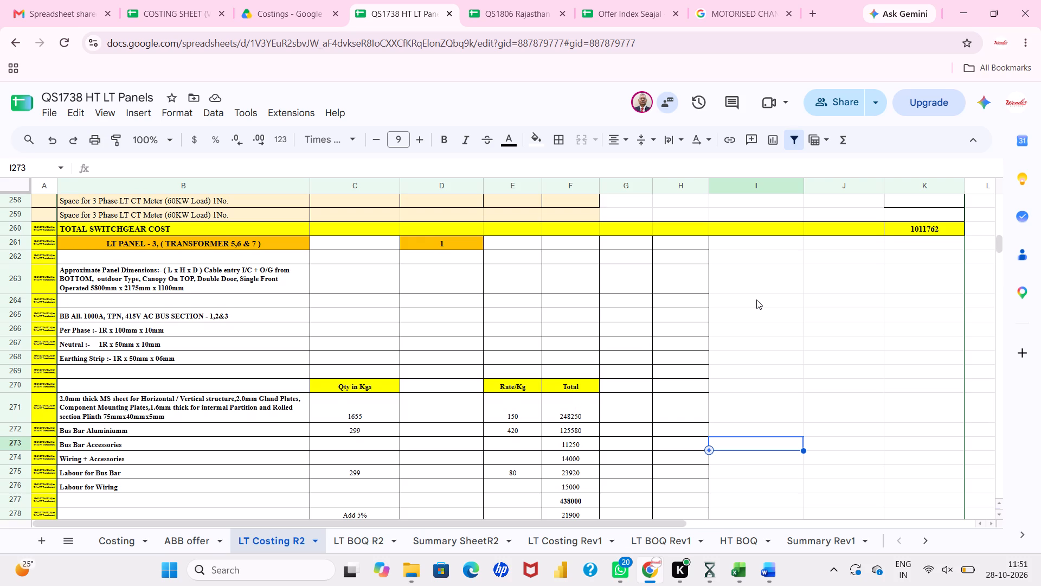
{"action": "scroll", "coordinate": [756, 300], "scroll_direction": "down", "scroll_amount": 1}
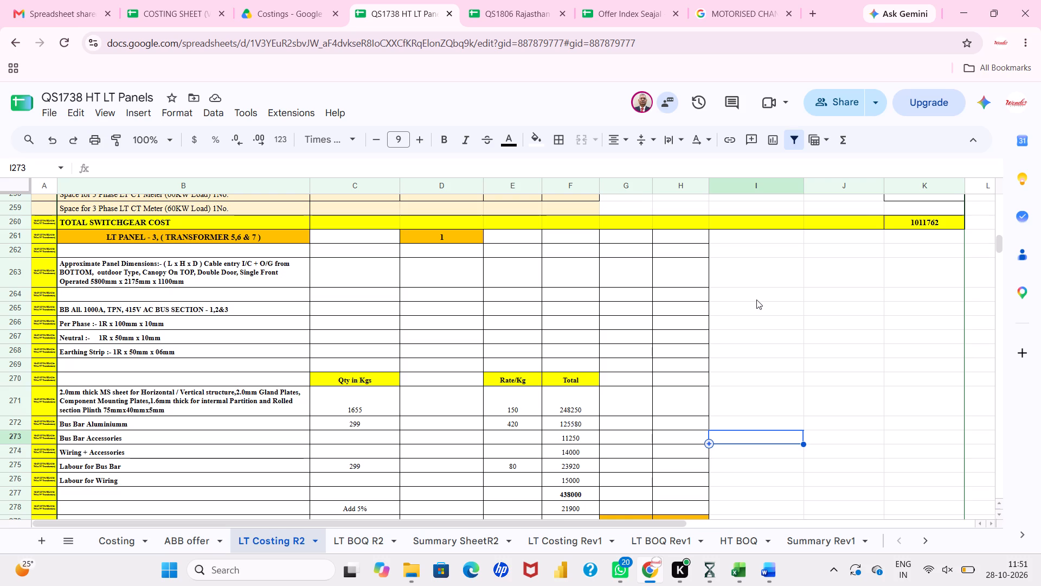
{"action": "left_click", "coordinate": [850, 322]}
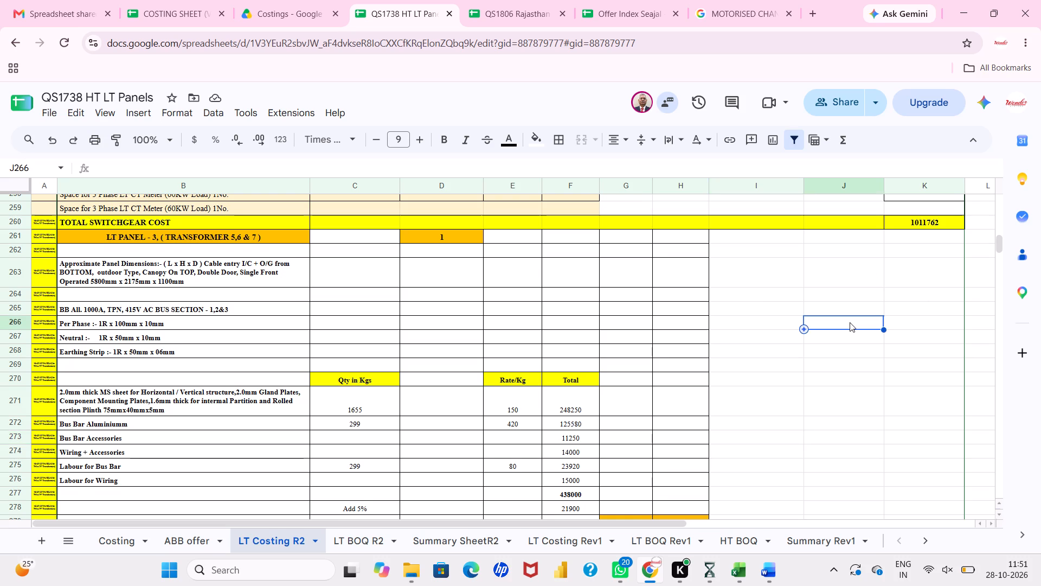
{"action": "scroll", "coordinate": [850, 322], "scroll_direction": "down", "scroll_amount": 2}
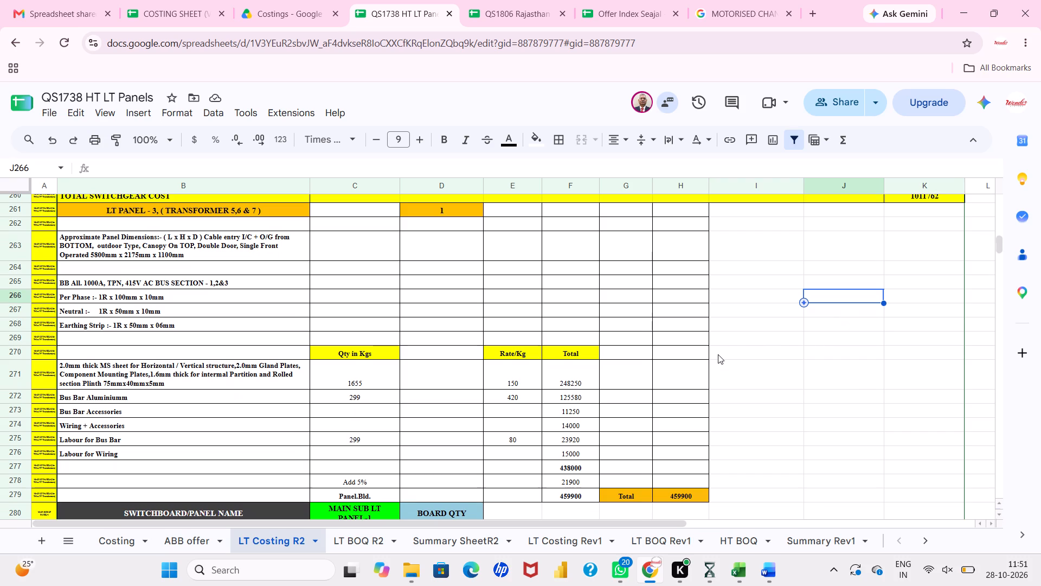
Clear the copy selection around the LT Panel-3 block in QS1738-1, then return to QS1738 HT LT Panels.
{"action": "left_click", "coordinate": [181, 0]}
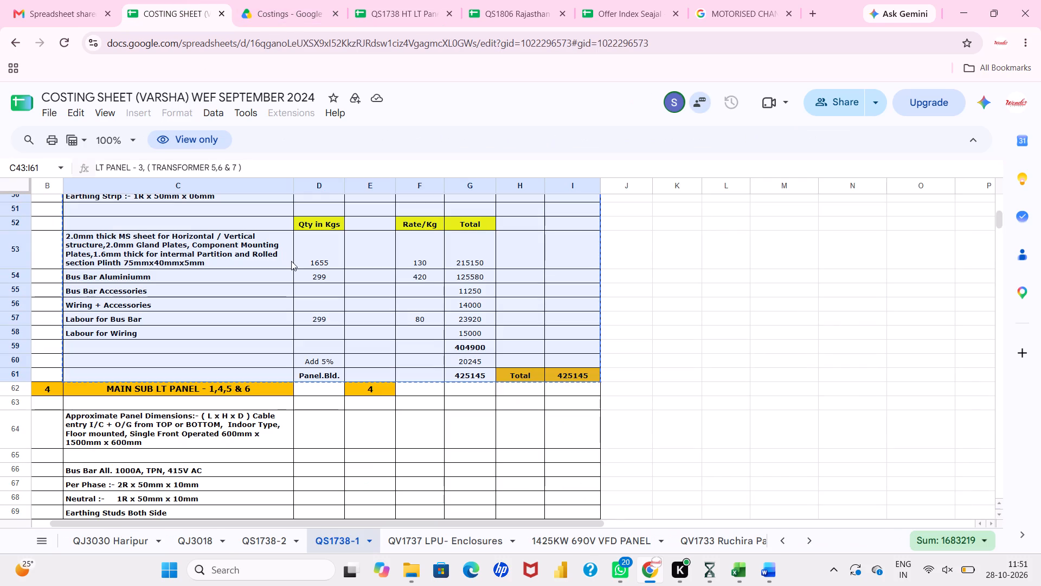
{"action": "left_click", "coordinate": [291, 261]}
{"action": "key", "text": "Escape"}
{"action": "left_click", "coordinate": [278, 0]}
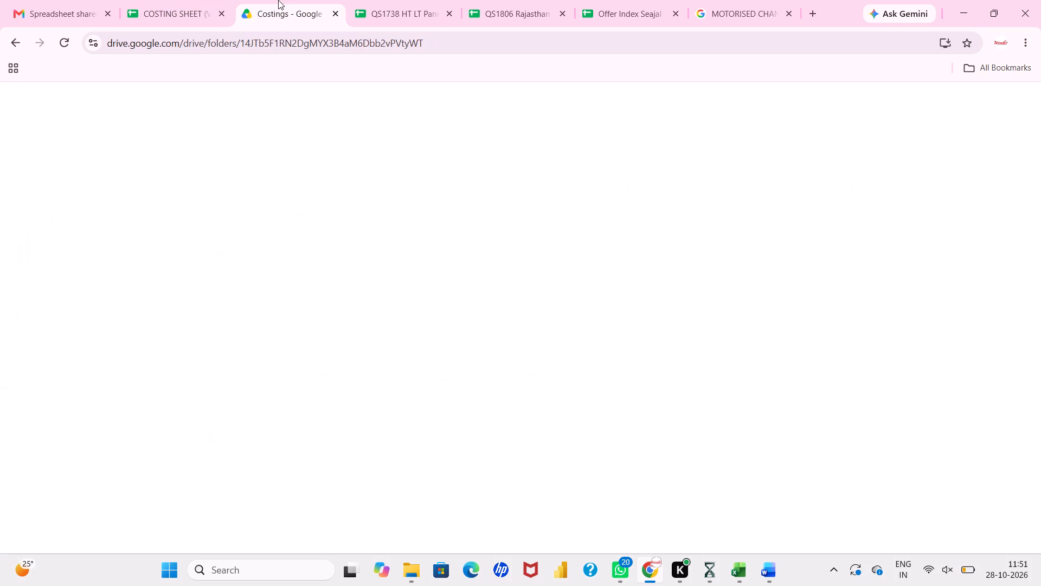
{"action": "left_click", "coordinate": [361, 0]}
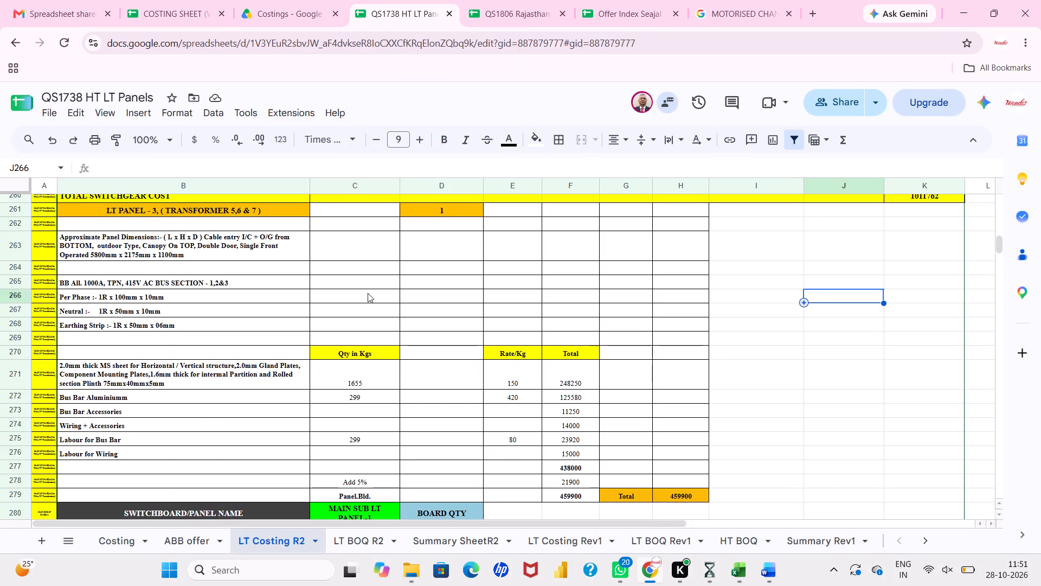
Copy the LT Panel-1 dimensions and busbar details in B112:B117 of LT Costing R2.
{"action": "left_click", "coordinate": [368, 293]}
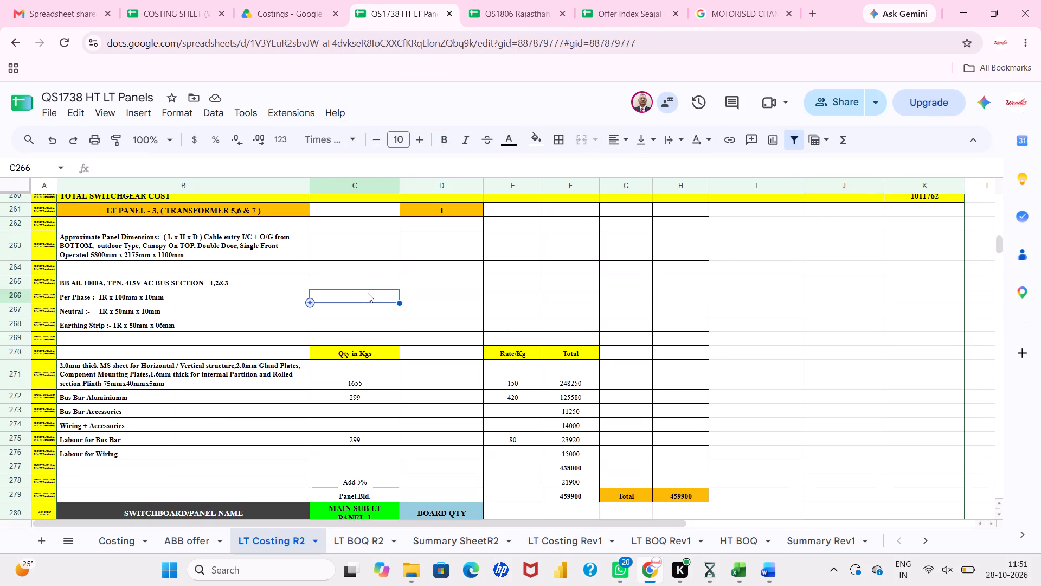
{"action": "scroll", "coordinate": [368, 293], "scroll_direction": "up", "scroll_amount": 1}
{"action": "scroll", "coordinate": [303, 297], "scroll_direction": "up", "scroll_amount": 1}
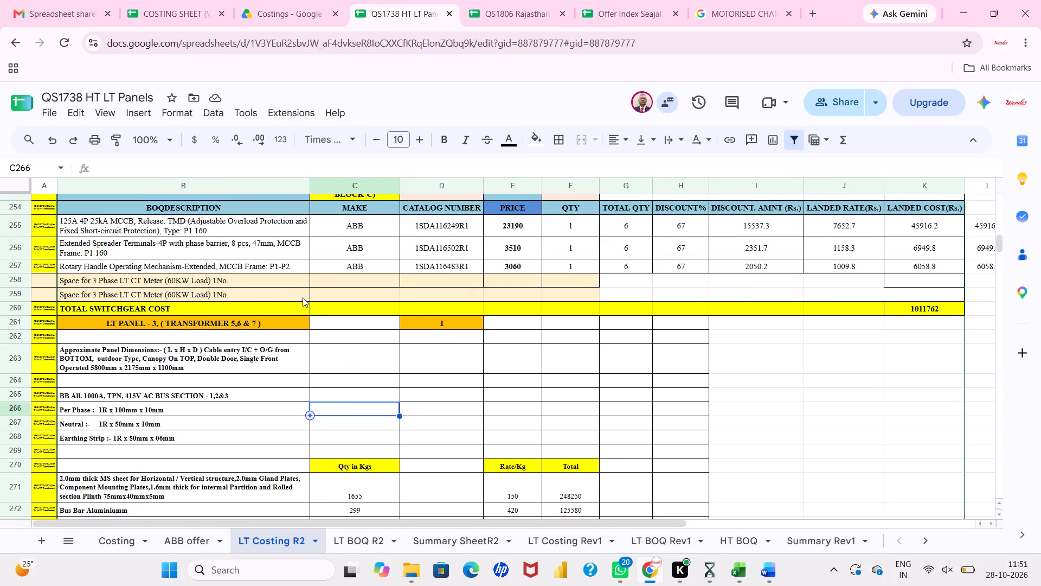
{"action": "scroll", "coordinate": [303, 297], "scroll_direction": "up", "scroll_amount": 9}
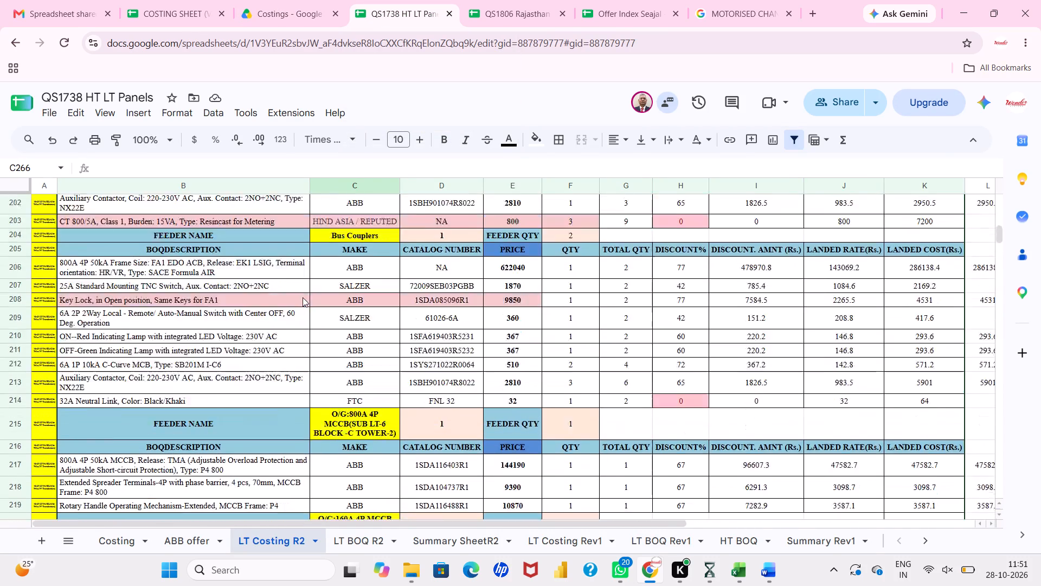
{"action": "scroll", "coordinate": [303, 297], "scroll_direction": "up", "scroll_amount": 4}
{"action": "scroll", "coordinate": [303, 297], "scroll_direction": "down", "scroll_amount": 1}
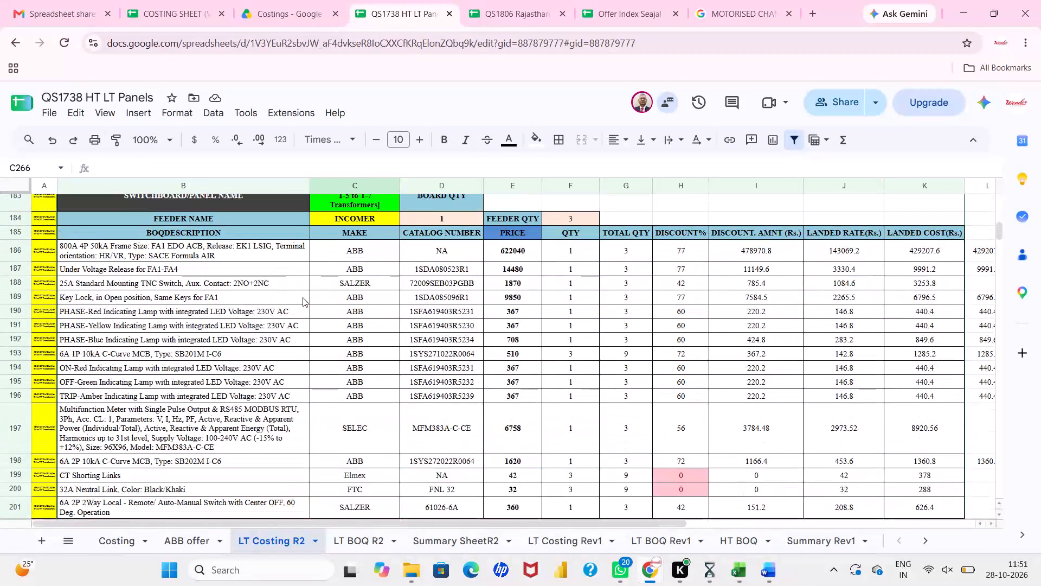
{"action": "scroll", "coordinate": [303, 297], "scroll_direction": "up", "scroll_amount": 5}
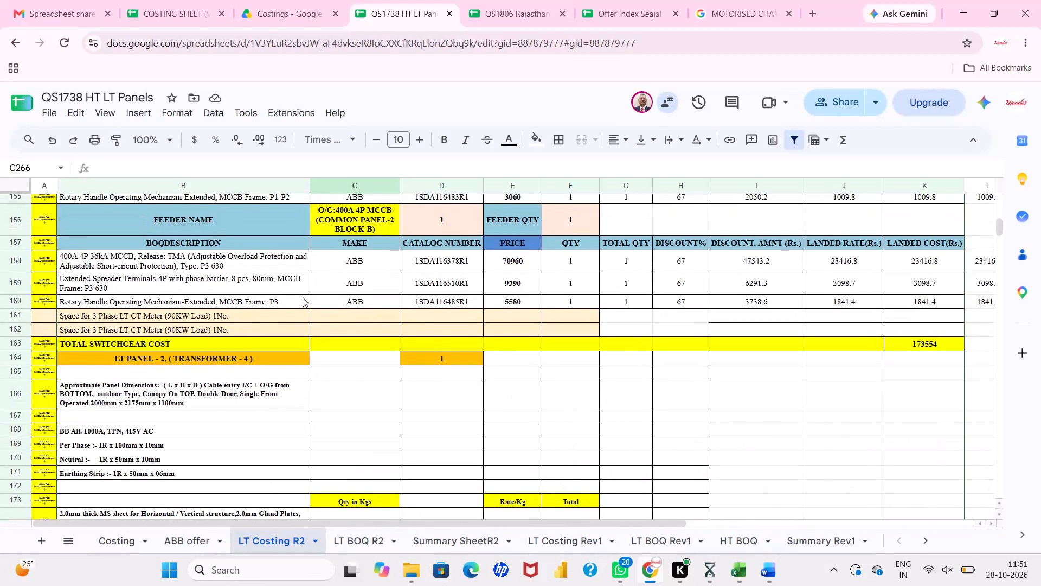
{"action": "scroll", "coordinate": [303, 297], "scroll_direction": "up", "scroll_amount": 1}
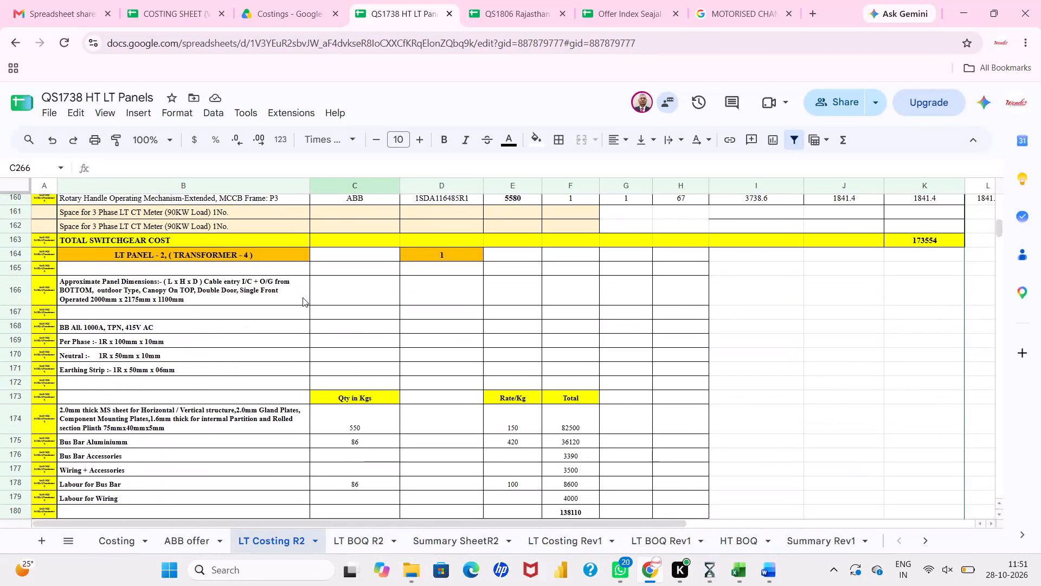
{"action": "scroll", "coordinate": [303, 297], "scroll_direction": "up", "scroll_amount": 3}
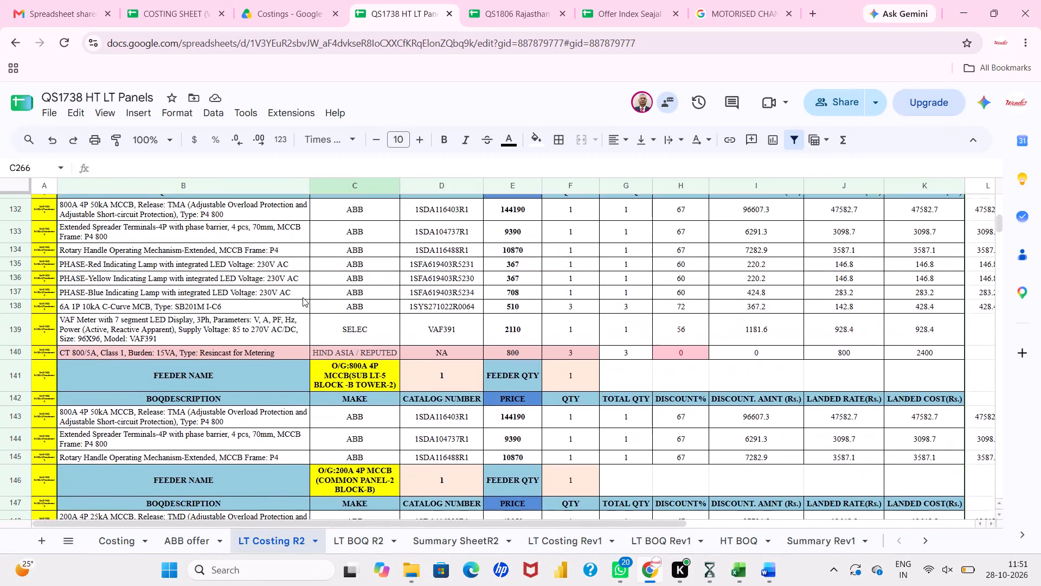
{"action": "scroll", "coordinate": [303, 297], "scroll_direction": "up", "scroll_amount": 8}
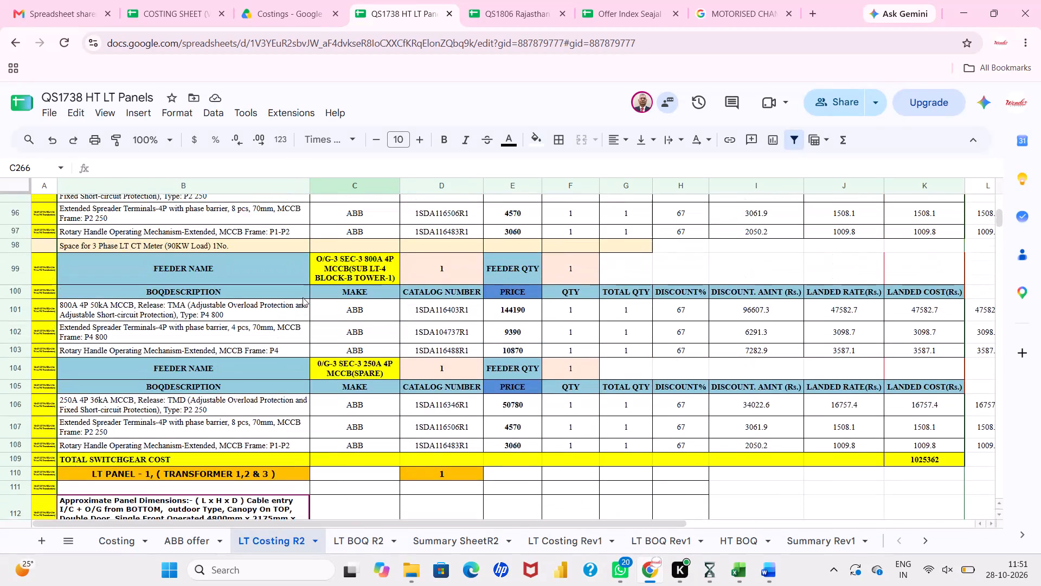
{"action": "scroll", "coordinate": [303, 297], "scroll_direction": "up", "scroll_amount": 1}
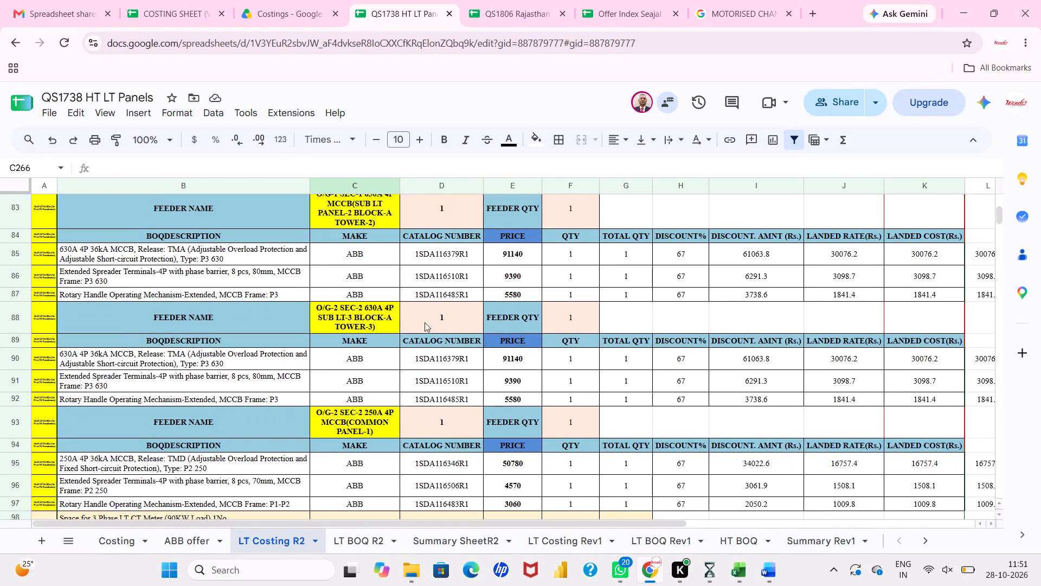
{"action": "scroll", "coordinate": [330, 353], "scroll_direction": "down", "scroll_amount": 5}
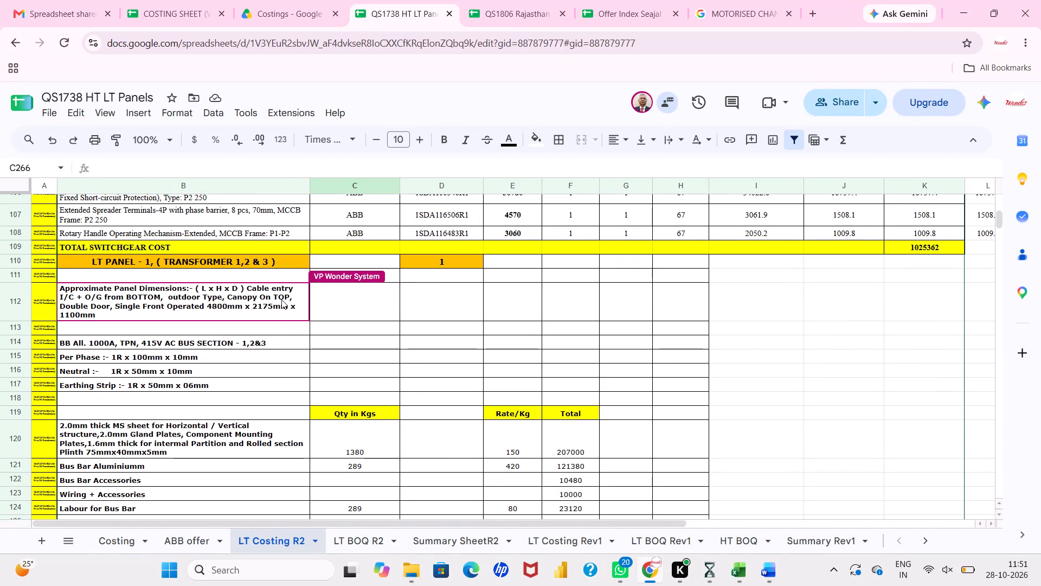
{"action": "left_click_drag", "start_coordinate": [281, 300], "coordinate": [266, 386]}
{"action": "key", "text": "ctrl+c"}
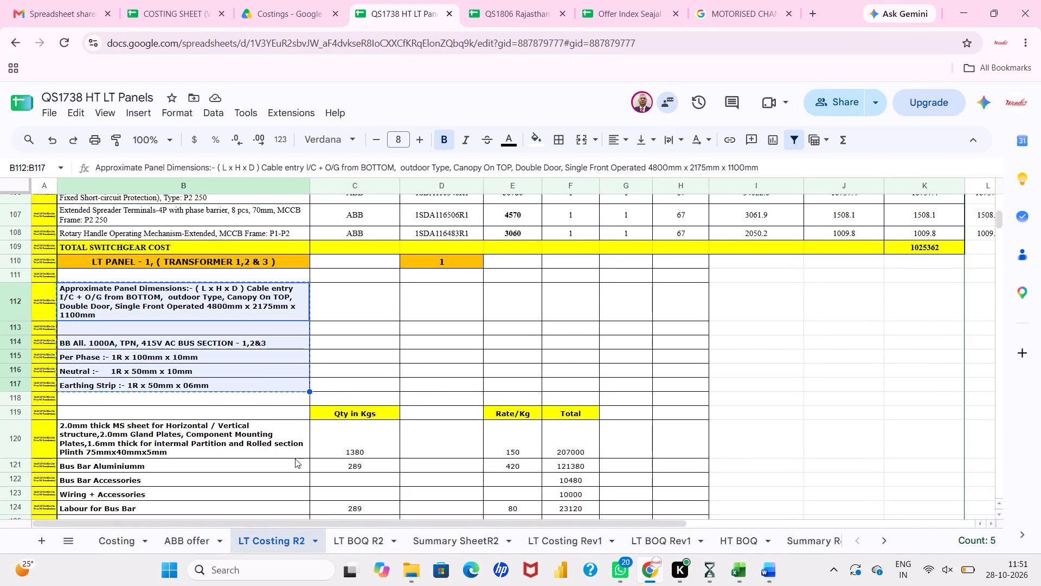
Paste the copied LT Panel-1 dimensions and busbar details into B69:B74 of LT BOQ R2 and set their font to Times New Roman.
{"action": "left_click", "coordinate": [359, 549]}
{"action": "scroll", "coordinate": [253, 378], "scroll_direction": "up", "scroll_amount": 8}
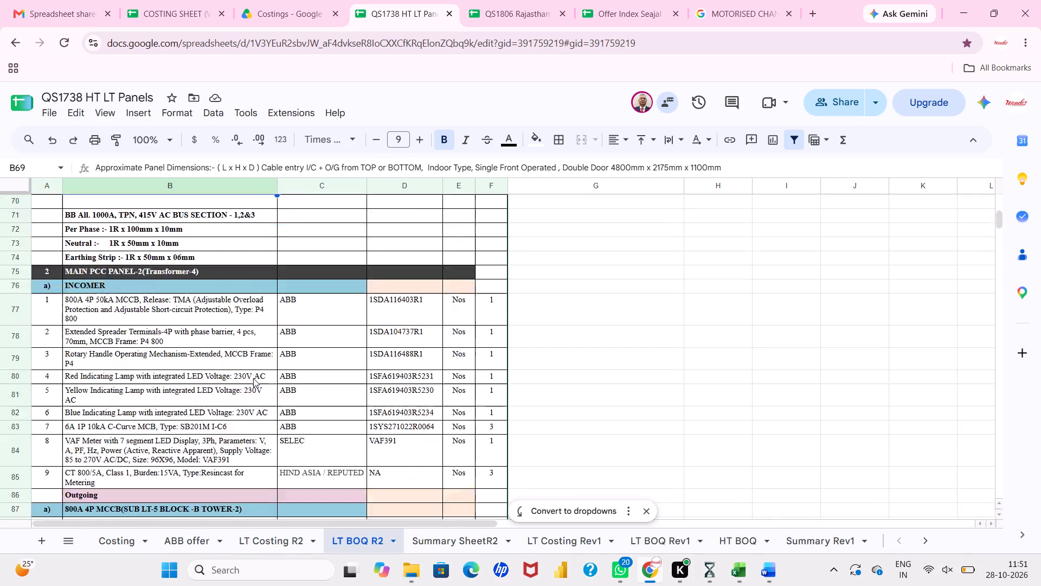
{"action": "scroll", "coordinate": [253, 378], "scroll_direction": "up", "scroll_amount": 10}
{"action": "scroll", "coordinate": [253, 378], "scroll_direction": "down", "scroll_amount": 10}
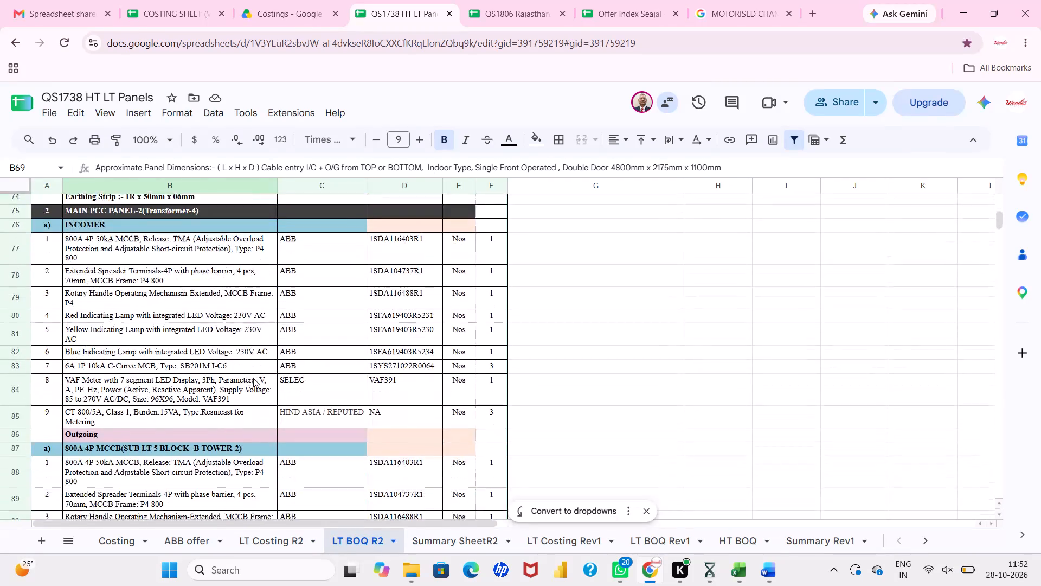
{"action": "scroll", "coordinate": [253, 378], "scroll_direction": "down", "scroll_amount": 1}
{"action": "scroll", "coordinate": [253, 378], "scroll_direction": "up", "scroll_amount": 3}
{"action": "left_click", "coordinate": [244, 336]}
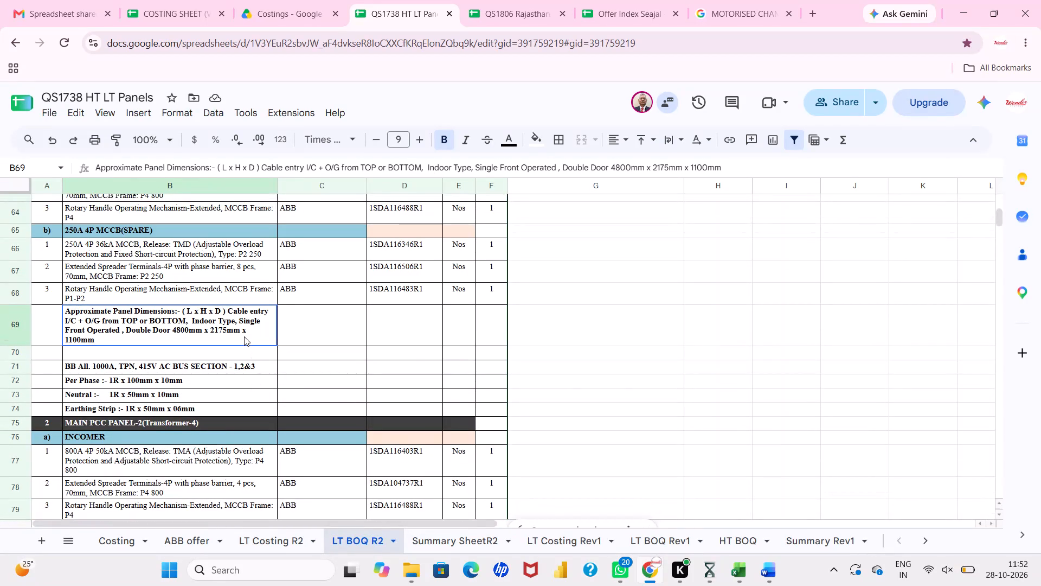
{"action": "key", "text": "ctrl+v"}
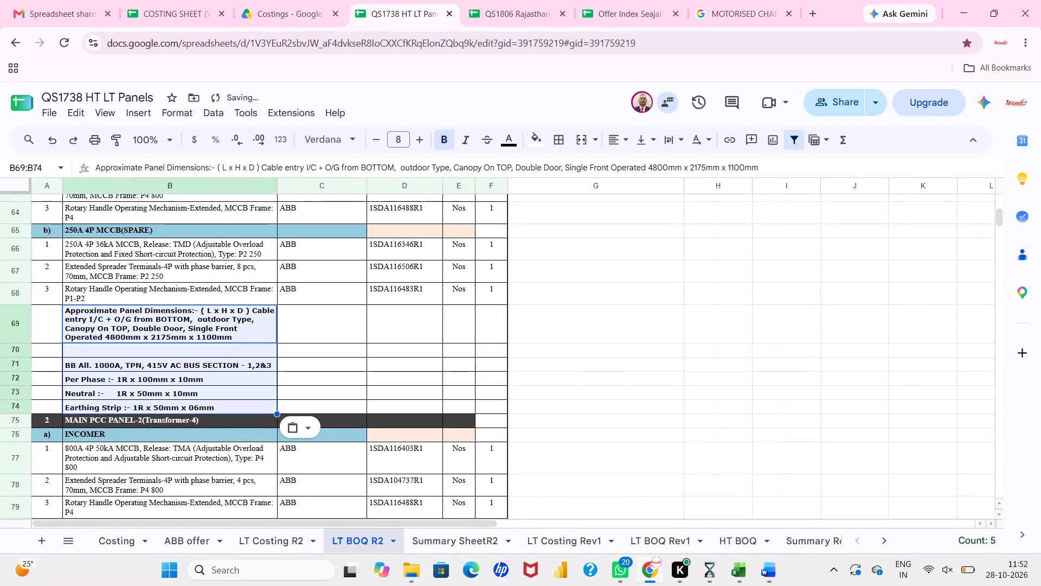
{"action": "left_click_drag", "start_coordinate": [345, 146], "coordinate": [357, 276]}
{"action": "left_click", "coordinate": [357, 276]}
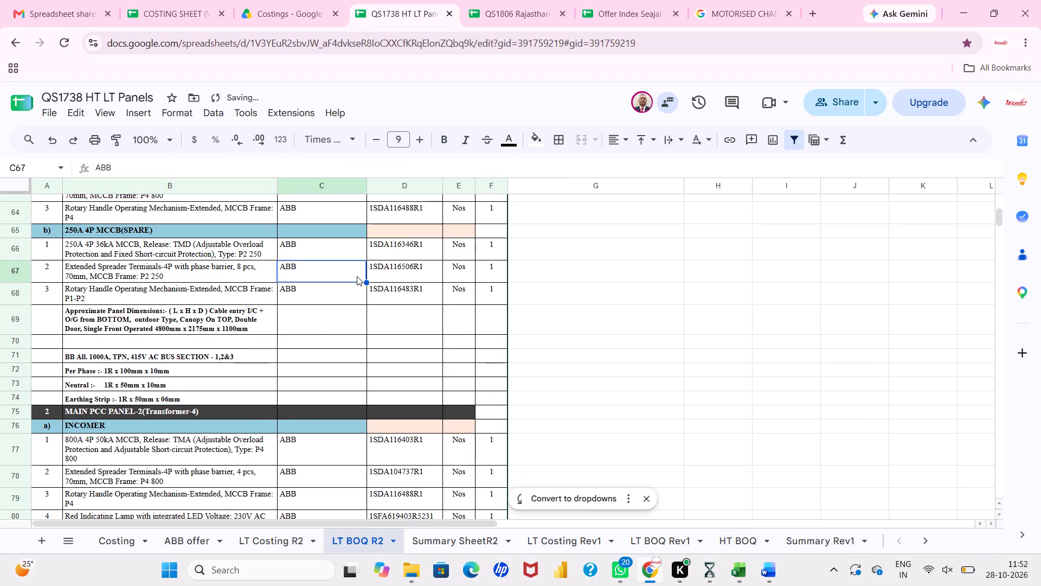
{"action": "left_click", "coordinate": [318, 329]}
Check the Transformer-4 panel details in LT BOQ R2 and the corresponding LT Panel-2 block in QS1738-1 of the costing sheet.
{"action": "scroll", "coordinate": [318, 329], "scroll_direction": "down", "scroll_amount": 6}
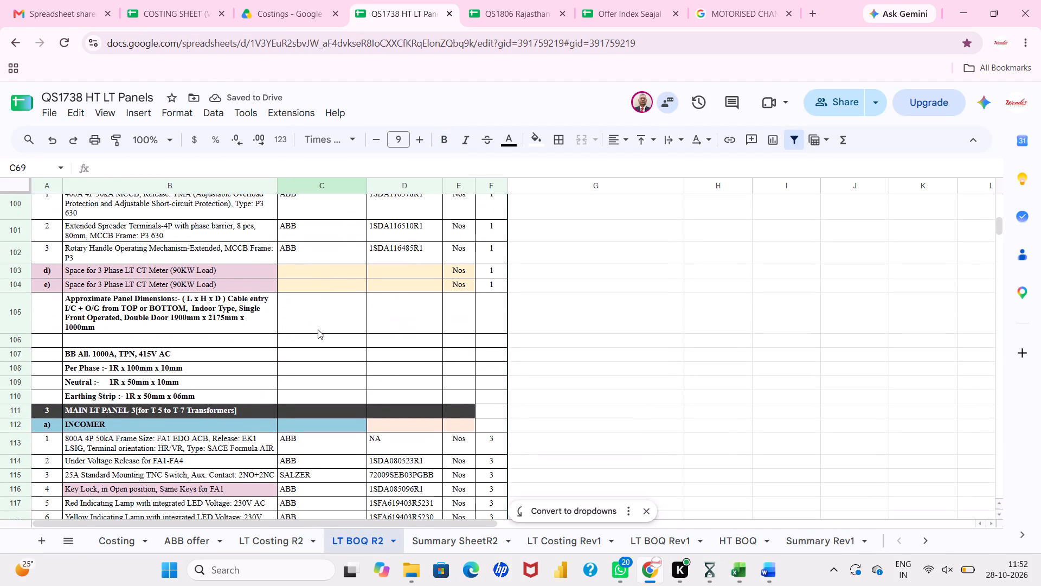
{"action": "scroll", "coordinate": [318, 329], "scroll_direction": "down", "scroll_amount": 2}
{"action": "left_click", "coordinate": [190, 0]}
{"action": "left_click", "coordinate": [254, 311]}
{"action": "scroll", "coordinate": [254, 311], "scroll_direction": "down", "scroll_amount": 2}
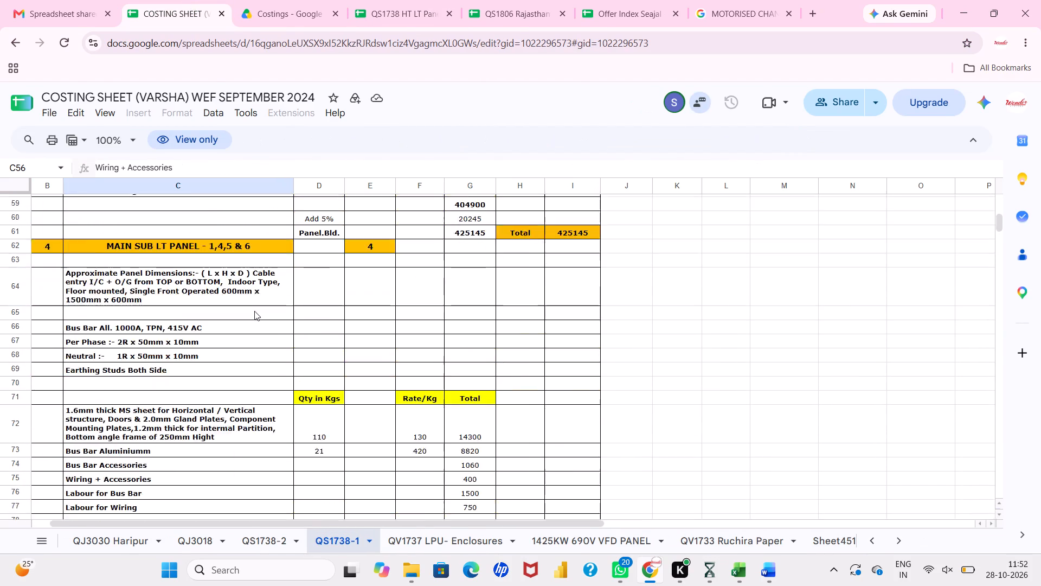
{"action": "scroll", "coordinate": [254, 311], "scroll_direction": "down", "scroll_amount": 2}
{"action": "scroll", "coordinate": [251, 250], "scroll_direction": "up", "scroll_amount": 1}
{"action": "left_click_drag", "start_coordinate": [249, 267], "coordinate": [243, 333]}
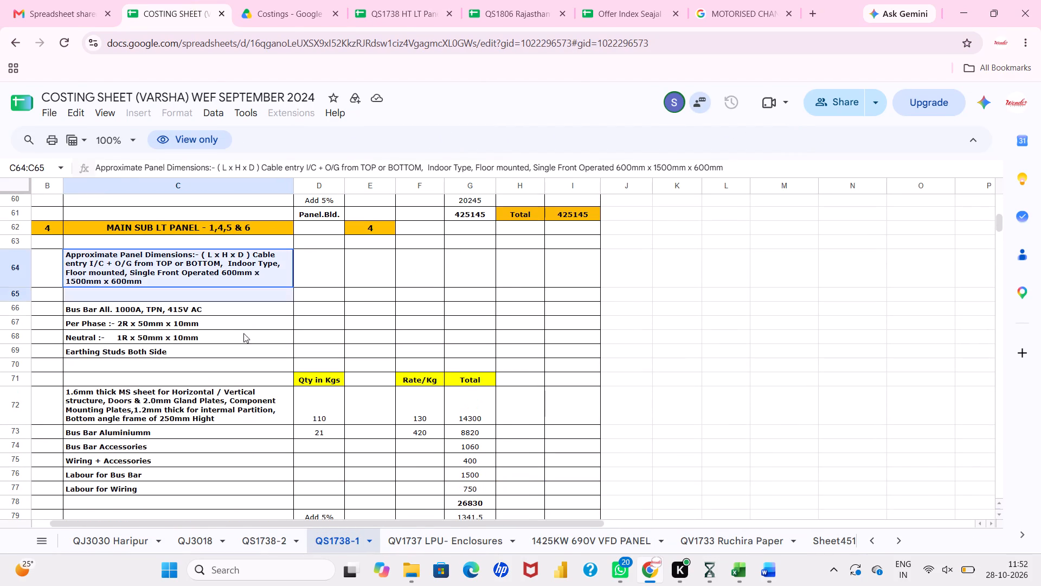
{"action": "left_click_drag", "start_coordinate": [243, 333], "coordinate": [242, 348]}
{"action": "left_click", "coordinate": [242, 348]}
{"action": "scroll", "coordinate": [242, 348], "scroll_direction": "up", "scroll_amount": 4}
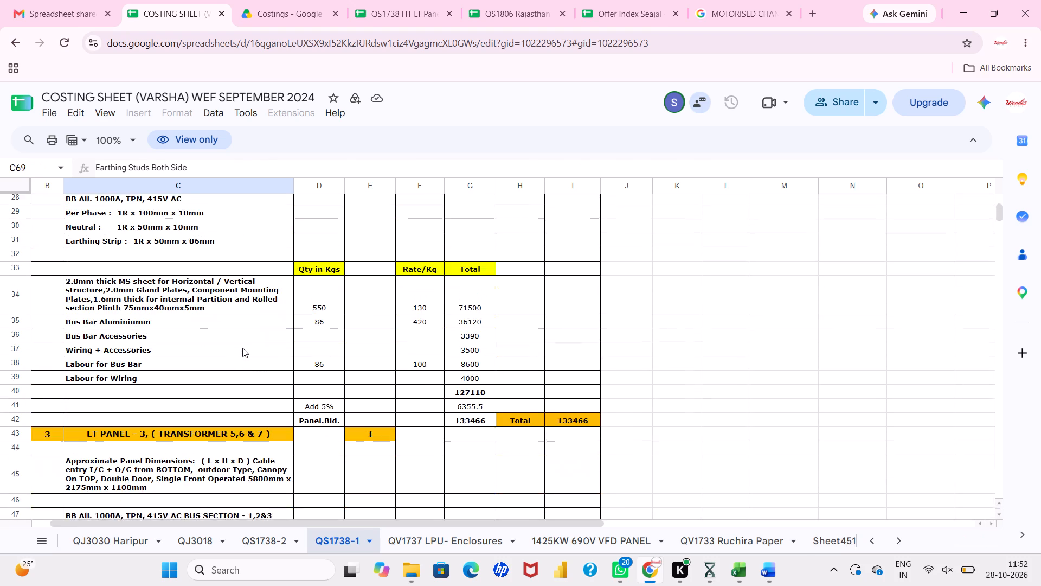
{"action": "scroll", "coordinate": [242, 348], "scroll_direction": "up", "scroll_amount": 2}
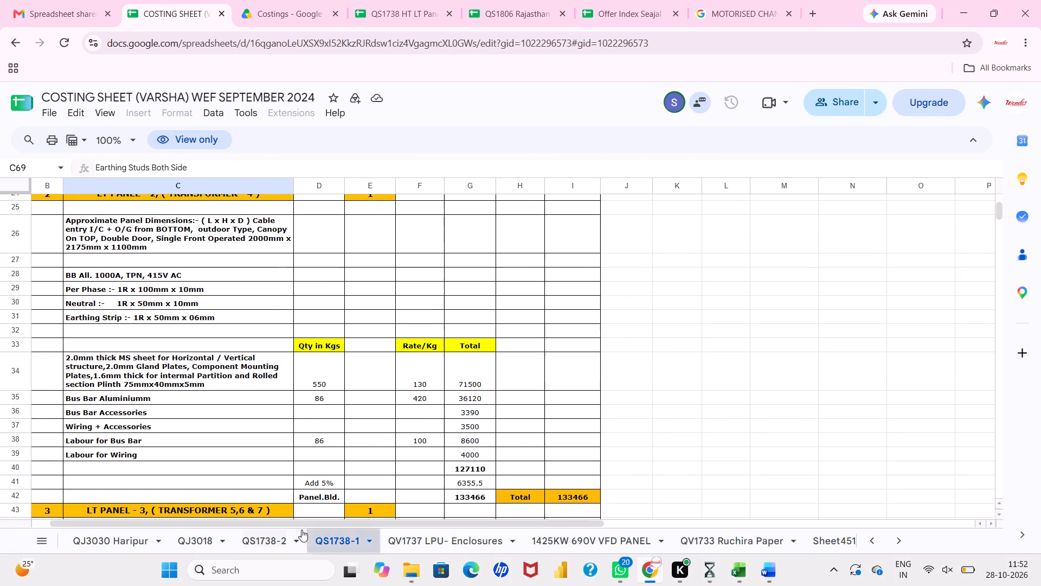
{"action": "left_click", "coordinate": [374, 0]}
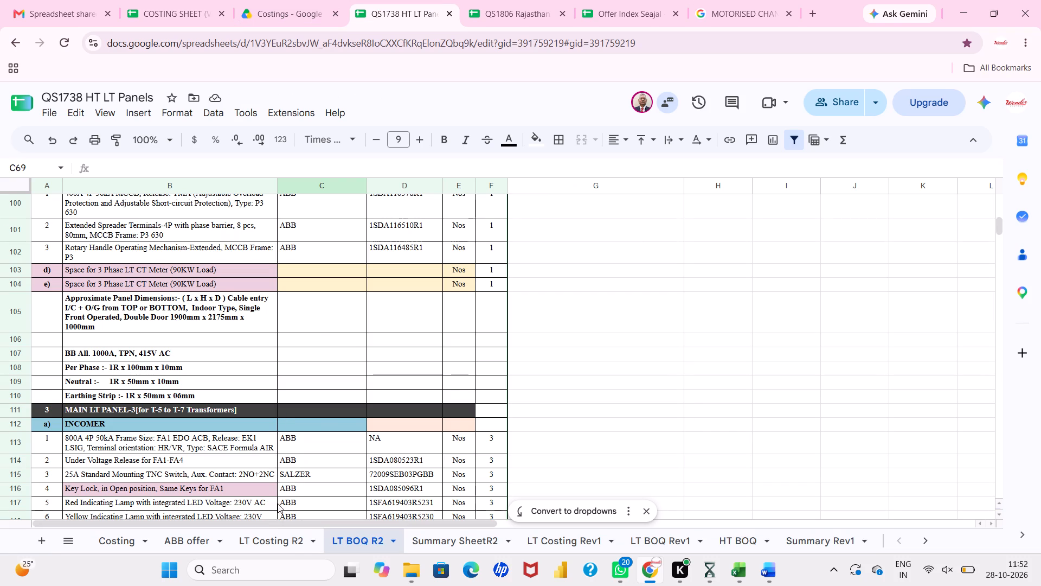
Copy the LT Panel-2 dimensions and busbar details in B166:B171 of LT Costing R2.
{"action": "left_click", "coordinate": [283, 532]}
{"action": "left_click", "coordinate": [286, 366]}
{"action": "scroll", "coordinate": [286, 366], "scroll_direction": "down", "scroll_amount": 3}
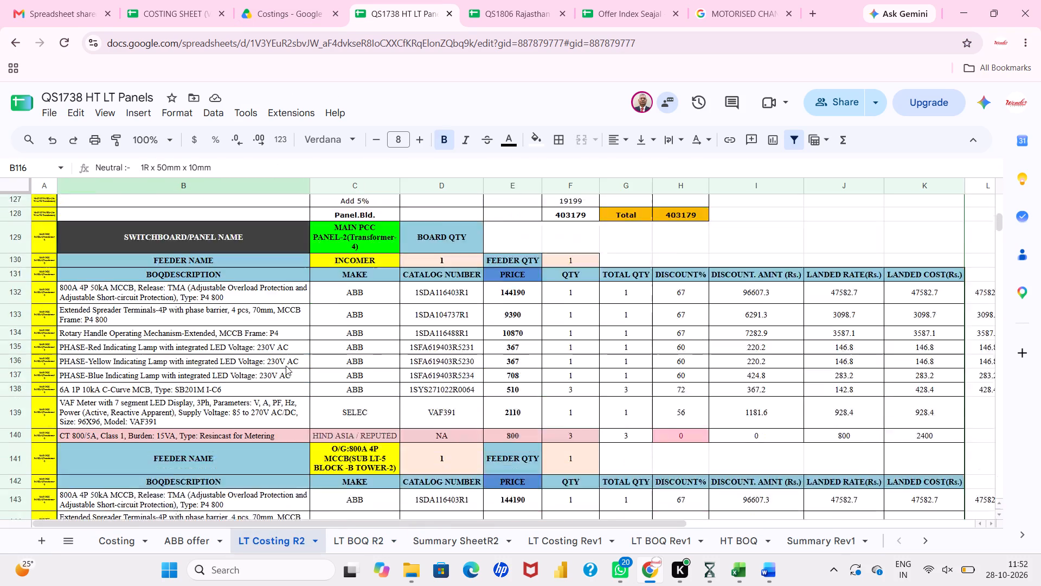
{"action": "scroll", "coordinate": [286, 366], "scroll_direction": "down", "scroll_amount": 5}
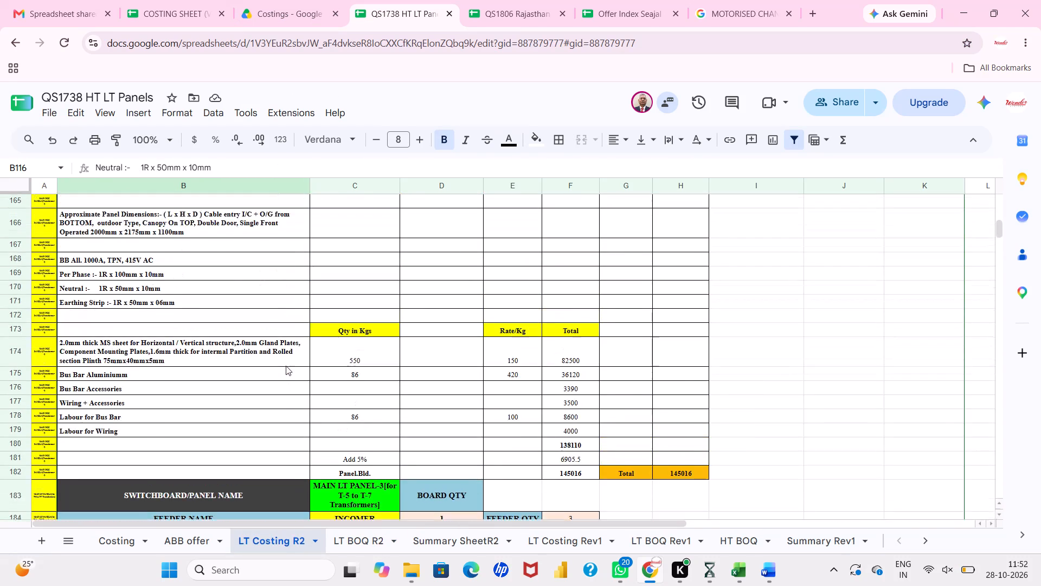
{"action": "scroll", "coordinate": [286, 366], "scroll_direction": "up", "scroll_amount": 1}
{"action": "left_click_drag", "start_coordinate": [276, 287], "coordinate": [268, 372]}
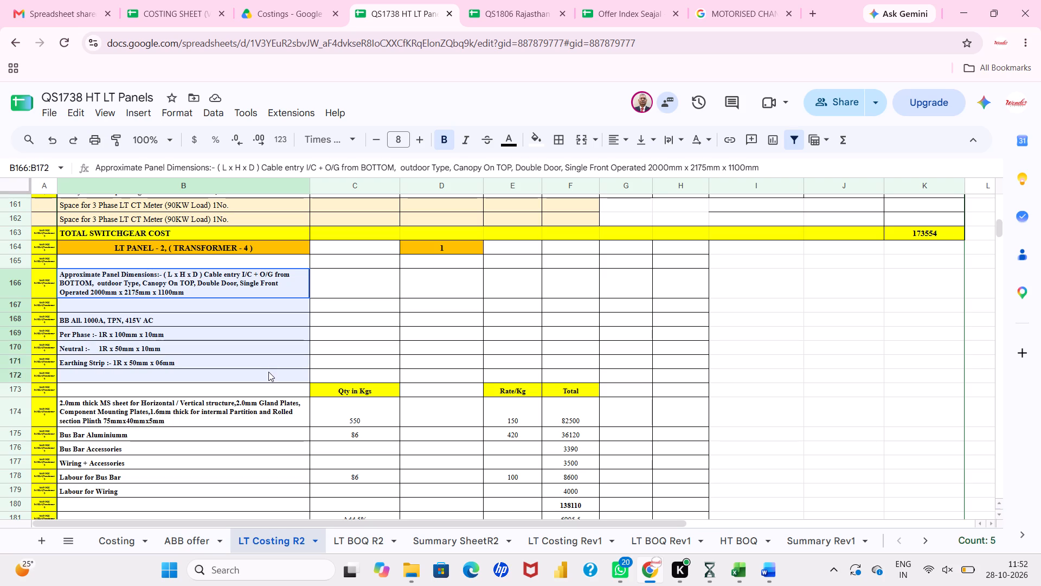
{"action": "left_click_drag", "start_coordinate": [268, 372], "coordinate": [269, 362]}
{"action": "key", "text": "ctrl+c"}
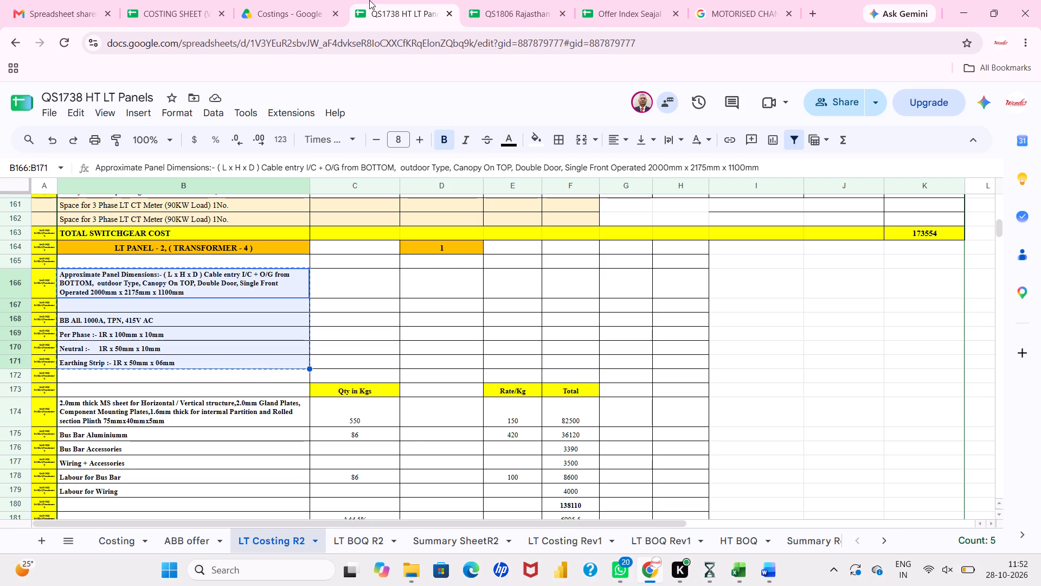
Paste the LT Panel-2 details over B105:B110 of LT BOQ R2 and increase their font size to 9.
{"action": "left_click", "coordinate": [387, 537]}
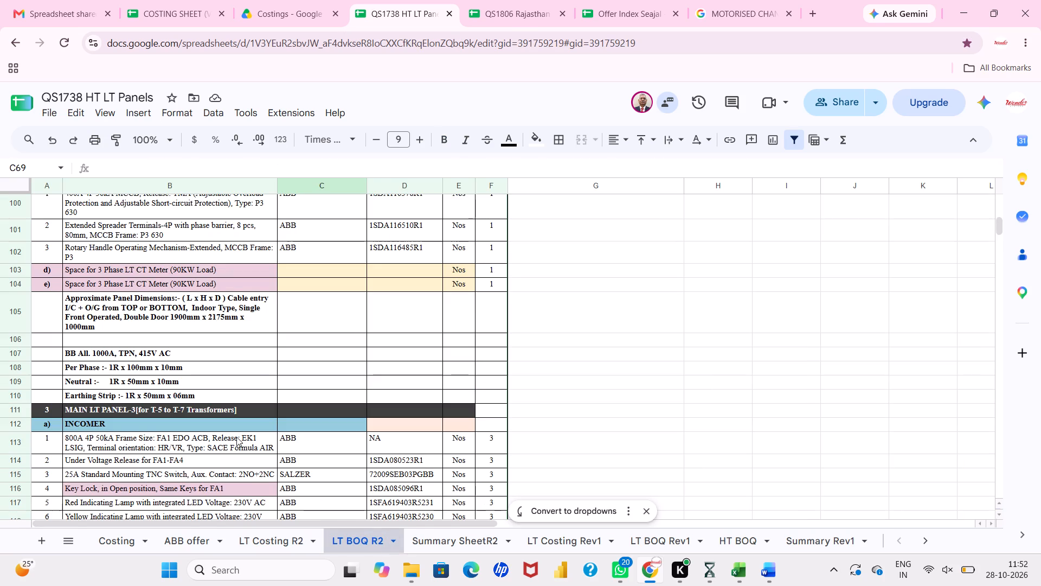
{"action": "scroll", "coordinate": [234, 430], "scroll_direction": "down", "scroll_amount": 5}
{"action": "scroll", "coordinate": [234, 430], "scroll_direction": "up", "scroll_amount": 2}
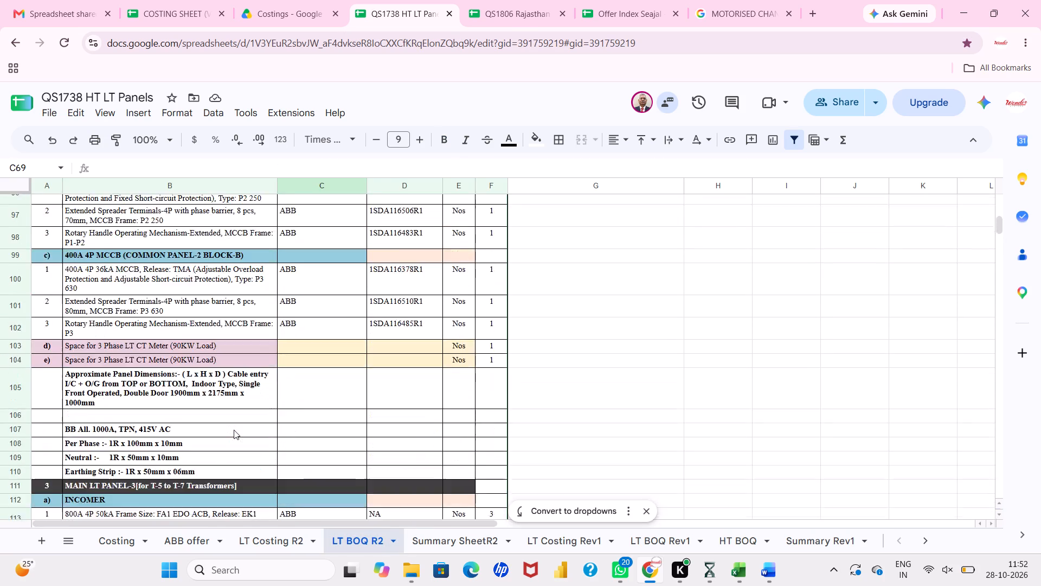
{"action": "scroll", "coordinate": [234, 430], "scroll_direction": "up", "scroll_amount": 1}
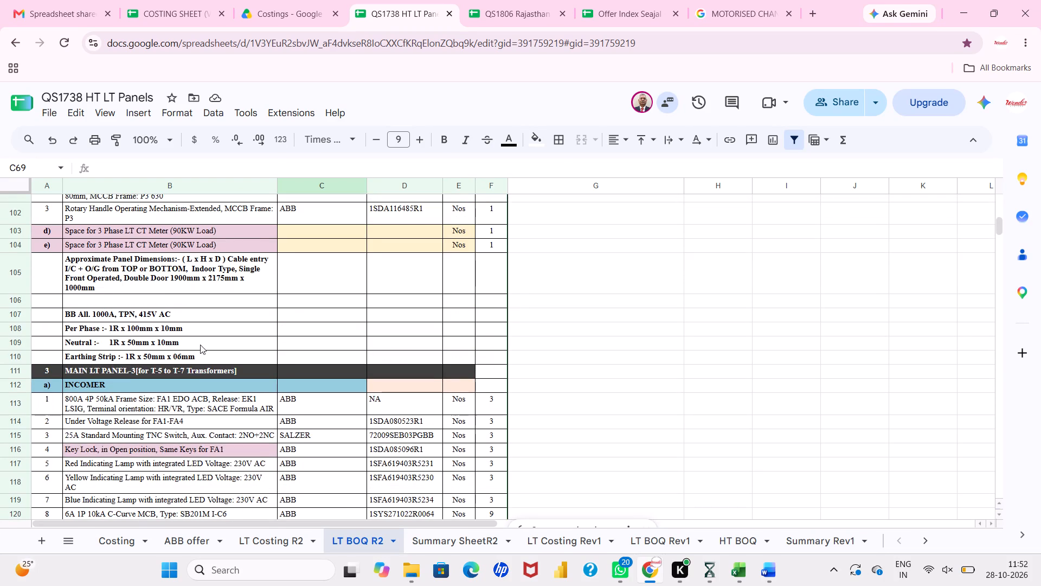
{"action": "left_click", "coordinate": [198, 348]}
{"action": "key", "text": "ctrl+v"}
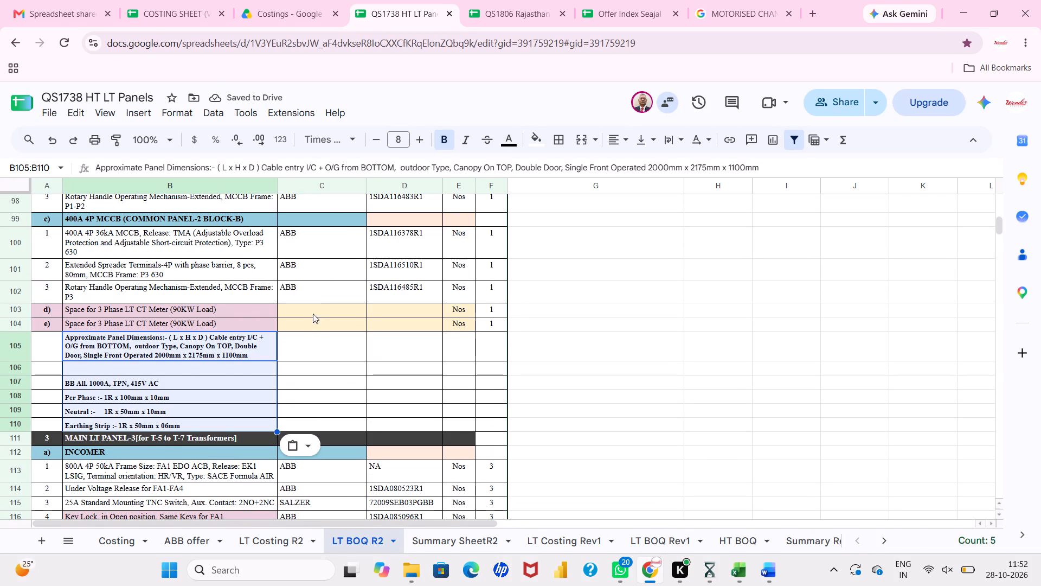
{"action": "left_click", "coordinate": [419, 146]}
{"action": "left_click", "coordinate": [370, 292]}
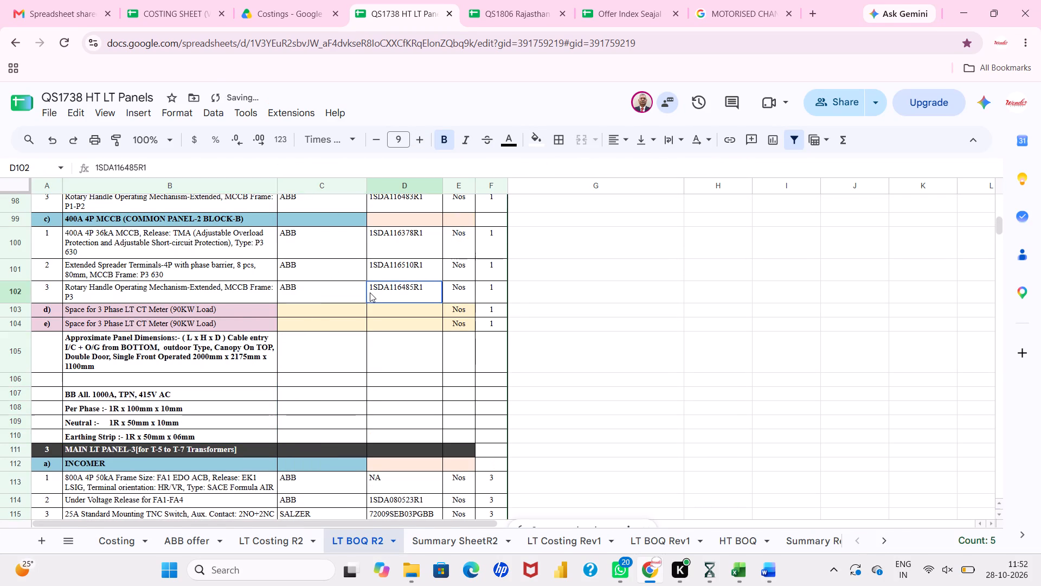
In QS1738-1 of the costing sheet, copy the LT Panel-3 dimensions and busbar details in C45:C50.
{"action": "left_click", "coordinate": [191, 0]}
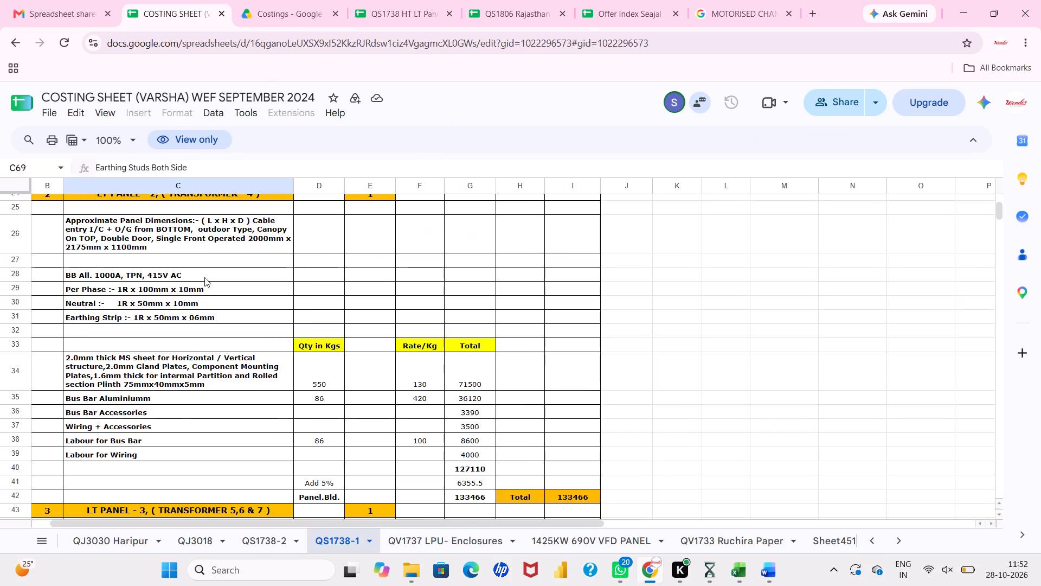
{"action": "left_click", "coordinate": [206, 291]}
{"action": "scroll", "coordinate": [206, 291], "scroll_direction": "down", "scroll_amount": 5}
{"action": "left_click_drag", "start_coordinate": [223, 225], "coordinate": [213, 319]}
{"action": "key", "text": "ctrl+c"}
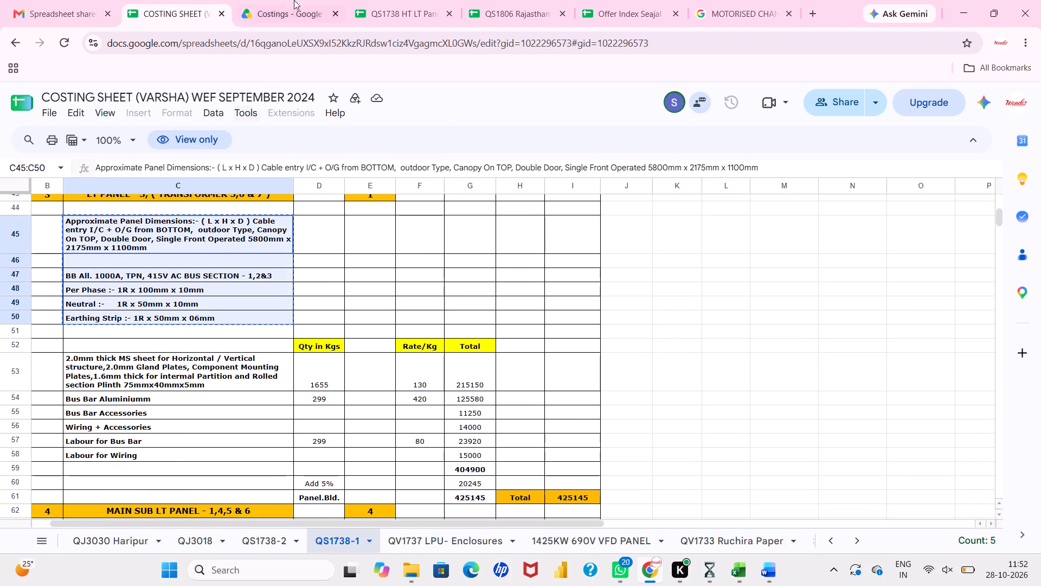
Paste the LT Panel-3 details over B181:B186 of LT BOQ R2 in QS1738 HT LT Panels and set their font to Times New Roman.
{"action": "left_click", "coordinate": [400, 0]}
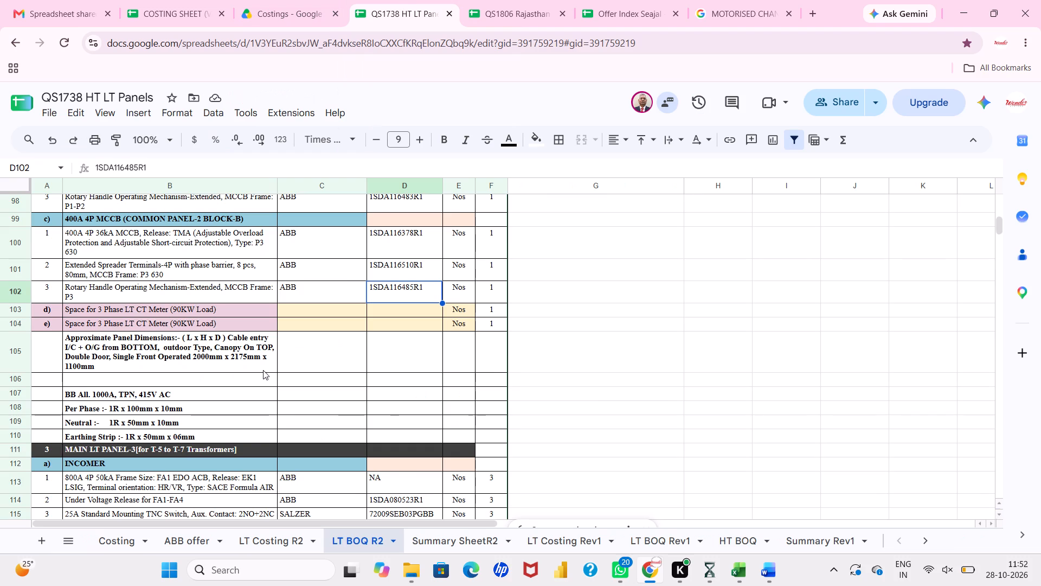
{"action": "scroll", "coordinate": [263, 370], "scroll_direction": "down", "scroll_amount": 9}
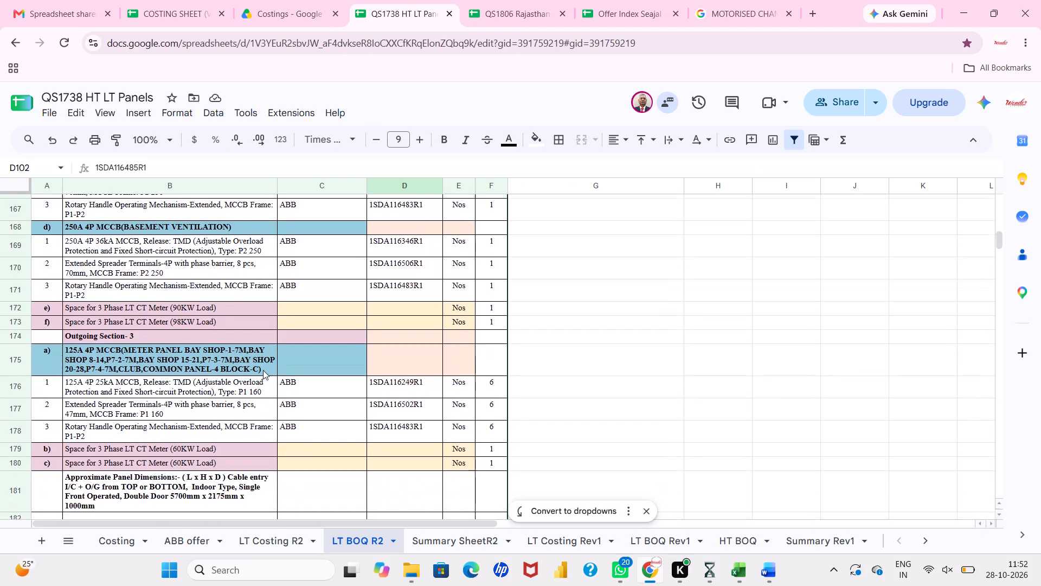
{"action": "scroll", "coordinate": [263, 370], "scroll_direction": "down", "scroll_amount": 4}
{"action": "scroll", "coordinate": [263, 370], "scroll_direction": "up", "scroll_amount": 1}
{"action": "left_click", "coordinate": [252, 340]}
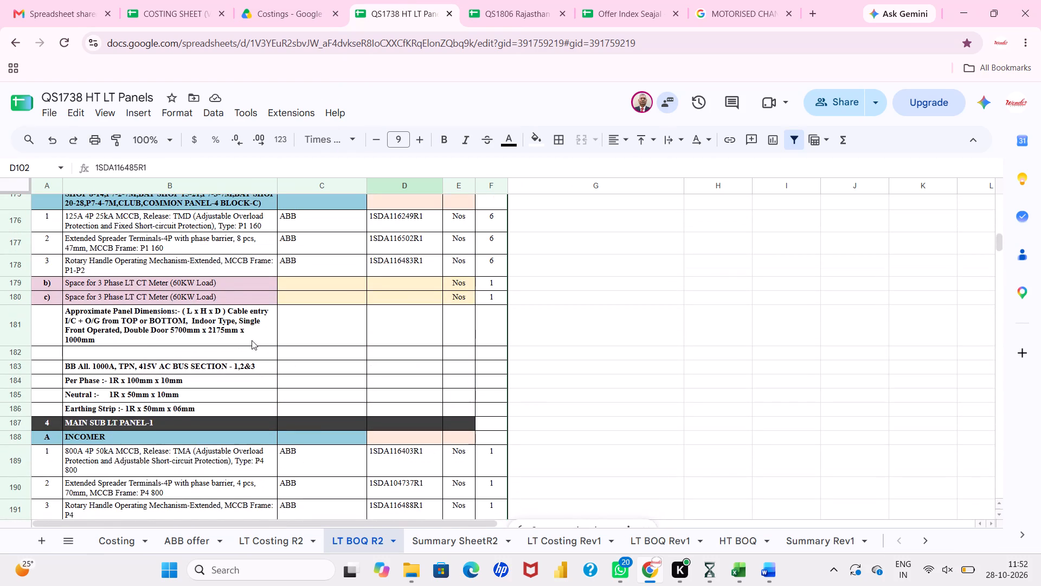
{"action": "key", "text": "ctrl+v"}
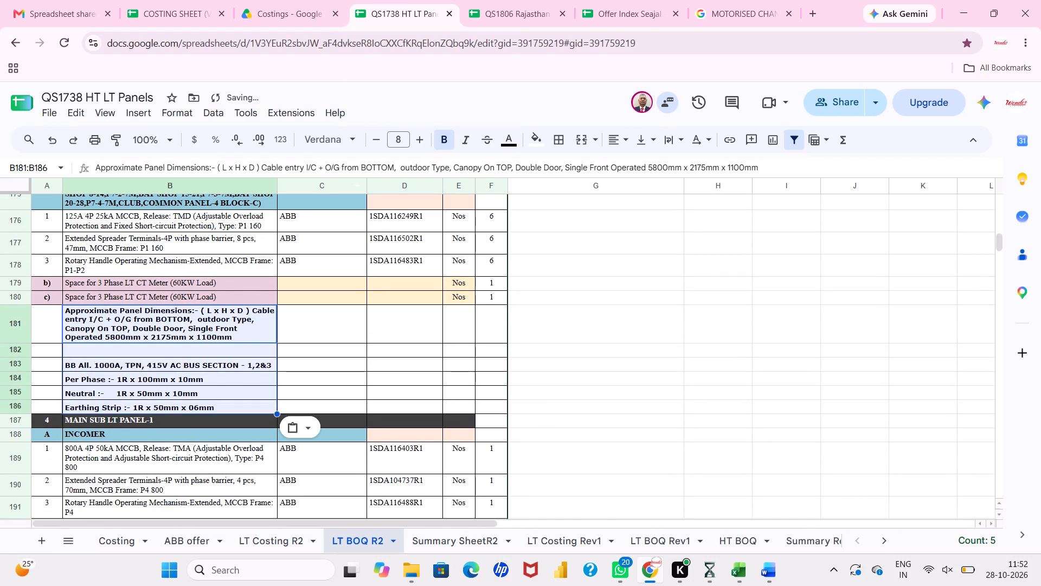
{"action": "left_click_drag", "start_coordinate": [357, 137], "coordinate": [353, 279]}
{"action": "left_click", "coordinate": [353, 279]}
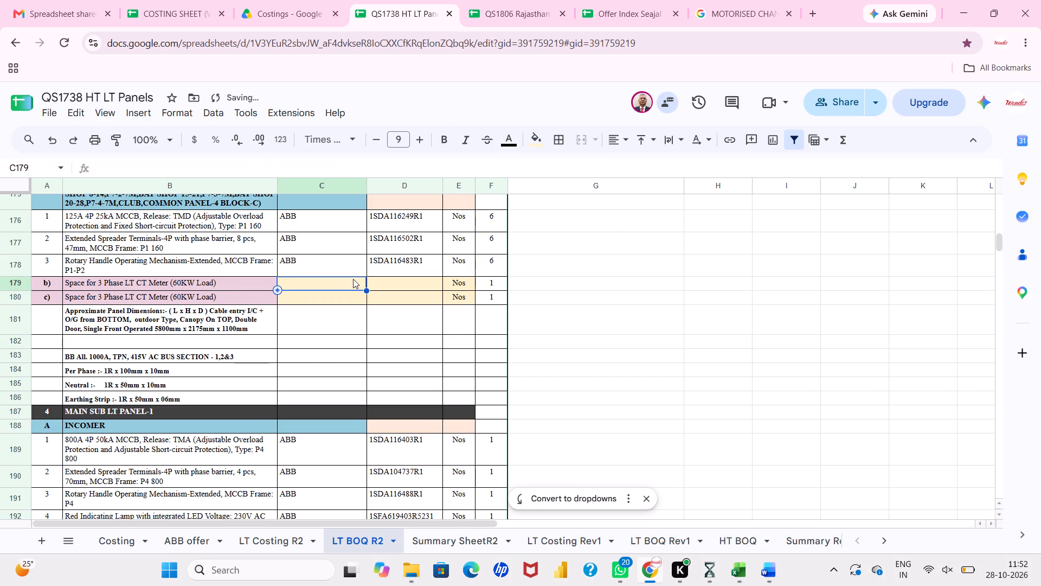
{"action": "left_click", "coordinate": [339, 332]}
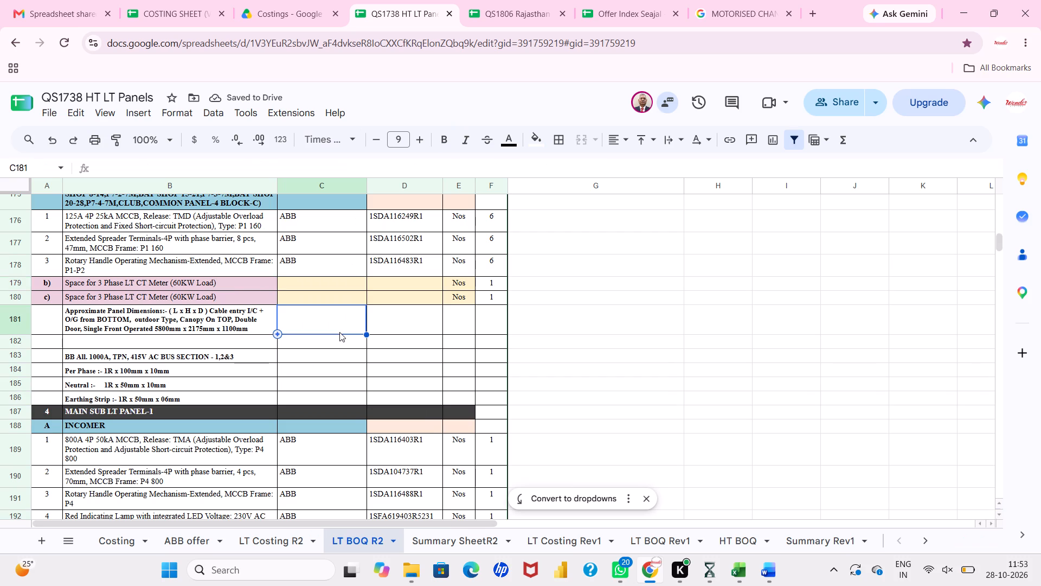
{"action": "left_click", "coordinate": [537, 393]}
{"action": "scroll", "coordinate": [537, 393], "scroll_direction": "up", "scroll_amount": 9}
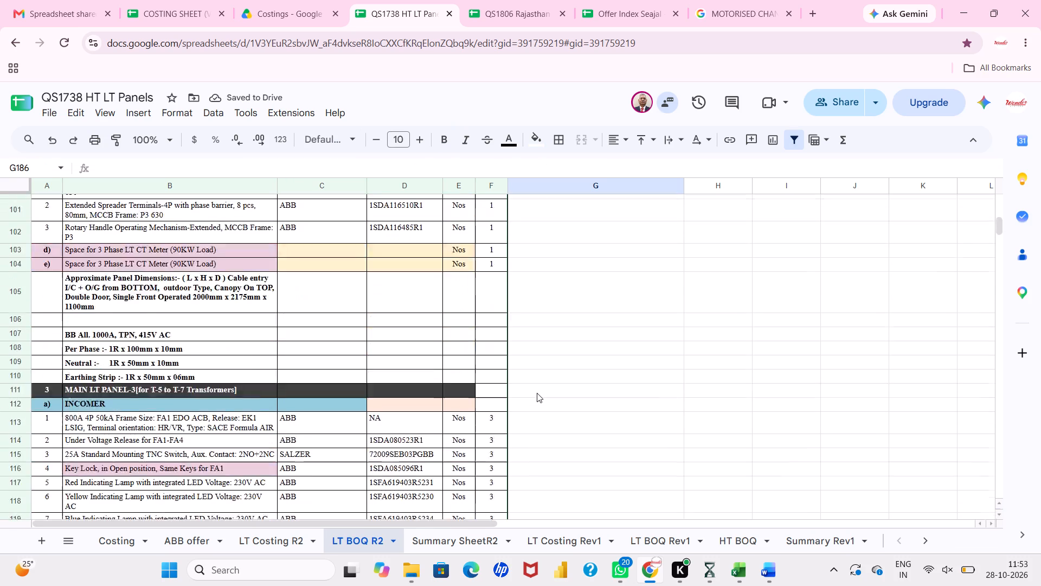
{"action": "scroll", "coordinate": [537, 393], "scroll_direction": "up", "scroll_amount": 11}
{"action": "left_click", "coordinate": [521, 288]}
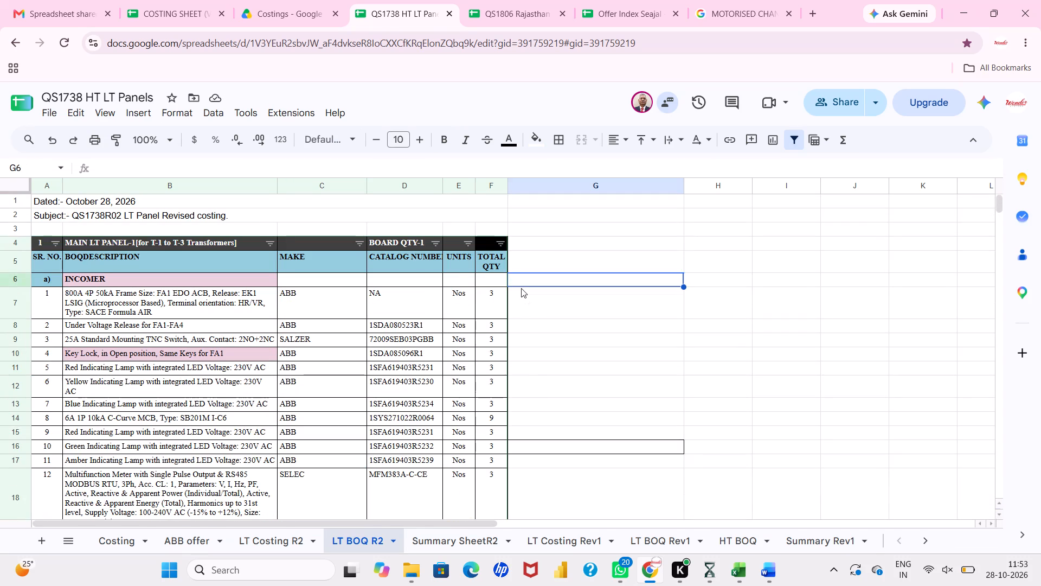
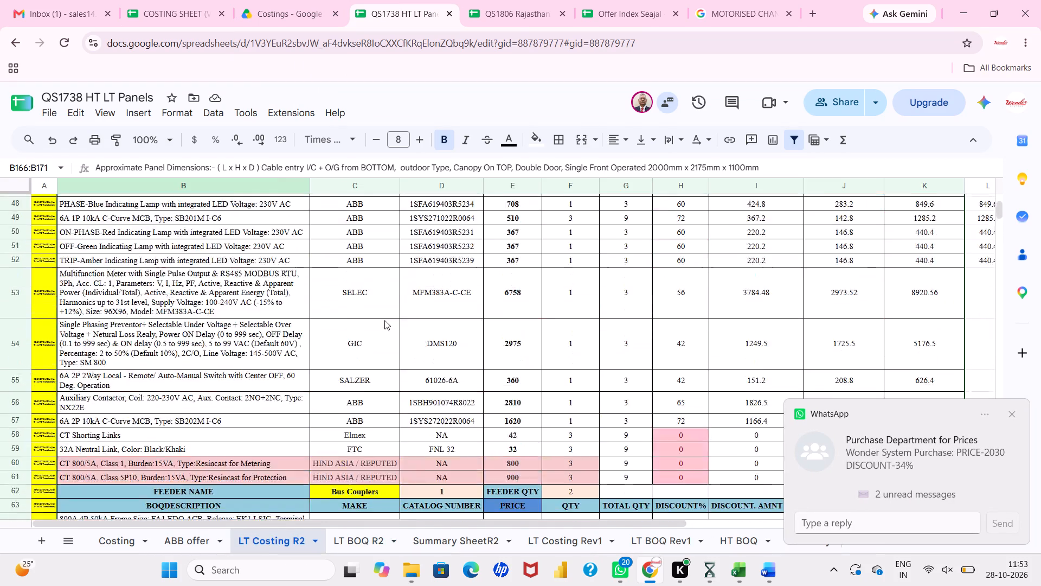
Check the LT panel costs and totals across LT Costing R2, Summary SheetR2 and the Costing sheet of QS1738 HT LT Panels.
{"action": "scroll", "coordinate": [384, 320], "scroll_direction": "up", "scroll_amount": 15}
{"action": "left_click", "coordinate": [697, 317]}
{"action": "scroll", "coordinate": [697, 317], "scroll_direction": "down", "scroll_amount": 5}
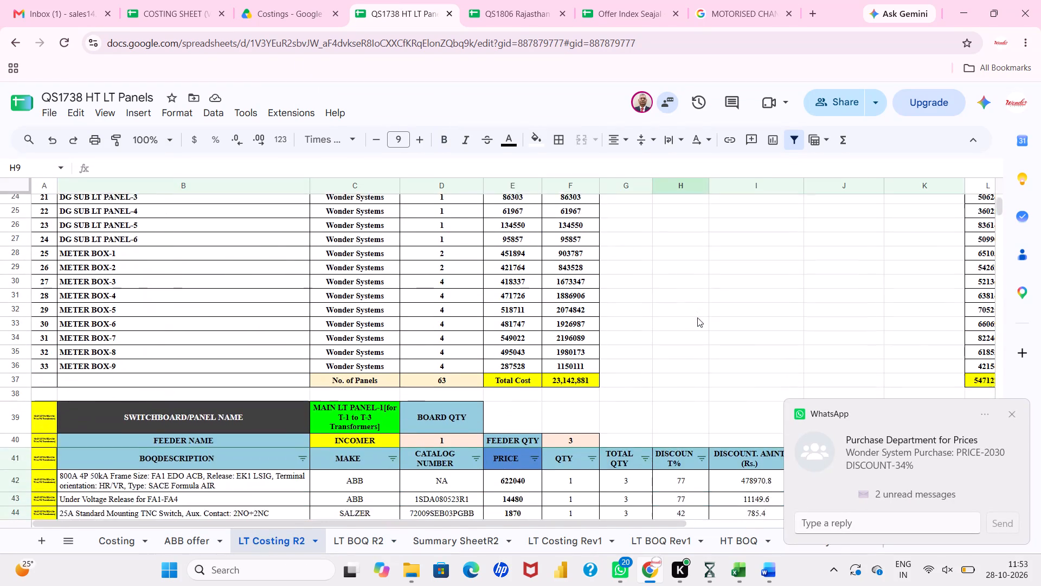
{"action": "scroll", "coordinate": [697, 317], "scroll_direction": "down", "scroll_amount": 1}
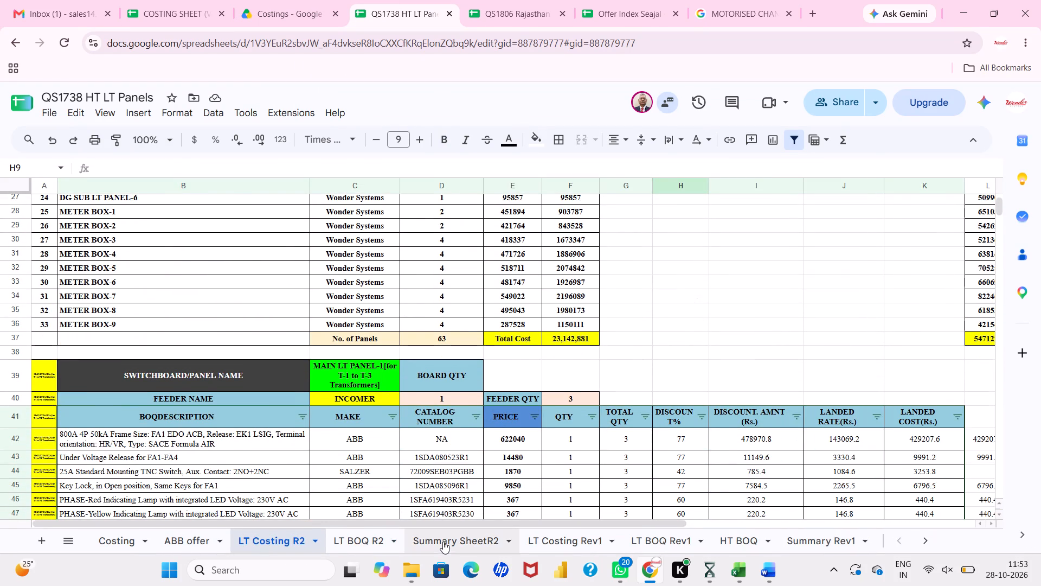
{"action": "left_click", "coordinate": [443, 542]}
{"action": "scroll", "coordinate": [709, 463], "scroll_direction": "left", "scroll_amount": 3}
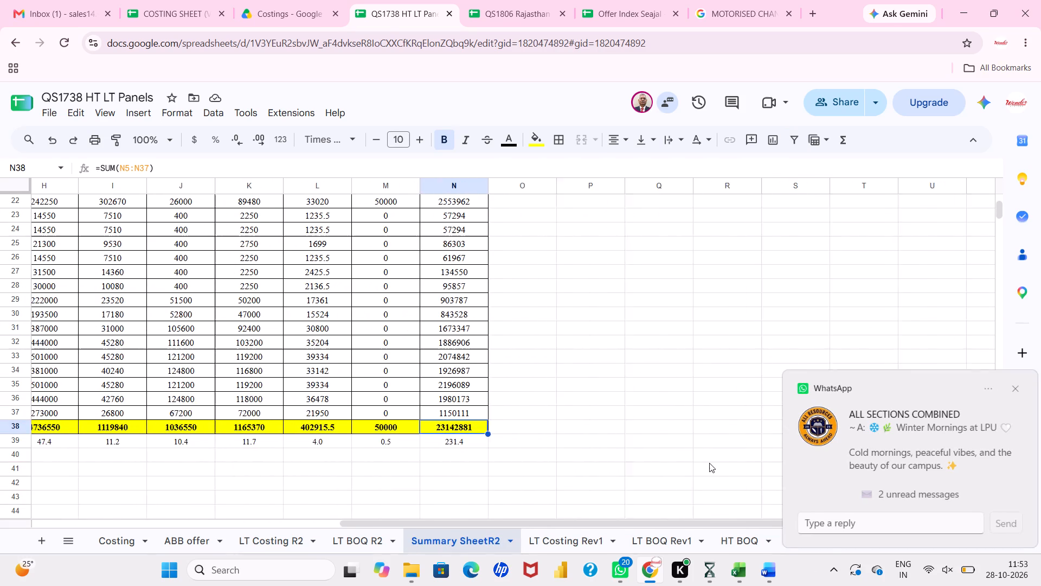
{"action": "scroll", "coordinate": [709, 463], "scroll_direction": "right", "scroll_amount": 1}
{"action": "left_click", "coordinate": [629, 474]}
{"action": "scroll", "coordinate": [629, 474], "scroll_direction": "right", "scroll_amount": 3}
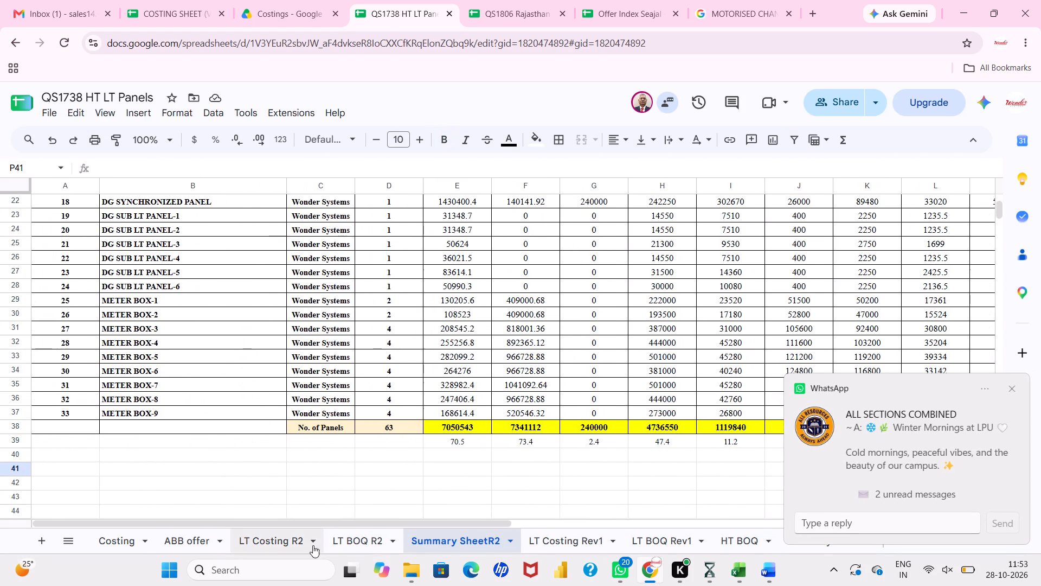
{"action": "left_click", "coordinate": [270, 534]}
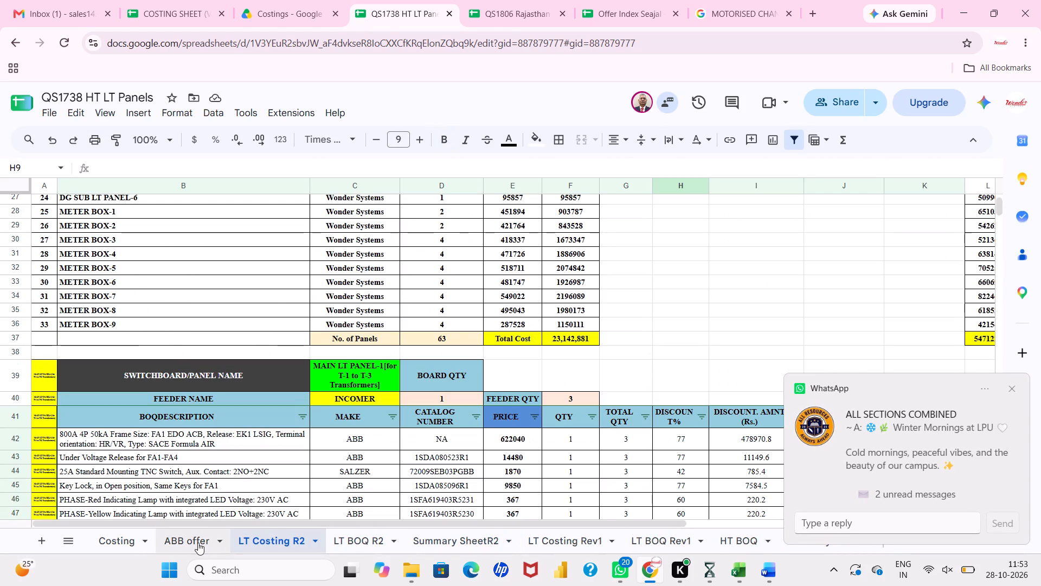
{"action": "left_click", "coordinate": [142, 542]}
{"action": "scroll", "coordinate": [482, 425], "scroll_direction": "down", "scroll_amount": 4}
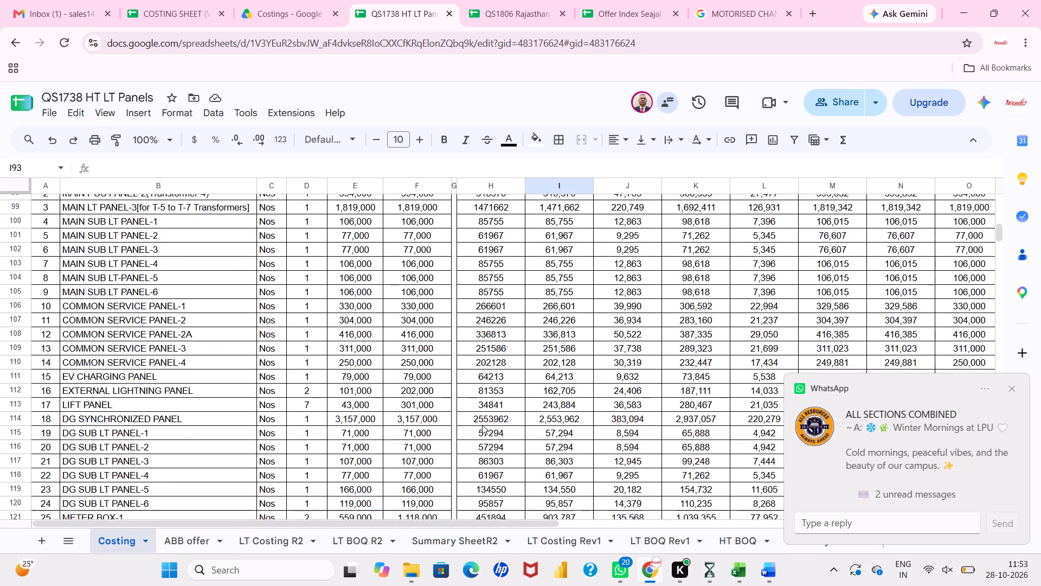
{"action": "scroll", "coordinate": [482, 425], "scroll_direction": "down", "scroll_amount": 2}
{"action": "left_click", "coordinate": [568, 435]}
{"action": "scroll", "coordinate": [568, 435], "scroll_direction": "up", "scroll_amount": 2}
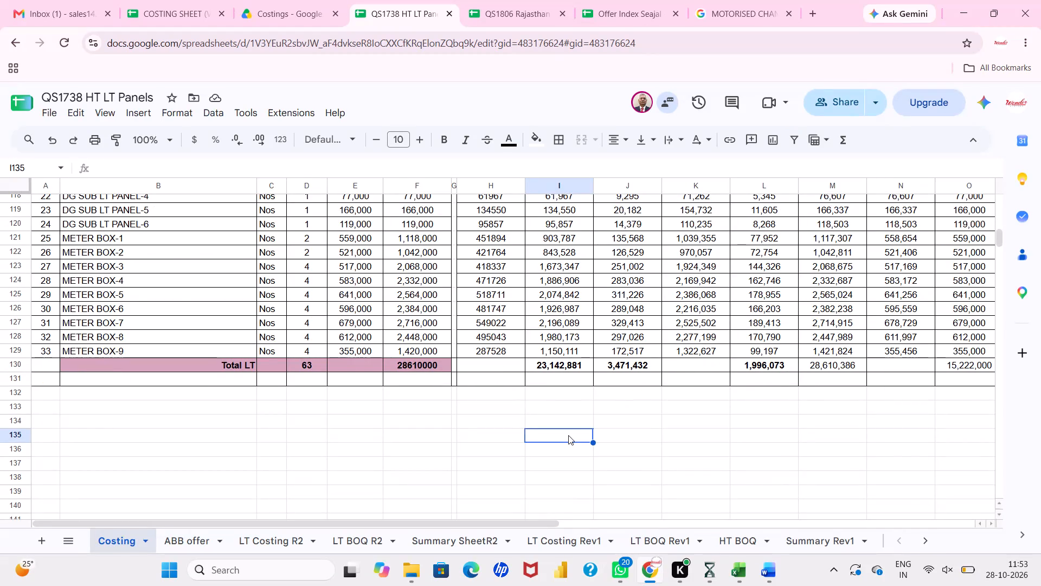
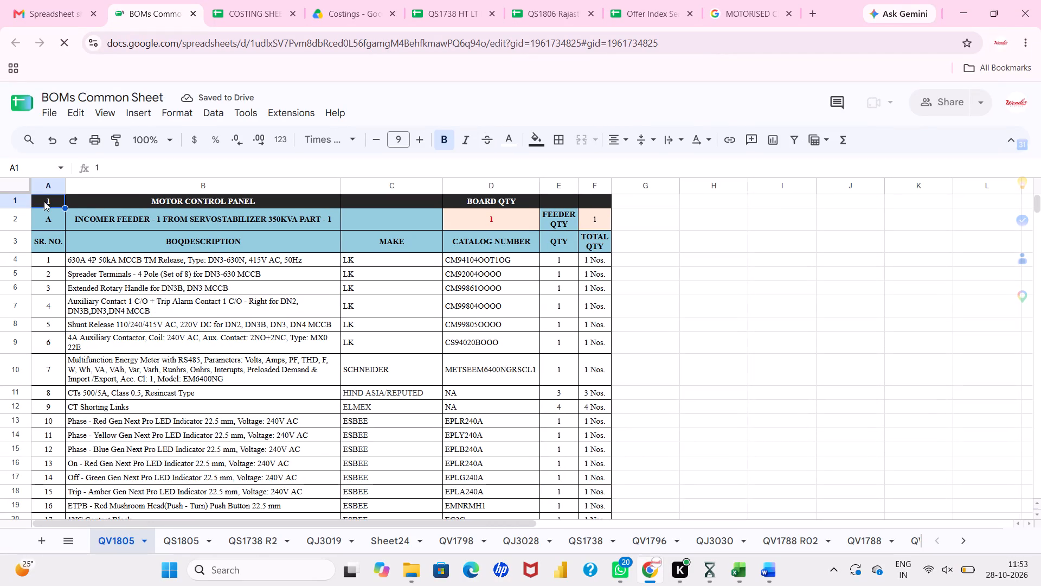
In QS1738 R2 of BOMs Common Sheet, paste the copied LT BOQ R2 from A1 over the existing BOQ and check the LT Panel-1 dimensions and busbar details.
{"action": "left_click", "coordinate": [245, 540]}
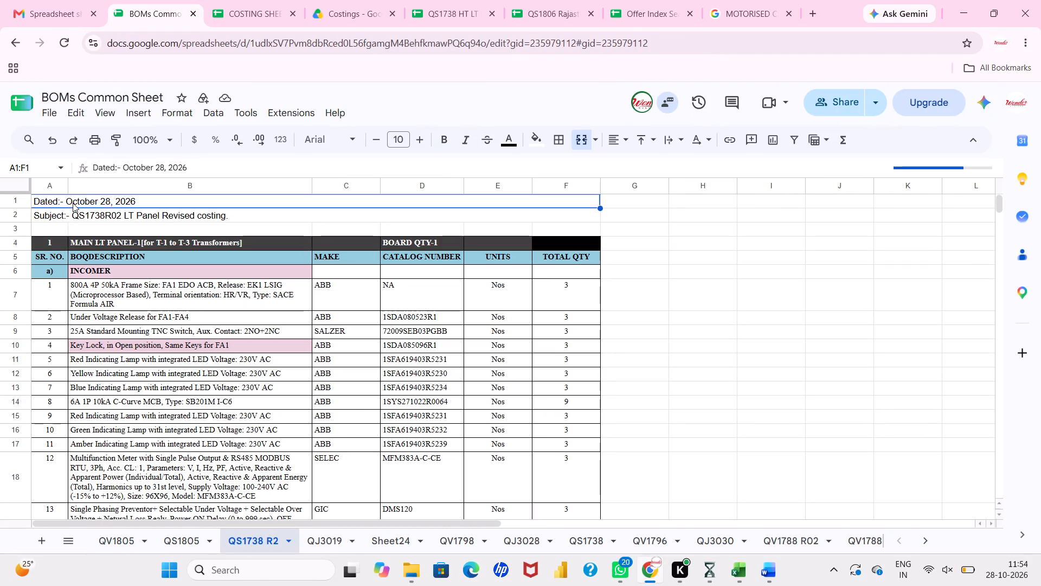
{"action": "left_click", "coordinate": [73, 203]}
{"action": "key", "text": "ctrl+v"}
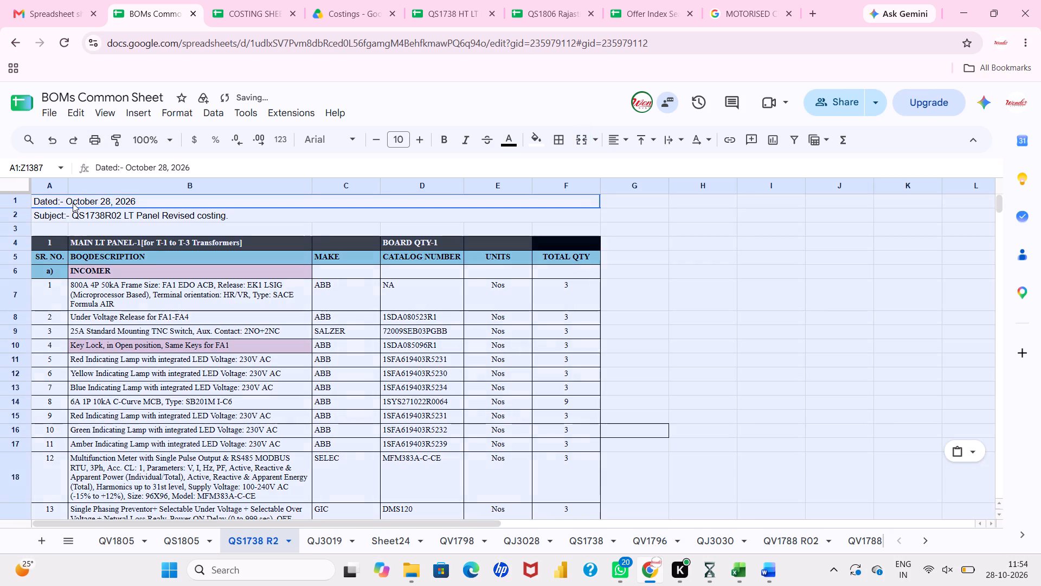
{"action": "left_click", "coordinate": [207, 317]}
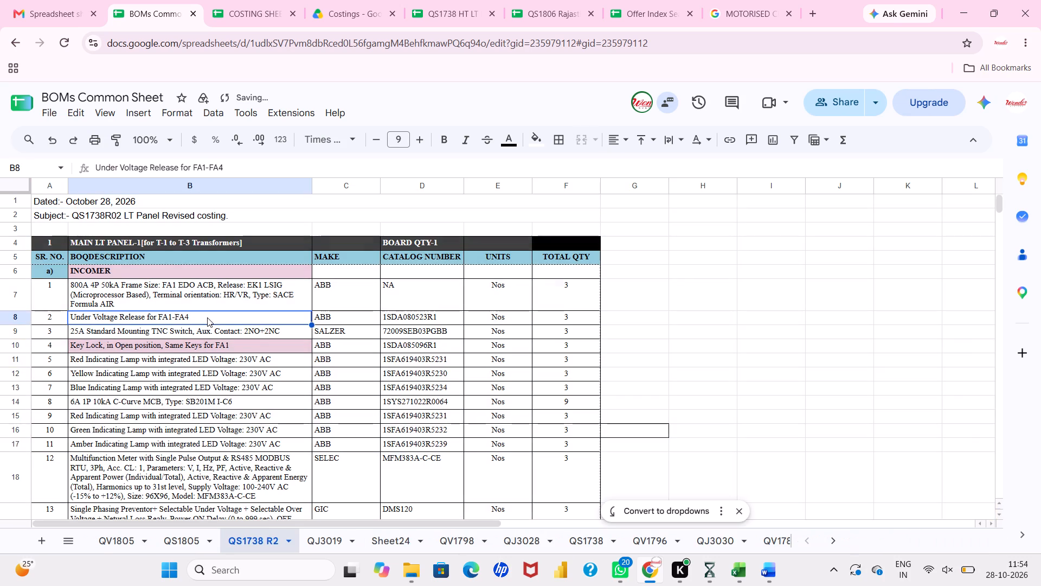
{"action": "scroll", "coordinate": [207, 317], "scroll_direction": "down", "scroll_amount": 9}
{"action": "scroll", "coordinate": [207, 317], "scroll_direction": "up", "scroll_amount": 1}
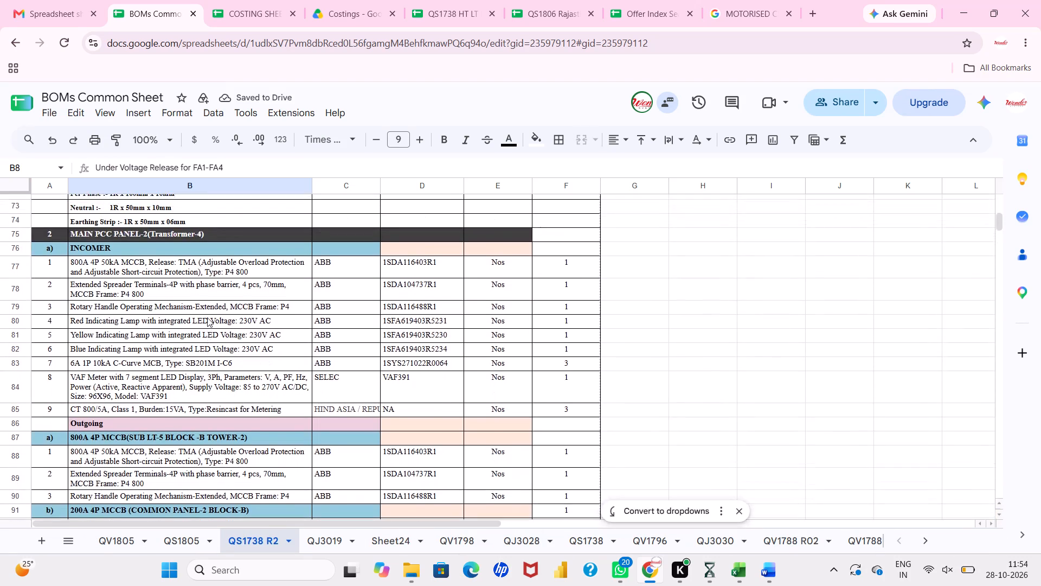
{"action": "scroll", "coordinate": [207, 317], "scroll_direction": "up", "scroll_amount": 1}
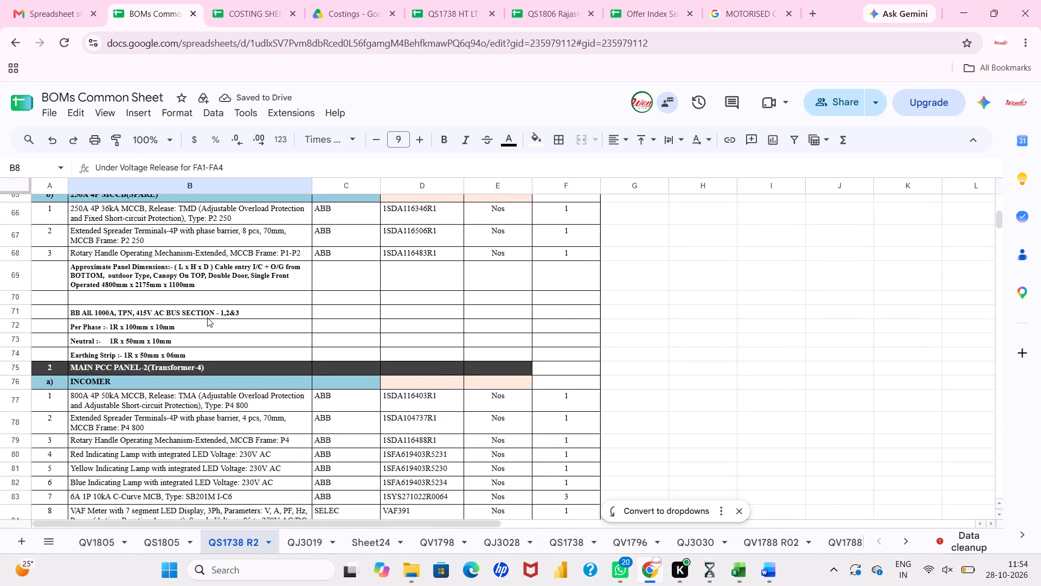
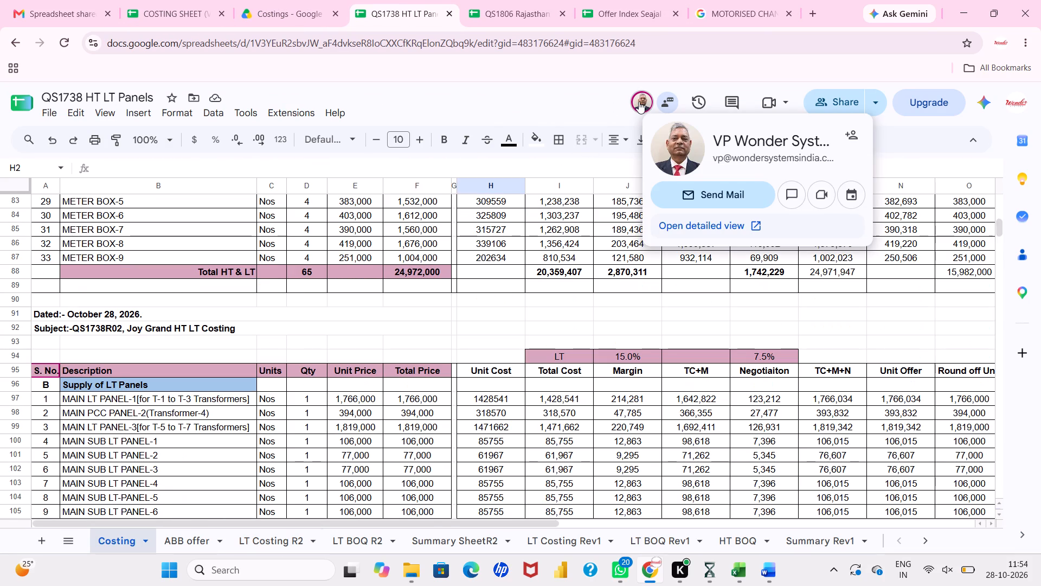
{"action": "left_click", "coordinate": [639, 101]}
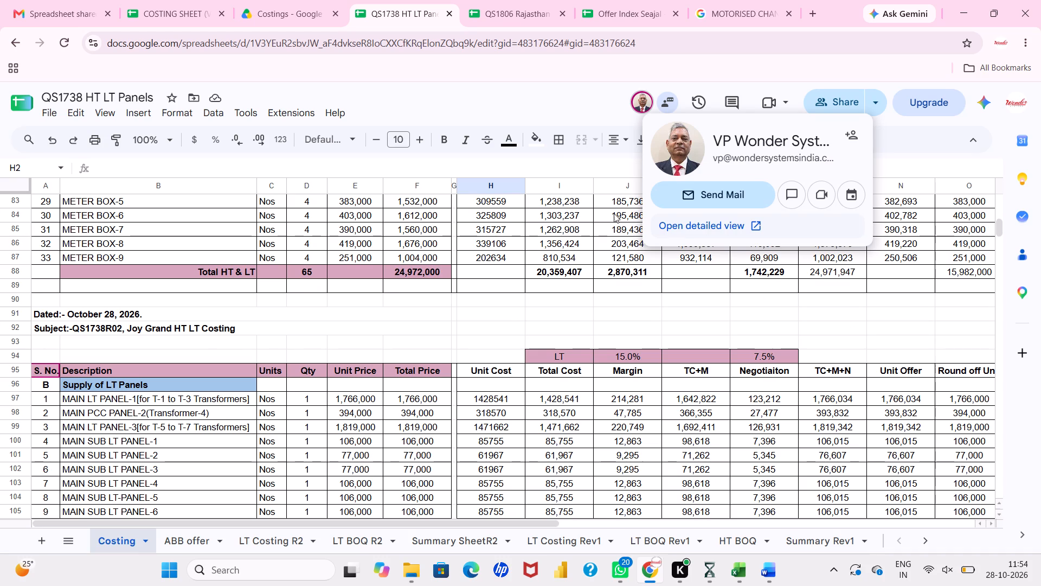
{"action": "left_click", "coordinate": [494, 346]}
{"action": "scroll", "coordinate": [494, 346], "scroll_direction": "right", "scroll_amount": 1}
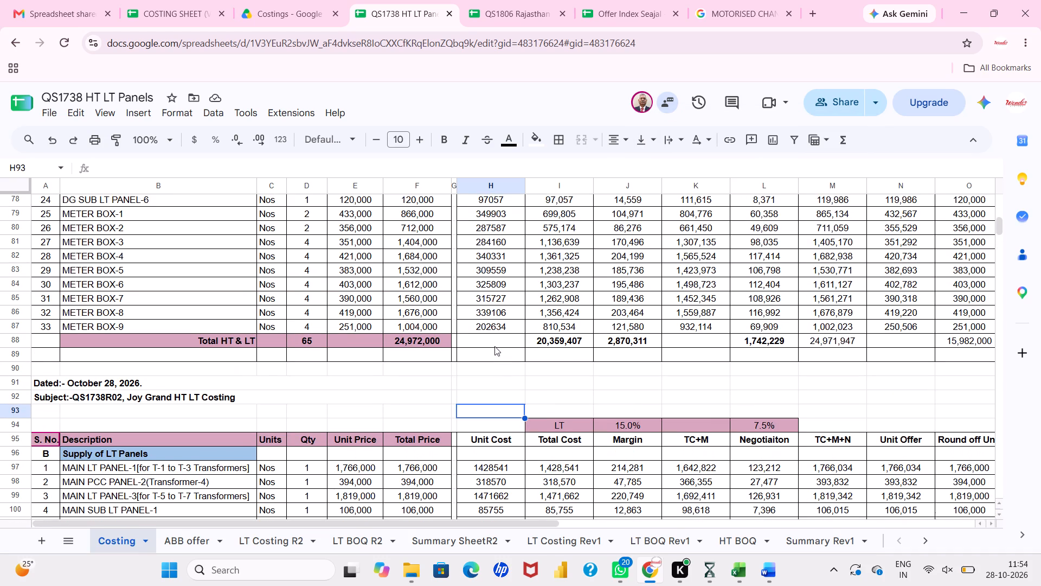
Review the QS1738R02 LT costing table in the Costing sheet, examining the panel unit costs, prices and Total LT row.
{"action": "scroll", "coordinate": [494, 346], "scroll_direction": "down", "scroll_amount": 1}
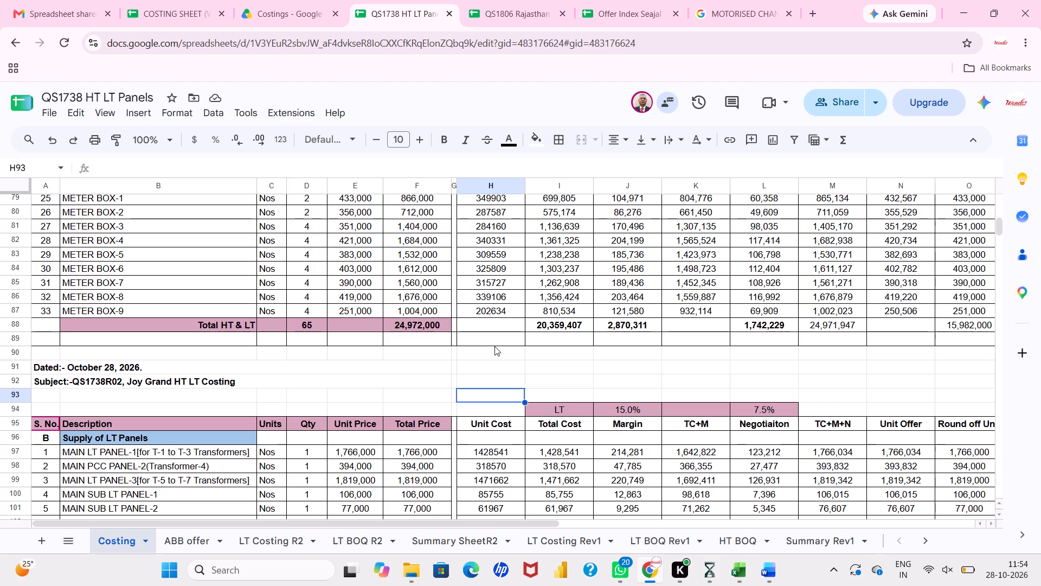
{"action": "scroll", "coordinate": [345, 431], "scroll_direction": "down", "scroll_amount": 6}
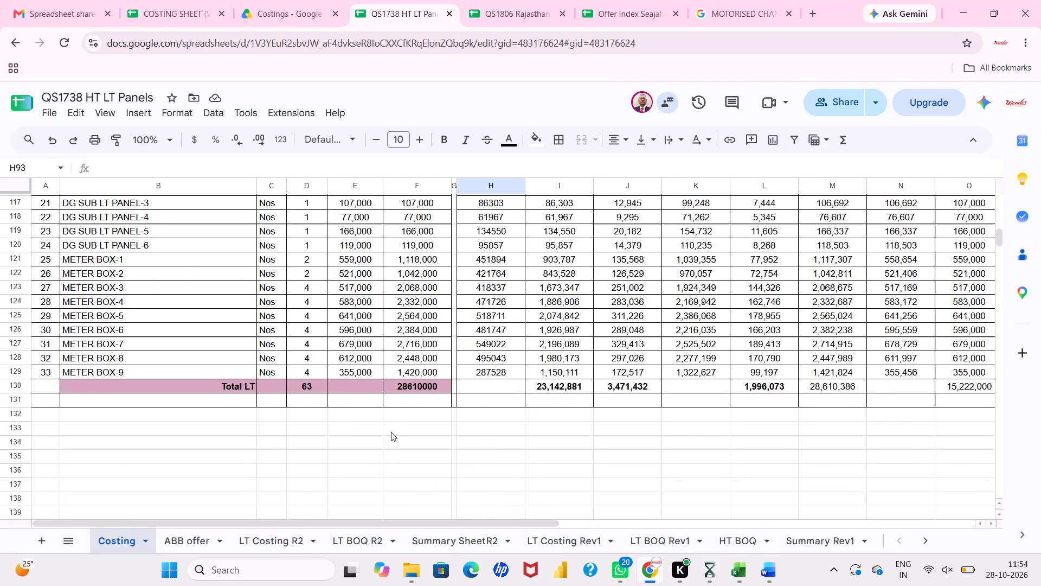
{"action": "left_click", "coordinate": [454, 386]}
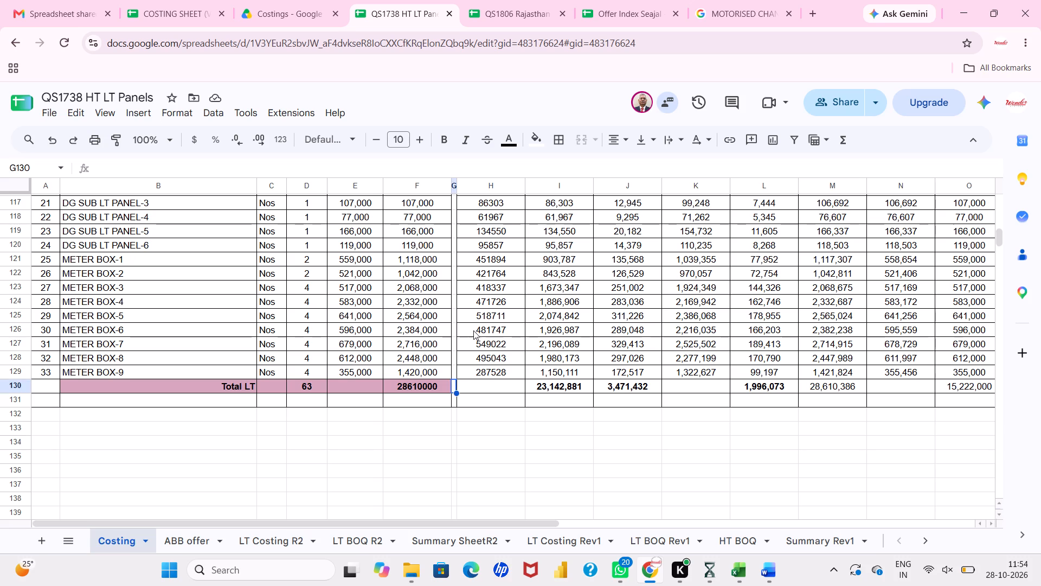
{"action": "left_click", "coordinate": [491, 449]}
{"action": "scroll", "coordinate": [491, 449], "scroll_direction": "up", "scroll_amount": 2}
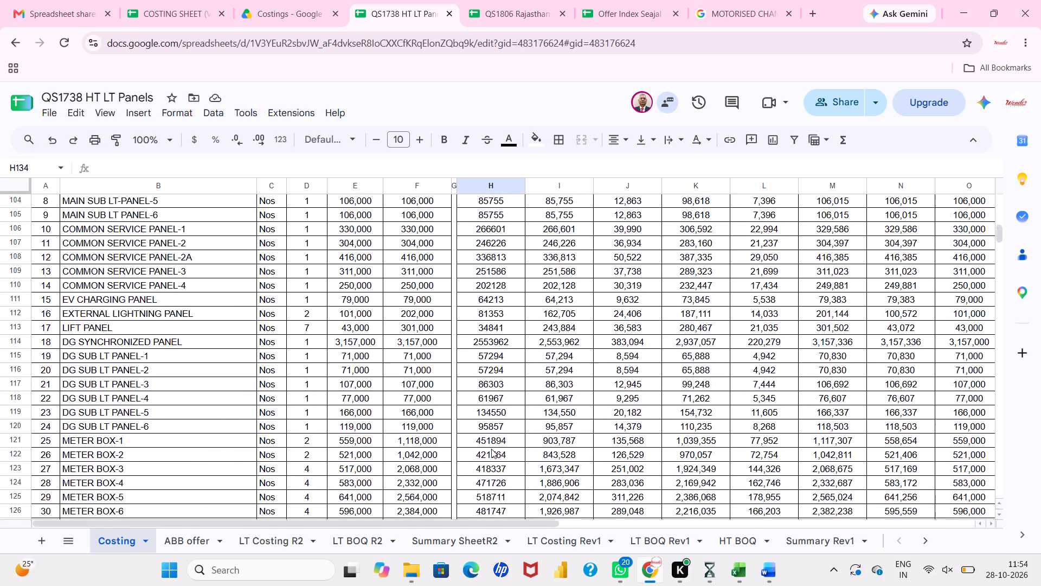
{"action": "scroll", "coordinate": [491, 449], "scroll_direction": "up", "scroll_amount": 1}
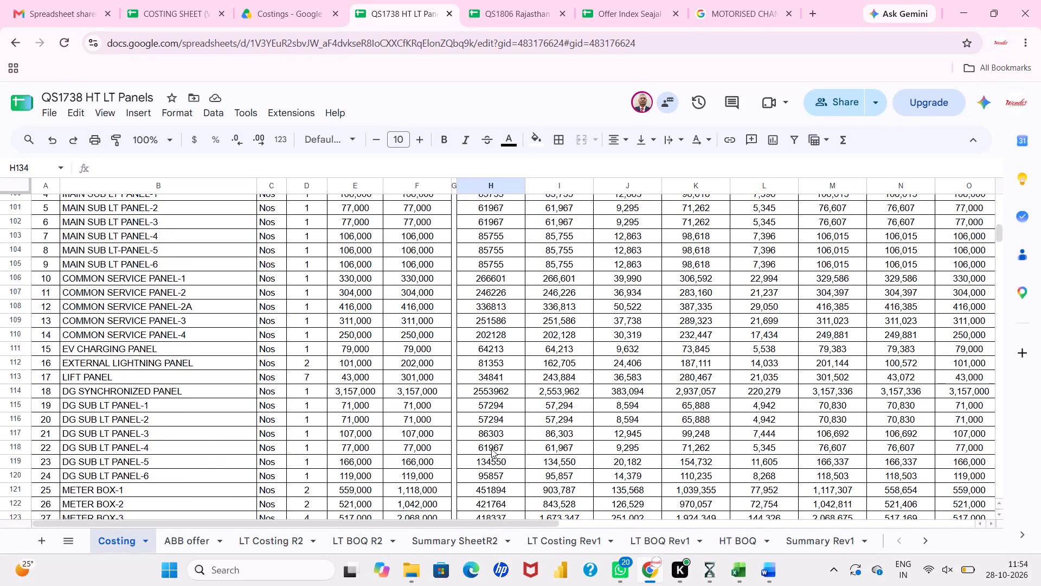
{"action": "scroll", "coordinate": [491, 449], "scroll_direction": "down", "scroll_amount": 2}
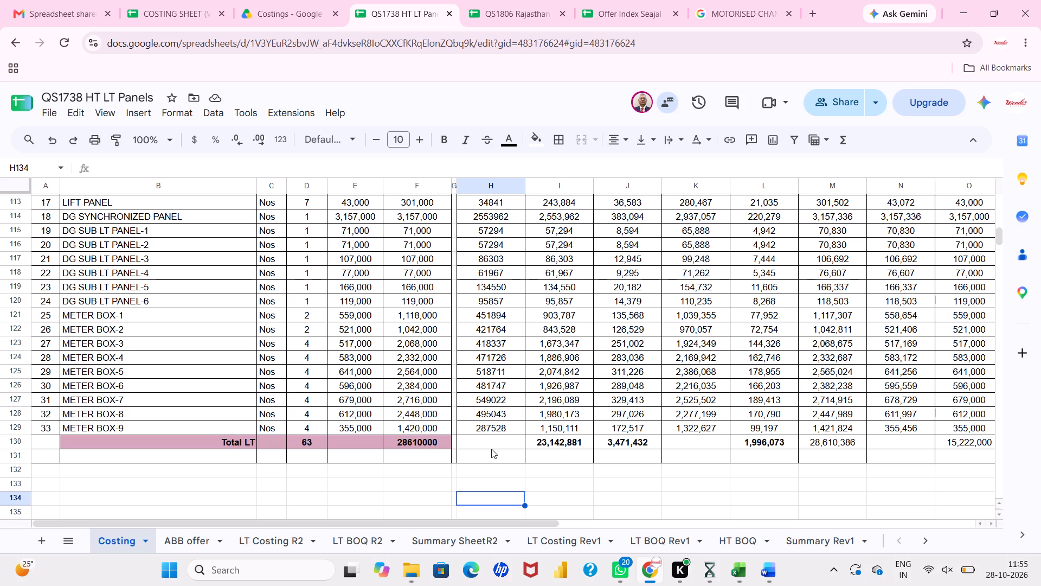
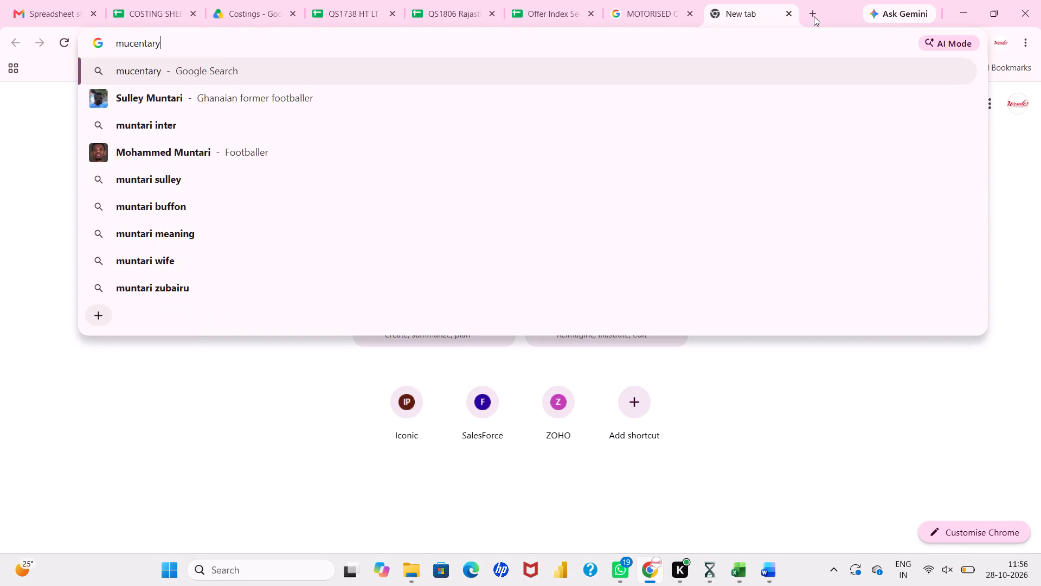
Search the web for "century hospital", using the suggested search term.
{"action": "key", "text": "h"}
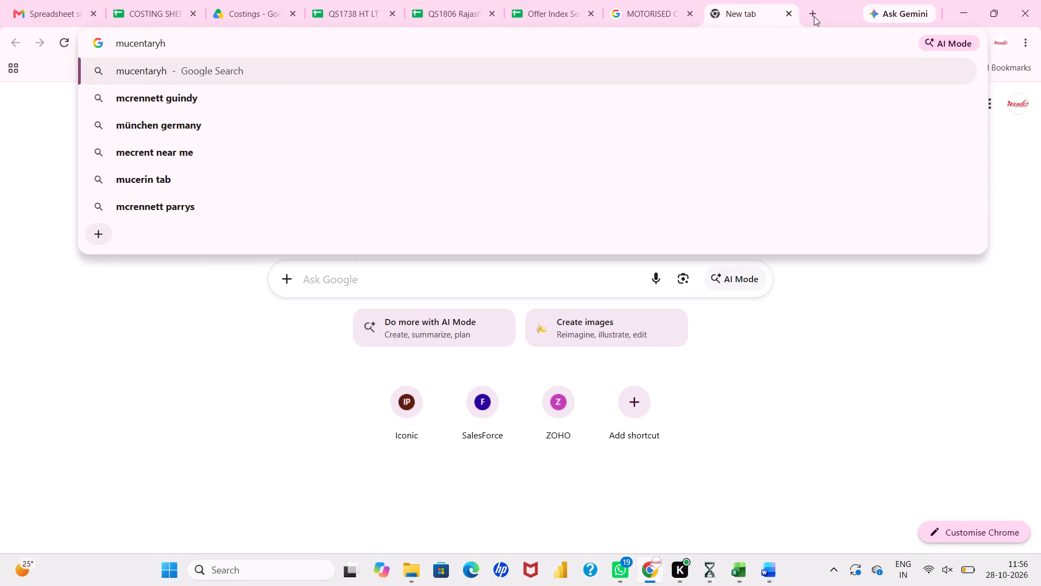
{"action": "key", "text": "BackSpace"}
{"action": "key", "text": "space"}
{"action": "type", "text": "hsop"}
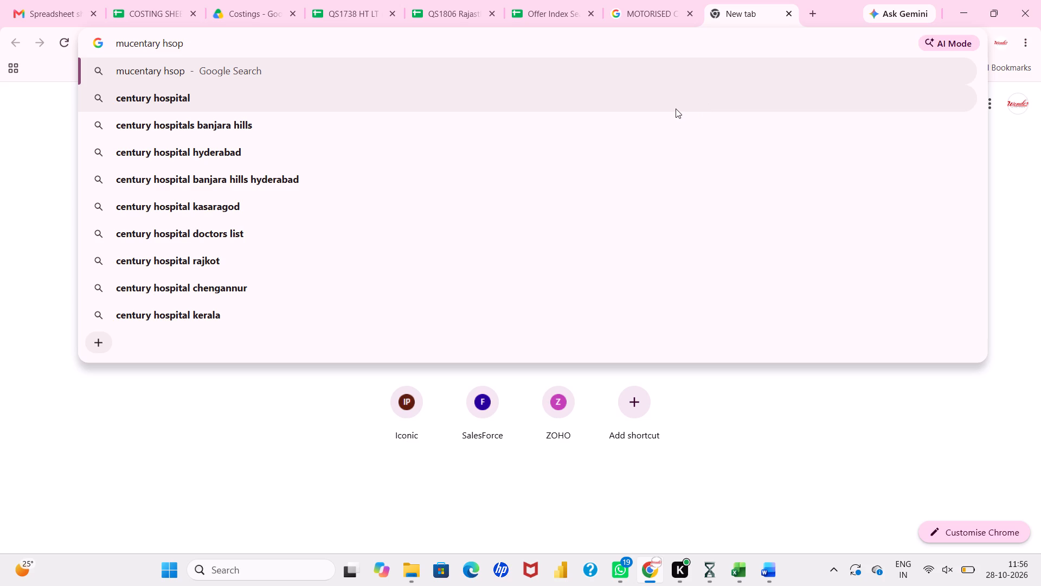
{"action": "left_click", "coordinate": [676, 109]}
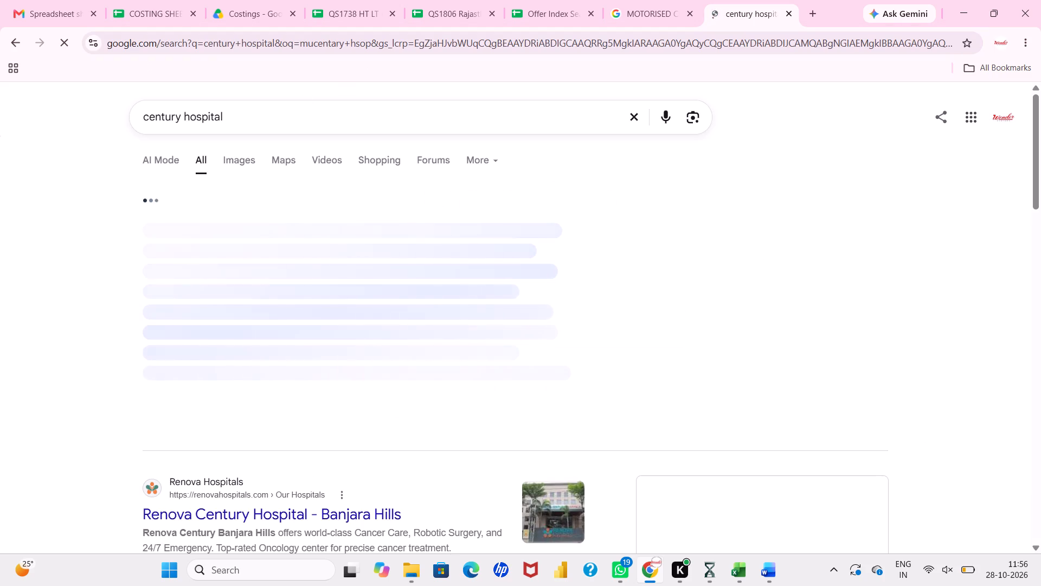
Change the web search from century hospital to nucentury hospital and run it.
{"action": "left_click_drag", "start_coordinate": [162, 122], "coordinate": [138, 120]}
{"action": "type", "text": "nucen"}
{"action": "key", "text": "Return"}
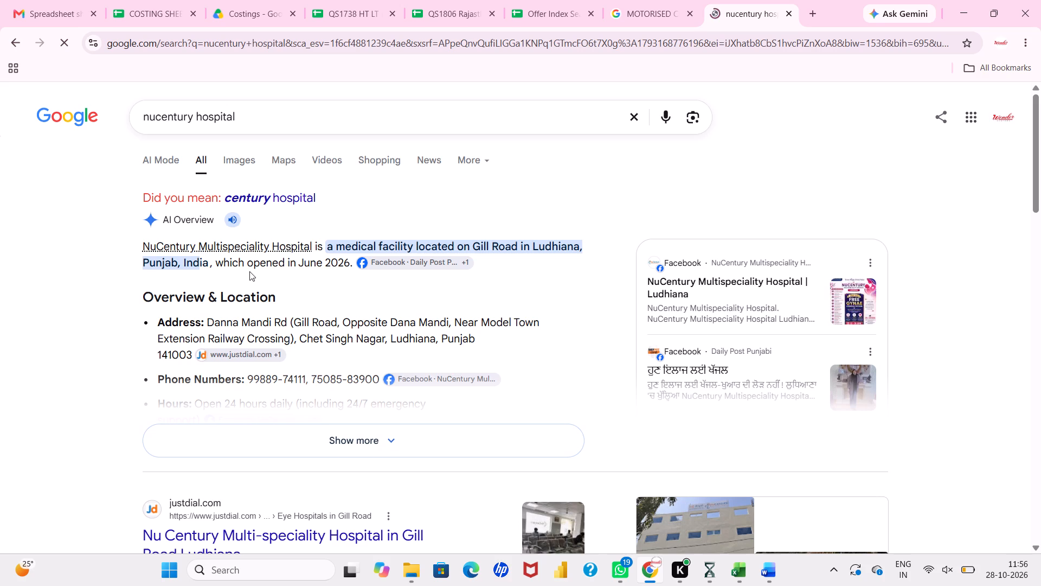
Look through the nucentury hospital search results and the hospital's building photos, and close the search page to return to QS1738 HT LT Panels.
{"action": "scroll", "coordinate": [249, 271], "scroll_direction": "down", "scroll_amount": 2}
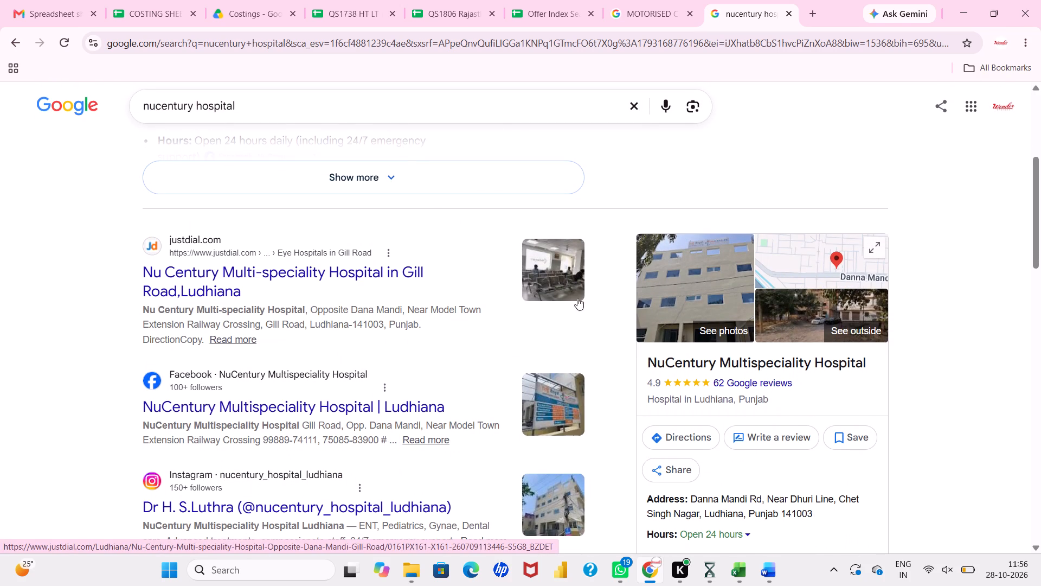
{"action": "left_click", "coordinate": [678, 286]}
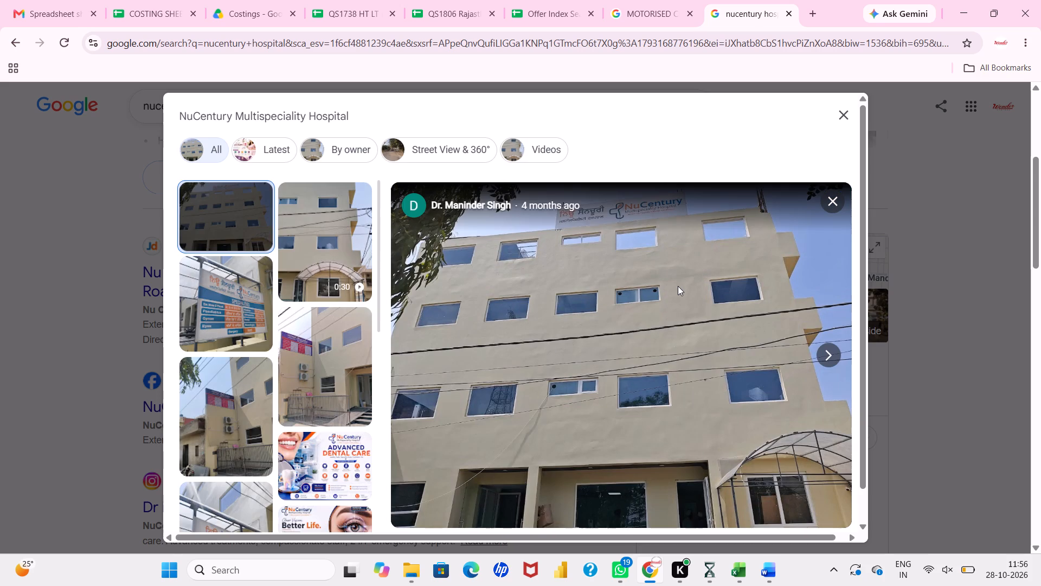
{"action": "left_click", "coordinate": [244, 314]}
{"action": "left_click", "coordinate": [241, 374]}
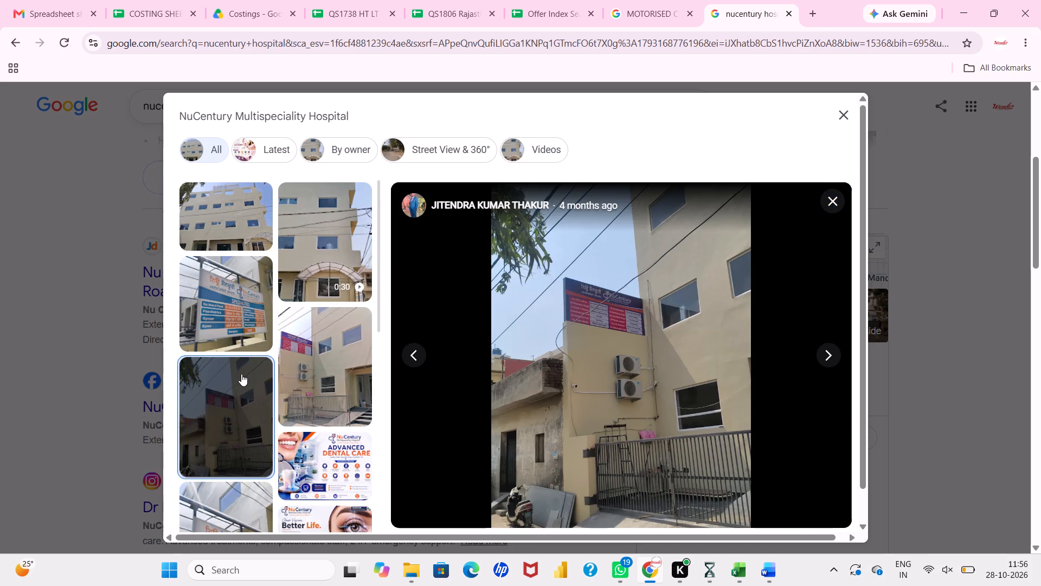
{"action": "left_click", "coordinate": [846, 114]}
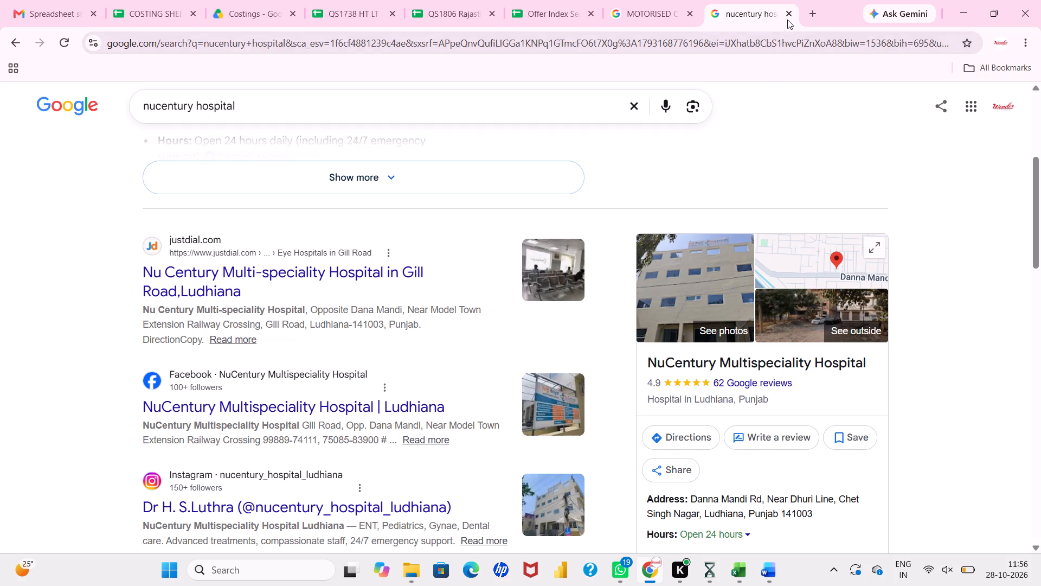
{"action": "left_click", "coordinate": [787, 19]}
{"action": "left_click", "coordinate": [788, 14]}
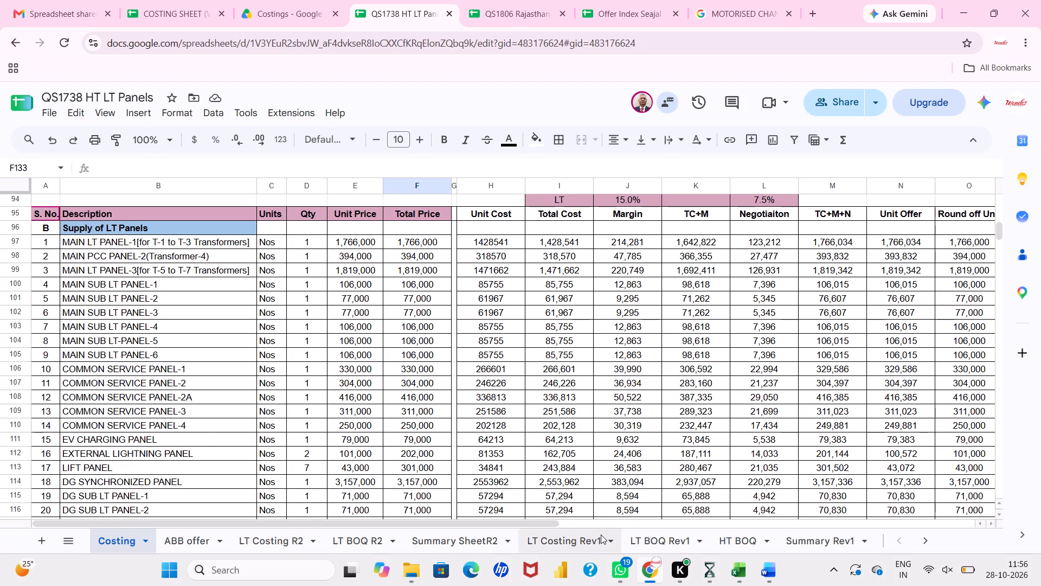
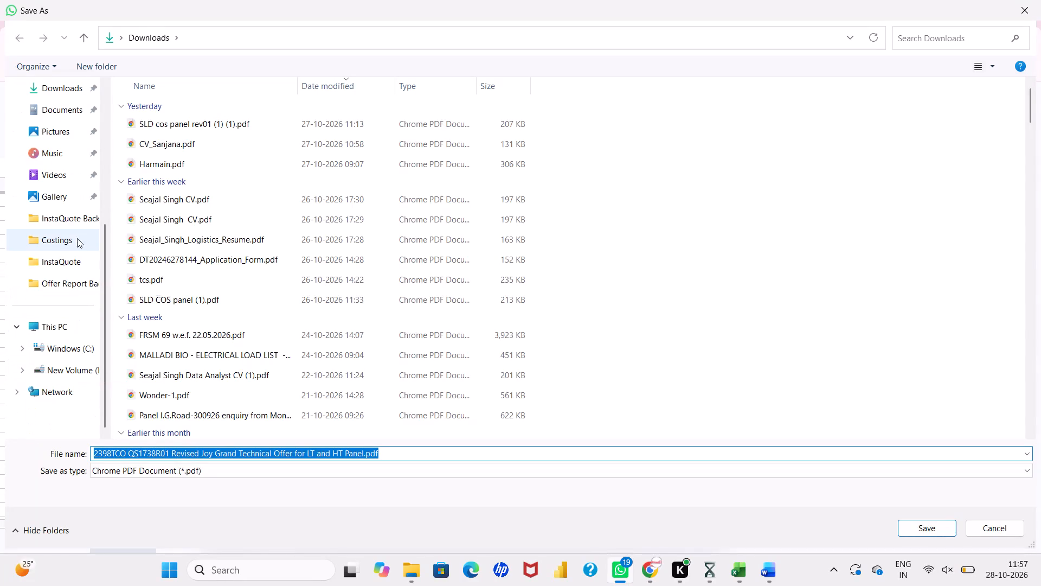
Set the PDF's save location to the Costings folder and edit its name to 2398TCO QS1738R01 Revised Joy Grand Technical Offer for LT Panel.
{"action": "double_click", "coordinate": [73, 239]}
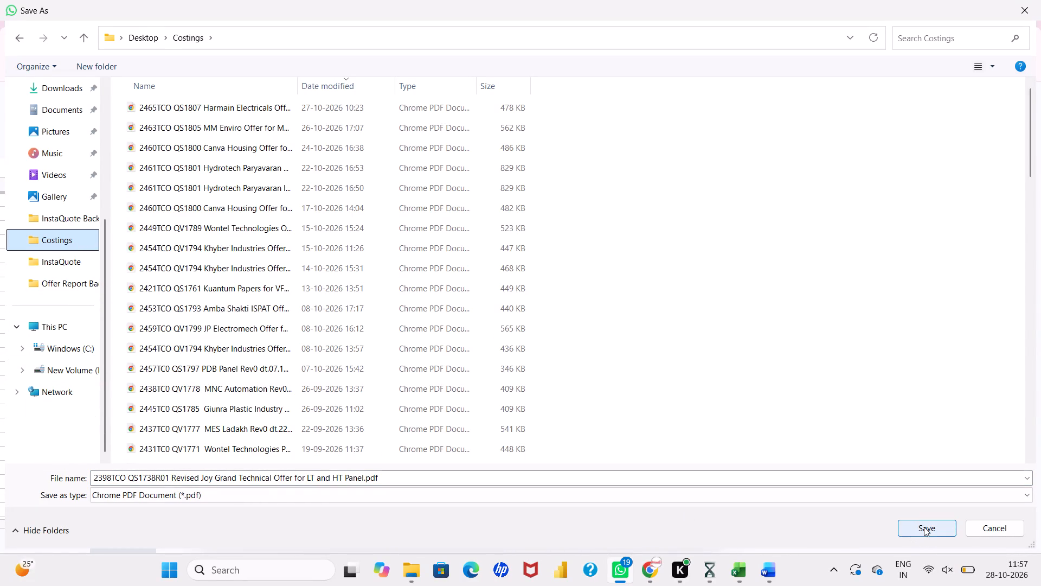
{"action": "left_click_drag", "start_coordinate": [345, 479], "coordinate": [333, 479]}
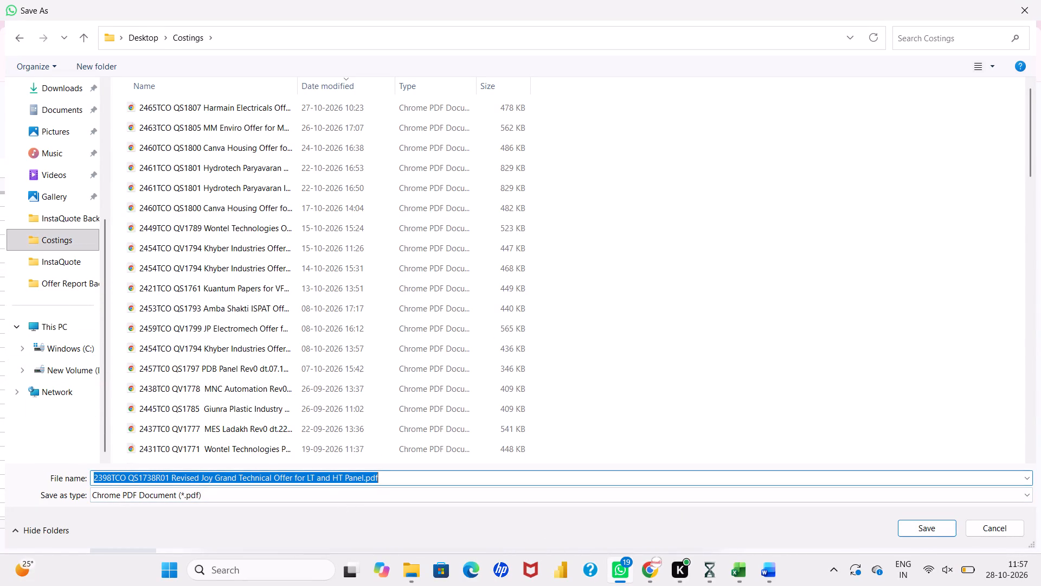
{"action": "left_click_drag", "start_coordinate": [333, 479], "coordinate": [329, 479]}
{"action": "left_click", "coordinate": [329, 479]}
{"action": "key", "text": "BackSpace"}
{"action": "key", "text": "BackSpace"}
{"action": "key", "text": "BackSpace"}
{"action": "key", "text": "BackSpace"}
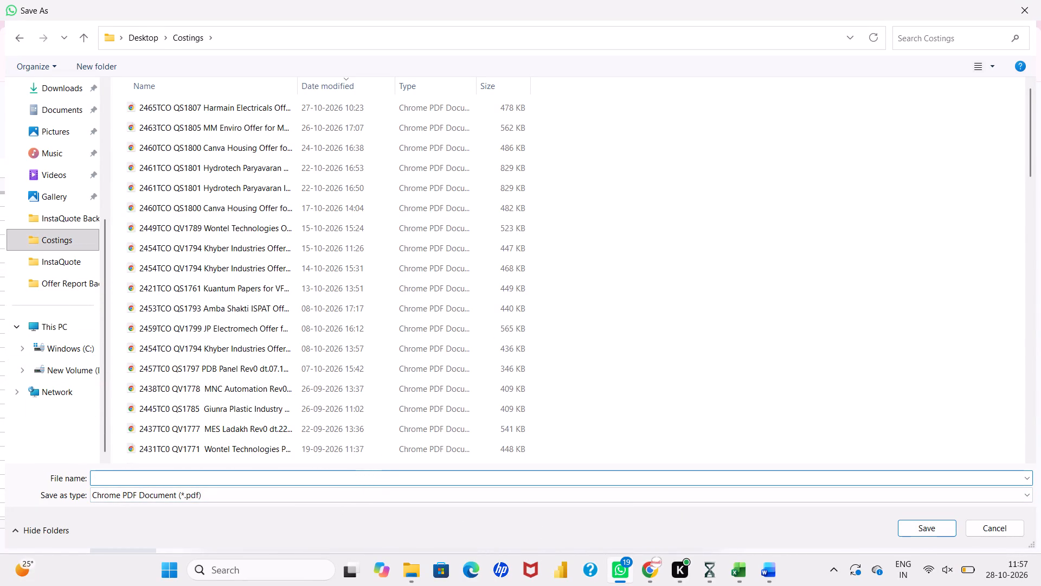
{"action": "key", "text": "Delete"}
{"action": "key", "text": "Delete"}
{"action": "key", "text": "Delete"}
{"action": "key", "text": "Delete"}
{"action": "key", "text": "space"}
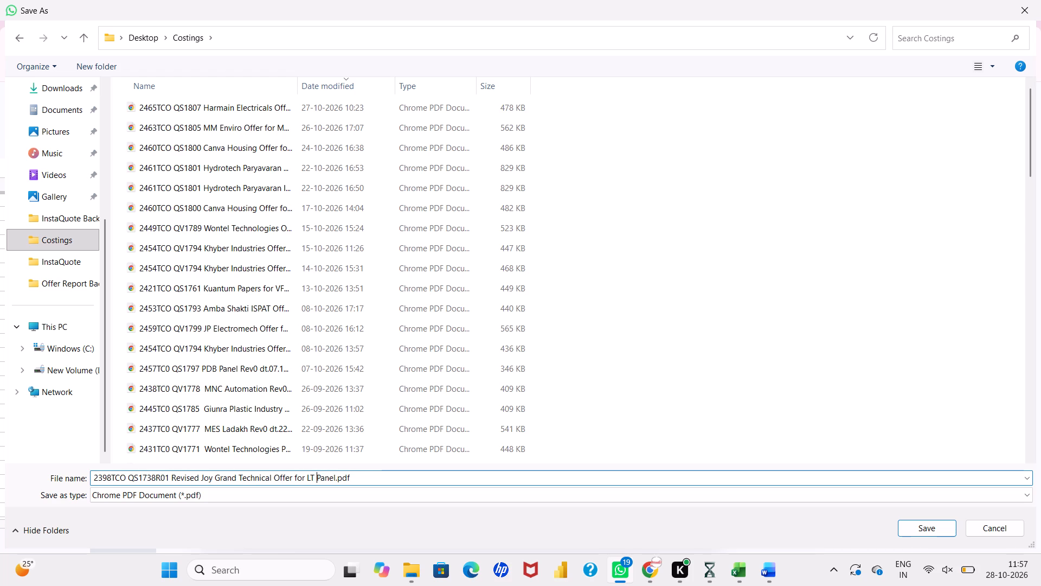
{"action": "key", "text": "Right"}
{"action": "key", "text": "Right"}
{"action": "key", "text": "Right"}
{"action": "key", "text": "Right"}
{"action": "key", "text": "Right"}
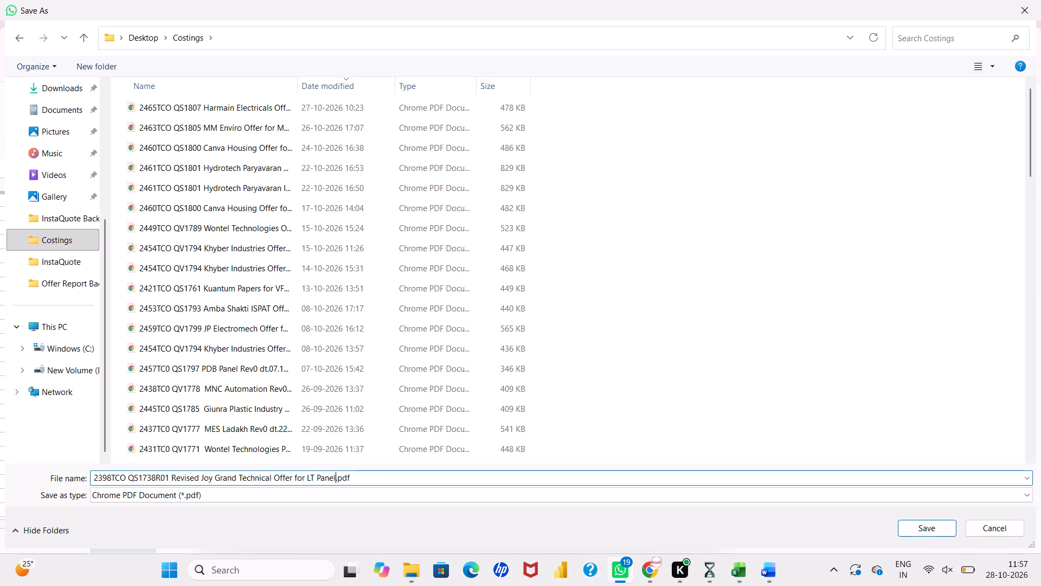
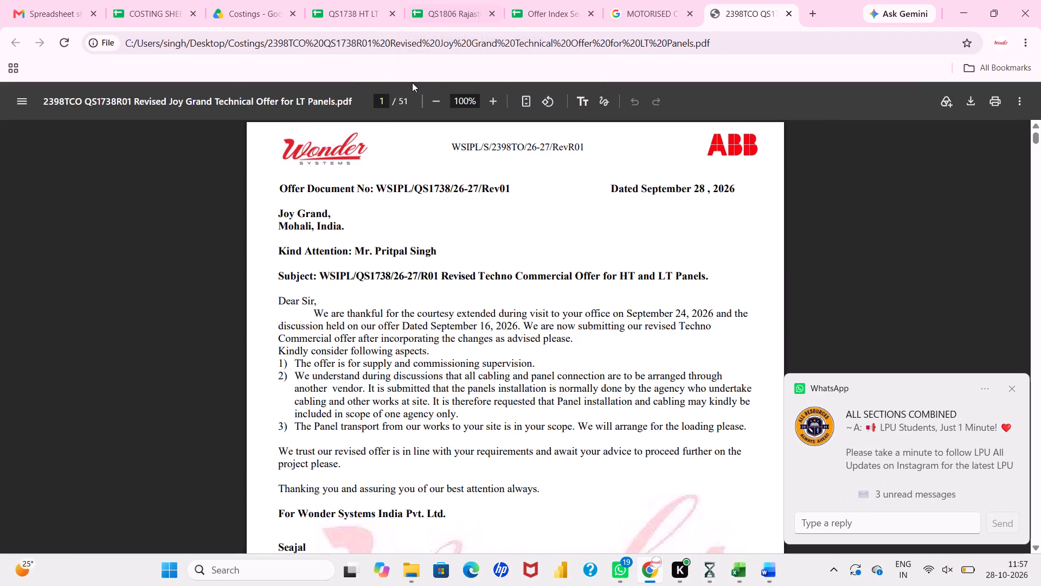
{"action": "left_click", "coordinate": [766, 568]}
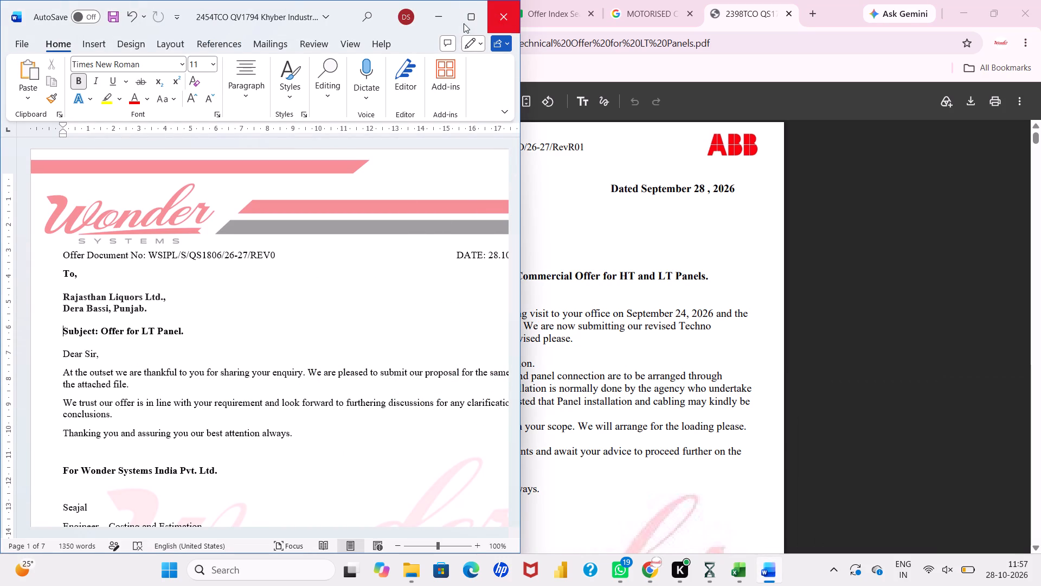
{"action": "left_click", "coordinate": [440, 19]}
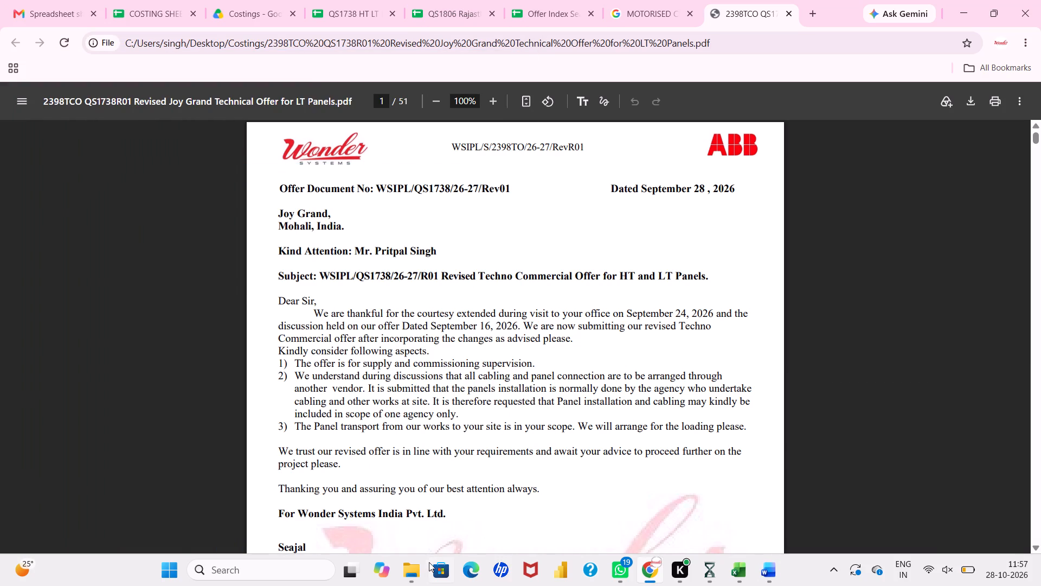
Open the 2398TCO QS1738R01 Revised Joy Grand Technical Offer for LT Panels PDF from the Costings folder.
{"action": "left_click", "coordinate": [414, 571]}
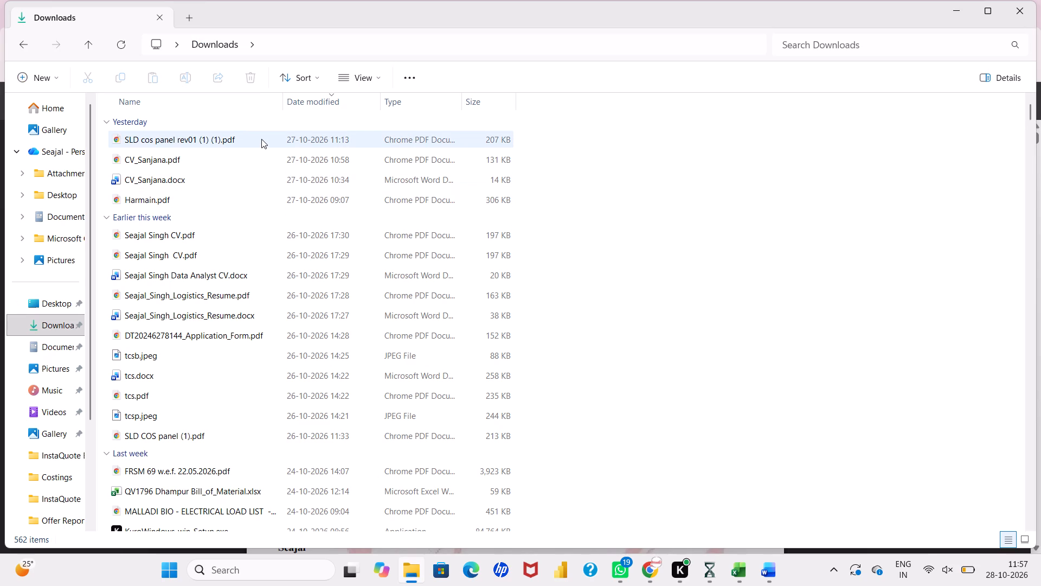
{"action": "double_click", "coordinate": [65, 482]}
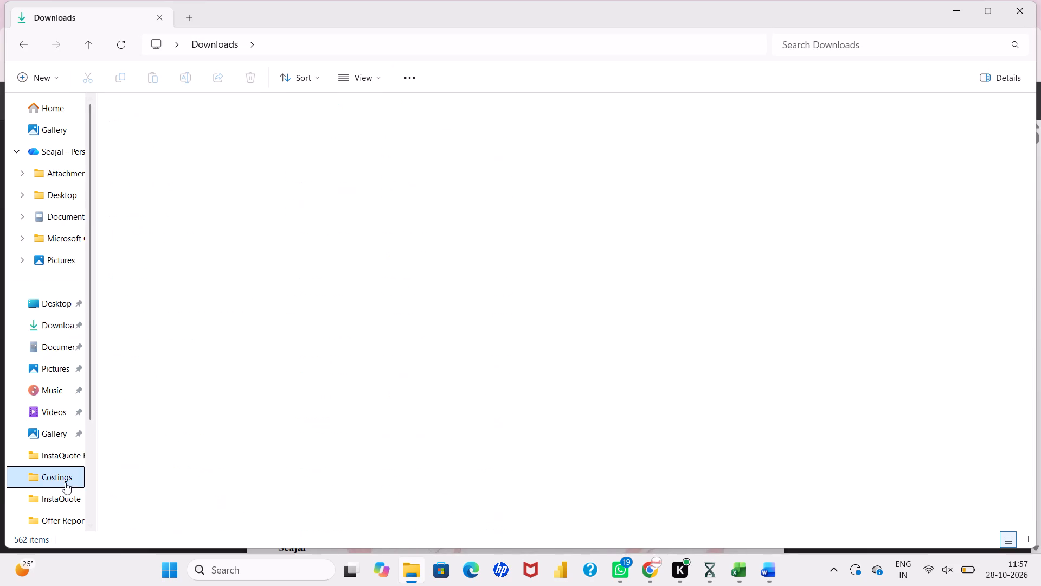
{"action": "double_click", "coordinate": [216, 120]}
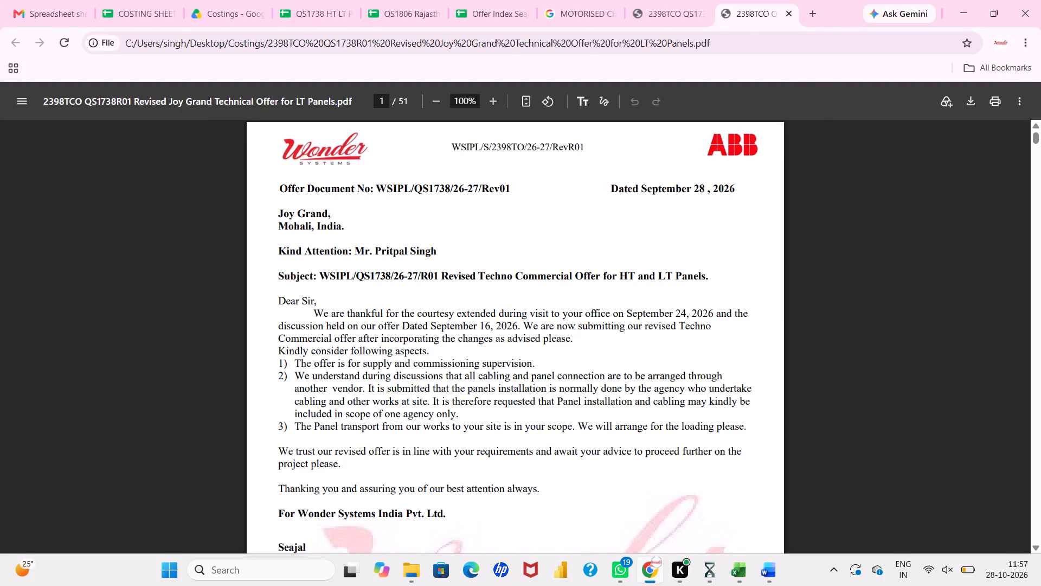
Read through the QS1738R01 technical offer from the cover letter into the HT panel bill of materials.
{"action": "scroll", "coordinate": [394, 288], "scroll_direction": "down", "scroll_amount": 2}
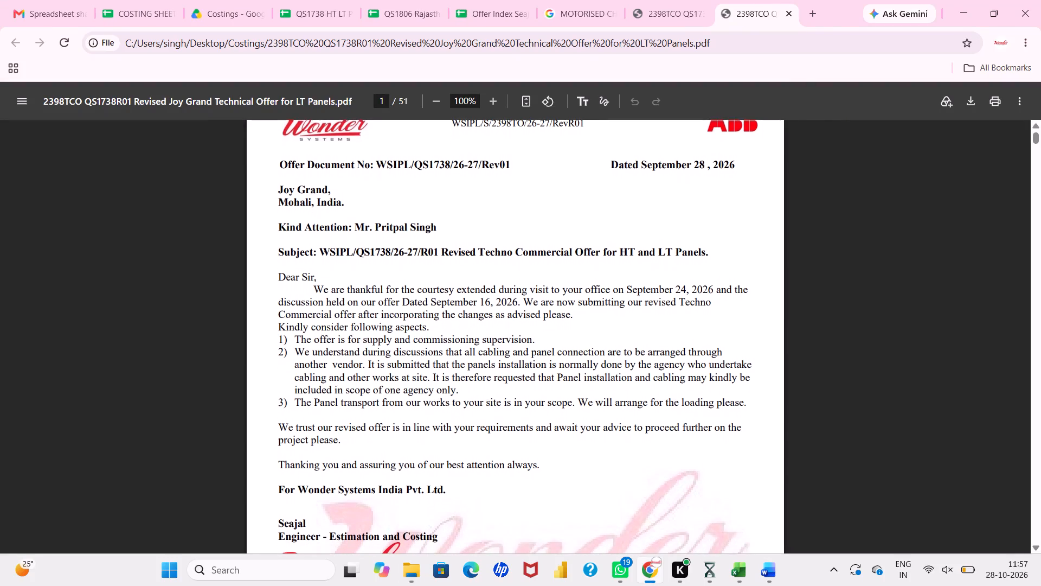
{"action": "scroll", "coordinate": [394, 288], "scroll_direction": "down", "scroll_amount": 5}
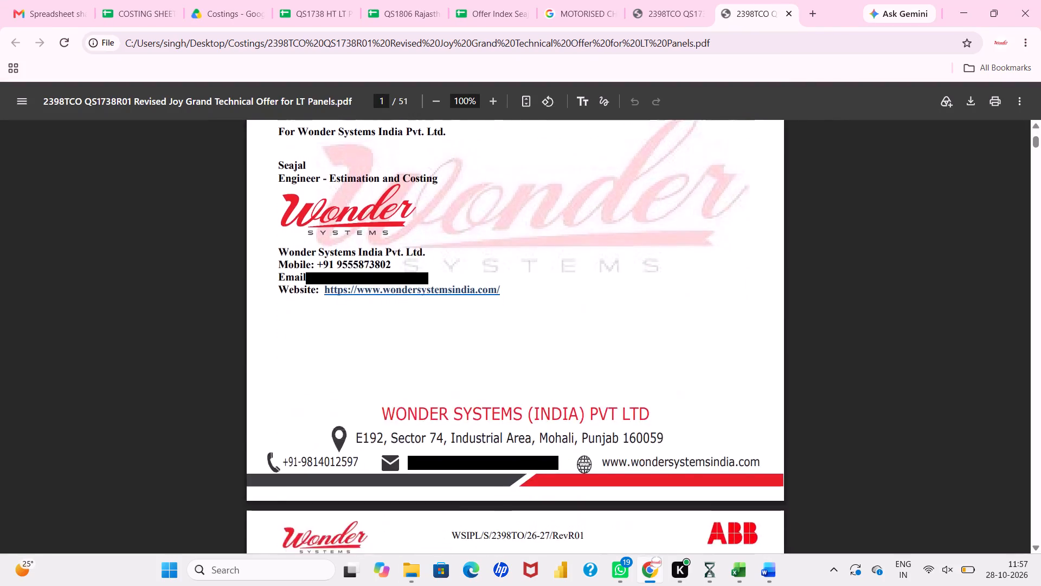
{"action": "scroll", "coordinate": [394, 288], "scroll_direction": "down", "scroll_amount": 9}
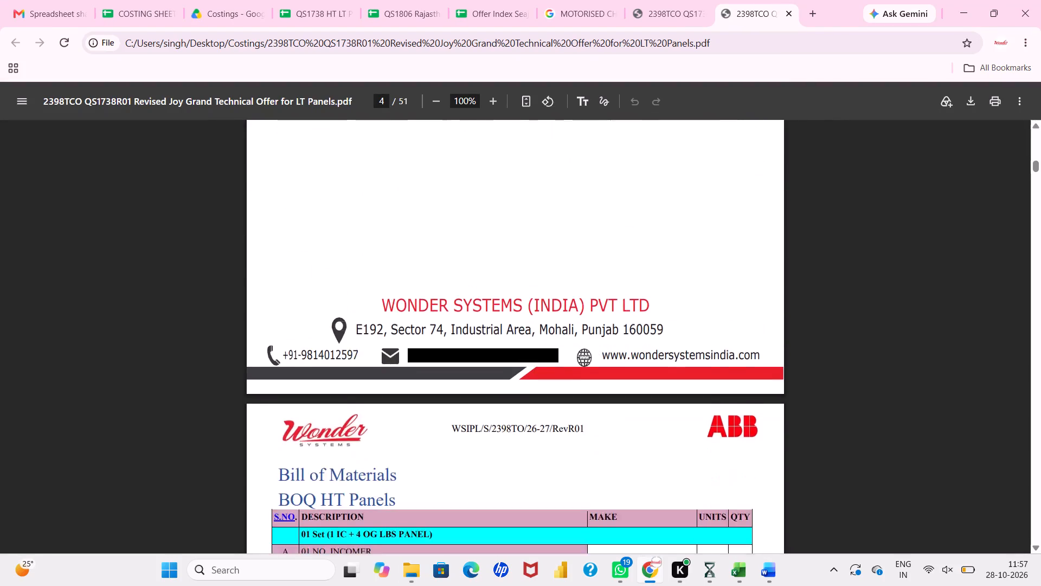
{"action": "scroll", "coordinate": [394, 288], "scroll_direction": "down", "scroll_amount": 8}
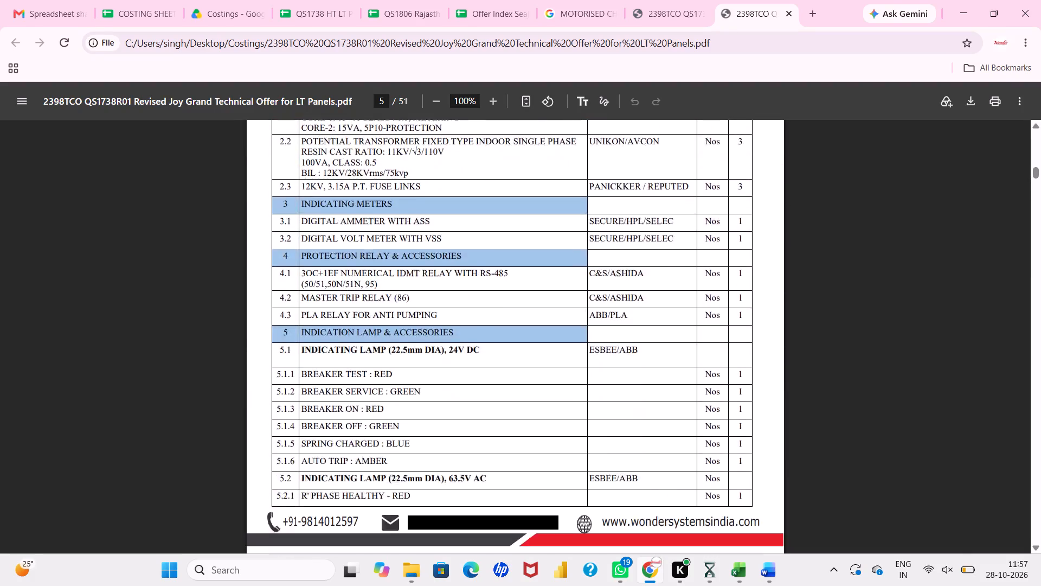
{"action": "scroll", "coordinate": [394, 288], "scroll_direction": "down", "scroll_amount": 4}
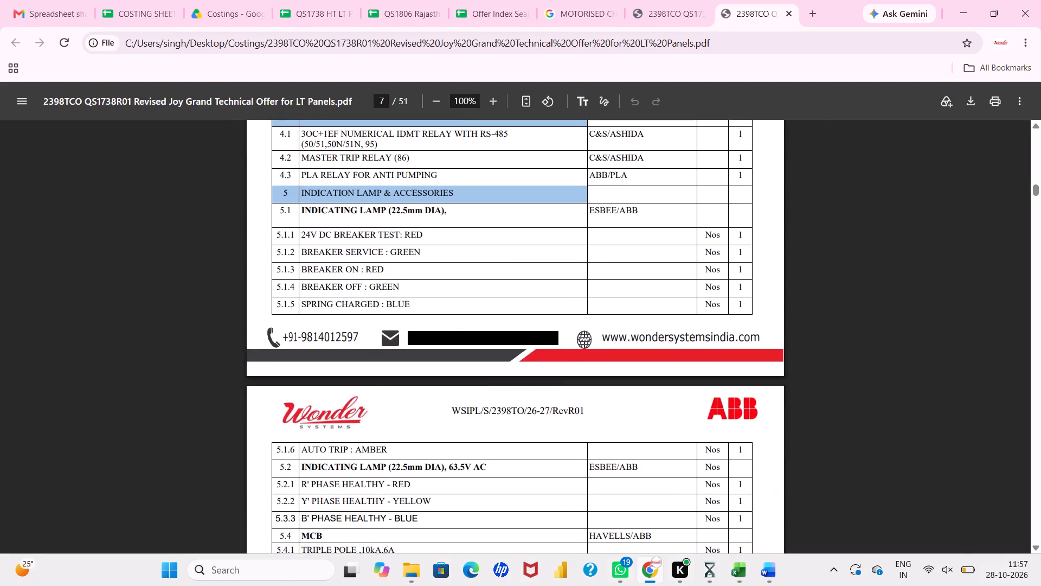
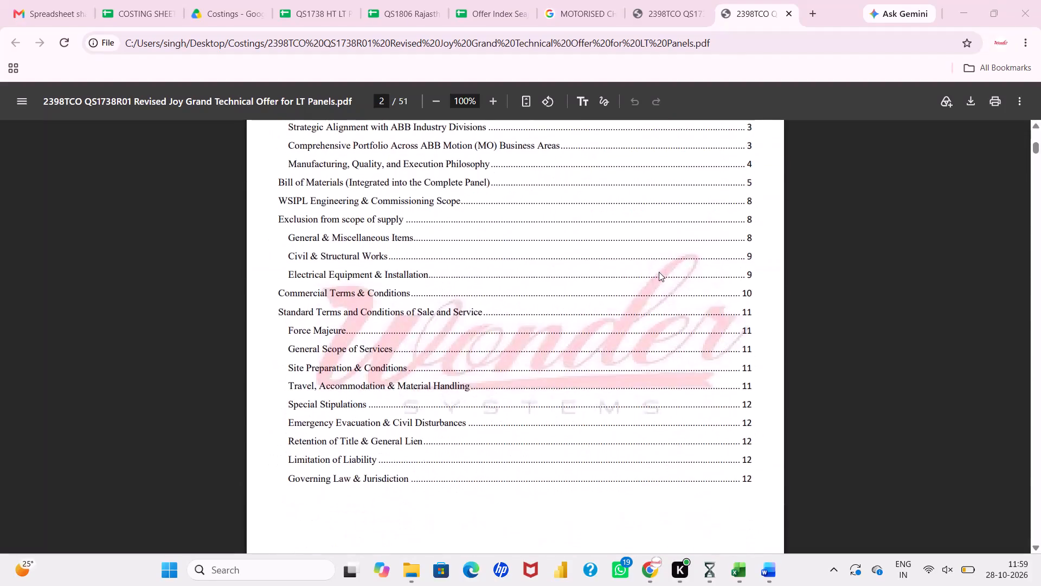
Read through the revised offer's company profile and the BOQ HT Panels tables, covering the incomer and load break switch outgoing sections.
{"action": "scroll", "coordinate": [659, 272], "scroll_direction": "down", "scroll_amount": 5}
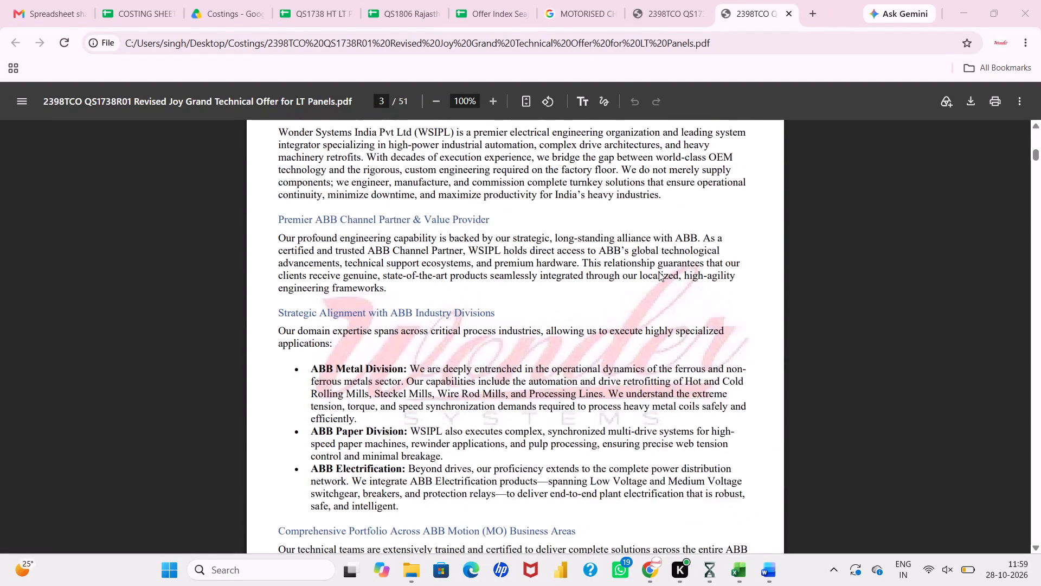
{"action": "scroll", "coordinate": [659, 272], "scroll_direction": "down", "scroll_amount": 7}
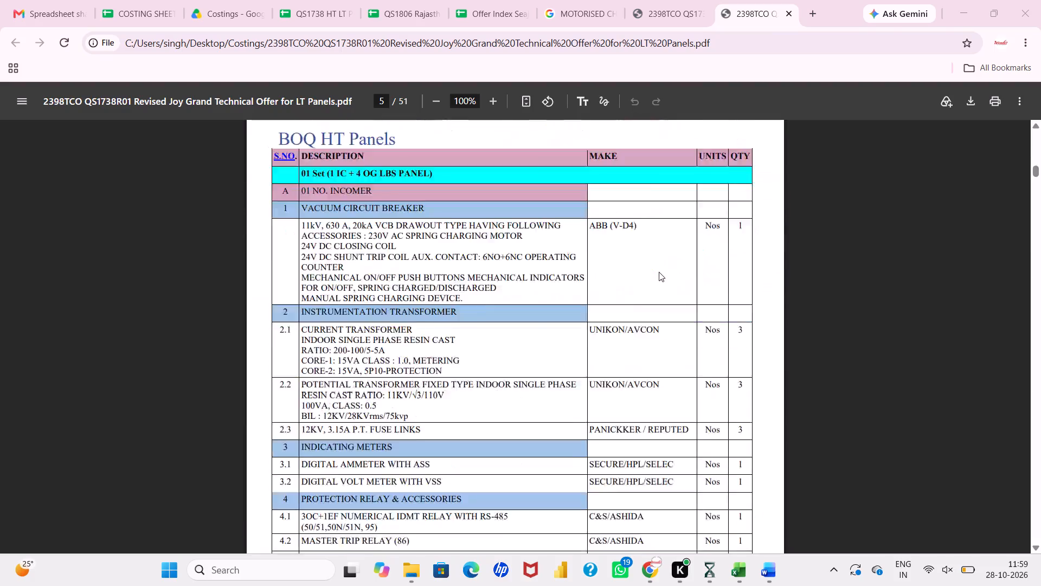
{"action": "scroll", "coordinate": [659, 272], "scroll_direction": "up", "scroll_amount": 3}
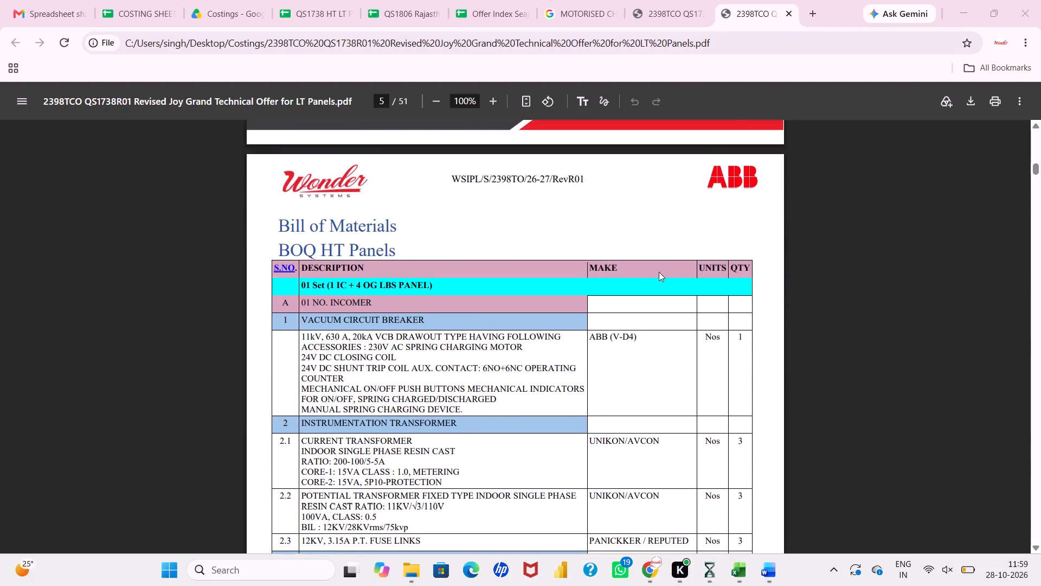
{"action": "scroll", "coordinate": [659, 272], "scroll_direction": "down", "scroll_amount": 9}
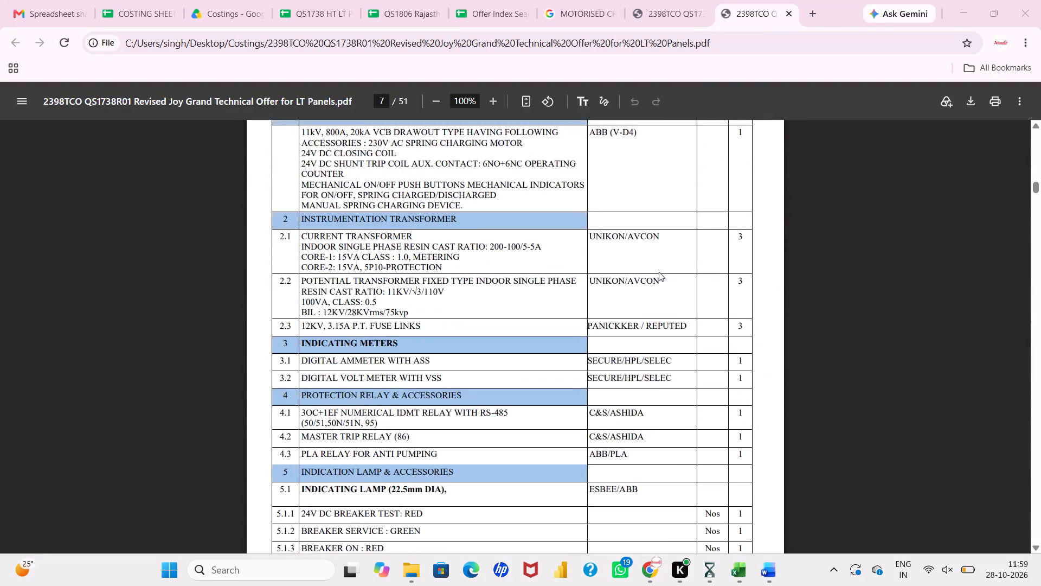
{"action": "scroll", "coordinate": [659, 272], "scroll_direction": "down", "scroll_amount": 6}
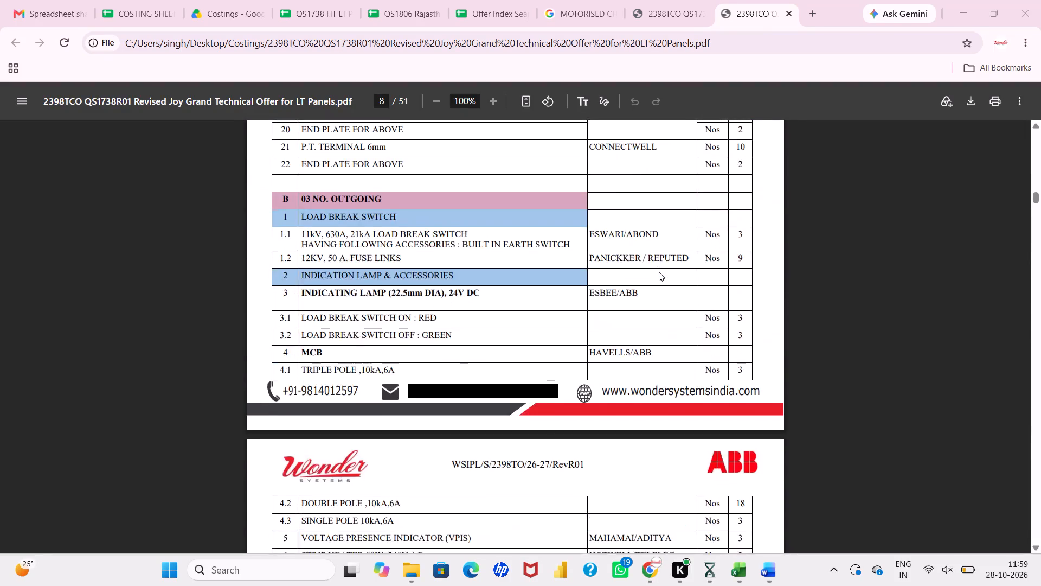
{"action": "scroll", "coordinate": [659, 272], "scroll_direction": "down", "scroll_amount": 6}
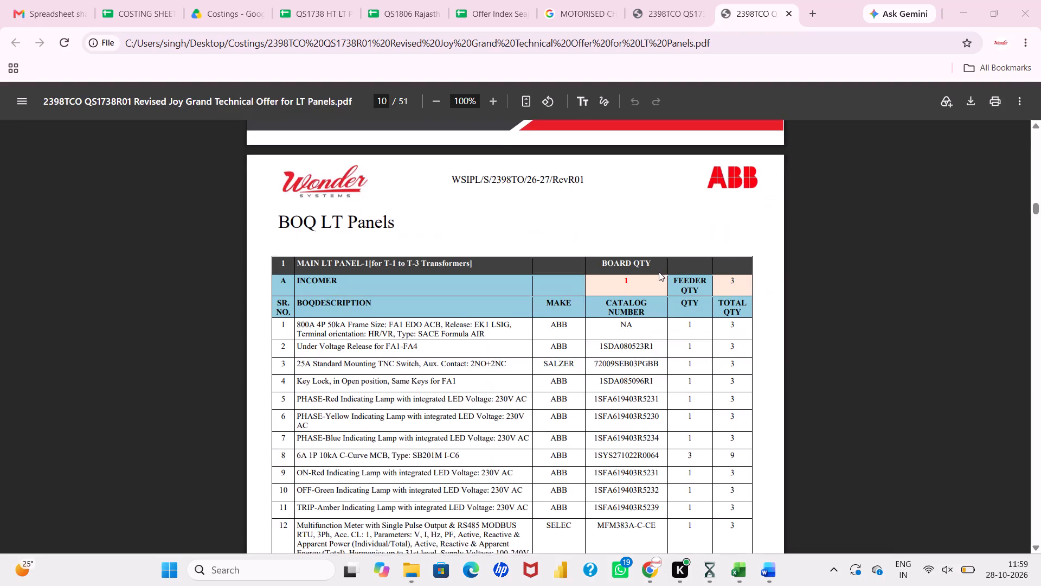
Examine the BOQ LT Panels tables for feeders, panel dimensions and busbar sizes, and go back to the HT panel items.
{"action": "scroll", "coordinate": [659, 272], "scroll_direction": "down", "scroll_amount": 7}
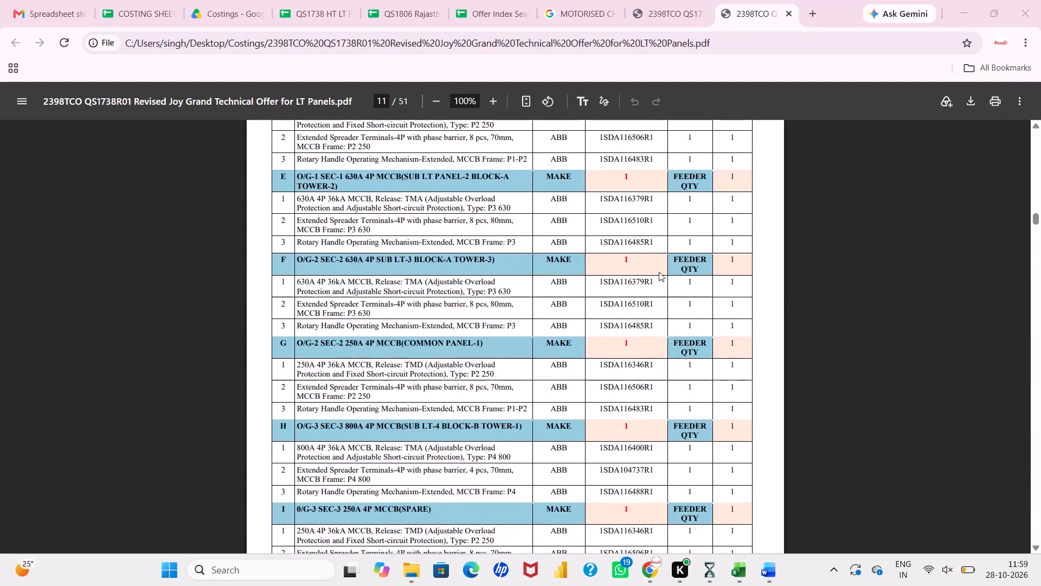
{"action": "scroll", "coordinate": [659, 272], "scroll_direction": "down", "scroll_amount": 6}
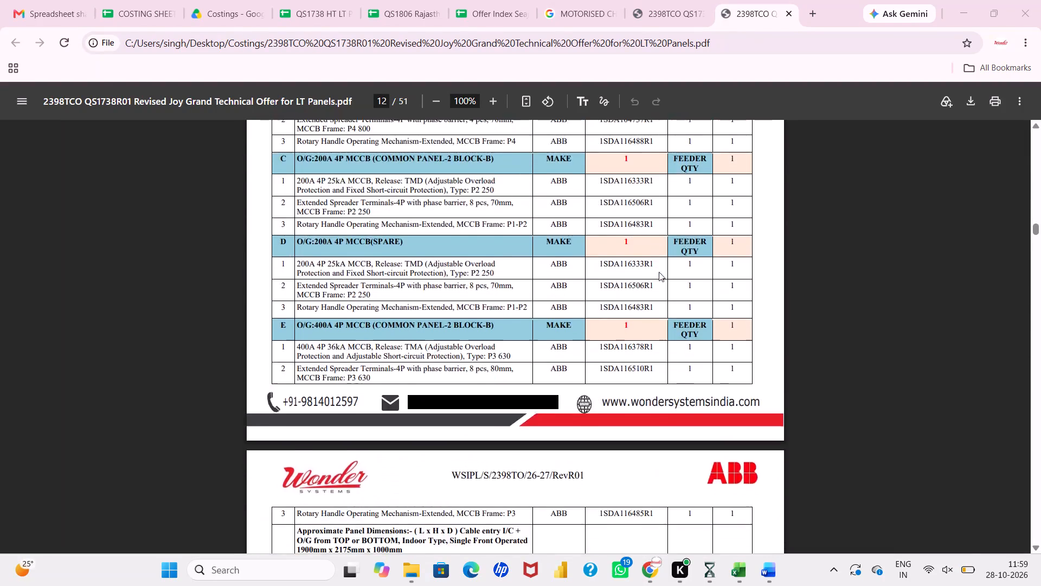
{"action": "scroll", "coordinate": [659, 272], "scroll_direction": "down", "scroll_amount": 6}
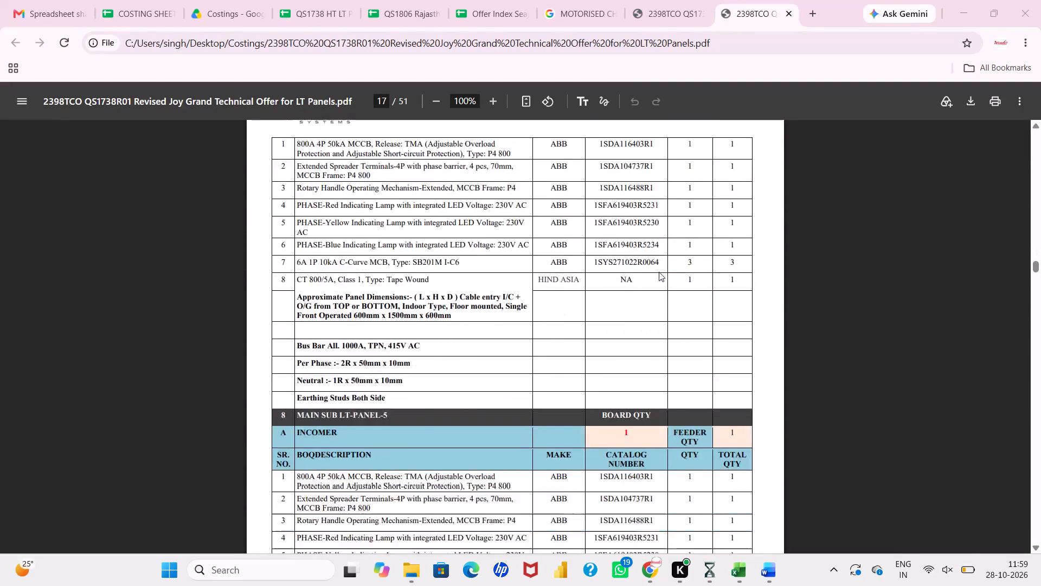
{"action": "scroll", "coordinate": [659, 272], "scroll_direction": "down", "scroll_amount": 1}
{"action": "scroll", "coordinate": [659, 272], "scroll_direction": "up", "scroll_amount": 13}
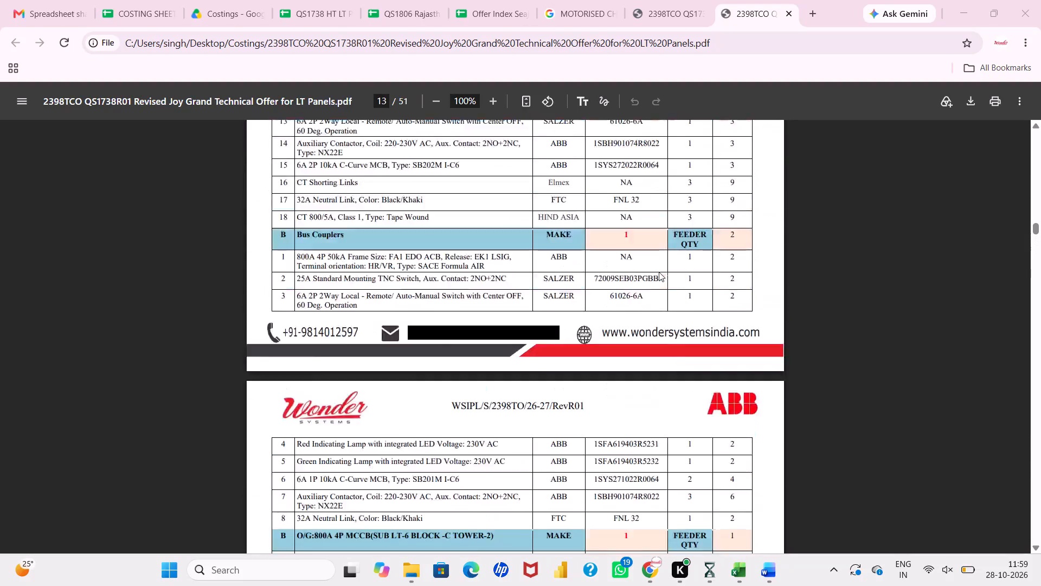
{"action": "scroll", "coordinate": [659, 272], "scroll_direction": "up", "scroll_amount": 5}
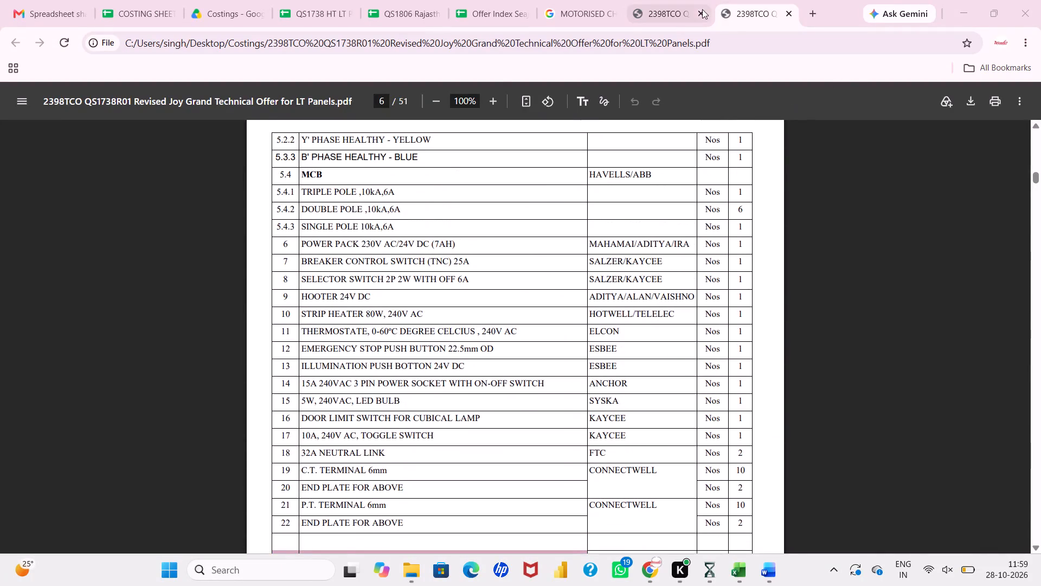
Close the open tabs of the 2398TCO QS1738R01 Revised Joy Grand Technical Offer PDF.
{"action": "left_click", "coordinate": [706, 17]}
{"action": "left_click", "coordinate": [702, 16]}
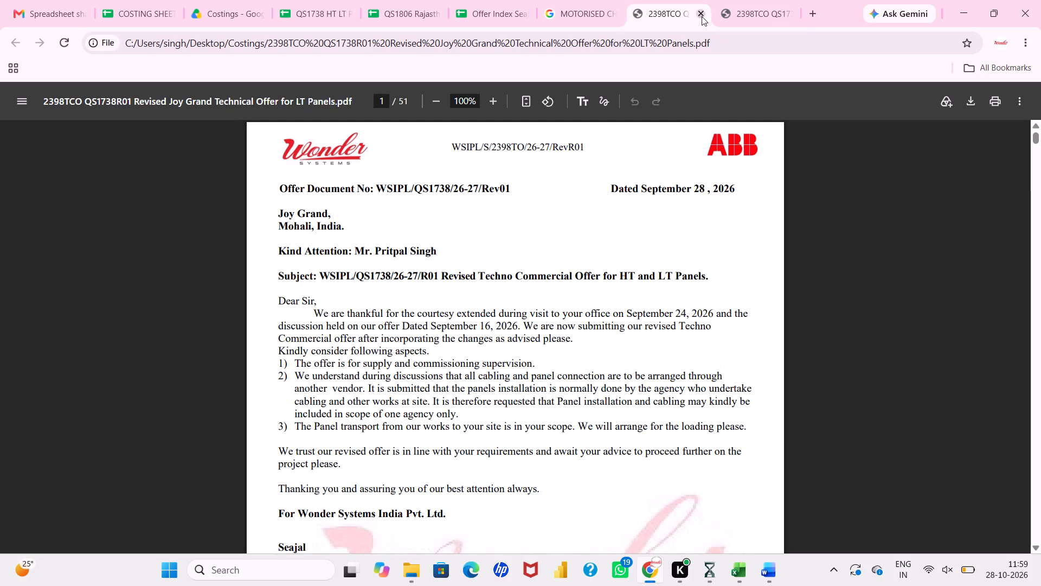
{"action": "left_click", "coordinate": [702, 16]}
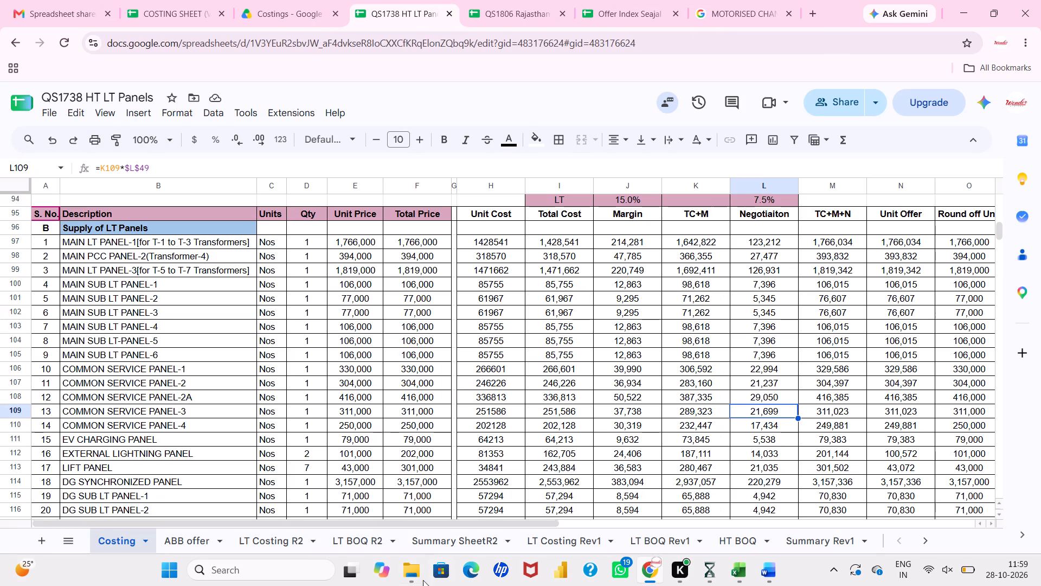
Delete the 2398TCO QS1738R01 Revised Joy Grand Technical Offer PDF from the Costings folder.
{"action": "left_click", "coordinate": [419, 580]}
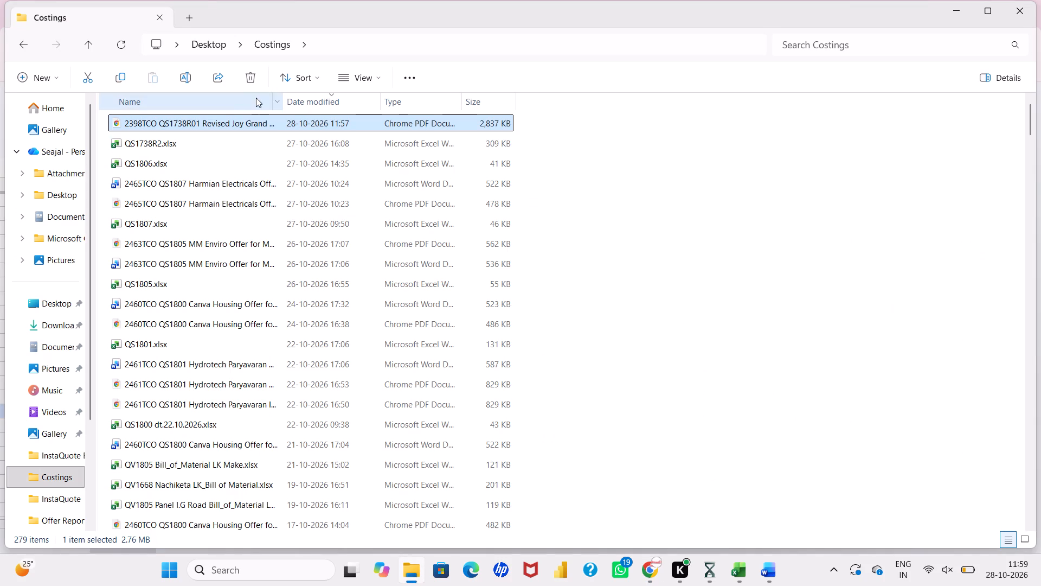
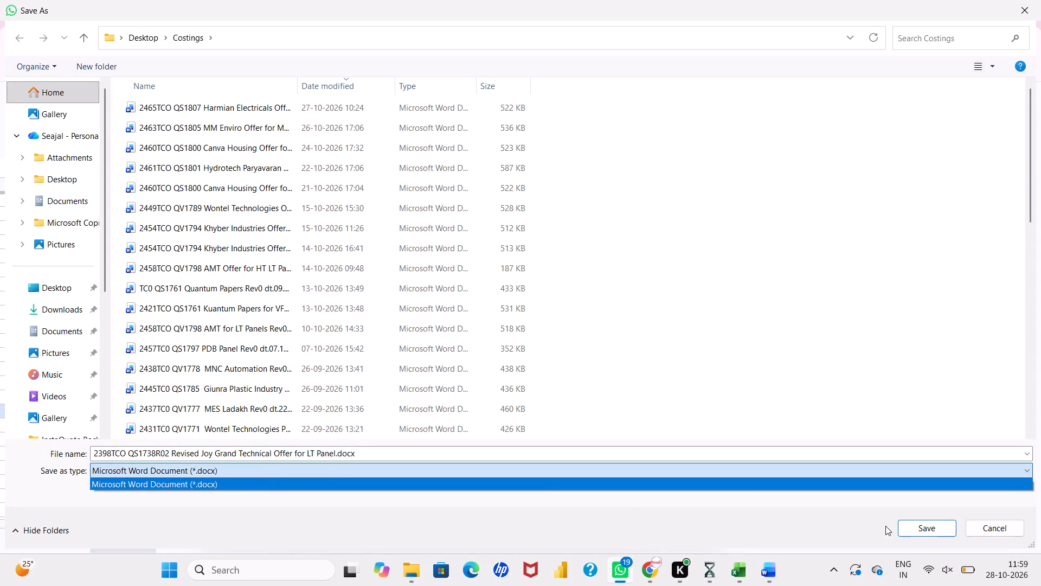
Save the Word document 2398TCO QS1738R02 Revised Joy Grand Technical Offer for LT Panel.docx from WhatsApp into the Costings folder.
{"action": "left_click", "coordinate": [936, 532]}
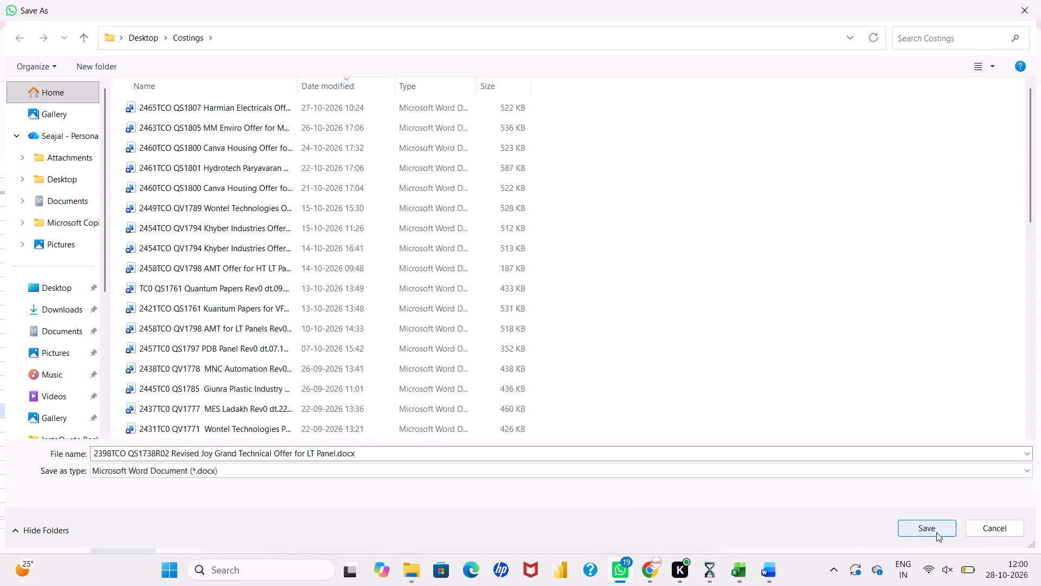
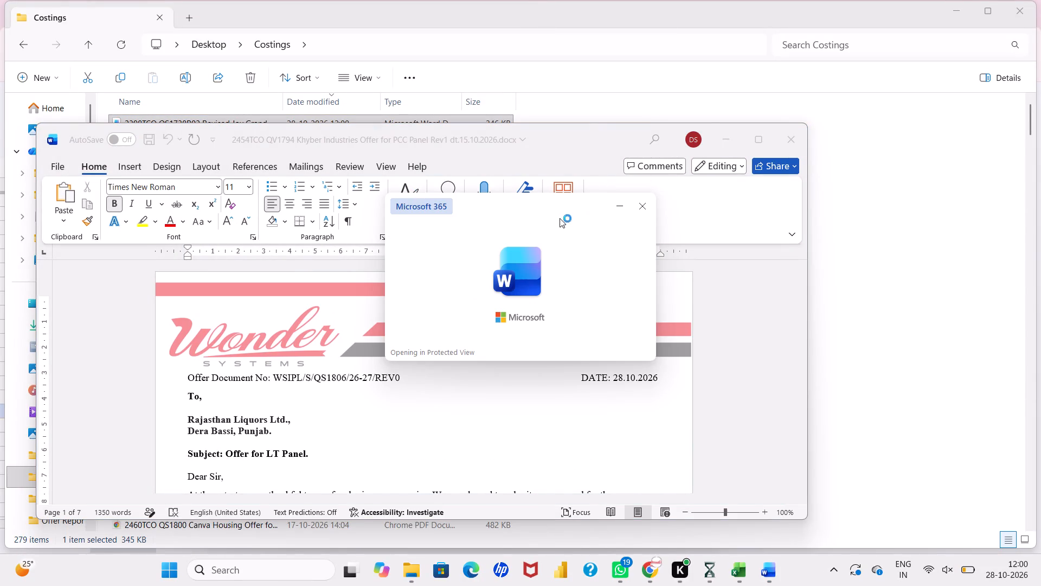
Close the Word loading window to cancel opening the document in Protected View.
{"action": "left_click", "coordinate": [646, 207]}
Close the 2454TCO QV1794 Khyber Industries Offer for PCC Panel Rev1 document.
{"action": "left_click", "coordinate": [779, 146]}
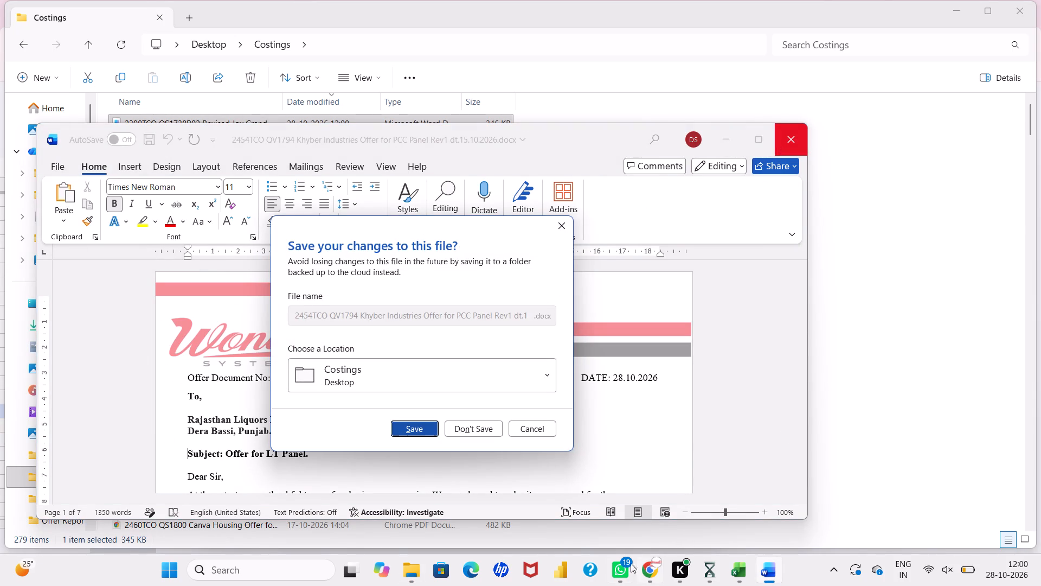
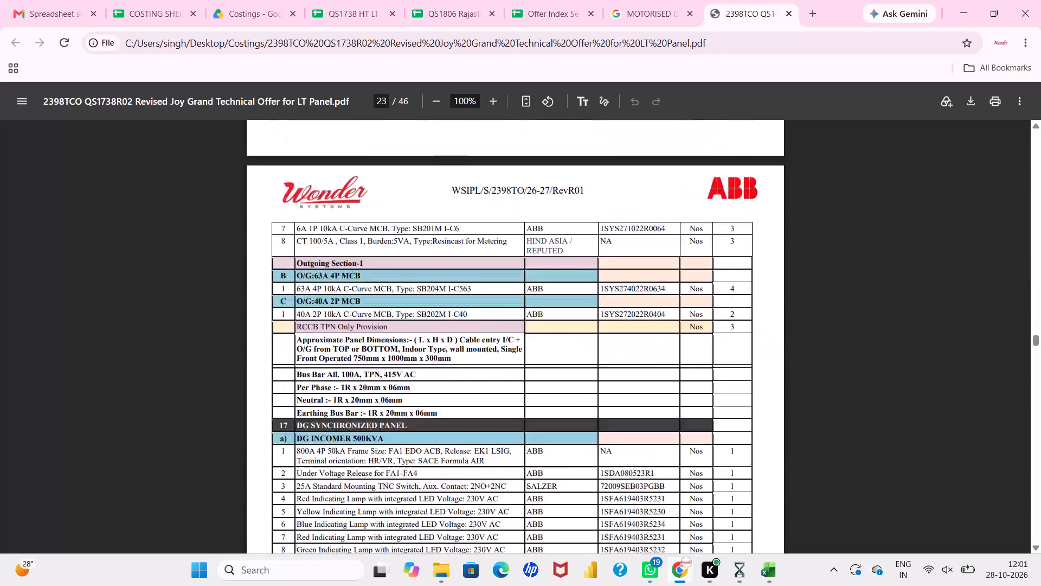
Review the rest of the Joy Grand LT Panel technical offer, from the panel BOQ pages through the scope of supply and closing terms.
{"action": "scroll", "coordinate": [565, 332], "scroll_direction": "down", "scroll_amount": 10}
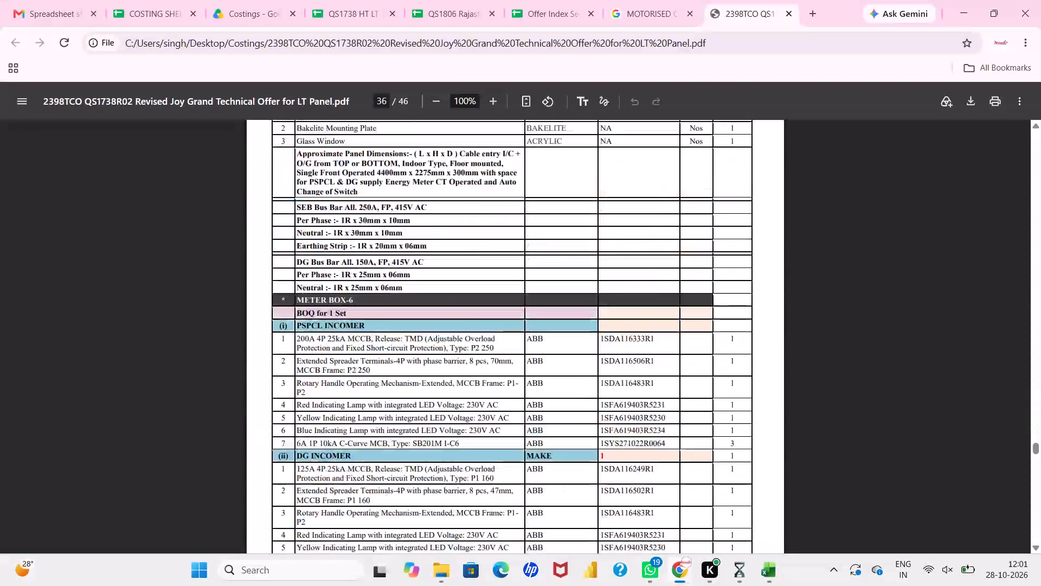
{"action": "scroll", "coordinate": [565, 332], "scroll_direction": "down", "scroll_amount": 7}
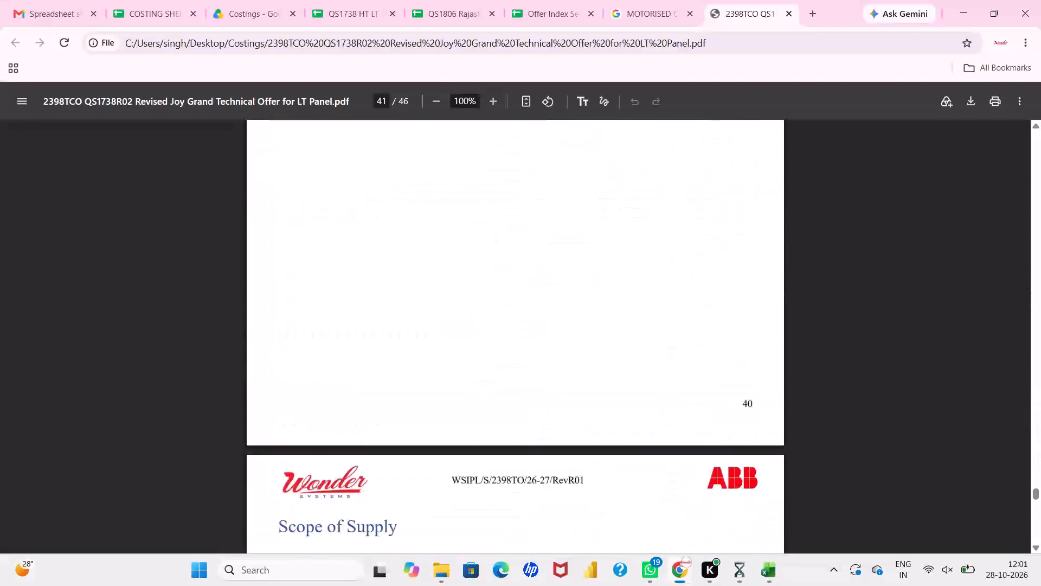
{"action": "scroll", "coordinate": [565, 332], "scroll_direction": "down", "scroll_amount": 6}
{"action": "scroll", "coordinate": [565, 332], "scroll_direction": "up", "scroll_amount": 4}
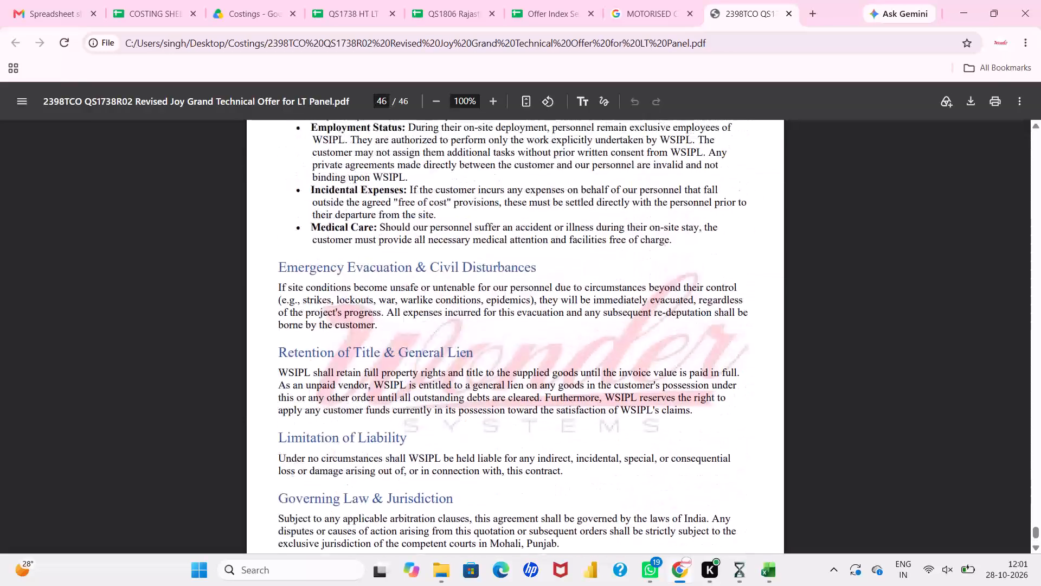
{"action": "scroll", "coordinate": [565, 332], "scroll_direction": "up", "scroll_amount": 9}
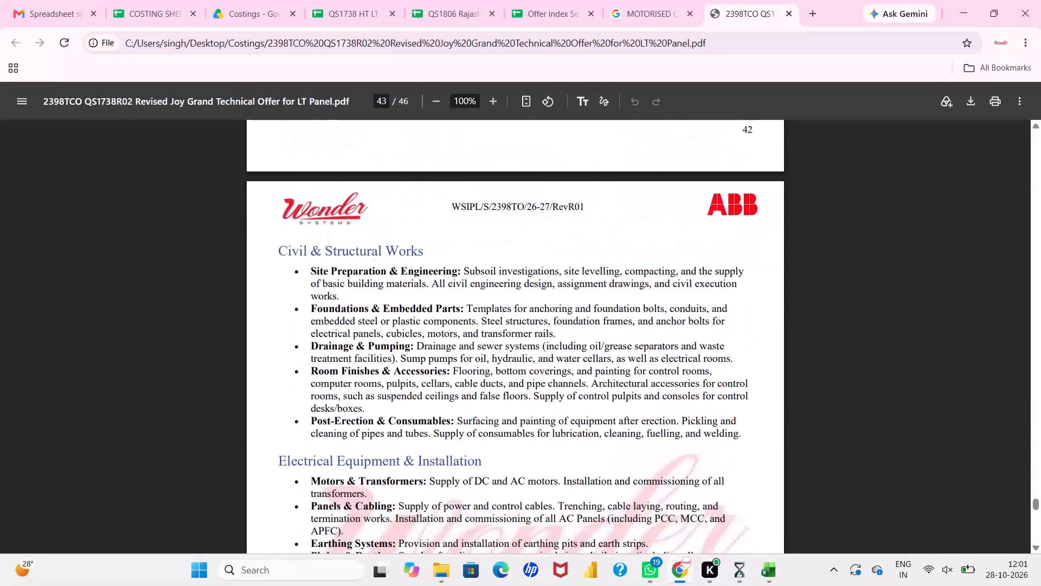
Go back from the exclusions section to the LT panel price table in the revised Joy Grand offer and check it.
{"action": "scroll", "coordinate": [565, 332], "scroll_direction": "up", "scroll_amount": 5}
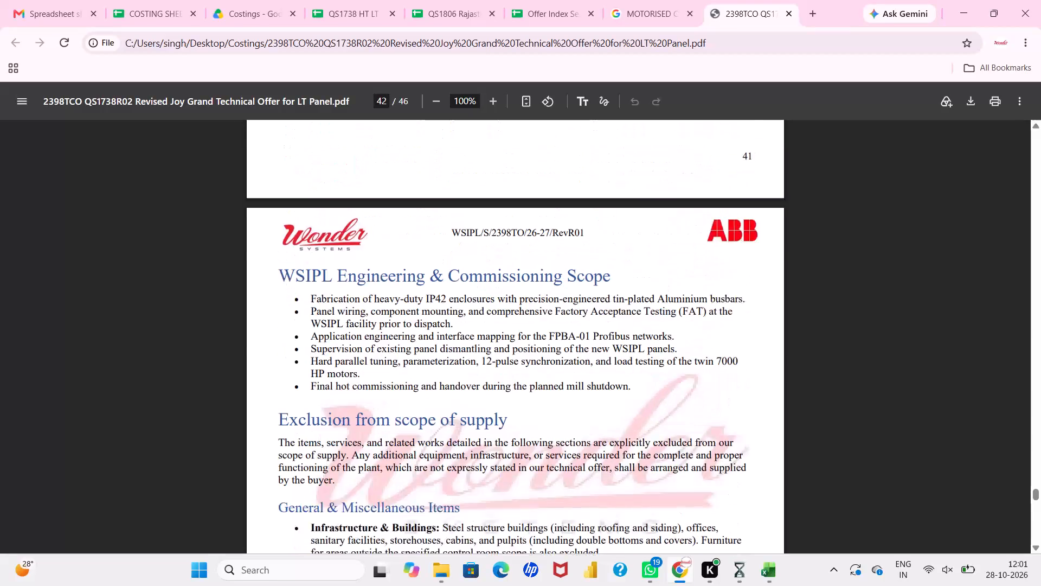
{"action": "scroll", "coordinate": [565, 332], "scroll_direction": "up", "scroll_amount": 4}
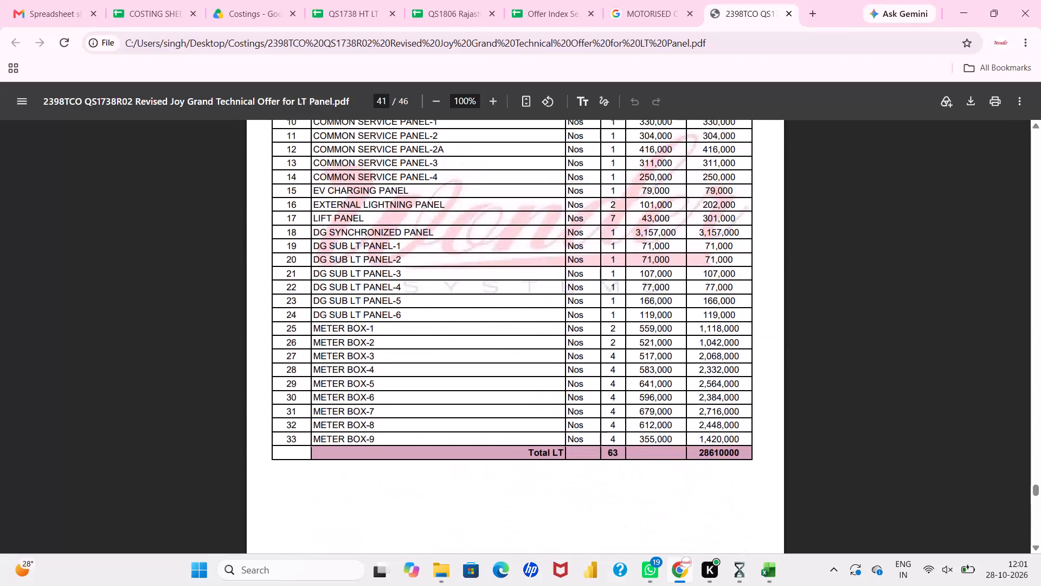
{"action": "scroll", "coordinate": [565, 332], "scroll_direction": "up", "scroll_amount": 1}
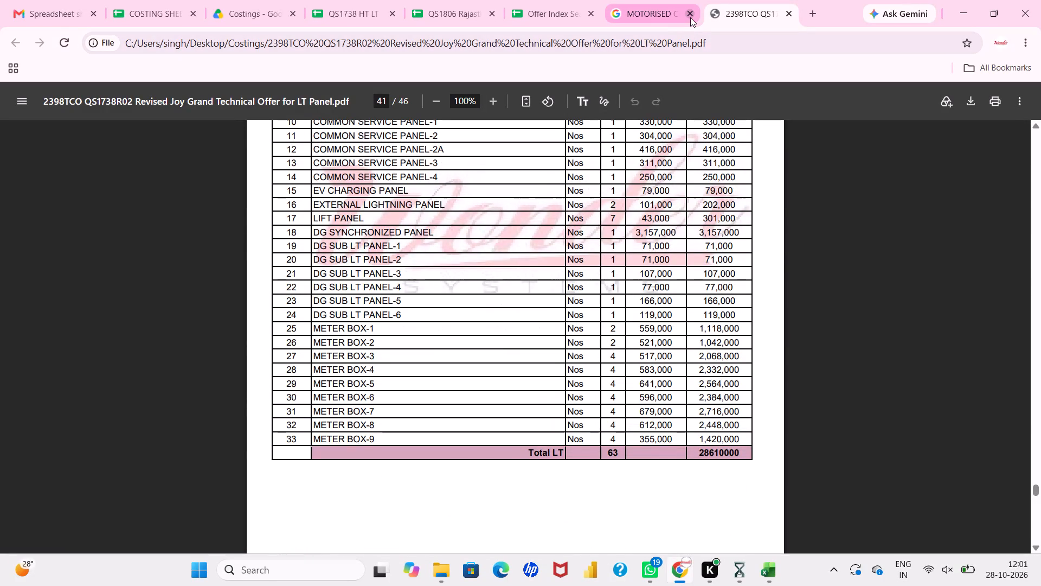
Close the Google search page for the motorised item, which is open beside the revised offer PDF.
{"action": "left_click", "coordinate": [690, 17]}
{"action": "left_click", "coordinate": [690, 17]}
{"action": "left_click", "coordinate": [690, 17]}
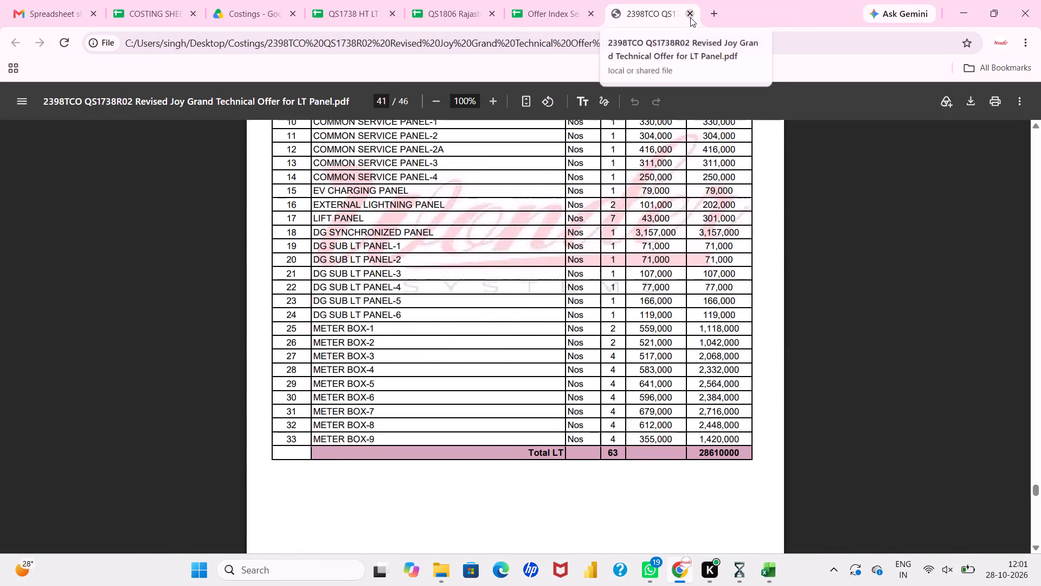
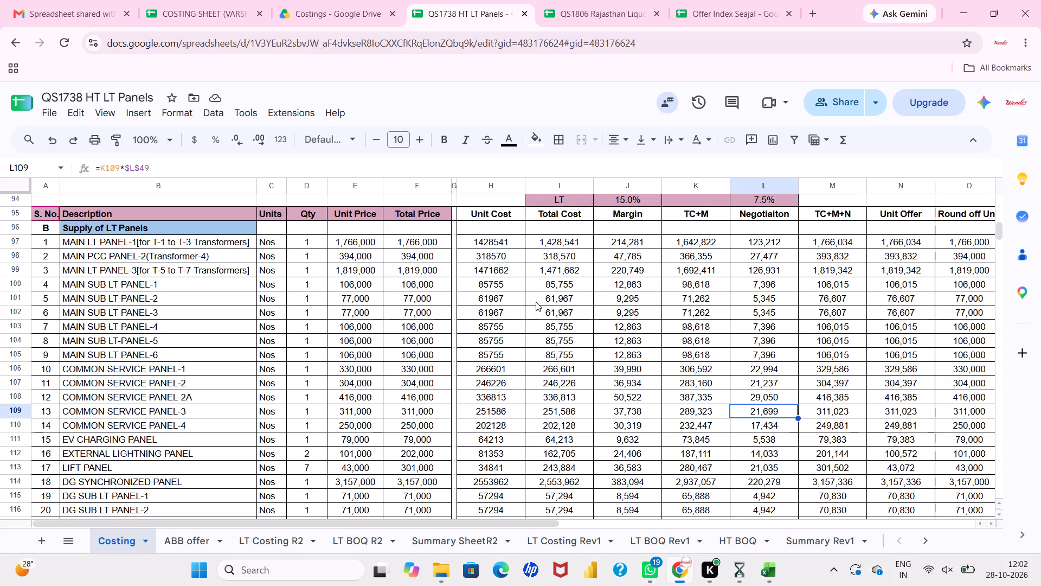
{"action": "left_click", "coordinate": [655, 570]}
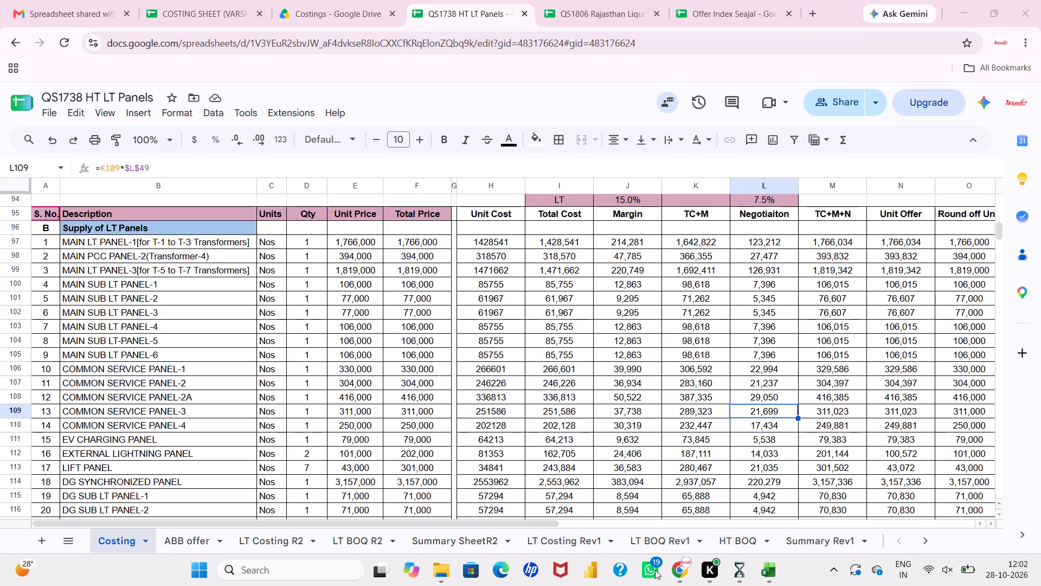
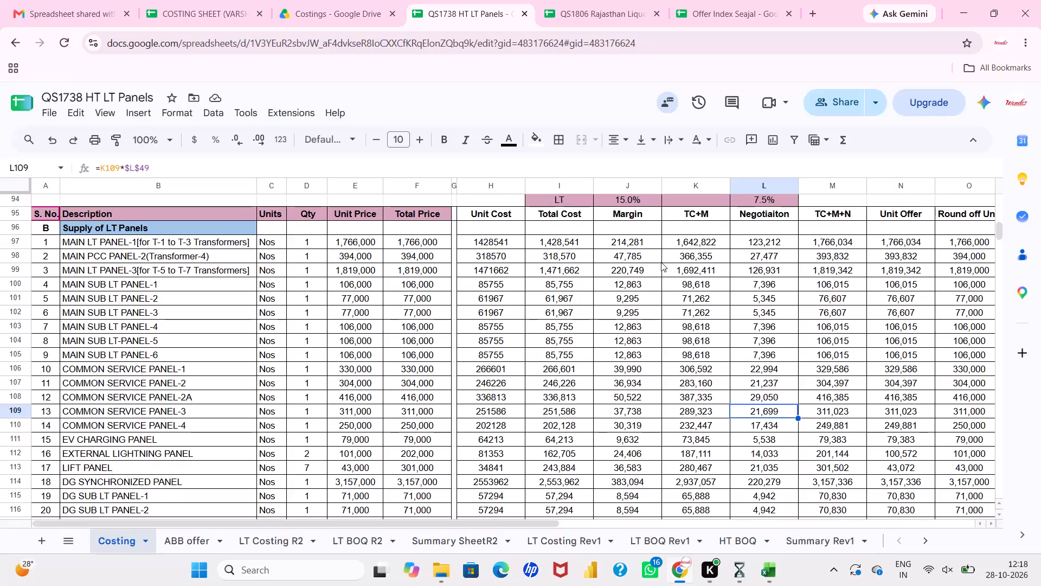
Switch to the Instagram app and open the direct messages inbox.
{"action": "left_click", "coordinate": [323, 560]}
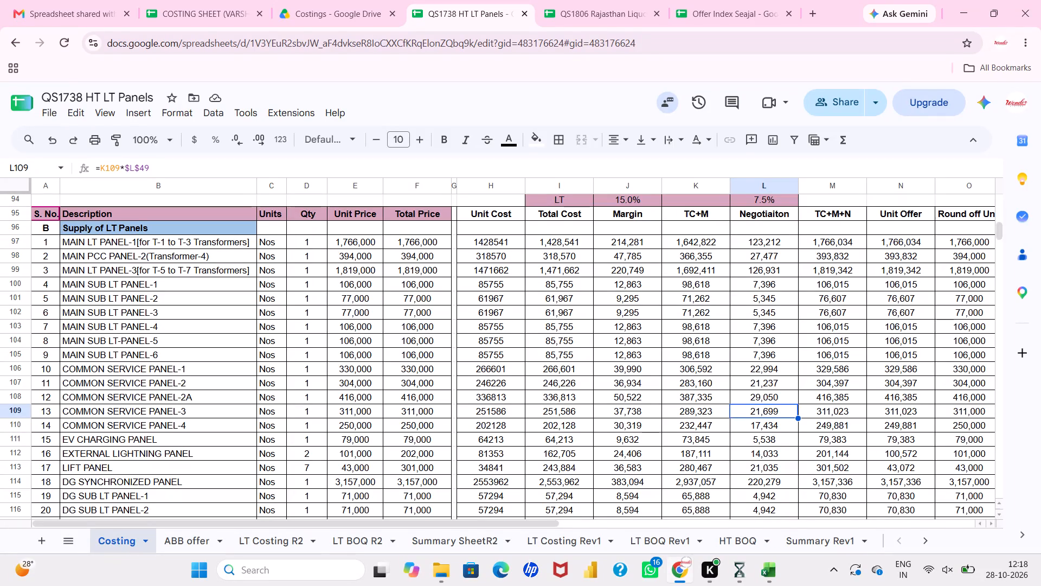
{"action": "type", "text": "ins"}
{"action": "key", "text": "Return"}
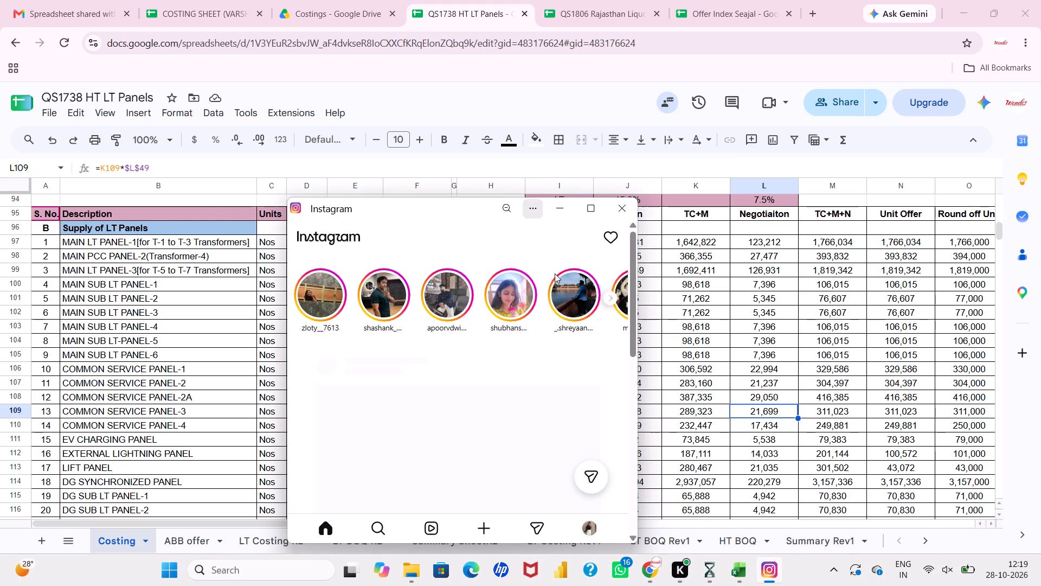
{"action": "left_click", "coordinate": [549, 532]}
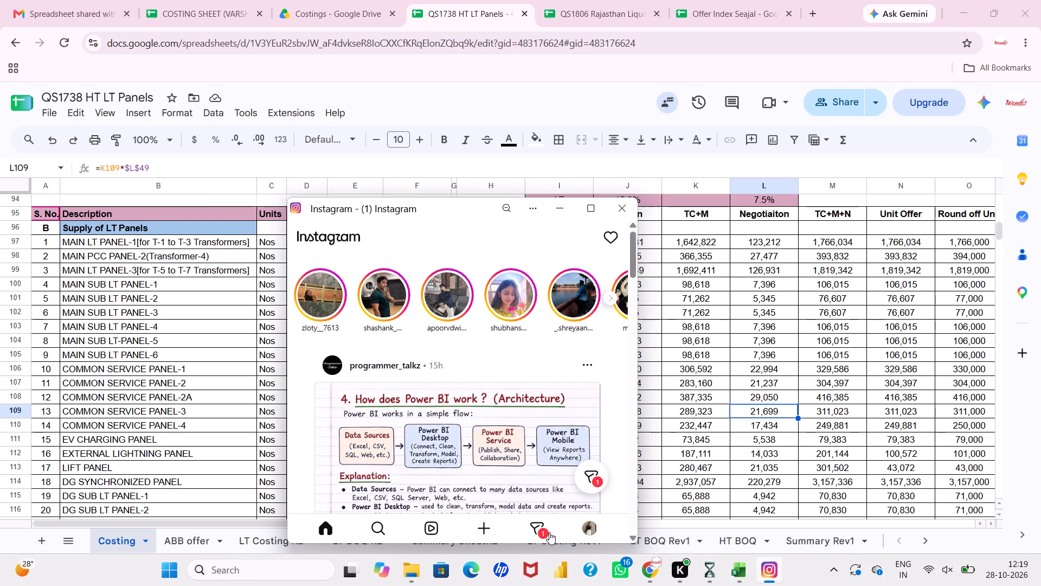
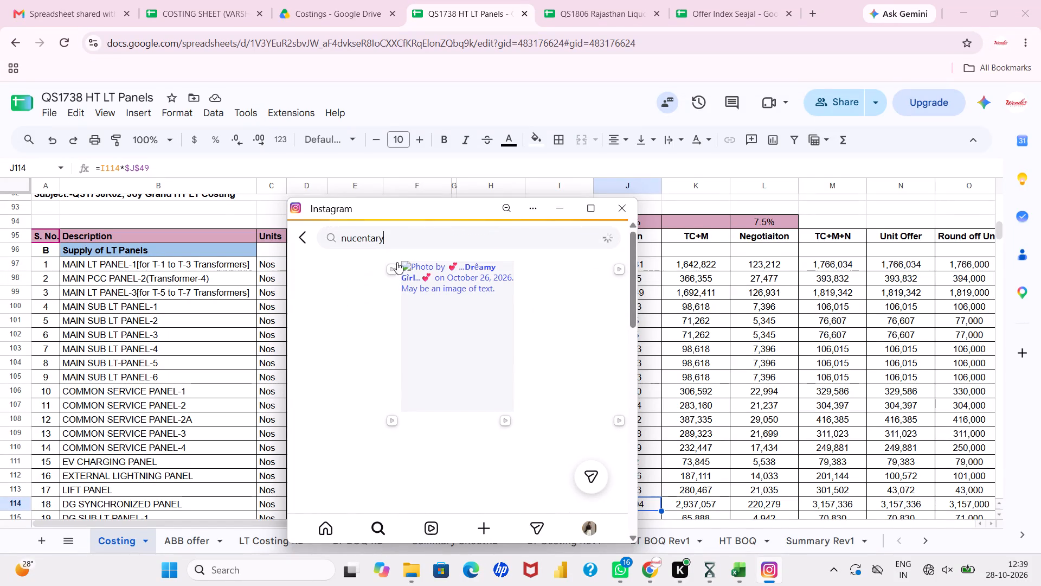
Maximise the Instagram window and search for "nucentary hospital".
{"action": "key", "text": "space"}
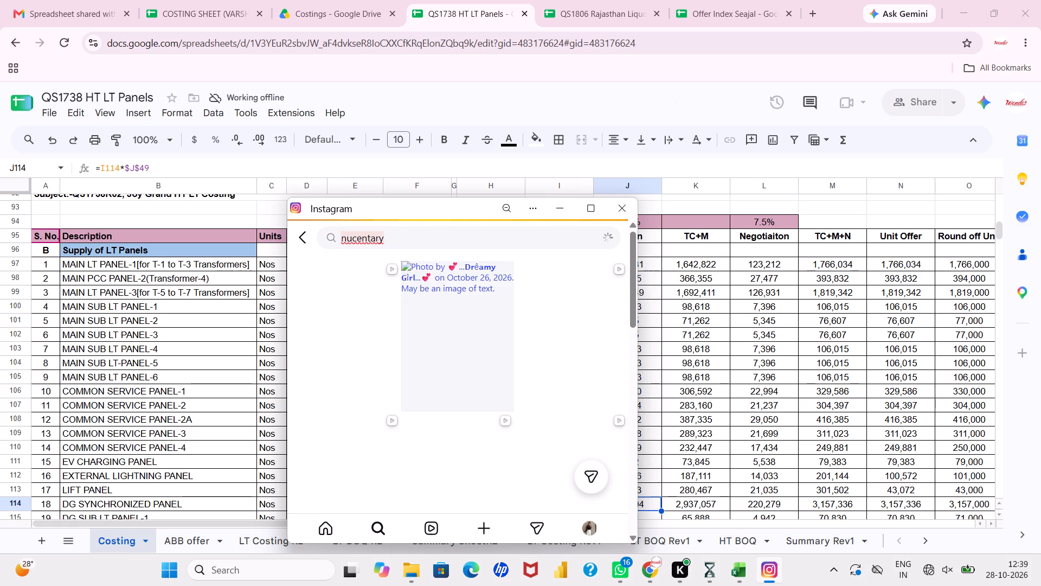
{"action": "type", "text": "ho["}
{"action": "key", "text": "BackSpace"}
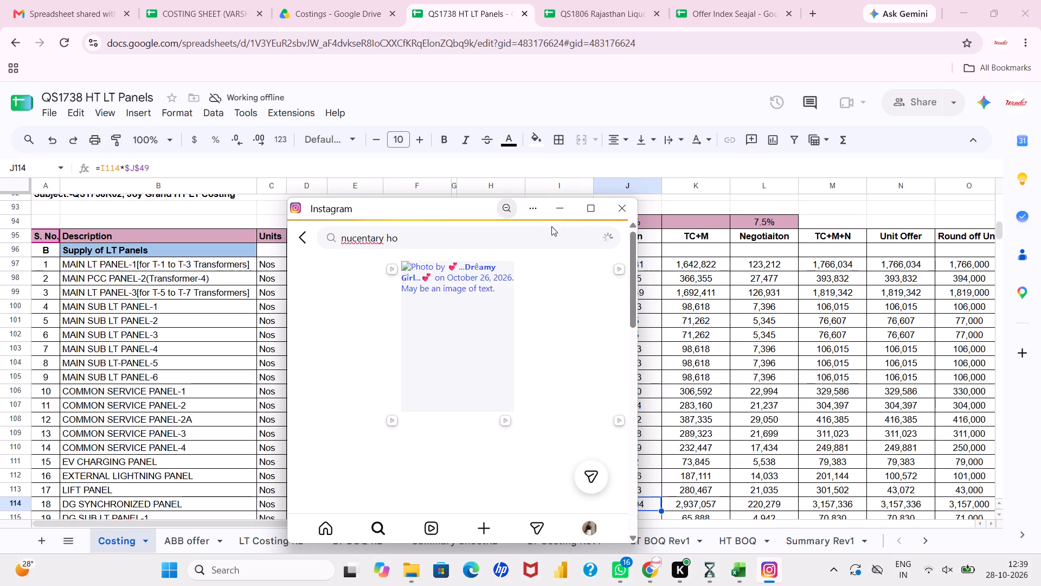
{"action": "left_click", "coordinate": [582, 213]}
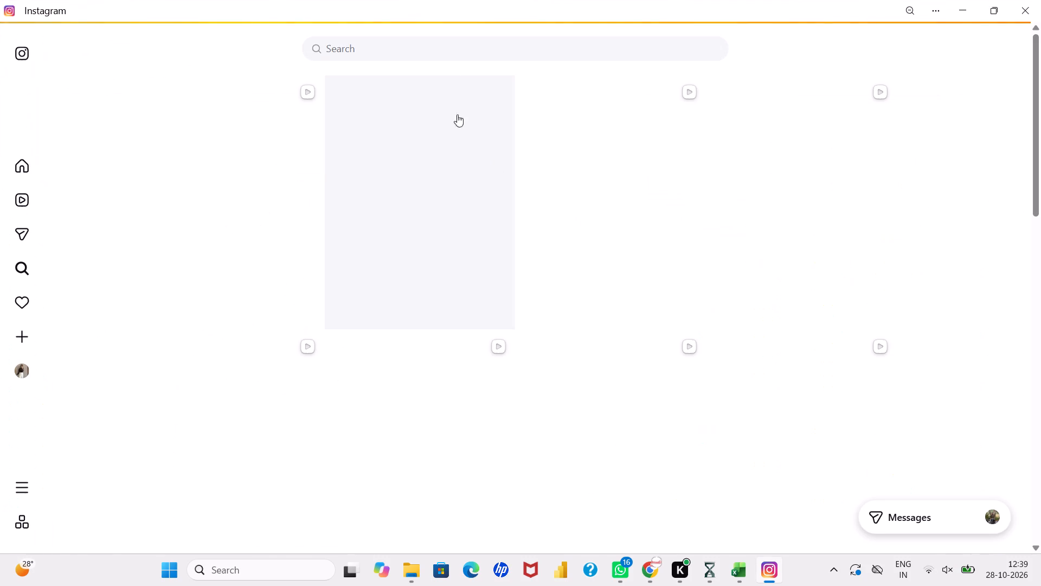
{"action": "left_click", "coordinate": [415, 49]}
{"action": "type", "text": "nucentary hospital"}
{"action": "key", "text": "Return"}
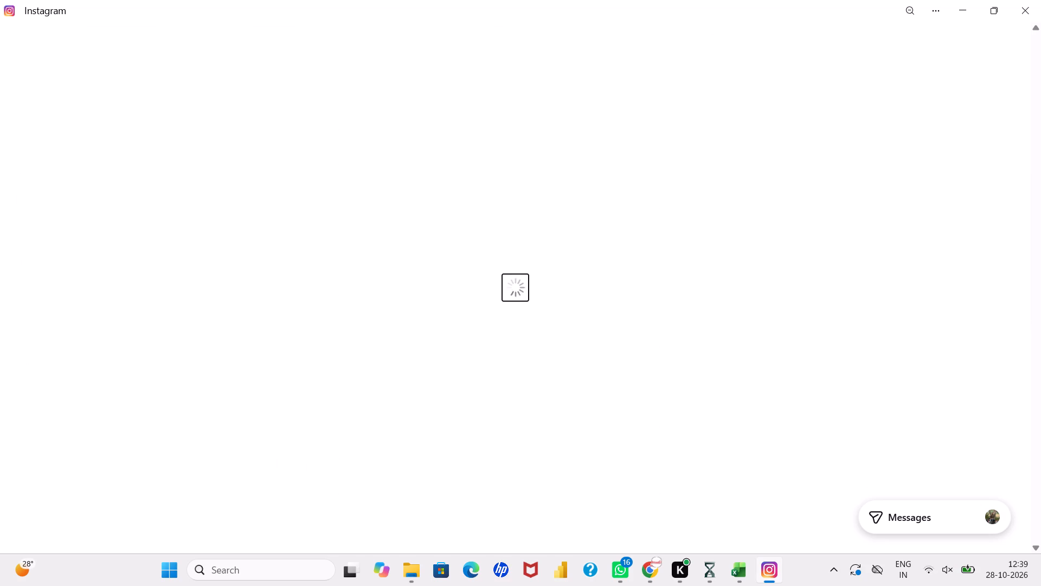
Close Instagram and relaunch the app.
{"action": "left_click", "coordinate": [1040, 0]}
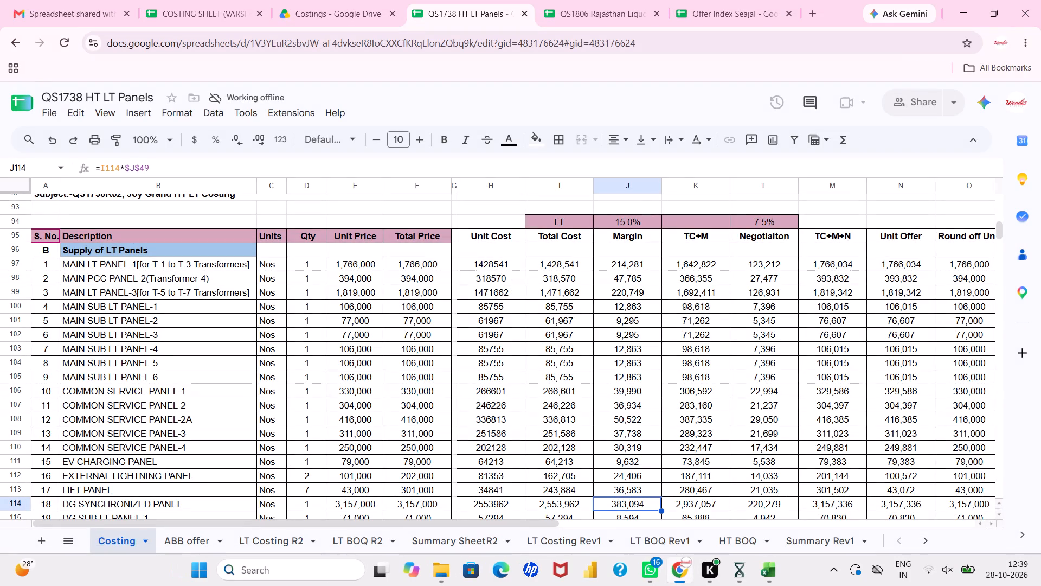
{"action": "left_click", "coordinate": [324, 561]}
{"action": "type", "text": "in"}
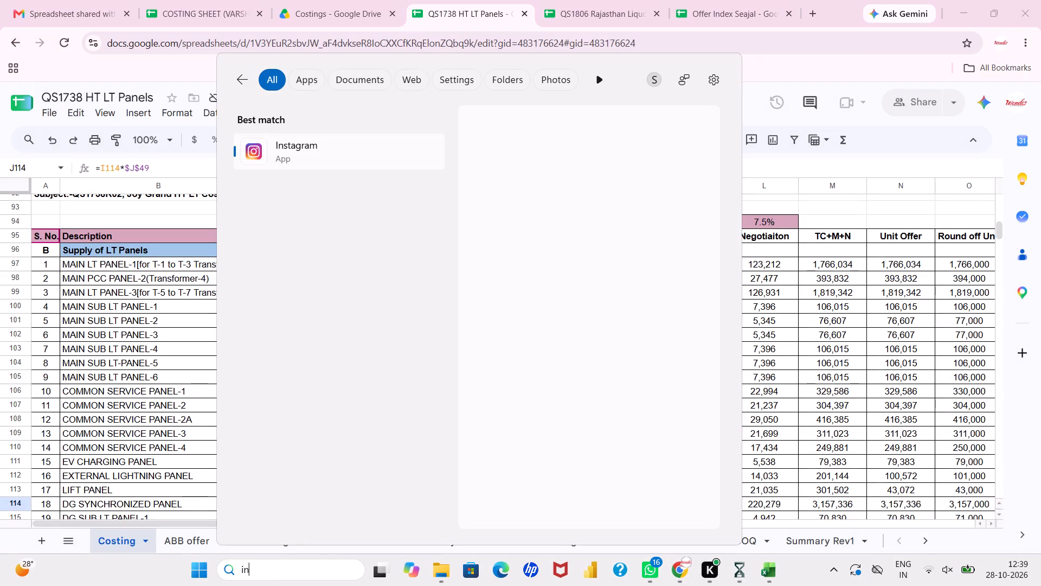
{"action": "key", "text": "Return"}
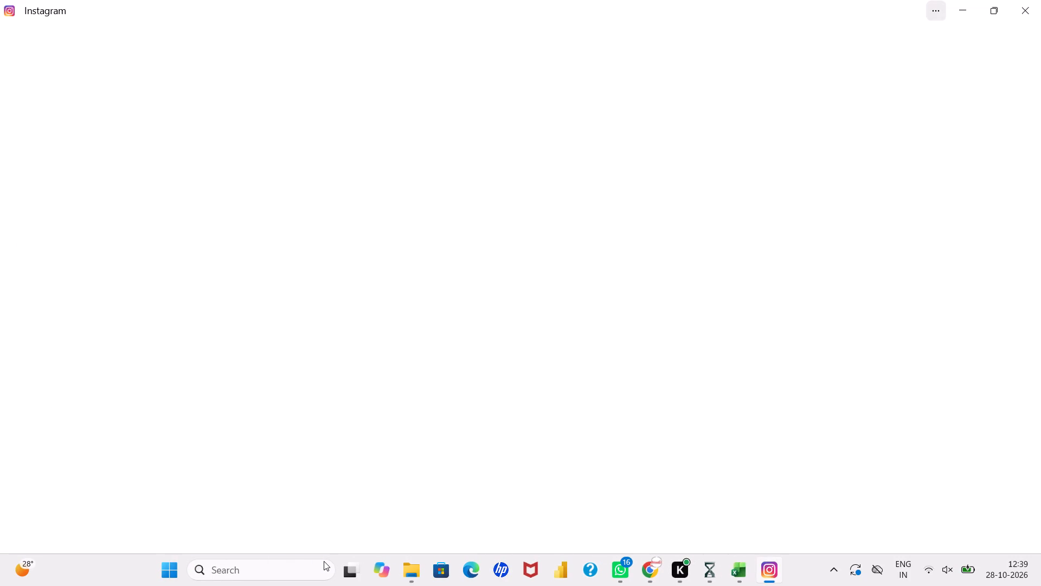
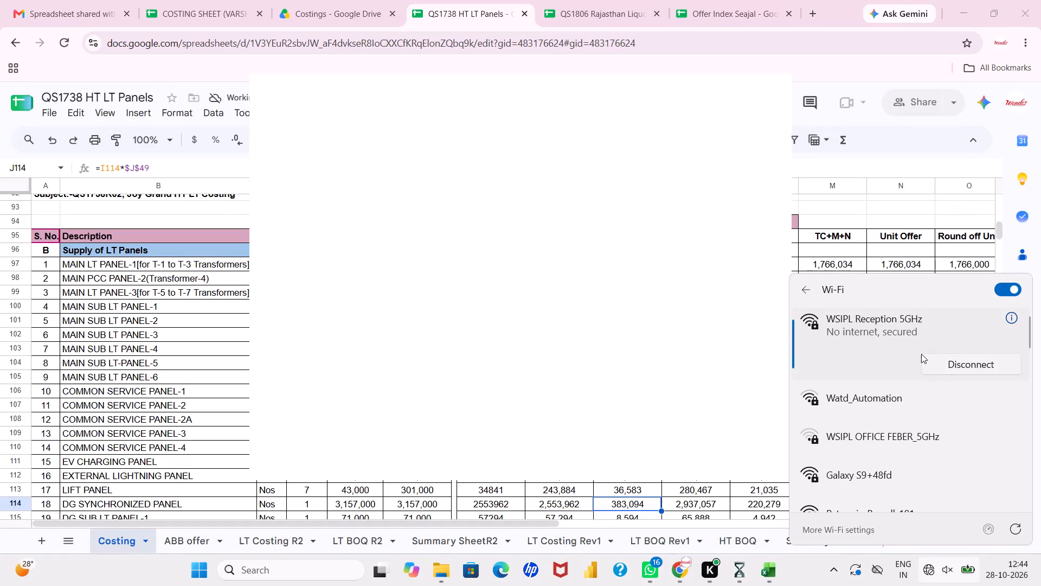
Check the Wi-Fi connection status and look through the available networks, leaving the connection settings as they are.
{"action": "left_click", "coordinate": [891, 324]}
{"action": "scroll", "coordinate": [878, 414], "scroll_direction": "down", "scroll_amount": 1}
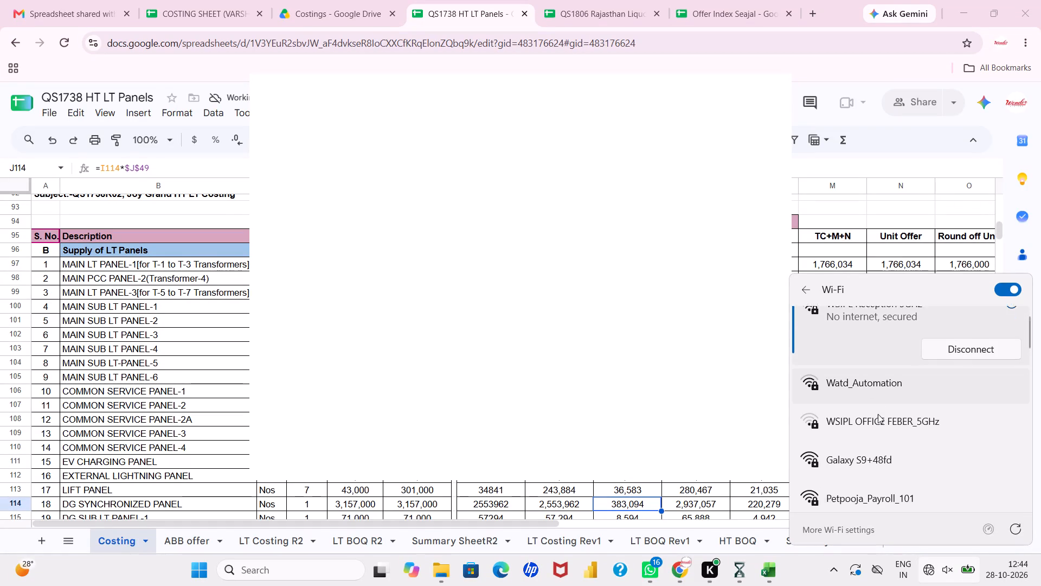
{"action": "scroll", "coordinate": [878, 414], "scroll_direction": "down", "scroll_amount": 3}
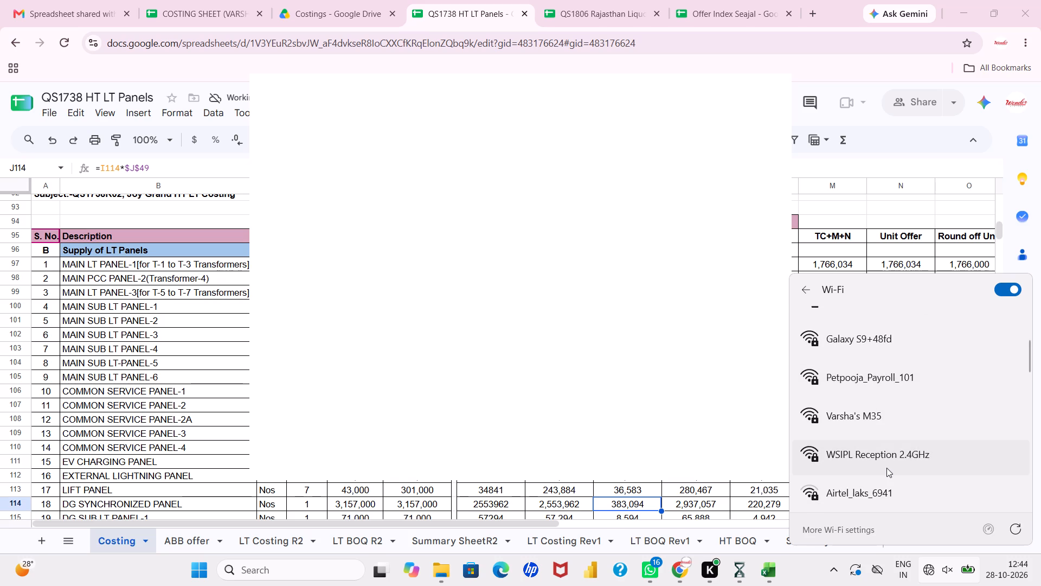
{"action": "scroll", "coordinate": [892, 424], "scroll_direction": "up", "scroll_amount": 3}
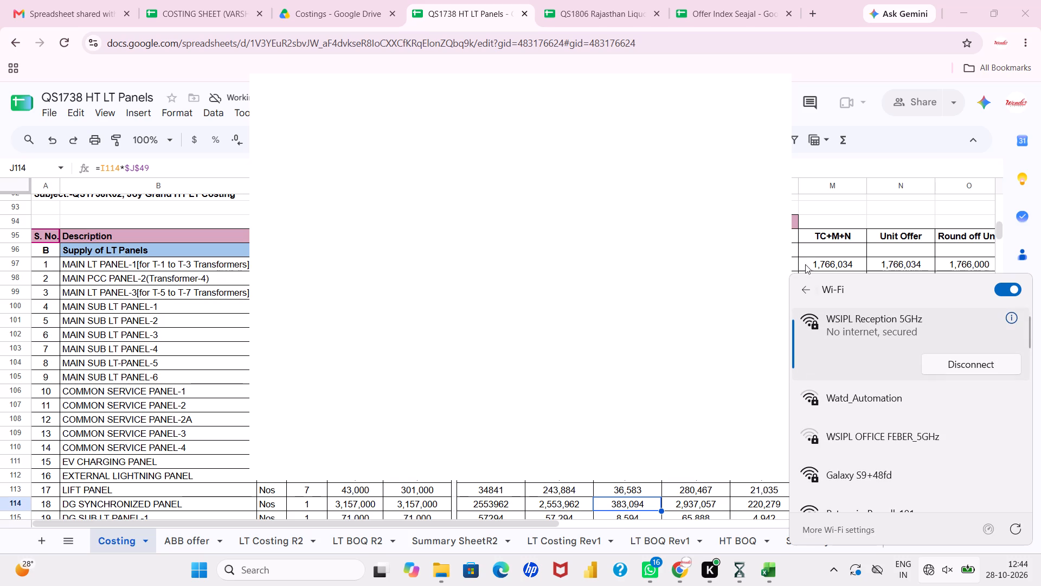
{"action": "left_click", "coordinate": [806, 287]}
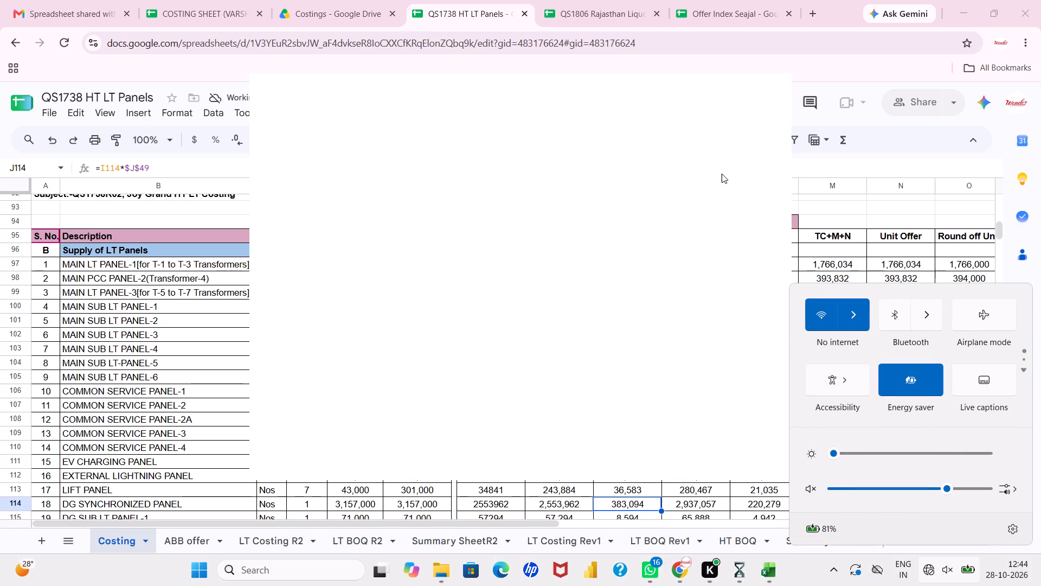
{"action": "left_click", "coordinate": [846, 209]}
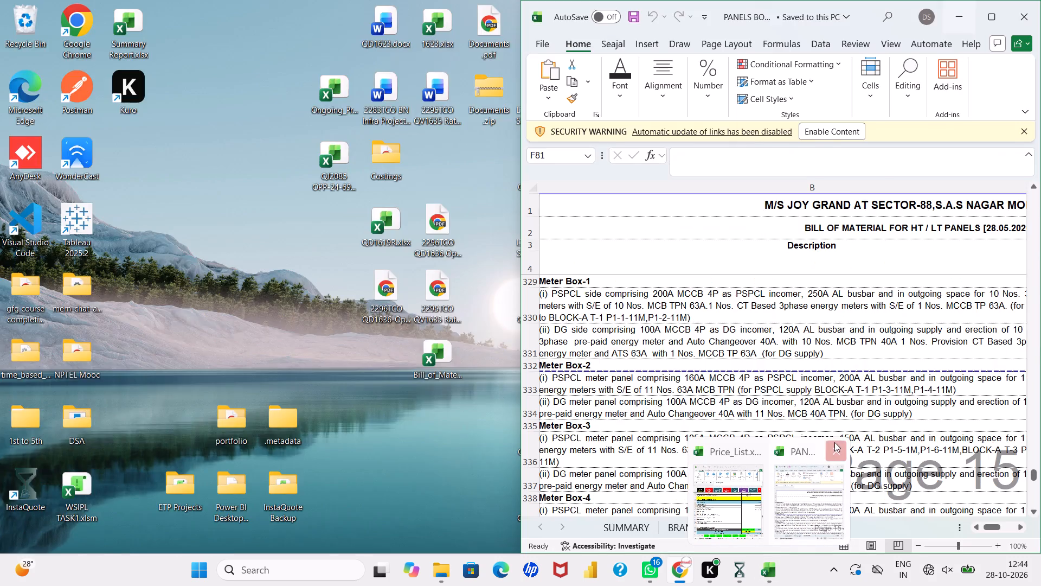
Close the Joy Grand HT/LT panels bill of material workbook in Excel.
{"action": "left_click", "coordinate": [839, 449]}
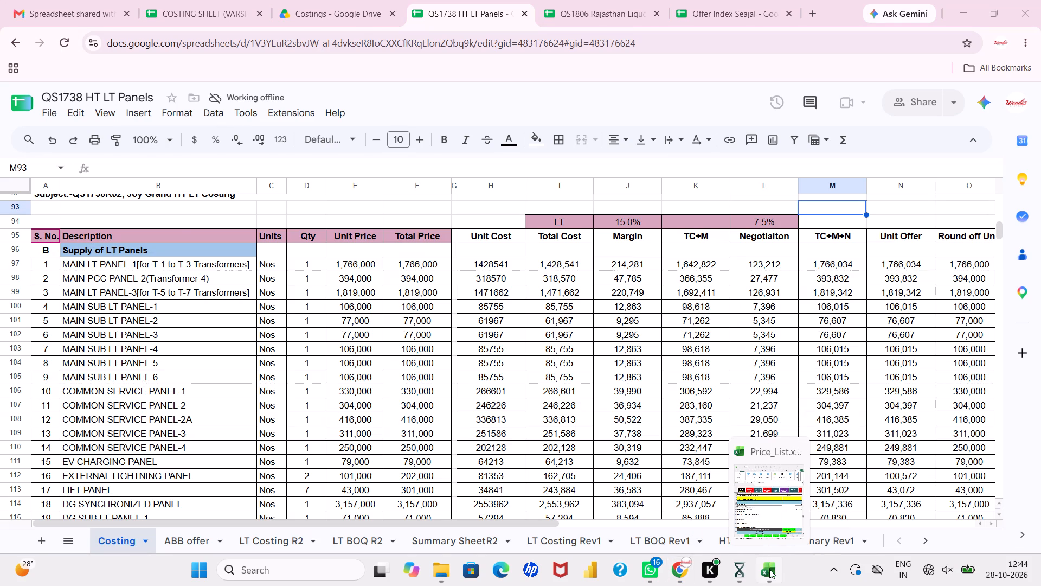
Close the Price_List costing workbook, letting the project save, and exit InstaQuote.
{"action": "left_click", "coordinate": [766, 498]}
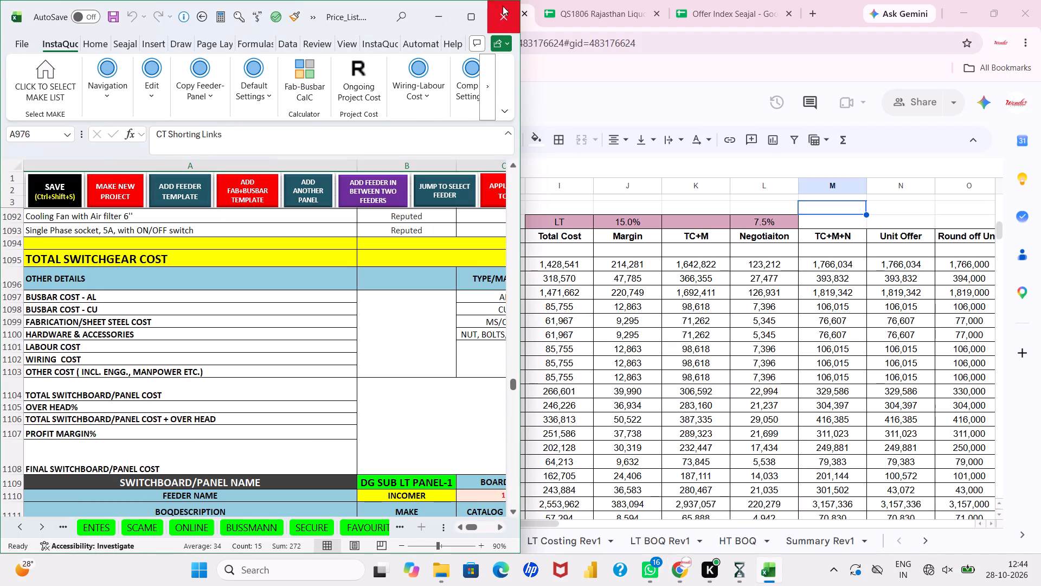
{"action": "left_click", "coordinate": [501, 13]}
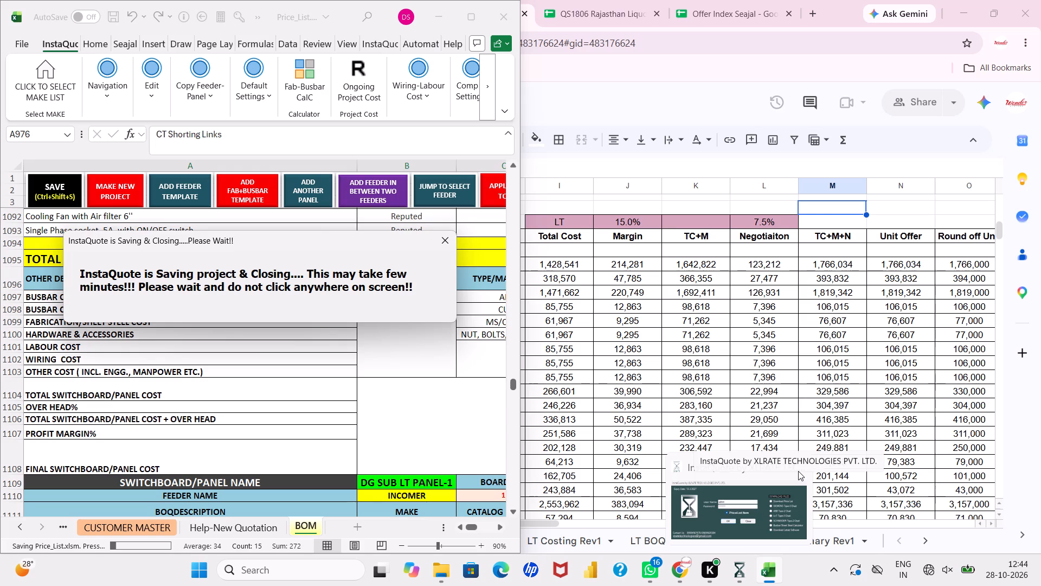
{"action": "left_click", "coordinate": [798, 471]}
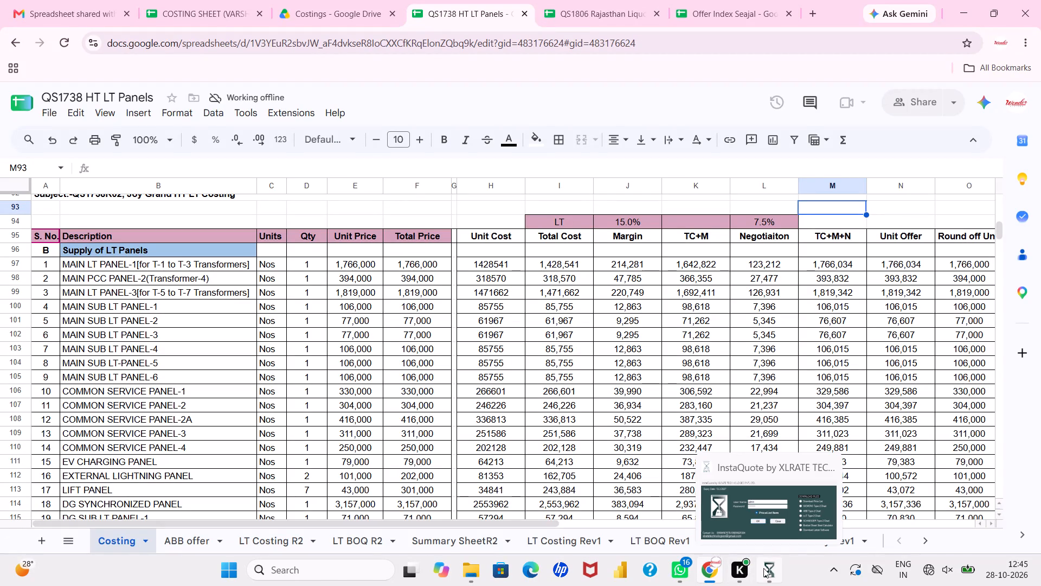
{"action": "left_click", "coordinate": [771, 525]}
{"action": "left_click", "coordinate": [560, 313]}
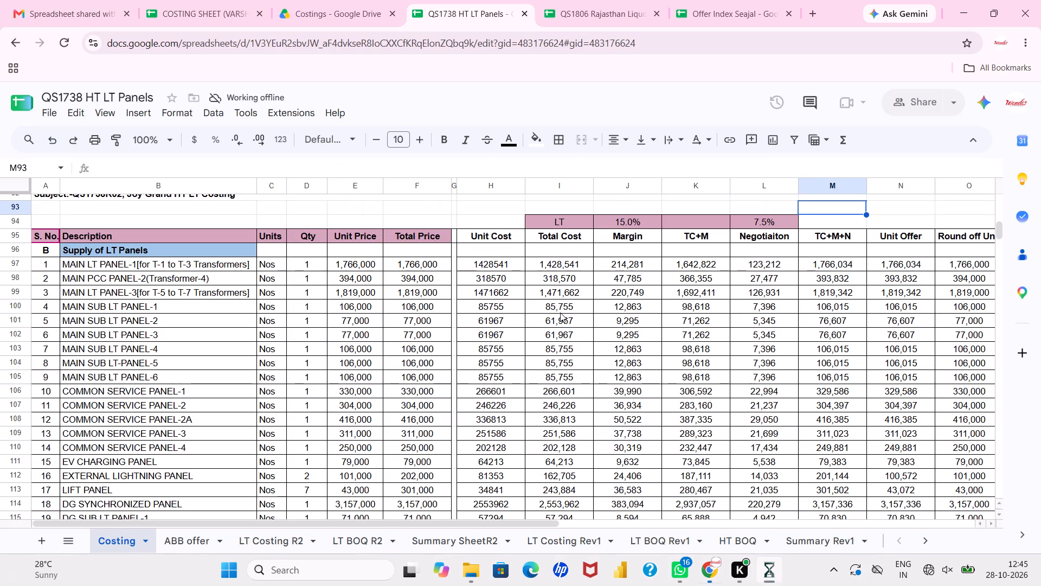
Delete the QS1738R2.xlsx workbook from the Costings folder in File Explorer.
{"action": "left_click", "coordinate": [495, 569]}
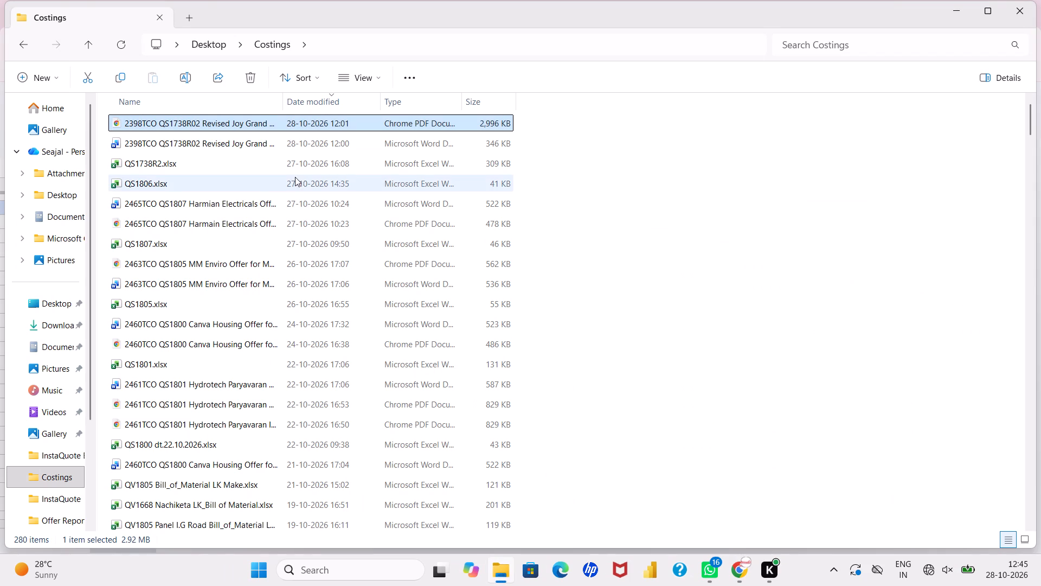
{"action": "left_click", "coordinate": [203, 164]}
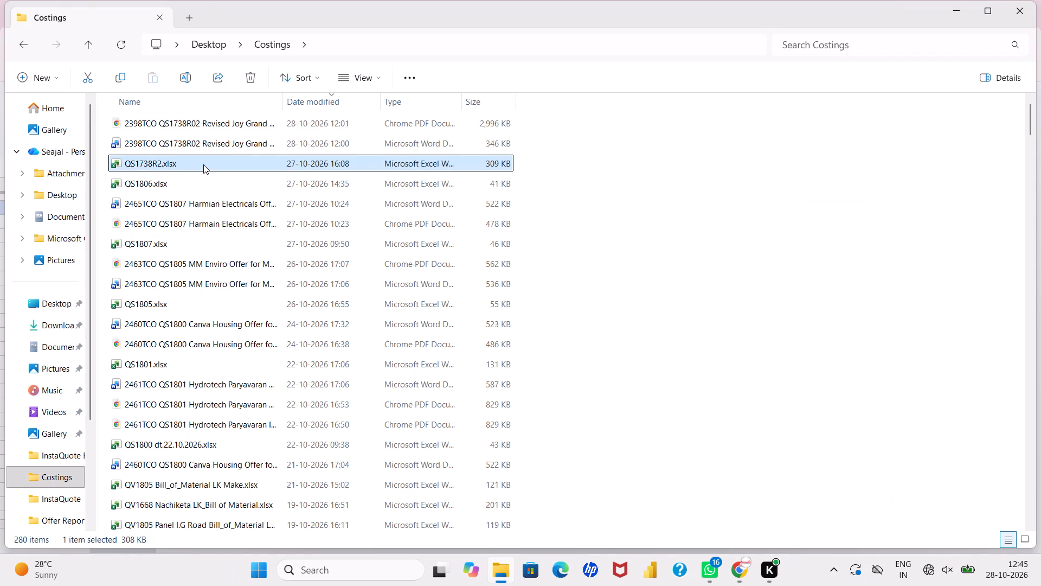
{"action": "key", "text": "Delete"}
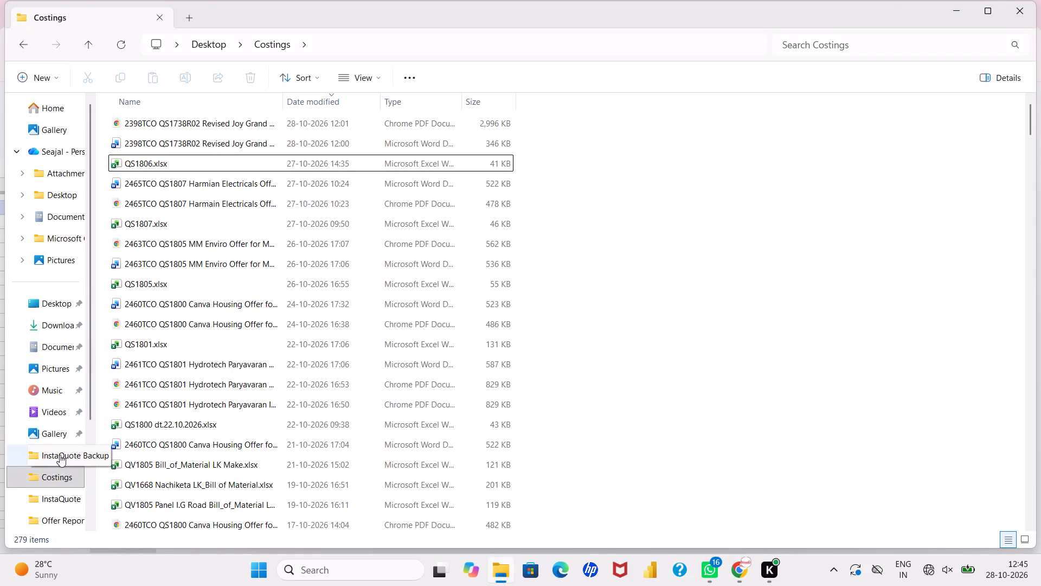
{"action": "double_click", "coordinate": [60, 455]}
{"action": "left_click", "coordinate": [182, 128]}
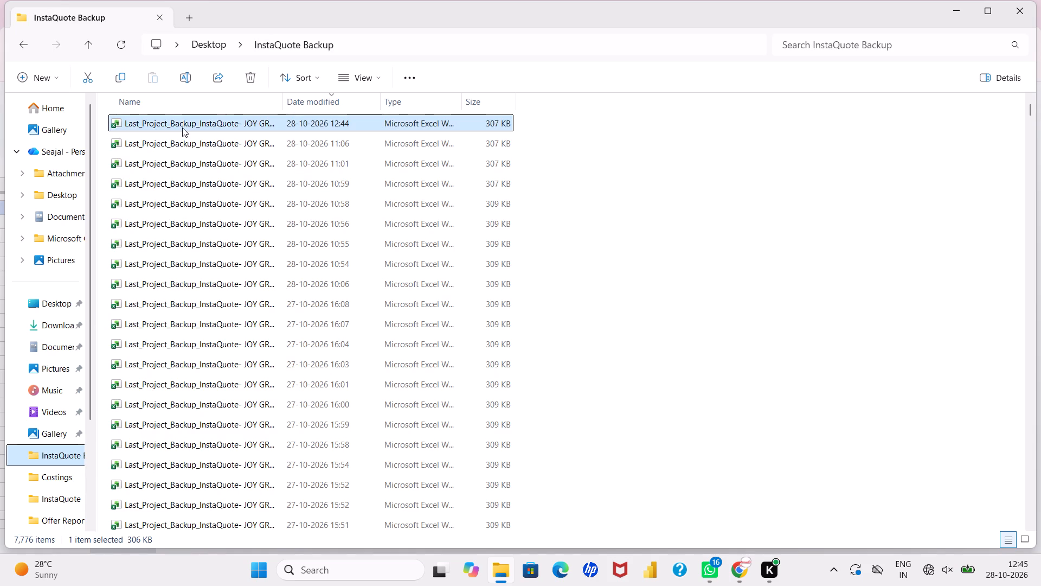
{"action": "left_click", "coordinate": [125, 80]}
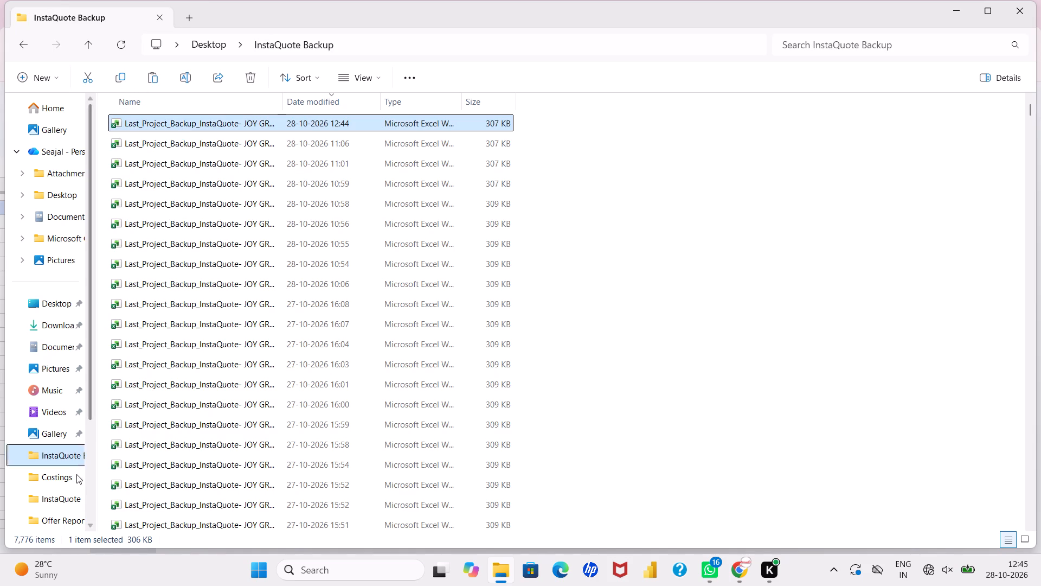
{"action": "double_click", "coordinate": [72, 481]}
{"action": "left_click", "coordinate": [153, 84]}
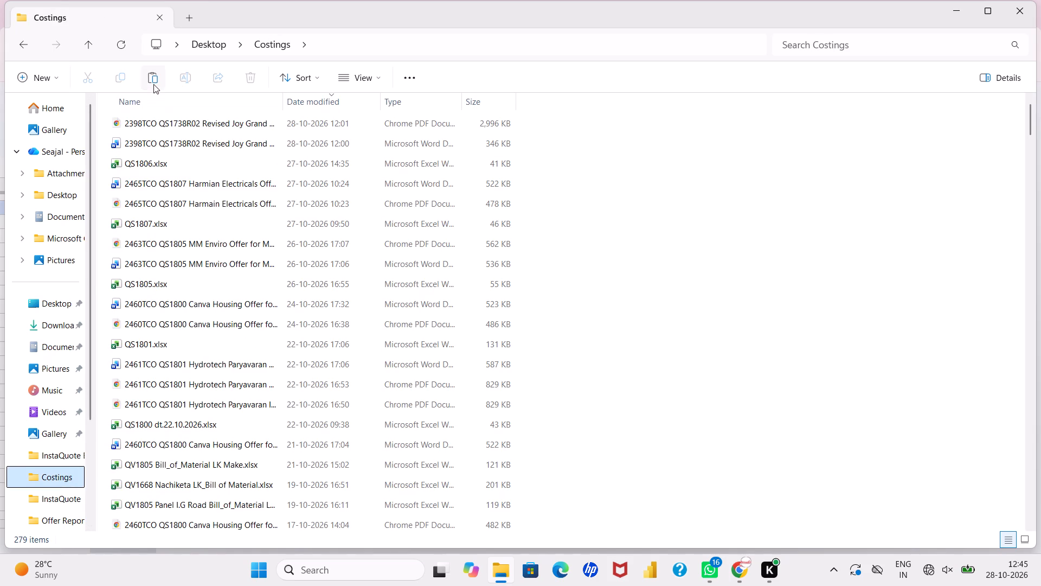
Rename the pasted backup workbook as QS1738R2.xlsx and close File Explorer.
{"action": "left_click", "coordinate": [188, 74]}
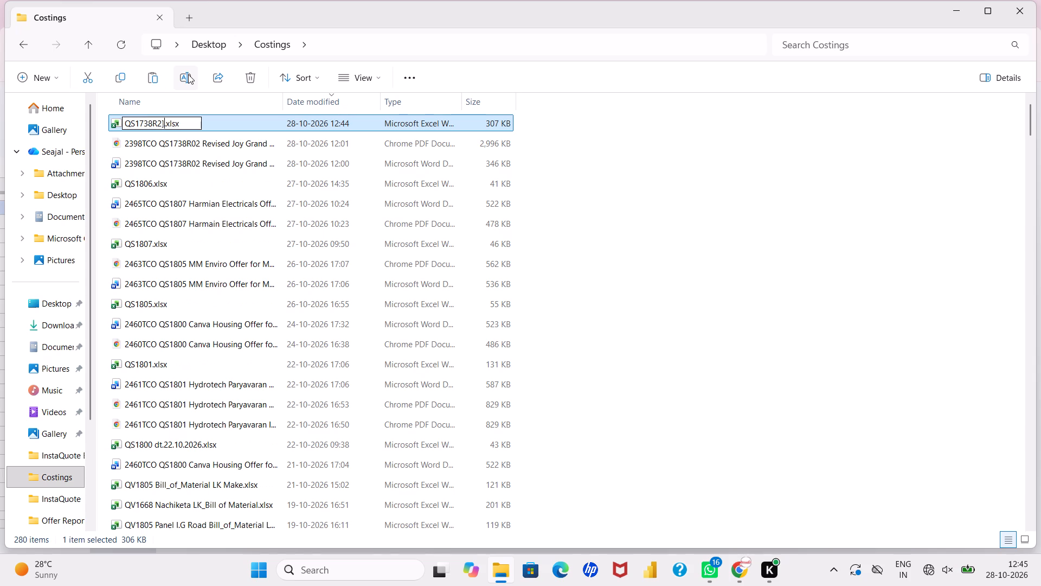
{"action": "key", "text": "BackSpace"}
{"action": "key", "text": "Return"}
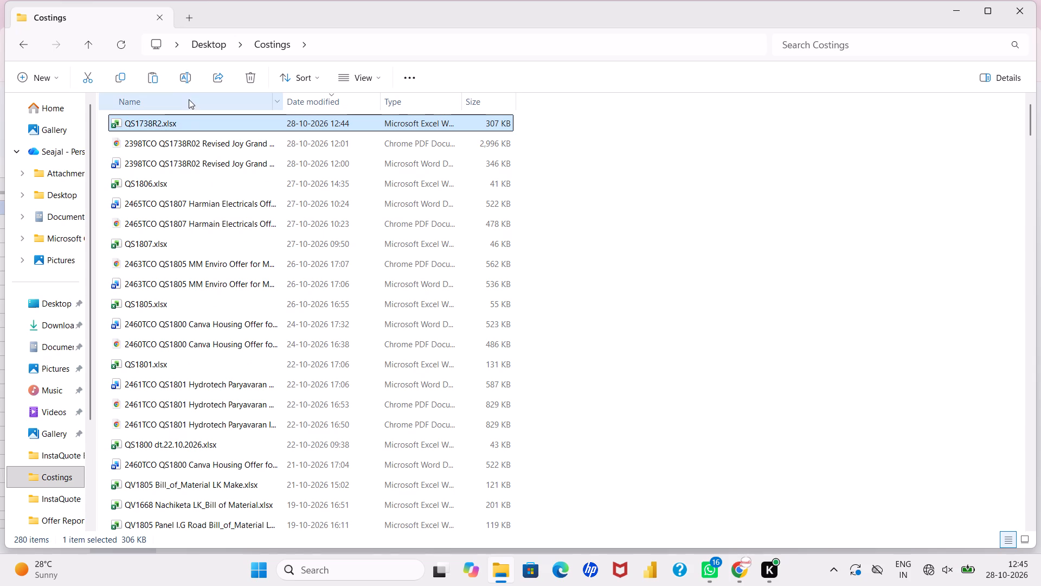
{"action": "left_click", "coordinate": [163, 23]}
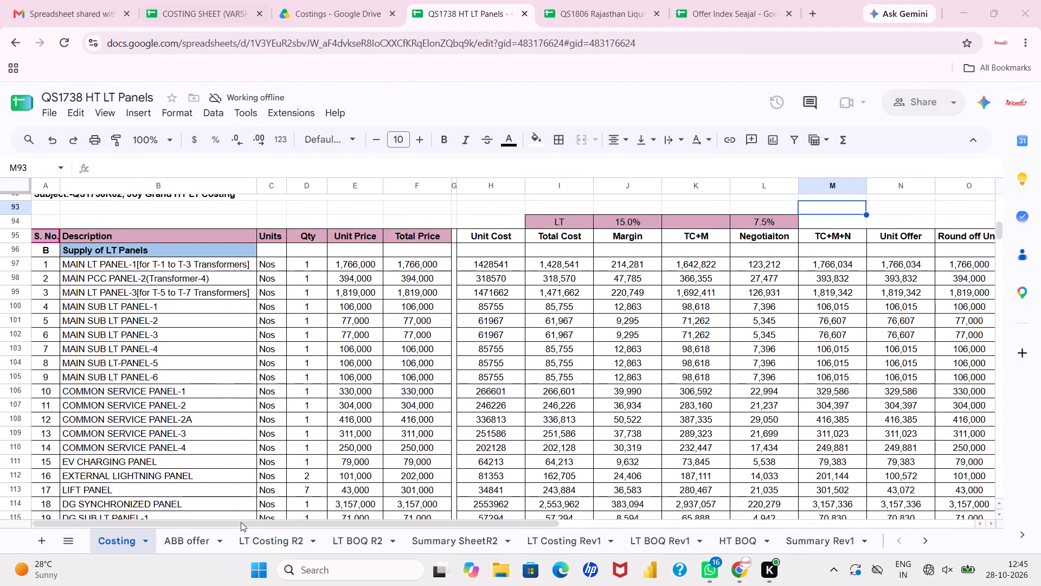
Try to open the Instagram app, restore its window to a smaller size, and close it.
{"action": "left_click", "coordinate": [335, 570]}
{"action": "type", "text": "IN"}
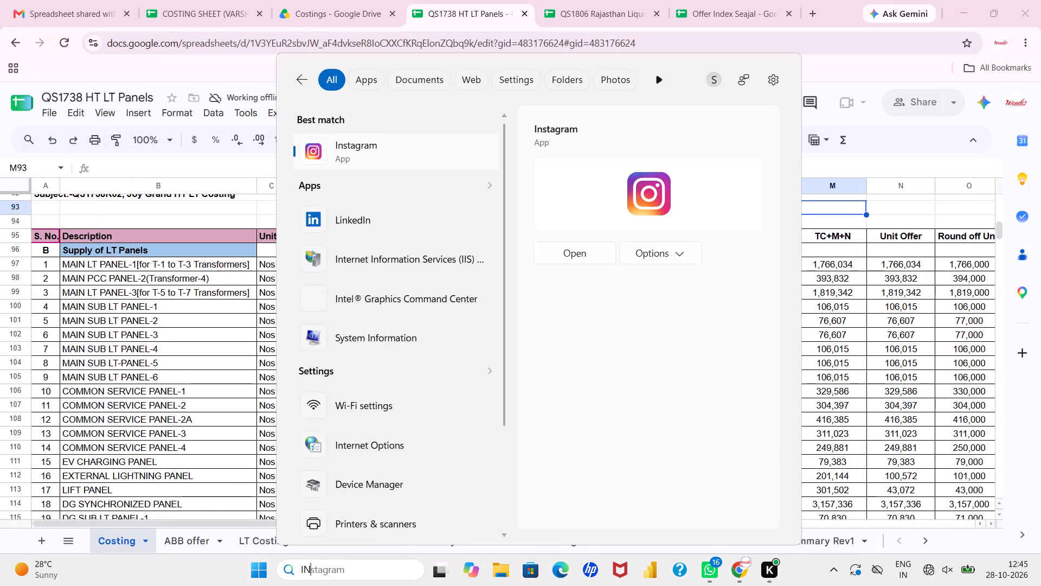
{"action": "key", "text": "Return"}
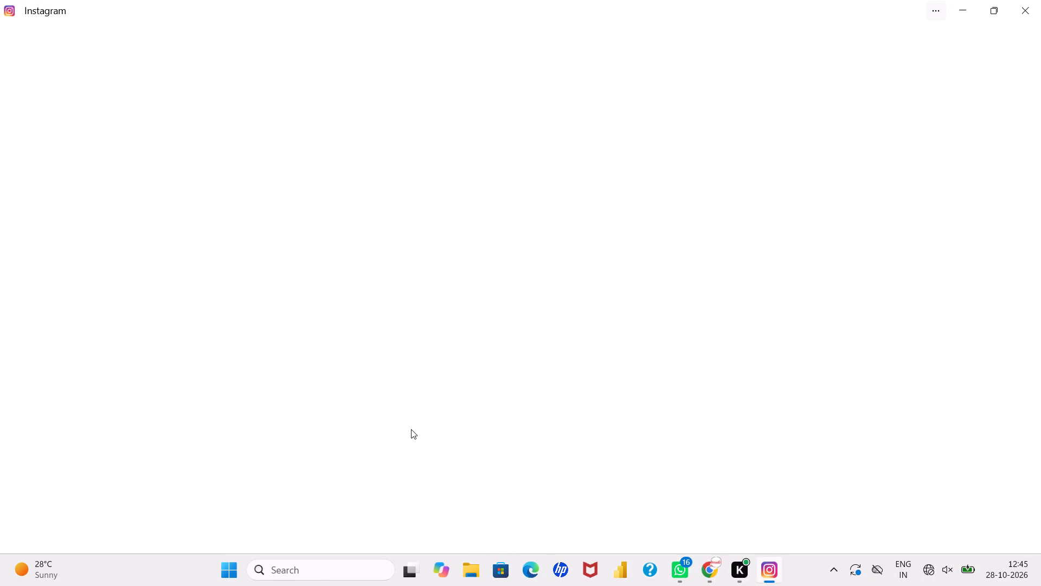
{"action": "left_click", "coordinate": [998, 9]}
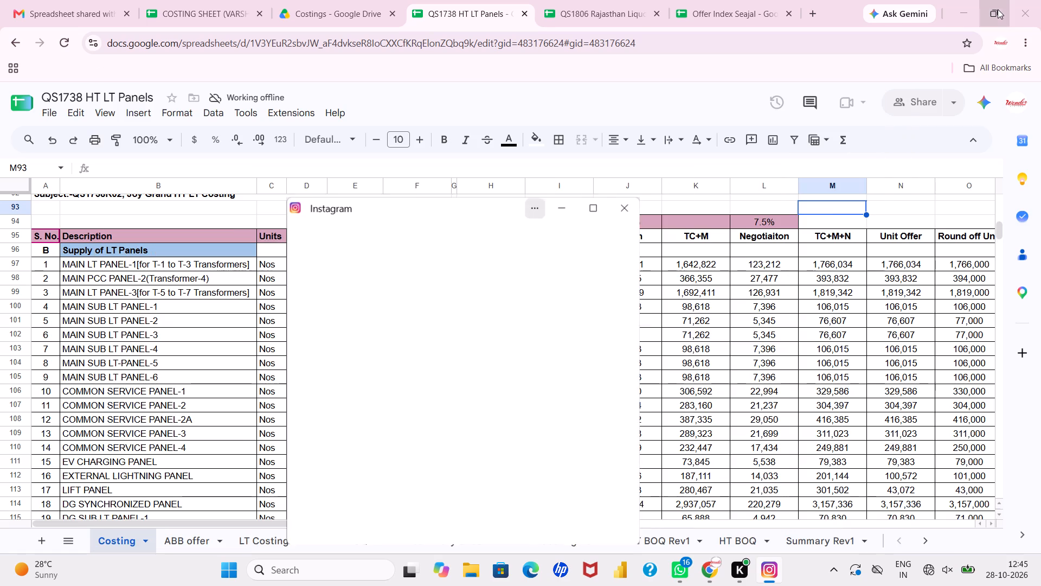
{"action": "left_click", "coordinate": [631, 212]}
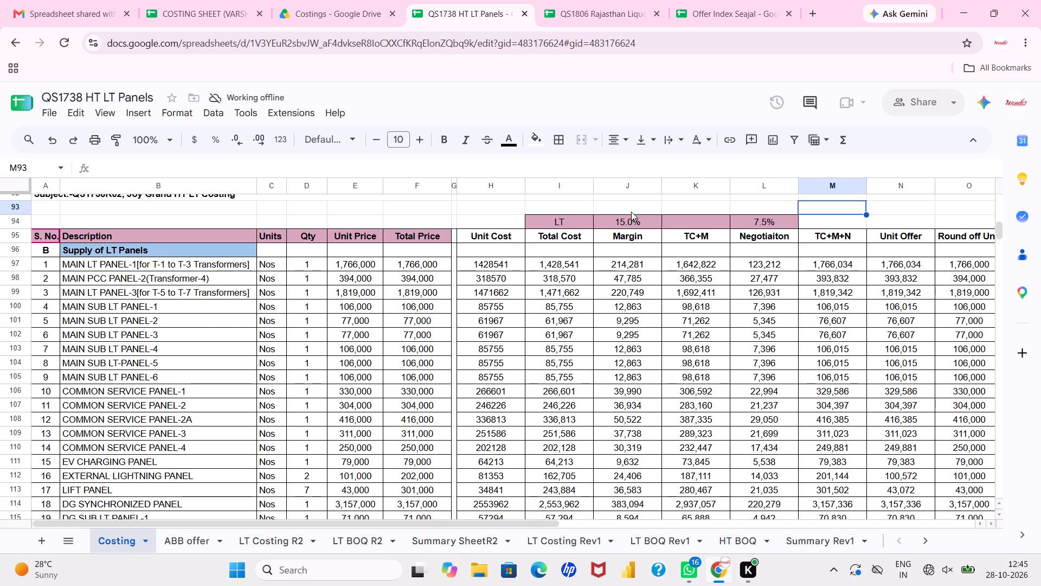
Check the Wi-Fi connection status and the available networks, and return to the QS1738 HT LT Panels sheet.
{"action": "left_click", "coordinate": [928, 577]}
{"action": "left_click", "coordinate": [863, 319]}
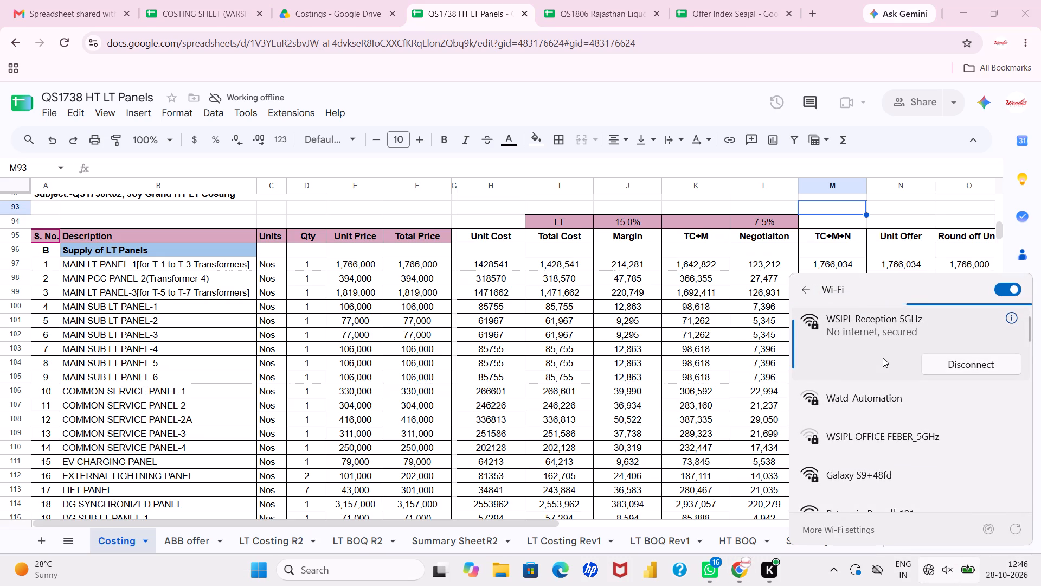
{"action": "scroll", "coordinate": [883, 358], "scroll_direction": "down", "scroll_amount": 1}
{"action": "scroll", "coordinate": [883, 358], "scroll_direction": "up", "scroll_amount": 1}
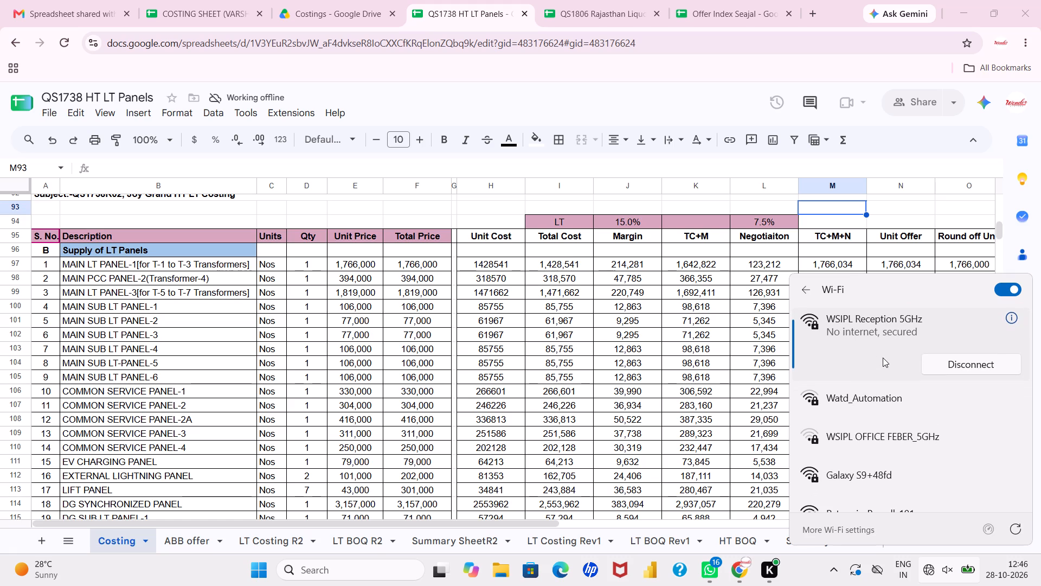
{"action": "scroll", "coordinate": [883, 358], "scroll_direction": "up", "scroll_amount": 1}
{"action": "left_click", "coordinate": [817, 222]}
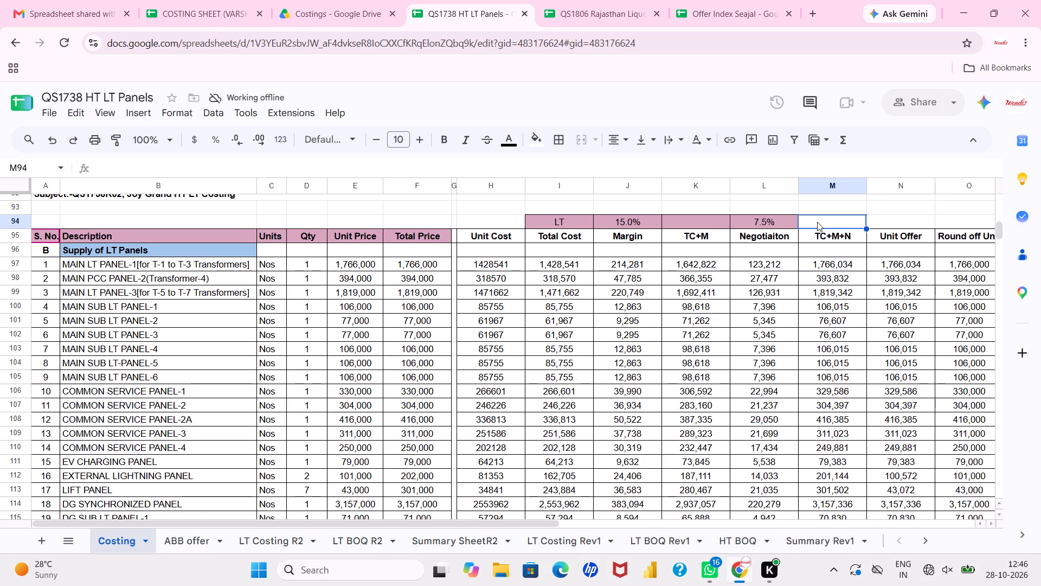
Look over the HT and LT panel cost tables on the Costing sheet, back to its first rows.
{"action": "scroll", "coordinate": [817, 222], "scroll_direction": "up", "scroll_amount": 1}
{"action": "scroll", "coordinate": [672, 275], "scroll_direction": "right", "scroll_amount": 2}
{"action": "scroll", "coordinate": [672, 275], "scroll_direction": "up", "scroll_amount": 6}
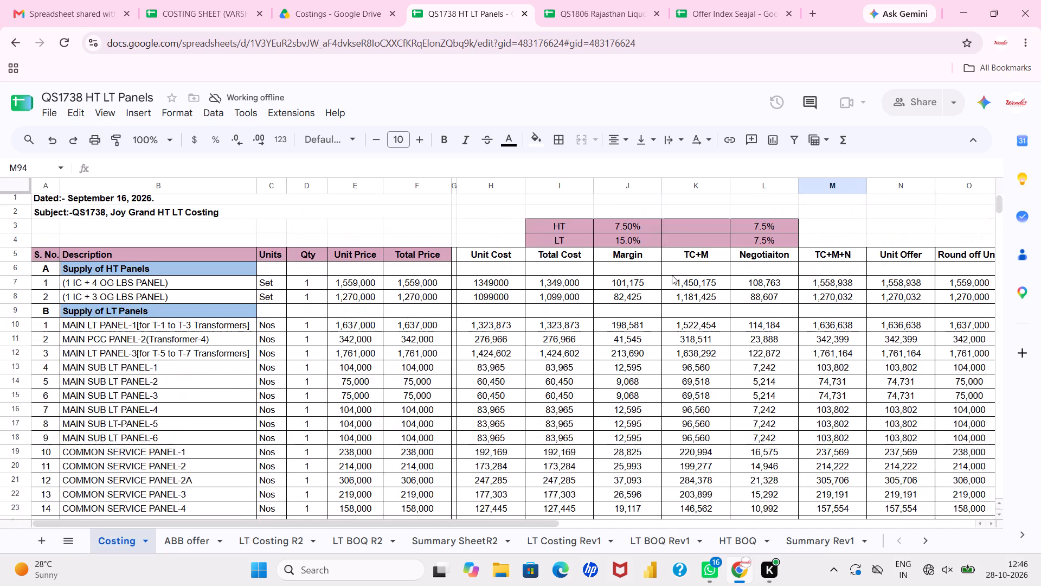
{"action": "scroll", "coordinate": [672, 275], "scroll_direction": "up", "scroll_amount": 5}
{"action": "scroll", "coordinate": [672, 275], "scroll_direction": "down", "scroll_amount": 12}
{"action": "scroll", "coordinate": [672, 275], "scroll_direction": "up", "scroll_amount": 8}
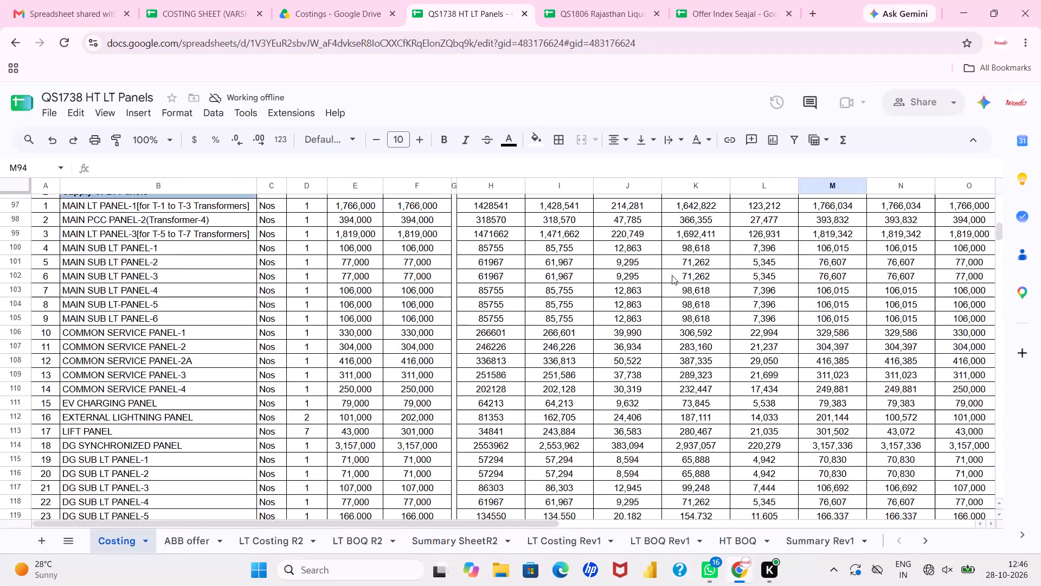
{"action": "scroll", "coordinate": [672, 275], "scroll_direction": "up", "scroll_amount": 2}
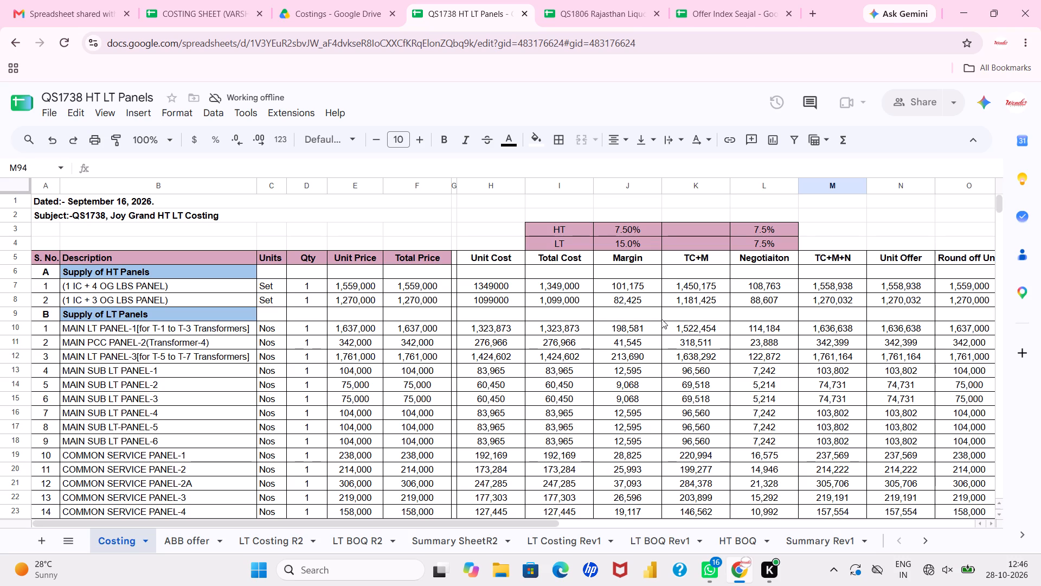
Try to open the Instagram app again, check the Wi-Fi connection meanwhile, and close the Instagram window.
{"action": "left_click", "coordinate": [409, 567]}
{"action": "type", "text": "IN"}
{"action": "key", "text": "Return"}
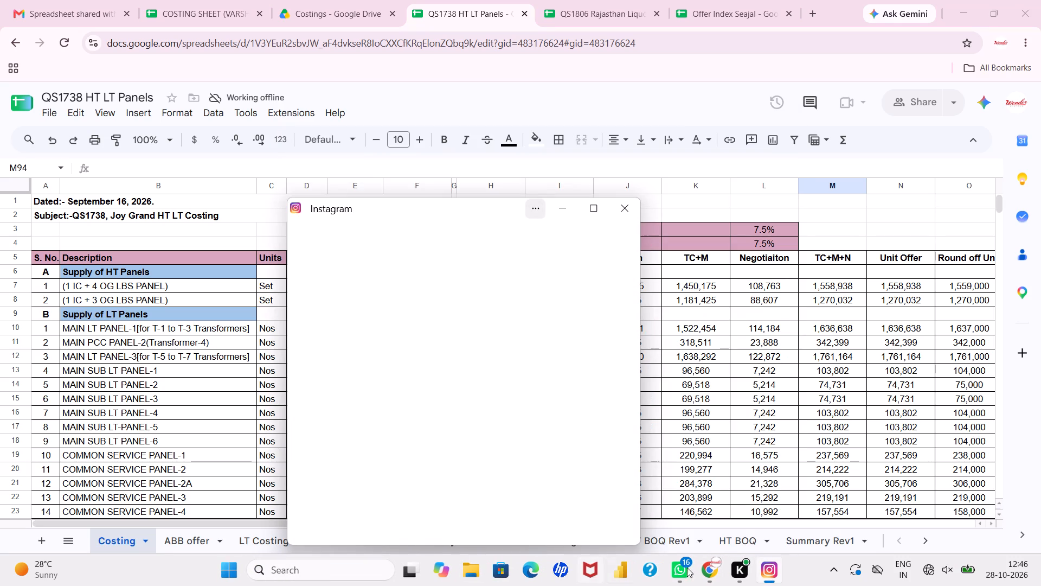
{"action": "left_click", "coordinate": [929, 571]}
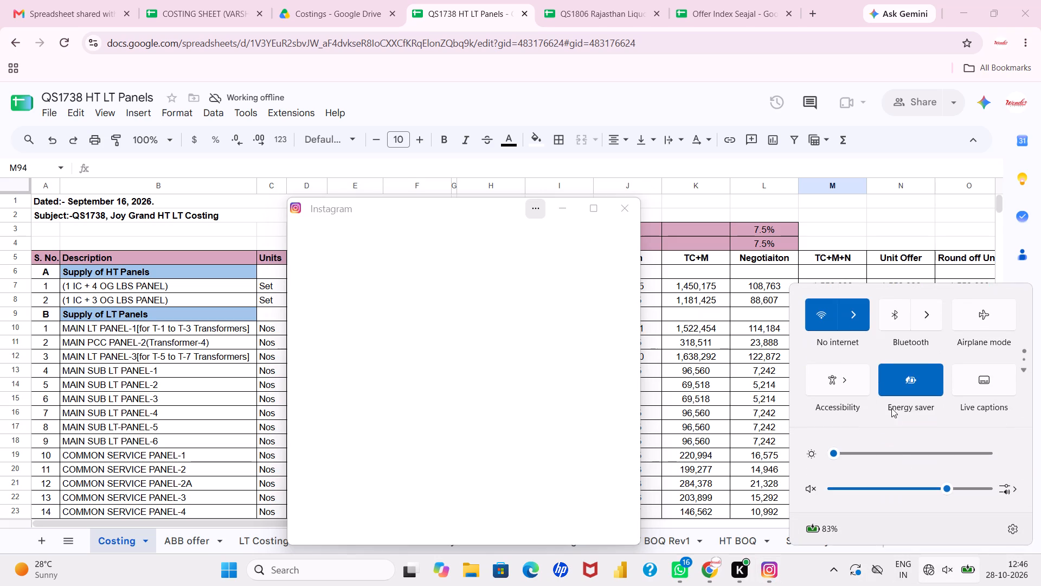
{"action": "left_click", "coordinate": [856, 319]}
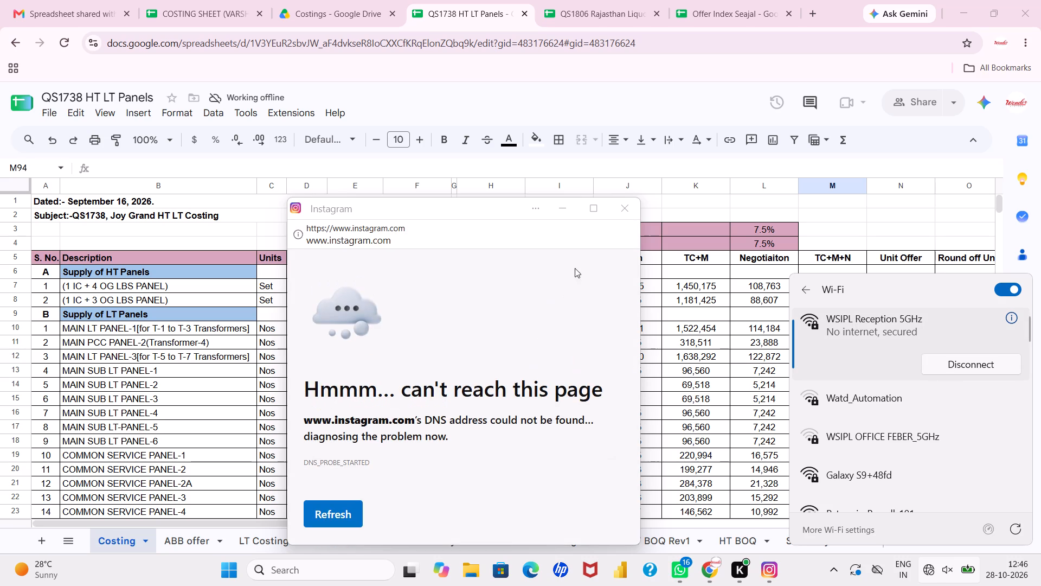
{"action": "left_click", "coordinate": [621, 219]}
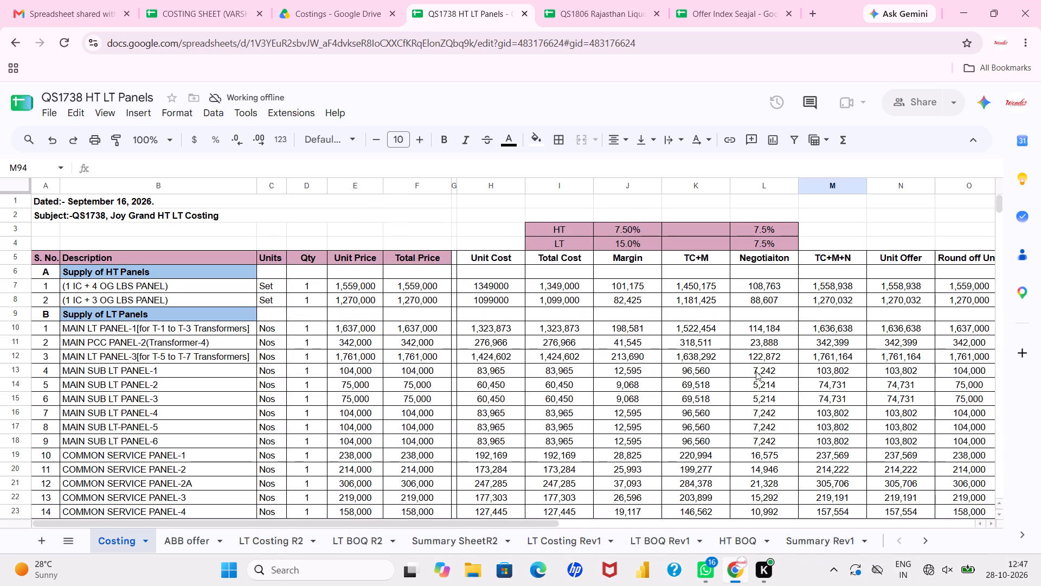
Check the Wi-Fi connection status again and look through the available networks.
{"action": "left_click", "coordinate": [925, 576]}
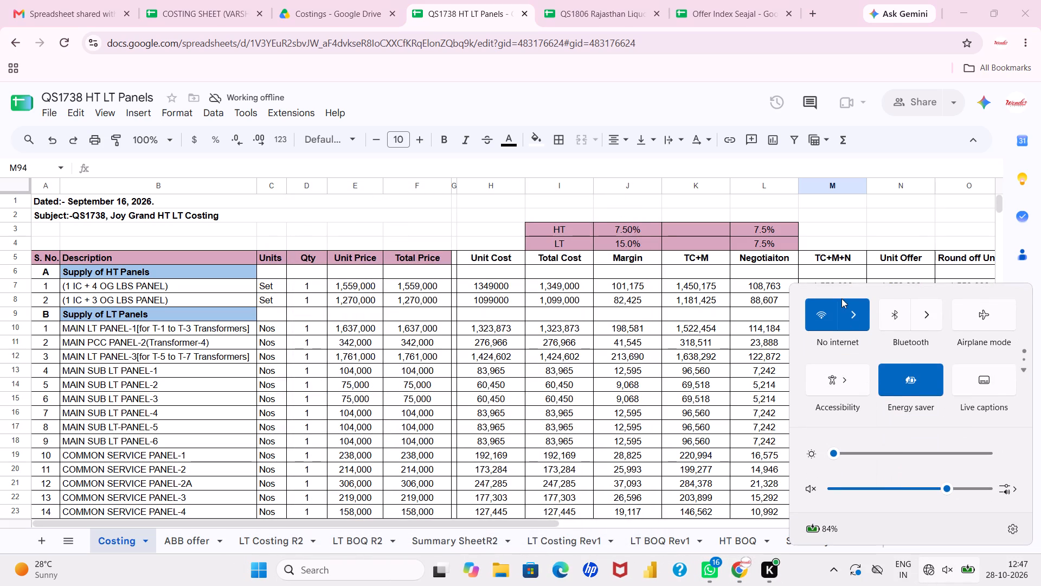
{"action": "left_click", "coordinate": [858, 310]}
{"action": "scroll", "coordinate": [909, 430], "scroll_direction": "right", "scroll_amount": 1}
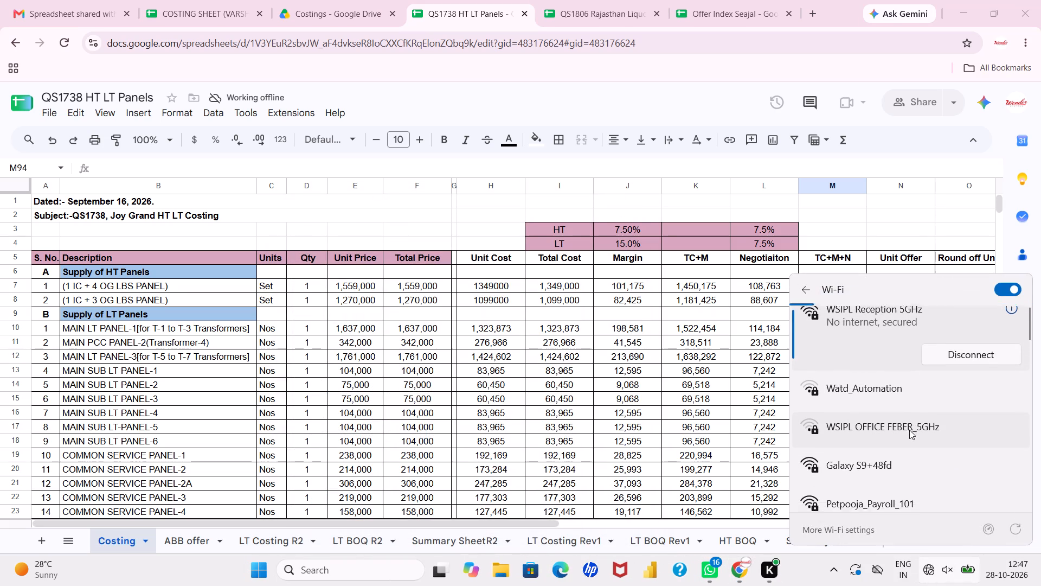
{"action": "scroll", "coordinate": [909, 430], "scroll_direction": "right", "scroll_amount": 1}
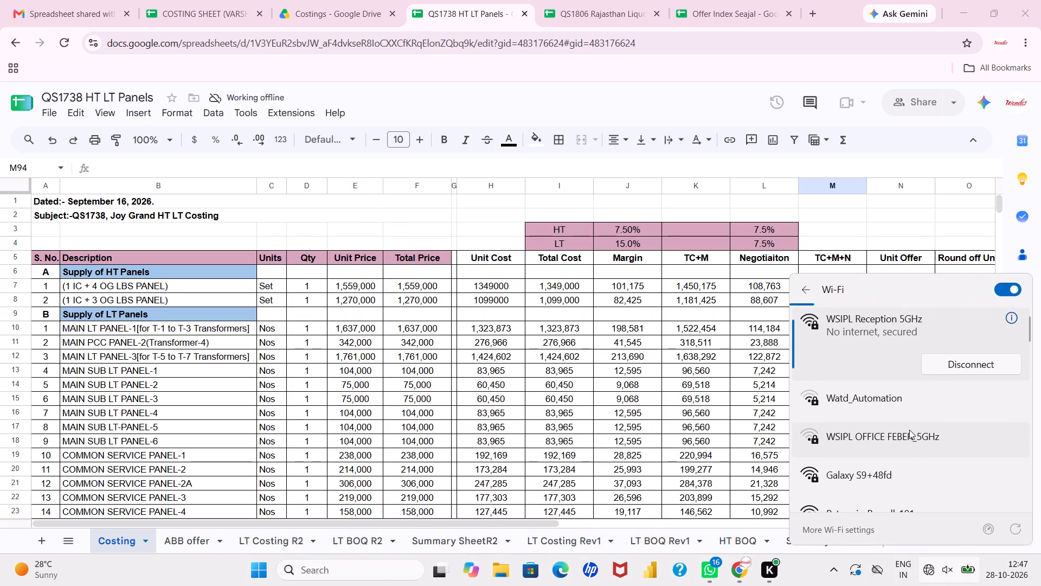
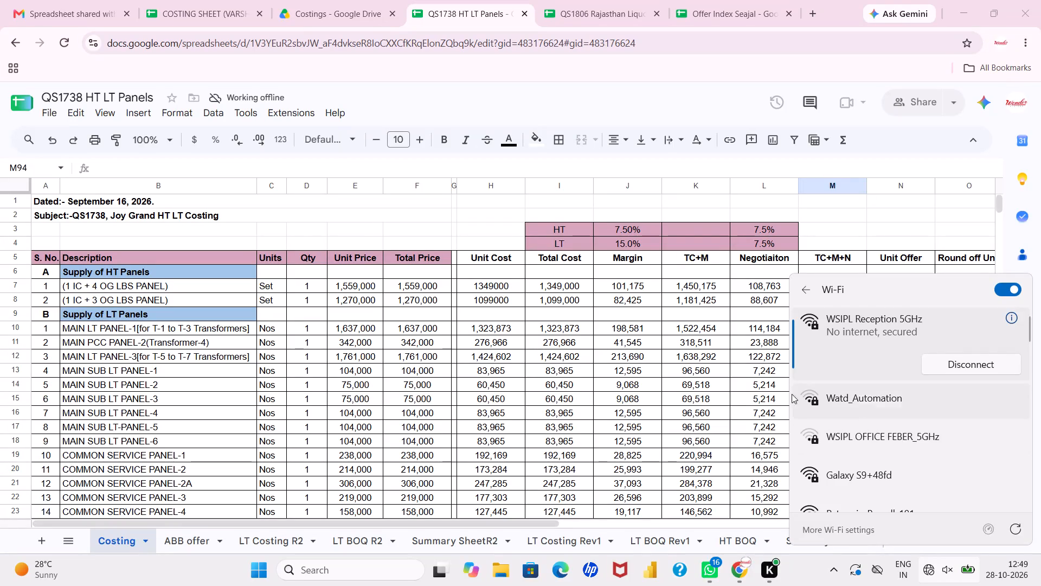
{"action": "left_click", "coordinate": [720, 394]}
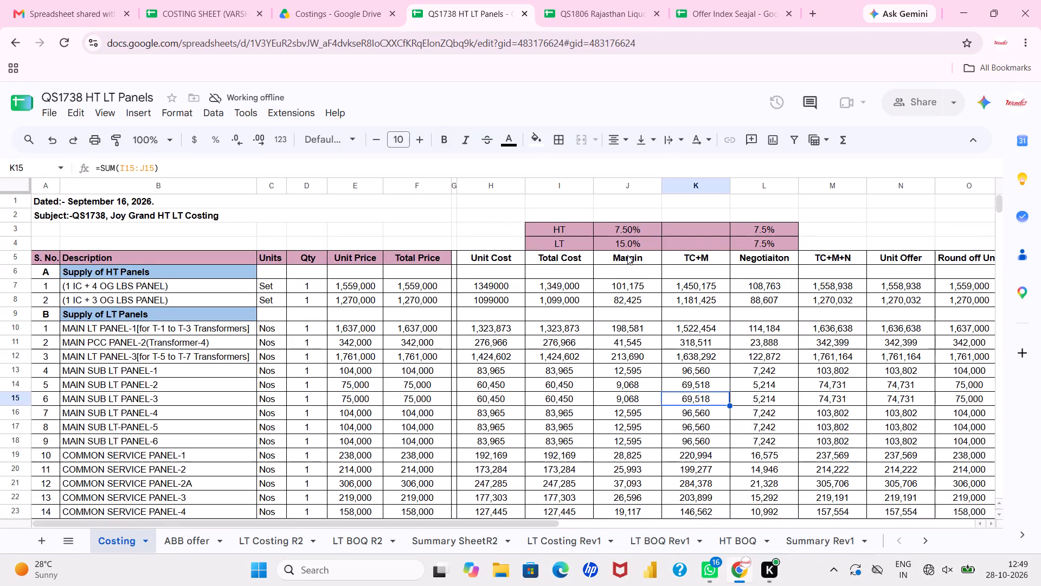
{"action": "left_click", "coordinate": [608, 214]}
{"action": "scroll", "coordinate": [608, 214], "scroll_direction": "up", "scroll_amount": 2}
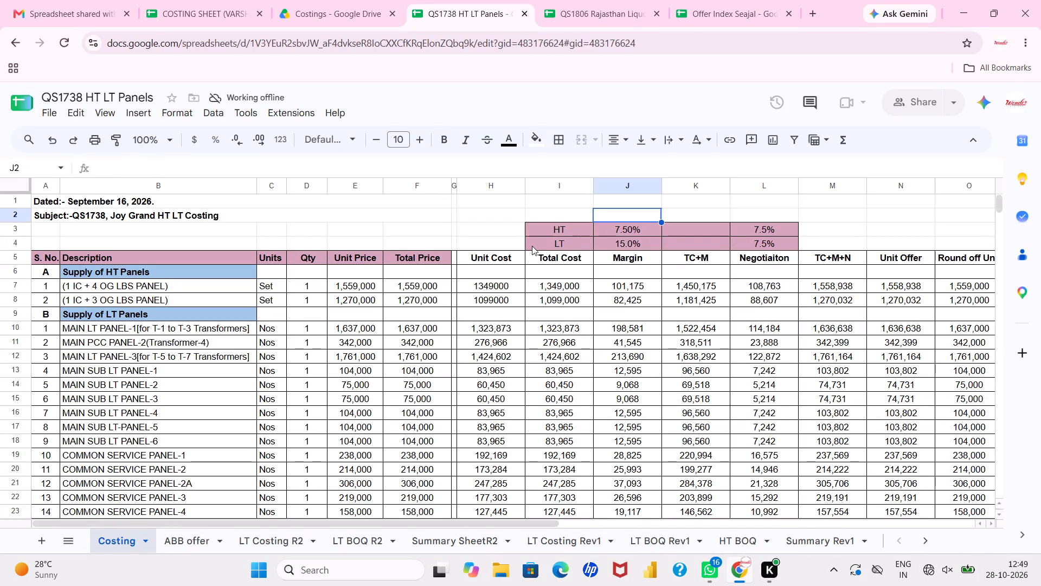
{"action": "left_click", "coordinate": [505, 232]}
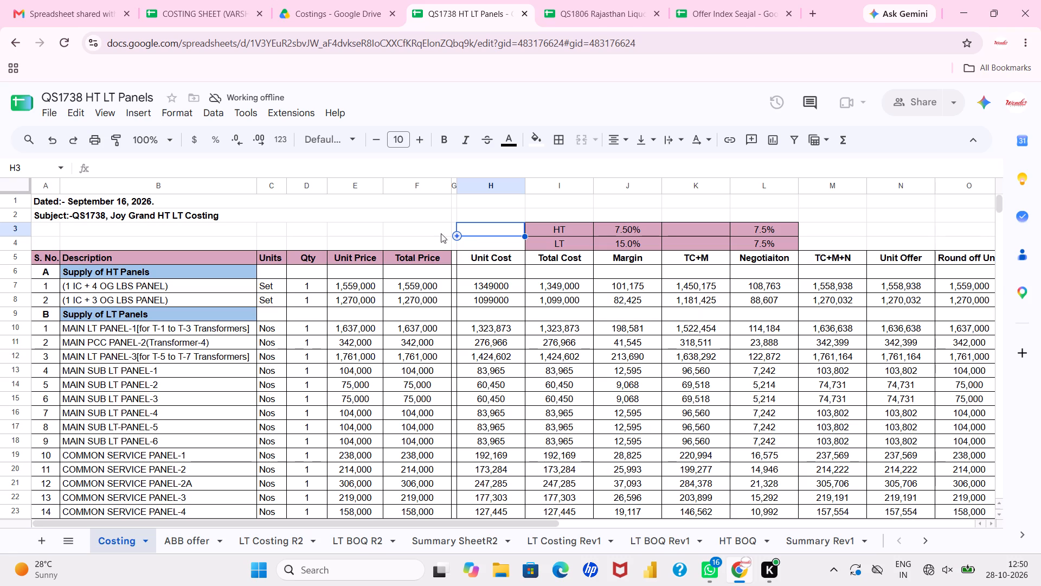
Search the web for MOHALI TOWERS in a new browser tab, and close that tab to return to the costing sheet.
{"action": "left_click", "coordinate": [817, 13]}
{"action": "left_click", "coordinate": [802, 41]}
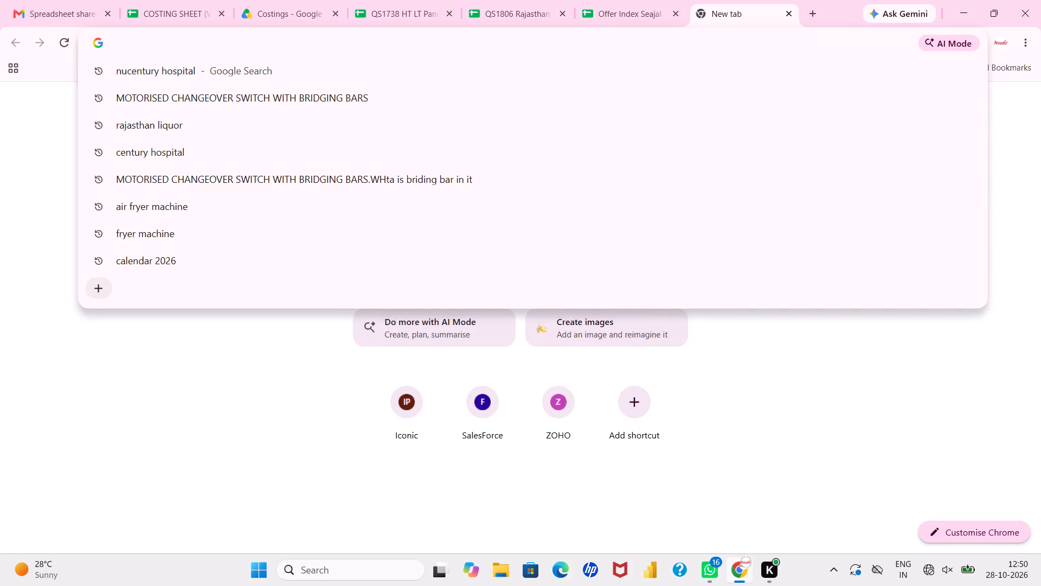
{"action": "type", "text": "MOHALI TOWERS"}
{"action": "key", "text": "Return"}
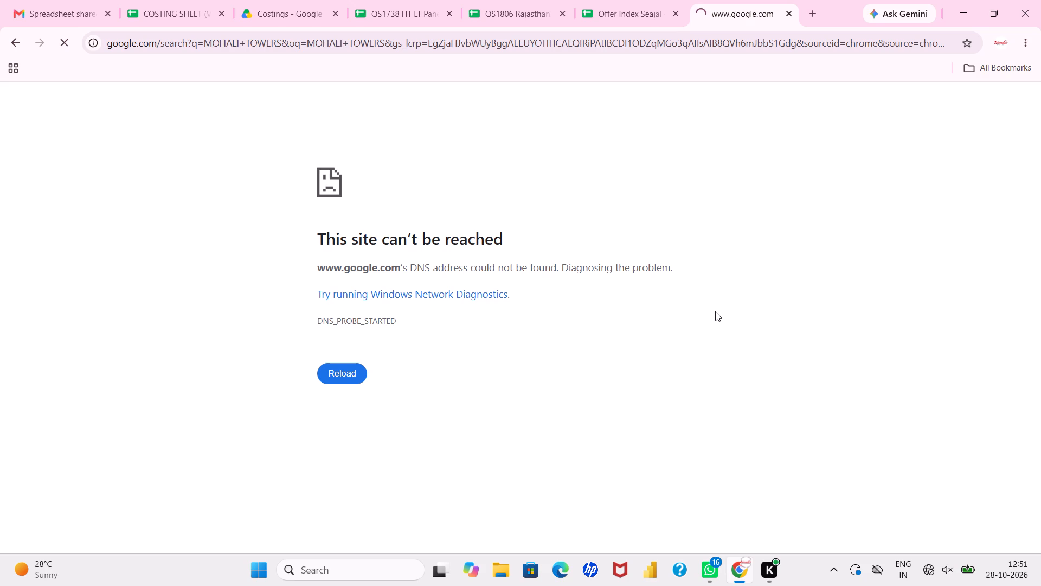
{"action": "left_click", "coordinate": [787, 14]}
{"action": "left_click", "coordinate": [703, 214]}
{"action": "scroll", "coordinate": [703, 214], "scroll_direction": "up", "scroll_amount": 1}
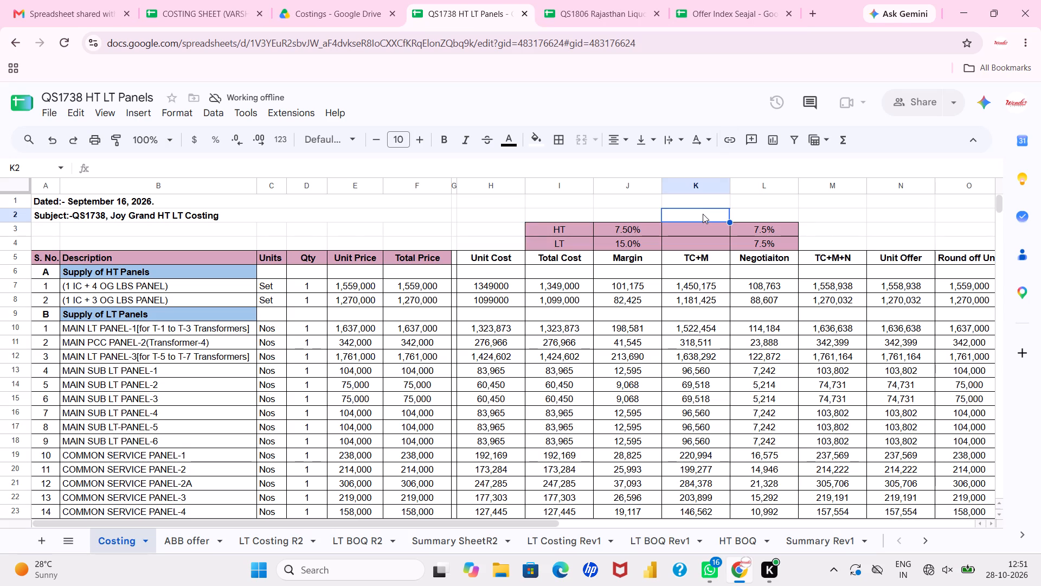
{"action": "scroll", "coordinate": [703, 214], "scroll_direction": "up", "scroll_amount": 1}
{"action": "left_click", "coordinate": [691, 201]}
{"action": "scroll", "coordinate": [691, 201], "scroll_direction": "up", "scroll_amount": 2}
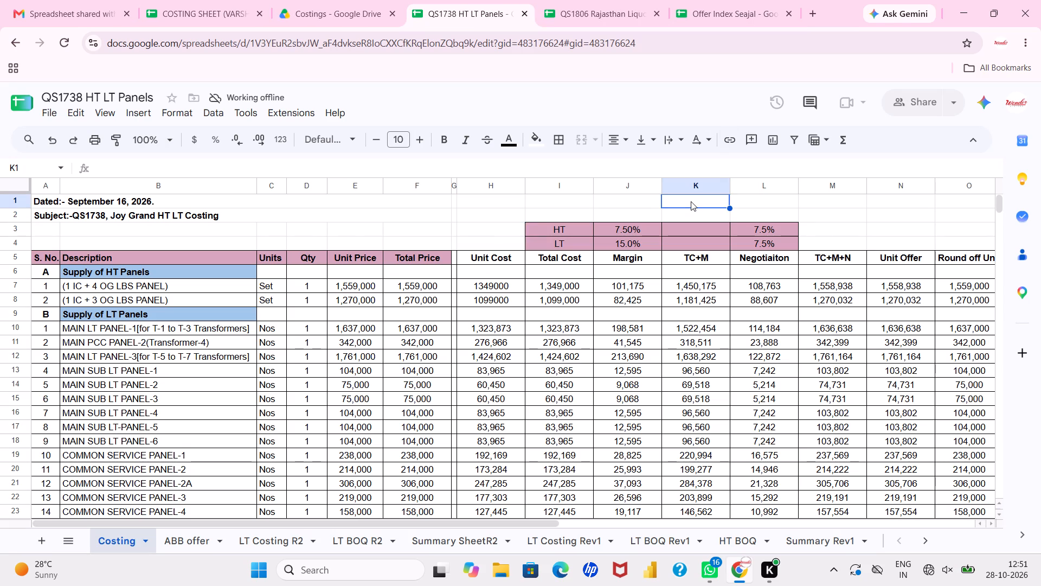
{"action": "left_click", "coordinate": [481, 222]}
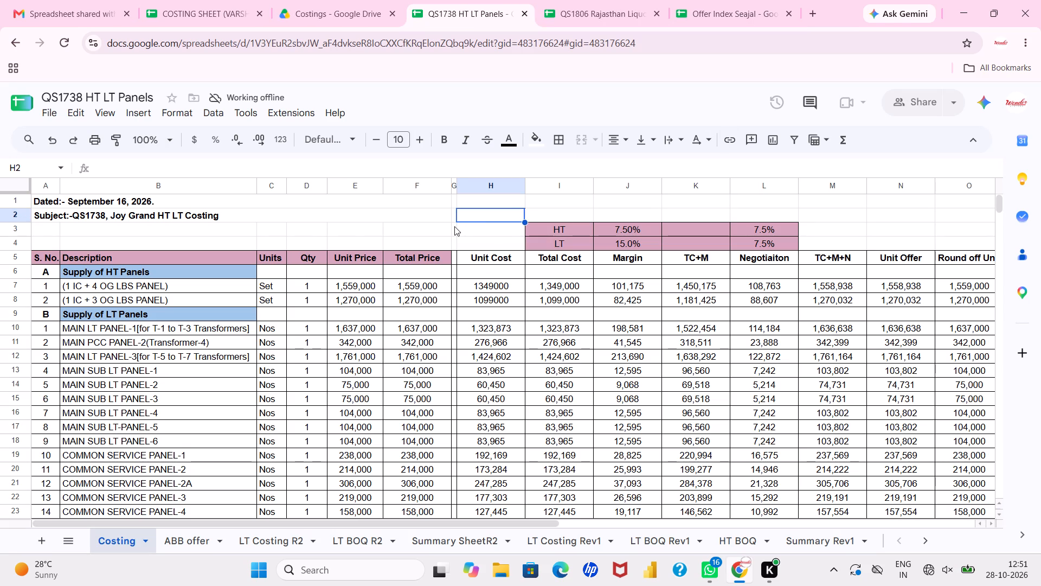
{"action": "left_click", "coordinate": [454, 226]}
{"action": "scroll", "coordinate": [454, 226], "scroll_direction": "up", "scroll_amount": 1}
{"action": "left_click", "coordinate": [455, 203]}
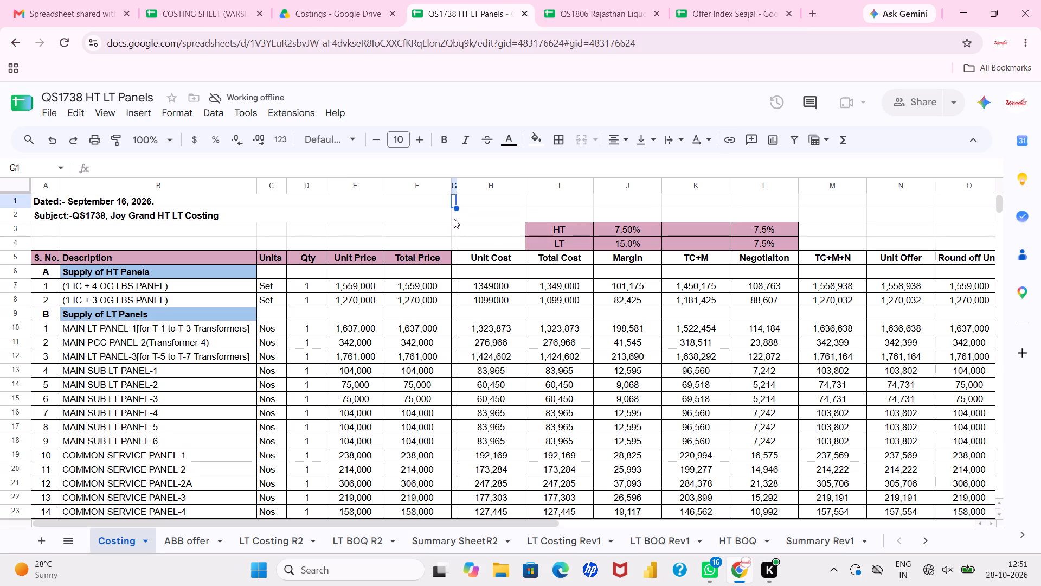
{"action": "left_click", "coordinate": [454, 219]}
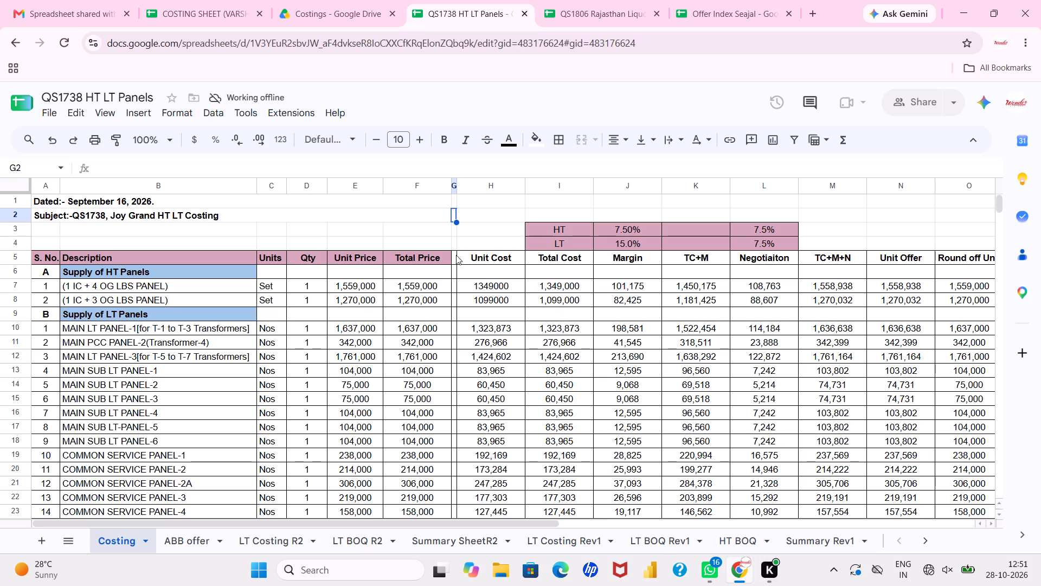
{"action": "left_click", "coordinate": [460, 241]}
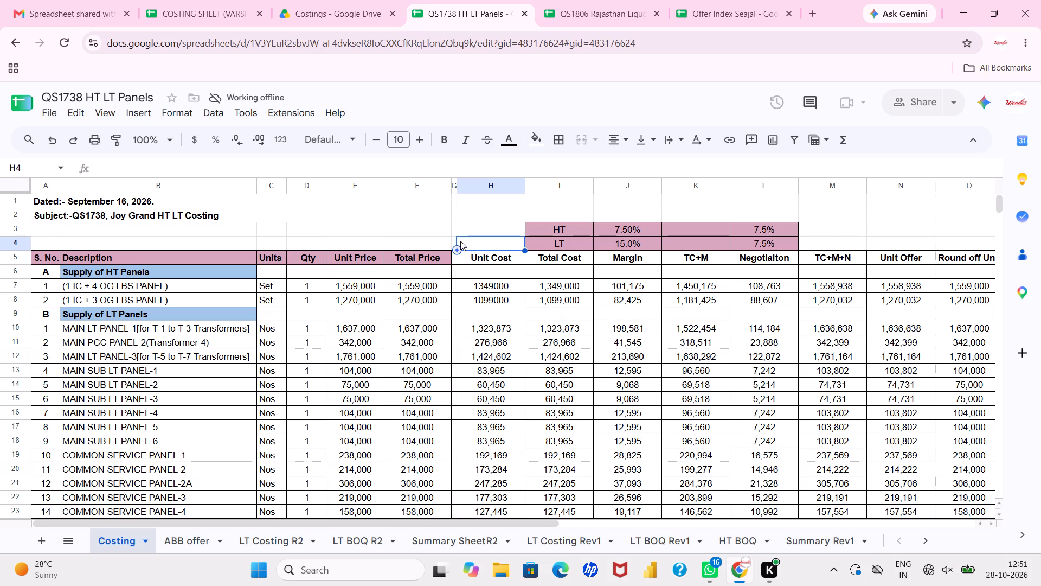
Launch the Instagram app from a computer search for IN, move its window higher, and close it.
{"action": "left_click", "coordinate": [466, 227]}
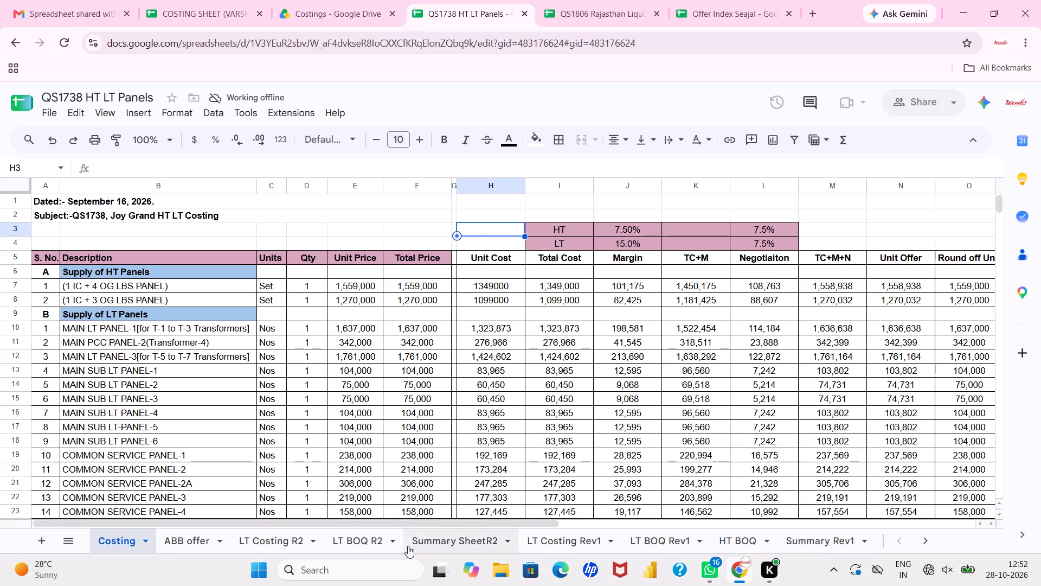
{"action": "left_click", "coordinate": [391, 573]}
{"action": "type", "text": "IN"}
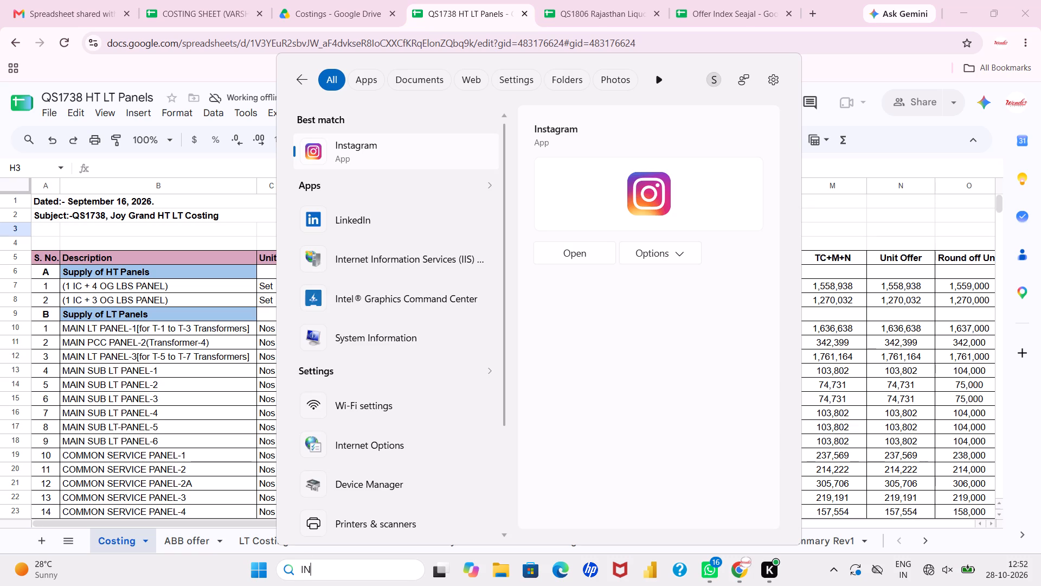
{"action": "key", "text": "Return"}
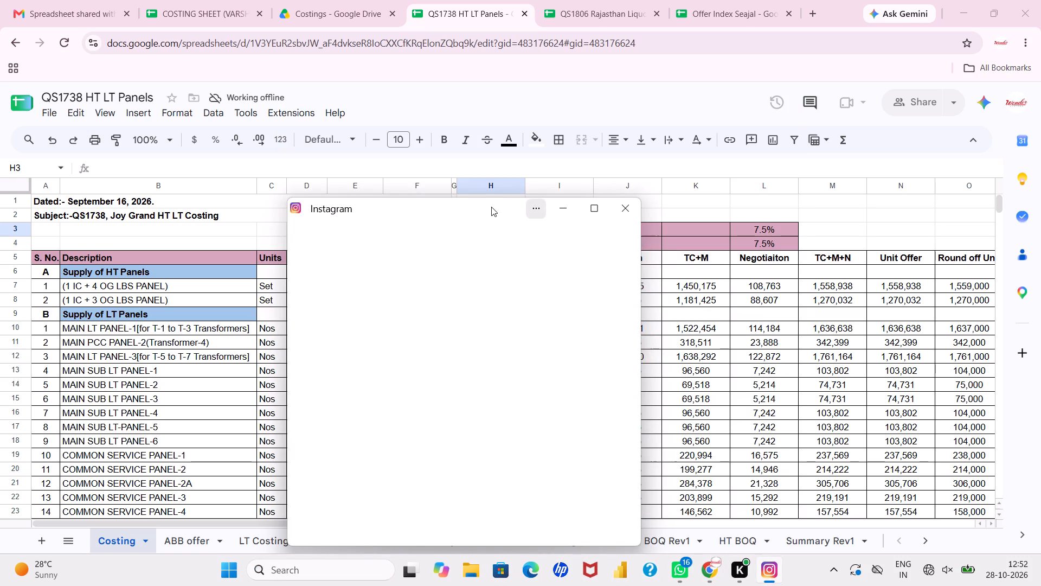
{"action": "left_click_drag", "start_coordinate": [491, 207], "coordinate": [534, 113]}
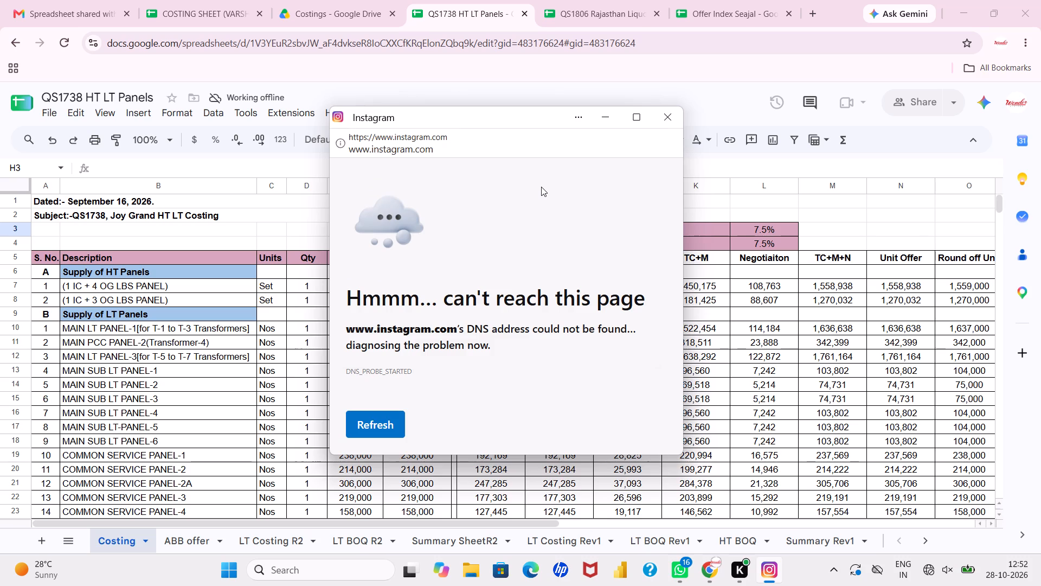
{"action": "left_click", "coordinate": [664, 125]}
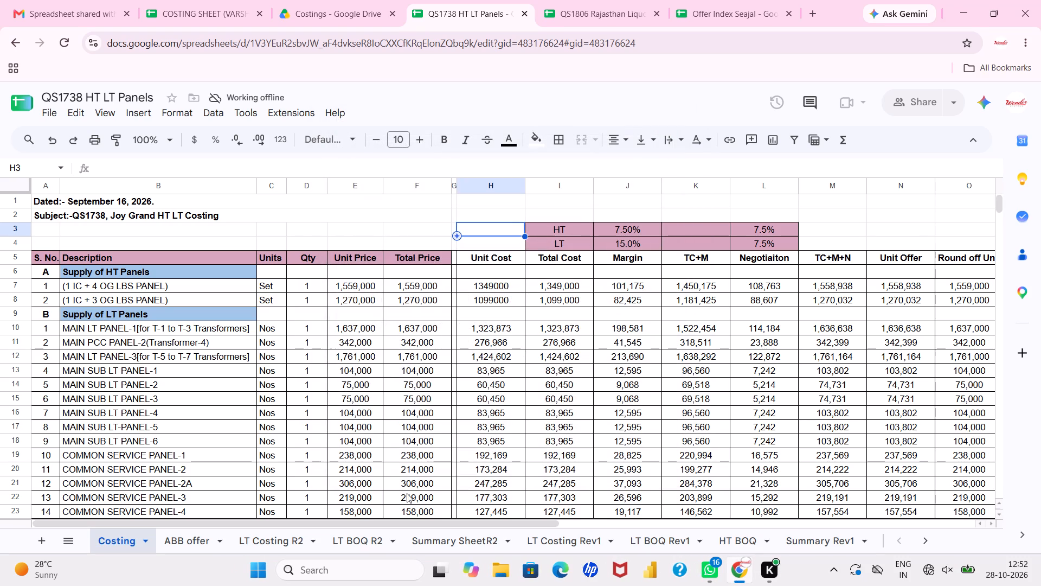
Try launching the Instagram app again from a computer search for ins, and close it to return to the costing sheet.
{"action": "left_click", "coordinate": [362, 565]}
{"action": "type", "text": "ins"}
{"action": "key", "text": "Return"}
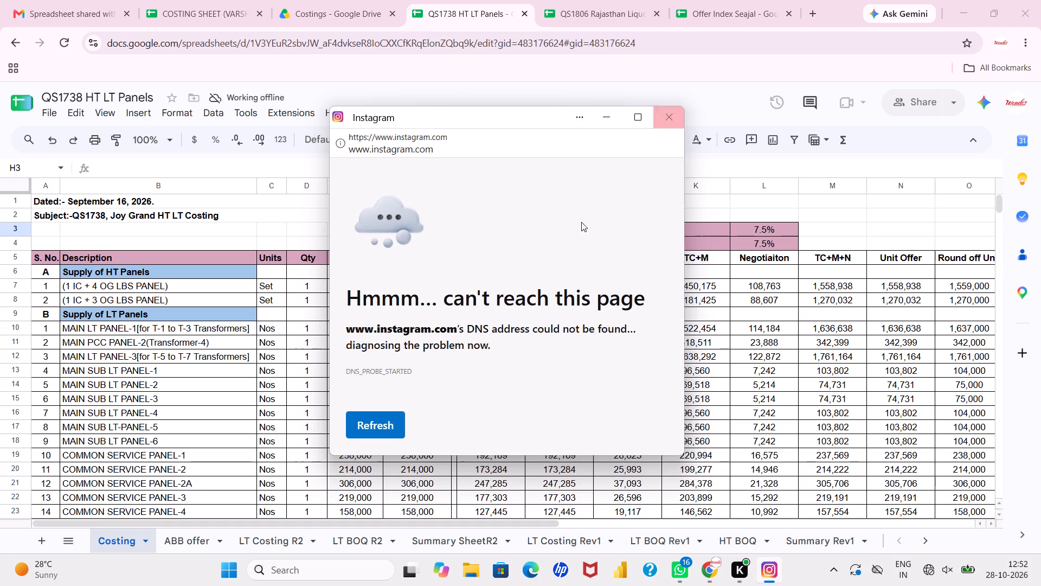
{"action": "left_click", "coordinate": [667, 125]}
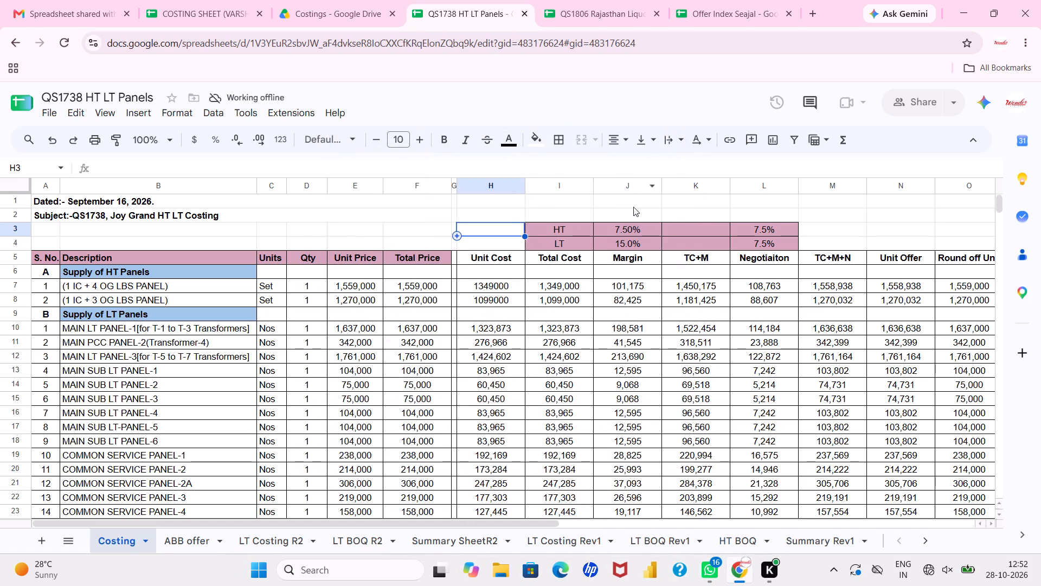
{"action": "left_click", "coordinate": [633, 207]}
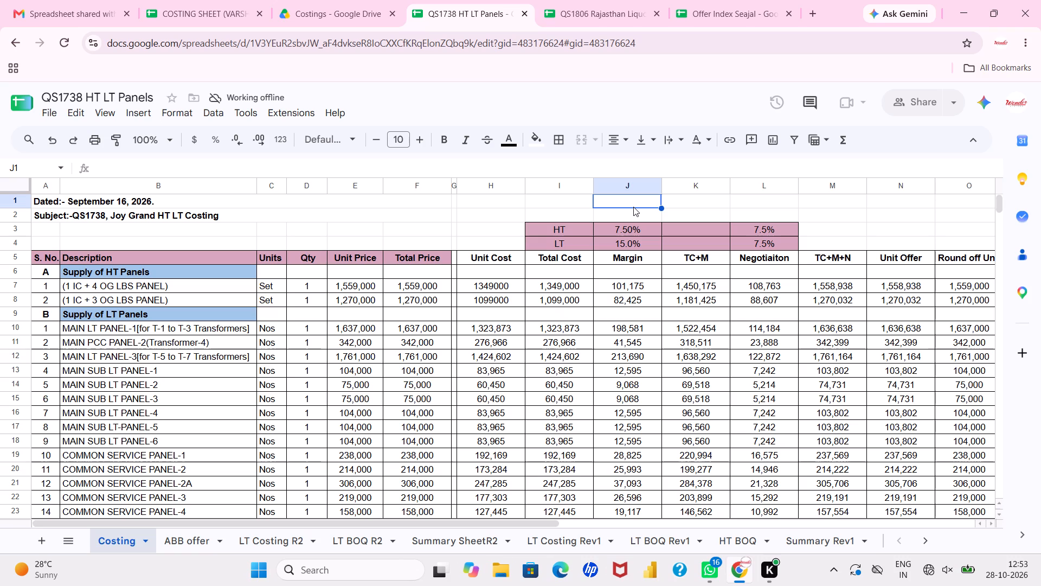
Start an entry with a minus sign in cell J1 of the Costing sheet.
{"action": "key", "text": "minus"}
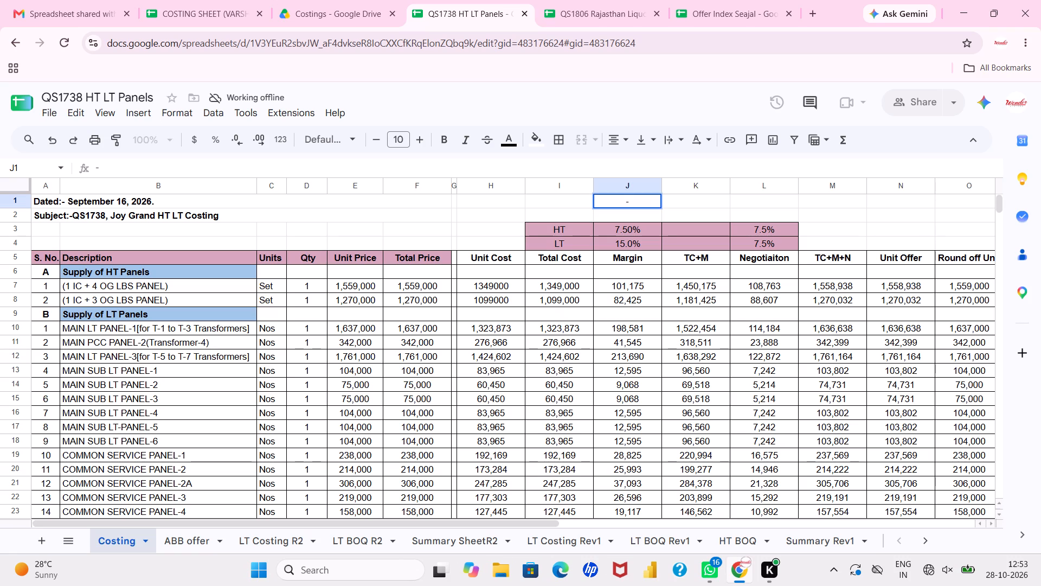
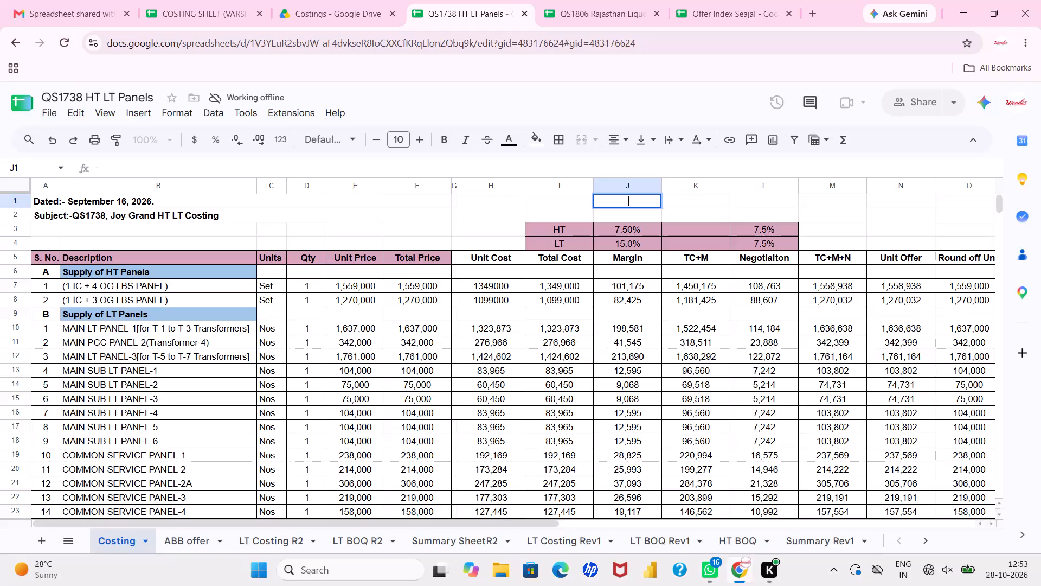
Clear the stray minus sign from cell J1 of the Costing sheet.
{"action": "key", "text": "BackSpace"}
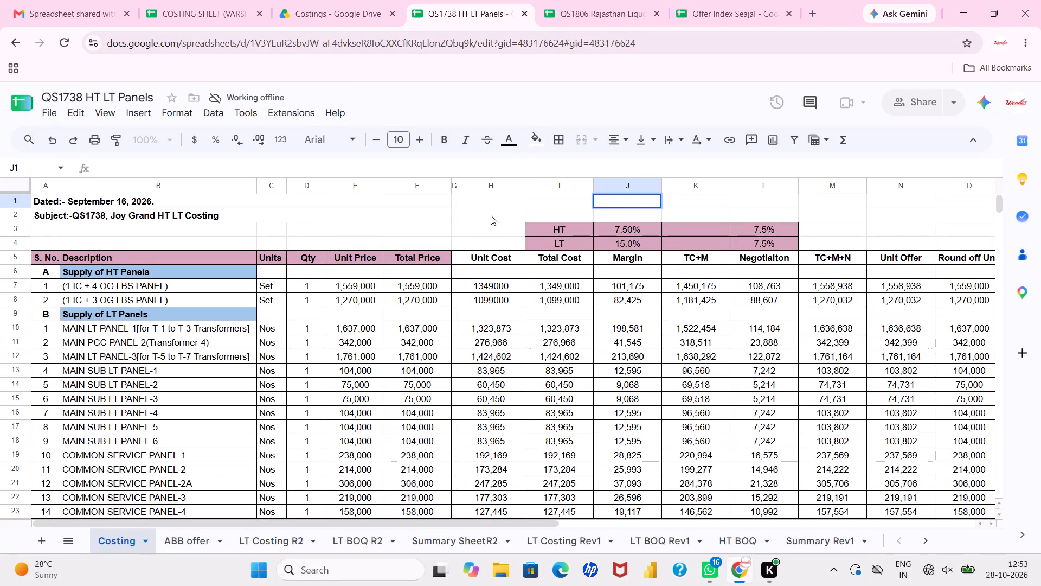
{"action": "left_click", "coordinate": [481, 221]}
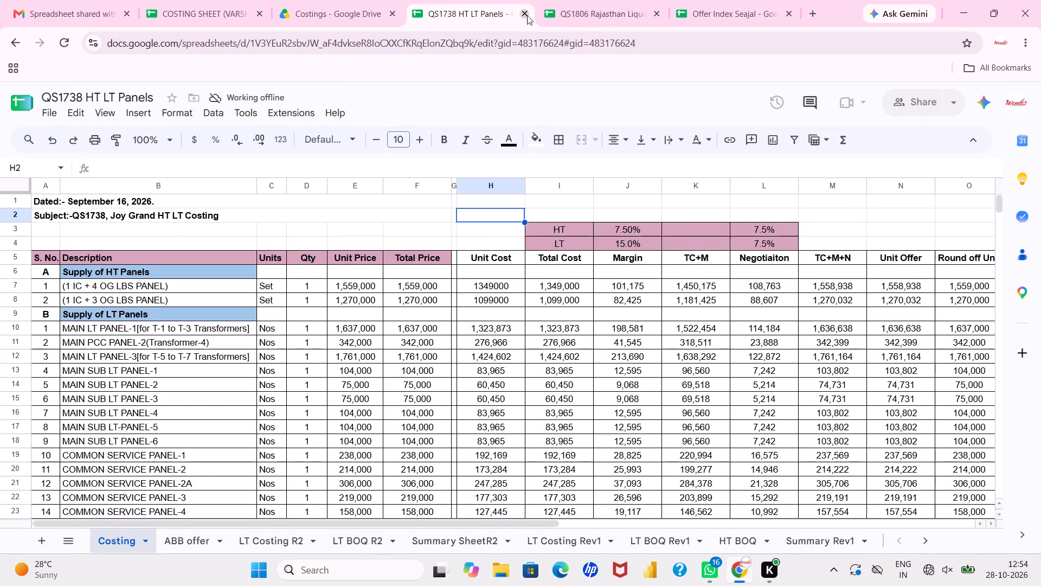
Close the QS1738 HT LT Panels spreadsheet.
{"action": "left_click", "coordinate": [527, 15]}
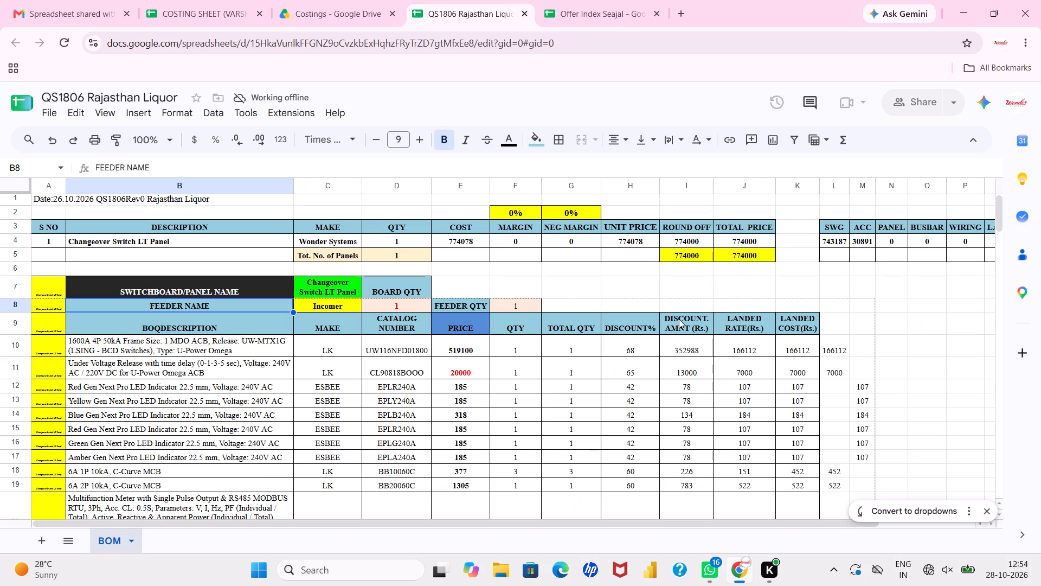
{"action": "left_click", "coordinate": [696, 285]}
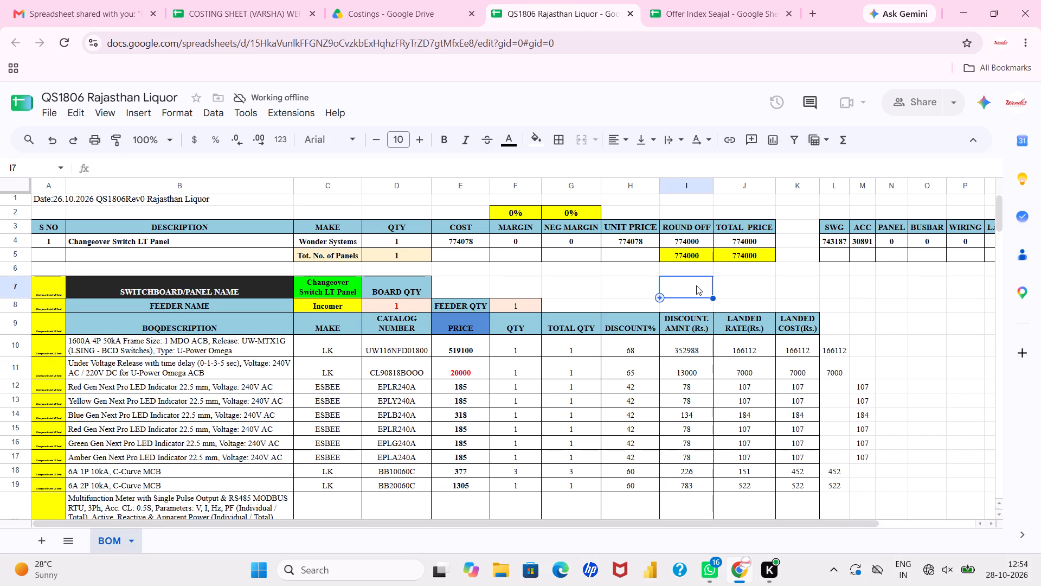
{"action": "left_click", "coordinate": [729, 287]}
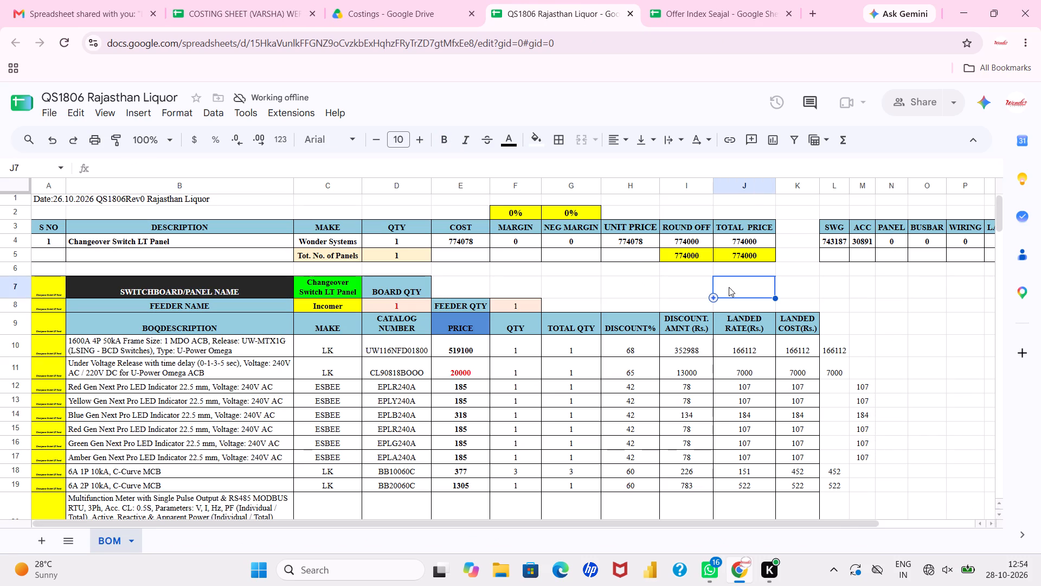
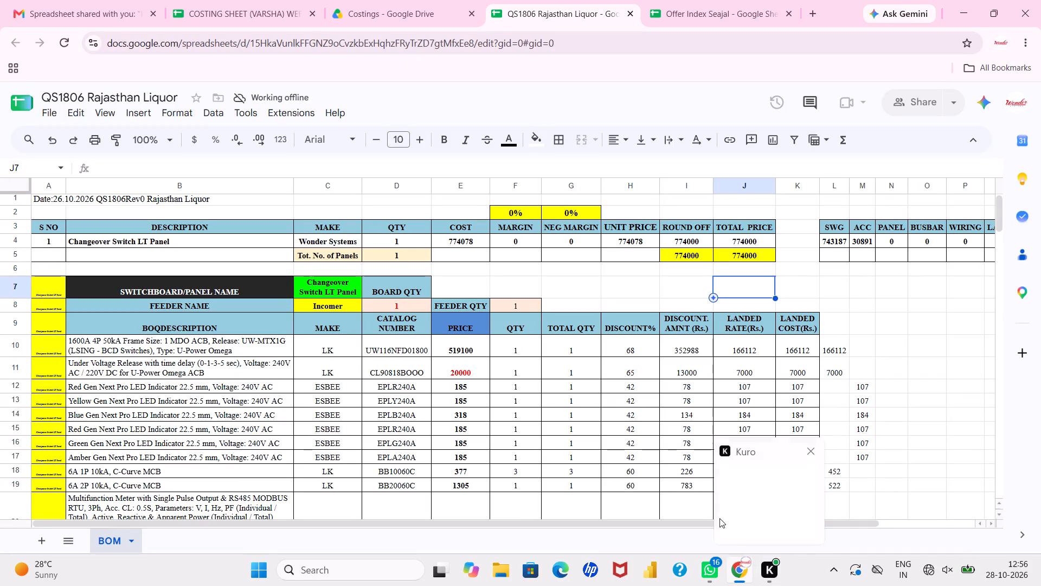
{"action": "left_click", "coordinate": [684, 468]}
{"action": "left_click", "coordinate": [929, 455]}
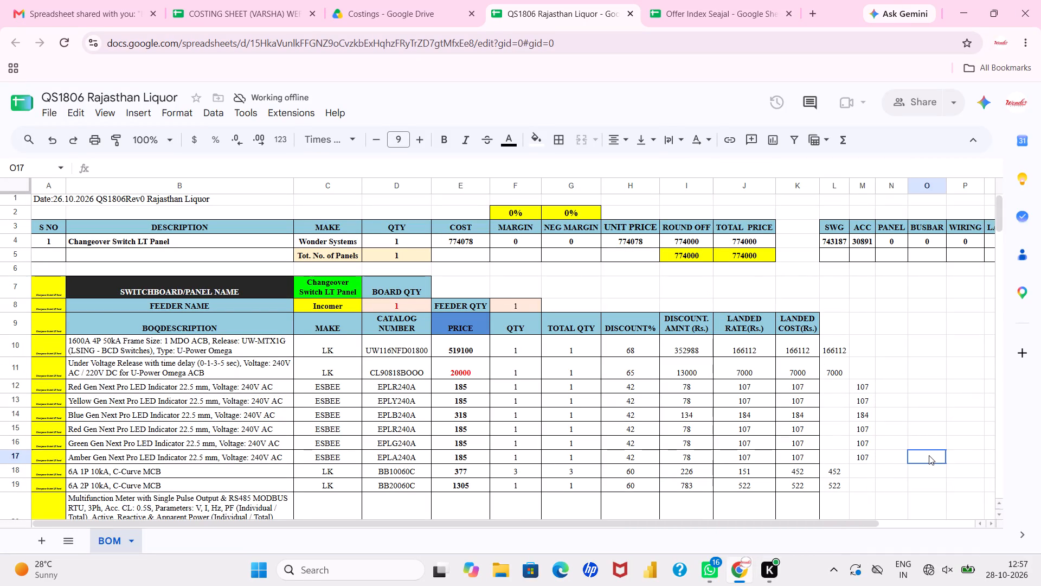
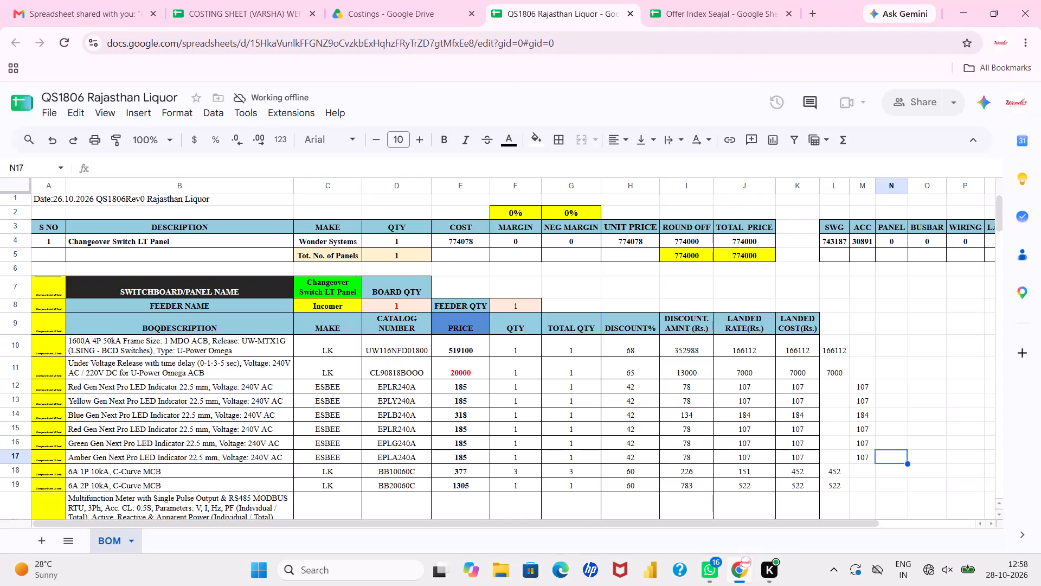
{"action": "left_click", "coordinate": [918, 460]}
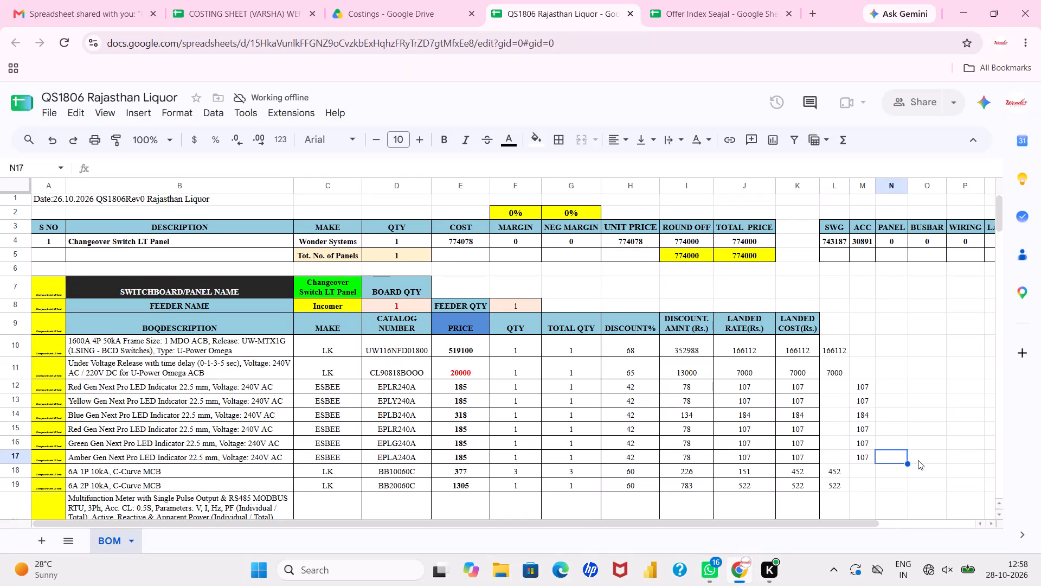